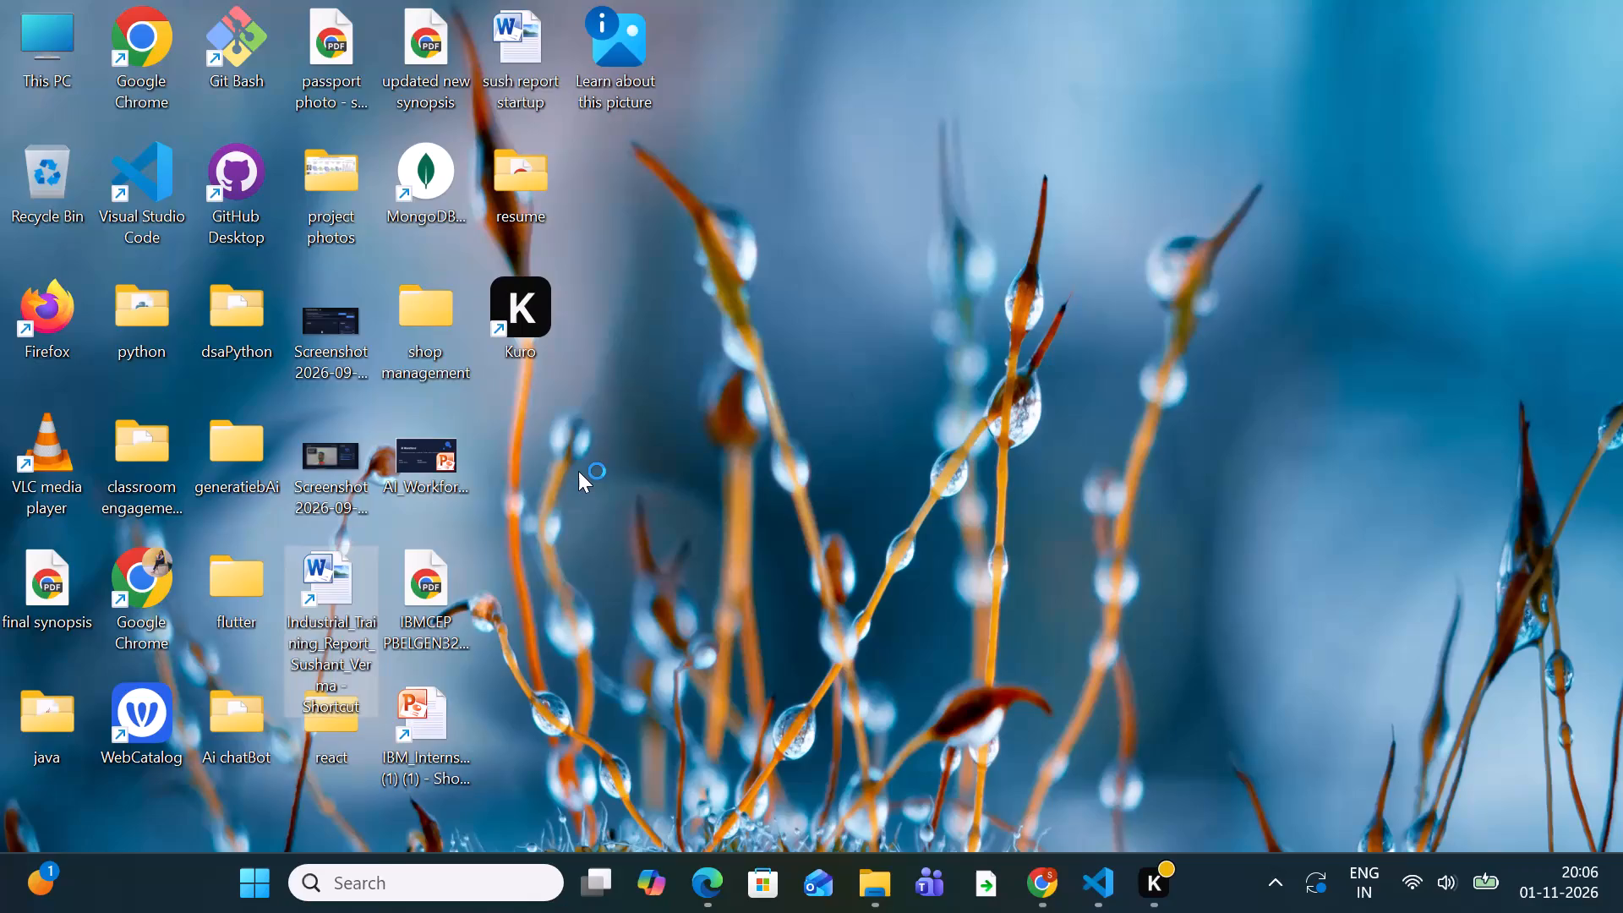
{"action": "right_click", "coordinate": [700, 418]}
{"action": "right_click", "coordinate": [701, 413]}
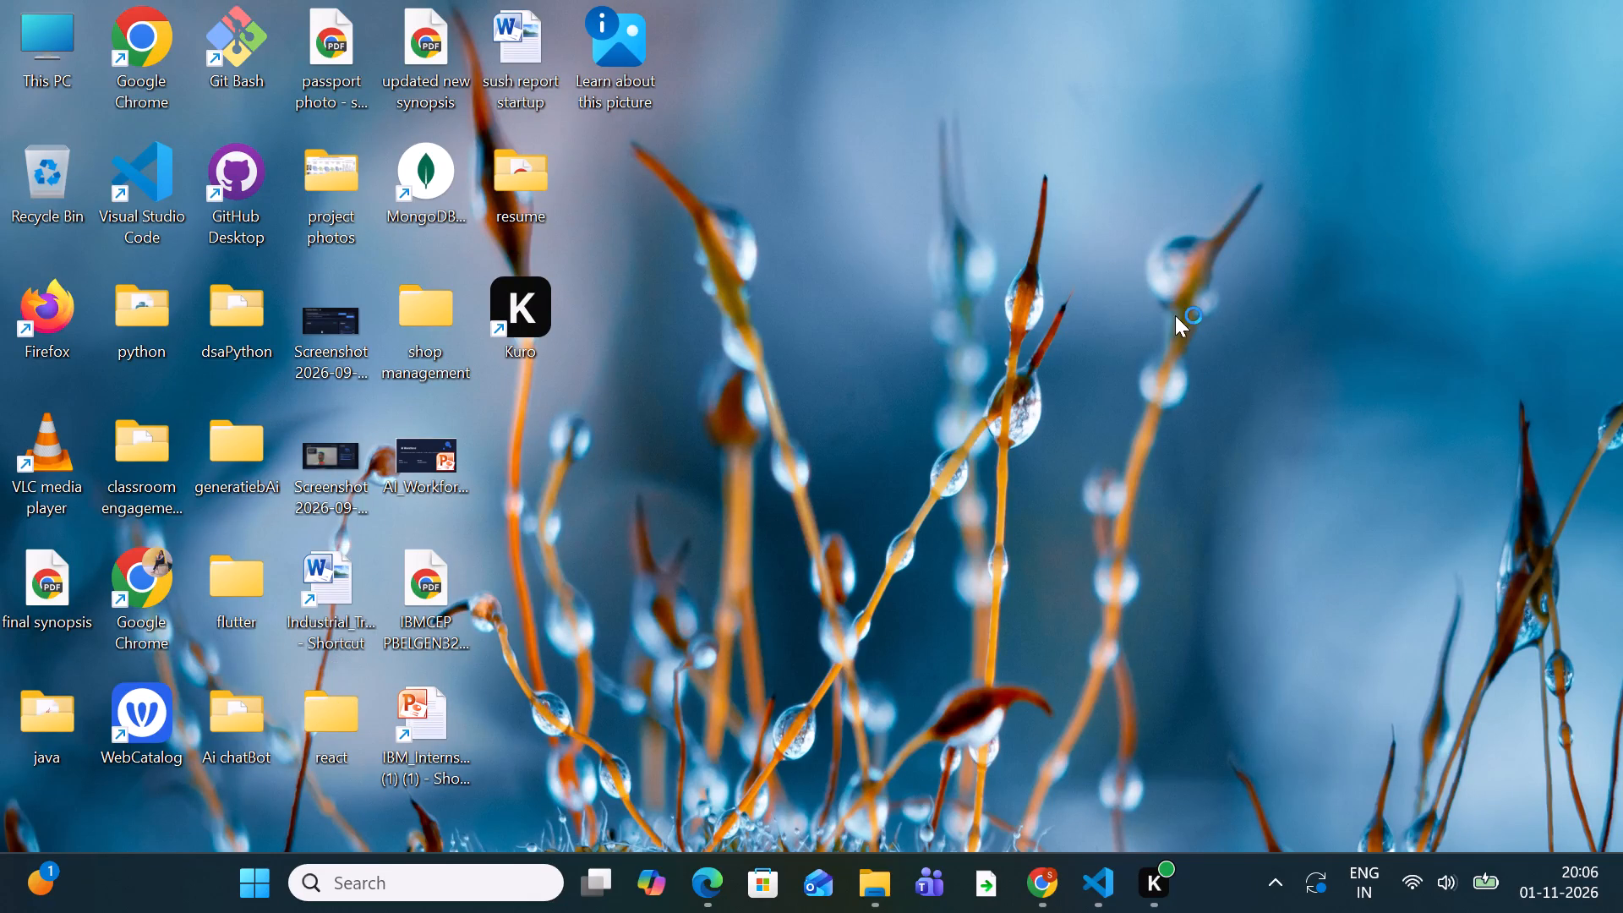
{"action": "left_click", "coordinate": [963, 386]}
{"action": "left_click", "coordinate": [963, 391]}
Open the "sush report startup" document from the desktop in Word.
{"action": "double_click", "coordinate": [519, 50]}
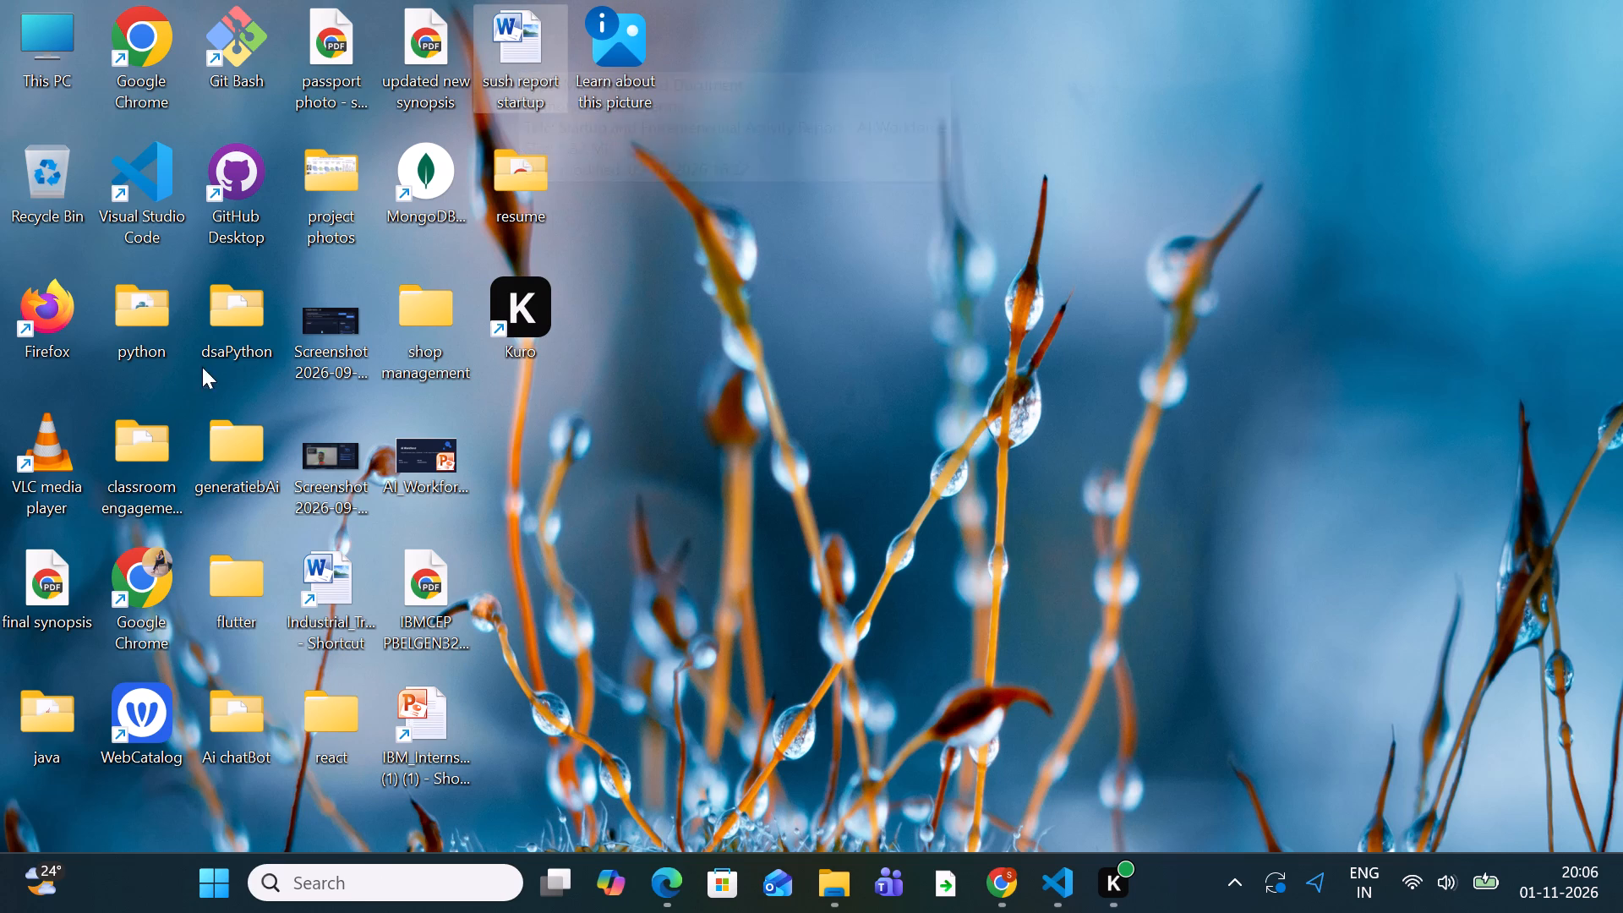
{"action": "double_click", "coordinate": [543, 57]}
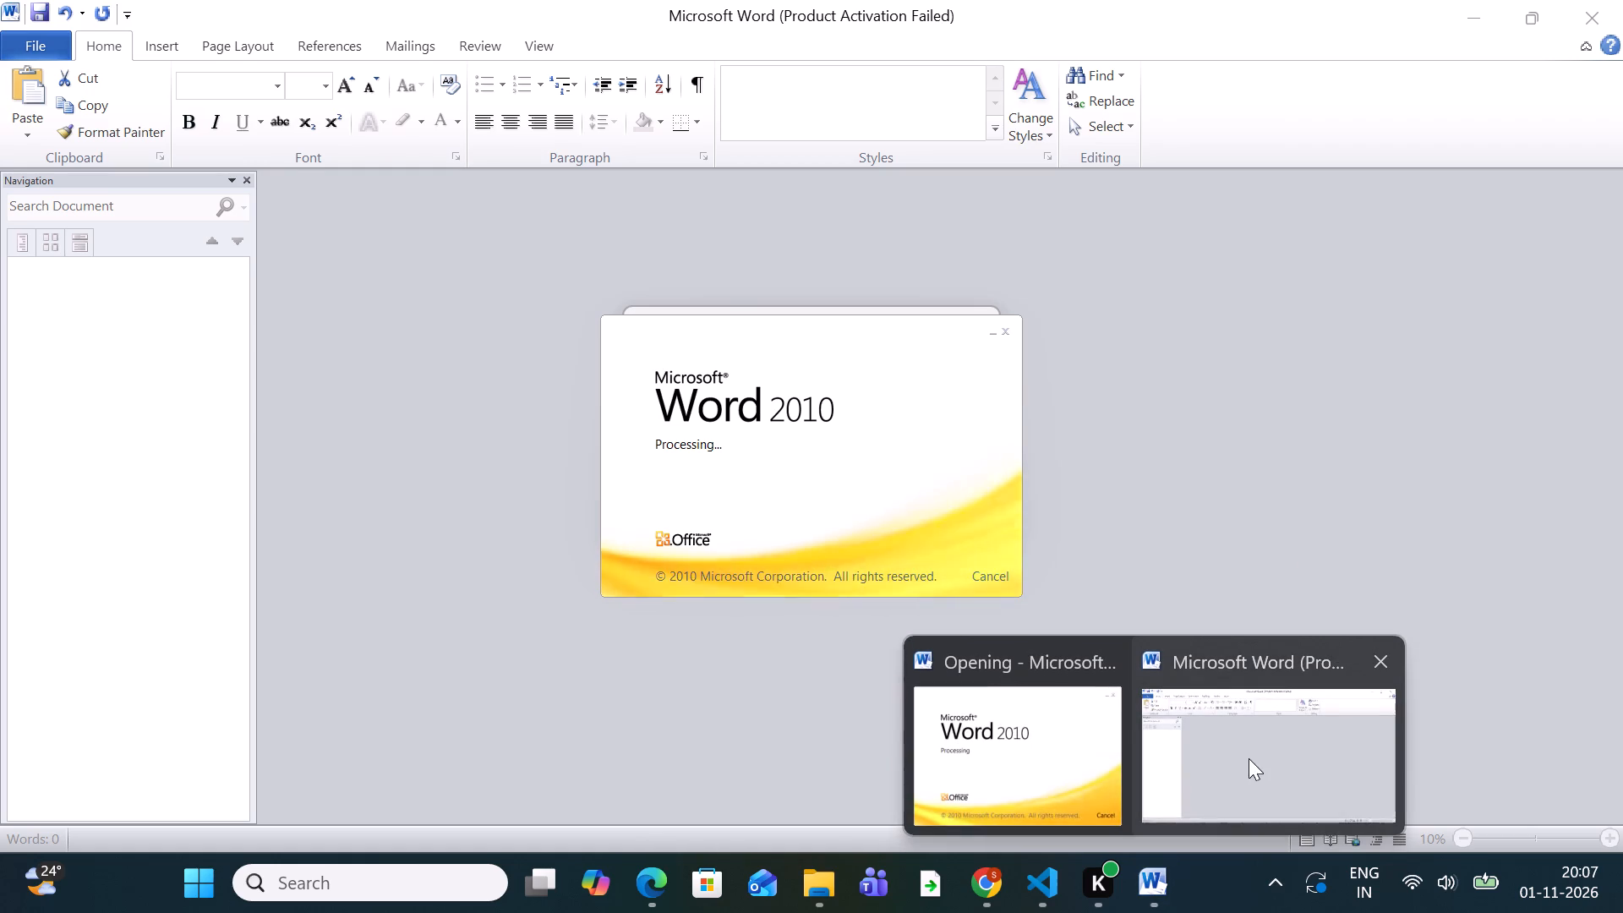
Try to close the industrial training report window, dismissing the blocking dialogs and the Office Activation Wizard.
{"action": "left_click", "coordinate": [1408, 679]}
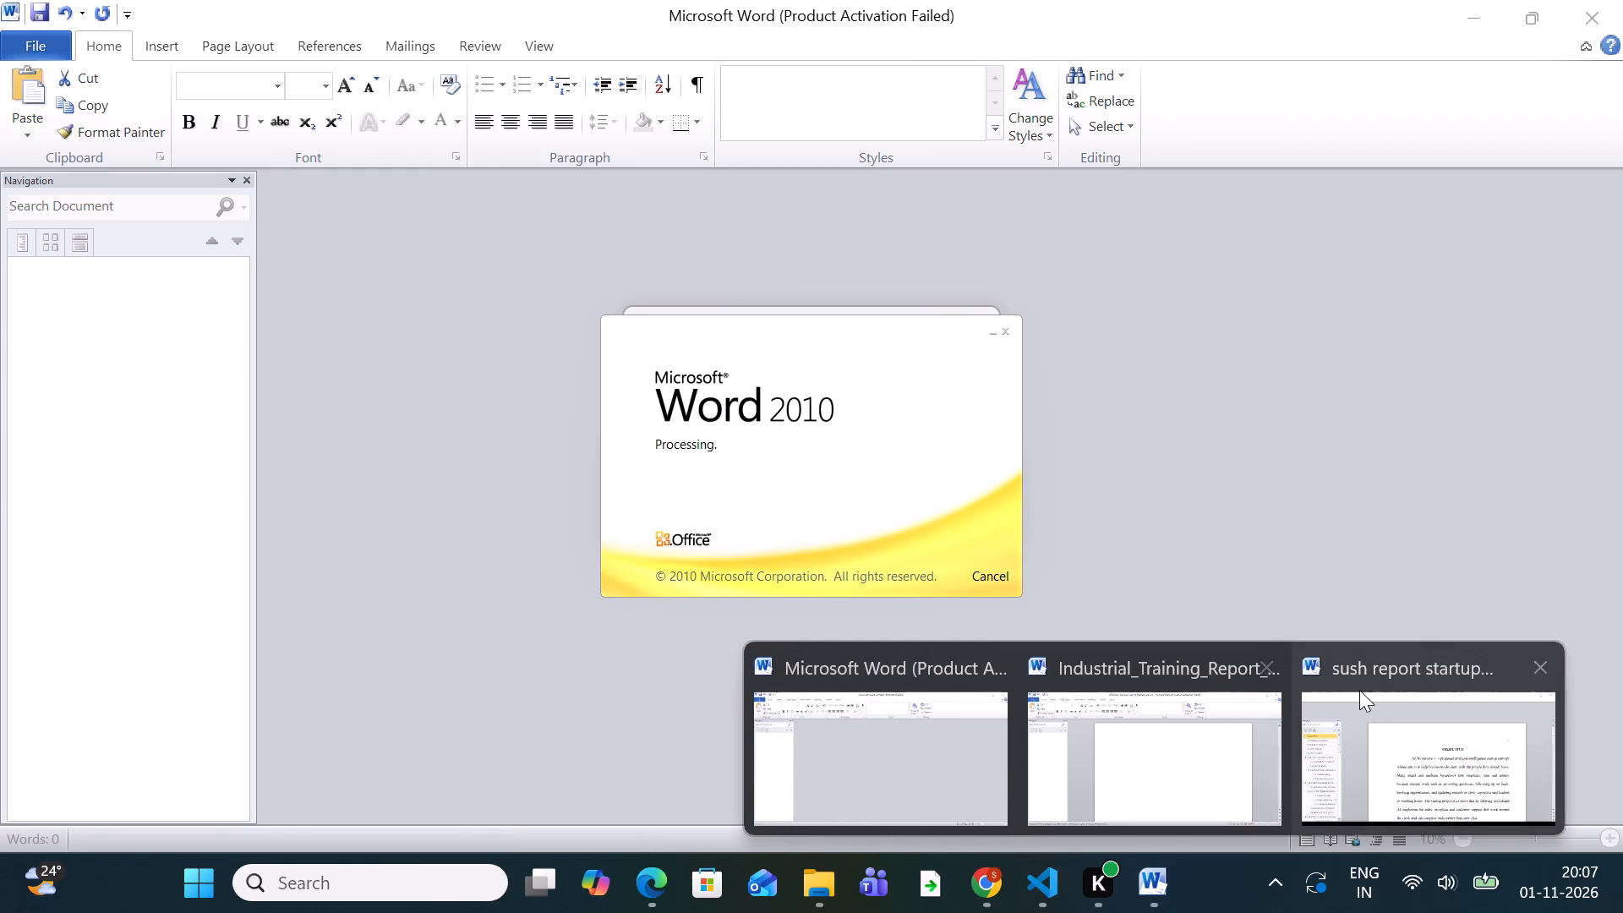
{"action": "left_click", "coordinate": [1261, 661]}
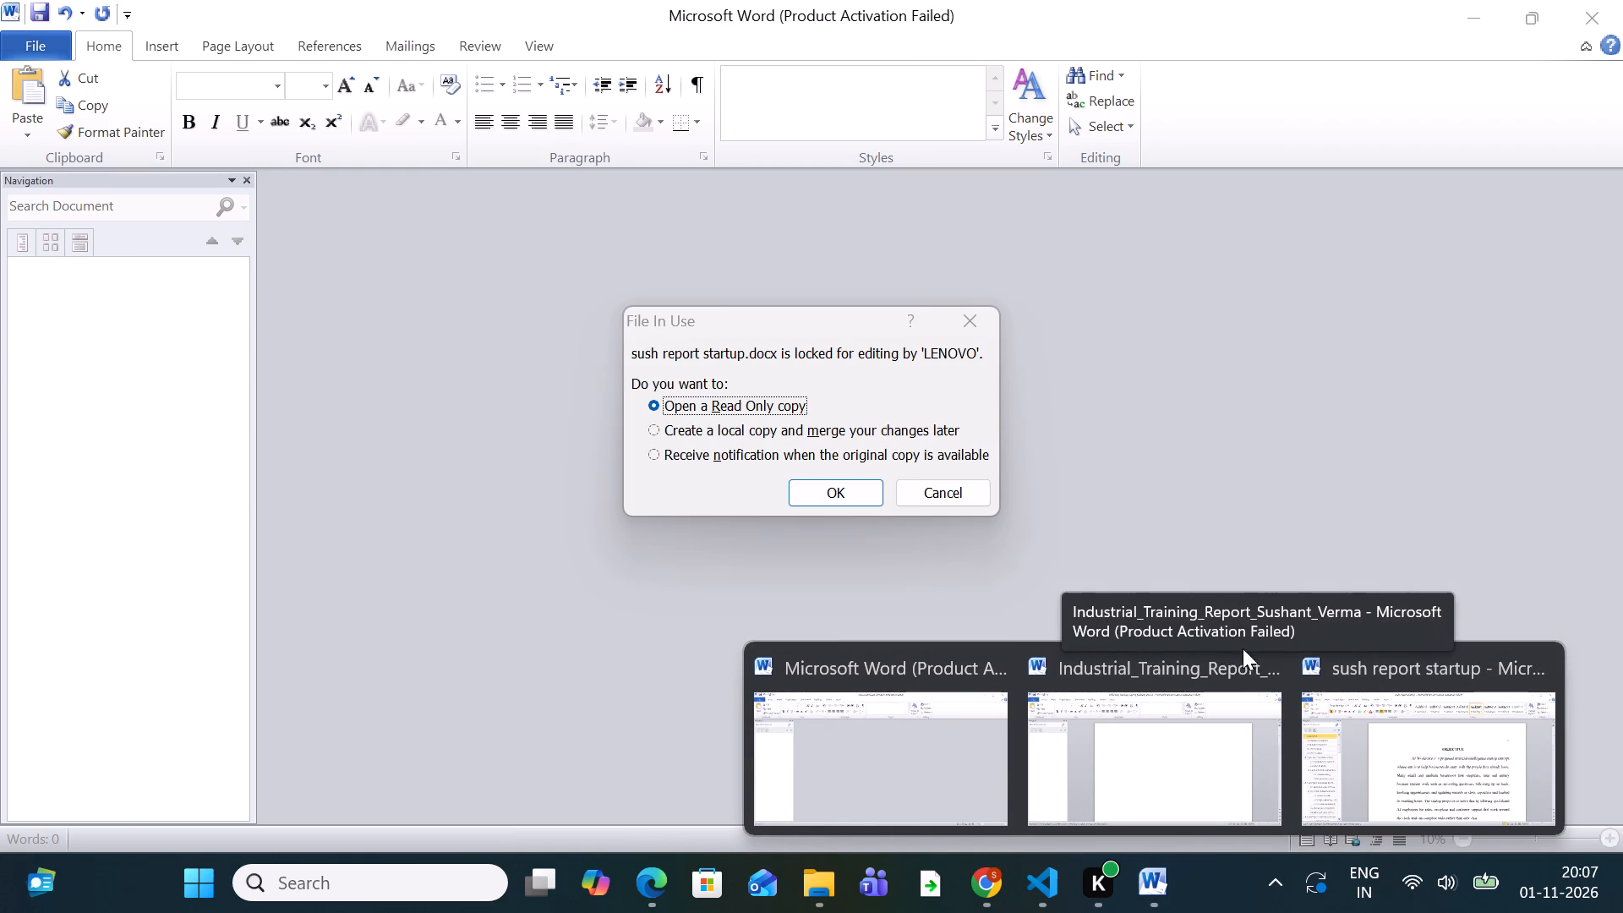
{"action": "left_click", "coordinate": [1275, 676]}
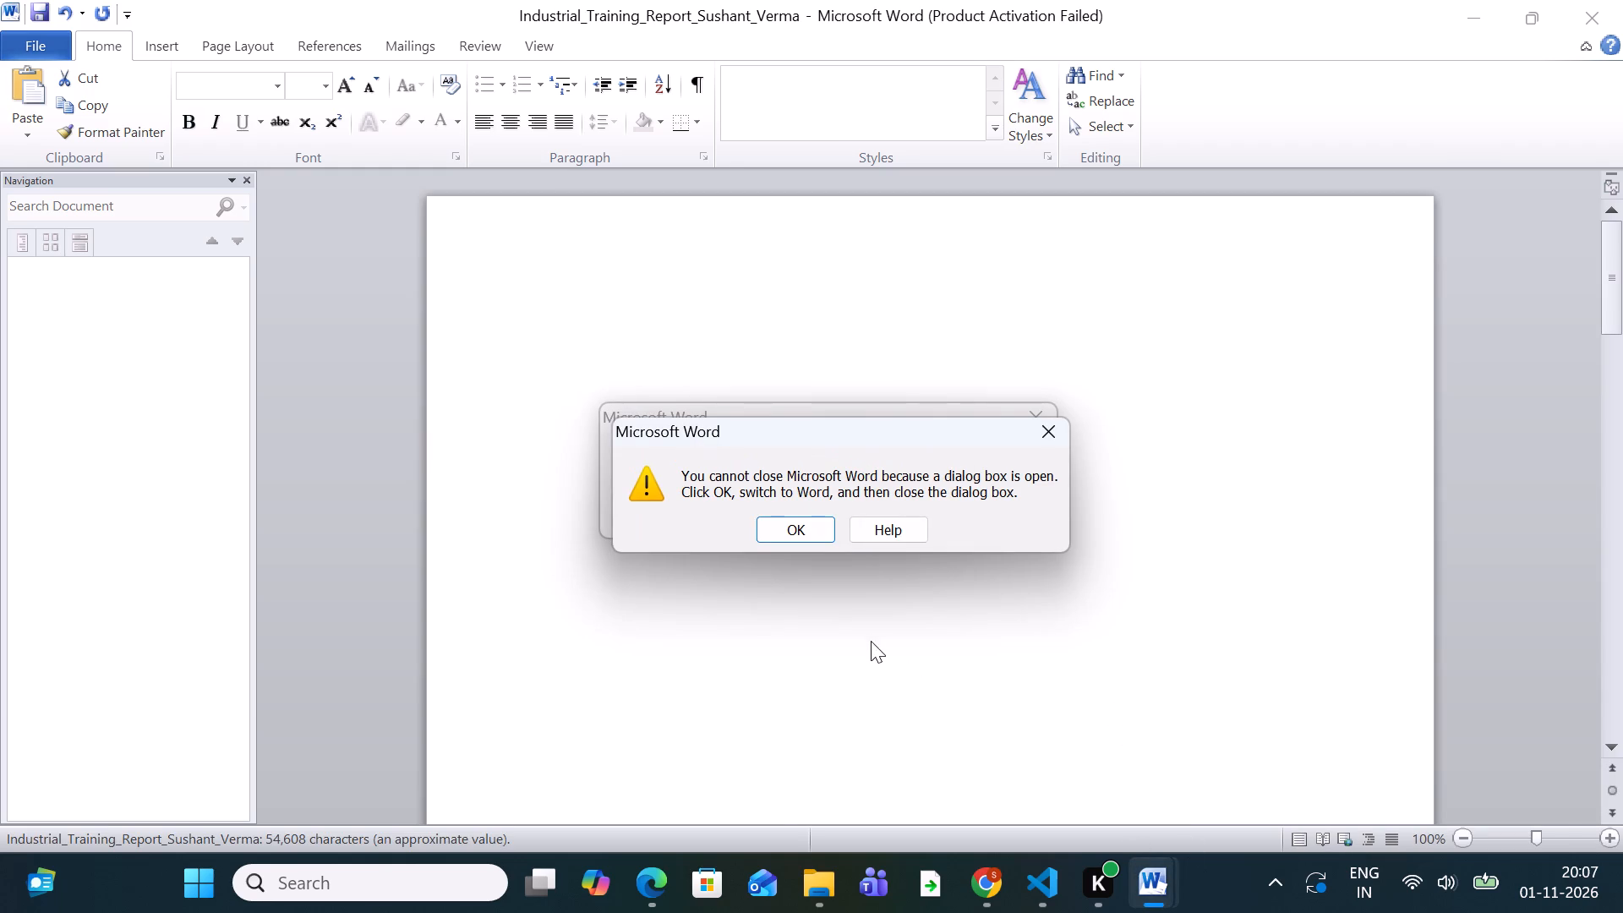
{"action": "left_click", "coordinate": [803, 533]}
{"action": "left_click", "coordinate": [801, 530]}
{"action": "triple_click", "coordinate": [801, 530]}
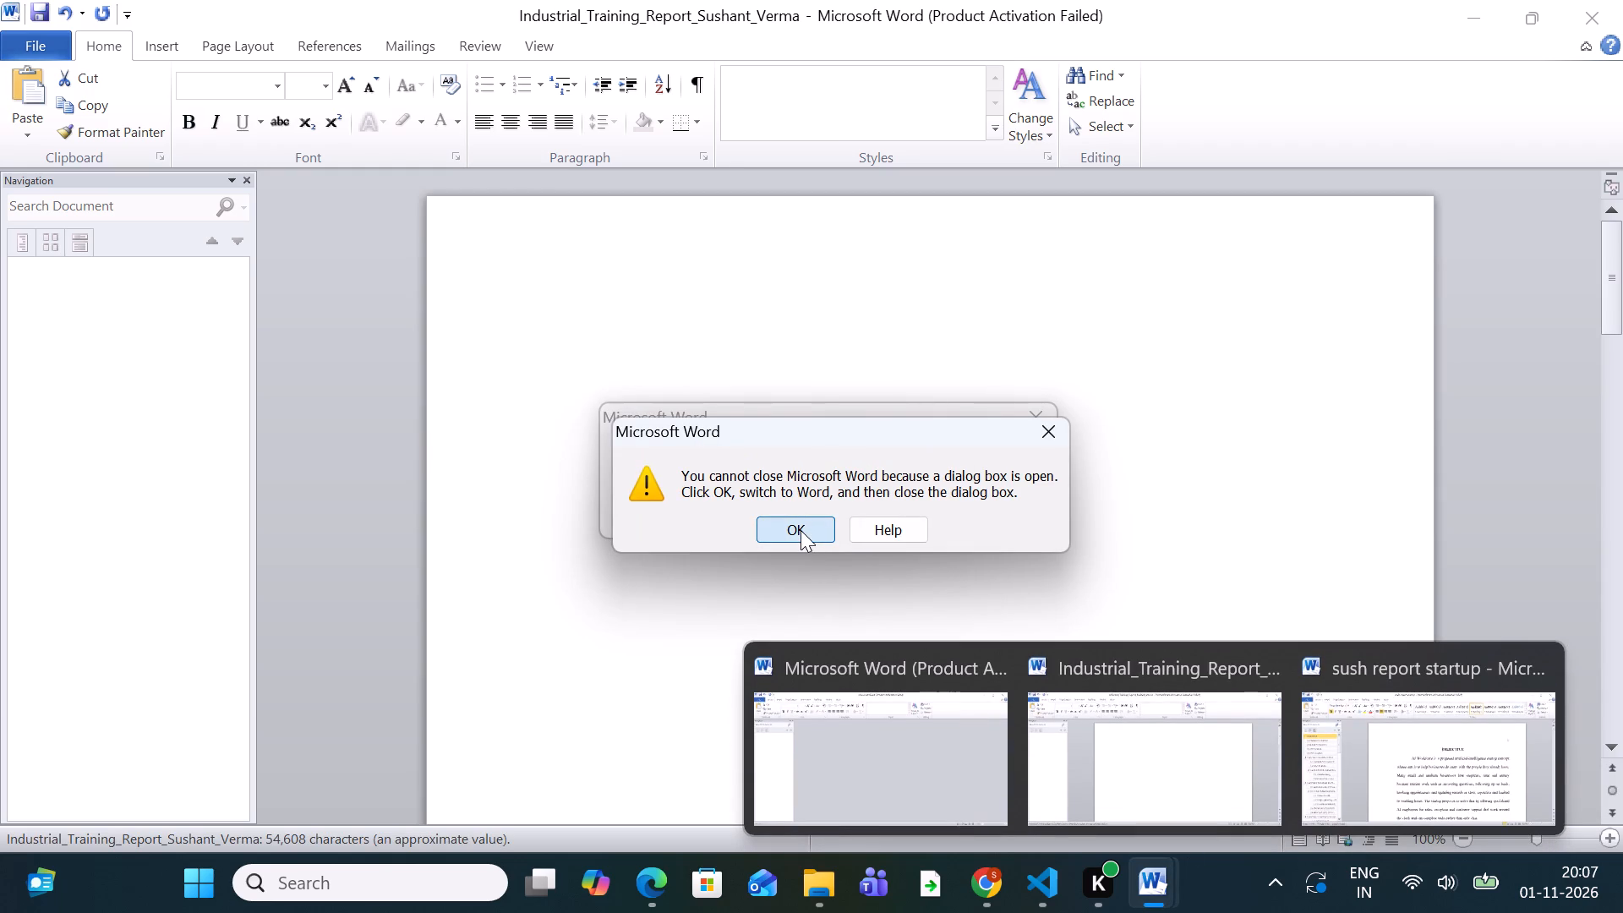
{"action": "left_click", "coordinate": [801, 530]}
{"action": "left_click", "coordinate": [1041, 420]}
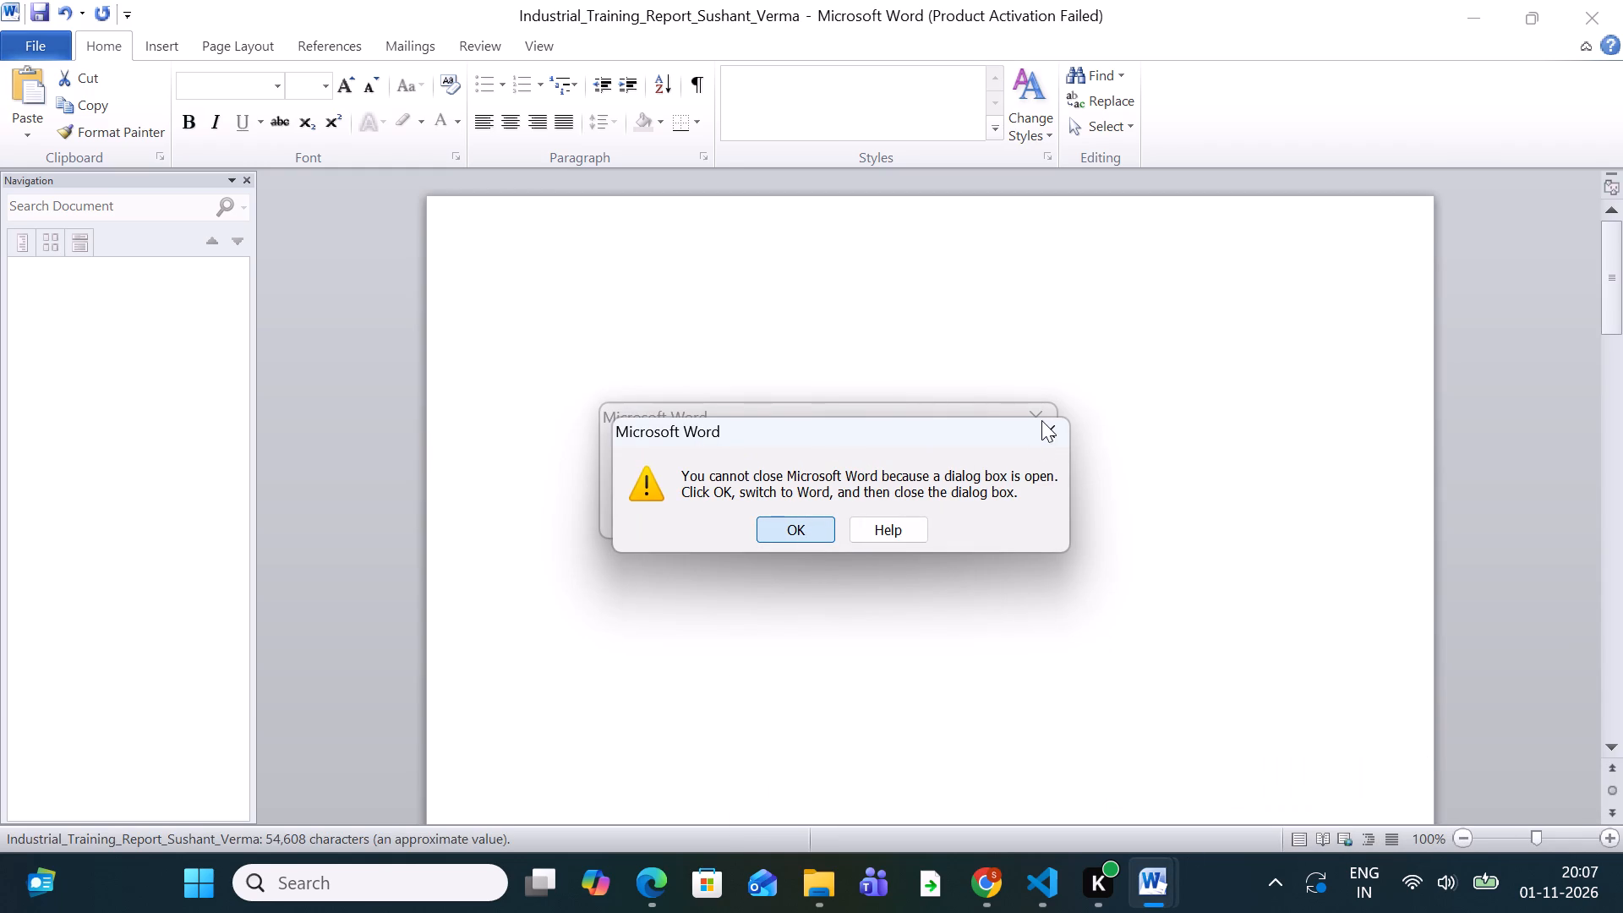
{"action": "left_click", "coordinate": [768, 512]}
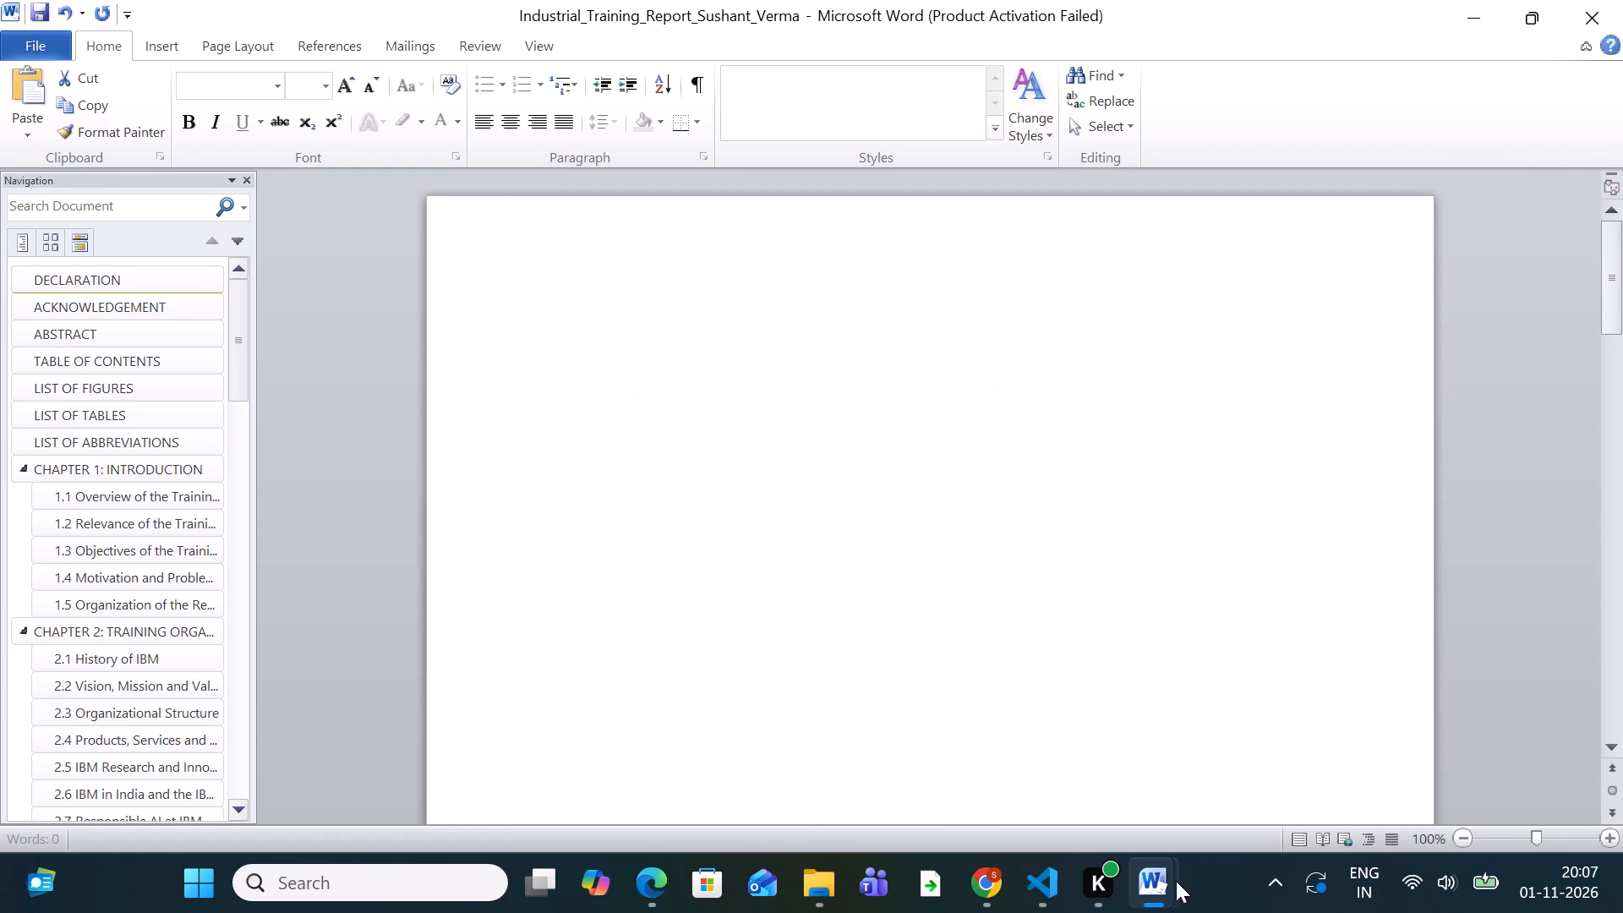
{"action": "left_click", "coordinate": [1258, 664]}
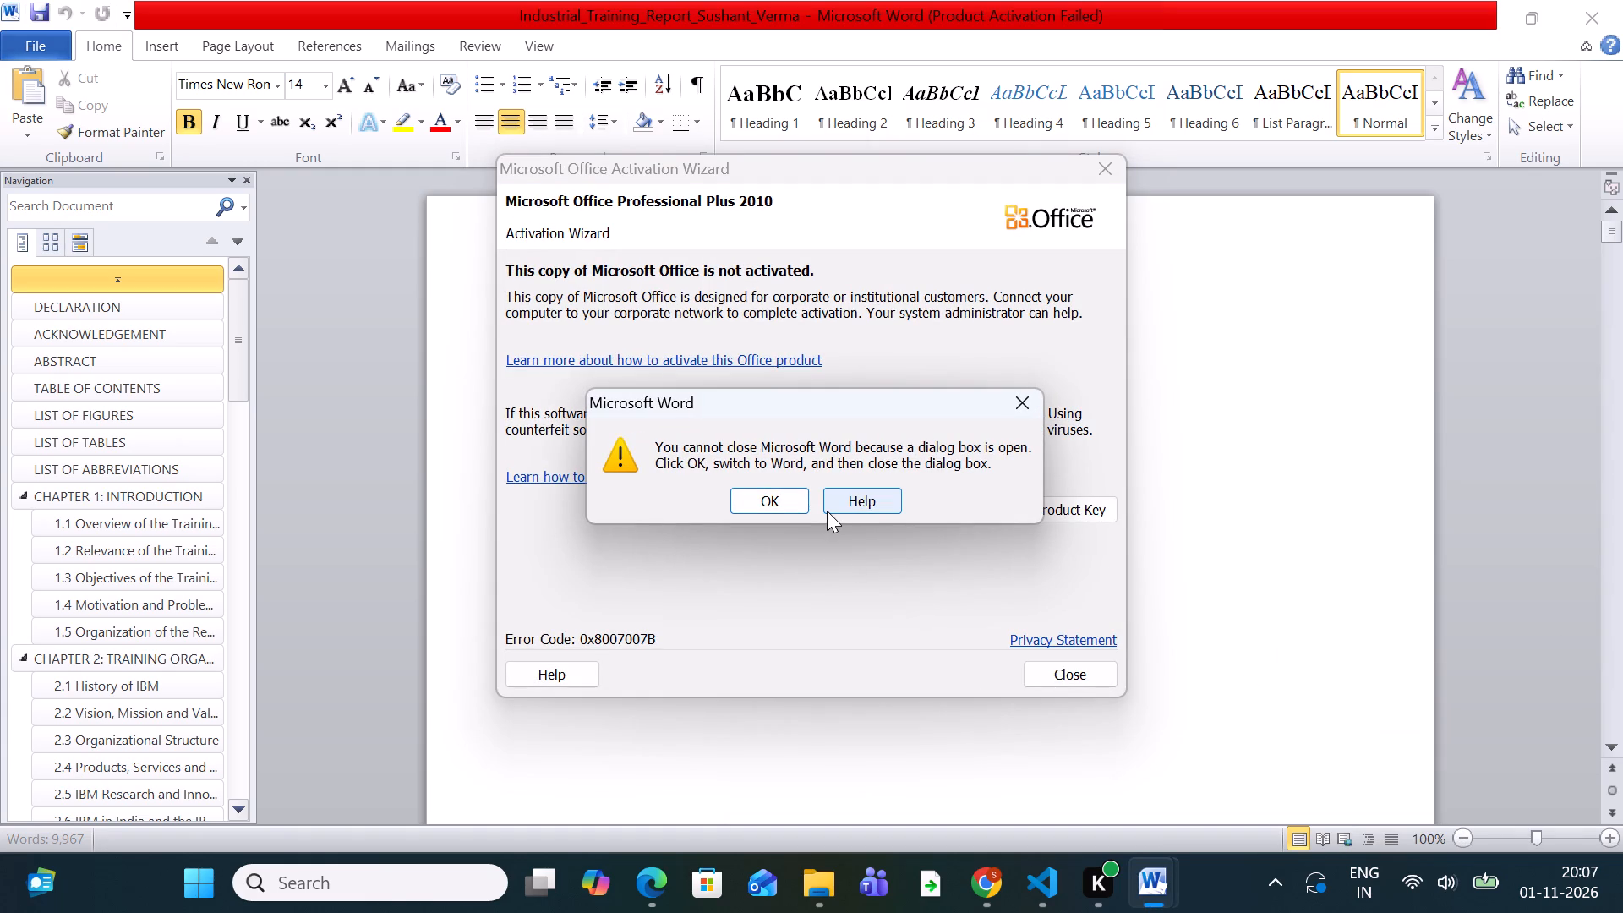
{"action": "left_click", "coordinate": [783, 497]}
{"action": "left_click", "coordinate": [1096, 677]}
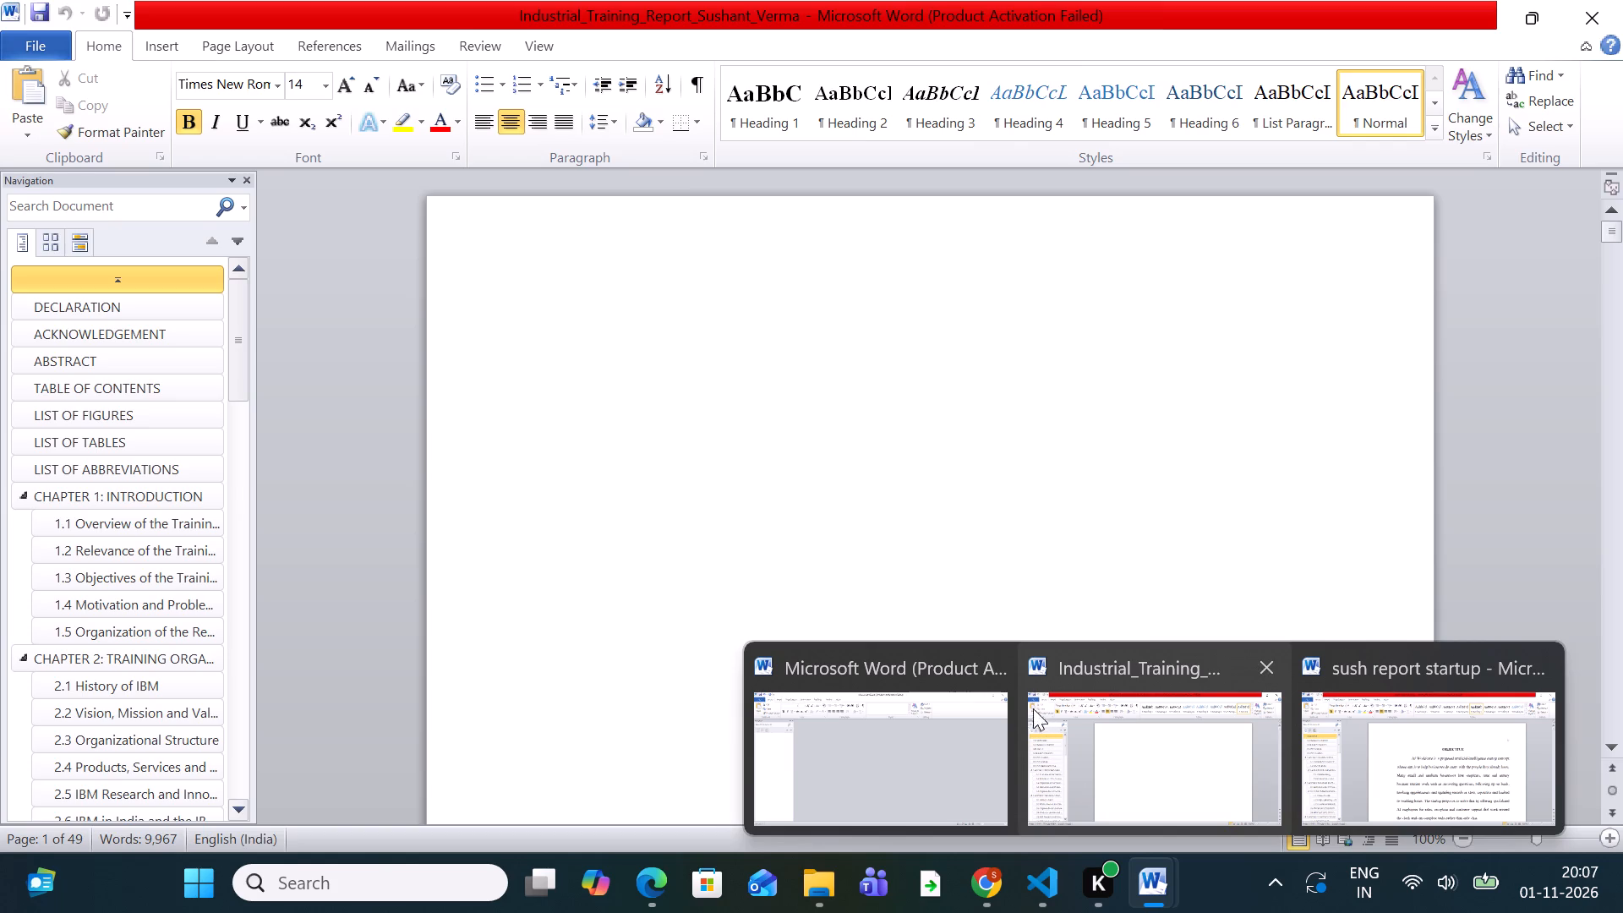
Return to the duplicate Word window and choose to open "sush report startup" as a read-only copy.
{"action": "left_click", "coordinate": [983, 656]}
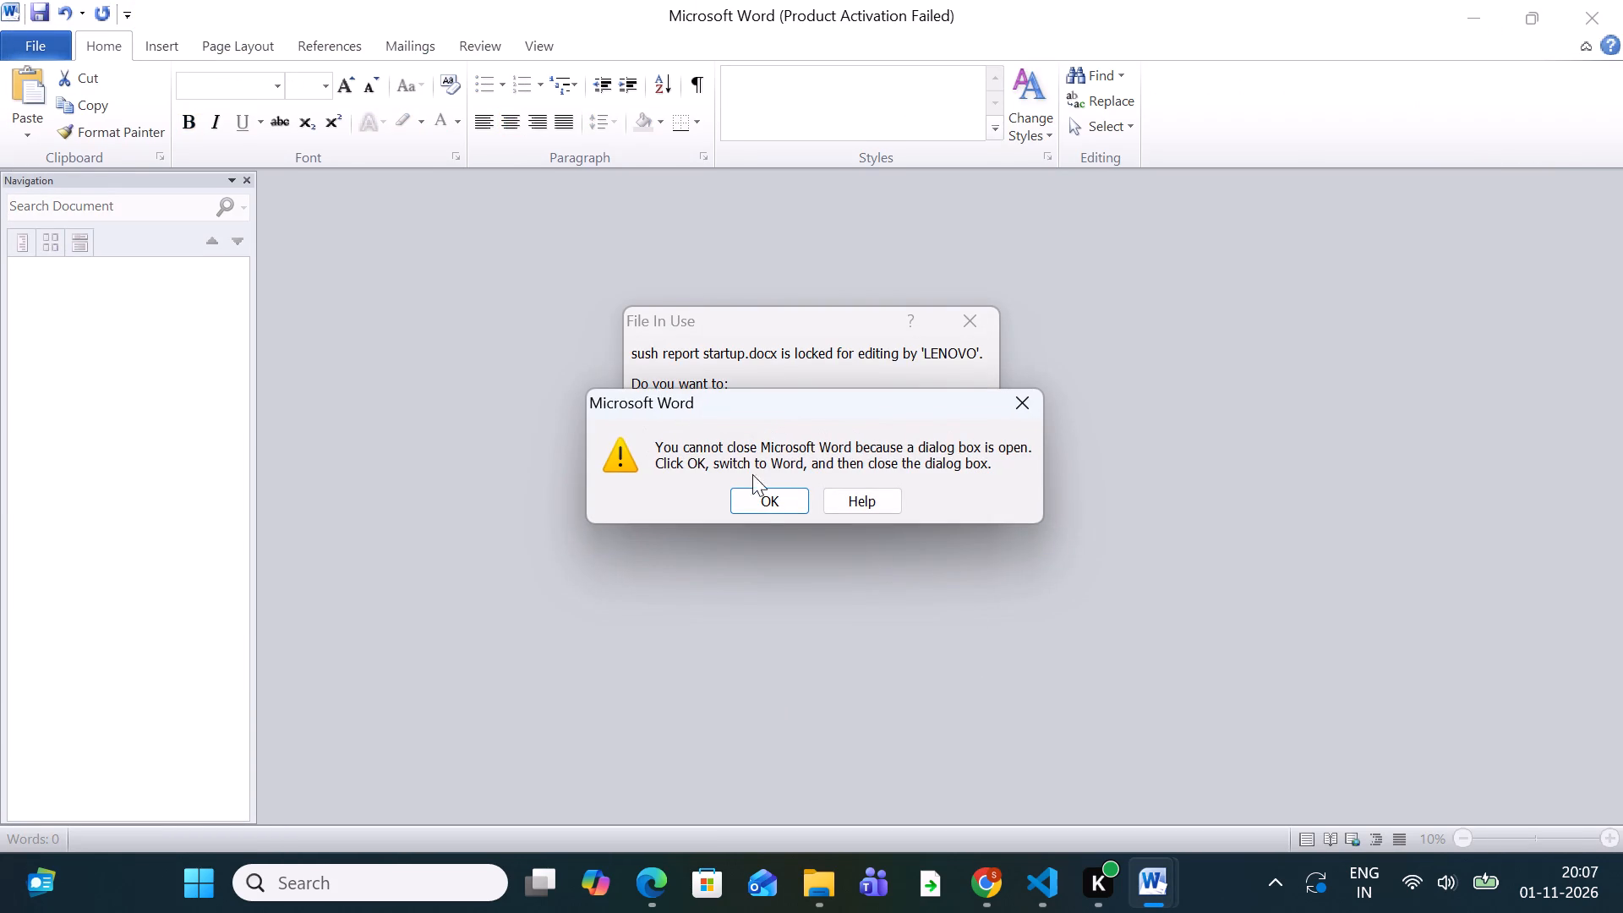
{"action": "left_click", "coordinate": [757, 497]}
{"action": "left_click", "coordinate": [816, 493]}
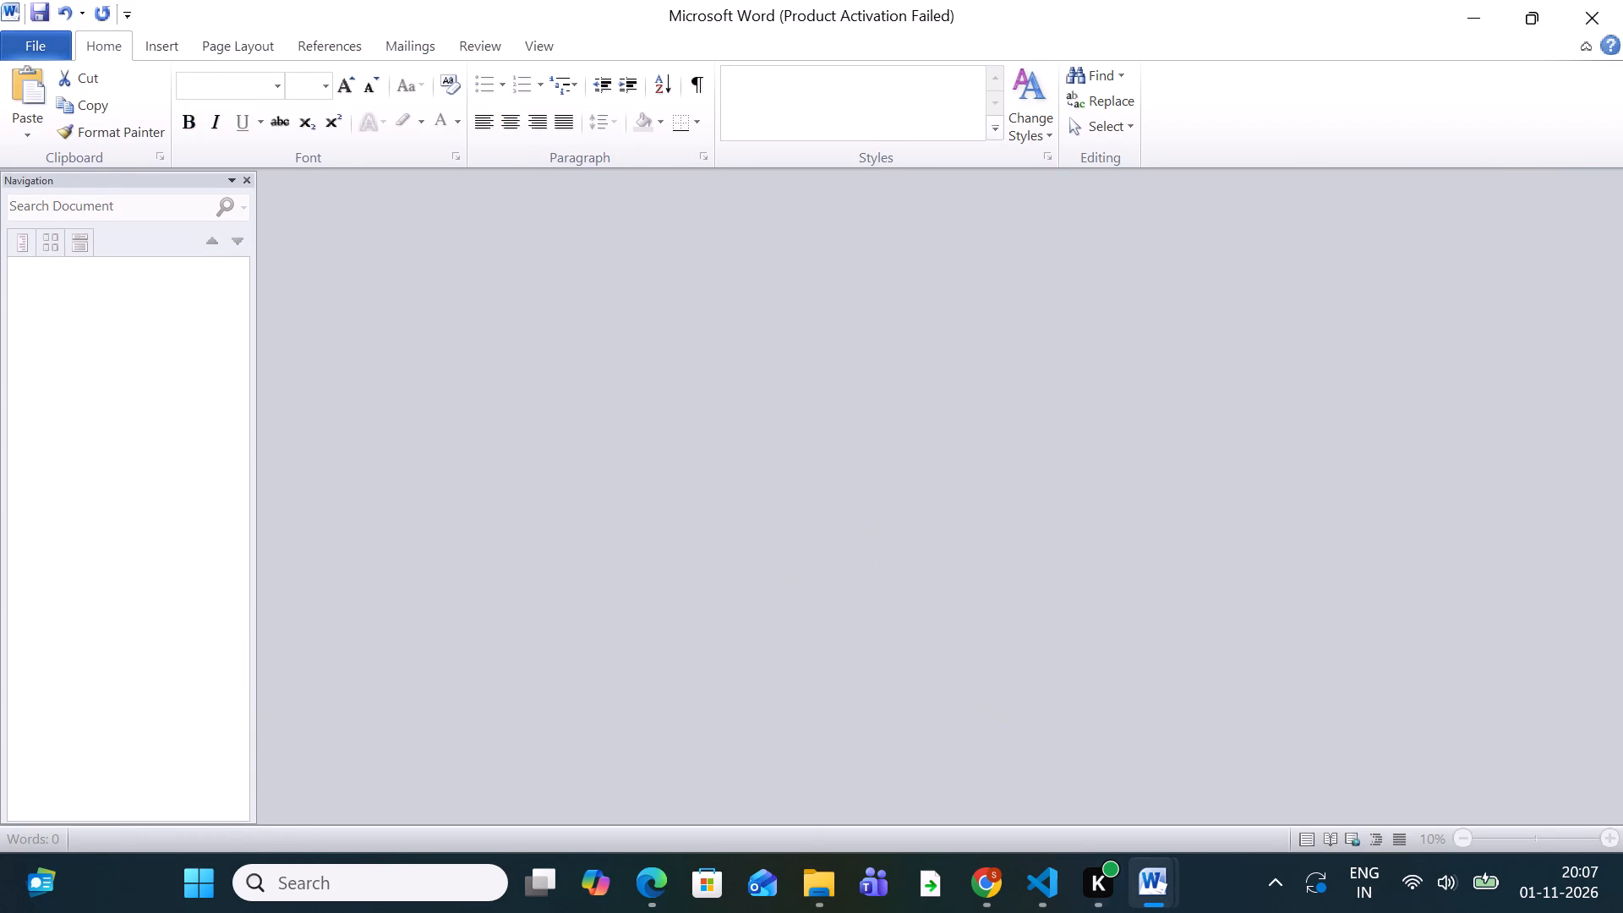
Dismiss the activation wizard and close the read-only copy of "sush report startup".
{"action": "left_click", "coordinate": [997, 661]}
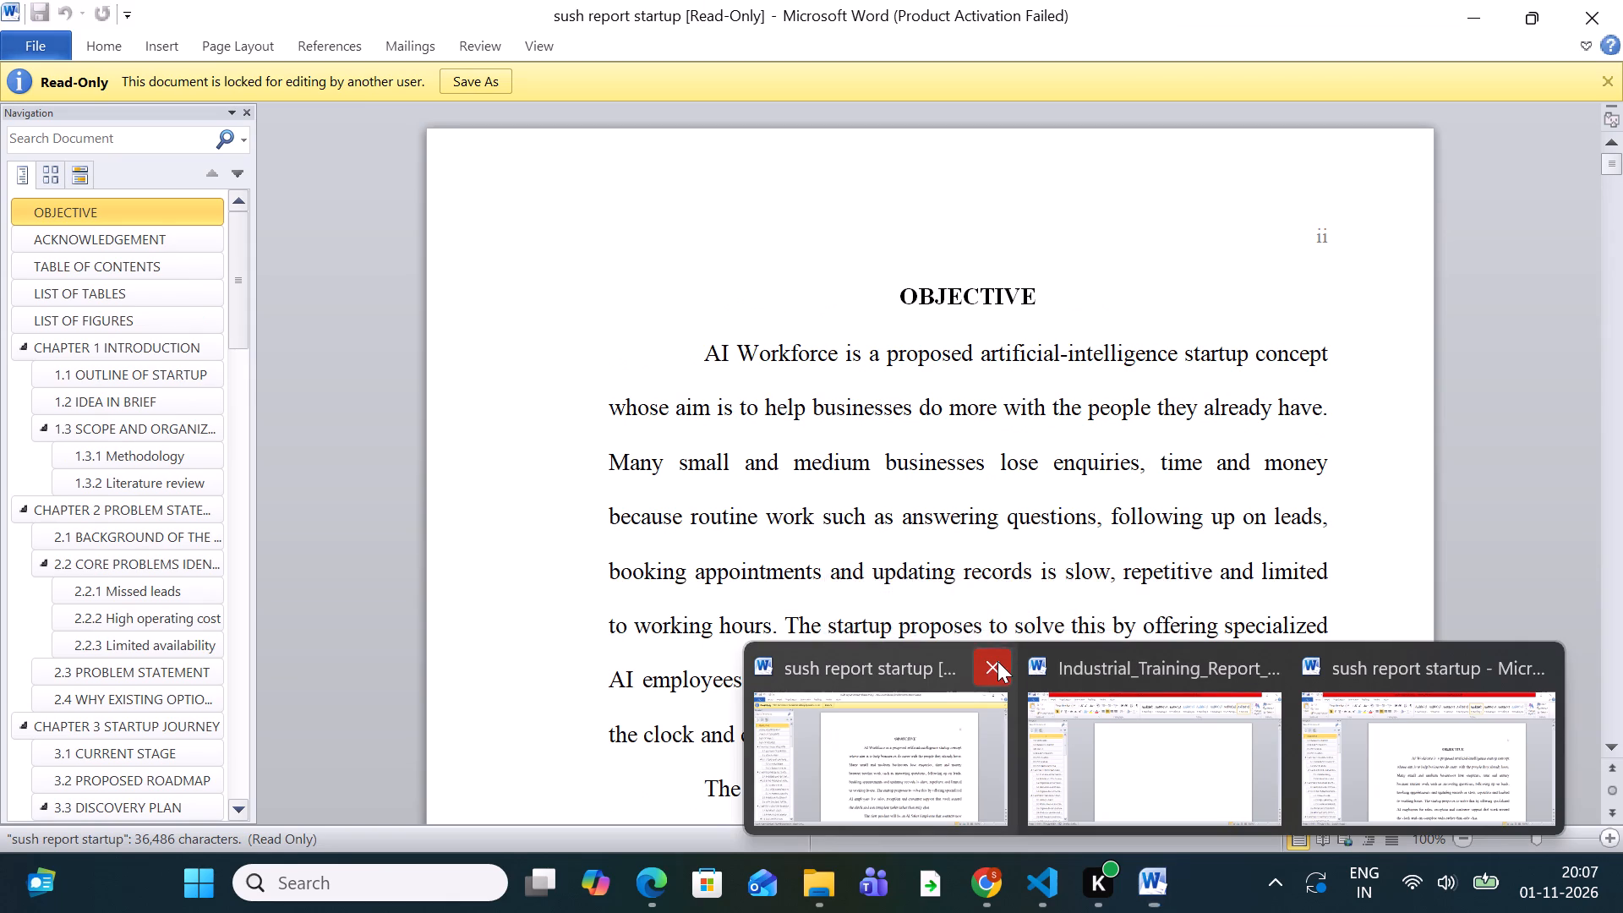
{"action": "left_click", "coordinate": [1256, 522]}
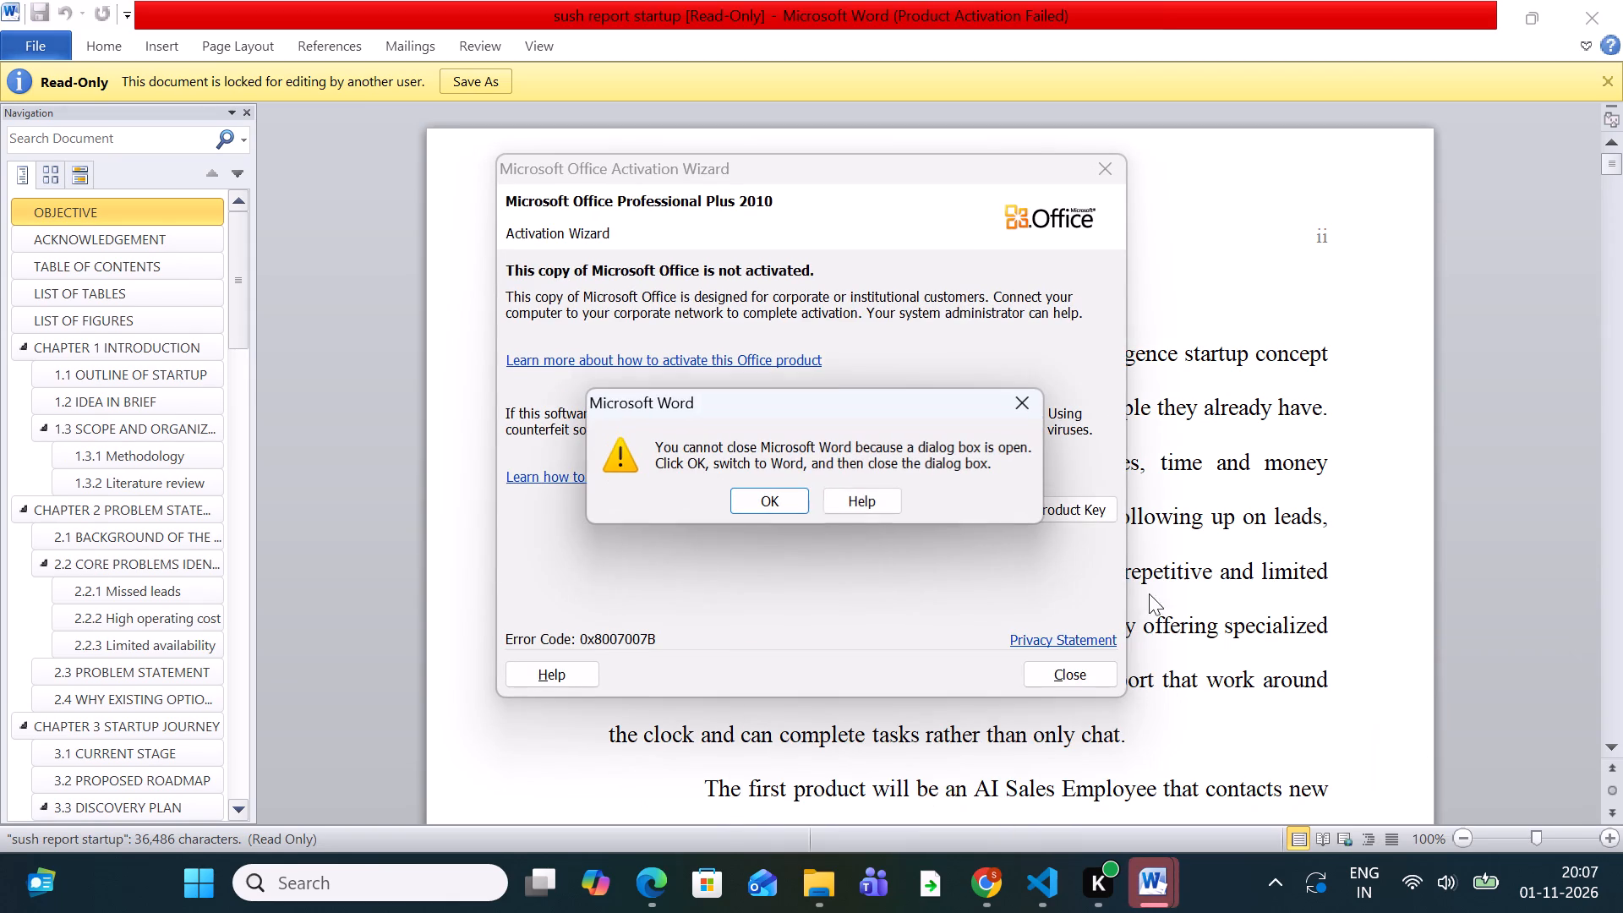
{"action": "left_click", "coordinate": [790, 500]}
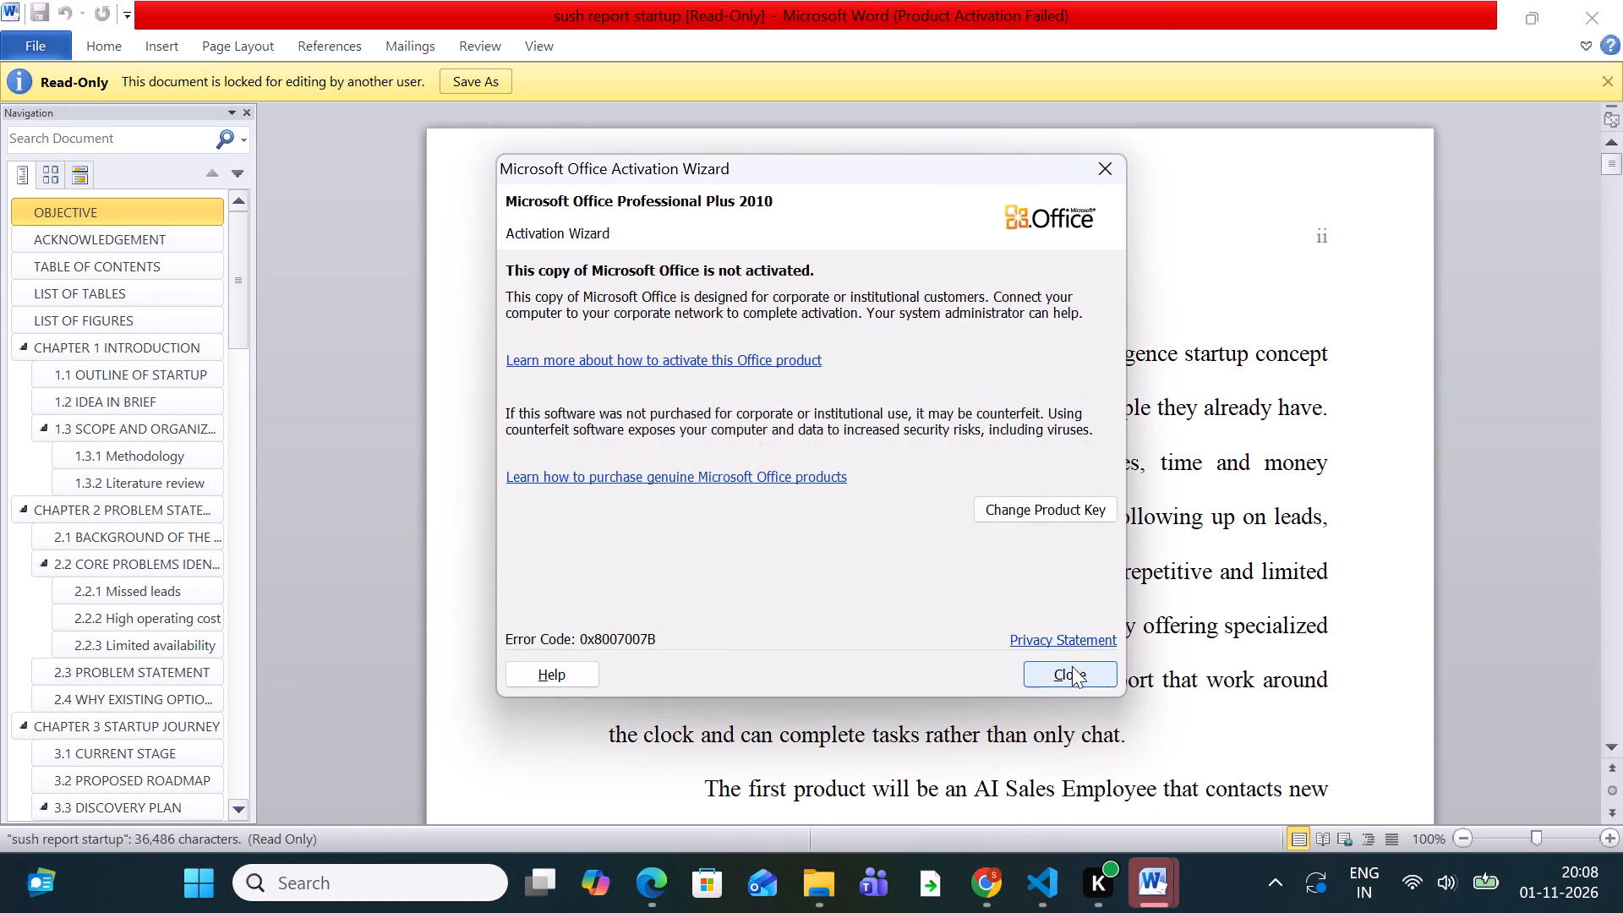
{"action": "left_click", "coordinate": [1091, 686]}
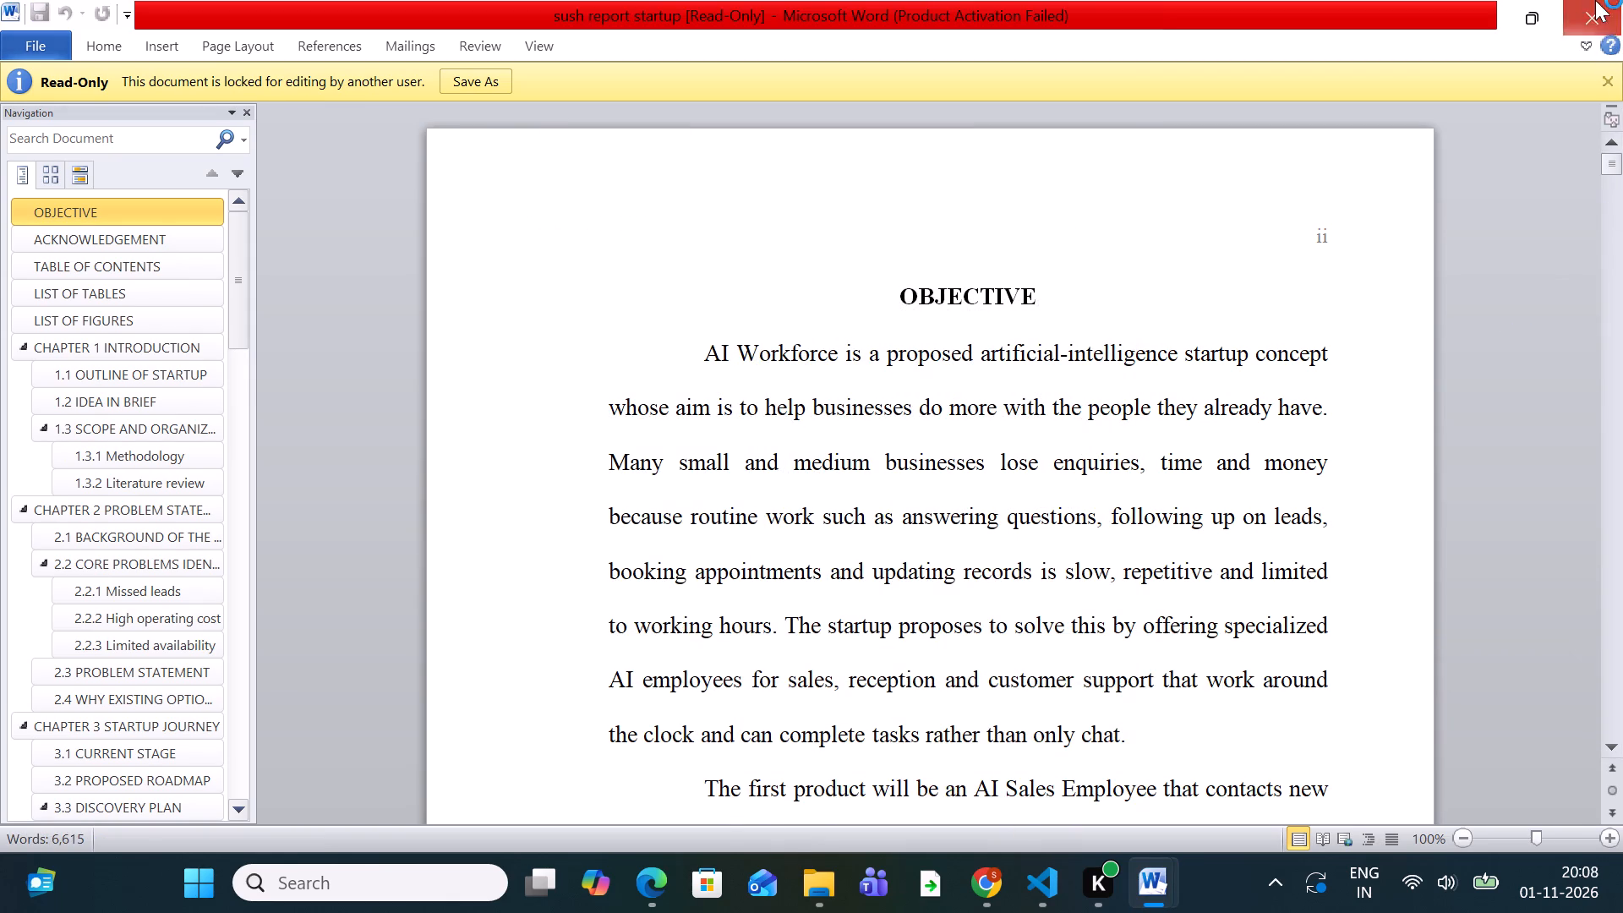
{"action": "left_click", "coordinate": [1595, 0]}
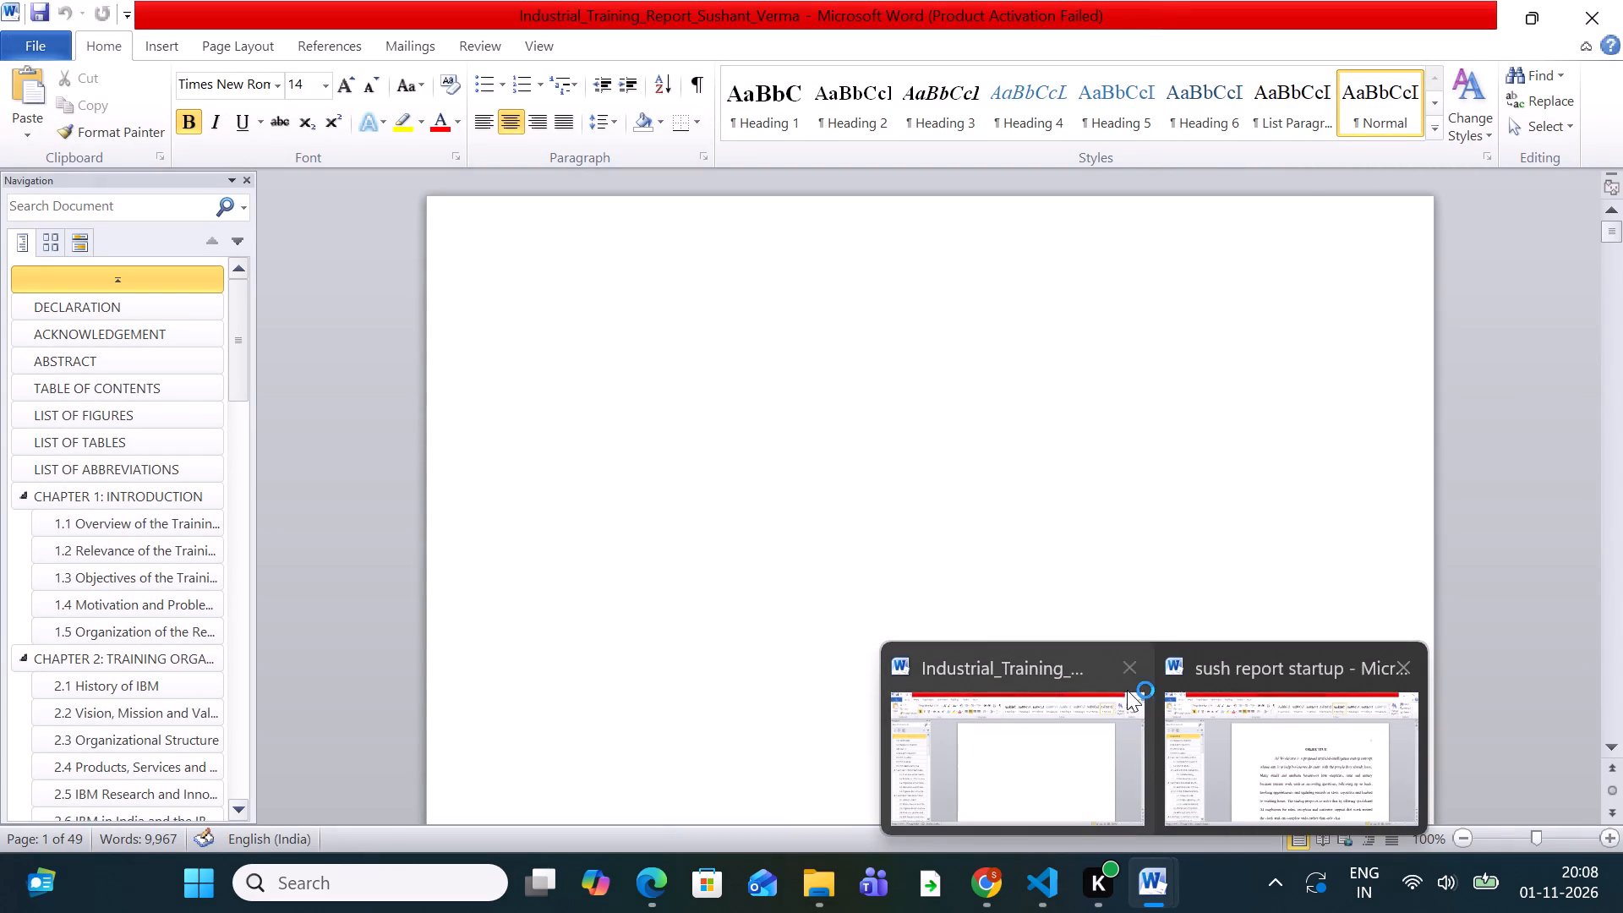
Close the industrial training report and cancel saving the Normal template.
{"action": "left_click", "coordinate": [1597, 0]}
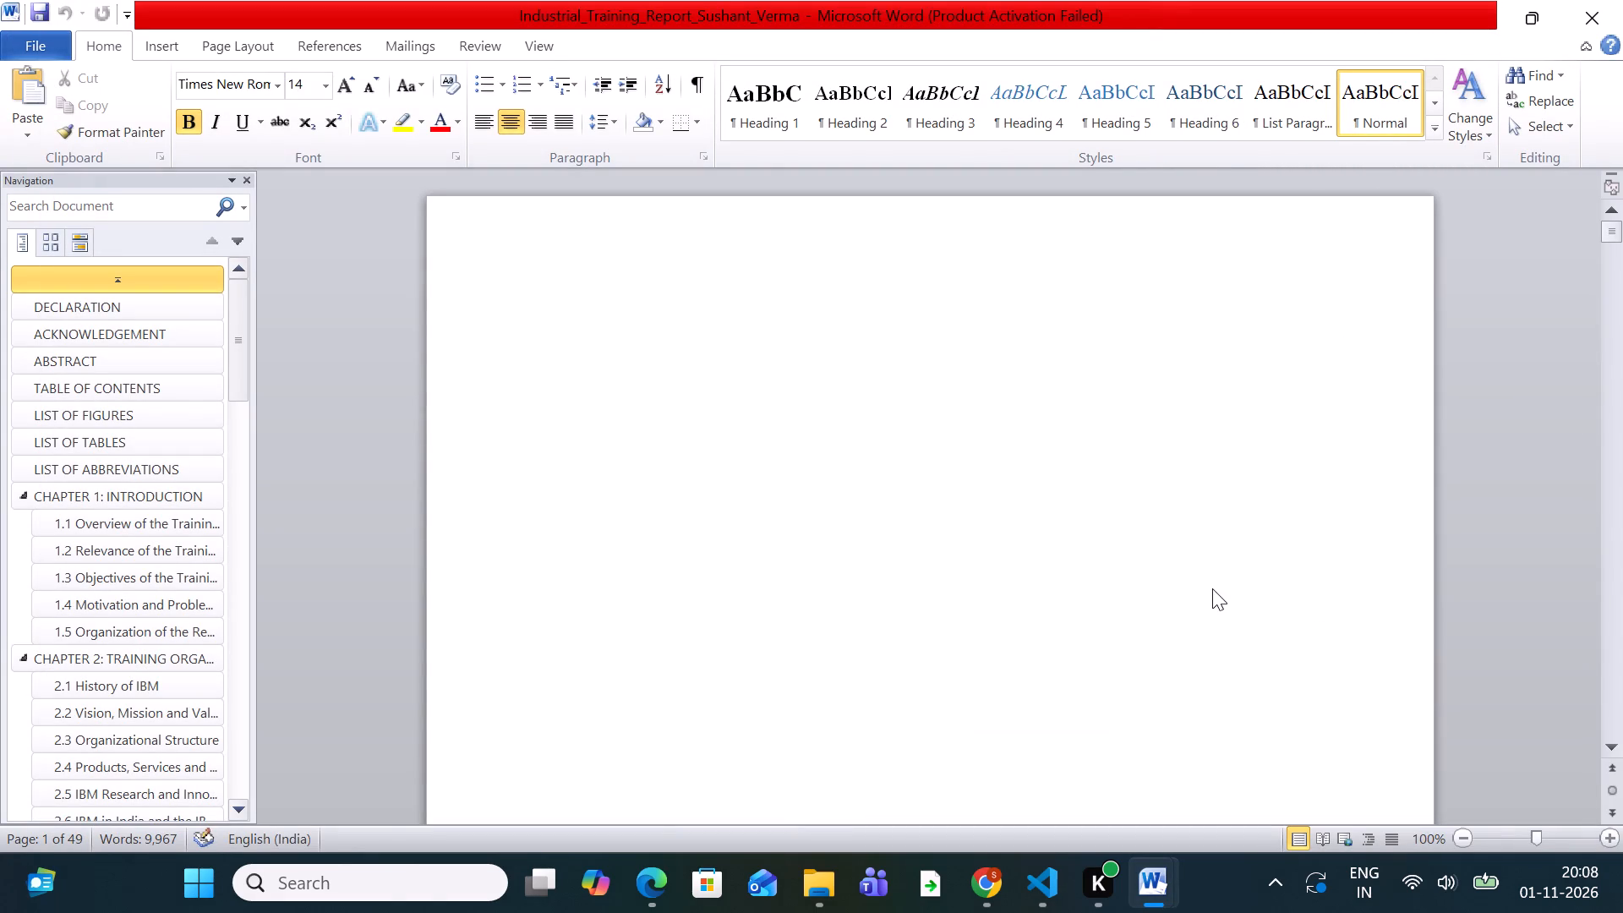
{"action": "left_click", "coordinate": [800, 512]}
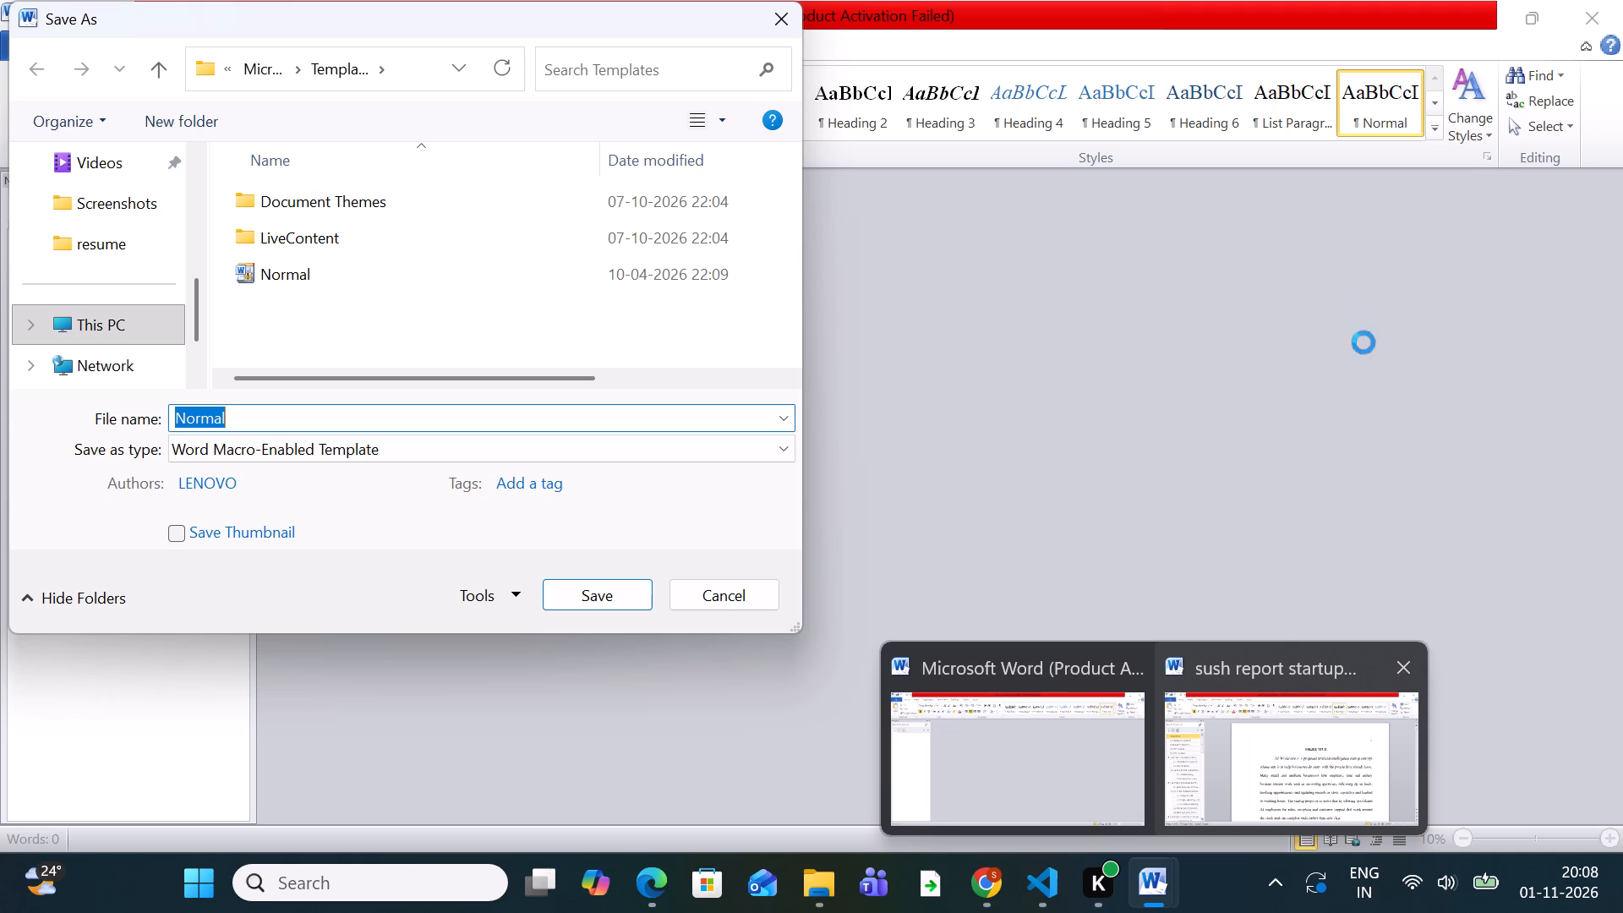
{"action": "left_click", "coordinate": [739, 587]}
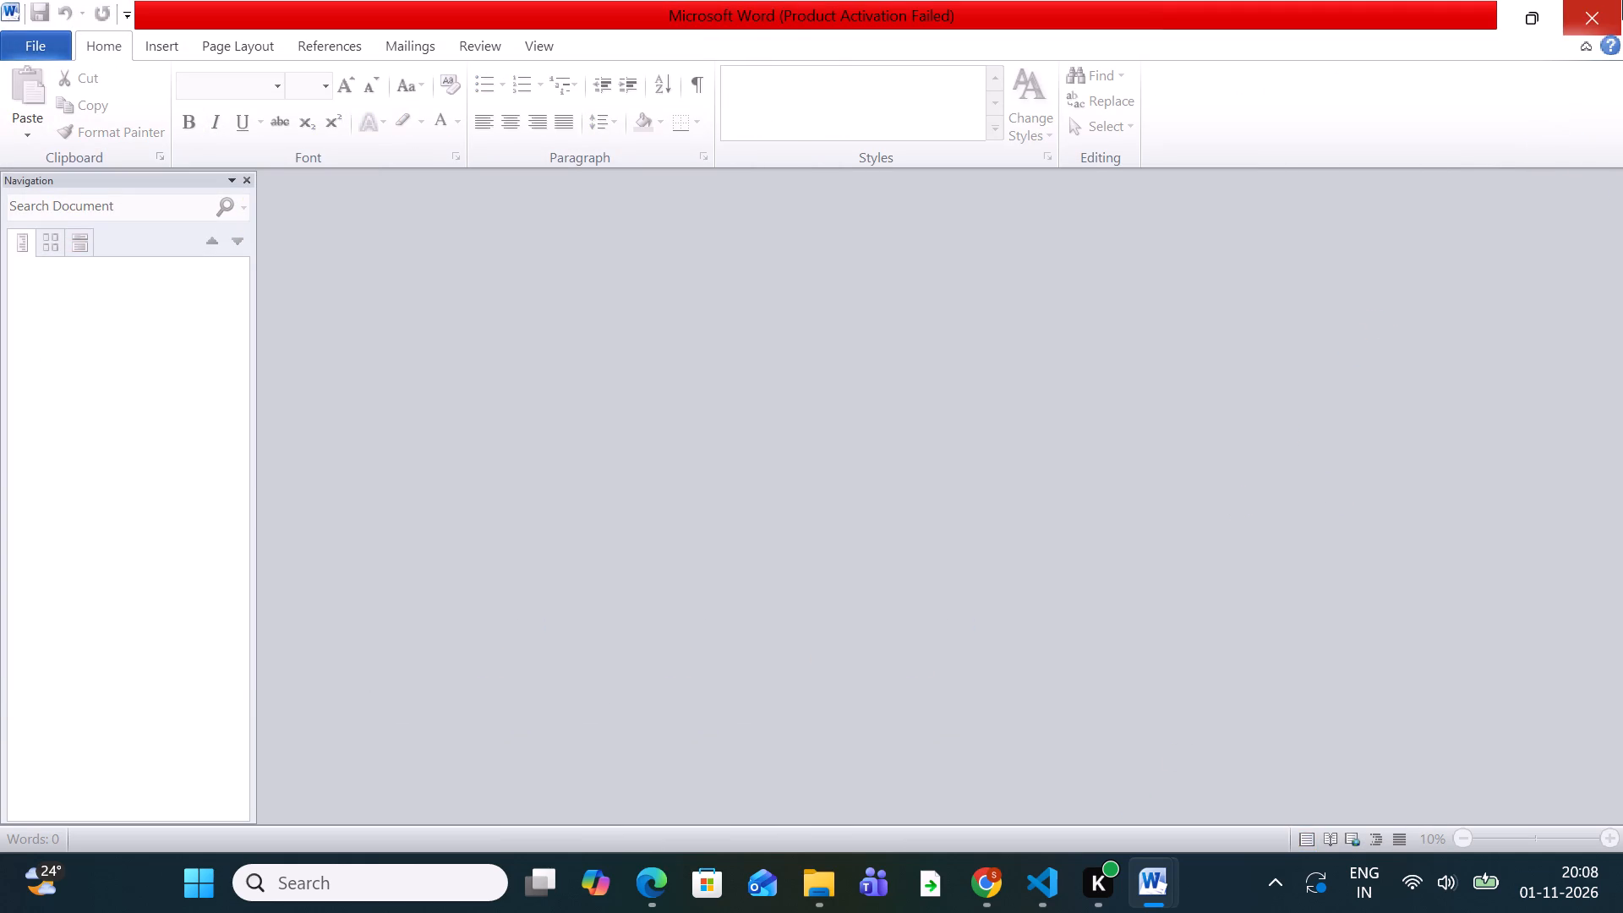
Close the remaining empty Word window.
{"action": "left_click", "coordinate": [1622, 0]}
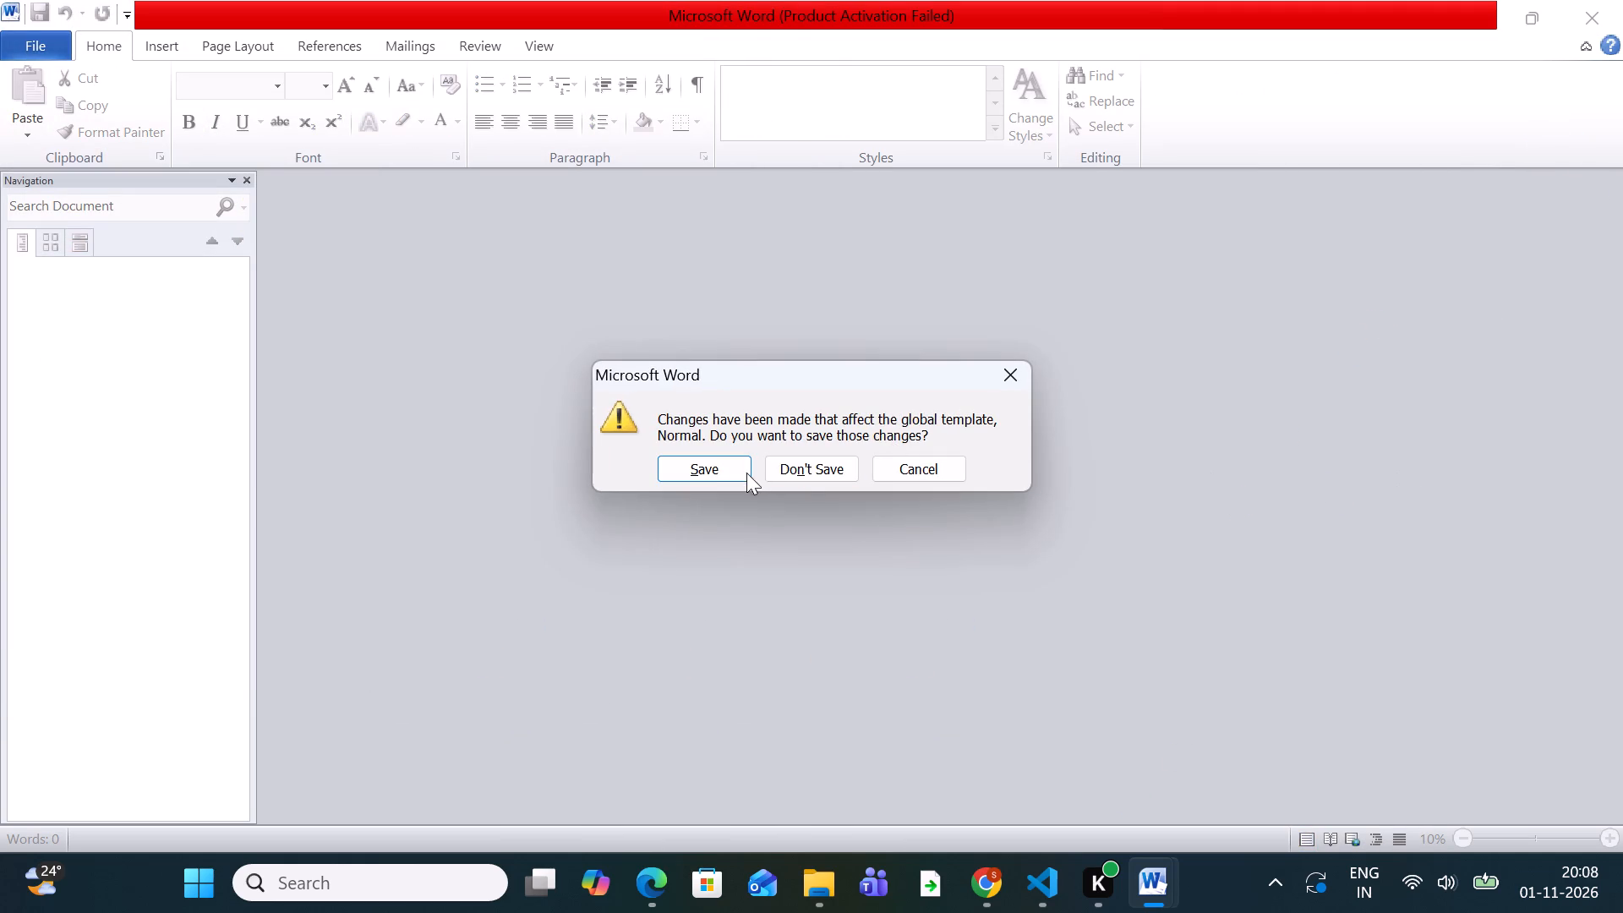
Discard the changes to the Normal template and dismiss the activation wizard shown over "sush report startup".
{"action": "left_click", "coordinate": [800, 467]}
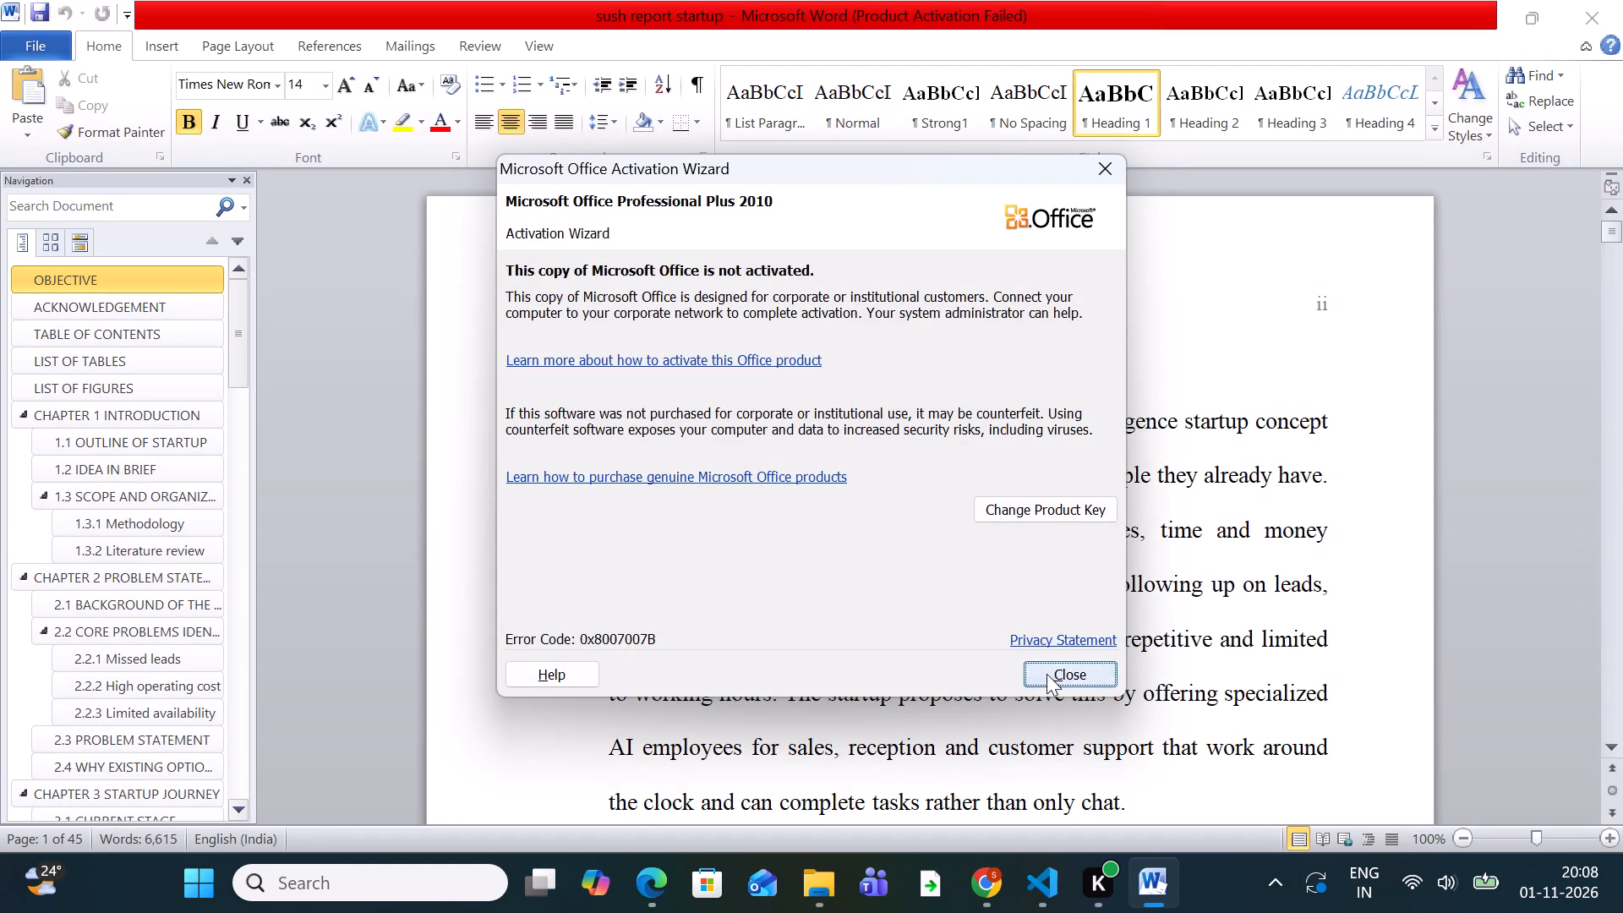
{"action": "left_click", "coordinate": [1046, 674]}
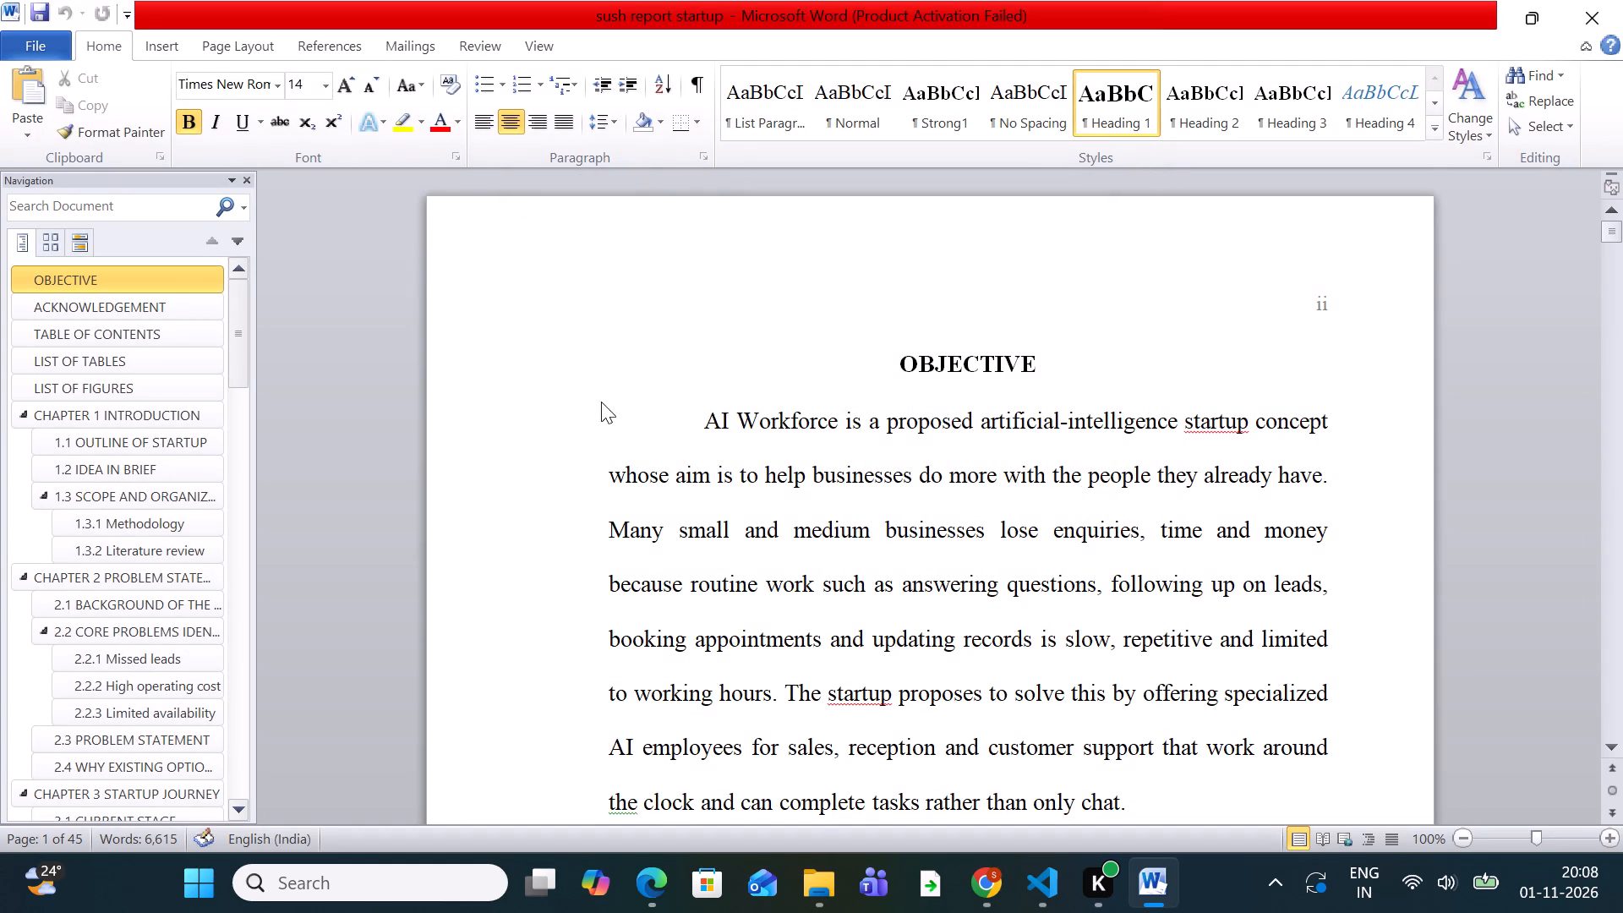
Look through the Objective and Acknowledgement pages of the report and return to its first page.
{"action": "scroll", "coordinate": [1124, 410], "scroll_direction": "down", "scroll_amount": 2}
{"action": "scroll", "coordinate": [1180, 401], "scroll_direction": "up", "scroll_amount": 8}
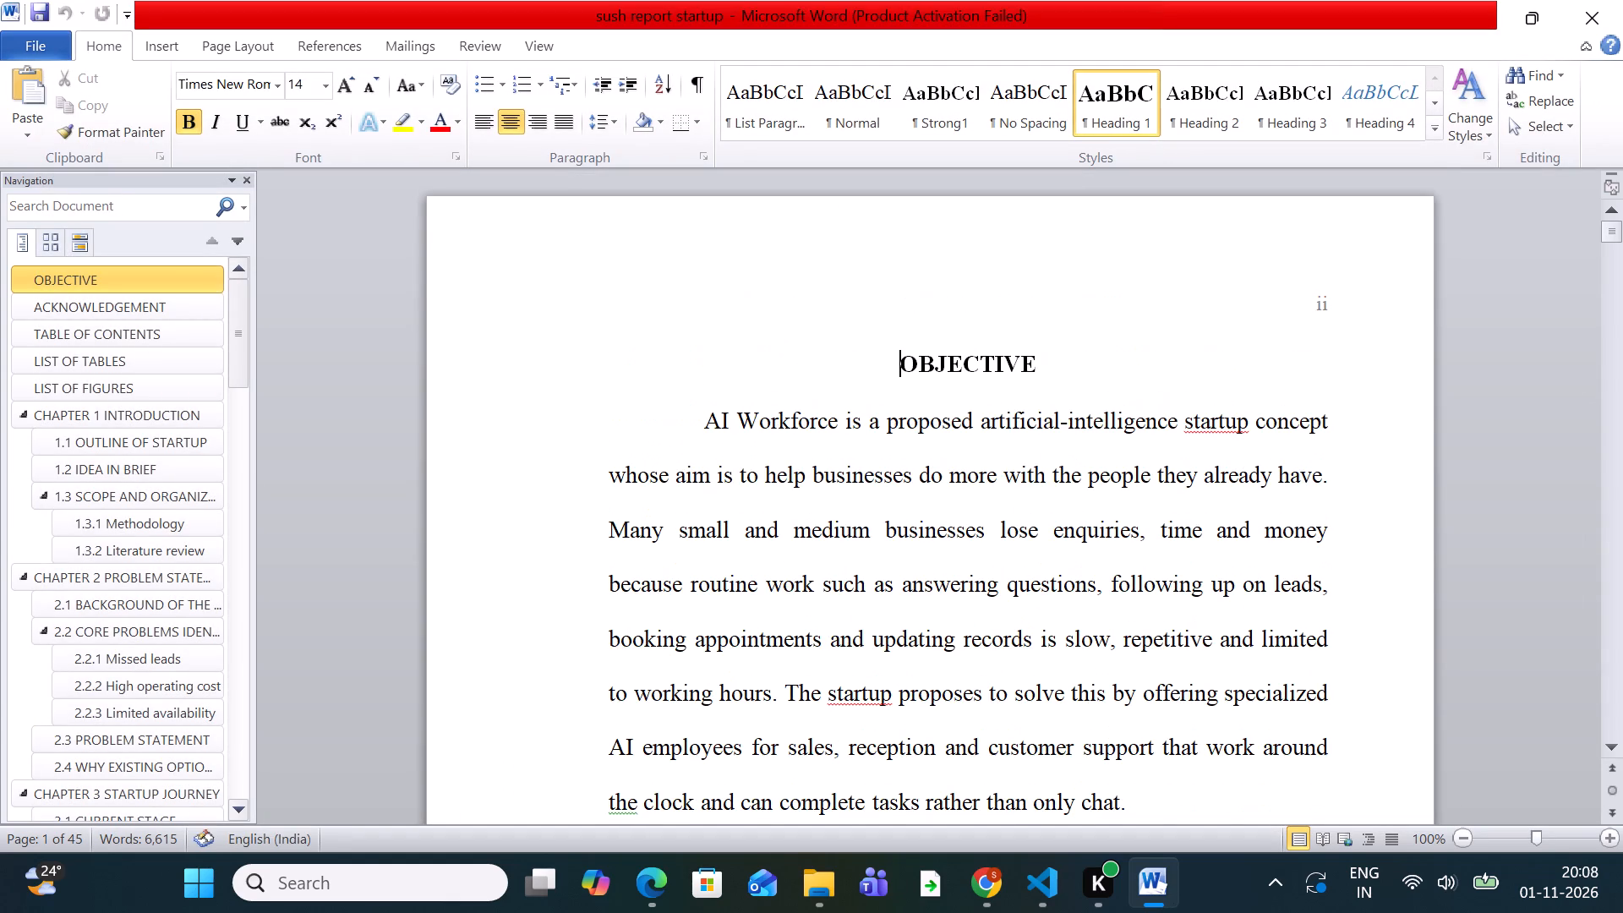
{"action": "scroll", "coordinate": [1187, 394], "scroll_direction": "down", "scroll_amount": 1}
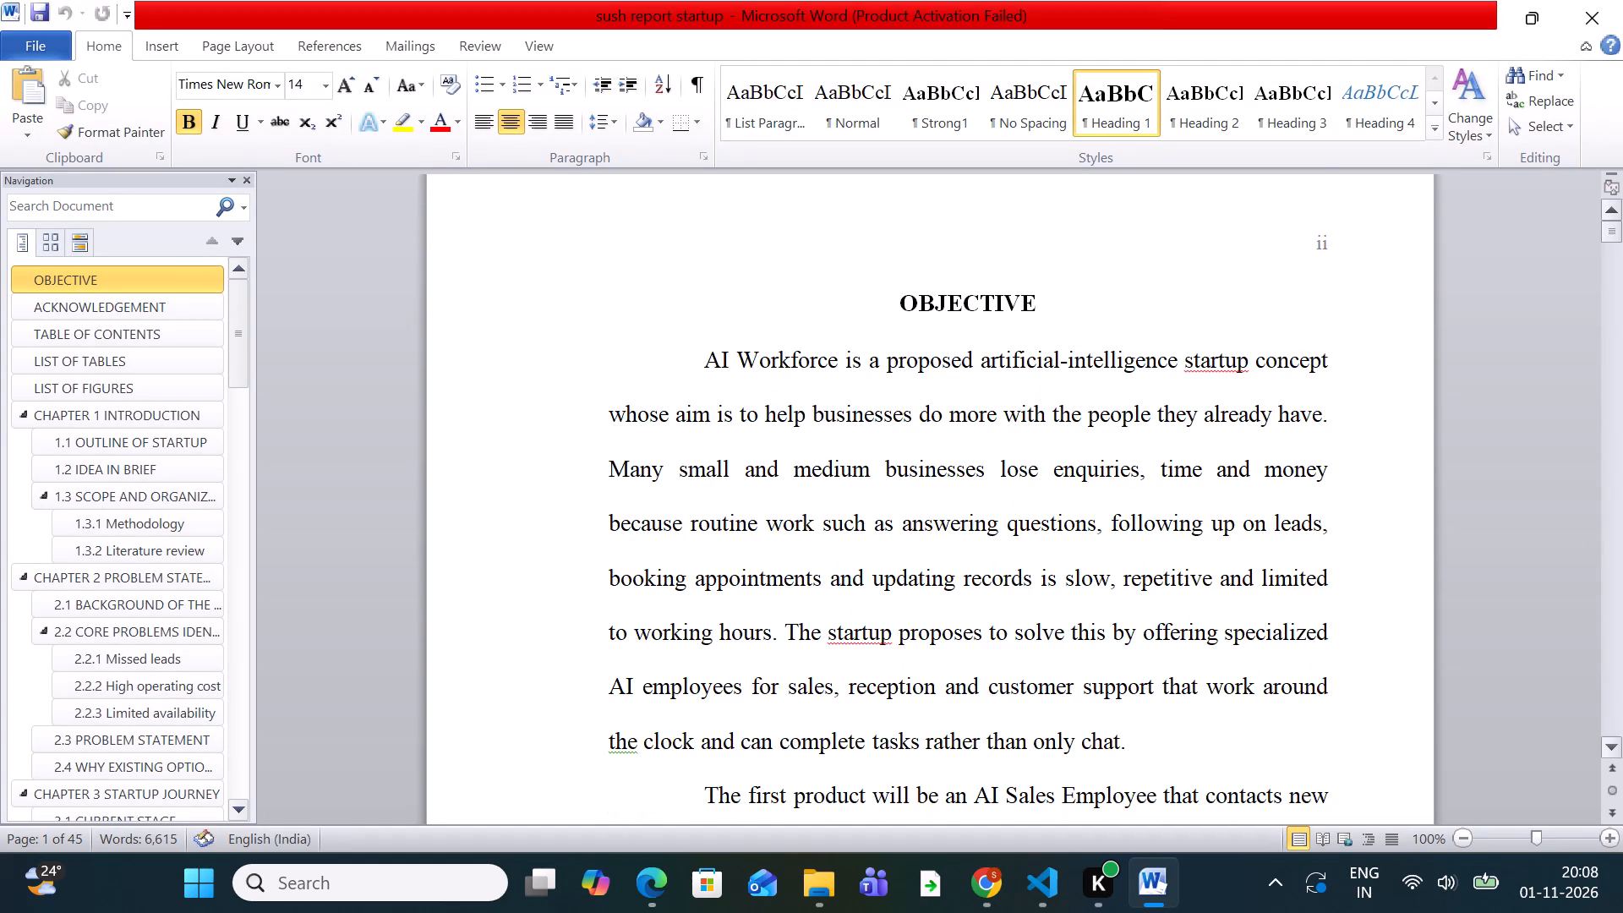
{"action": "scroll", "coordinate": [1112, 774], "scroll_direction": "down", "scroll_amount": 8}
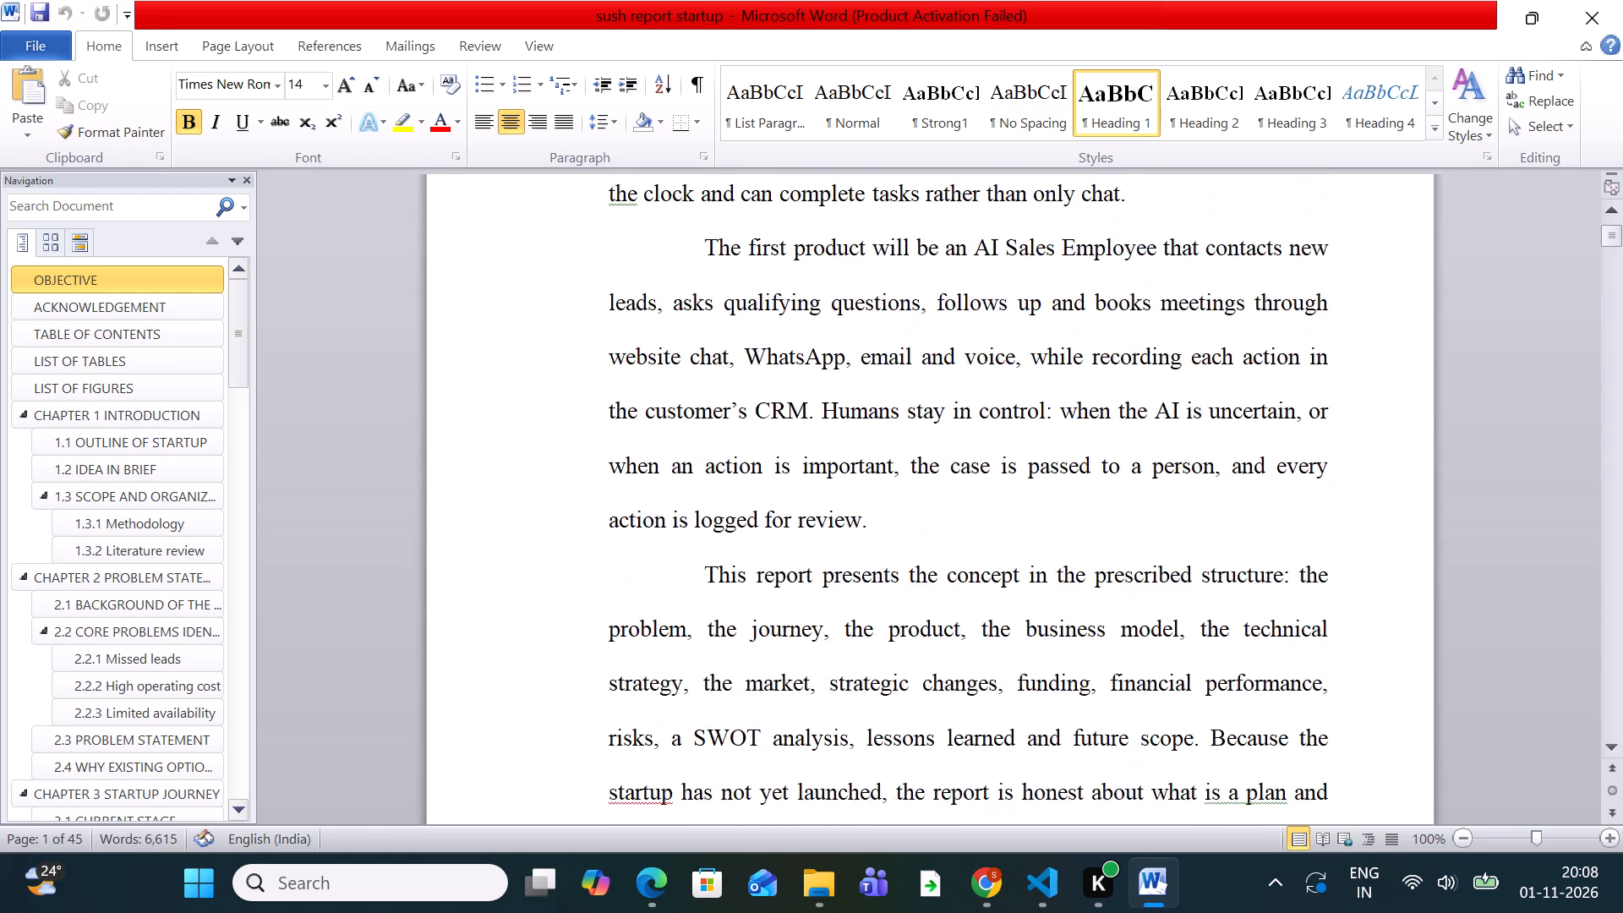
{"action": "scroll", "coordinate": [1112, 774], "scroll_direction": "down", "scroll_amount": 7}
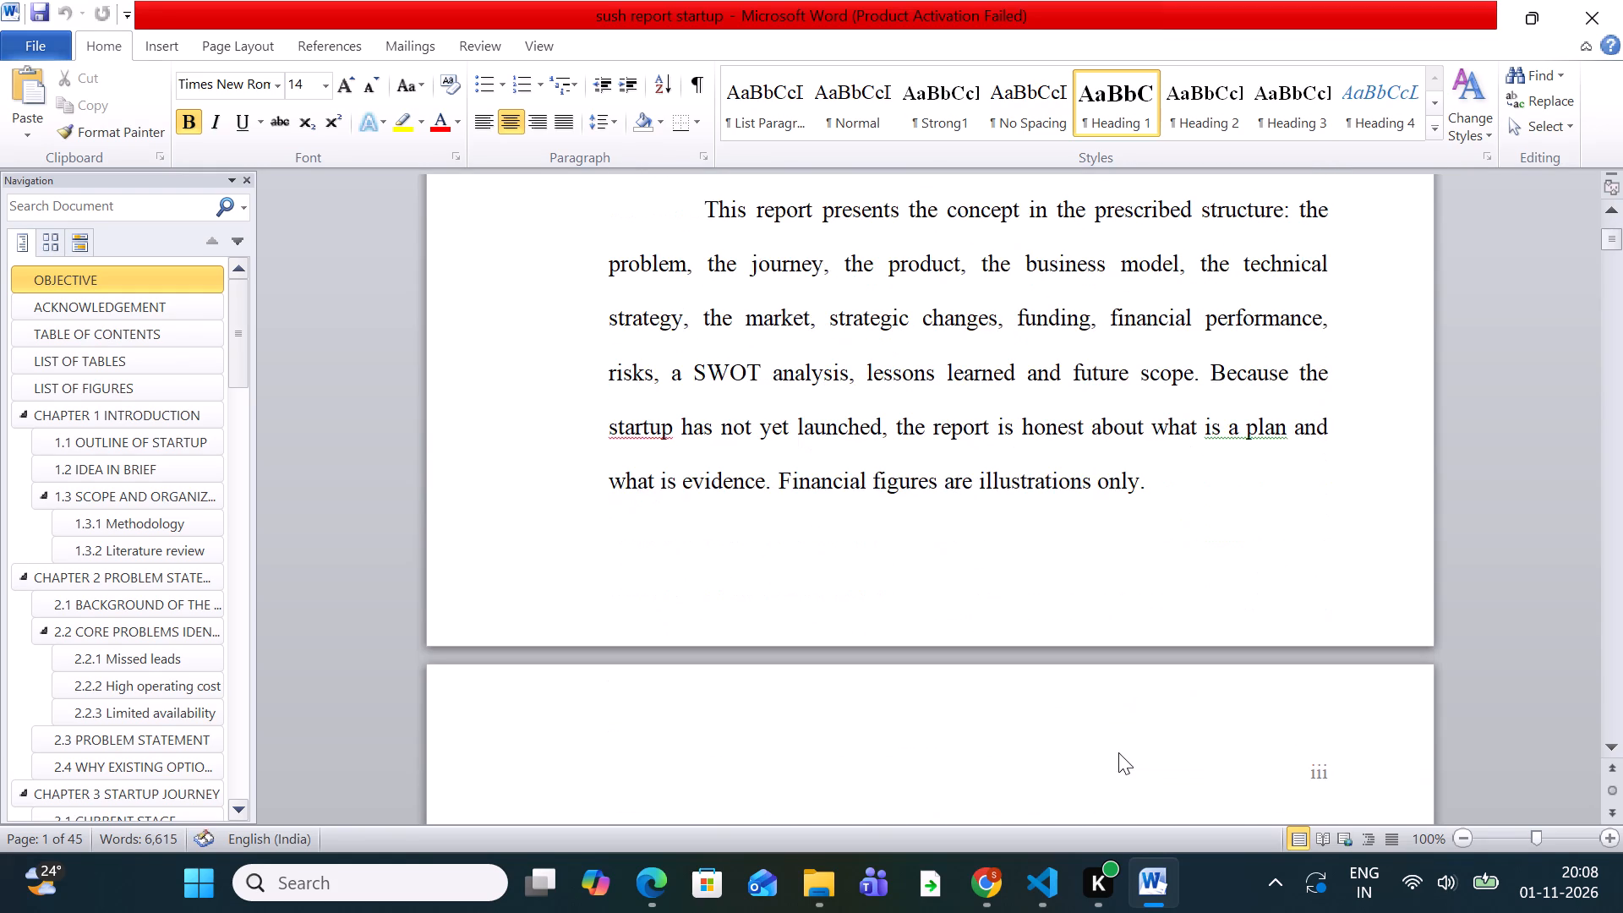
{"action": "scroll", "coordinate": [1118, 752], "scroll_direction": "down", "scroll_amount": 13}
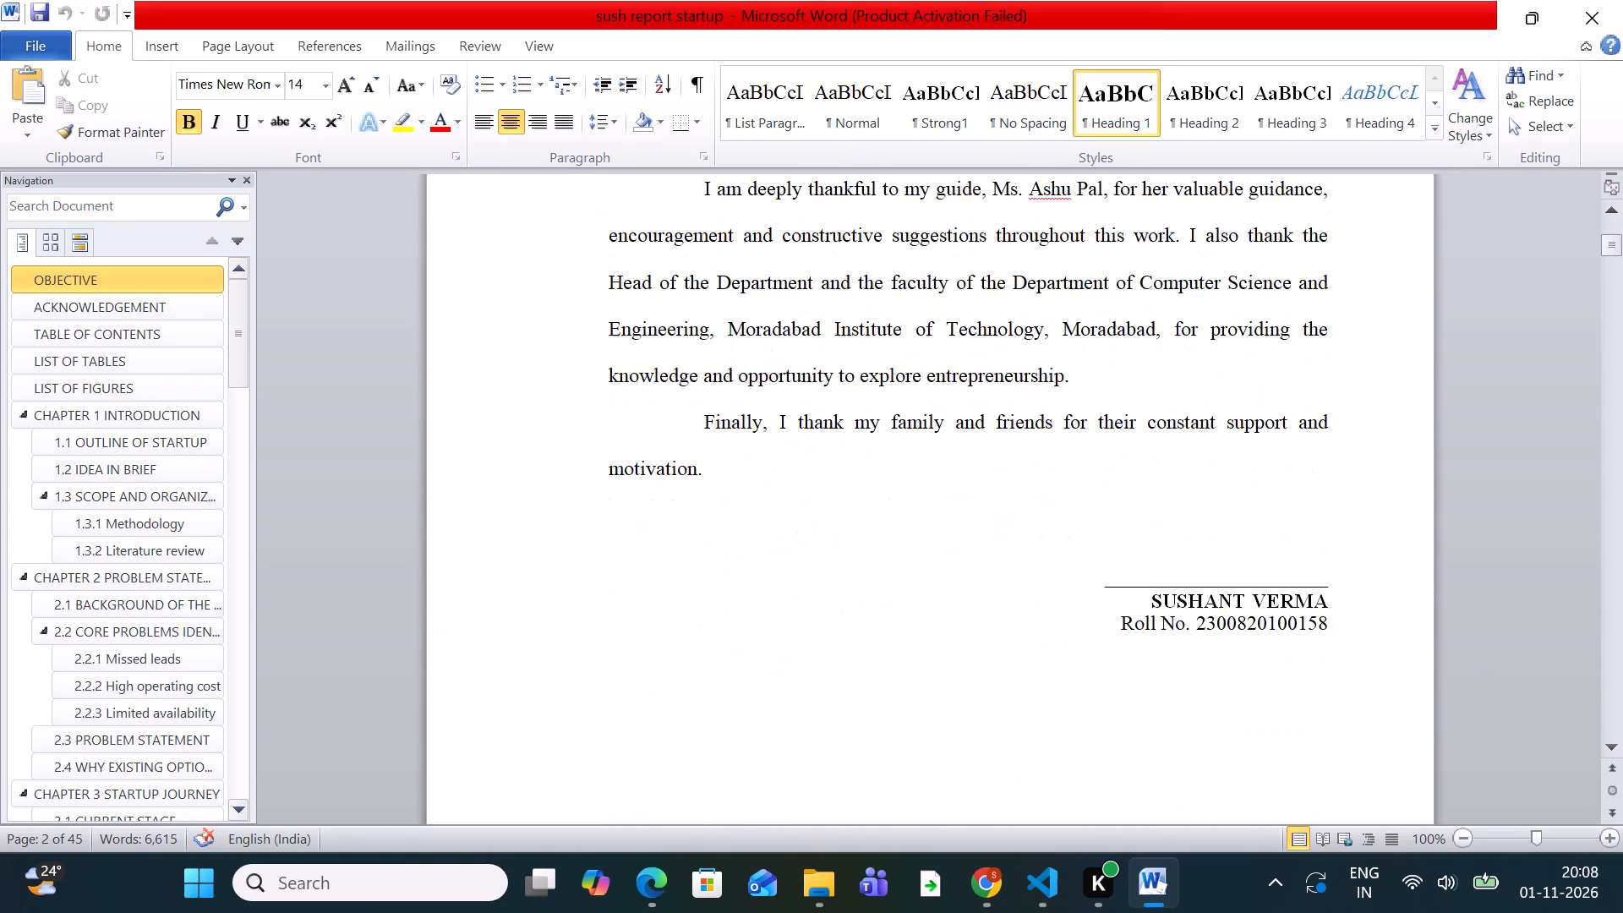
{"action": "scroll", "coordinate": [1118, 745], "scroll_direction": "up", "scroll_amount": 20}
{"action": "scroll", "coordinate": [1118, 745], "scroll_direction": "up", "scroll_amount": 7}
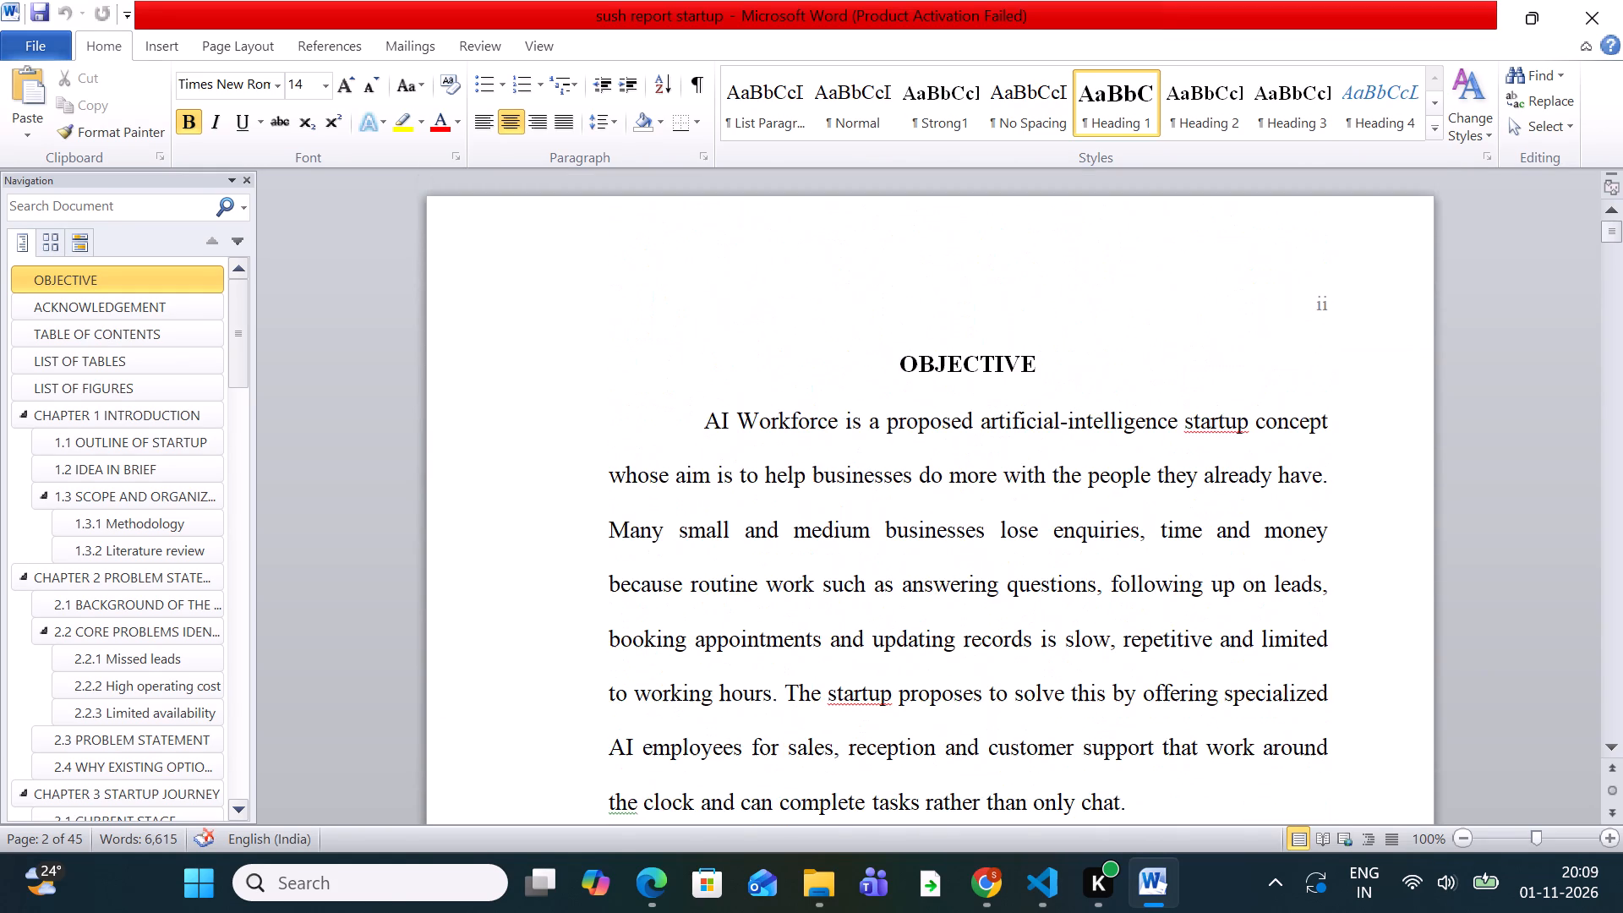
{"action": "scroll", "coordinate": [1108, 731], "scroll_direction": "up", "scroll_amount": 9}
Restore the maximised "sush report startup" window to its smaller floating size.
{"action": "left_click", "coordinate": [1550, 0]}
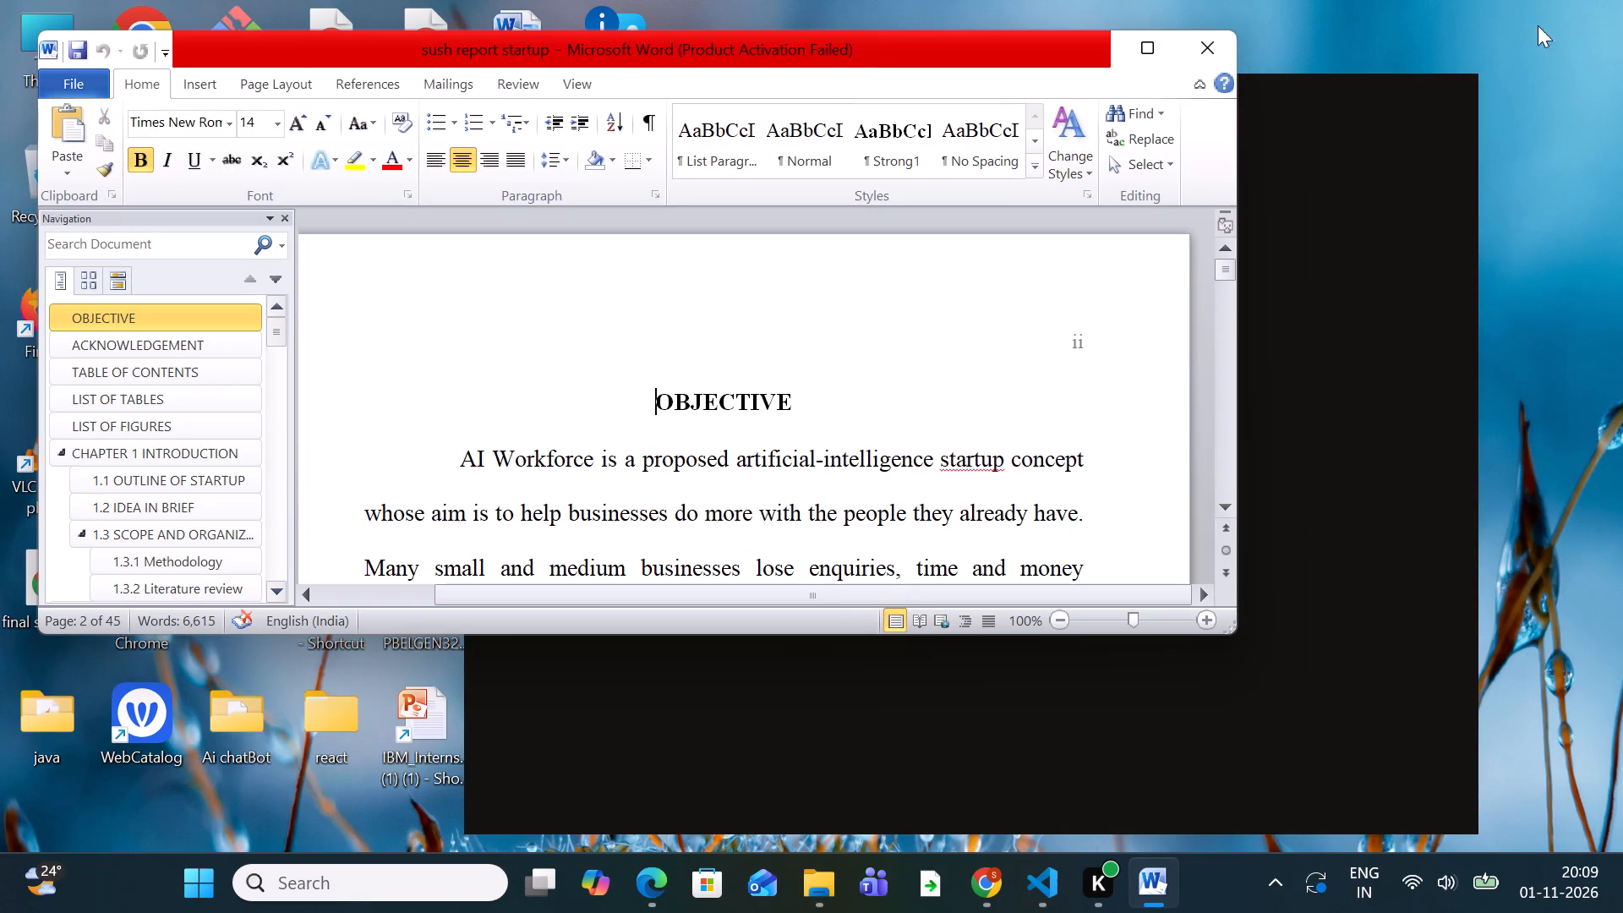
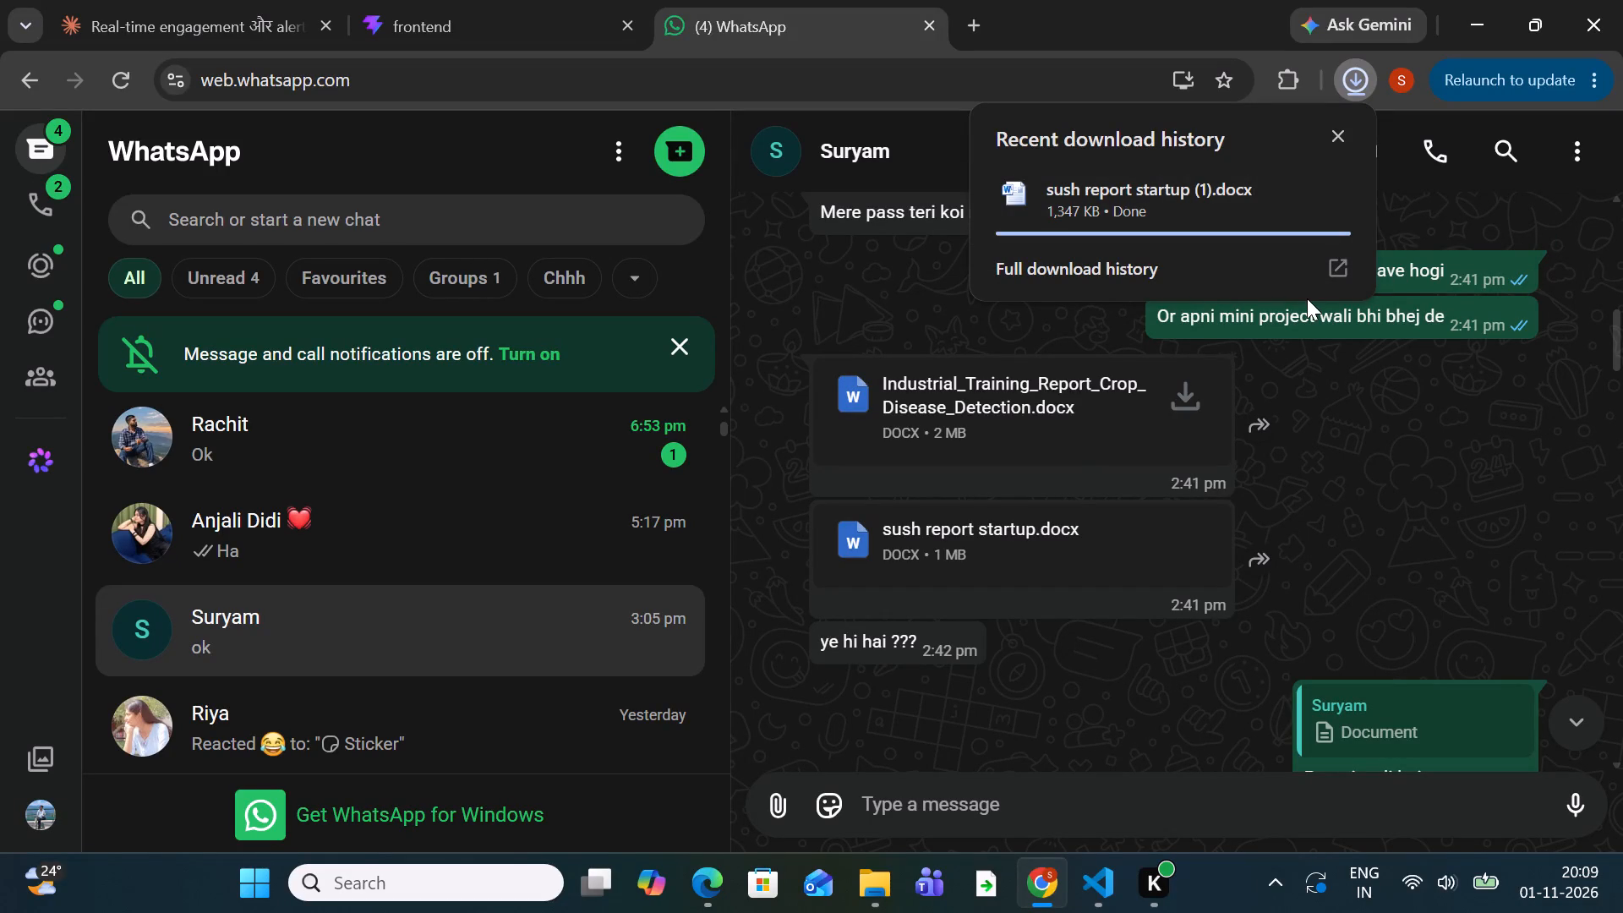
Open the newly downloaded "sush report startup (1).docx" from the browser in Word and dismiss the activation wizard.
{"action": "scroll", "coordinate": [1178, 295], "scroll_direction": "up", "scroll_amount": 1}
{"action": "left_click", "coordinate": [1320, 198]}
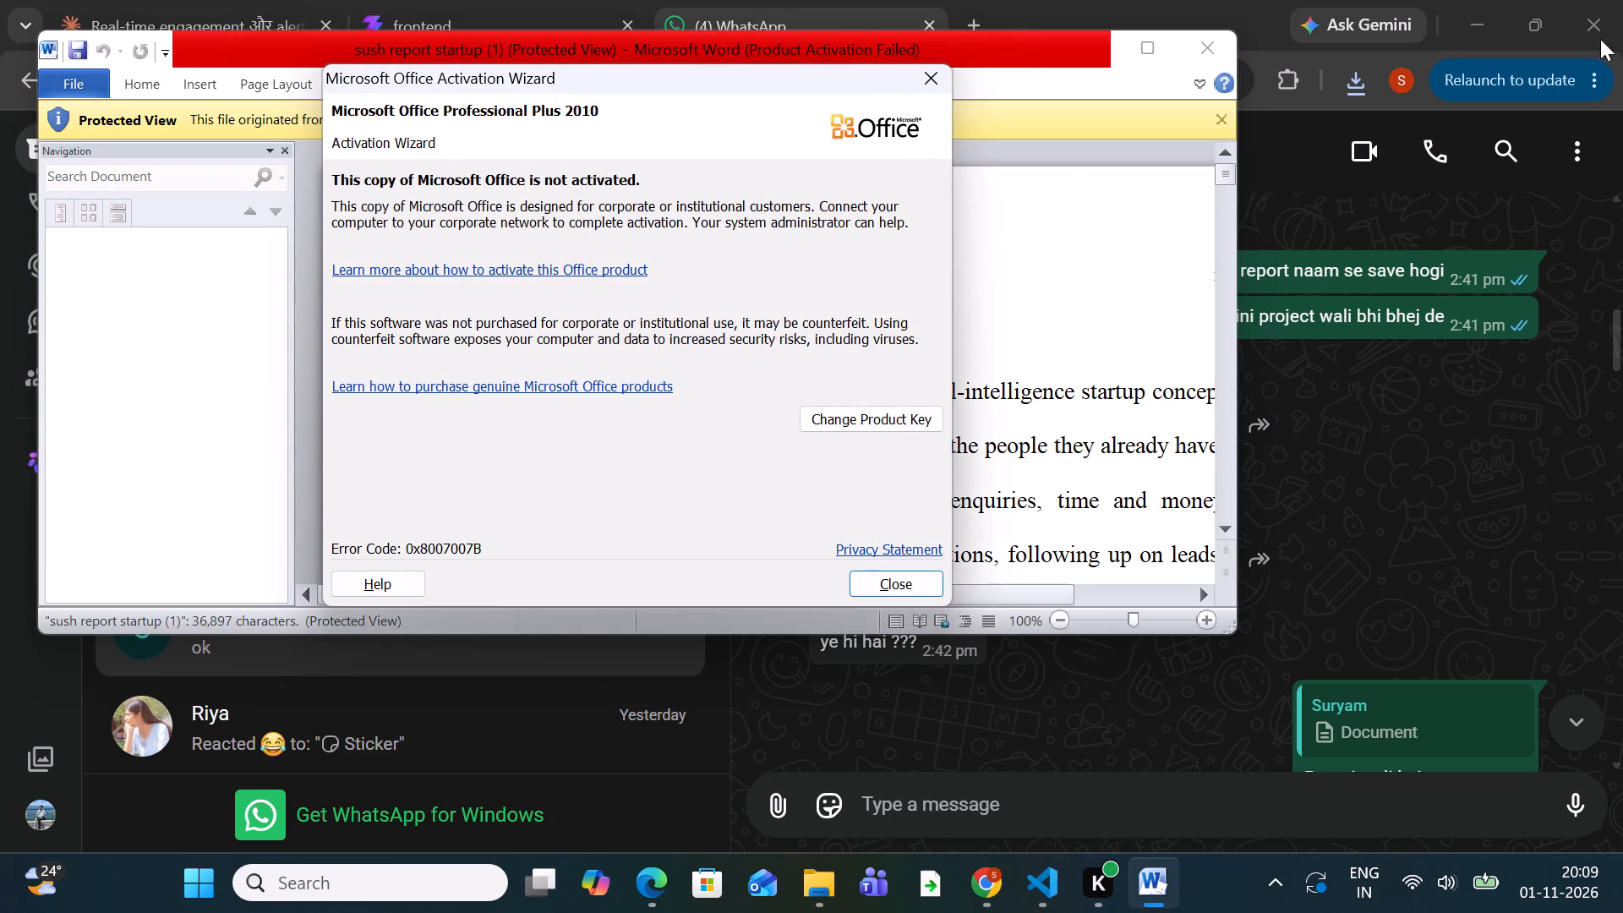
{"action": "left_click", "coordinate": [879, 588]}
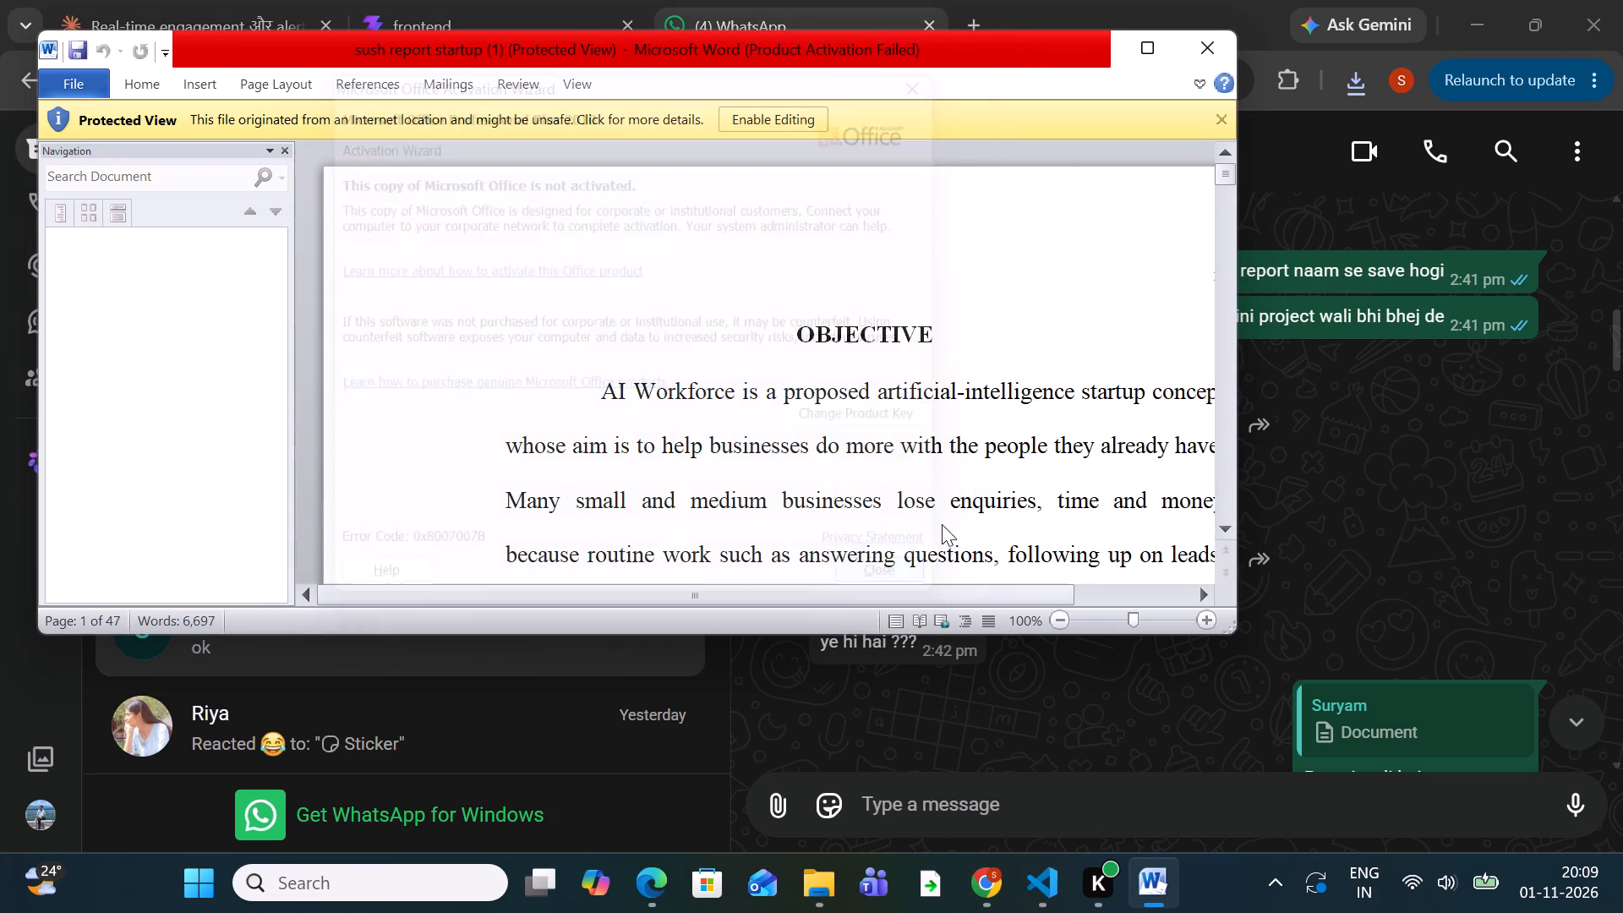
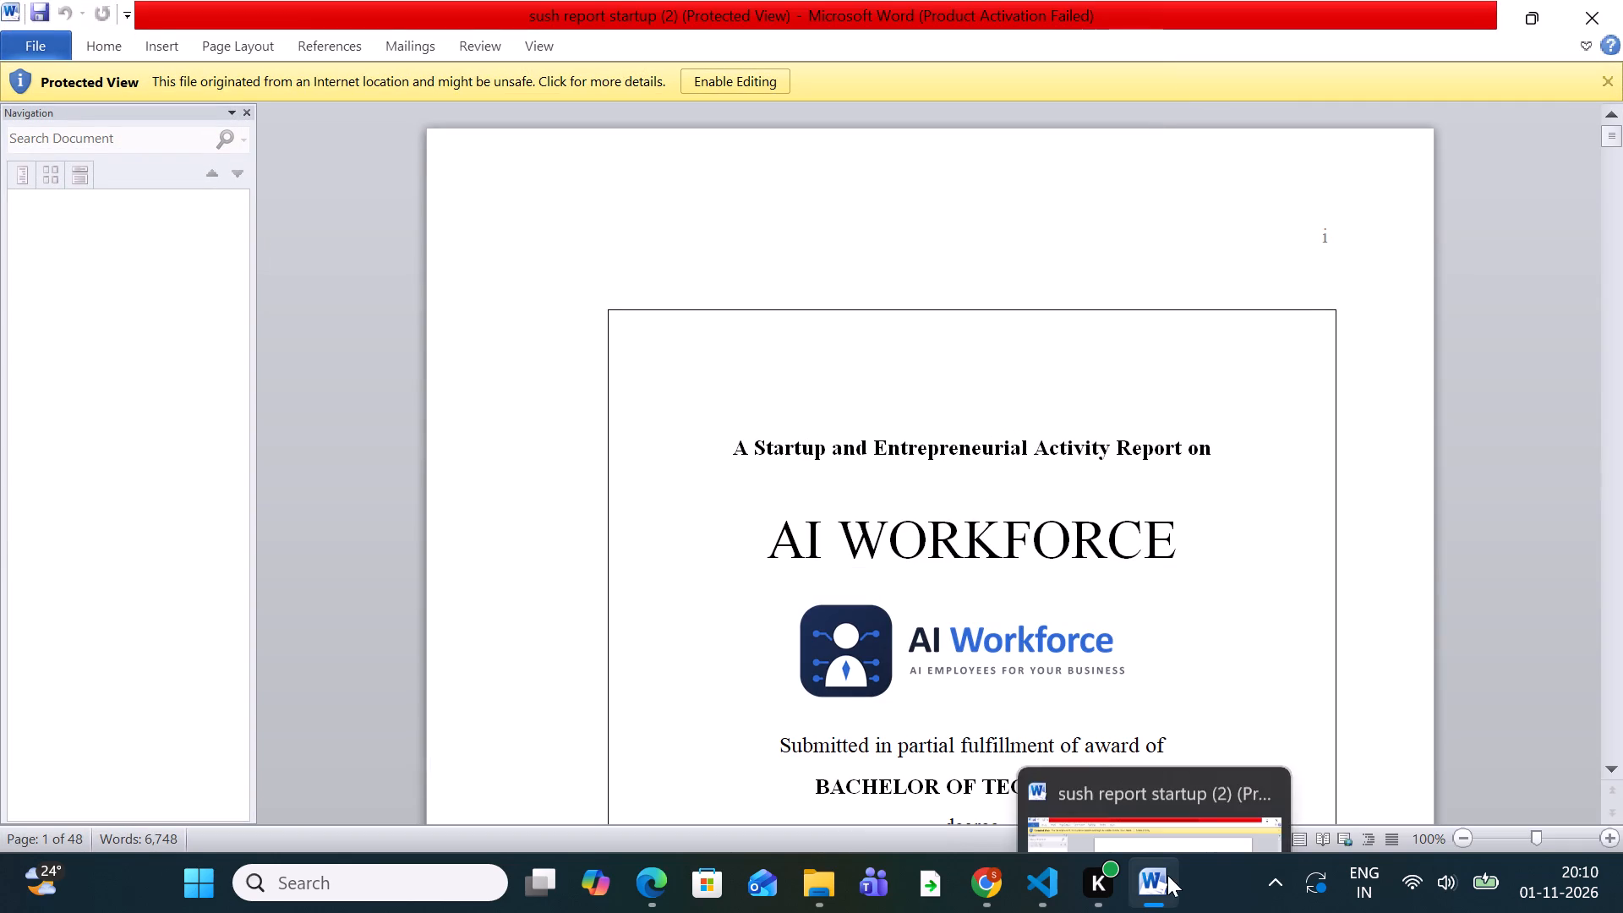
Enable editing for the protected "sush report startup (2)" document.
{"action": "left_click", "coordinate": [740, 68]}
{"action": "left_click", "coordinate": [746, 82]}
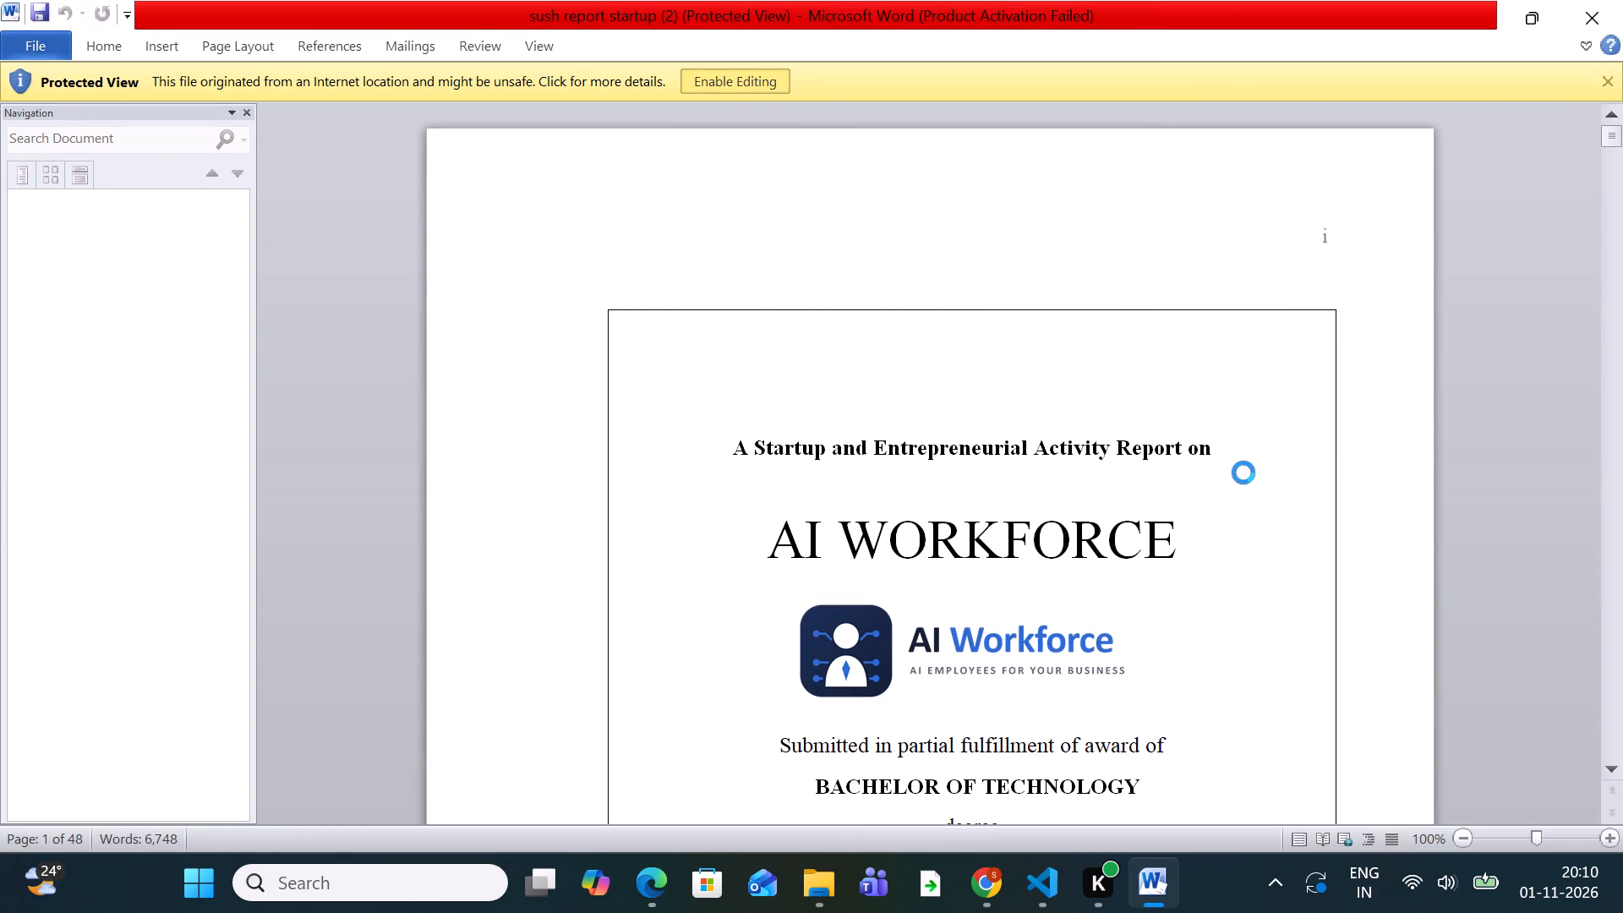
{"action": "scroll", "coordinate": [1303, 358], "scroll_direction": "down", "scroll_amount": 1}
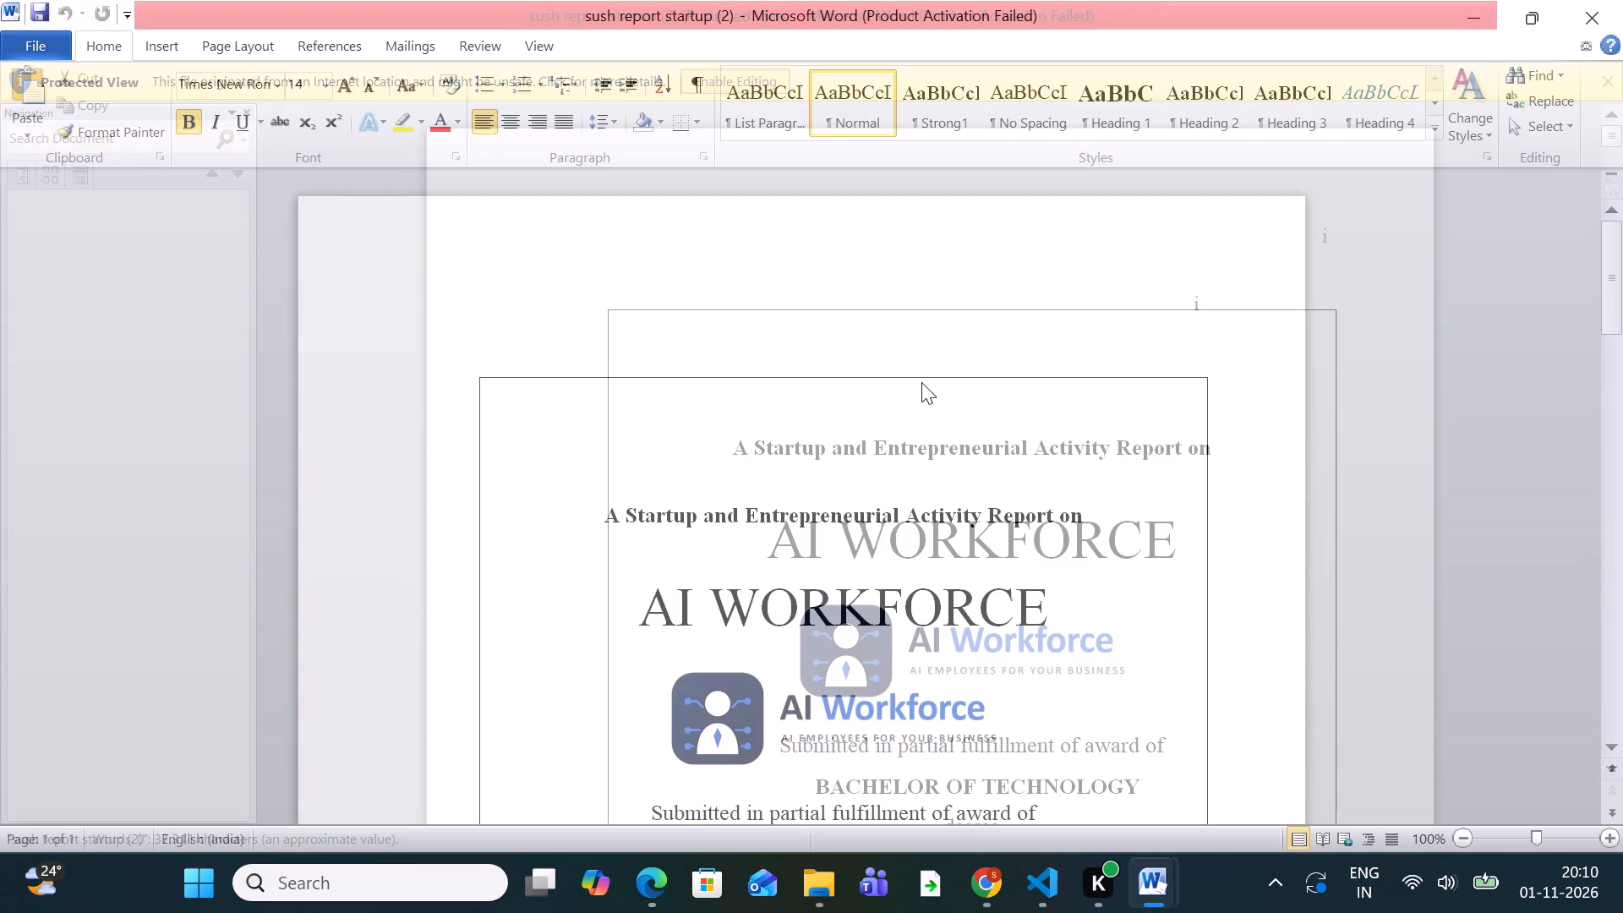
Delete the blank lines above "A Startup and Entrepreneurial Activity Report on" on the cover page.
{"action": "scroll", "coordinate": [942, 440], "scroll_direction": "down", "scroll_amount": 1}
{"action": "scroll", "coordinate": [1086, 355], "scroll_direction": "down", "scroll_amount": 3}
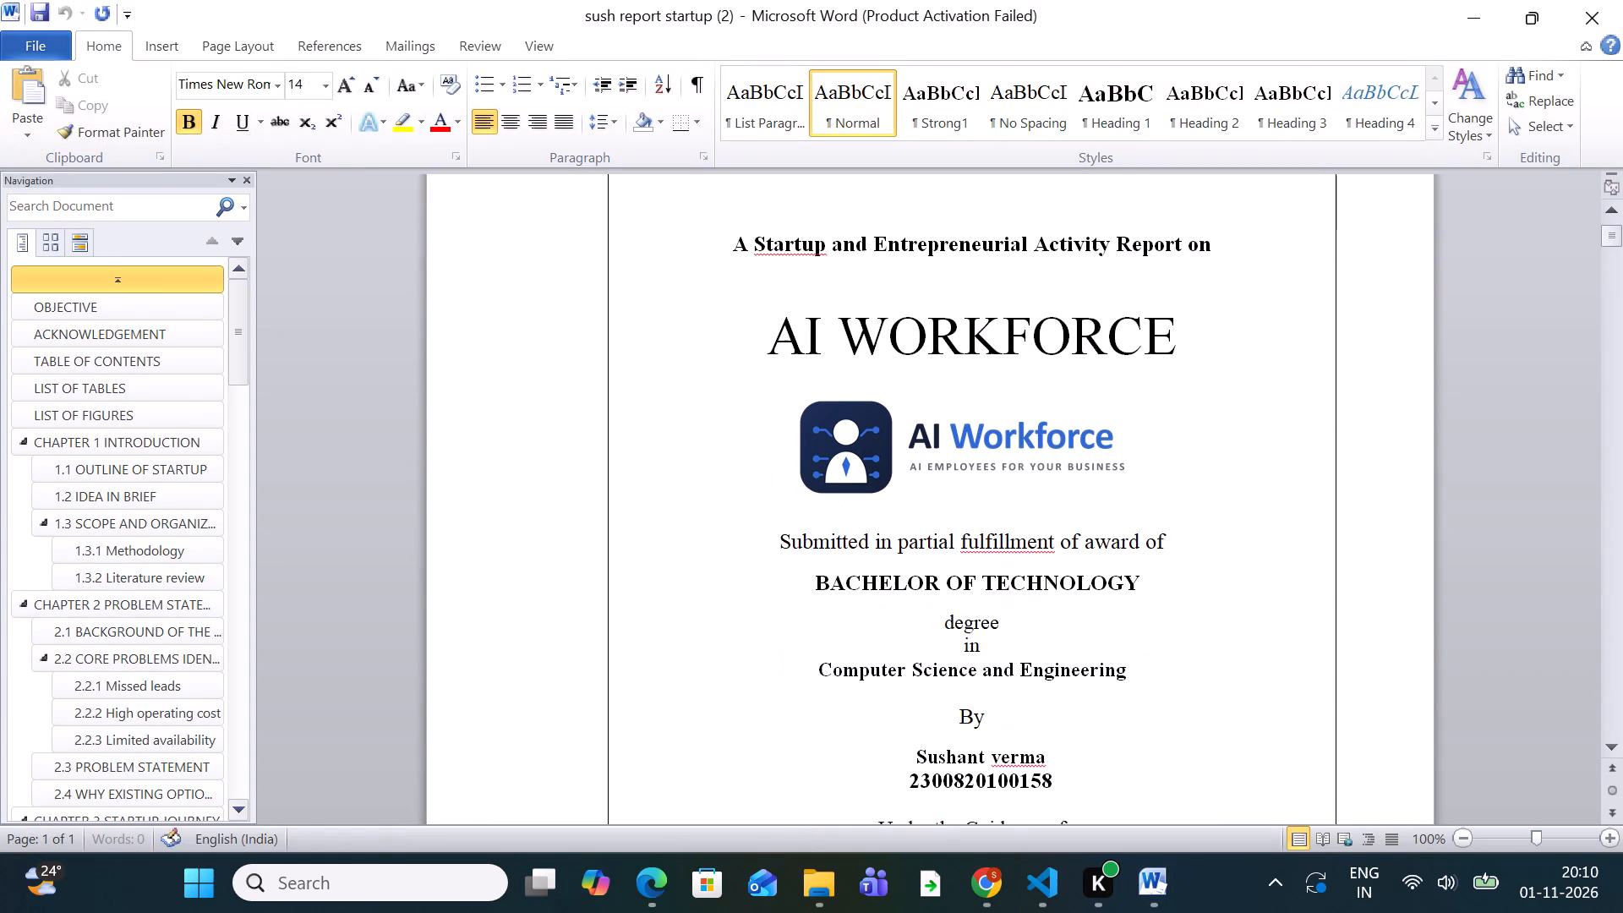
{"action": "scroll", "coordinate": [1086, 333], "scroll_direction": "up", "scroll_amount": 1}
{"action": "scroll", "coordinate": [911, 320], "scroll_direction": "up", "scroll_amount": 1}
{"action": "left_click", "coordinate": [708, 314]}
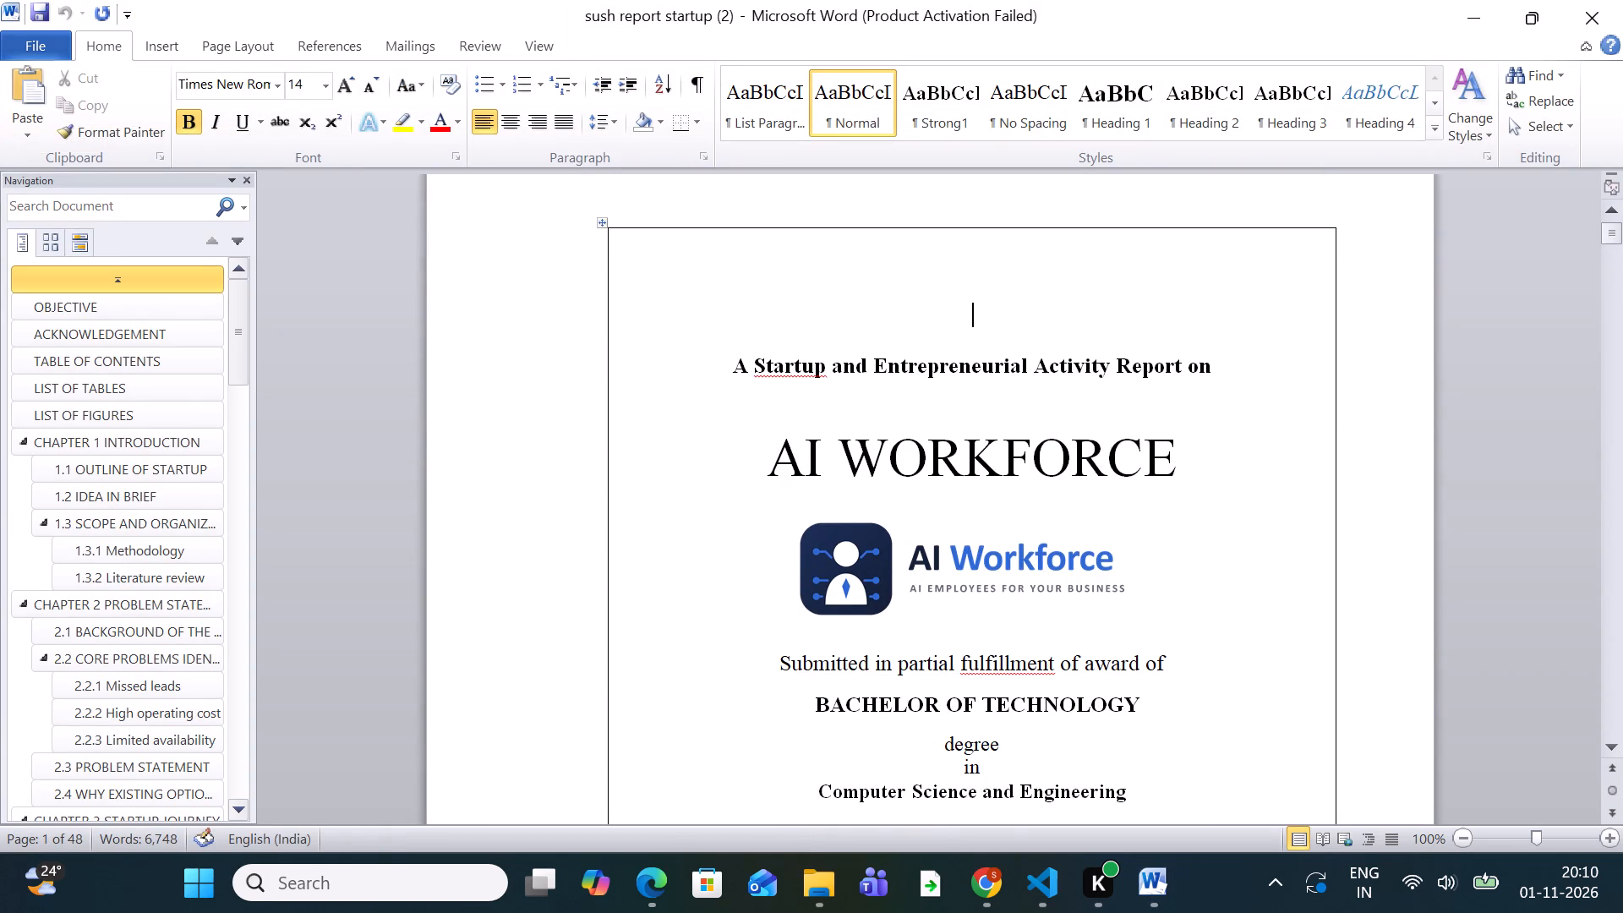
{"action": "left_click", "coordinate": [724, 375]}
{"action": "key", "text": "BackSpace"}
{"action": "key", "text": "BackSpace"}
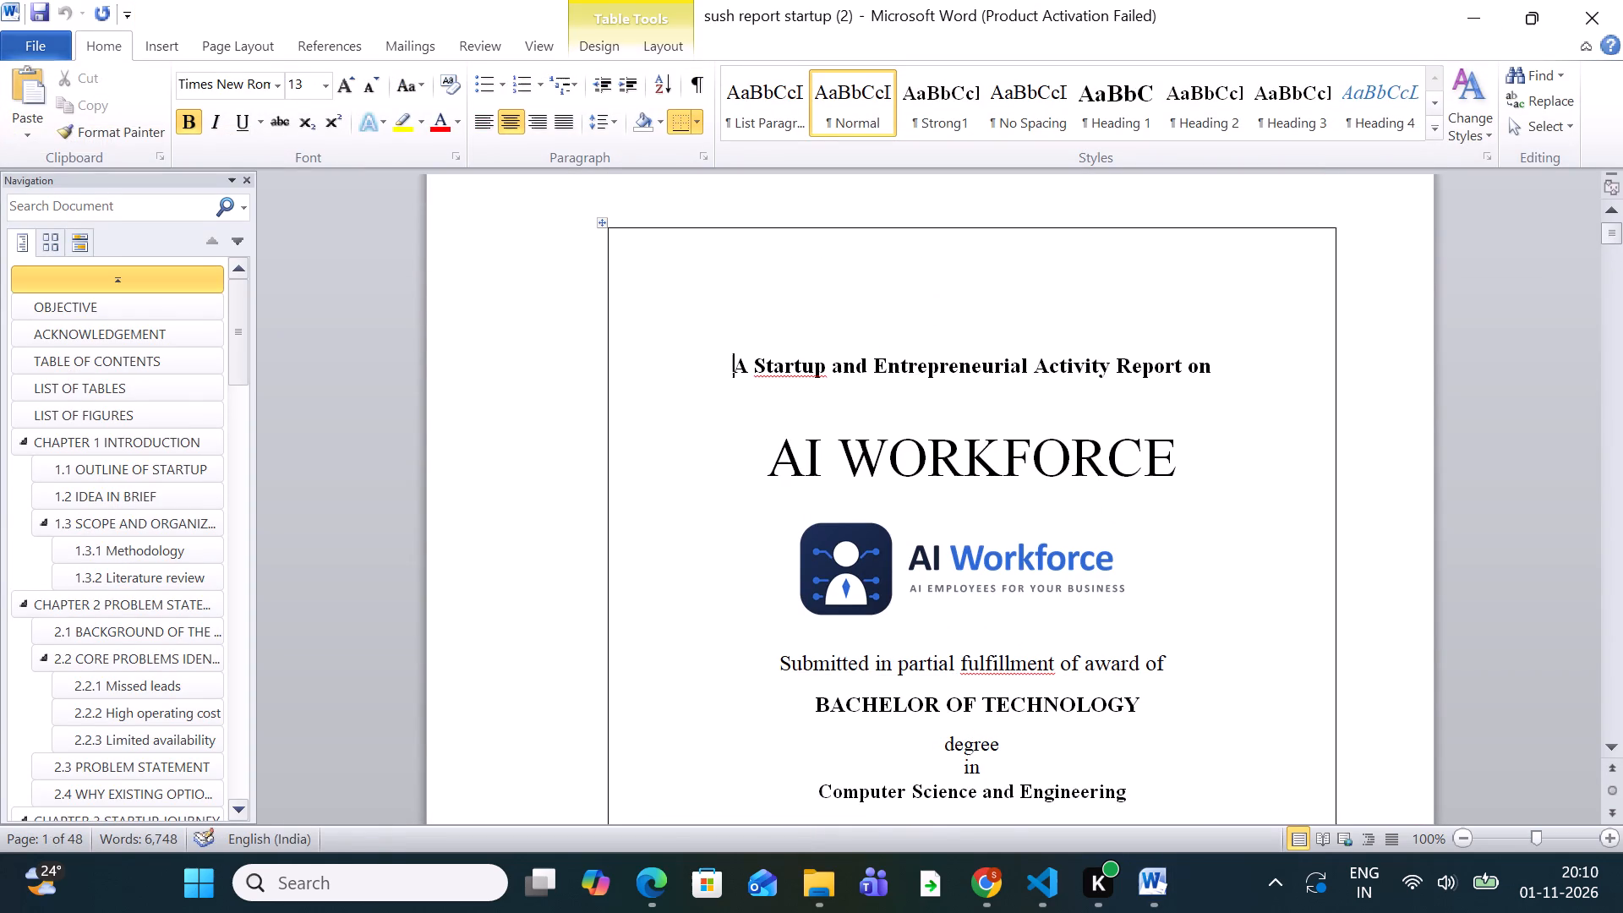
{"action": "key", "text": "BackSpace"}
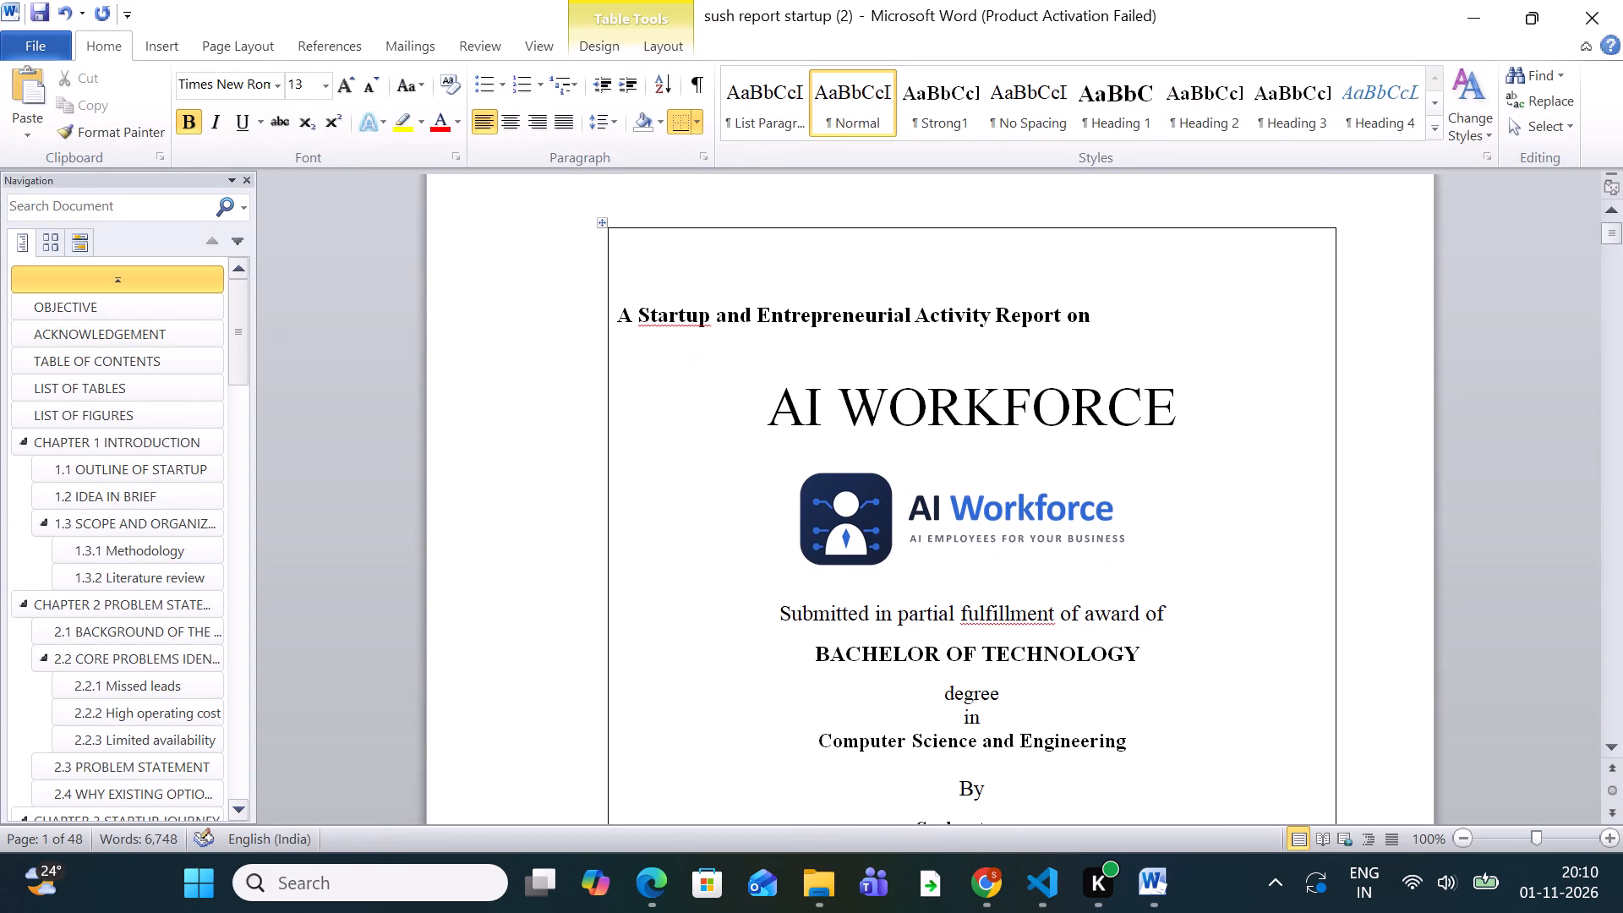
{"action": "key", "text": "BackSpace"}
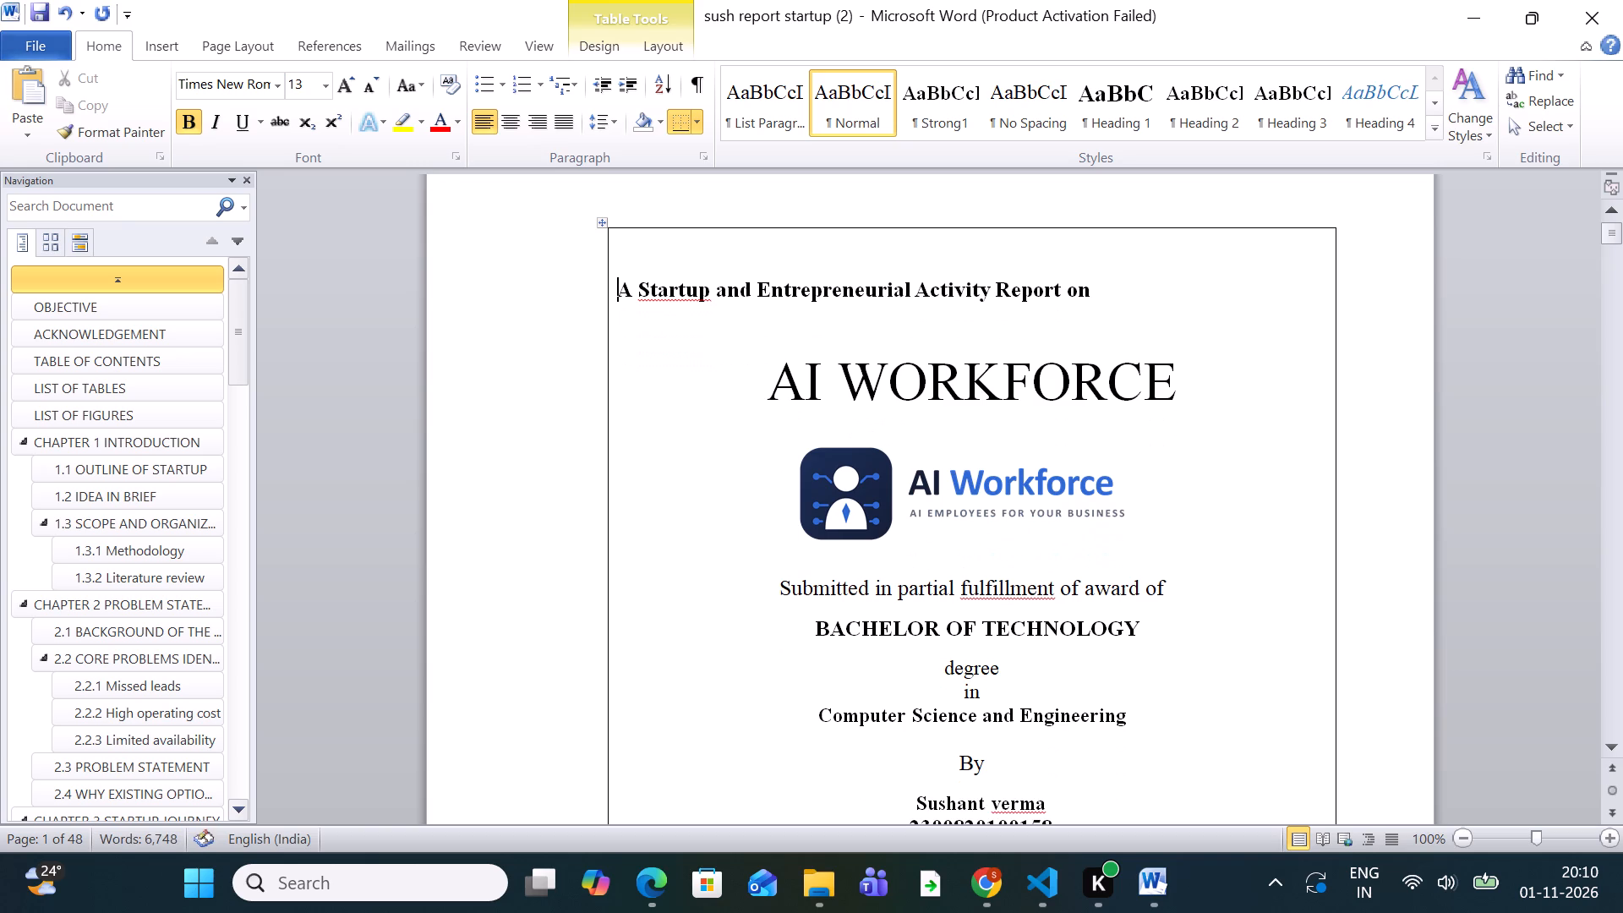
Shift the cover line "A Startup and Entrepreneurial Activity Report on" back to about the centre by adding spaces before it.
{"action": "key", "text": "space"}
{"action": "key", "text": "space"}
{"action": "key", "text": "space"}
{"action": "key", "text": "space"}
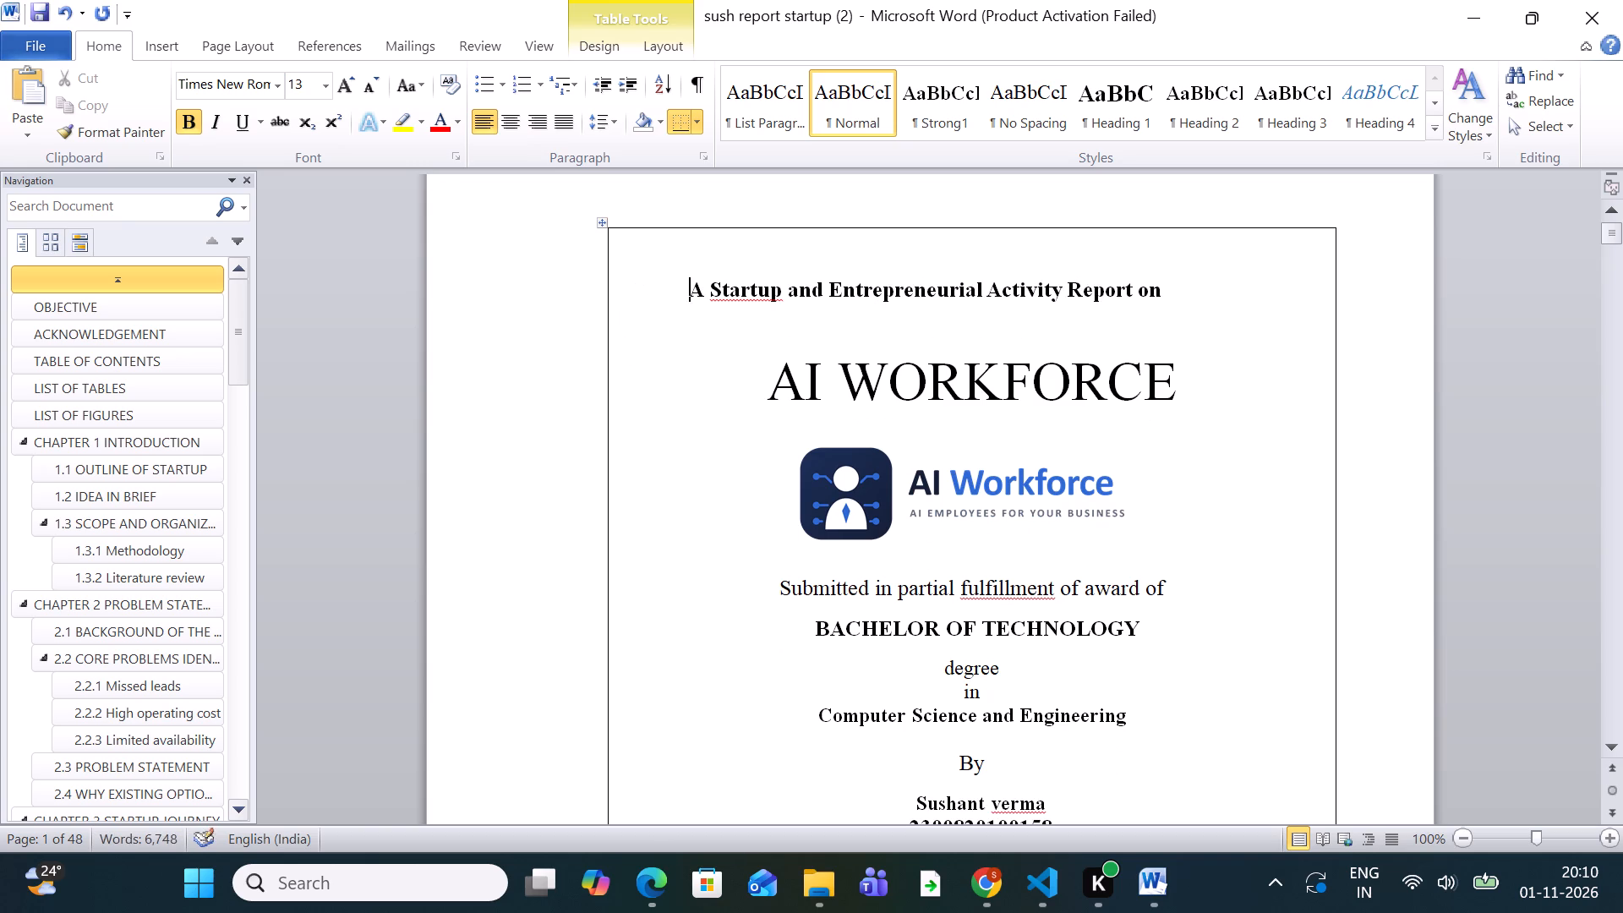
{"action": "key", "text": "space"}
{"action": "key", "text": "space"}
{"action": "key", "text": "space"}
{"action": "key", "text": "space"}
{"action": "key", "text": "space"}
{"action": "key", "text": "space"}
{"action": "key", "text": "space"}
{"action": "key", "text": "space"}
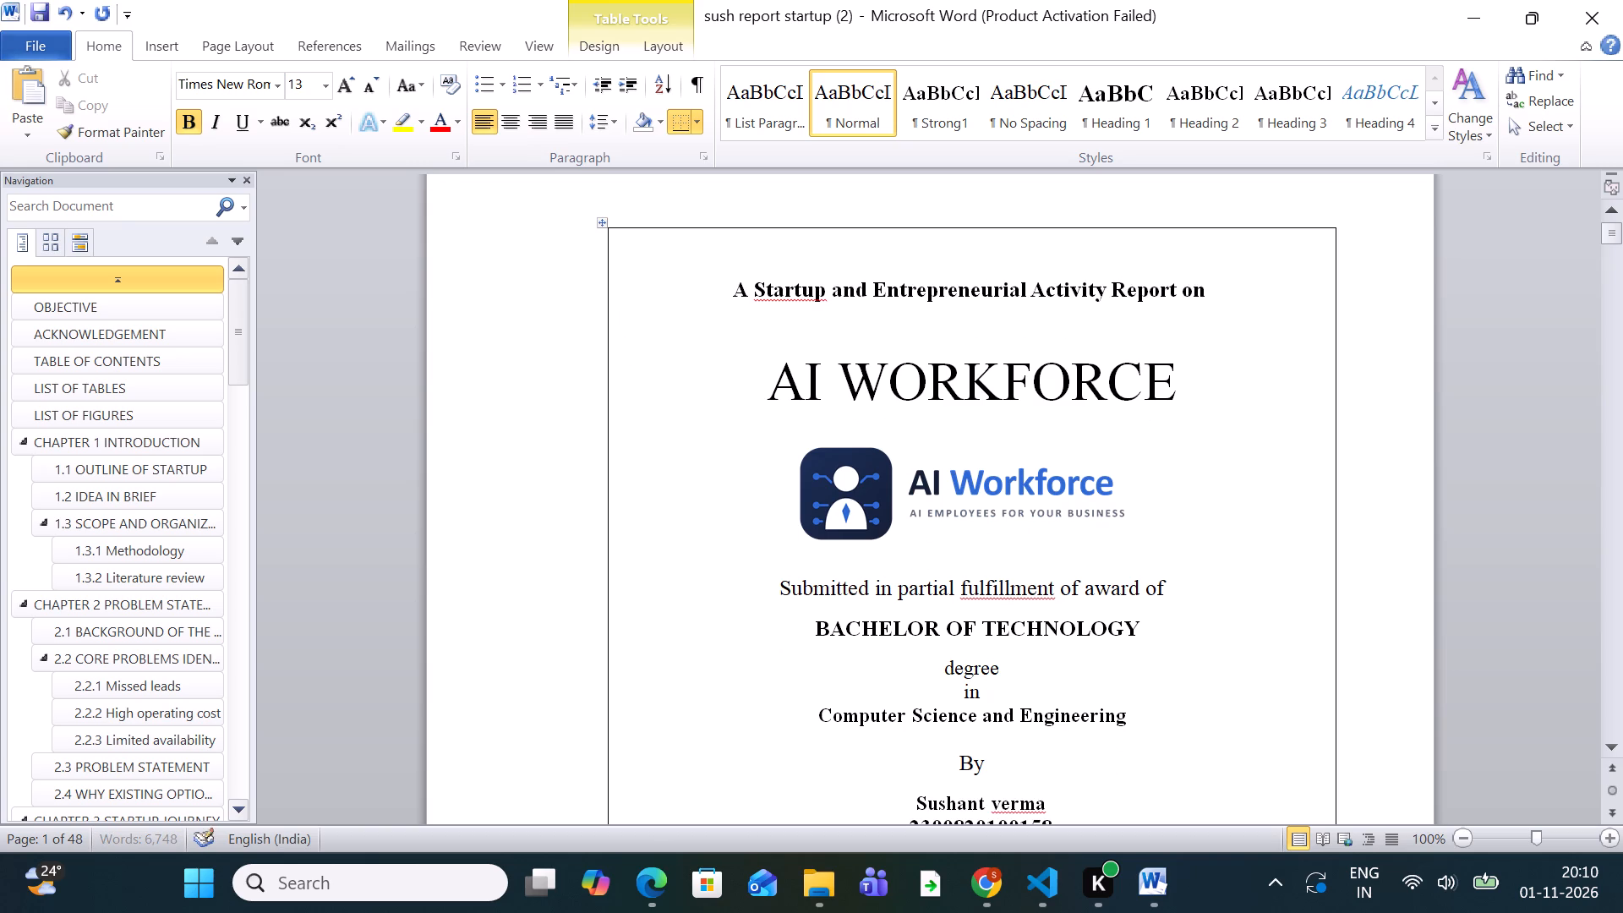
{"action": "key", "text": "space"}
Replace the "(Designation)" placeholder beneath the guide's name on the cover page with "Assisstant".
{"action": "scroll", "coordinate": [1489, 593], "scroll_direction": "down", "scroll_amount": 5}
{"action": "scroll", "coordinate": [1212, 586], "scroll_direction": "down", "scroll_amount": 6}
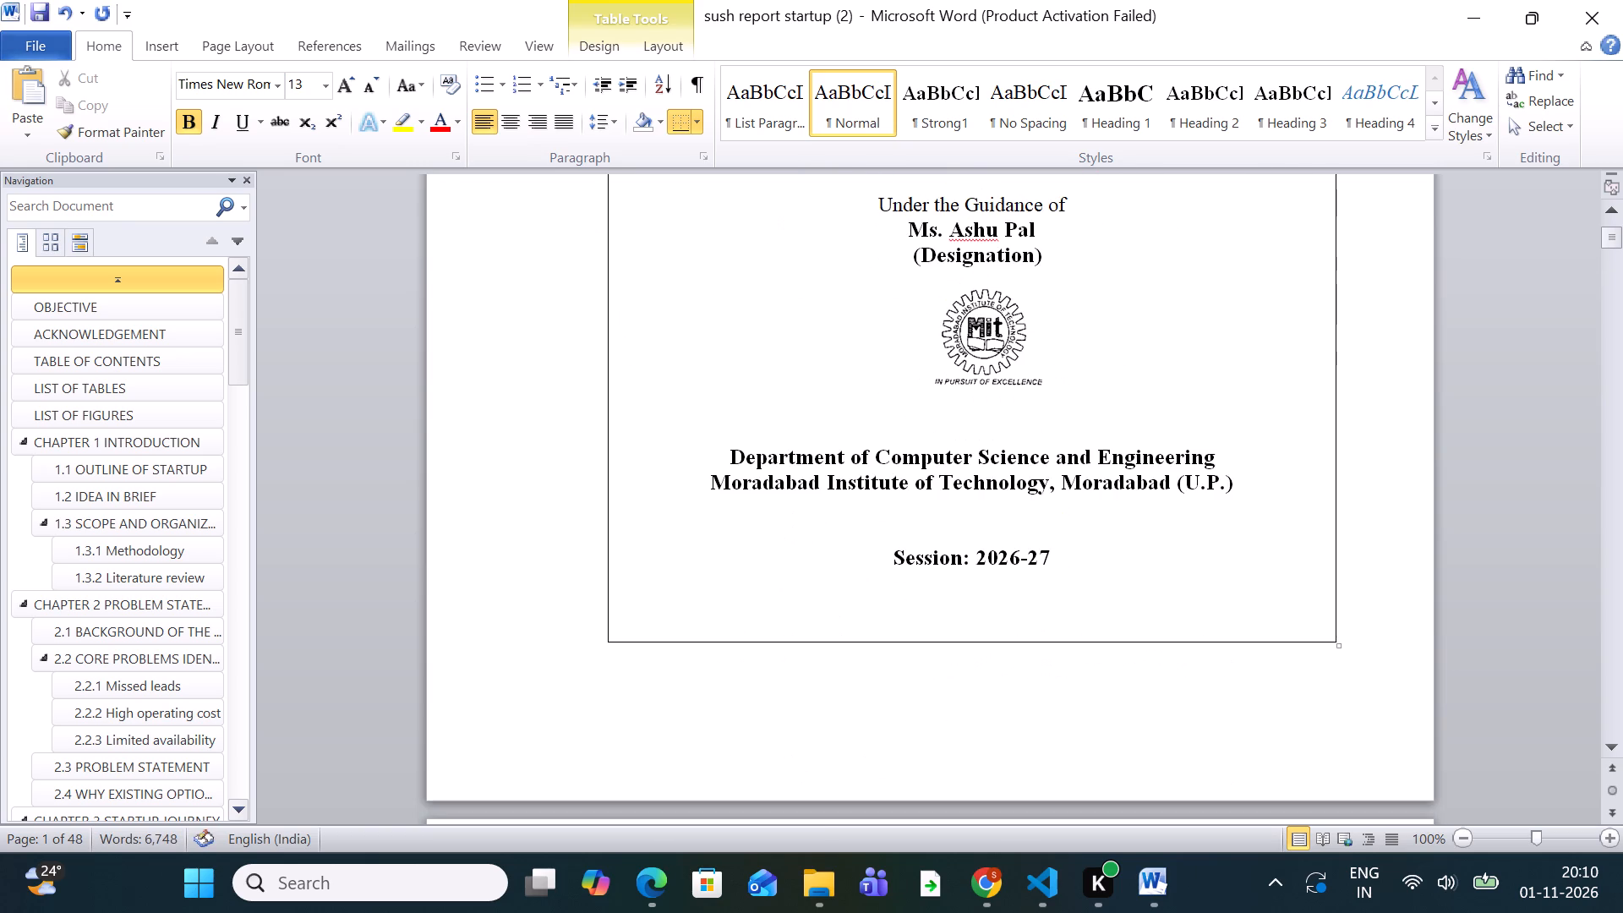
{"action": "scroll", "coordinate": [1212, 586], "scroll_direction": "up", "scroll_amount": 4}
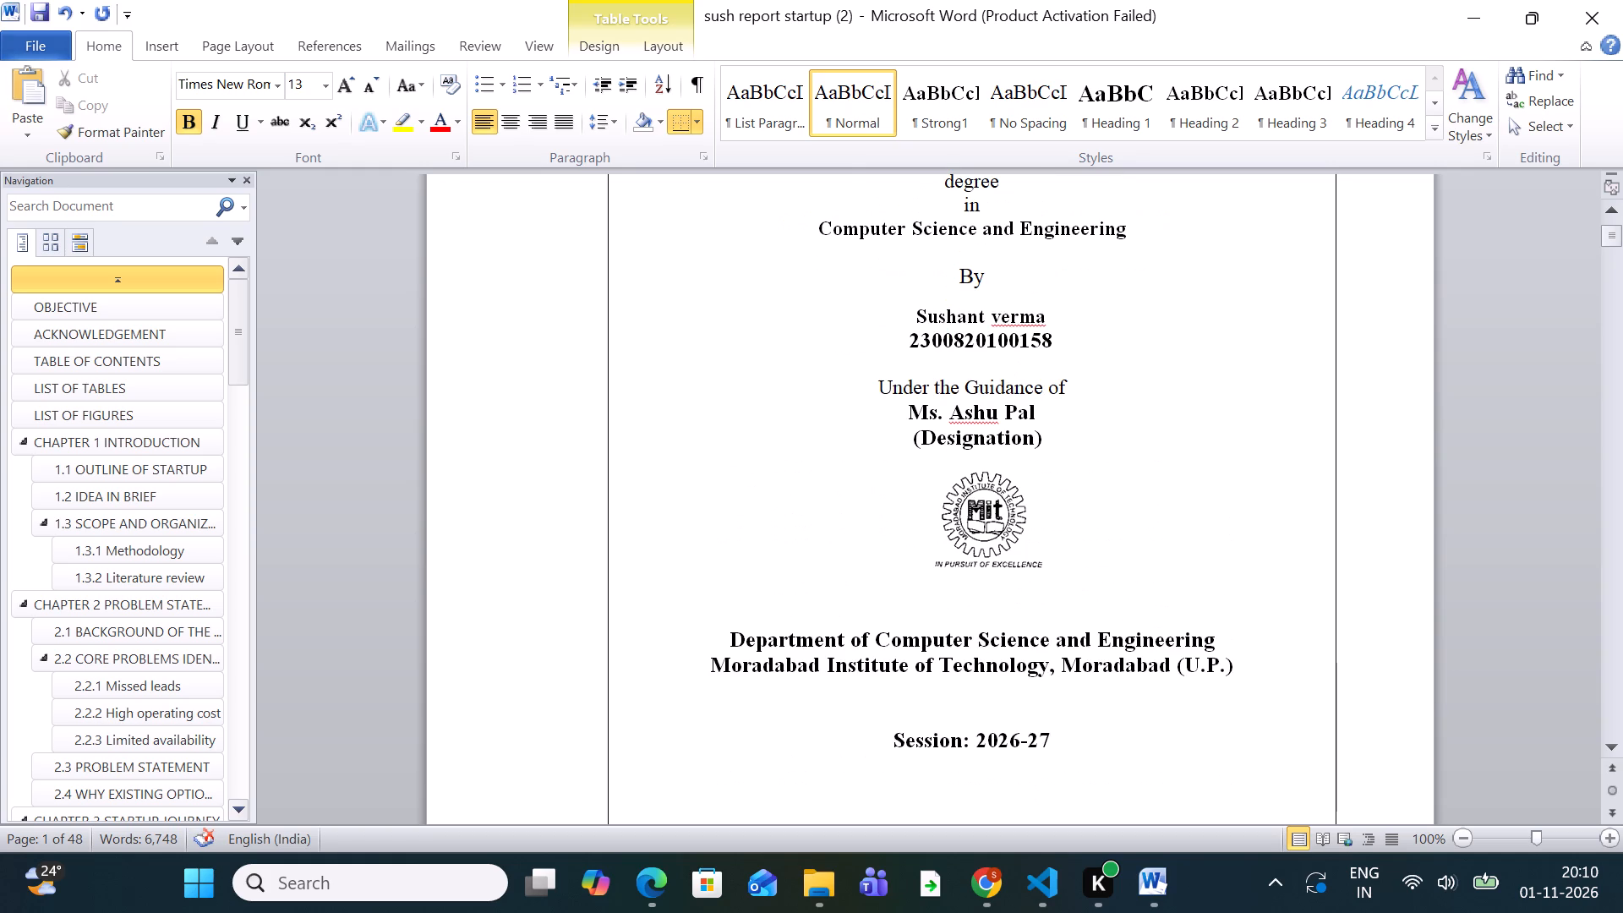
{"action": "left_click_drag", "start_coordinate": [1054, 501], "coordinate": [956, 508]}
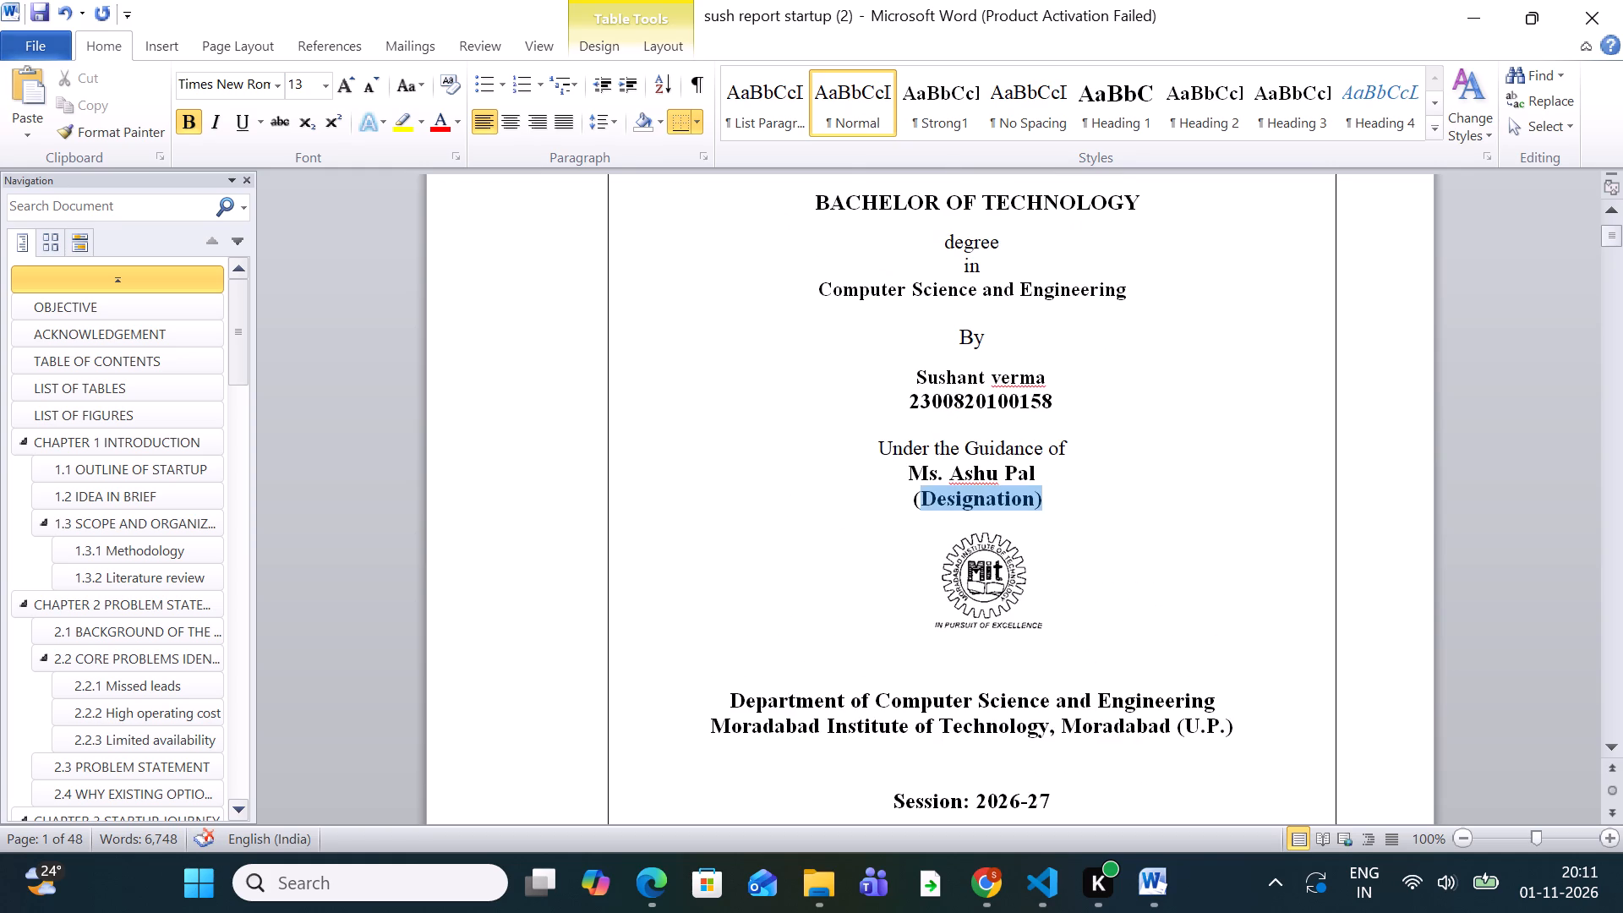
{"action": "left_click_drag", "start_coordinate": [956, 508], "coordinate": [914, 495]}
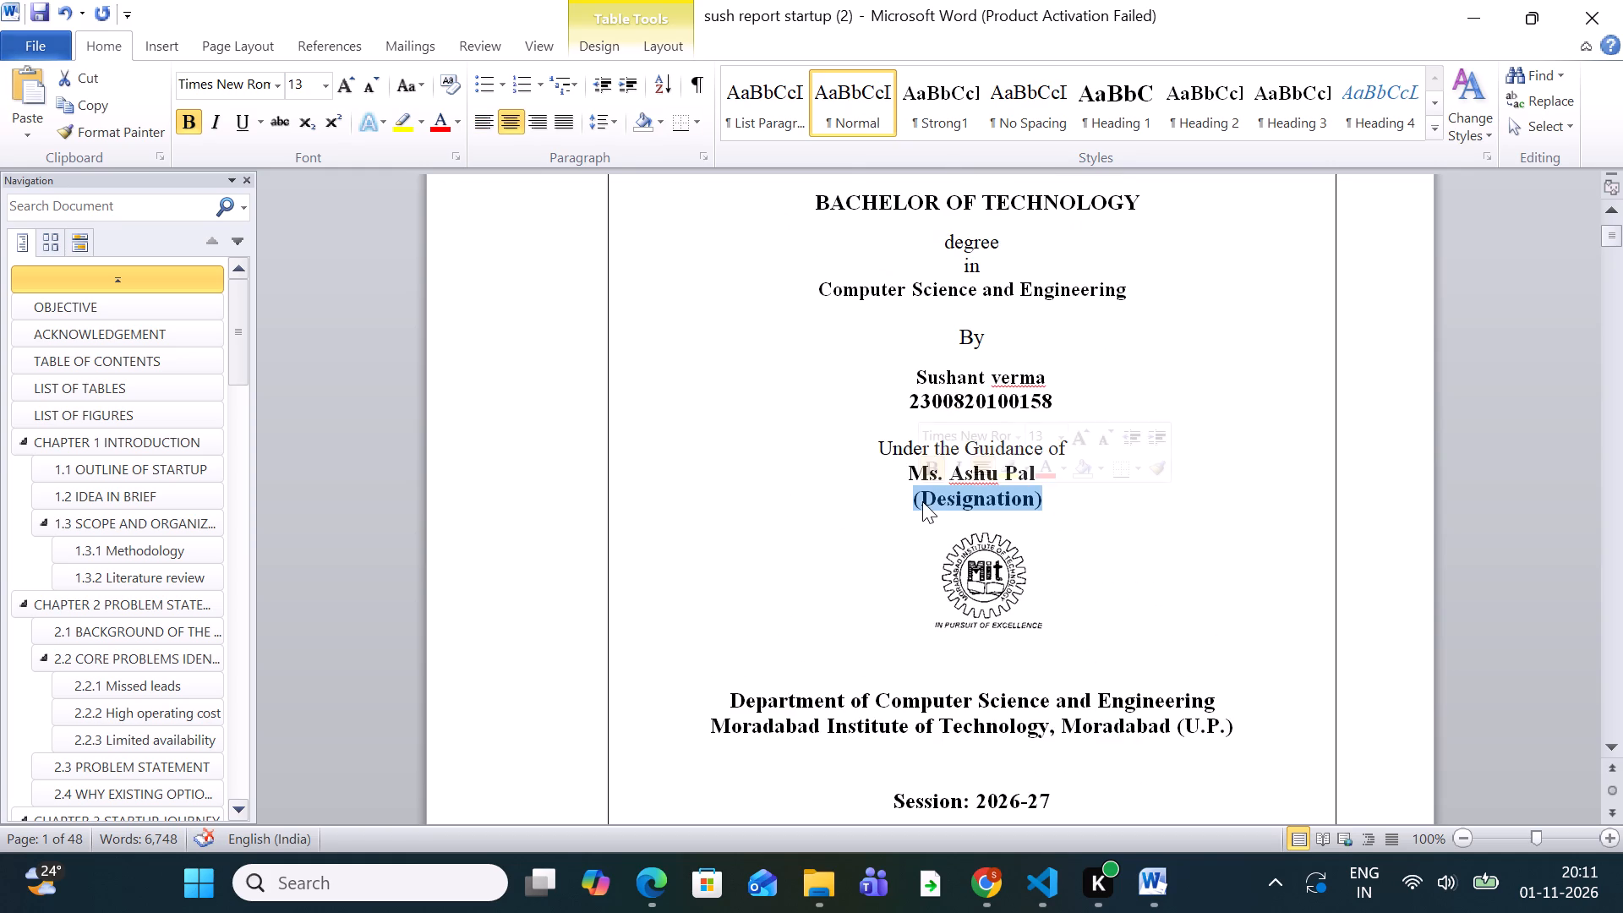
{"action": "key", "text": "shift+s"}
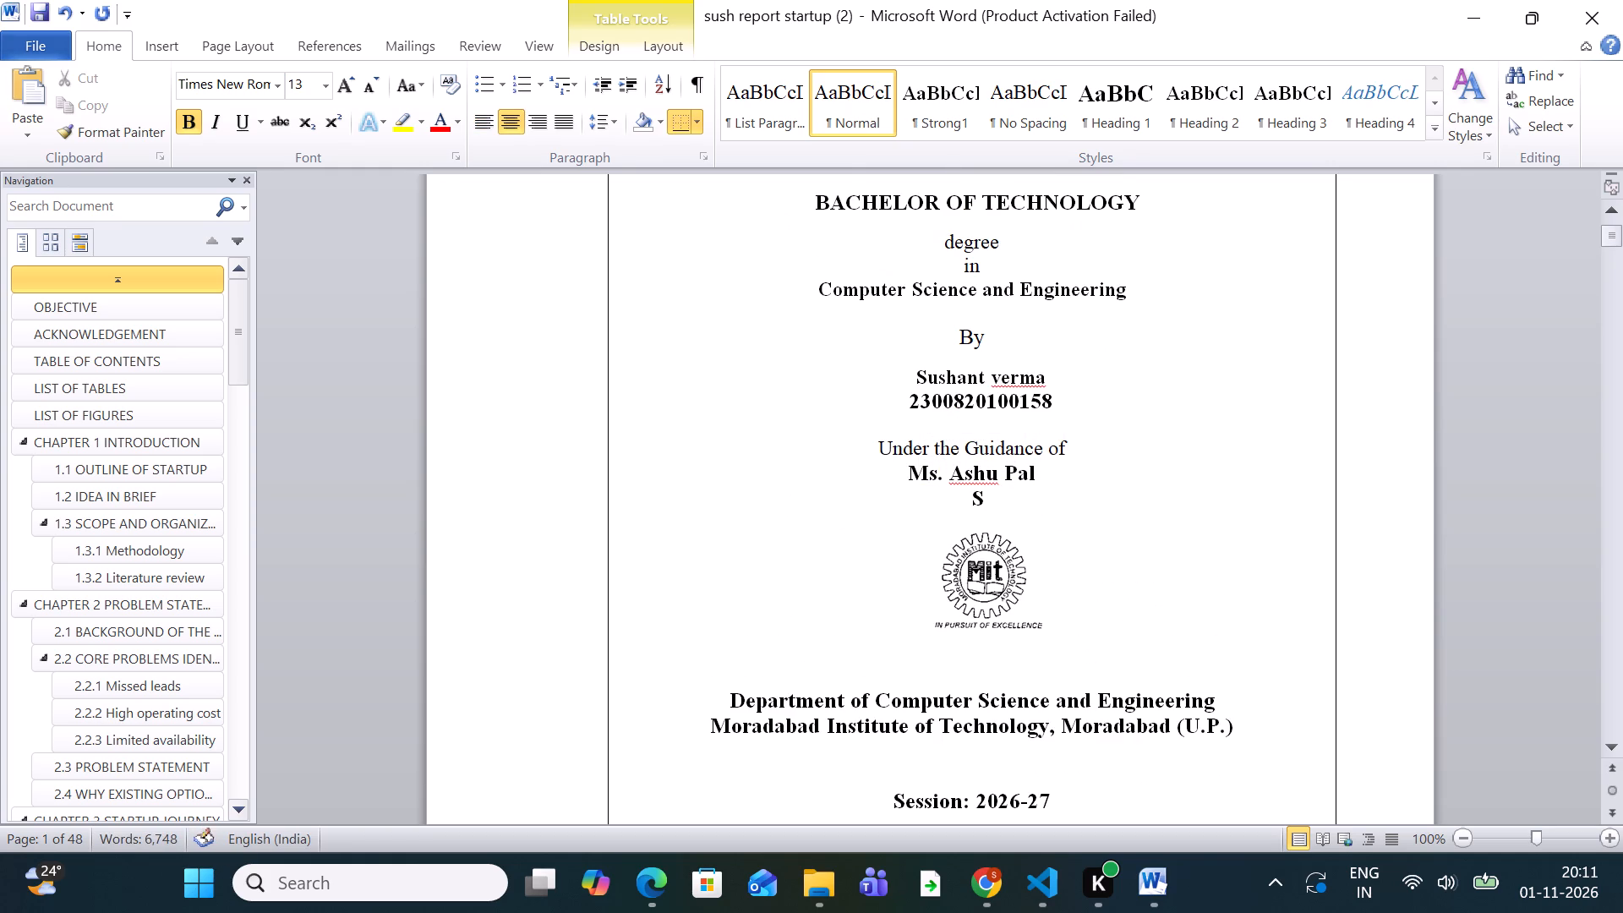
{"action": "key", "text": "BackSpace"}
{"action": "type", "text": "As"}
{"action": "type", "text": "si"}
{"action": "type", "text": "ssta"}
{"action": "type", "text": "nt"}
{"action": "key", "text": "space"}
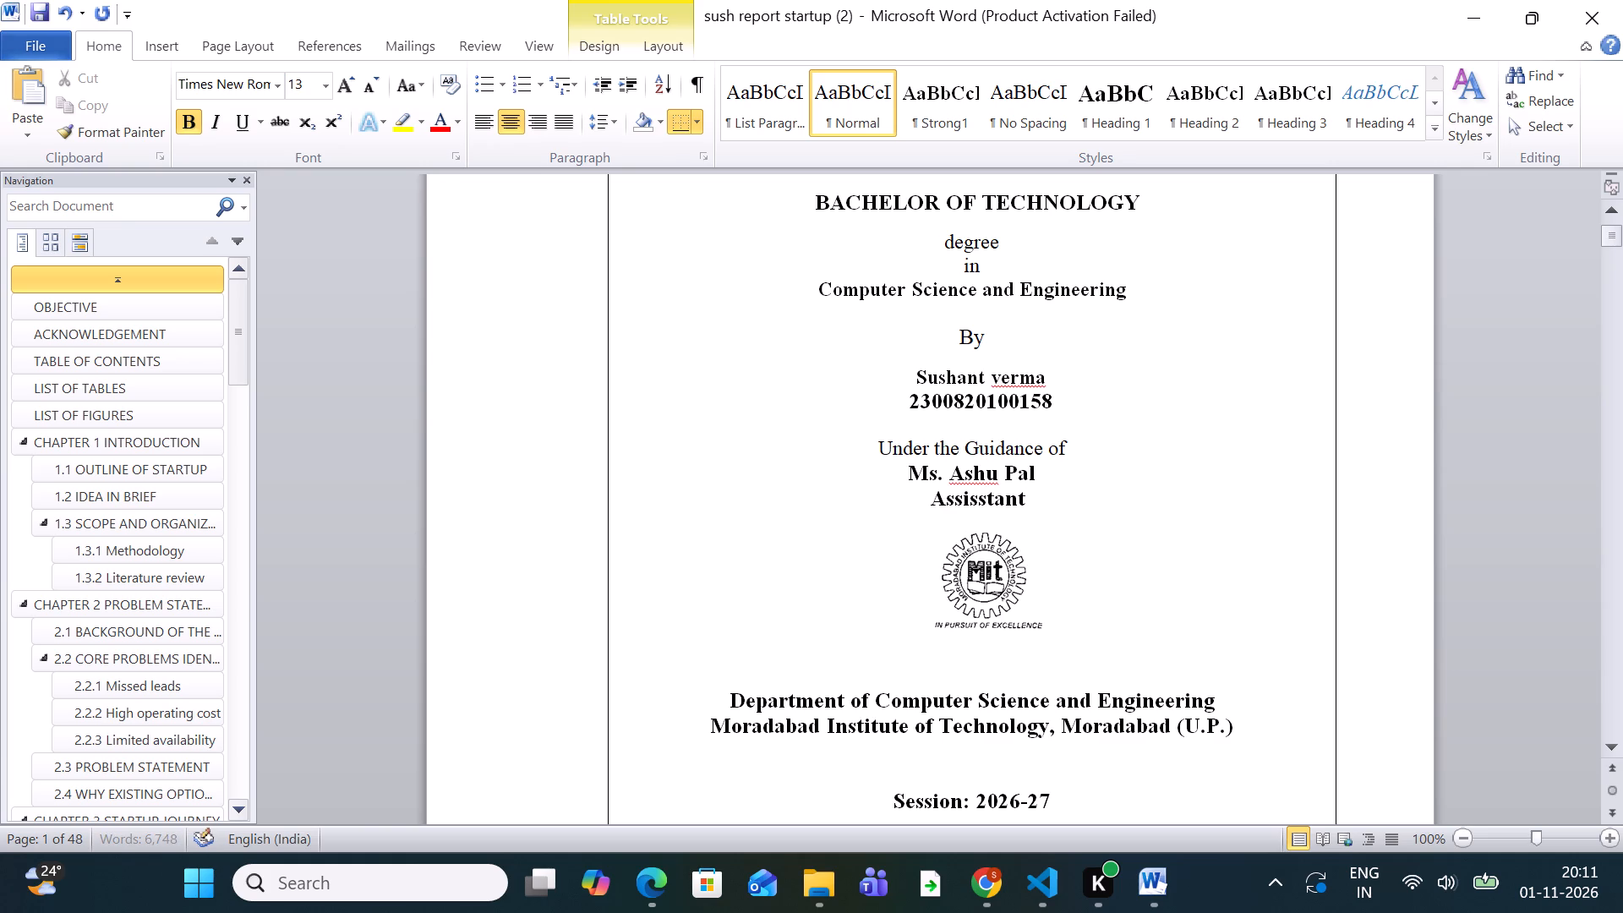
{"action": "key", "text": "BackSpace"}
Correct the spelling of the guide's designation on the cover page to "Assistant".
{"action": "left_click", "coordinate": [959, 504]}
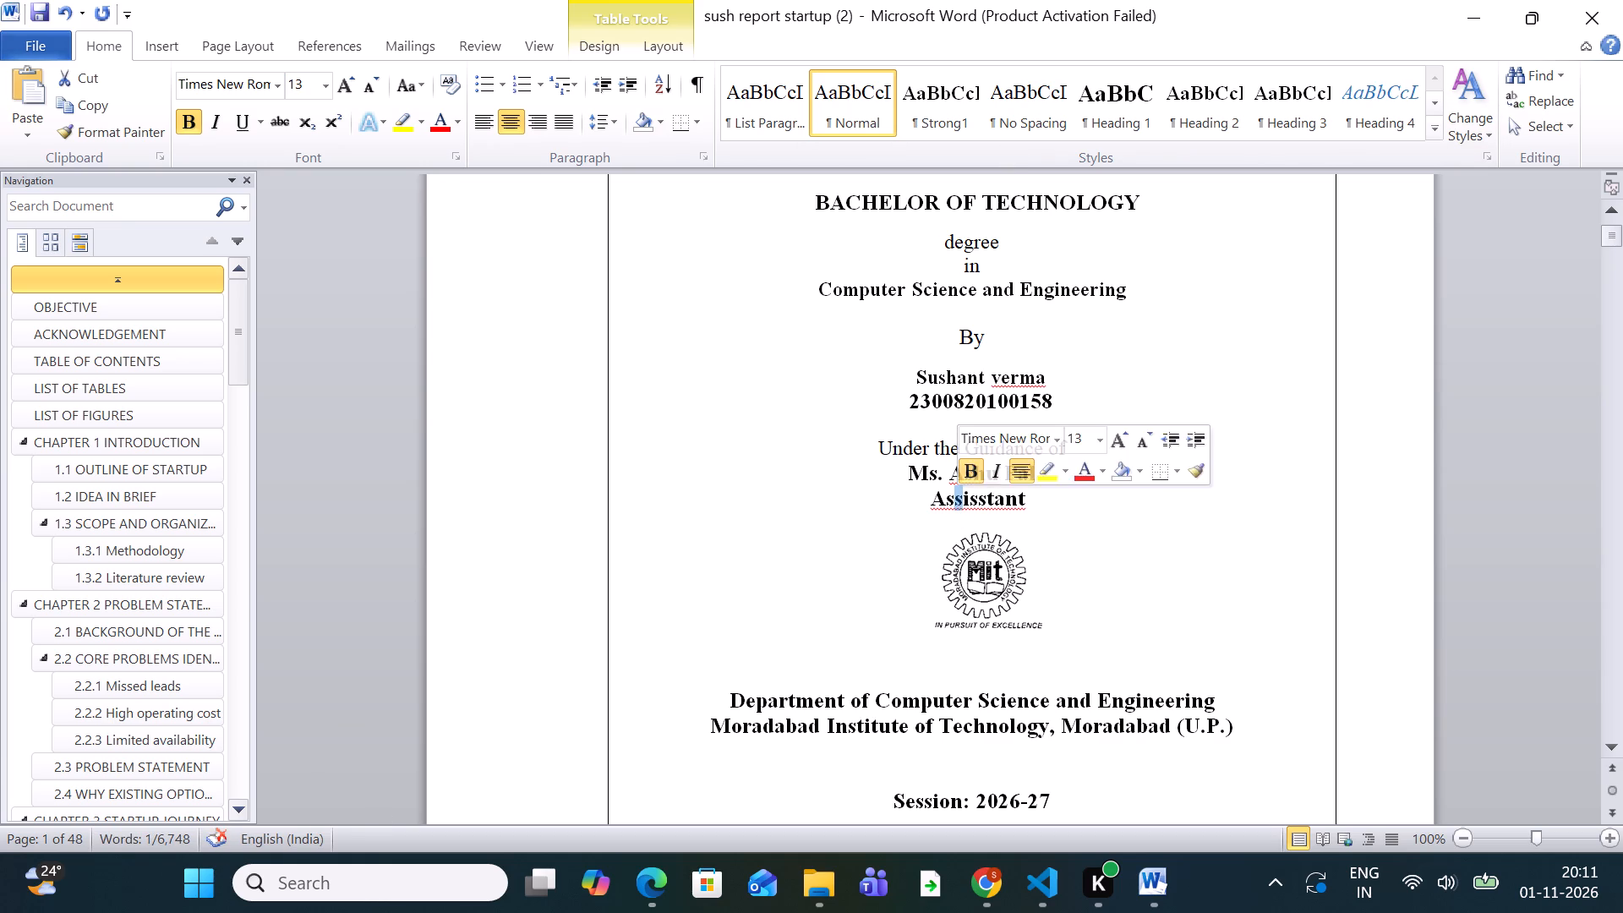
{"action": "left_click_drag", "start_coordinate": [1029, 499], "coordinate": [1026, 496]}
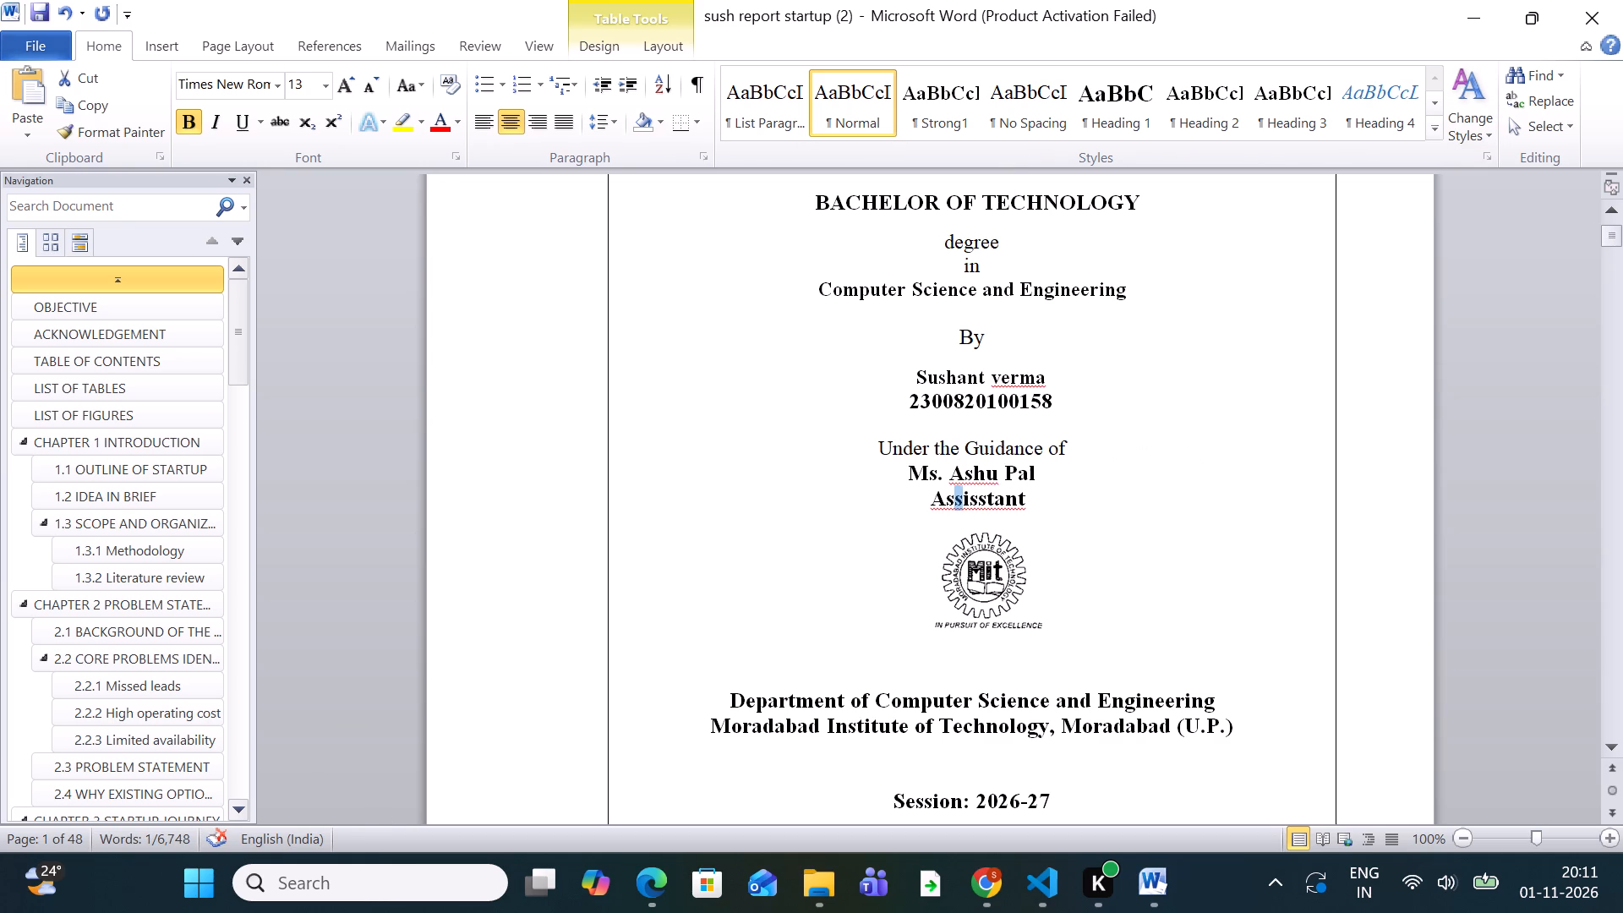
{"action": "left_click_drag", "start_coordinate": [1026, 496], "coordinate": [921, 499]}
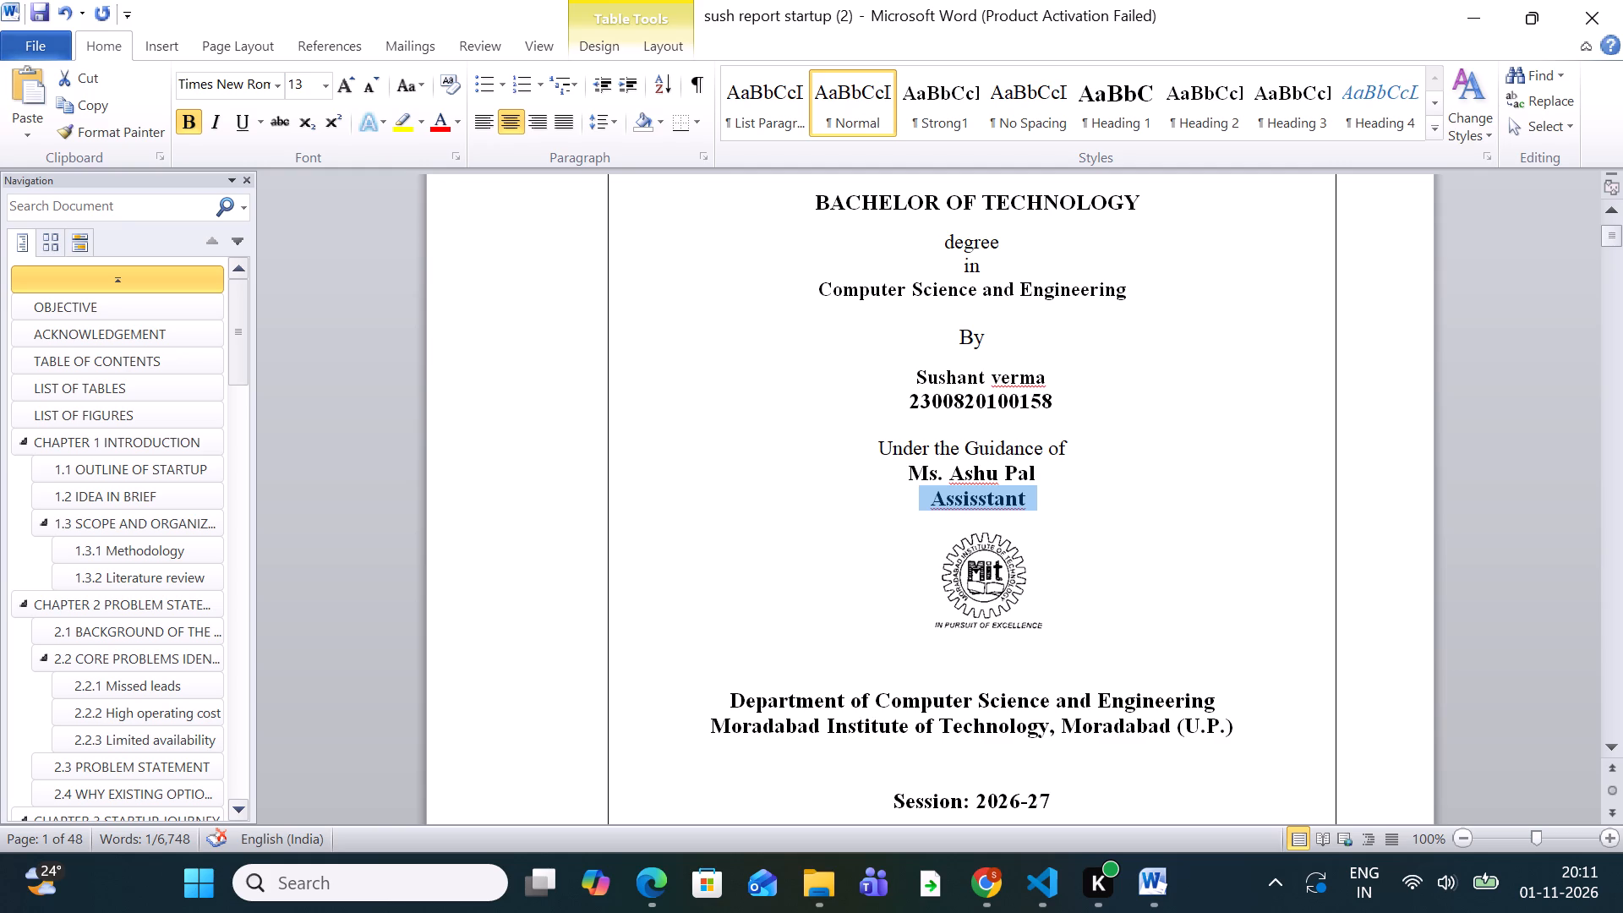
{"action": "left_click", "coordinate": [1077, 580]}
{"action": "left_click", "coordinate": [986, 495]}
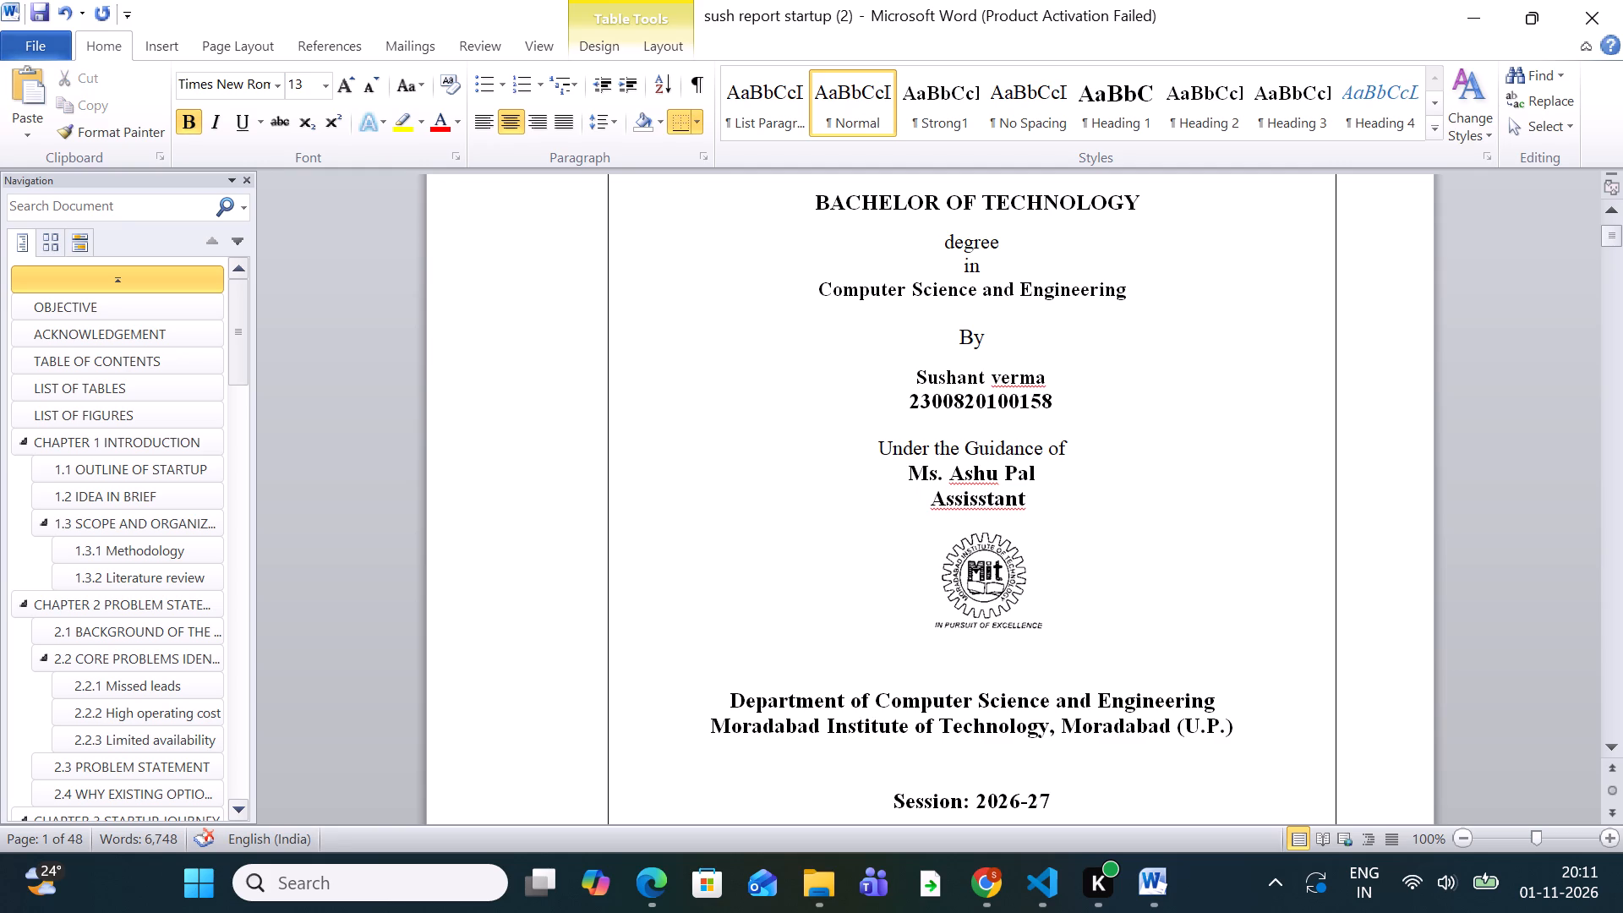
{"action": "key", "text": "BackSpace"}
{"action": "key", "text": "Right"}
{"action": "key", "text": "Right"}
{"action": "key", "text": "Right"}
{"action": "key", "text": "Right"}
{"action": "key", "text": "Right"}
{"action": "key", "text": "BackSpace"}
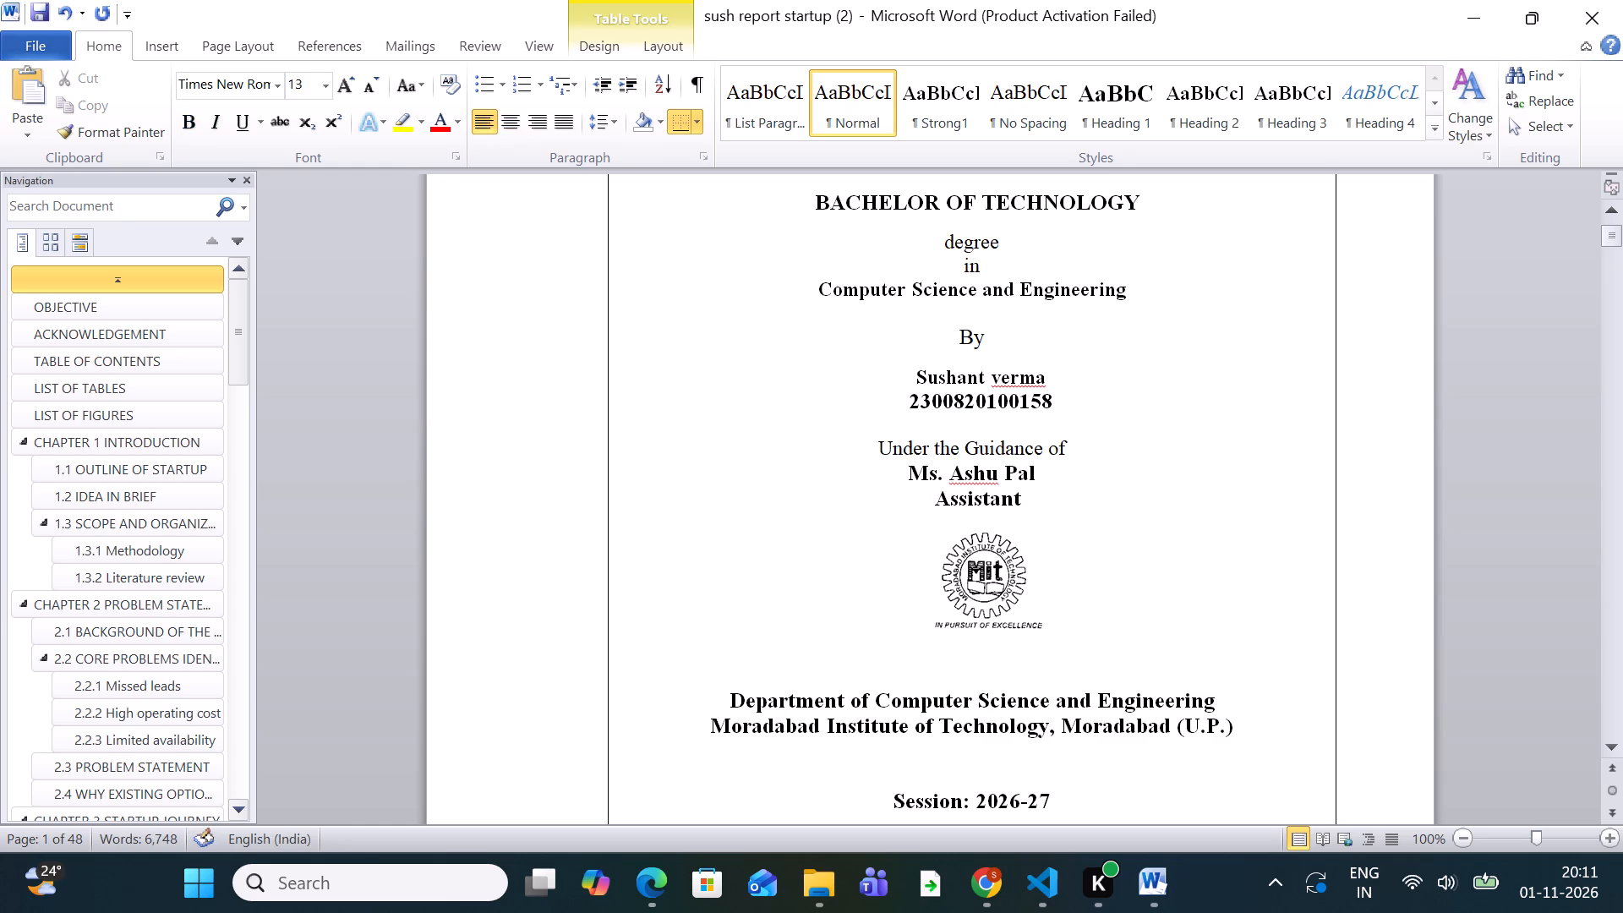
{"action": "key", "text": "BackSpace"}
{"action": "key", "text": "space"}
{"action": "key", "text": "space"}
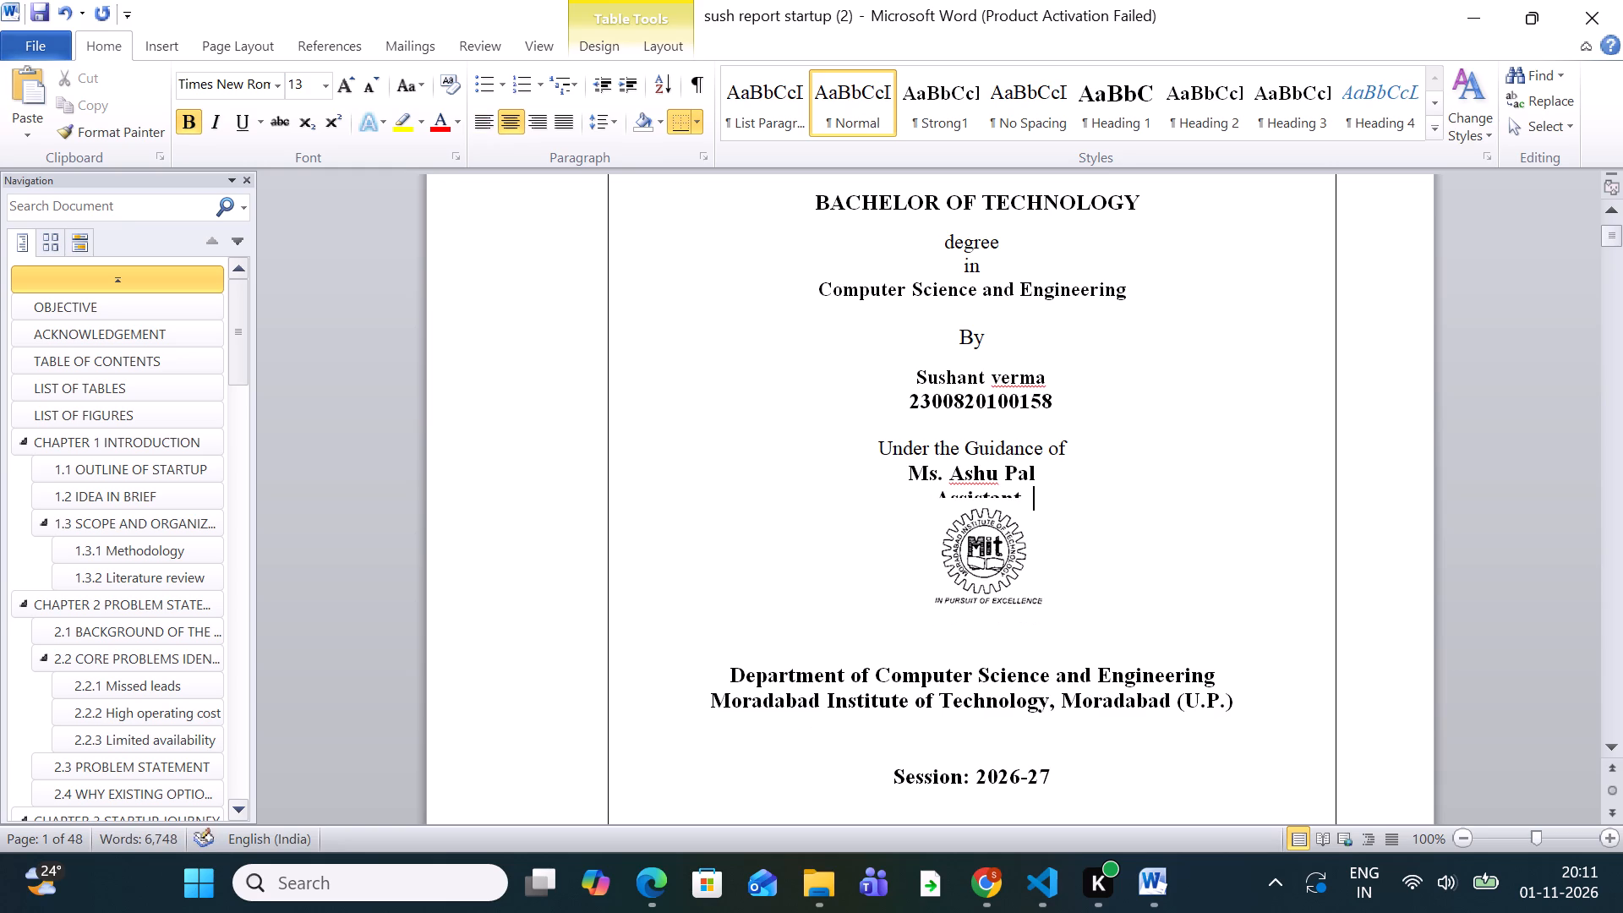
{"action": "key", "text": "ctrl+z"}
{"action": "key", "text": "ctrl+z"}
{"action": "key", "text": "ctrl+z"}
Add "Professor" after "Assistant" in the designation line beneath the guide's name.
{"action": "left_click", "coordinate": [1040, 500]}
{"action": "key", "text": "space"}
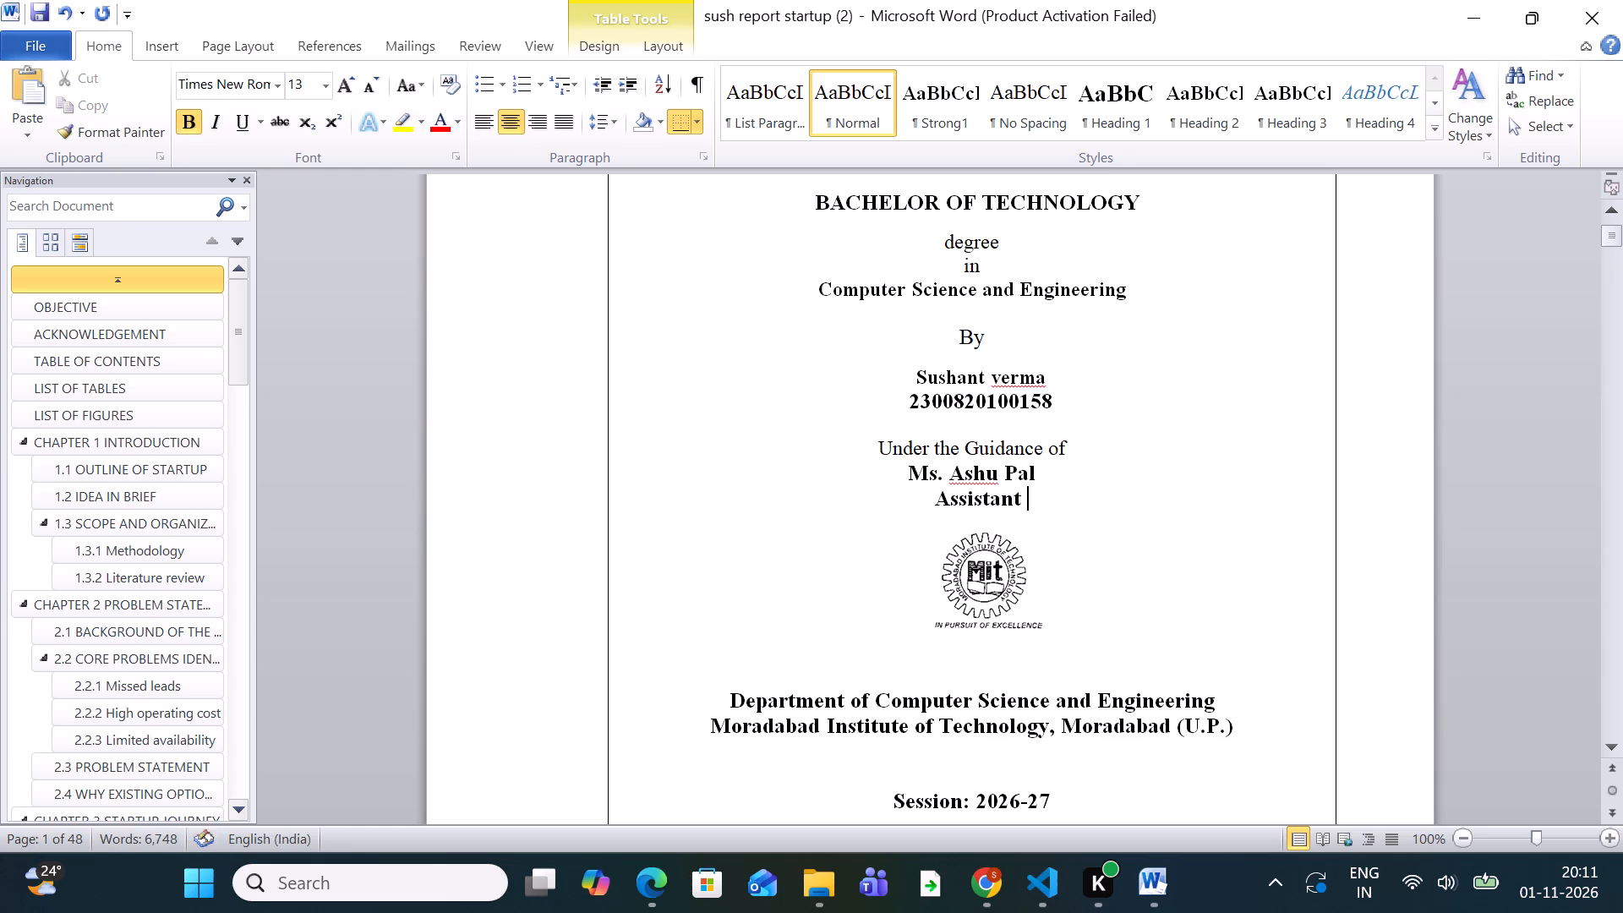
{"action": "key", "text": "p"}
{"action": "key", "text": "Insert"}
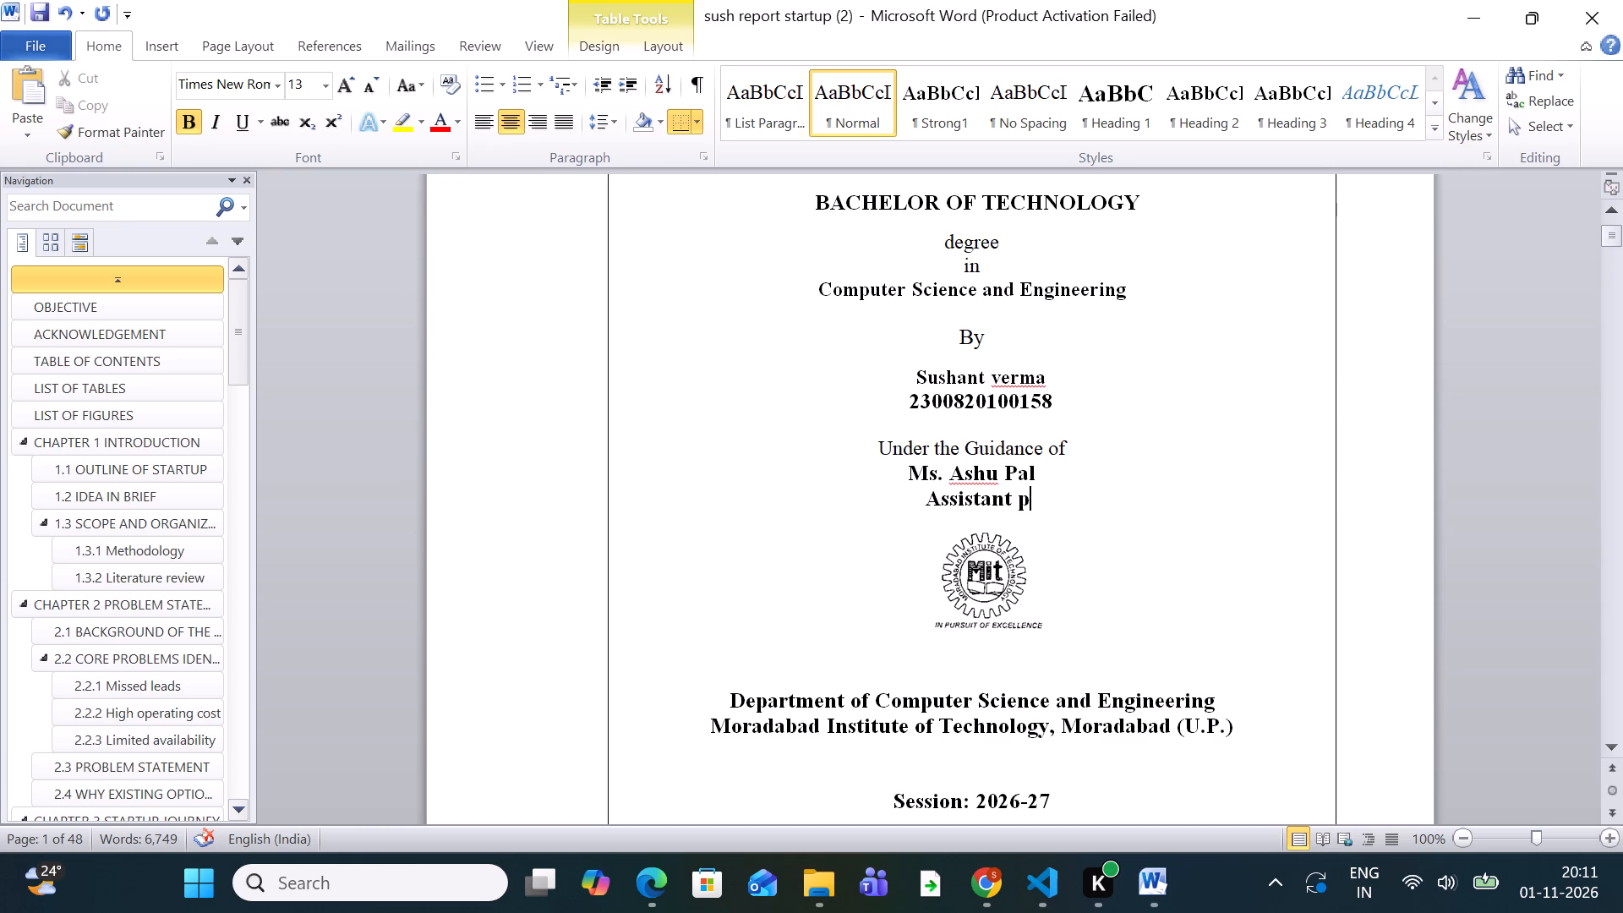
{"action": "key", "text": "BackSpace"}
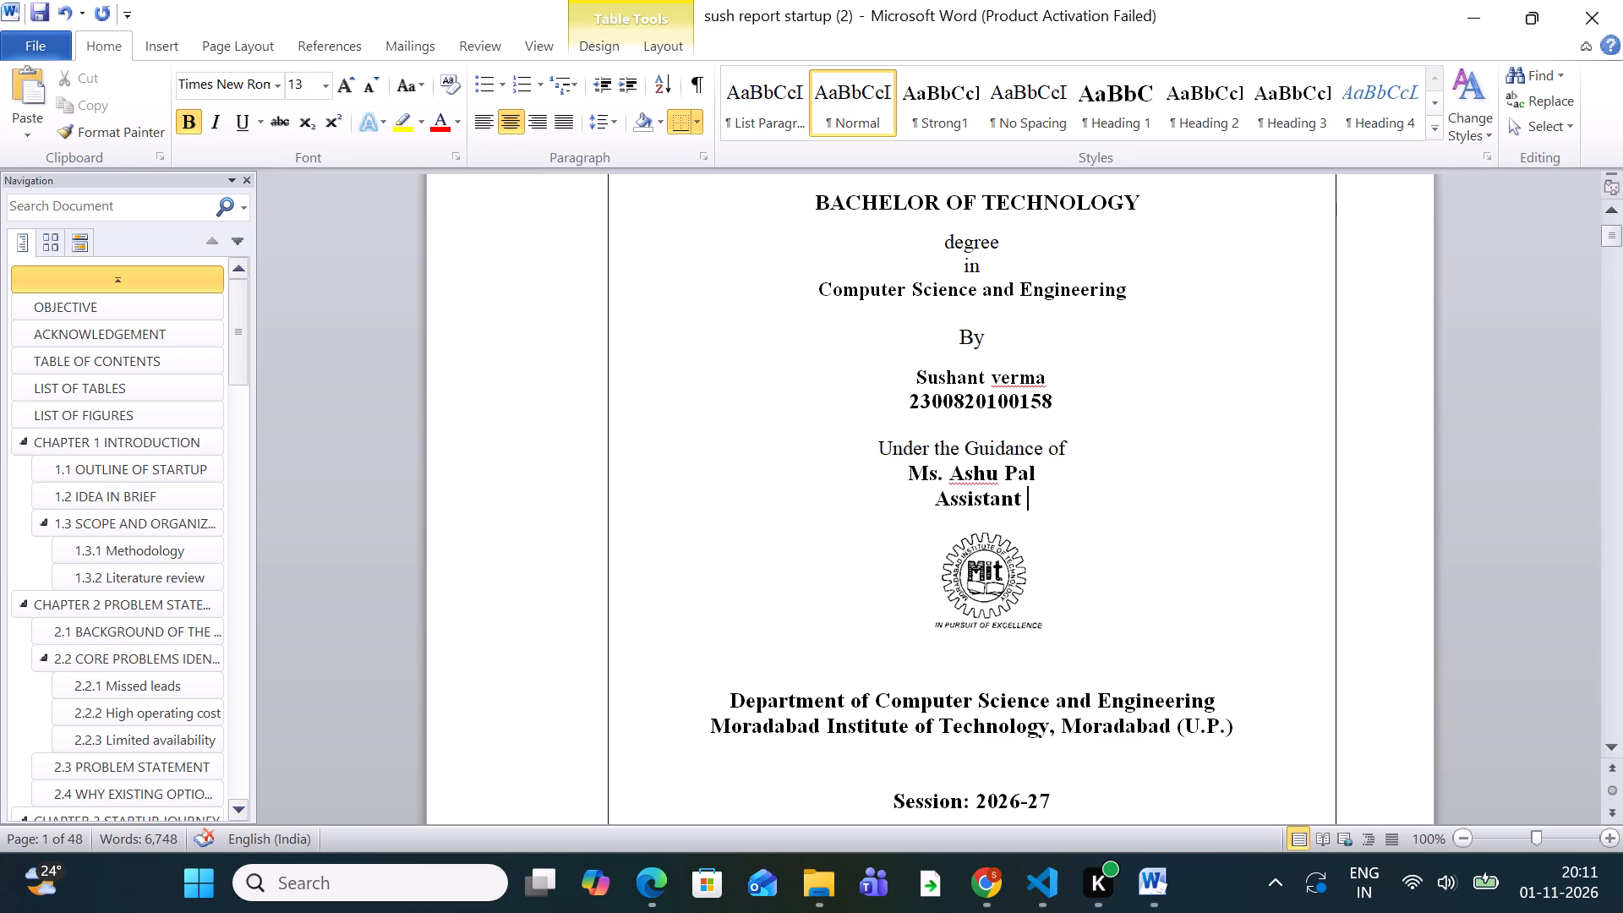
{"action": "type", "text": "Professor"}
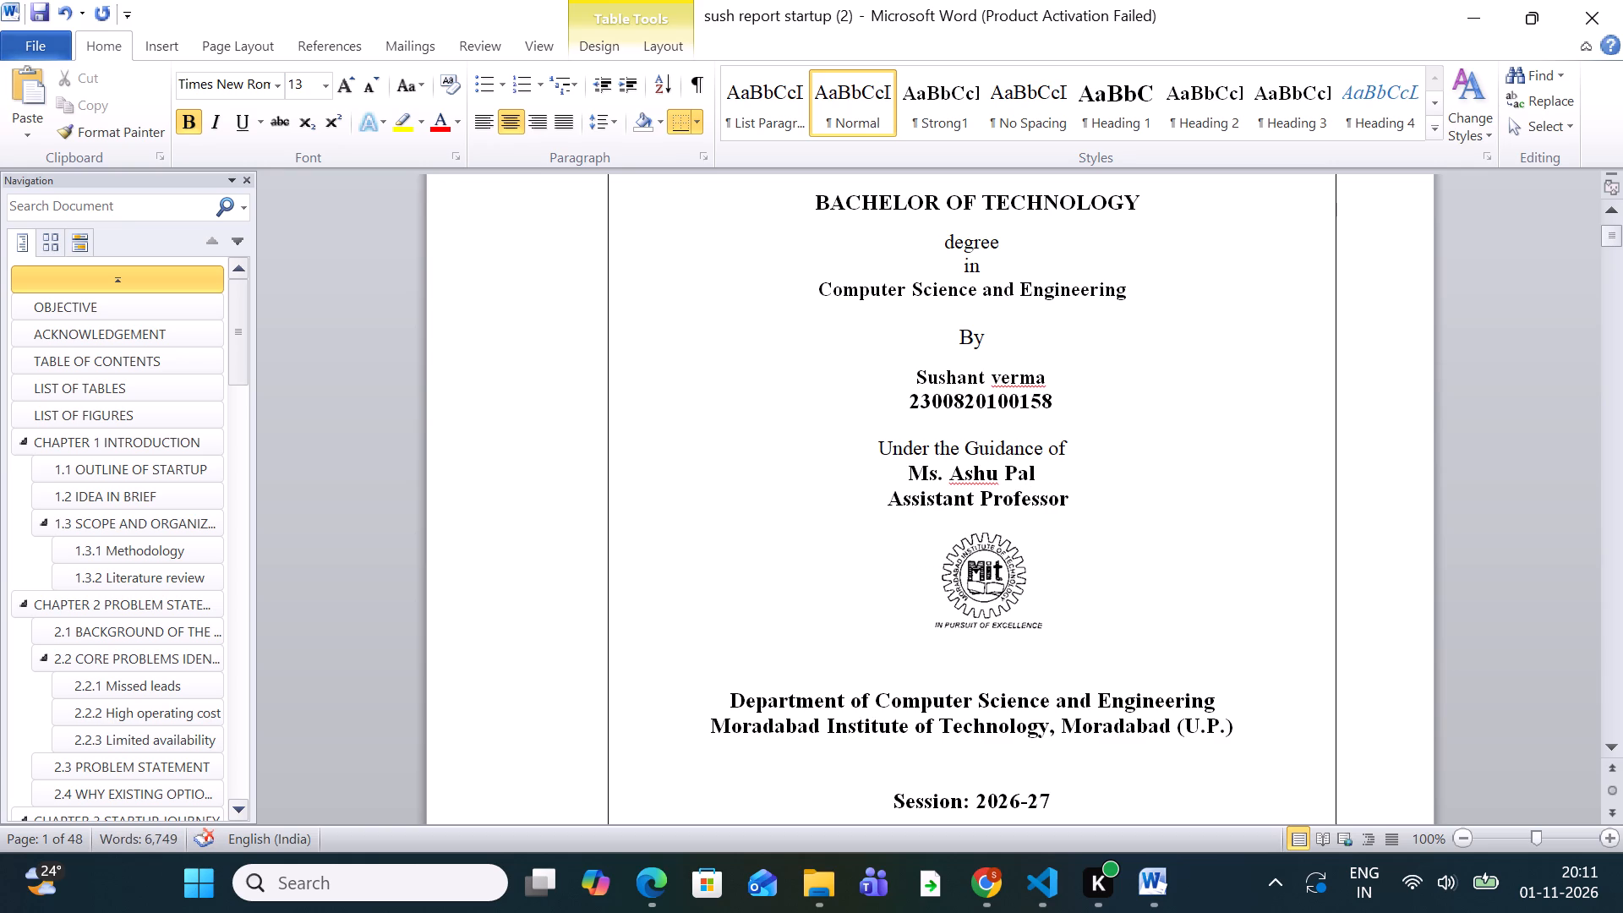
Insert a space before the guide's name on the cover page.
{"action": "left_click", "coordinate": [906, 468]}
{"action": "key", "text": "space"}
Remove the first-line indents from the three paragraphs of the OBJECTIVE section.
{"action": "scroll", "coordinate": [1238, 495], "scroll_direction": "up", "scroll_amount": 2}
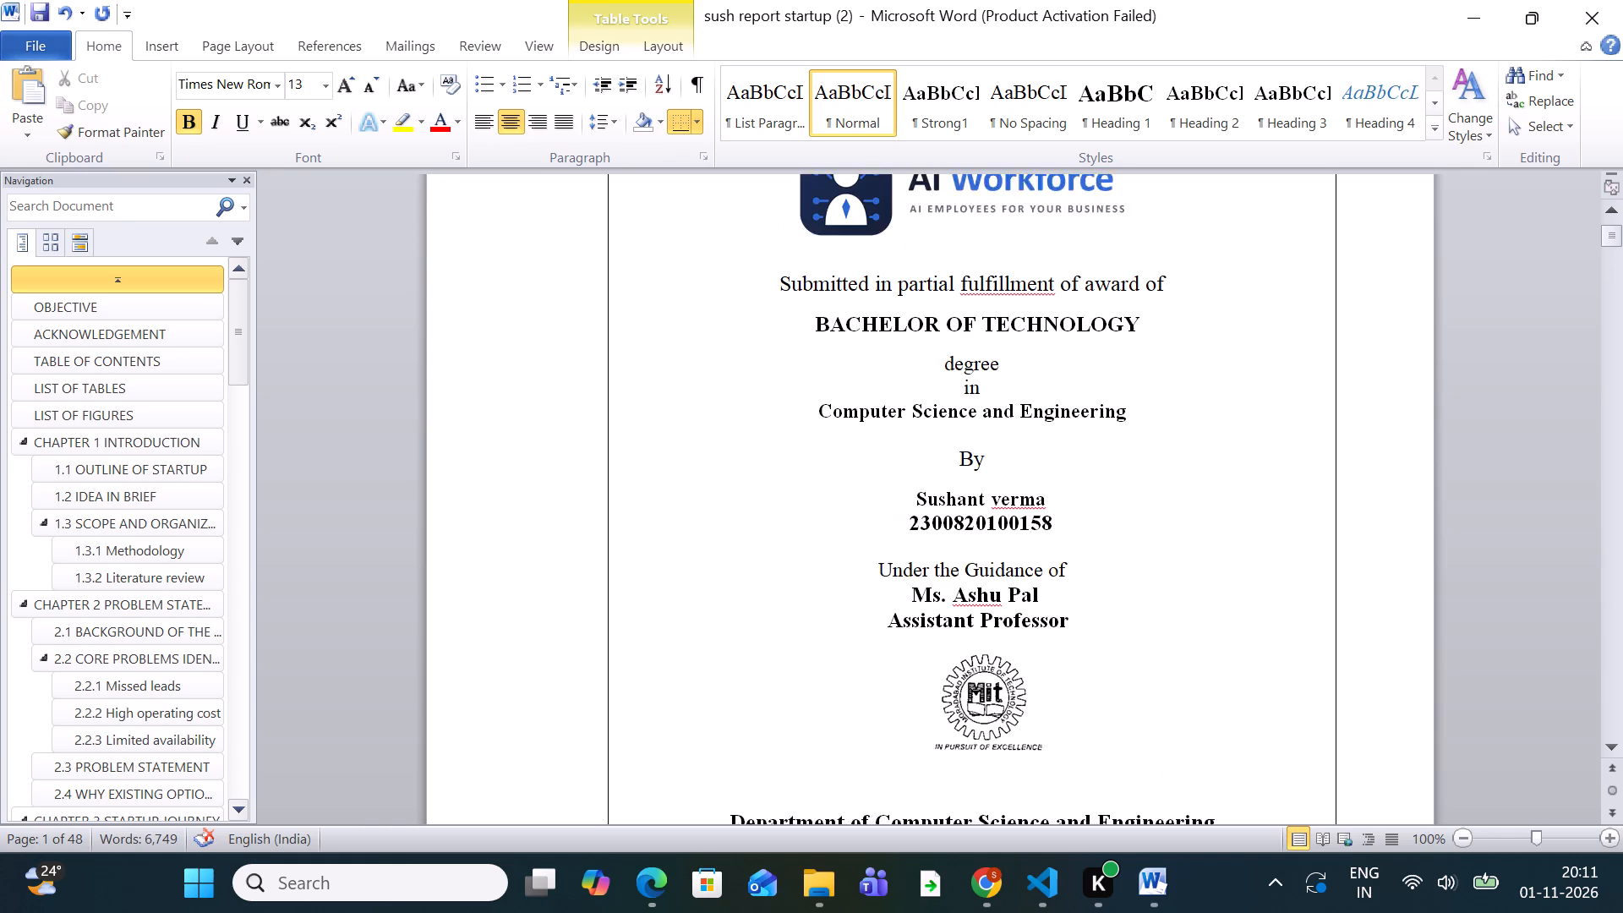
{"action": "scroll", "coordinate": [1238, 495], "scroll_direction": "up", "scroll_amount": 3}
{"action": "scroll", "coordinate": [1238, 495], "scroll_direction": "down", "scroll_amount": 3}
{"action": "scroll", "coordinate": [1238, 495], "scroll_direction": "up", "scroll_amount": 6}
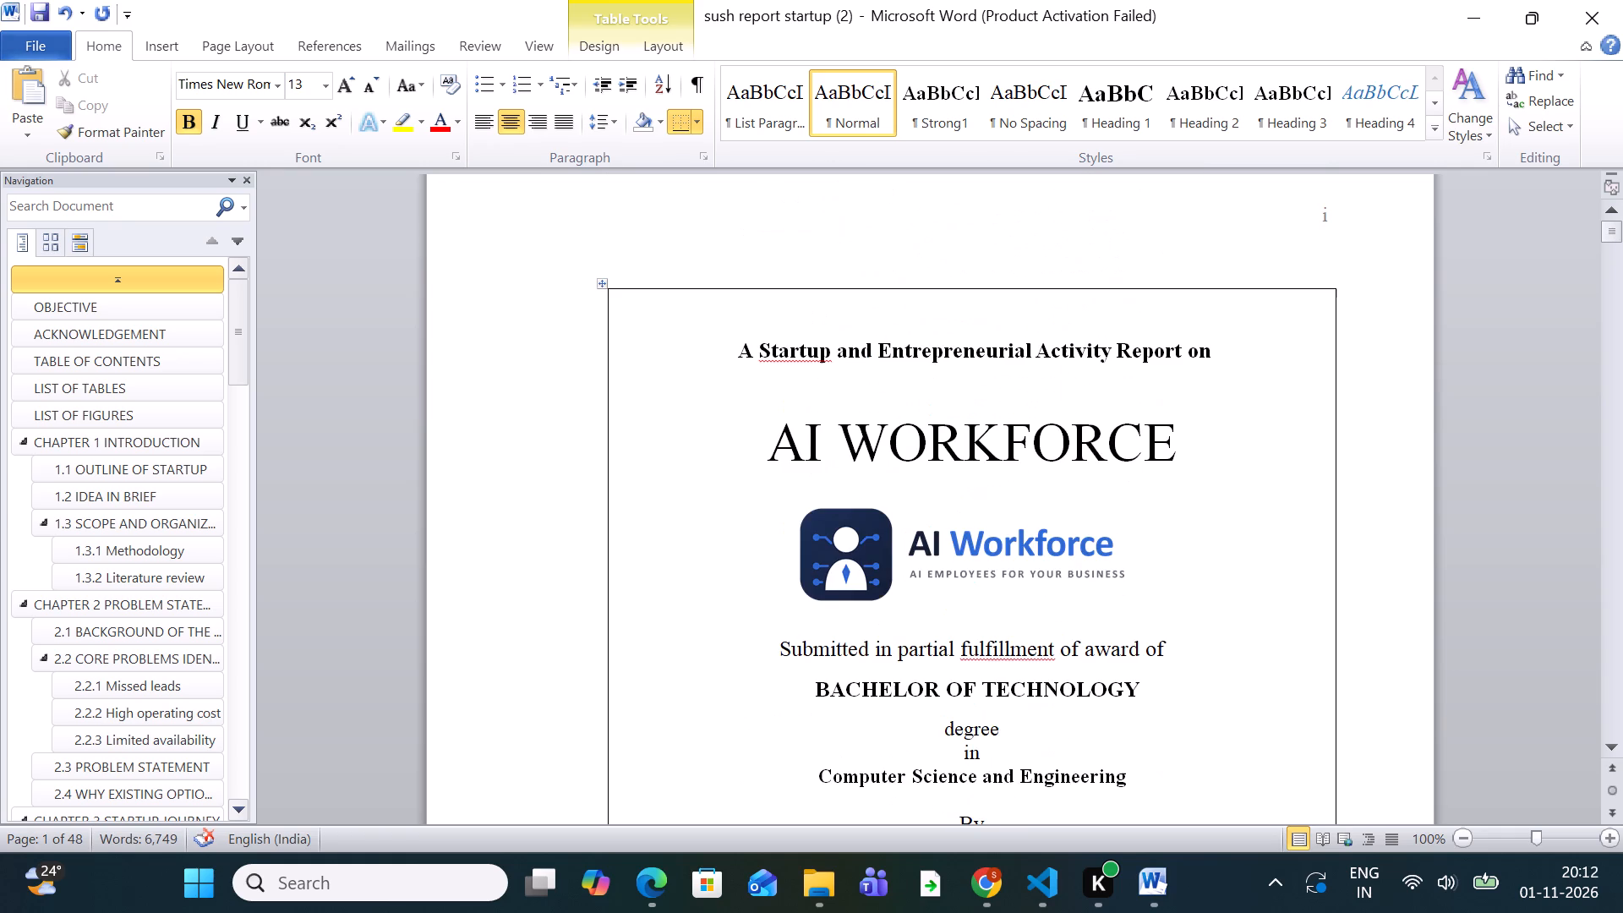
{"action": "scroll", "coordinate": [1238, 495], "scroll_direction": "down", "scroll_amount": 16}
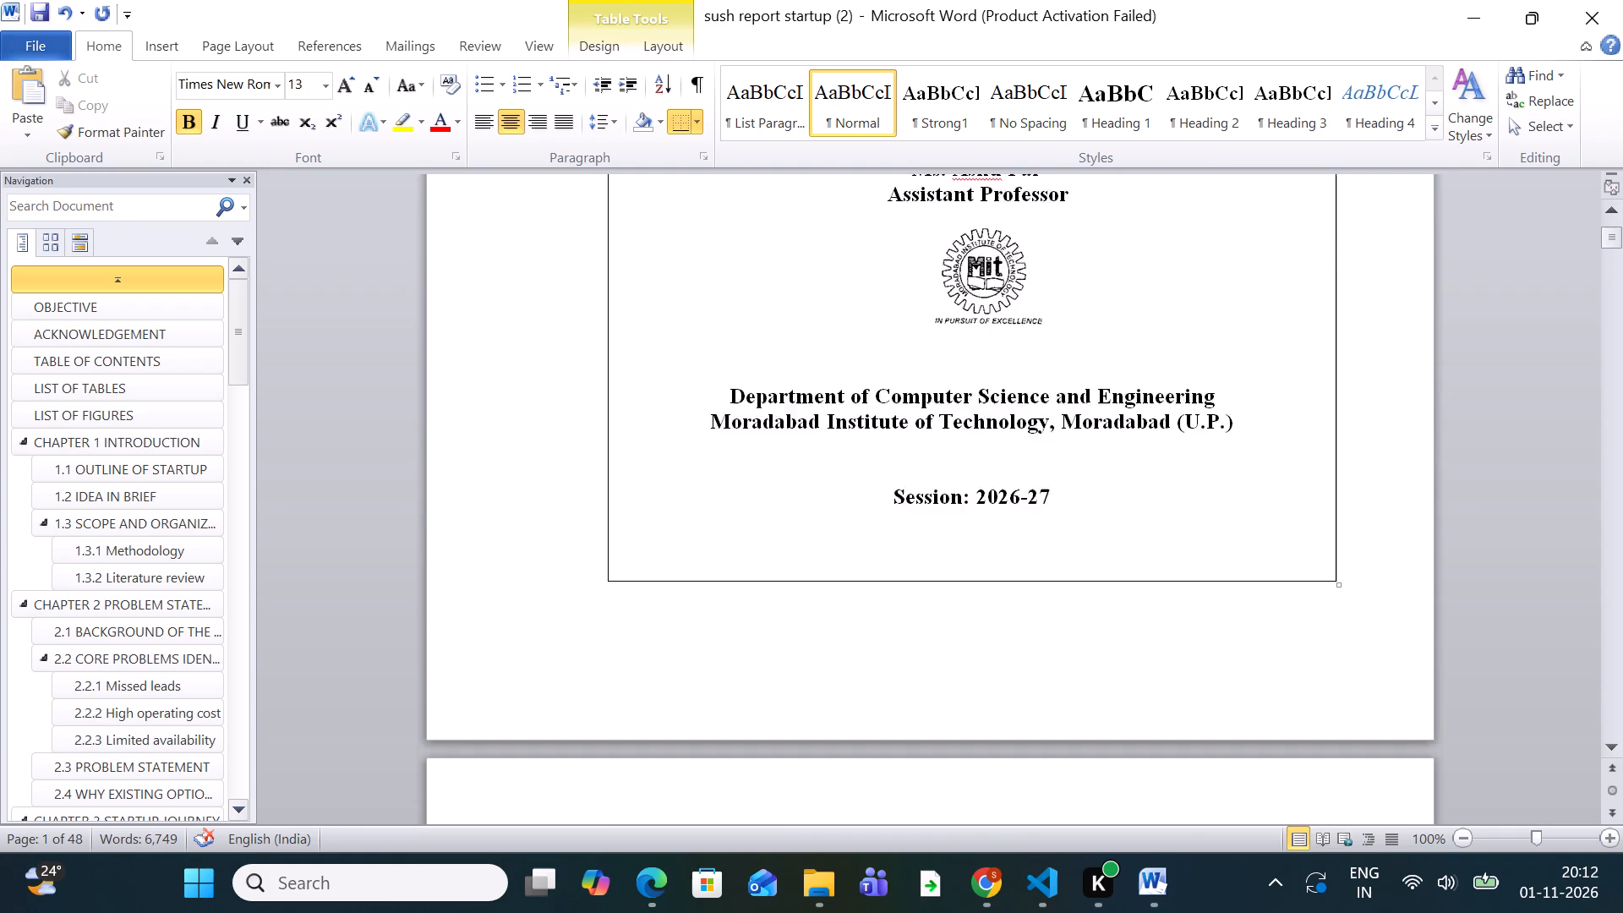
{"action": "scroll", "coordinate": [1238, 495], "scroll_direction": "down", "scroll_amount": 20}
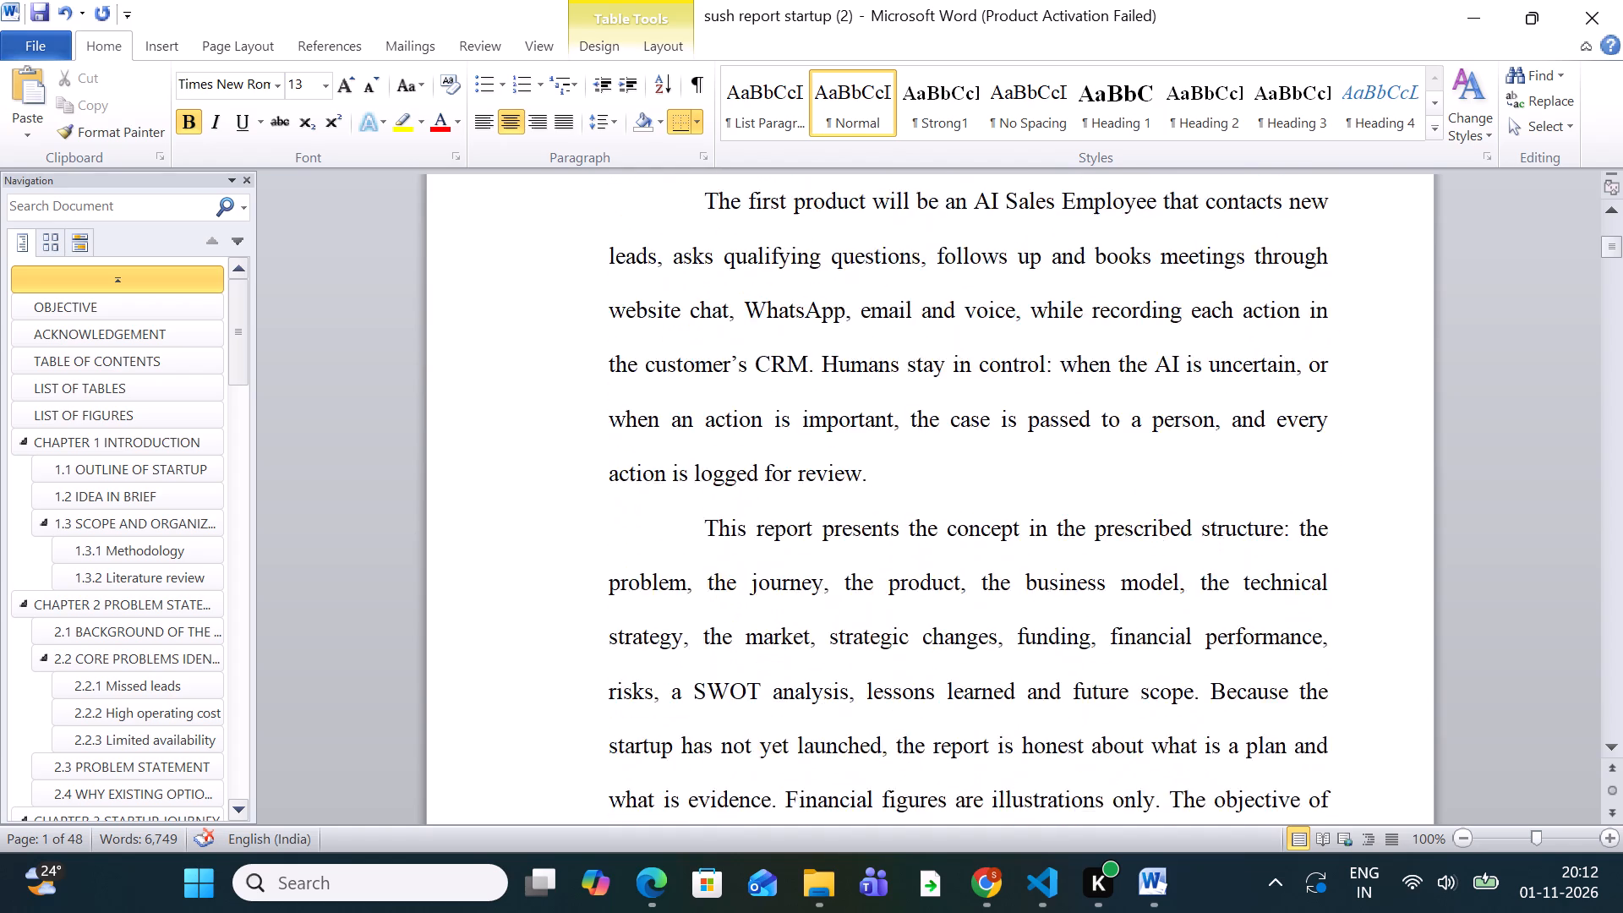
{"action": "scroll", "coordinate": [1238, 495], "scroll_direction": "down", "scroll_amount": 13}
{"action": "scroll", "coordinate": [1238, 495], "scroll_direction": "up", "scroll_amount": 13}
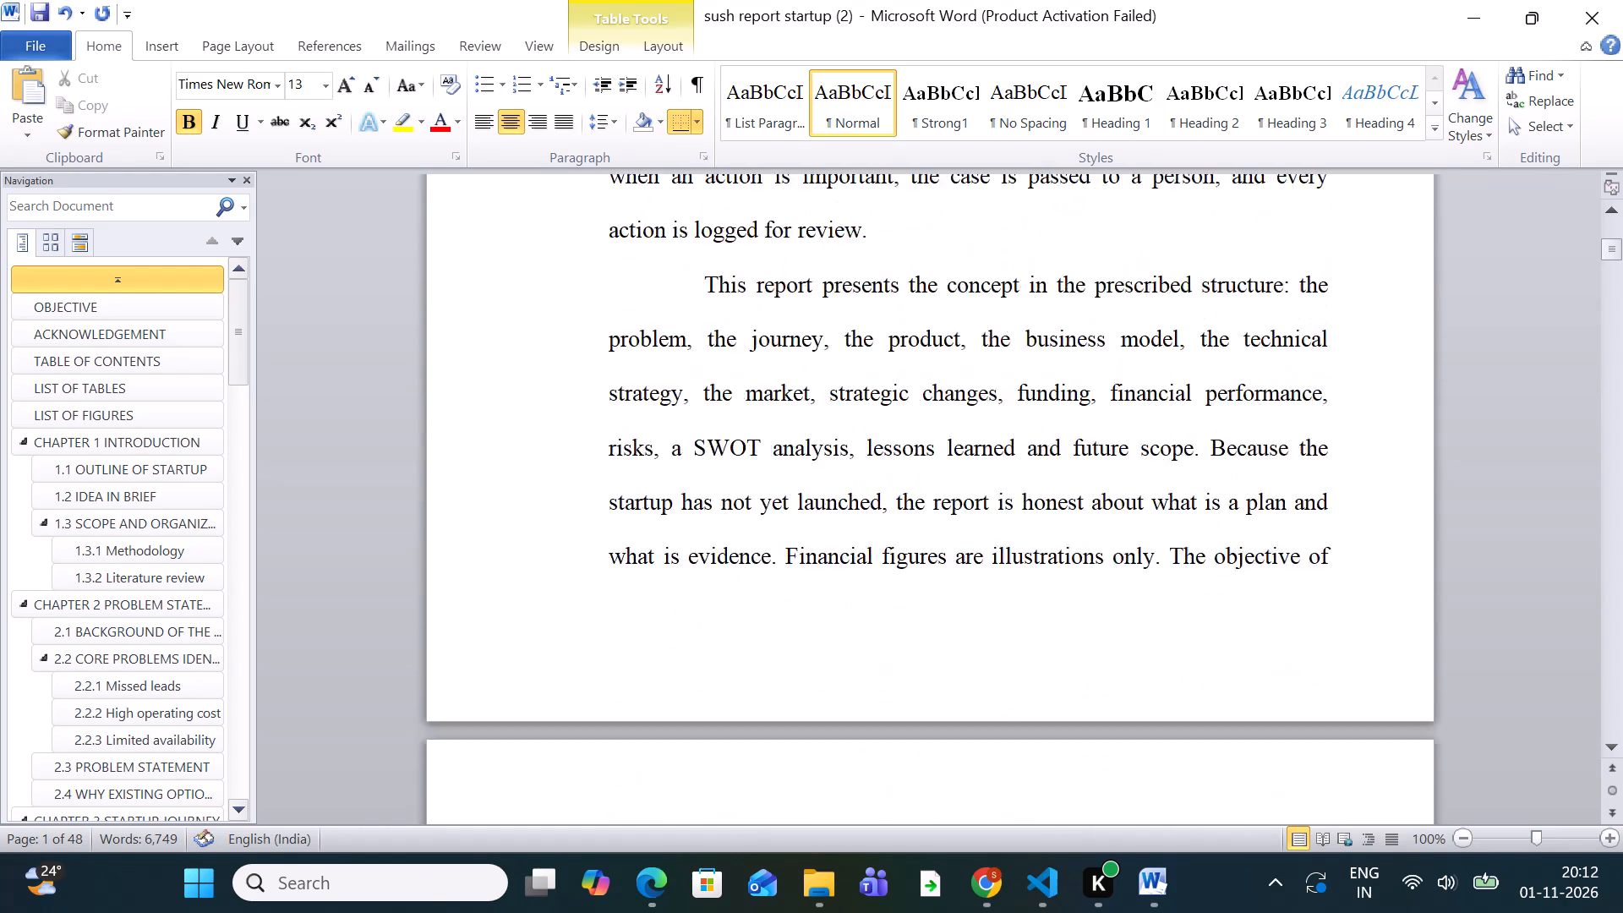
{"action": "scroll", "coordinate": [1238, 494], "scroll_direction": "up", "scroll_amount": 14}
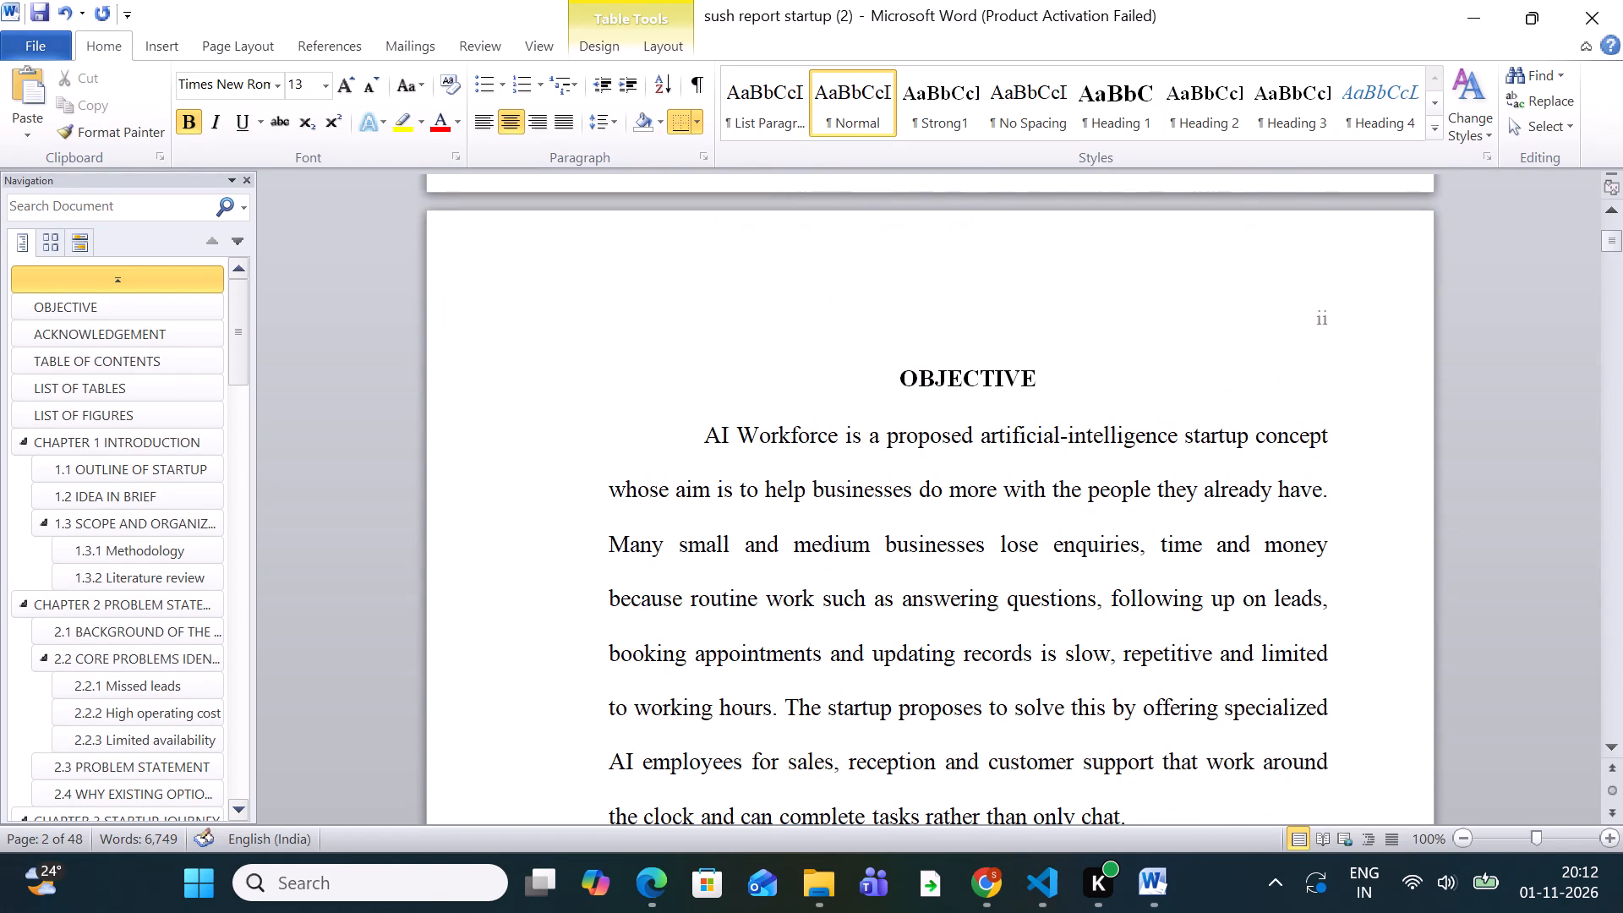
{"action": "left_click", "coordinate": [697, 445]}
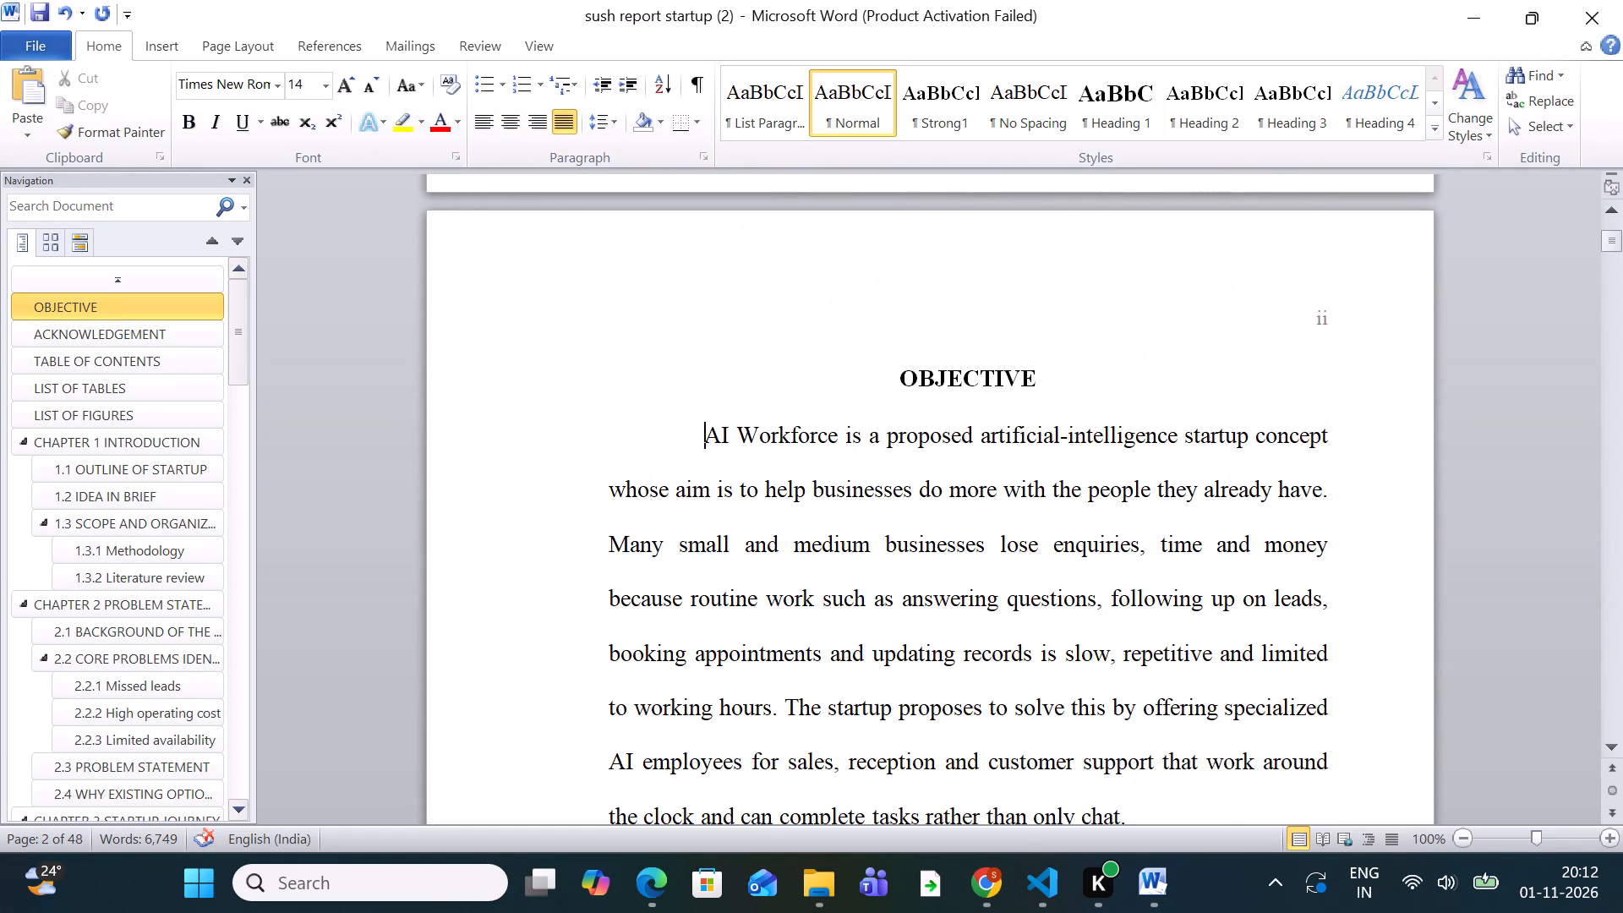
{"action": "key", "text": "BackSpace"}
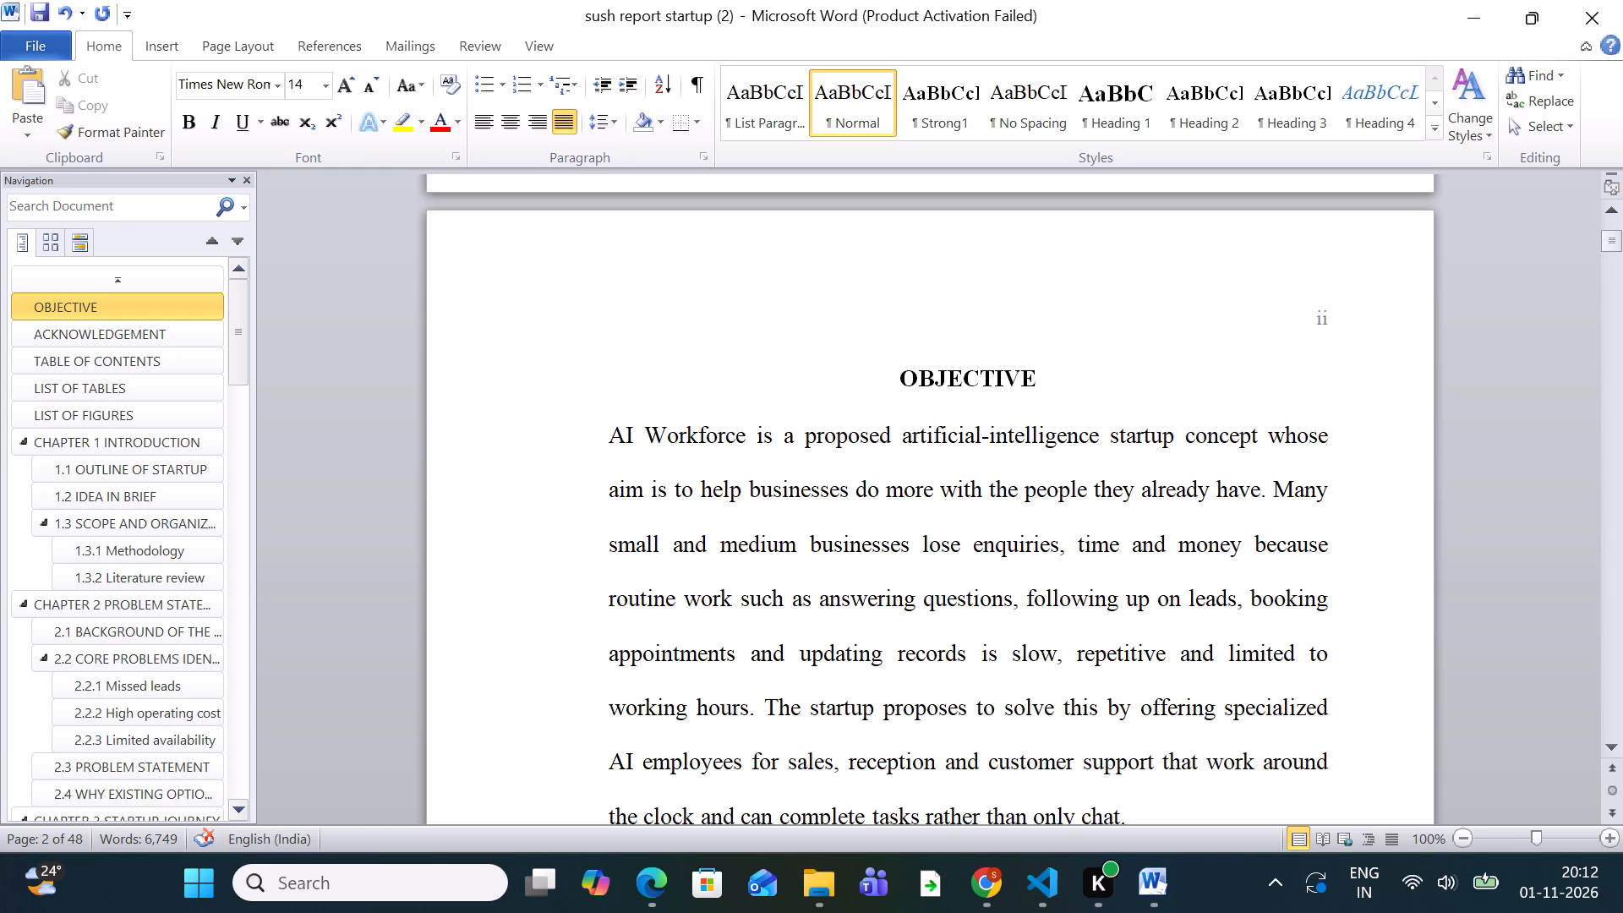
{"action": "scroll", "coordinate": [547, 312], "scroll_direction": "down", "scroll_amount": 2}
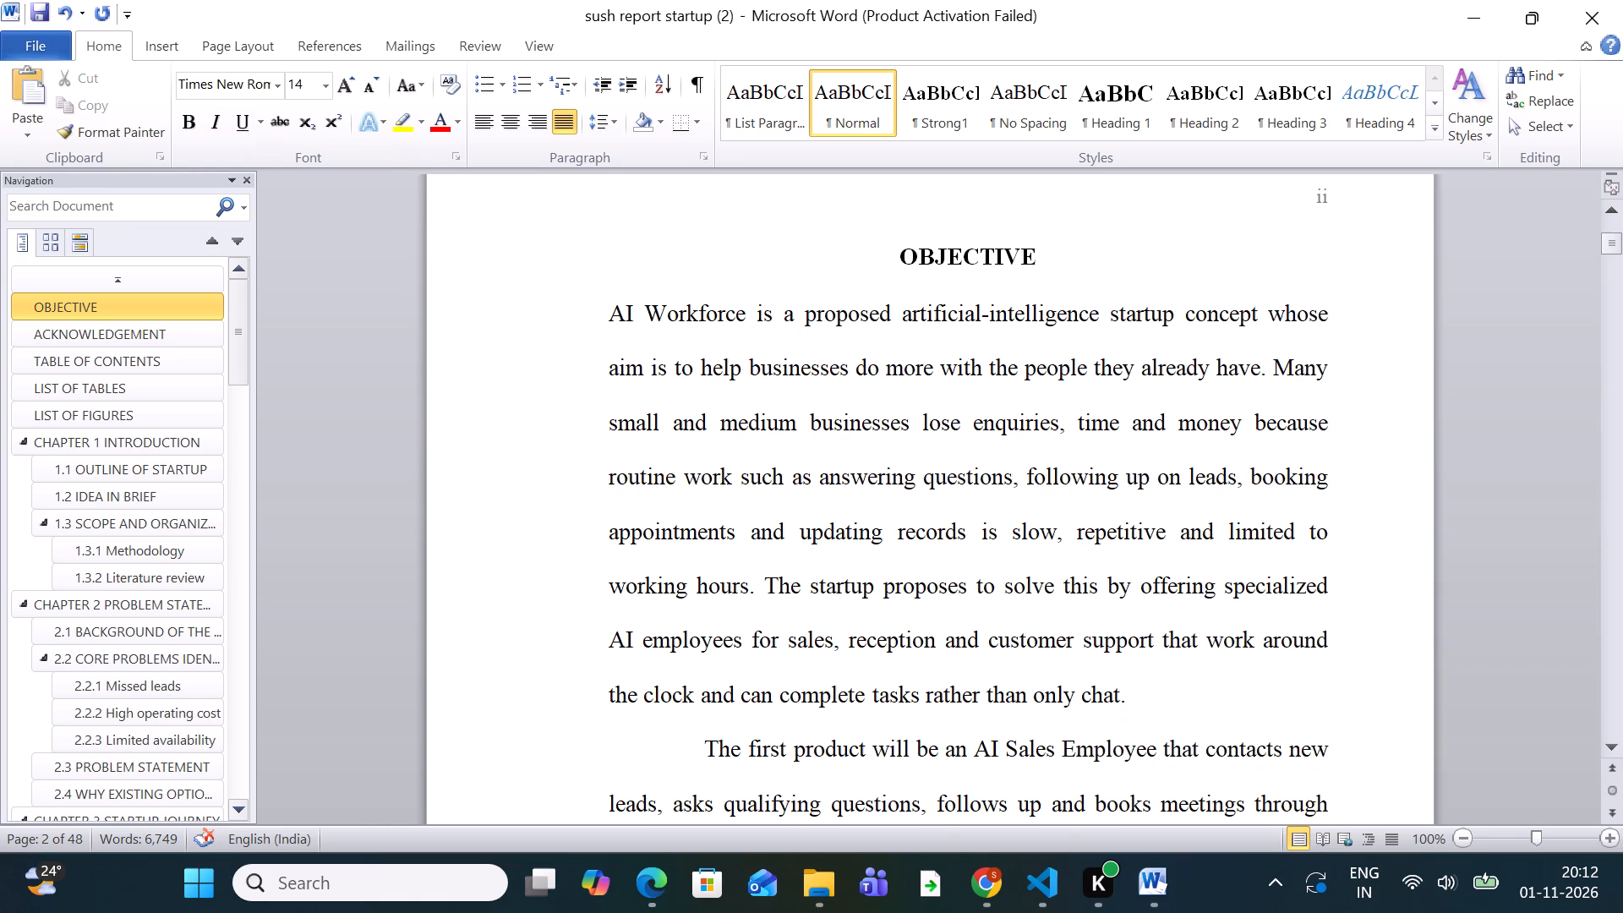
{"action": "left_click", "coordinate": [689, 750]}
{"action": "key", "text": "BackSpace"}
{"action": "scroll", "coordinate": [726, 678], "scroll_direction": "down", "scroll_amount": 2}
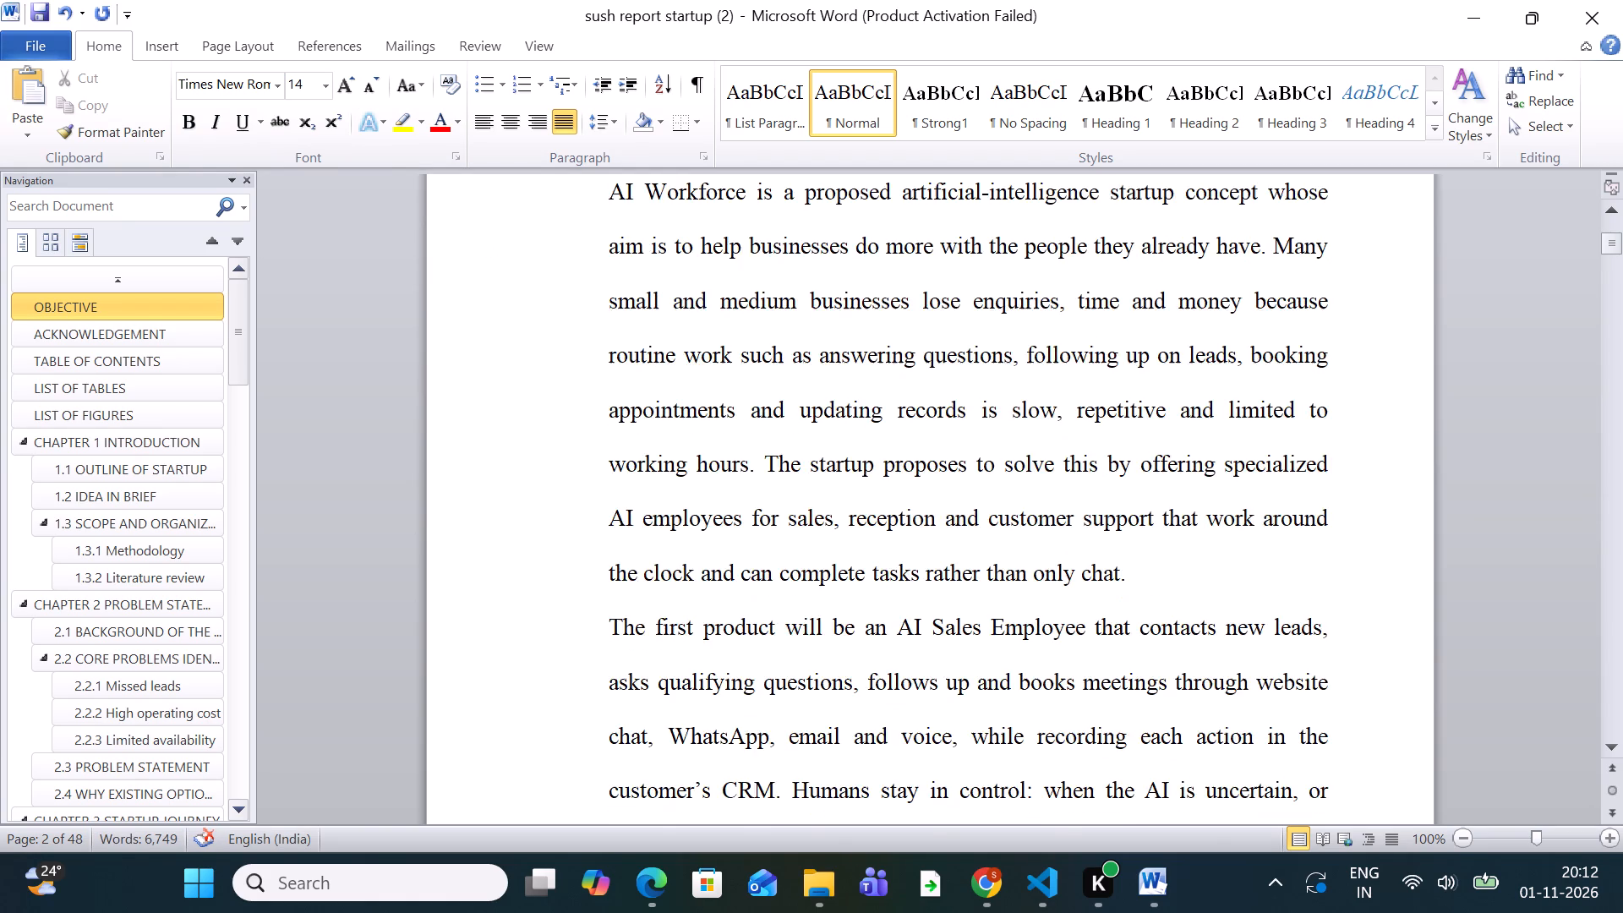
{"action": "scroll", "coordinate": [726, 678], "scroll_direction": "down", "scroll_amount": 4}
{"action": "left_click", "coordinate": [700, 714]}
{"action": "key", "text": "BackSpace"}
Remove the first-line indents from the three paragraphs of the ACKNOWLEDGEMENT section.
{"action": "scroll", "coordinate": [711, 708], "scroll_direction": "down", "scroll_amount": 2}
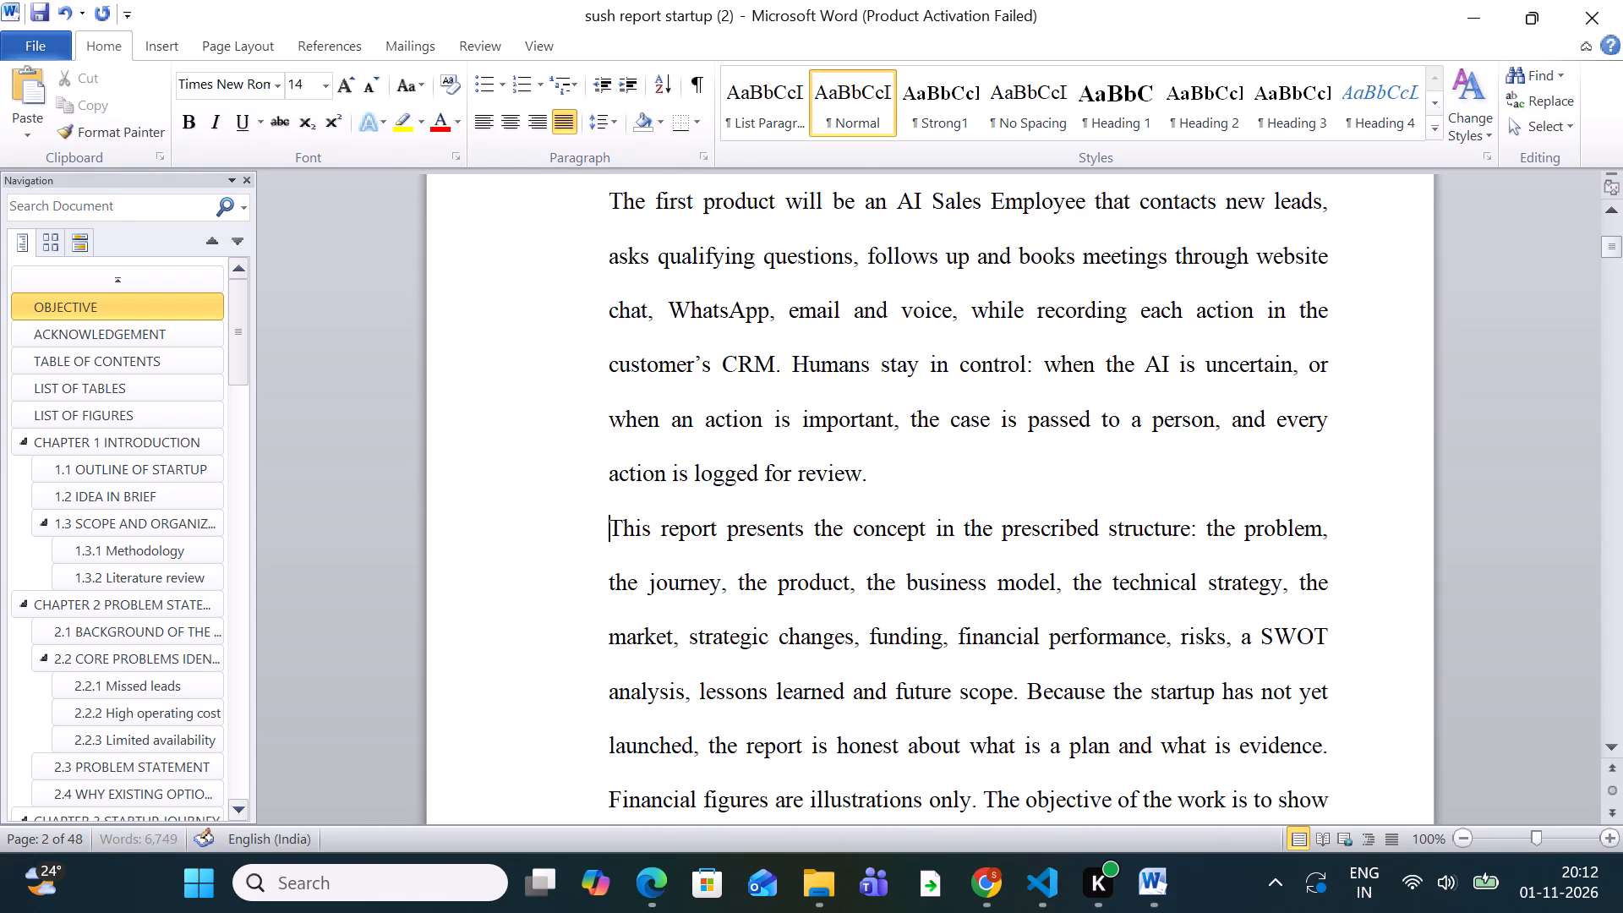
{"action": "scroll", "coordinate": [712, 708], "scroll_direction": "down", "scroll_amount": 4}
{"action": "scroll", "coordinate": [757, 653], "scroll_direction": "down", "scroll_amount": 5}
{"action": "scroll", "coordinate": [682, 659], "scroll_direction": "down", "scroll_amount": 20}
{"action": "scroll", "coordinate": [682, 659], "scroll_direction": "down", "scroll_amount": 9}
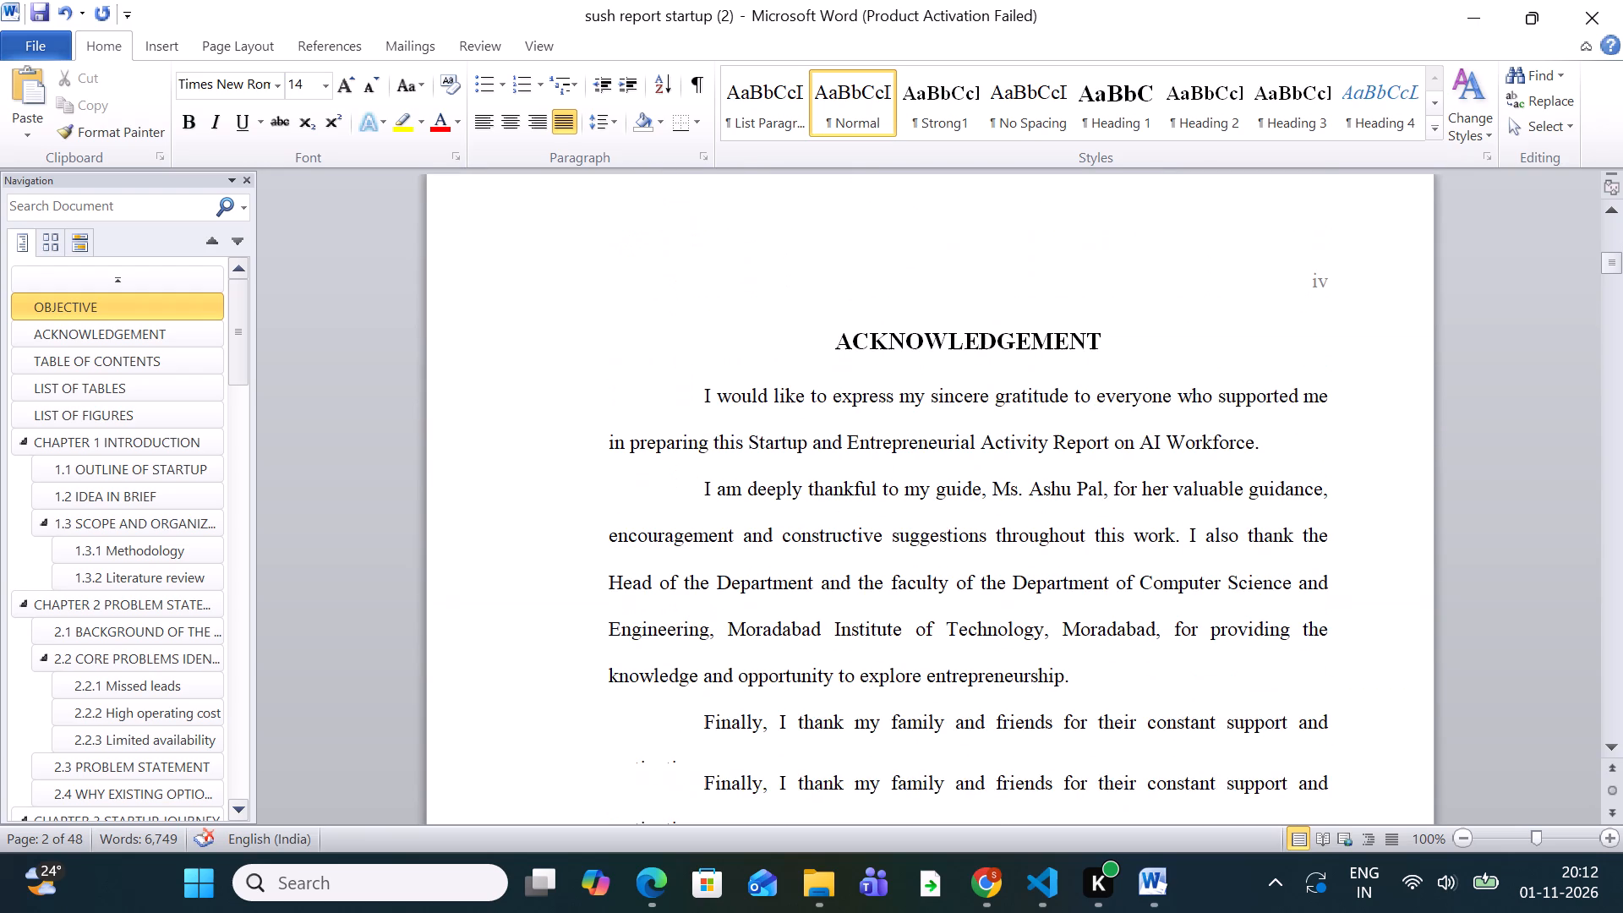
{"action": "left_click", "coordinate": [706, 404]}
{"action": "key", "text": "BackSpace"}
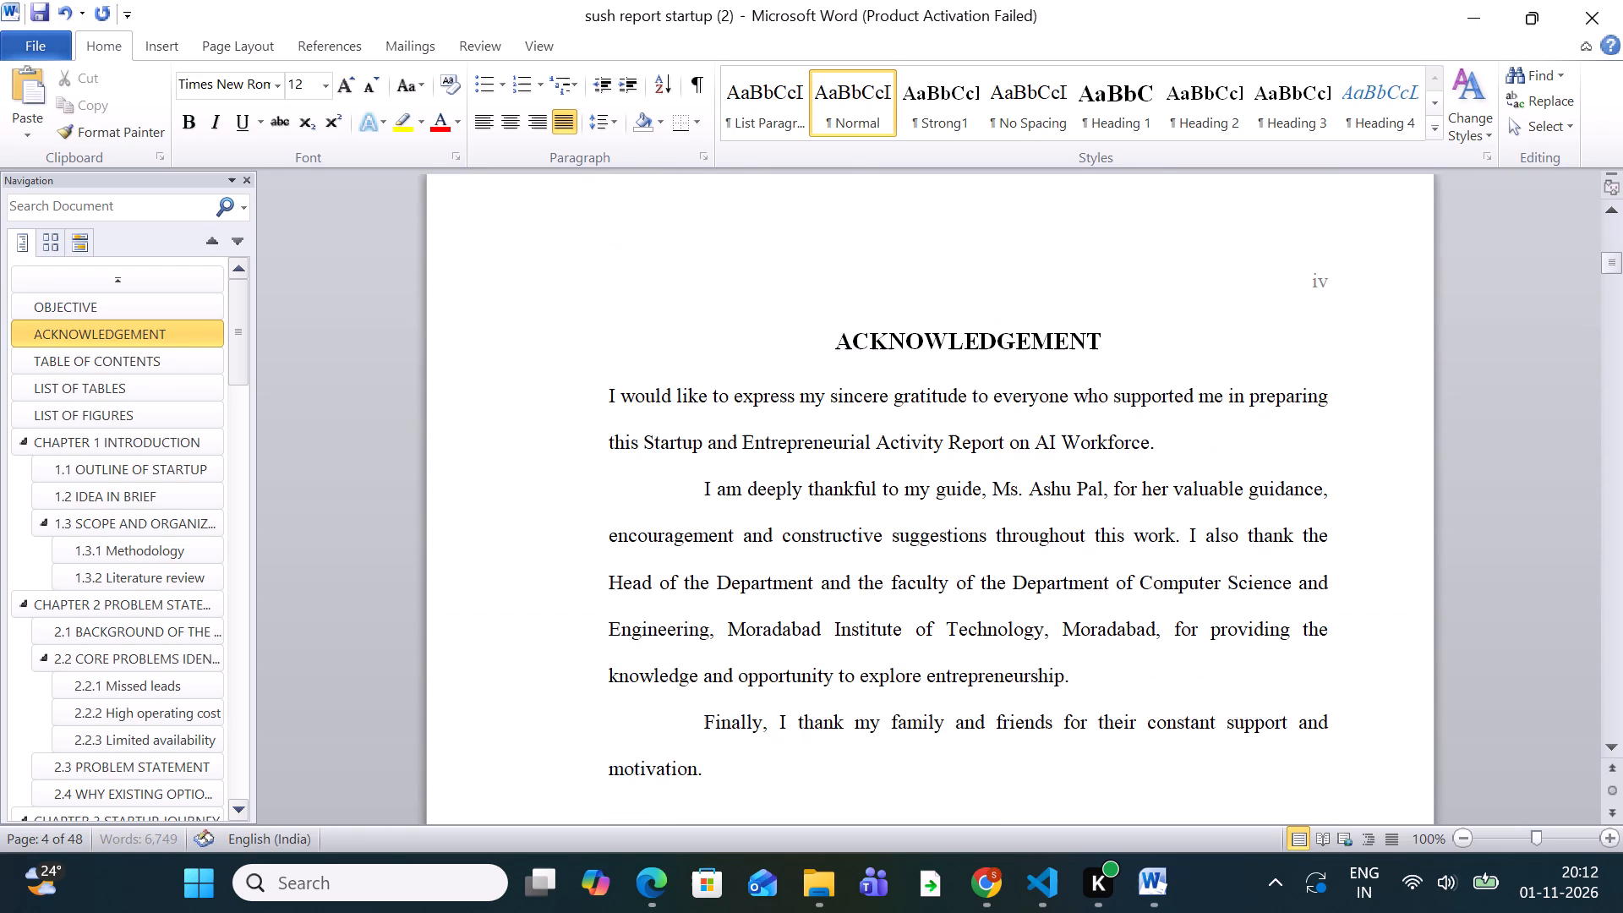
{"action": "left_click", "coordinate": [704, 495]}
{"action": "key", "text": "BackSpace"}
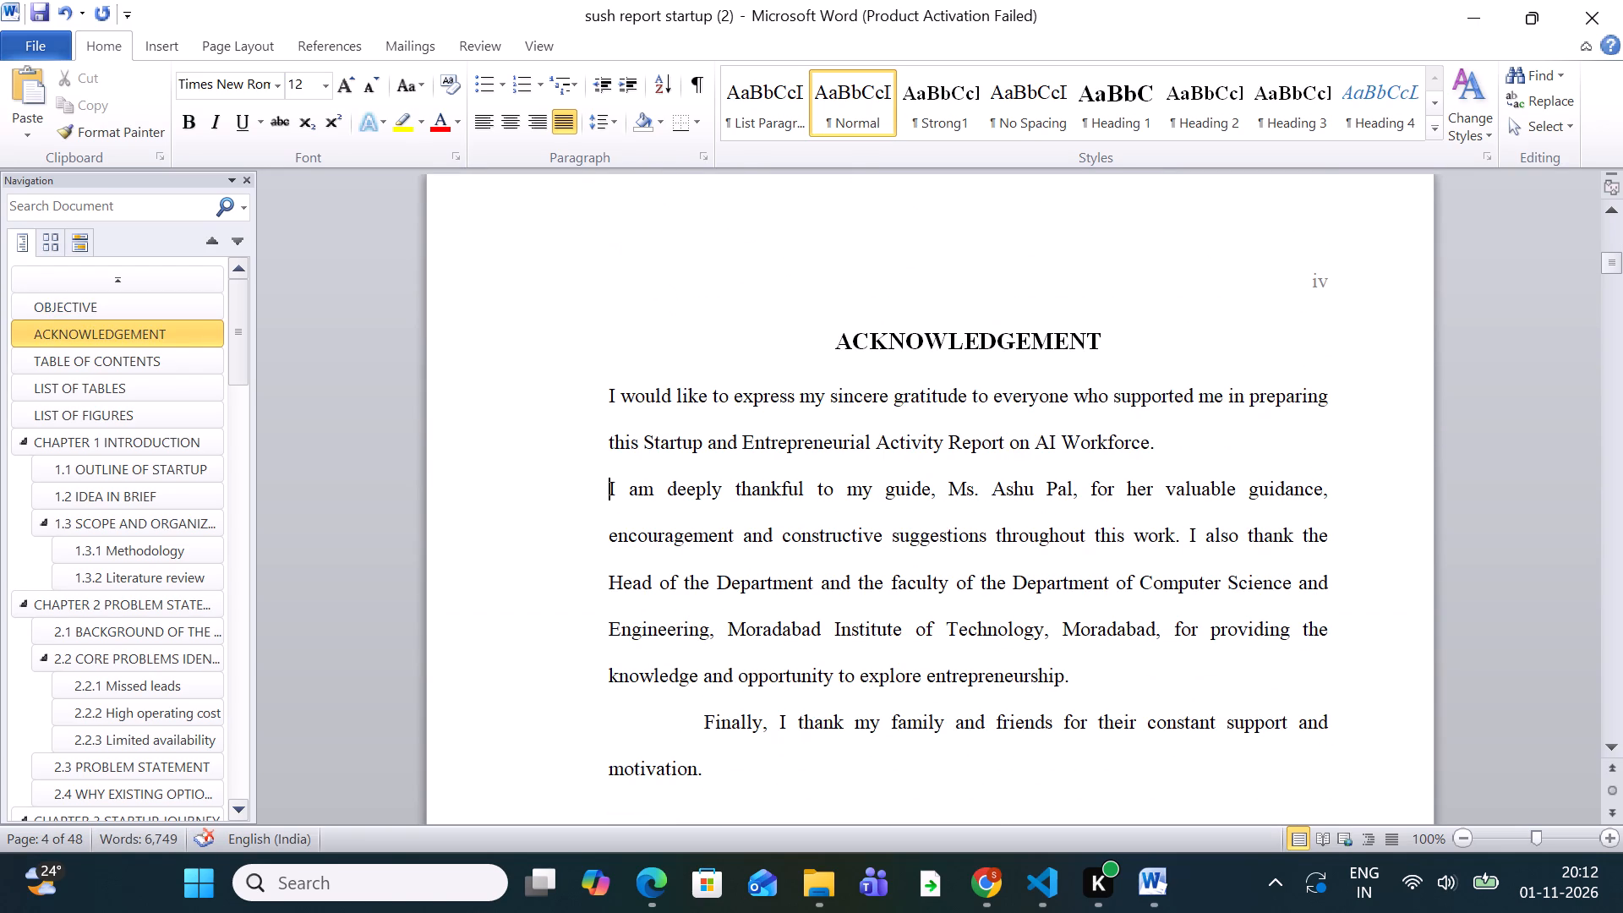
{"action": "left_click", "coordinate": [699, 724]}
{"action": "key", "text": "BackSpace"}
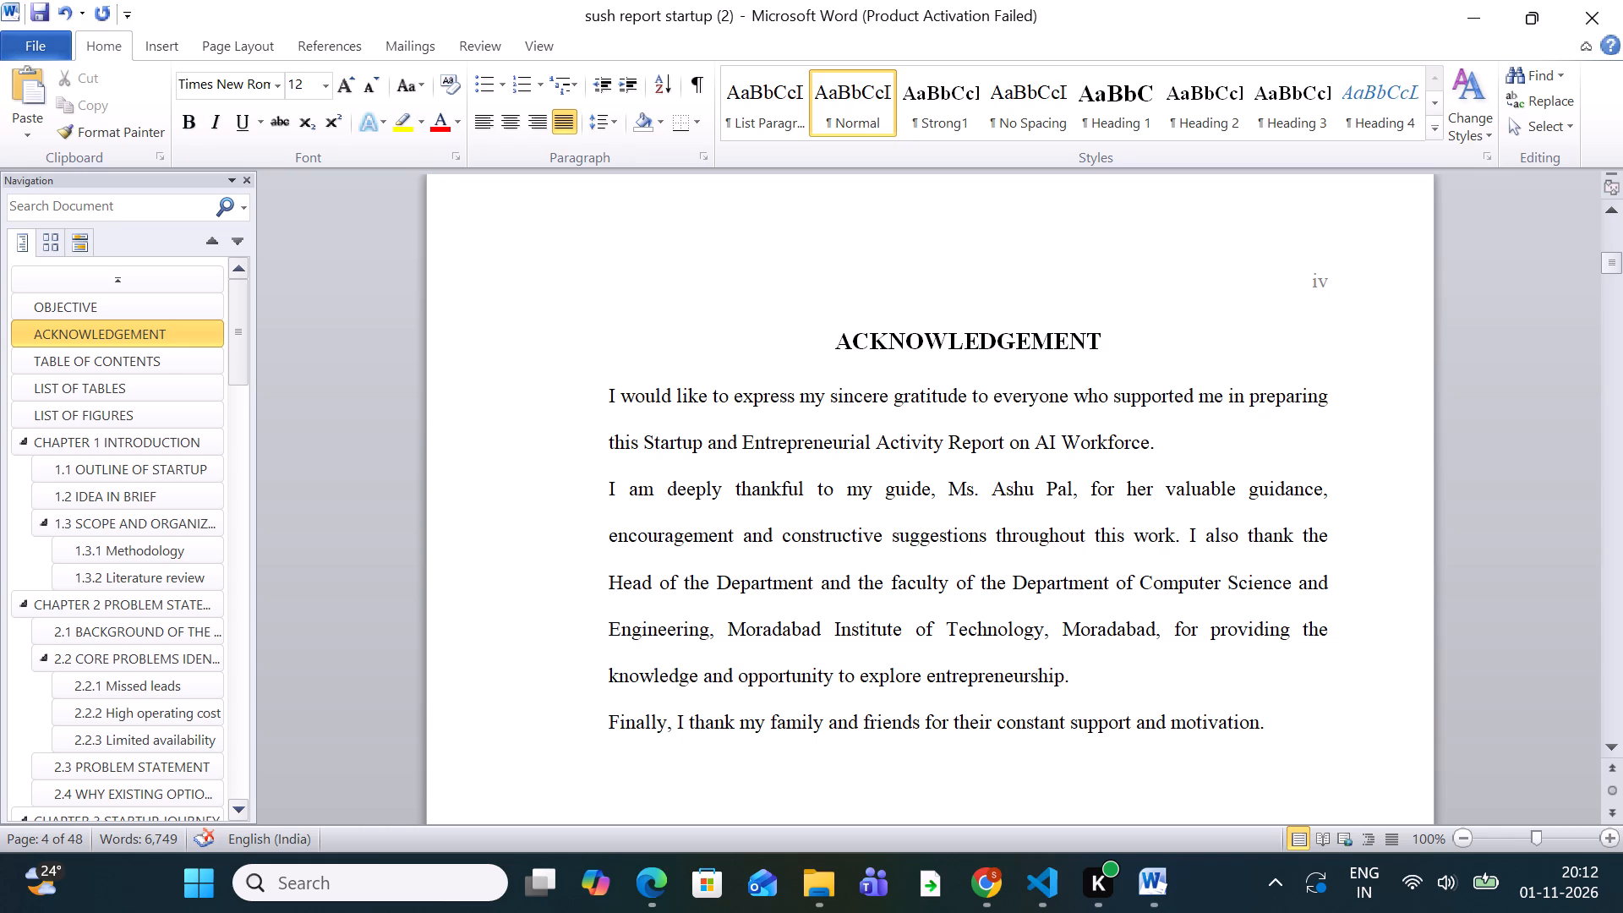
Look through the acknowledgement signature block, table of contents and list of tables, continuing to section 1.1 OUTLINE OF STARTUP.
{"action": "scroll", "coordinate": [896, 602], "scroll_direction": "down", "scroll_amount": 5}
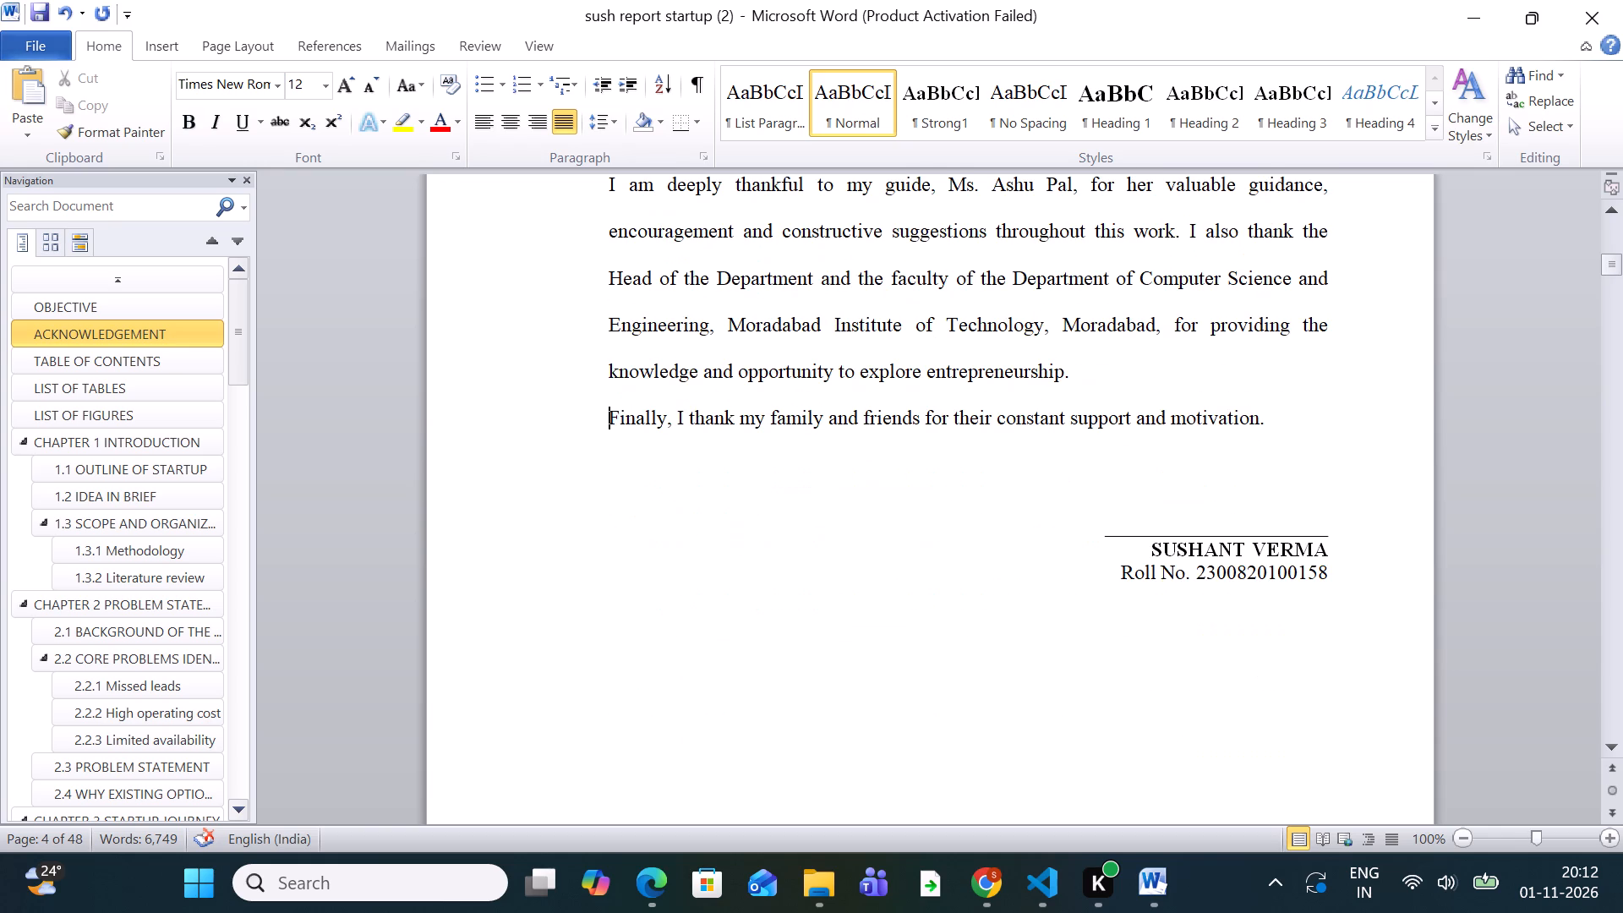
{"action": "scroll", "coordinate": [958, 599], "scroll_direction": "down", "scroll_amount": 19}
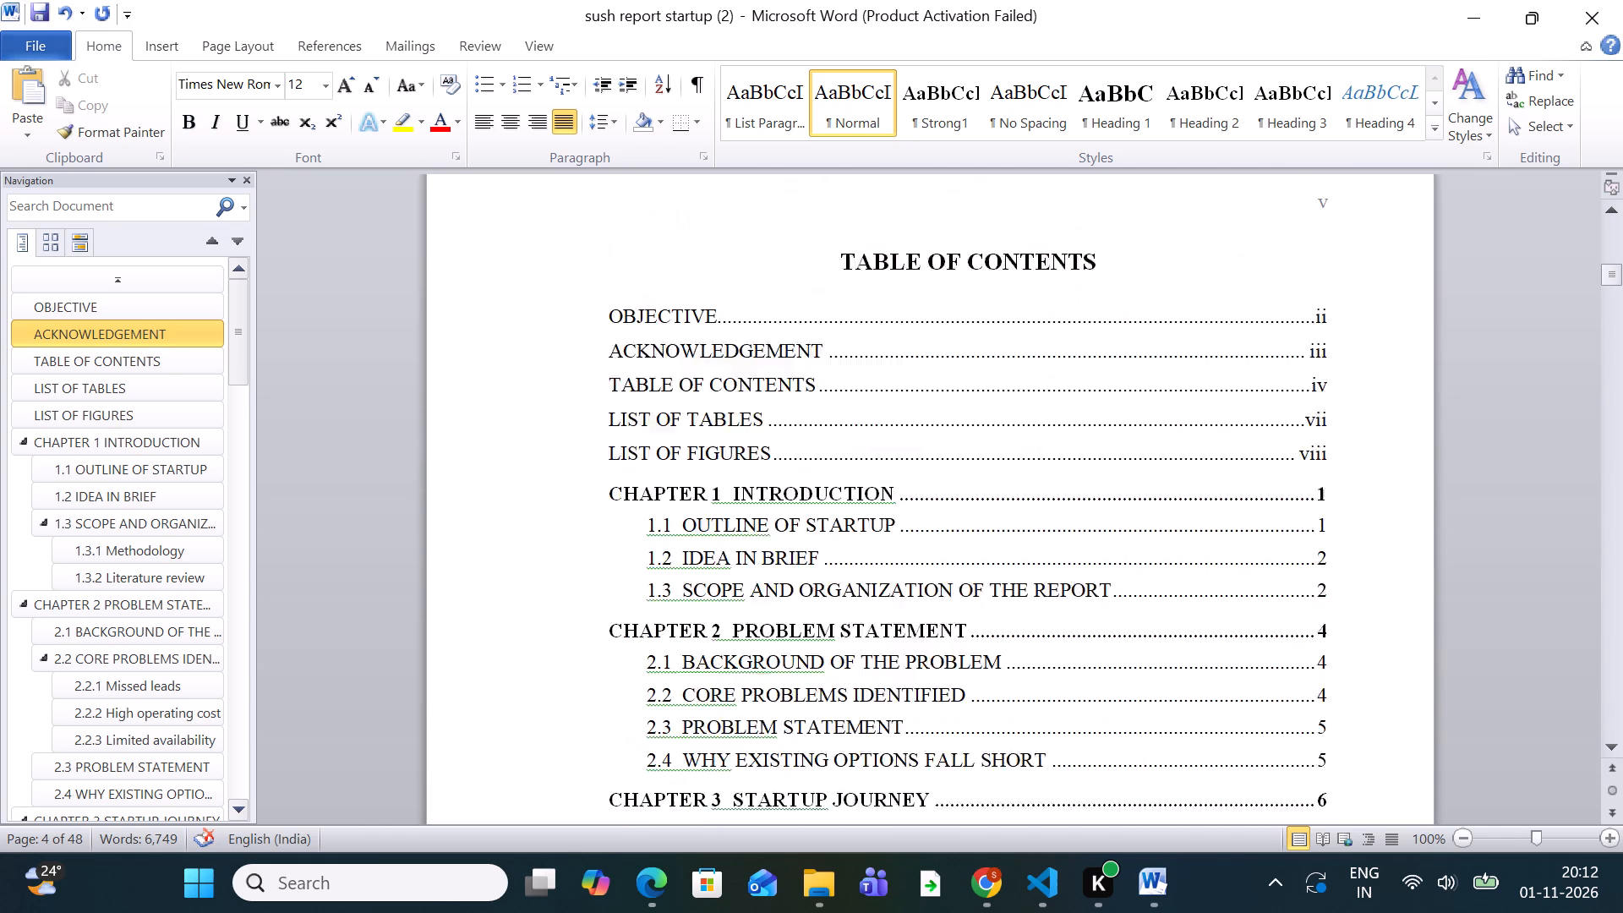
{"action": "scroll", "coordinate": [958, 601], "scroll_direction": "down", "scroll_amount": 20}
{"action": "scroll", "coordinate": [958, 601], "scroll_direction": "down", "scroll_amount": 10}
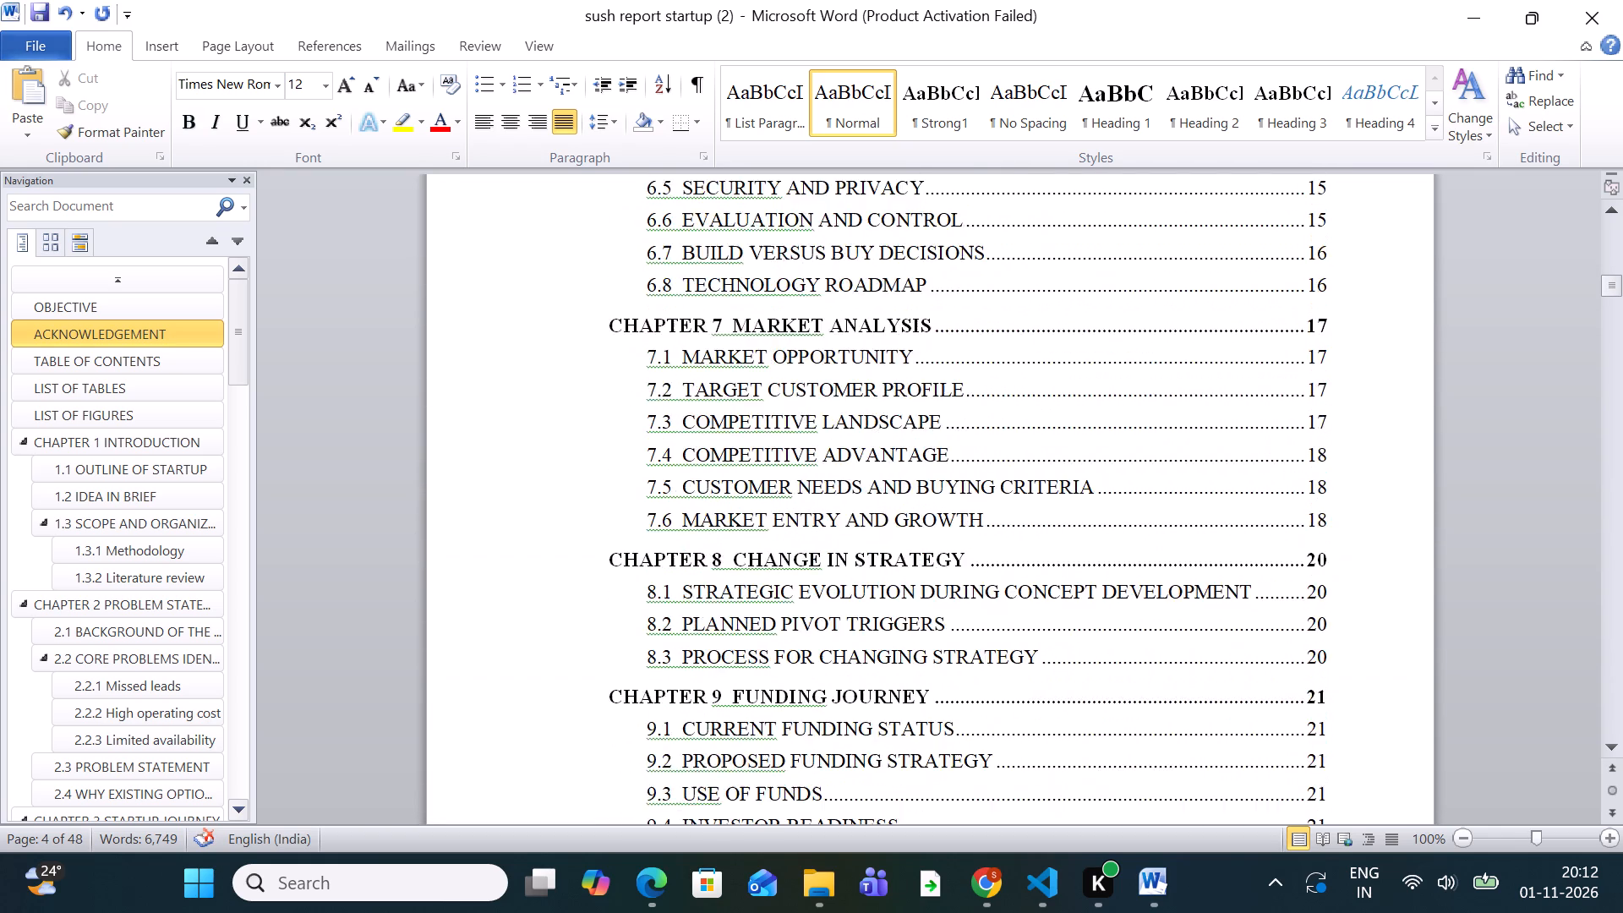
{"action": "scroll", "coordinate": [958, 601], "scroll_direction": "down", "scroll_amount": 16}
{"action": "scroll", "coordinate": [958, 601], "scroll_direction": "down", "scroll_amount": 15}
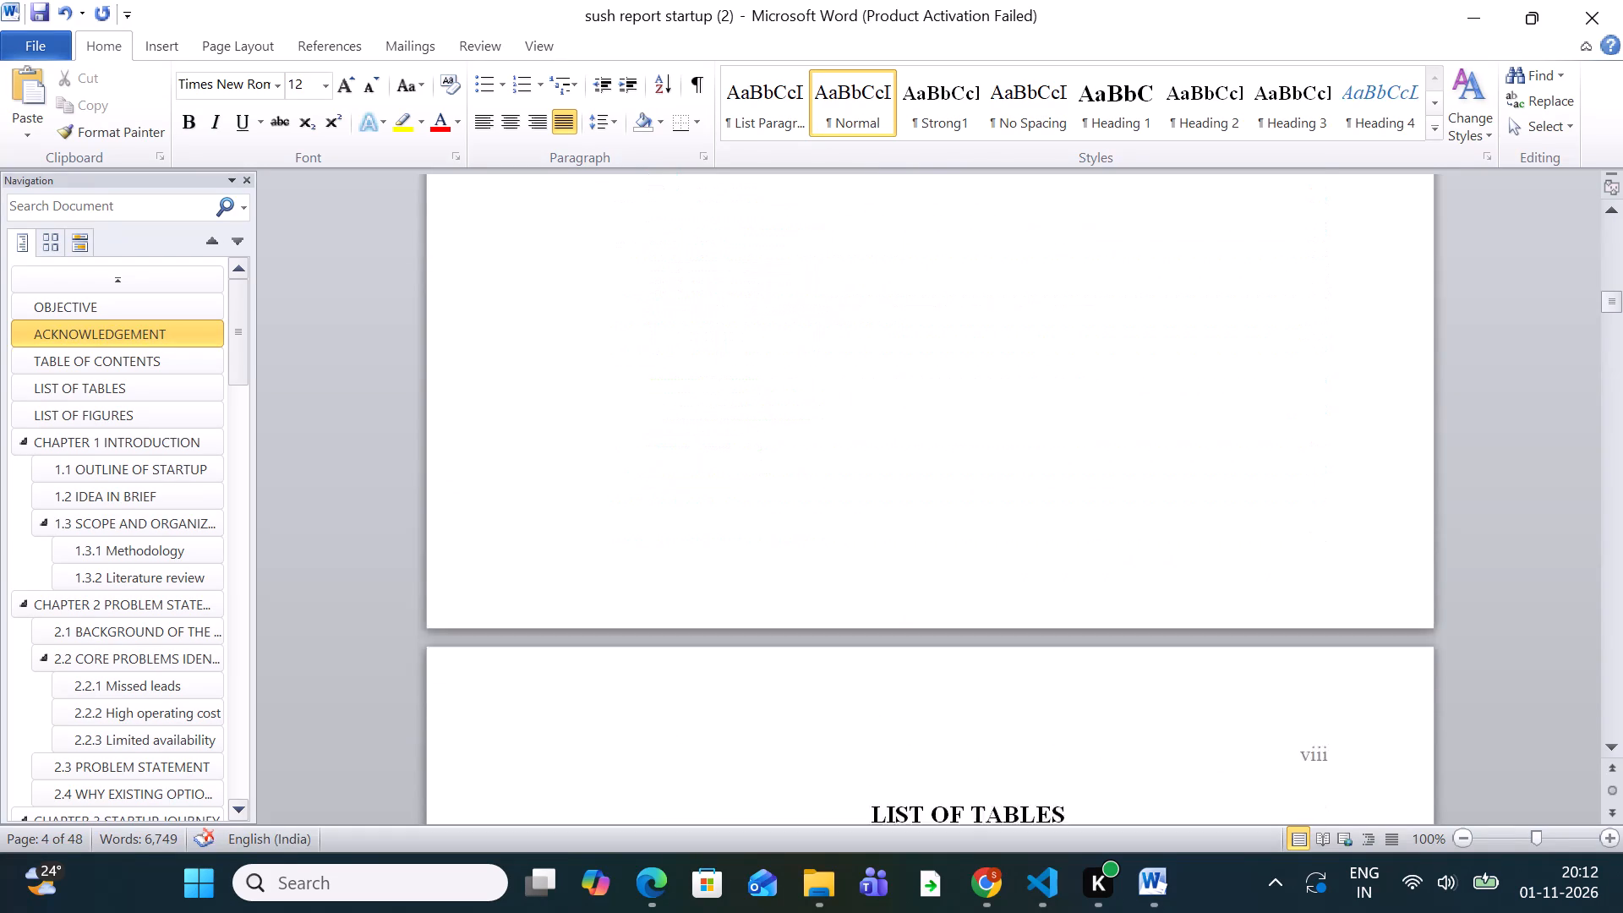
{"action": "scroll", "coordinate": [958, 601], "scroll_direction": "down", "scroll_amount": 17}
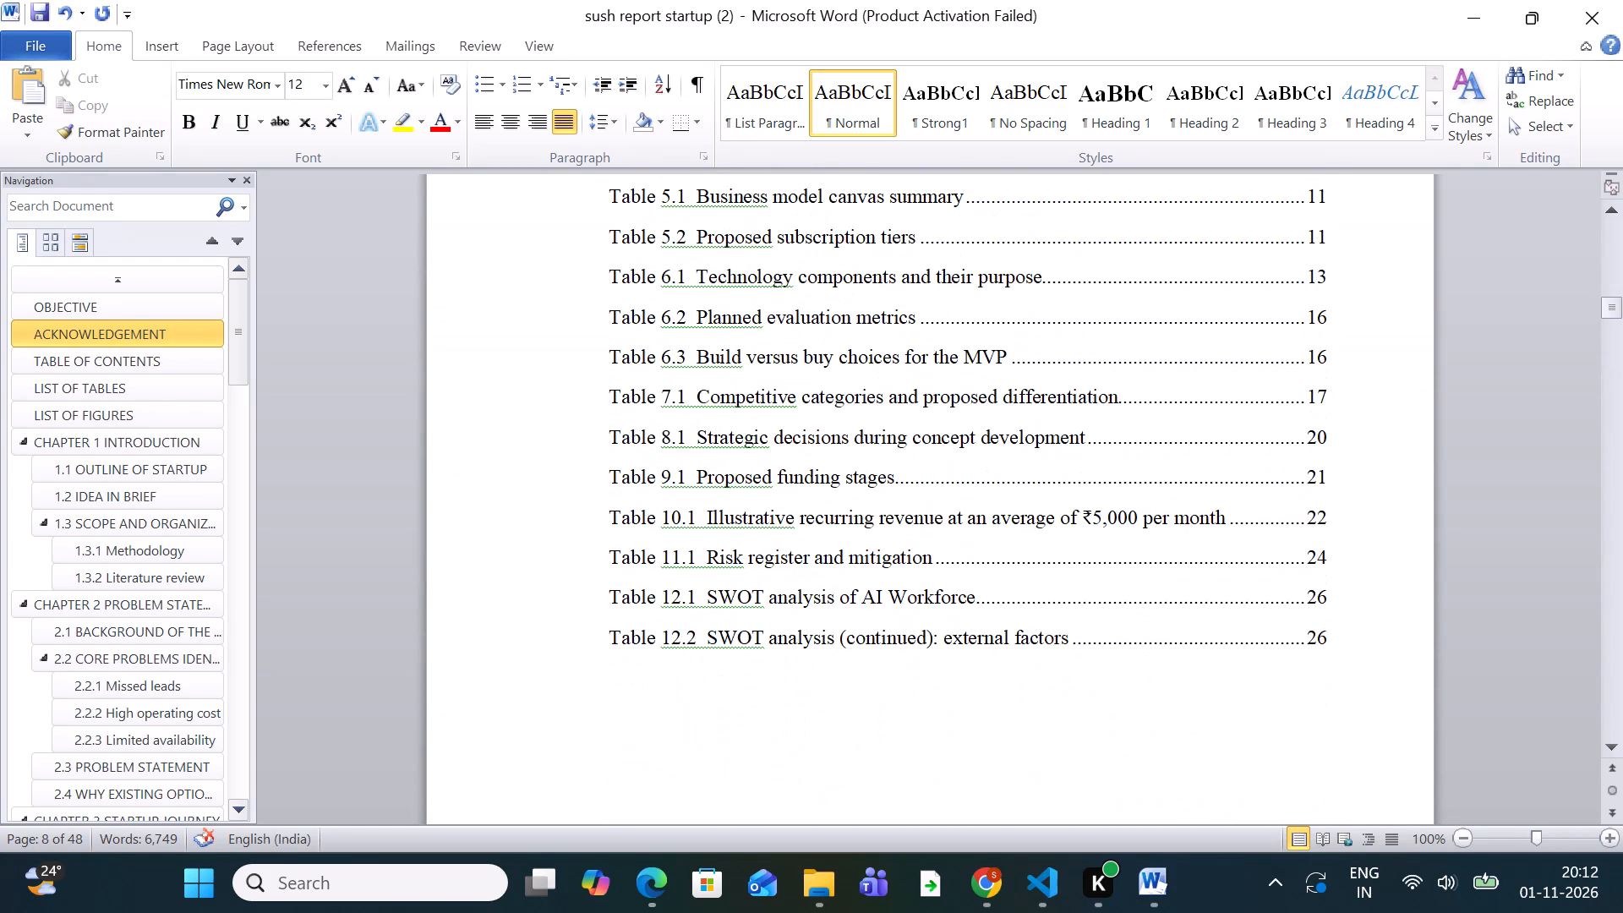
{"action": "scroll", "coordinate": [958, 601], "scroll_direction": "down", "scroll_amount": 18}
{"action": "scroll", "coordinate": [958, 601], "scroll_direction": "down", "scroll_amount": 13}
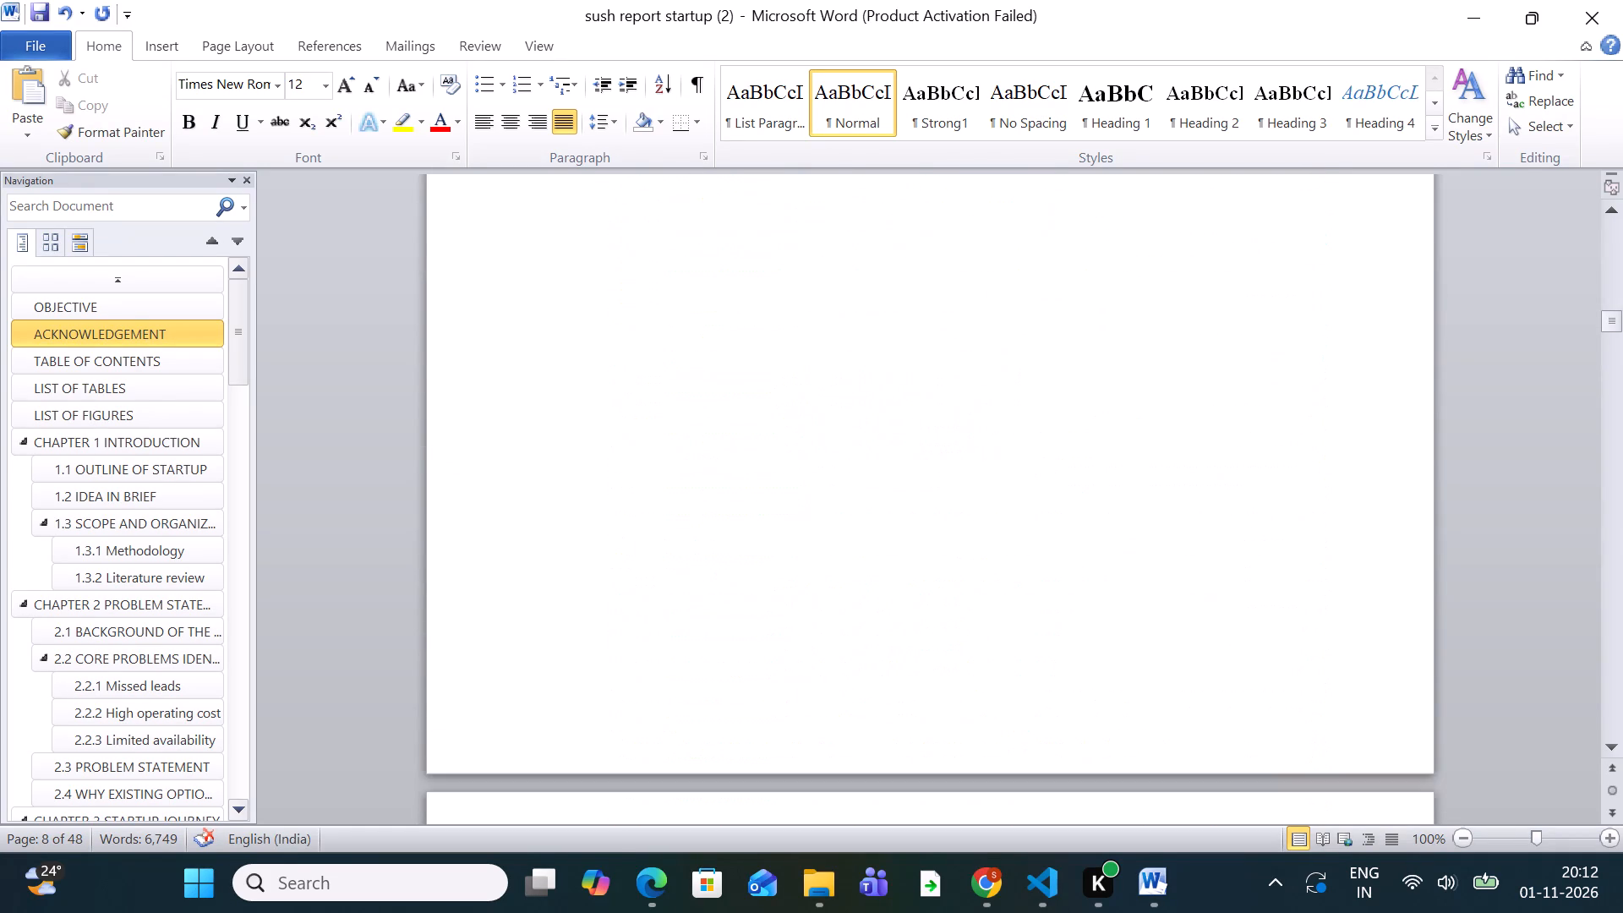
{"action": "scroll", "coordinate": [958, 601], "scroll_direction": "down", "scroll_amount": 13}
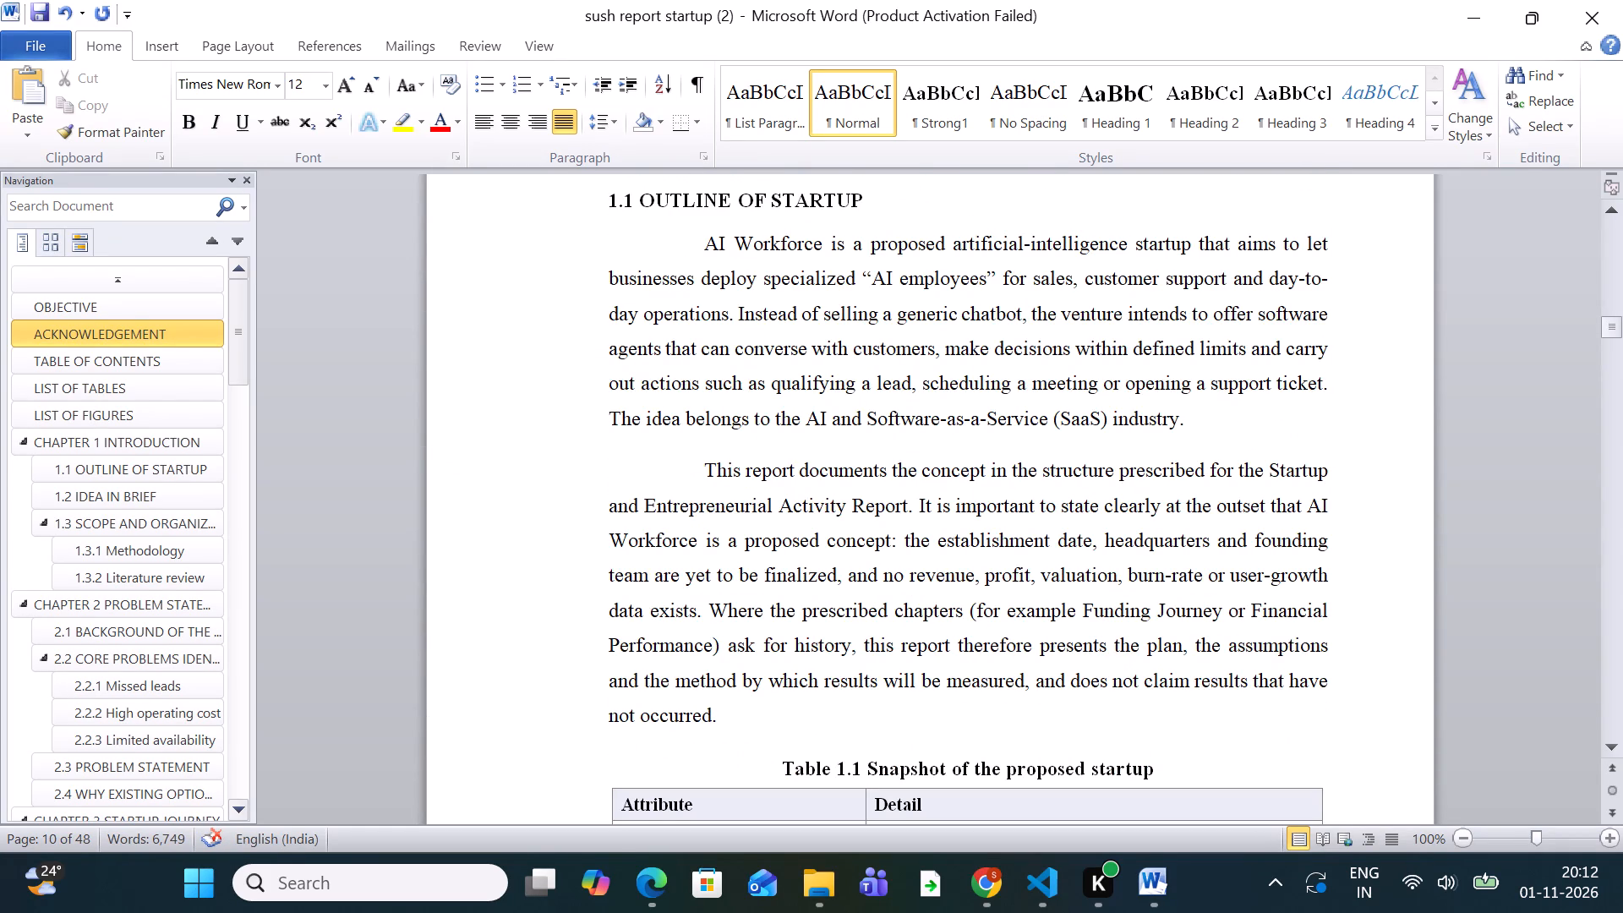
Remove the first-line indents from the two paragraphs of section 1.1 OUTLINE OF STARTUP.
{"action": "left_click", "coordinate": [697, 243]}
{"action": "key", "text": "BackSpace"}
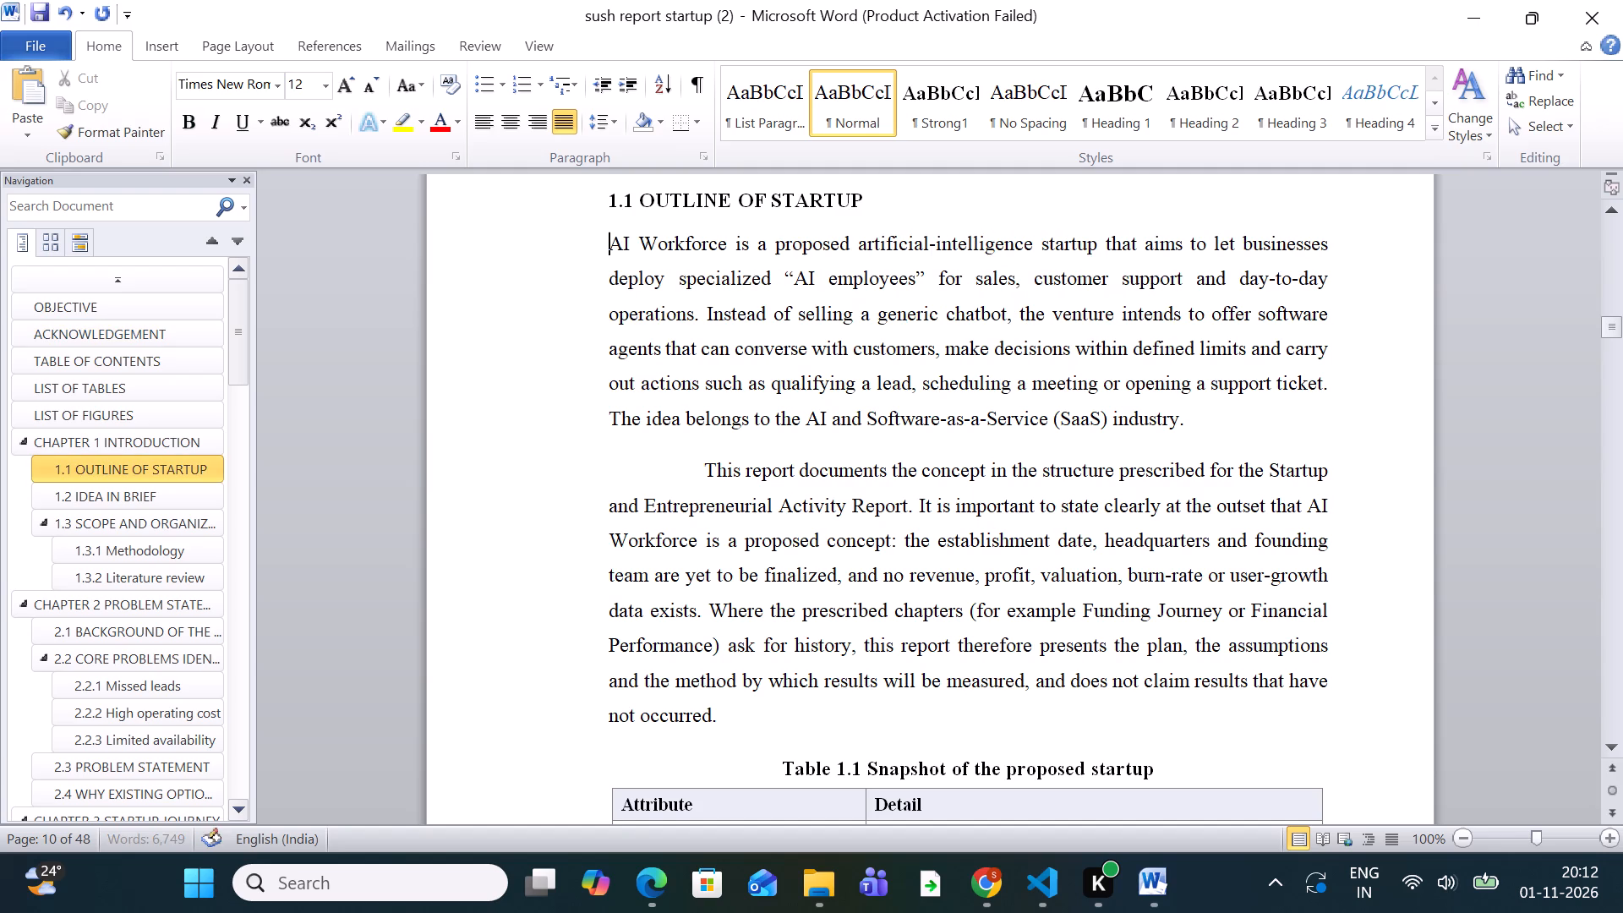
{"action": "left_click", "coordinate": [693, 473]}
{"action": "key", "text": "BackSpace"}
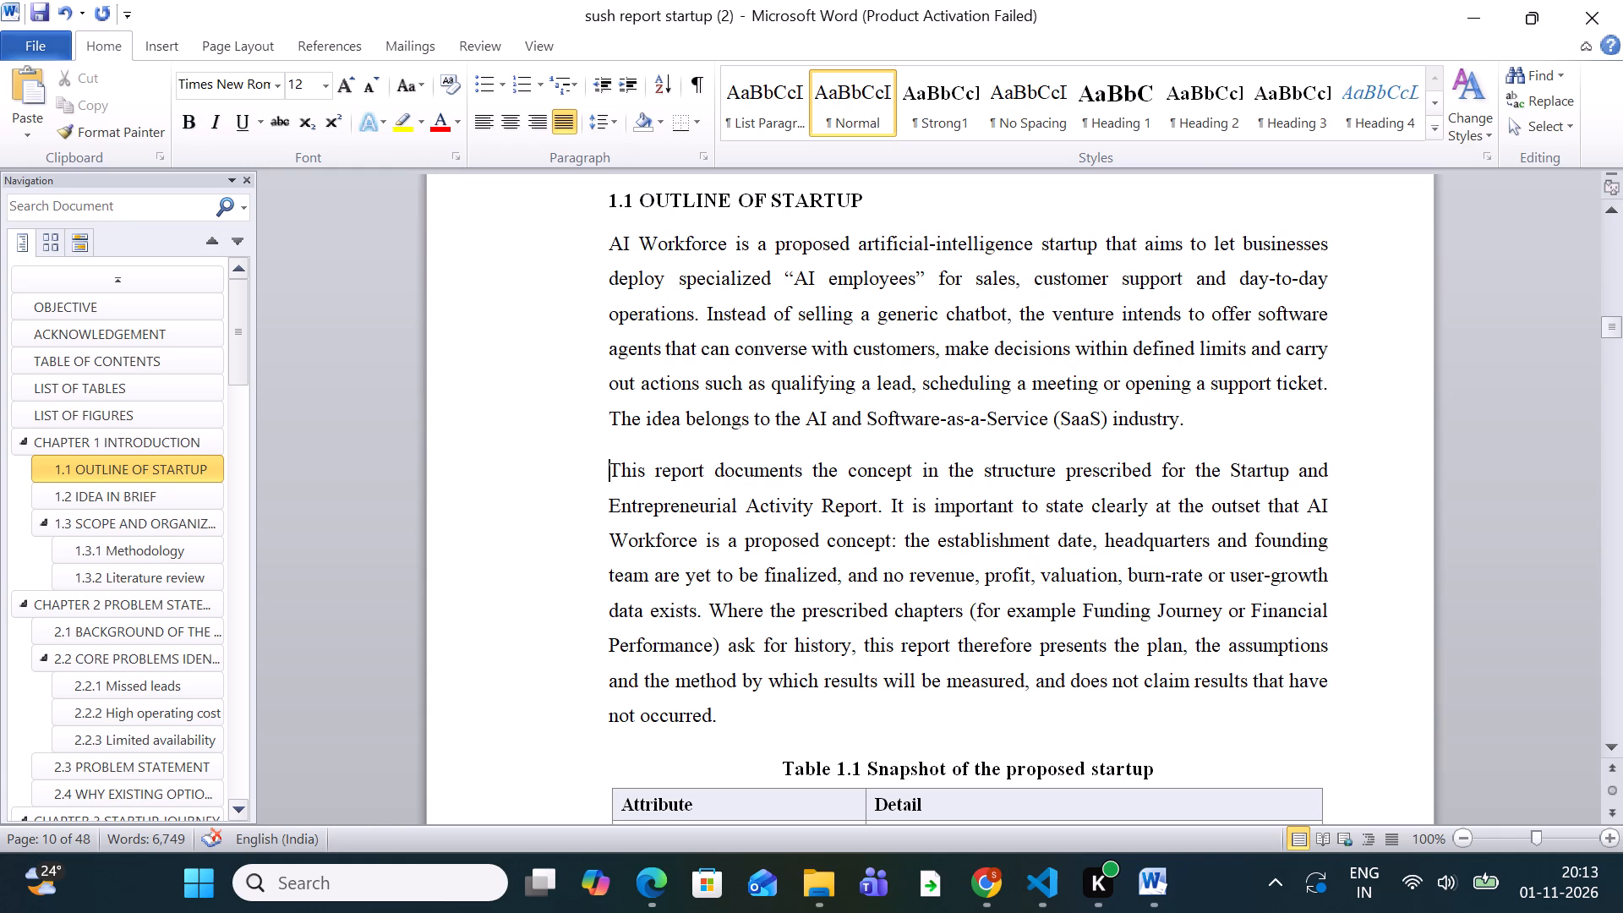
Remove the first-line indents from the paragraphs under 1.2 IDEA IN BRIEF and 1.3 SCOPE AND ORGANIZATION OF THE REPORT.
{"action": "scroll", "coordinate": [870, 497], "scroll_direction": "down", "scroll_amount": 16}
{"action": "scroll", "coordinate": [871, 497], "scroll_direction": "down", "scroll_amount": 8}
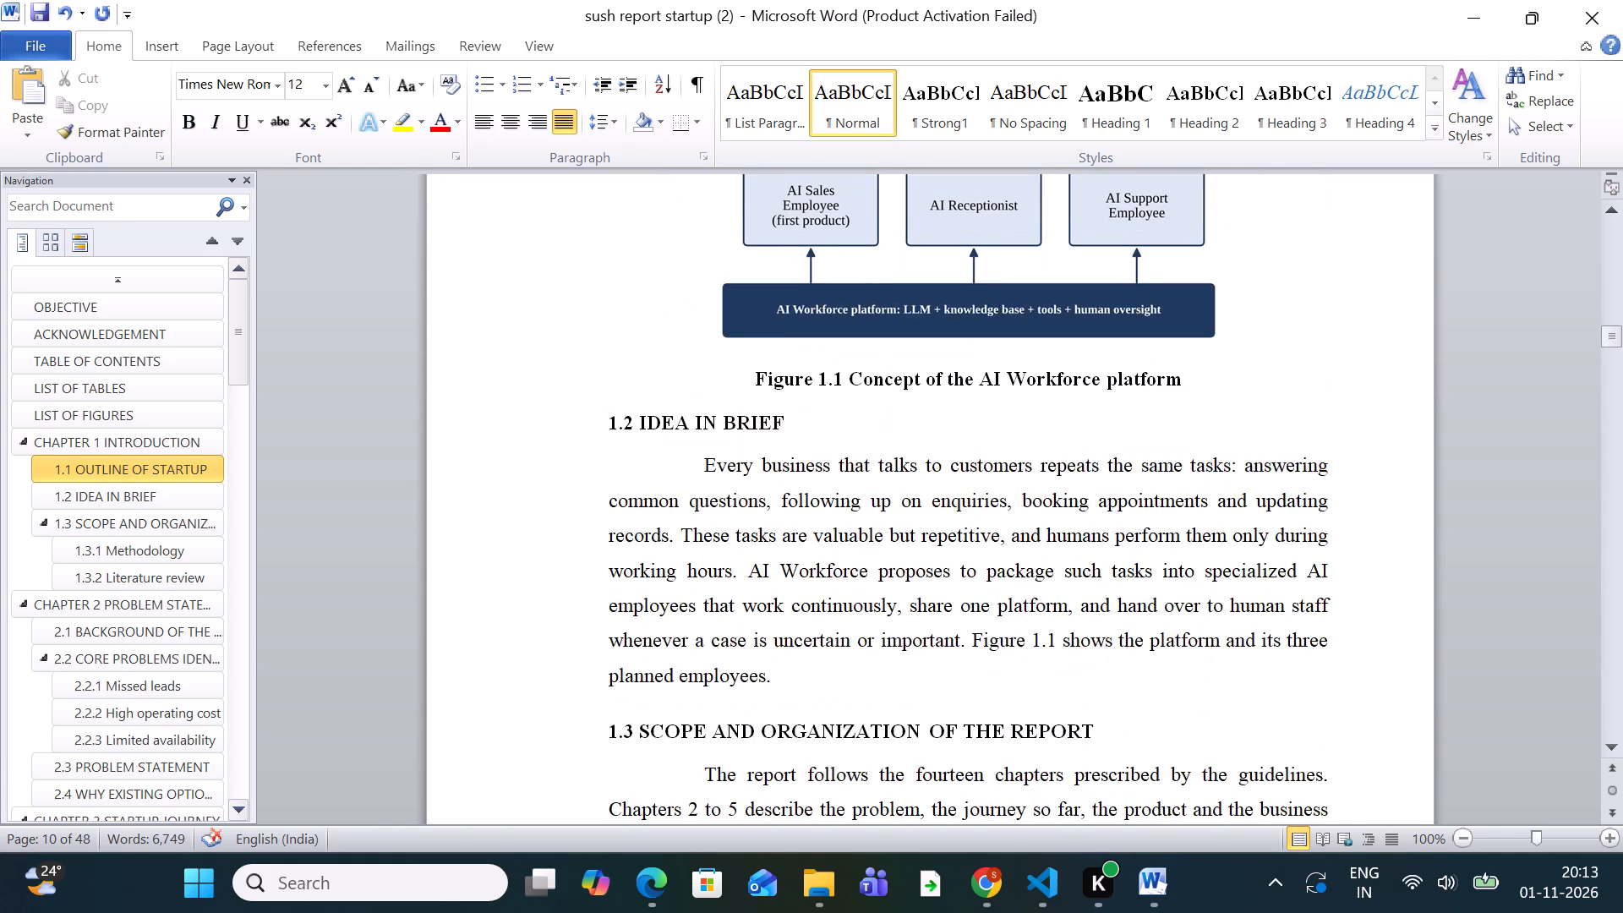
{"action": "scroll", "coordinate": [874, 495], "scroll_direction": "down", "scroll_amount": 2}
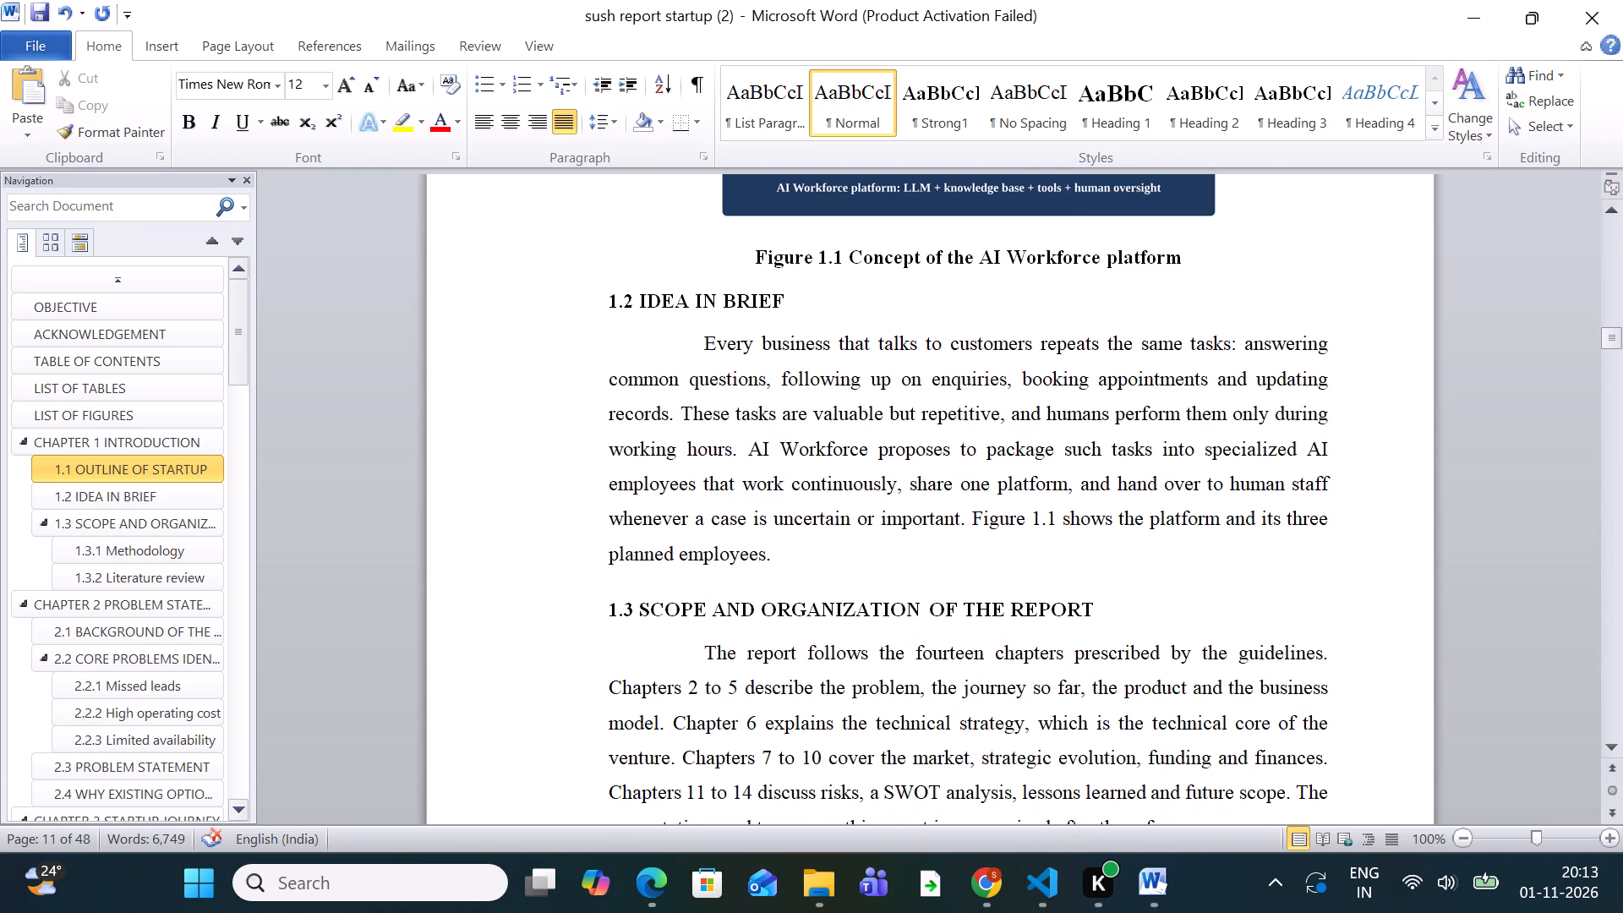
{"action": "left_click", "coordinate": [707, 347]}
{"action": "key", "text": "BackSpace"}
{"action": "left_click", "coordinate": [701, 611]}
{"action": "key", "text": "BackSpace"}
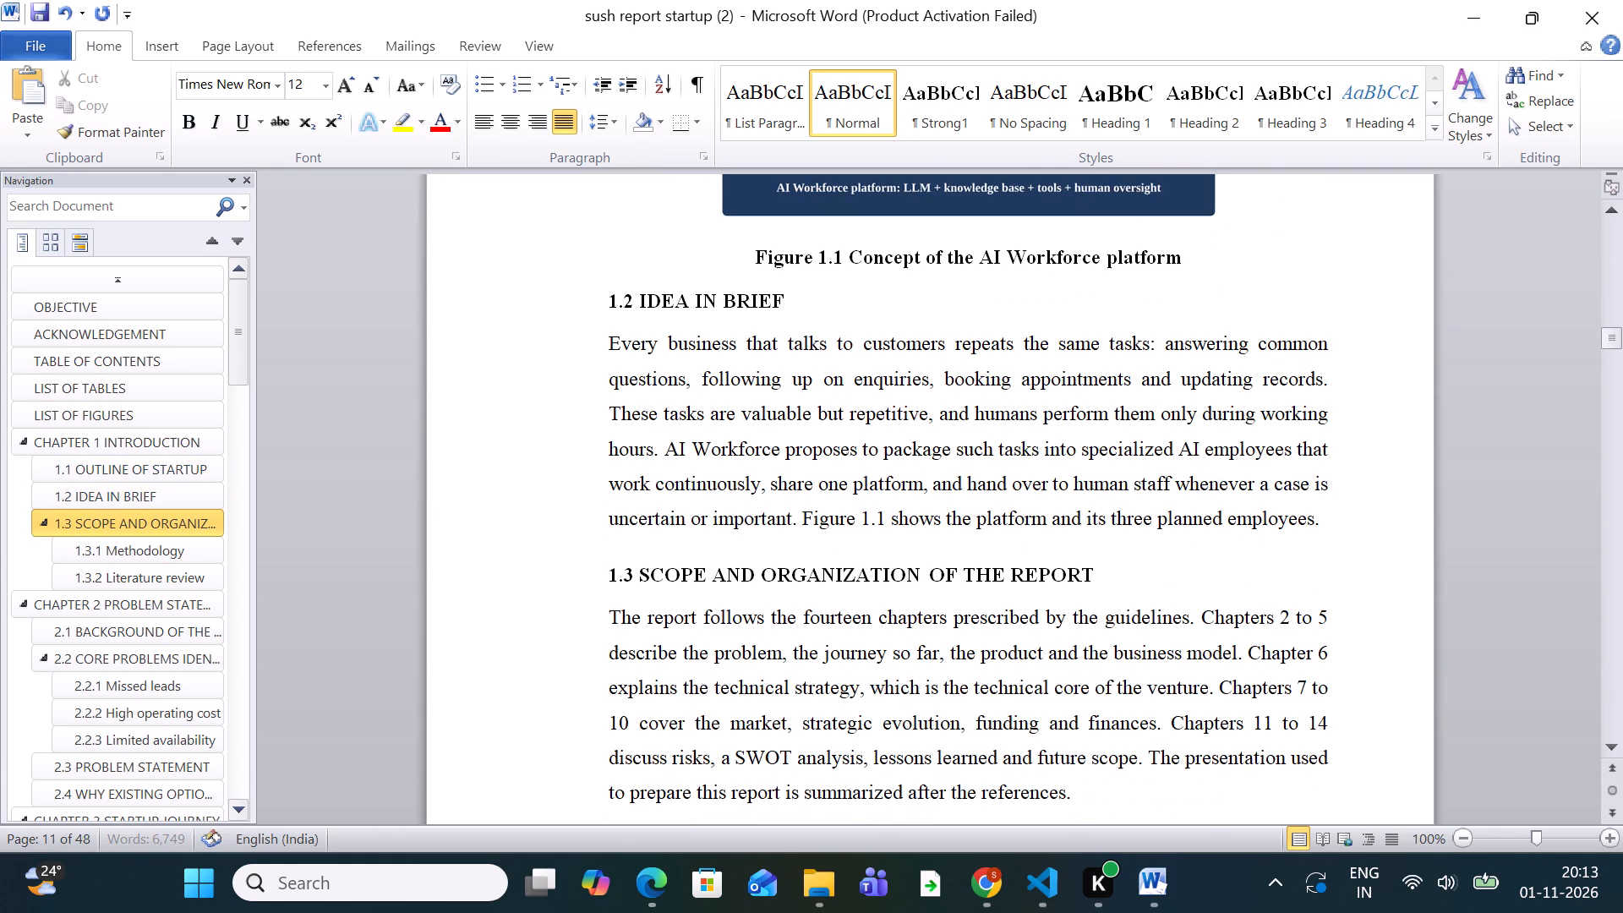
Remove the first-line indents from the paragraphs under 1.3.1 Methodology and 1.3.2 Literature review.
{"action": "scroll", "coordinate": [713, 631], "scroll_direction": "down", "scroll_amount": 4}
{"action": "left_click", "coordinate": [699, 643]}
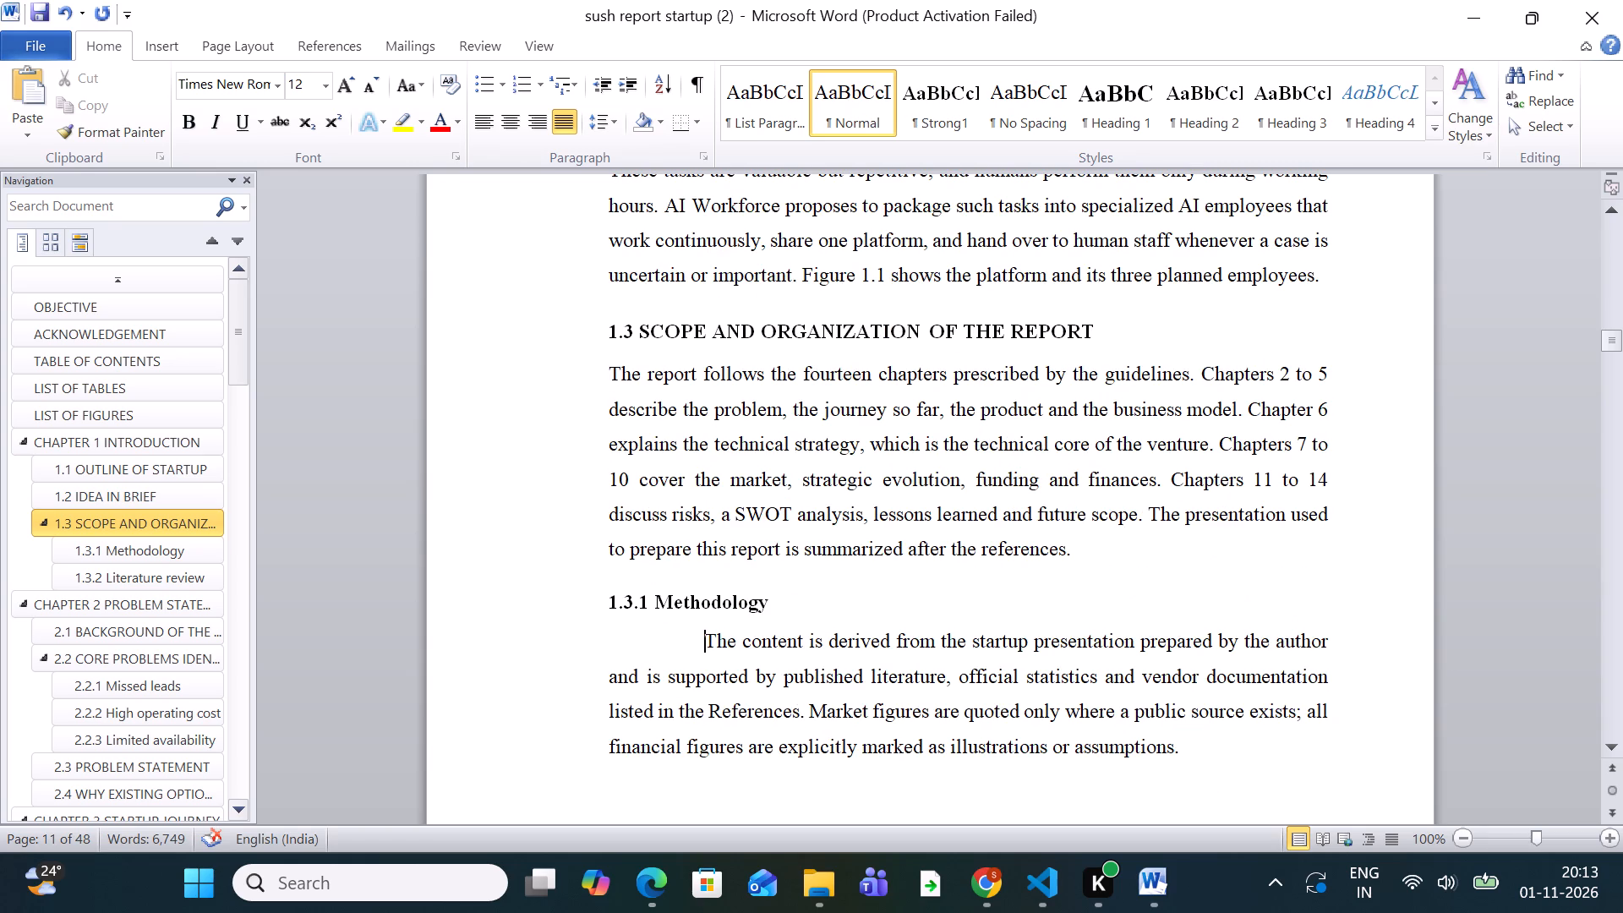
{"action": "key", "text": "BackSpace"}
{"action": "scroll", "coordinate": [701, 641], "scroll_direction": "down", "scroll_amount": 11}
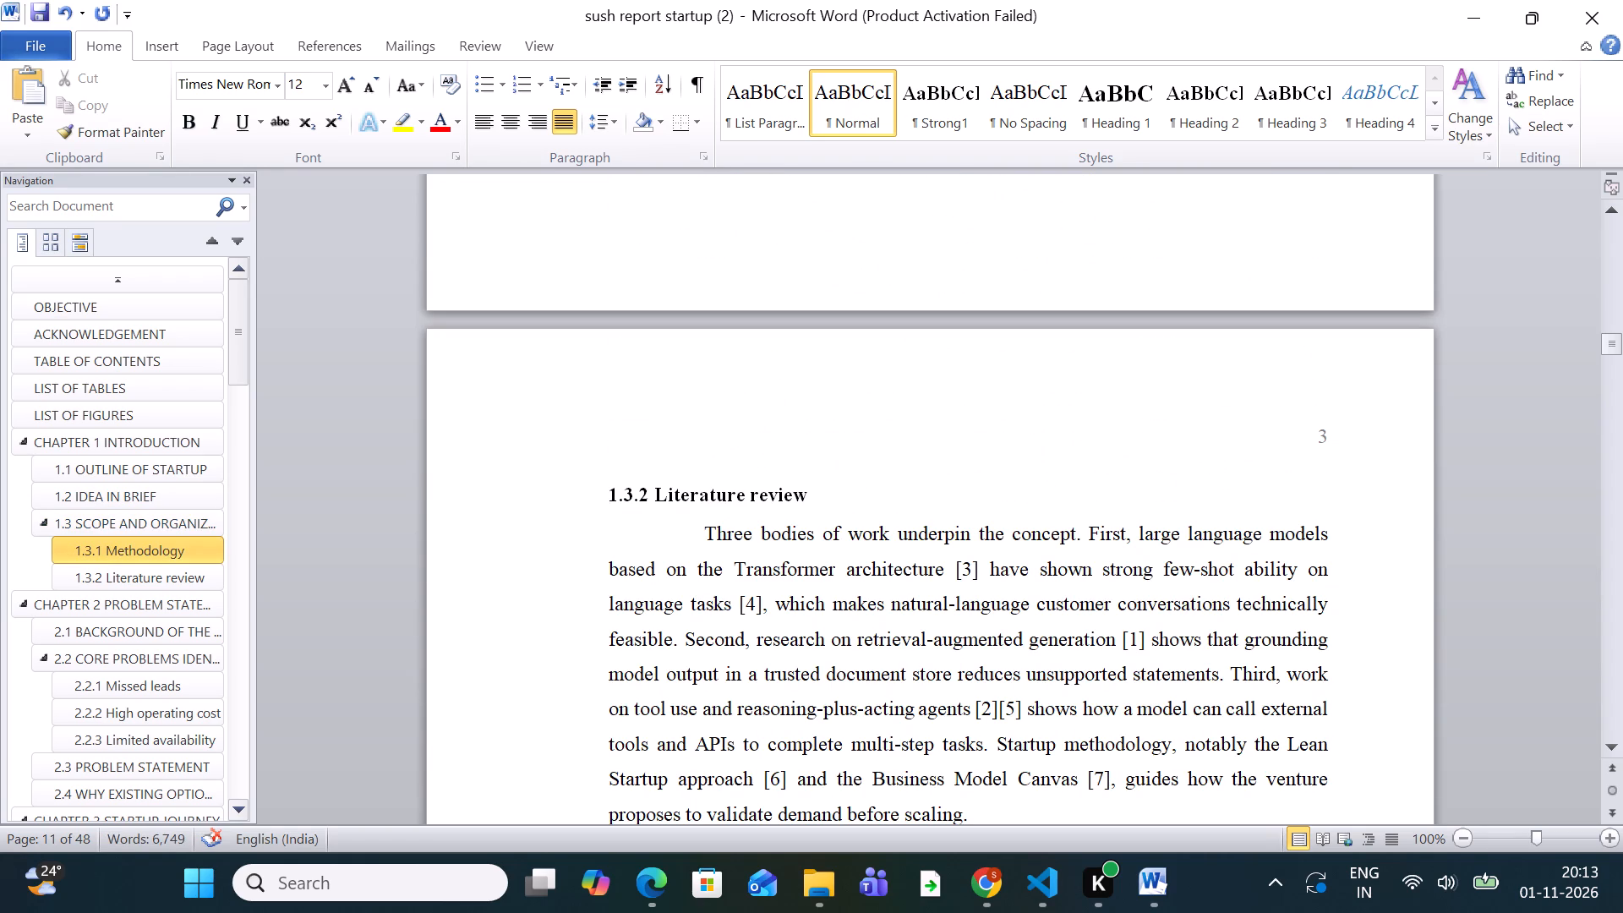
{"action": "left_click", "coordinate": [702, 535]}
{"action": "key", "text": "BackSpace"}
Remove the first-line indents from the paragraphs under 2.1 BACKGROUND OF THE PROBLEM and 2.2 CORE PROBLEMS IDENTIFIED.
{"action": "scroll", "coordinate": [702, 536], "scroll_direction": "down", "scroll_amount": 9}
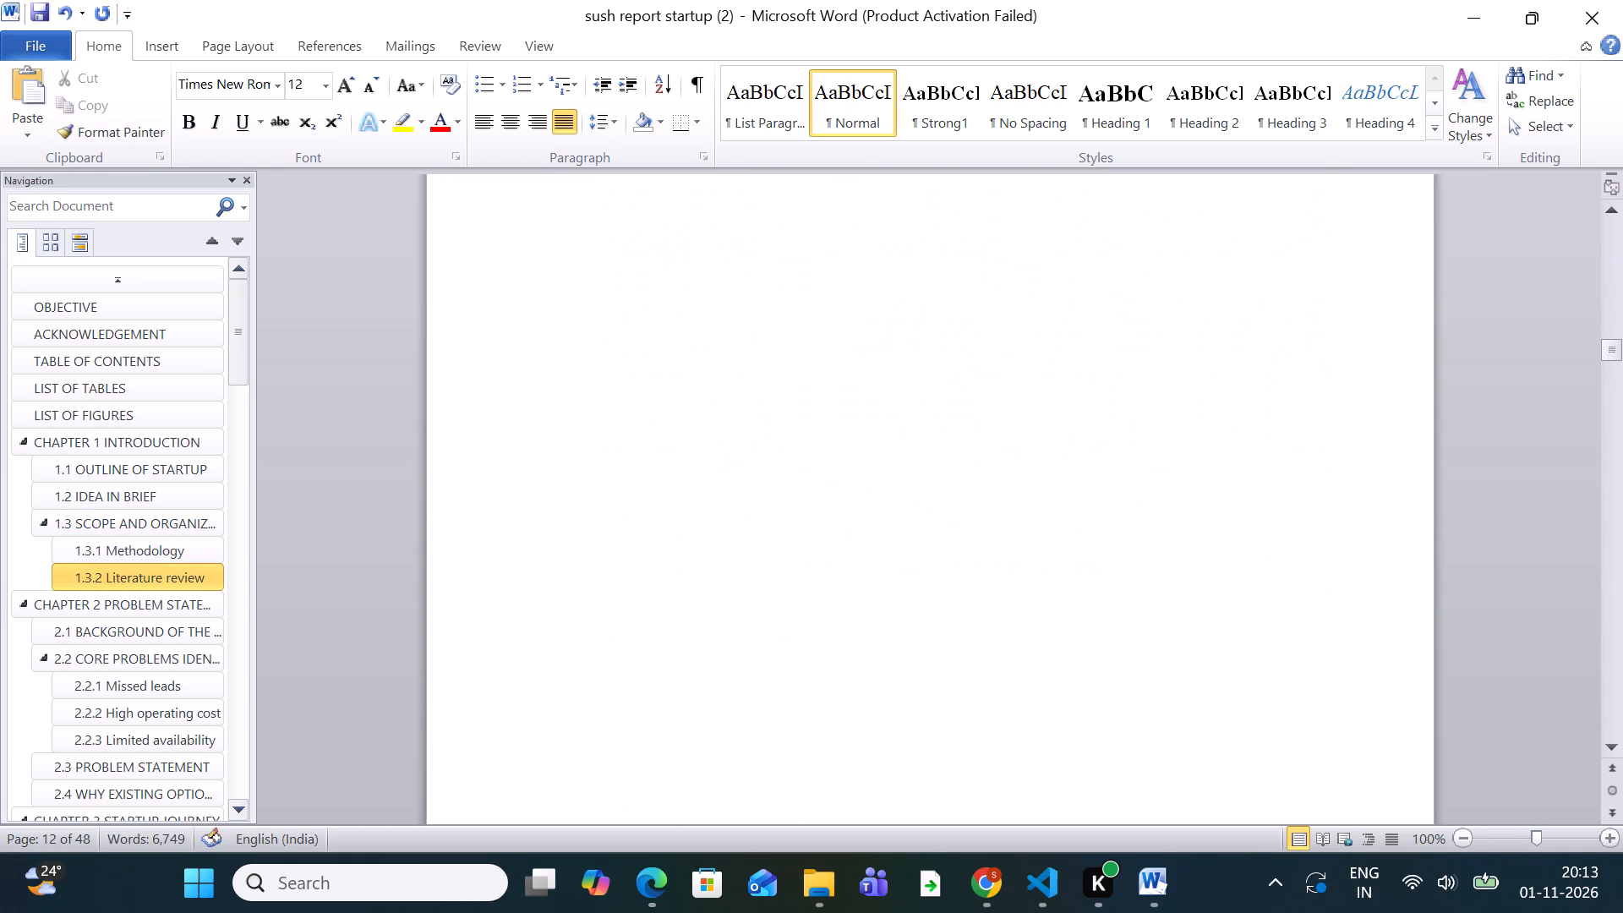
{"action": "scroll", "coordinate": [702, 546], "scroll_direction": "down", "scroll_amount": 15}
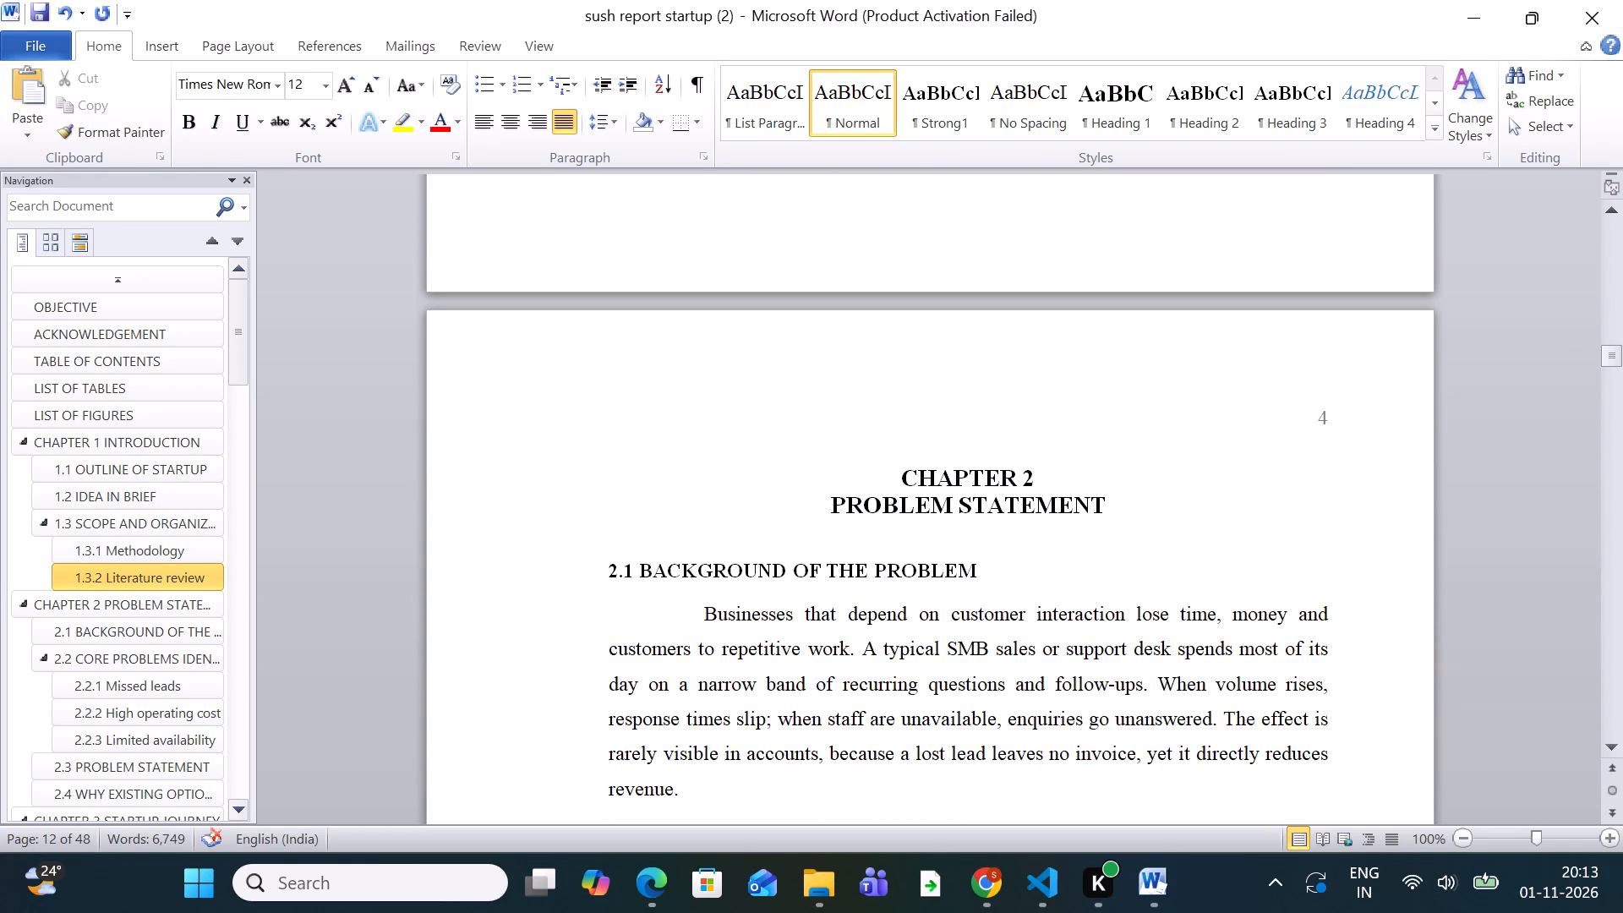
{"action": "left_click", "coordinate": [698, 616]}
{"action": "key", "text": "BackSpace"}
{"action": "scroll", "coordinate": [698, 616], "scroll_direction": "down", "scroll_amount": 5}
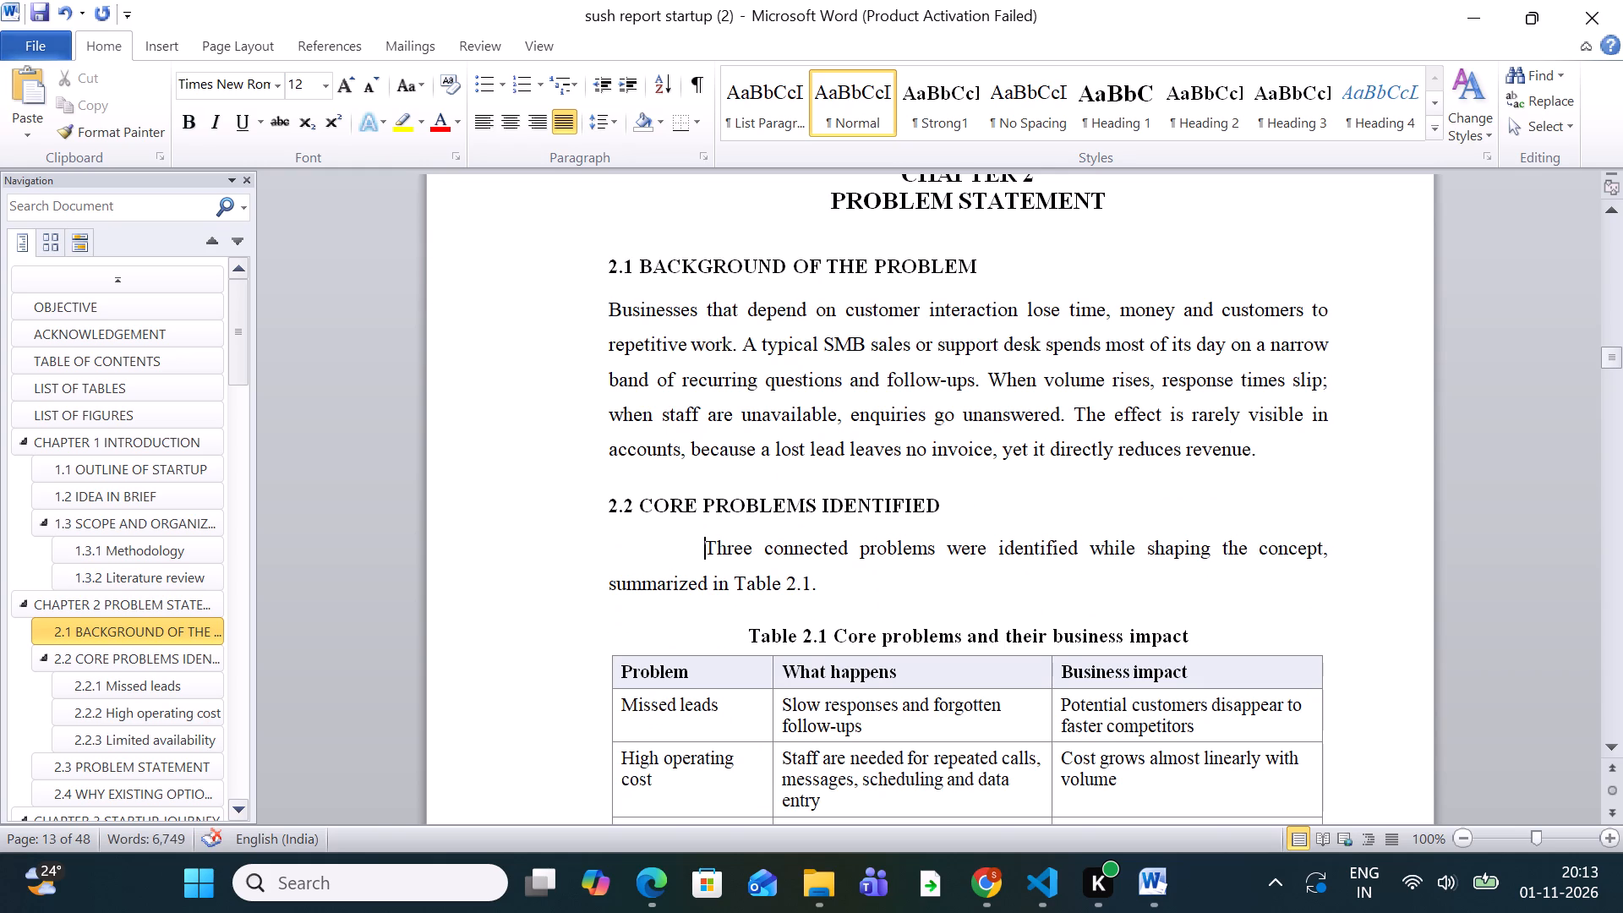
{"action": "left_click", "coordinate": [704, 544]}
{"action": "key", "text": "BackSpace"}
Remove the first-line indents from the paragraphs under 2.2.1 Missed leads, 2.2.2 High operating cost and 2.2.3 Limited availability.
{"action": "scroll", "coordinate": [704, 544], "scroll_direction": "down", "scroll_amount": 6}
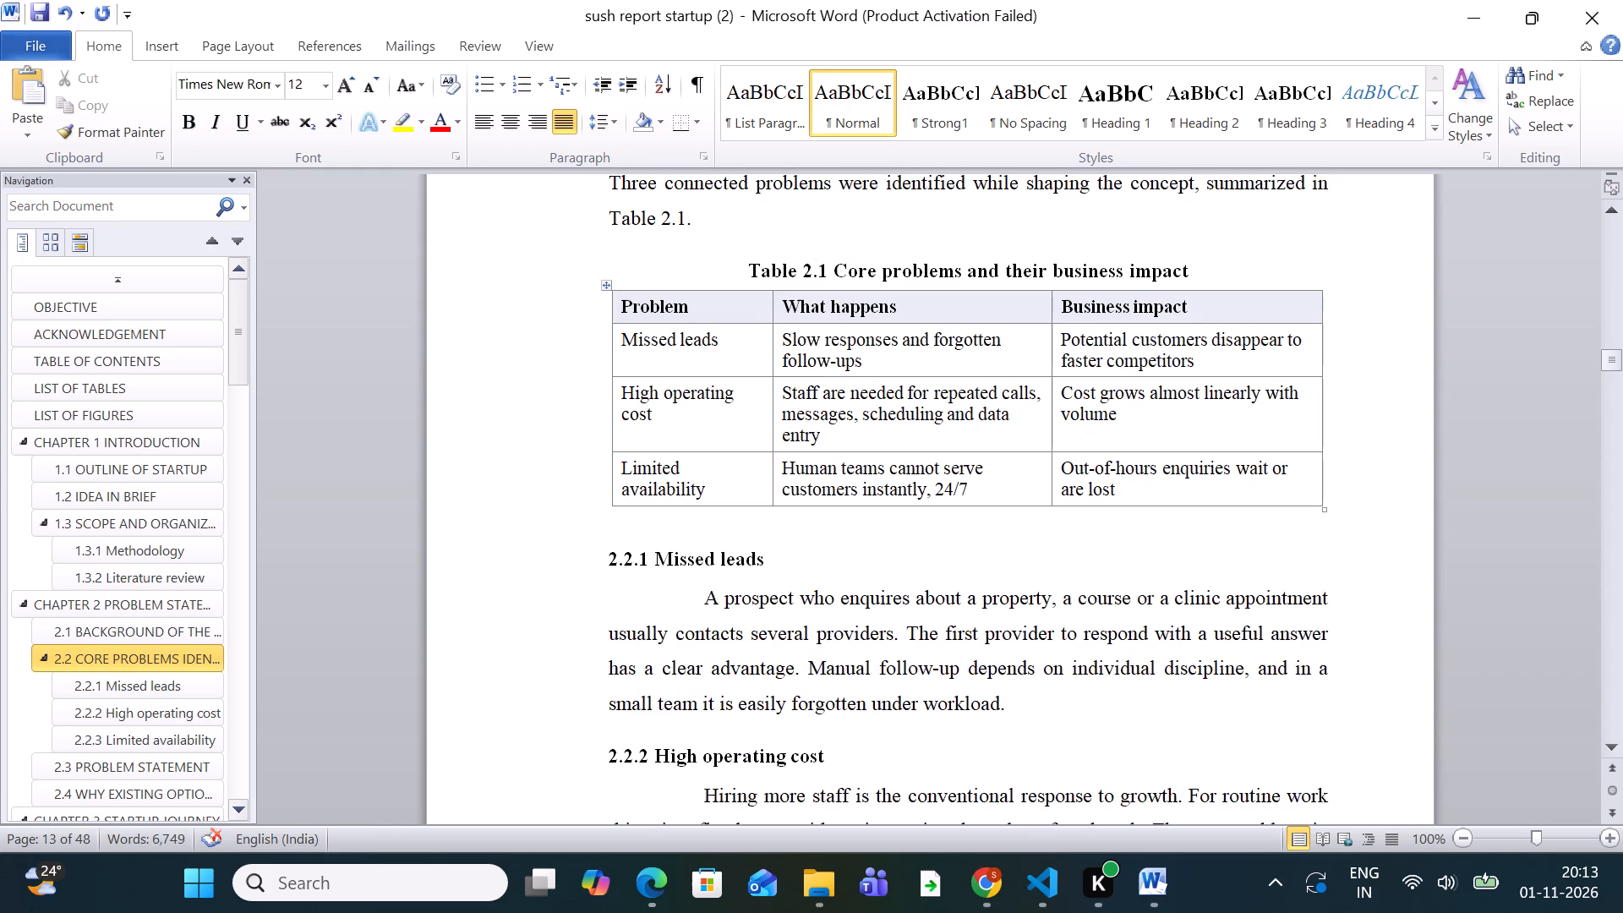
{"action": "left_click", "coordinate": [707, 604]}
{"action": "key", "text": "BackSpace"}
{"action": "scroll", "coordinate": [706, 604], "scroll_direction": "down", "scroll_amount": 3}
{"action": "left_click", "coordinate": [706, 618]}
{"action": "key", "text": "BackSpace"}
{"action": "scroll", "coordinate": [706, 618], "scroll_direction": "down", "scroll_amount": 3}
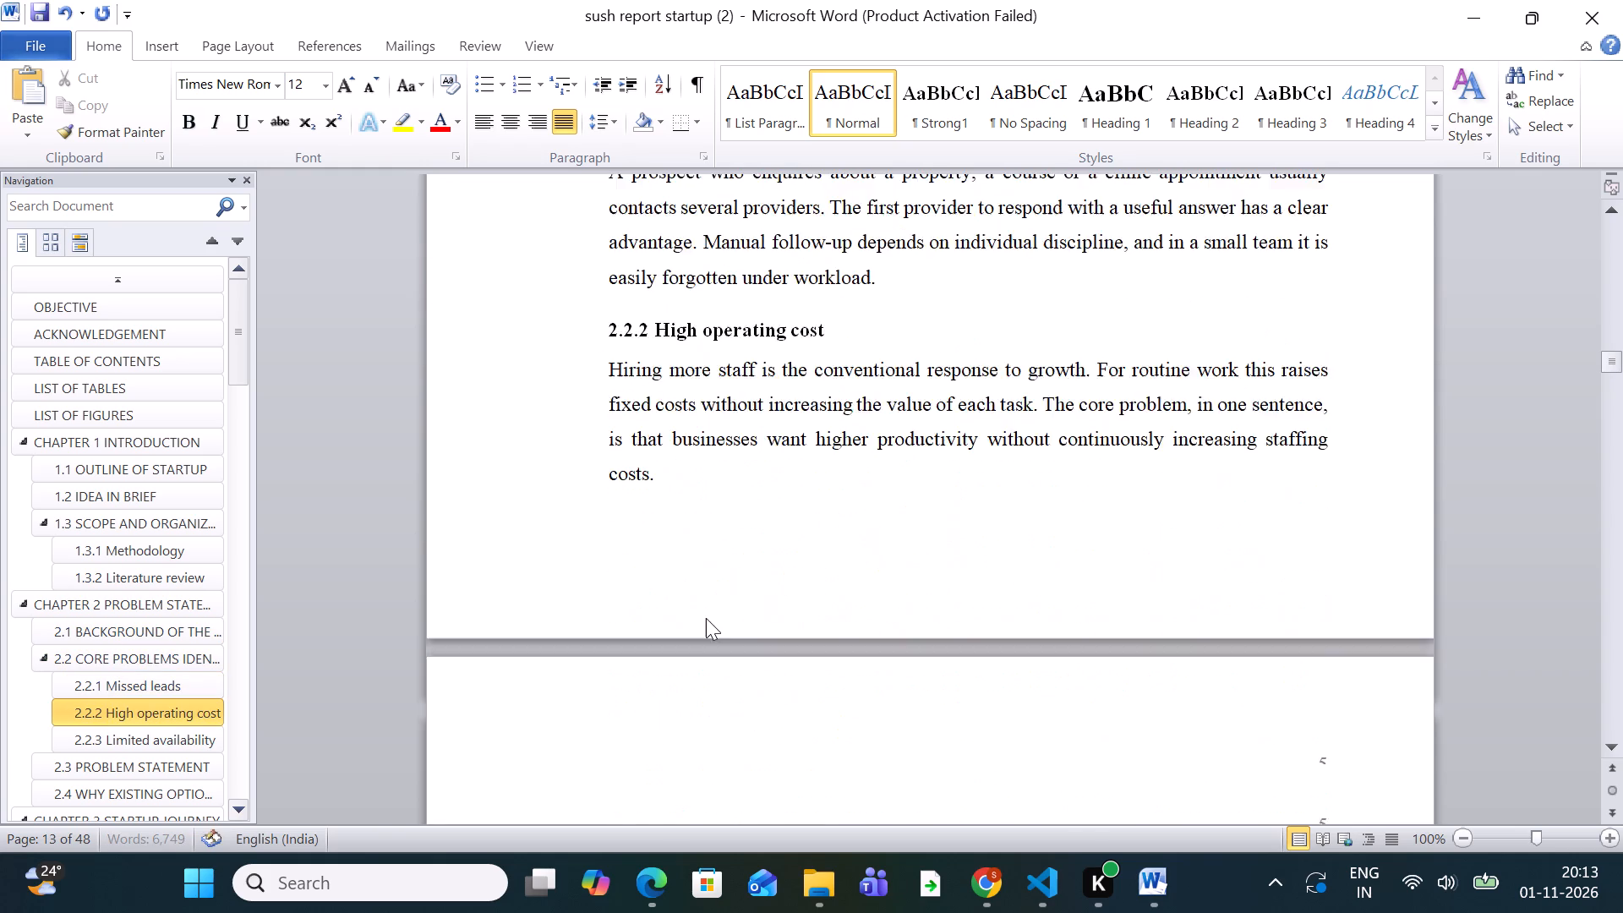
{"action": "scroll", "coordinate": [706, 618], "scroll_direction": "down", "scroll_amount": 3}
{"action": "left_click", "coordinate": [705, 741]}
{"action": "key", "text": "BackSpace"}
Remove the first-line indents from the paragraphs under 2.4 WHY EXISTING OPTIONS FALL SHORT and 2.3 PROBLEM STATEMENT.
{"action": "scroll", "coordinate": [705, 741], "scroll_direction": "down", "scroll_amount": 2}
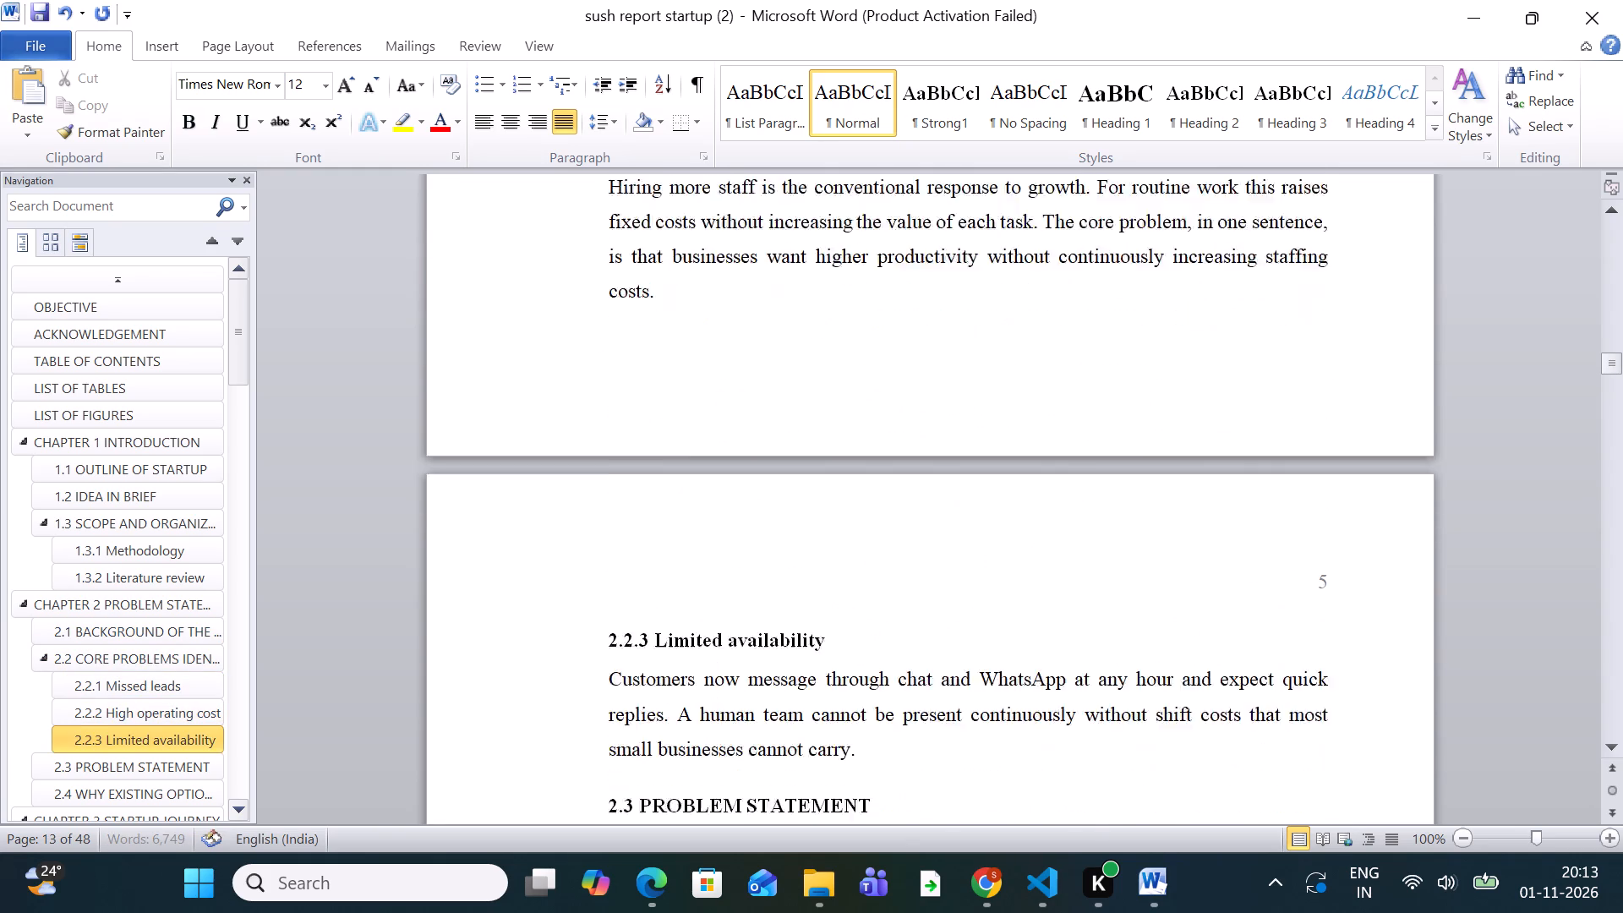
{"action": "scroll", "coordinate": [705, 741], "scroll_direction": "down", "scroll_amount": 4}
{"action": "left_click", "coordinate": [703, 736]}
{"action": "key", "text": "BackSpace"}
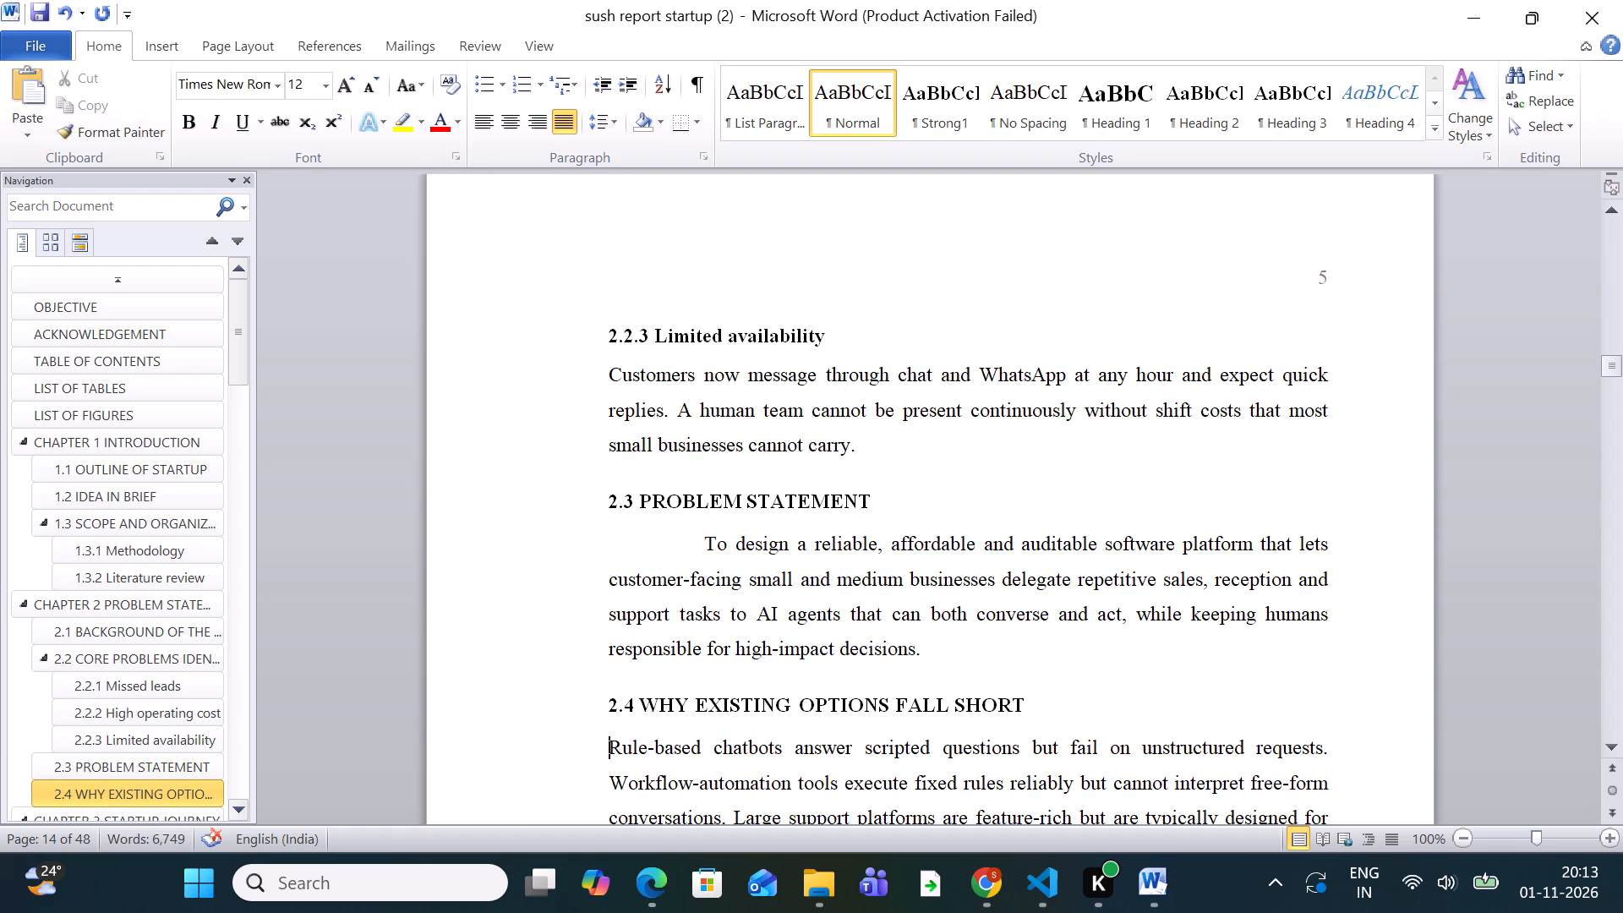
{"action": "left_click", "coordinate": [702, 547]}
{"action": "key", "text": "BackSpace"}
Remove the first-line indents from the paragraphs under 3.1 CURRENT STAGE, 3.3.1 Interview approach and 3.4 TEAM AND RESOURCES.
{"action": "scroll", "coordinate": [705, 554], "scroll_direction": "down", "scroll_amount": 19}
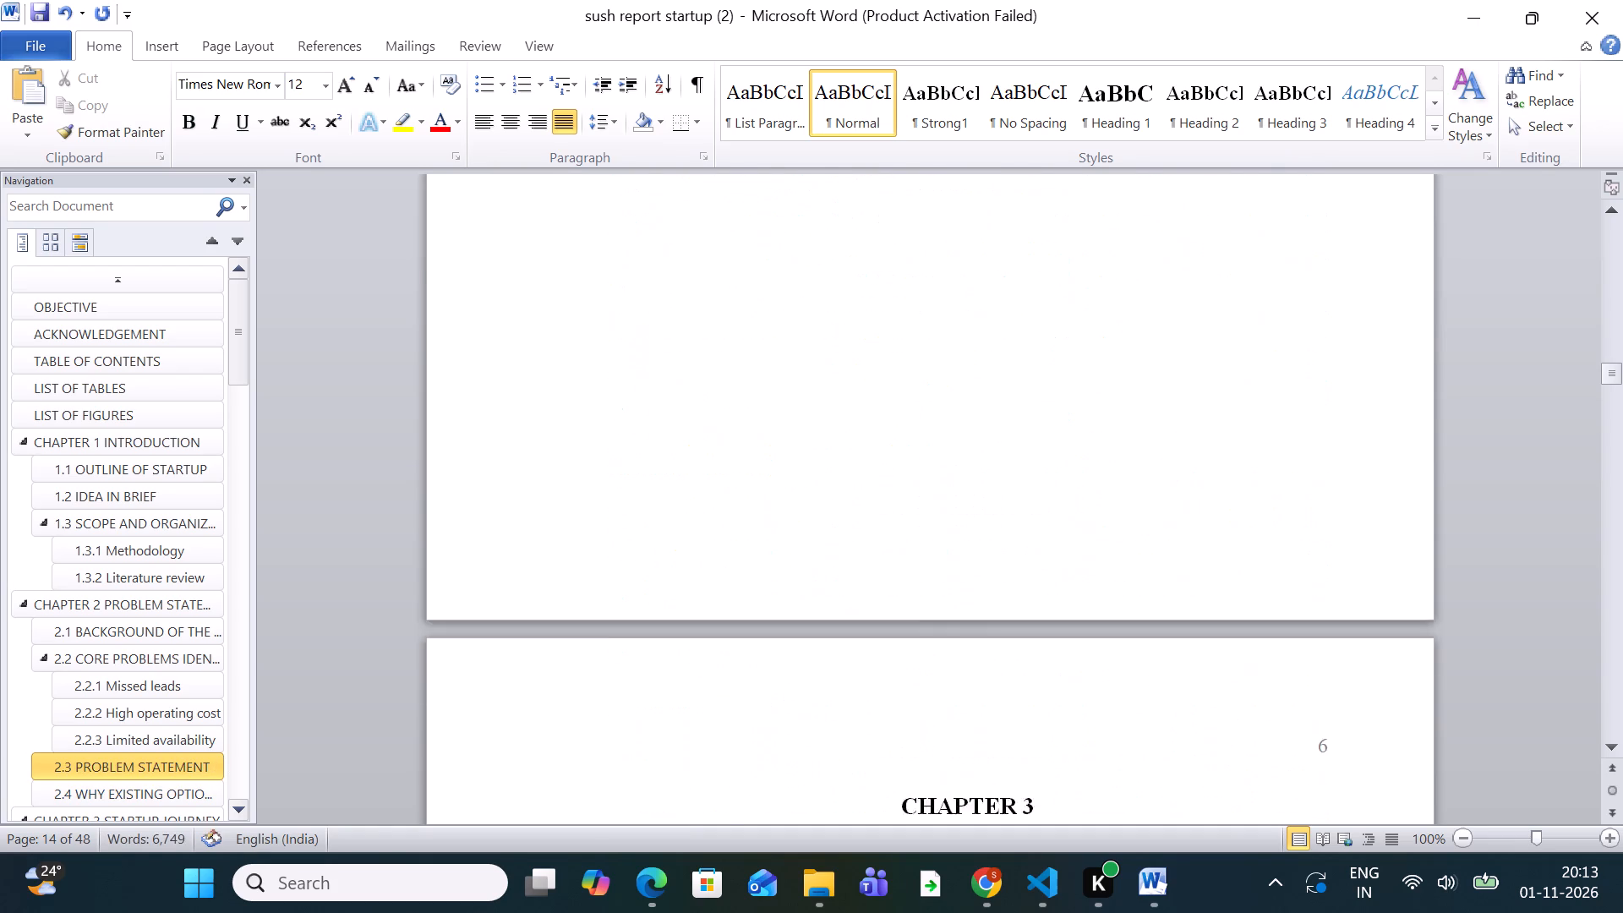
{"action": "scroll", "coordinate": [710, 569], "scroll_direction": "down", "scroll_amount": 3}
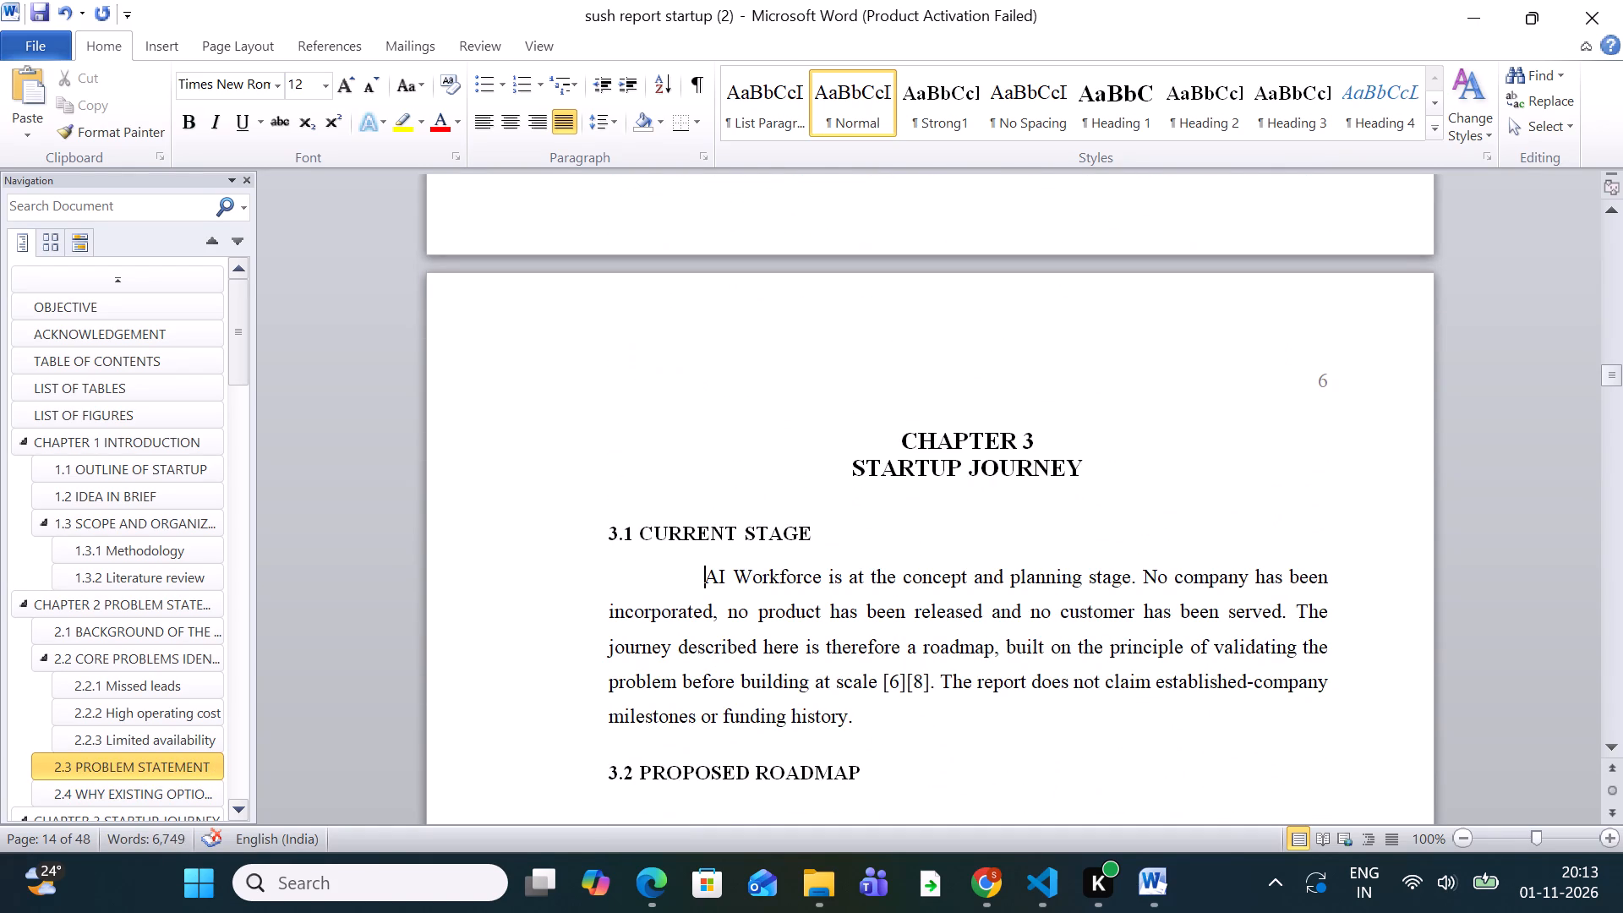
{"action": "left_click", "coordinate": [694, 583]}
{"action": "key", "text": "BackSpace"}
{"action": "scroll", "coordinate": [692, 578], "scroll_direction": "down", "scroll_amount": 6}
{"action": "scroll", "coordinate": [709, 604], "scroll_direction": "down", "scroll_amount": 17}
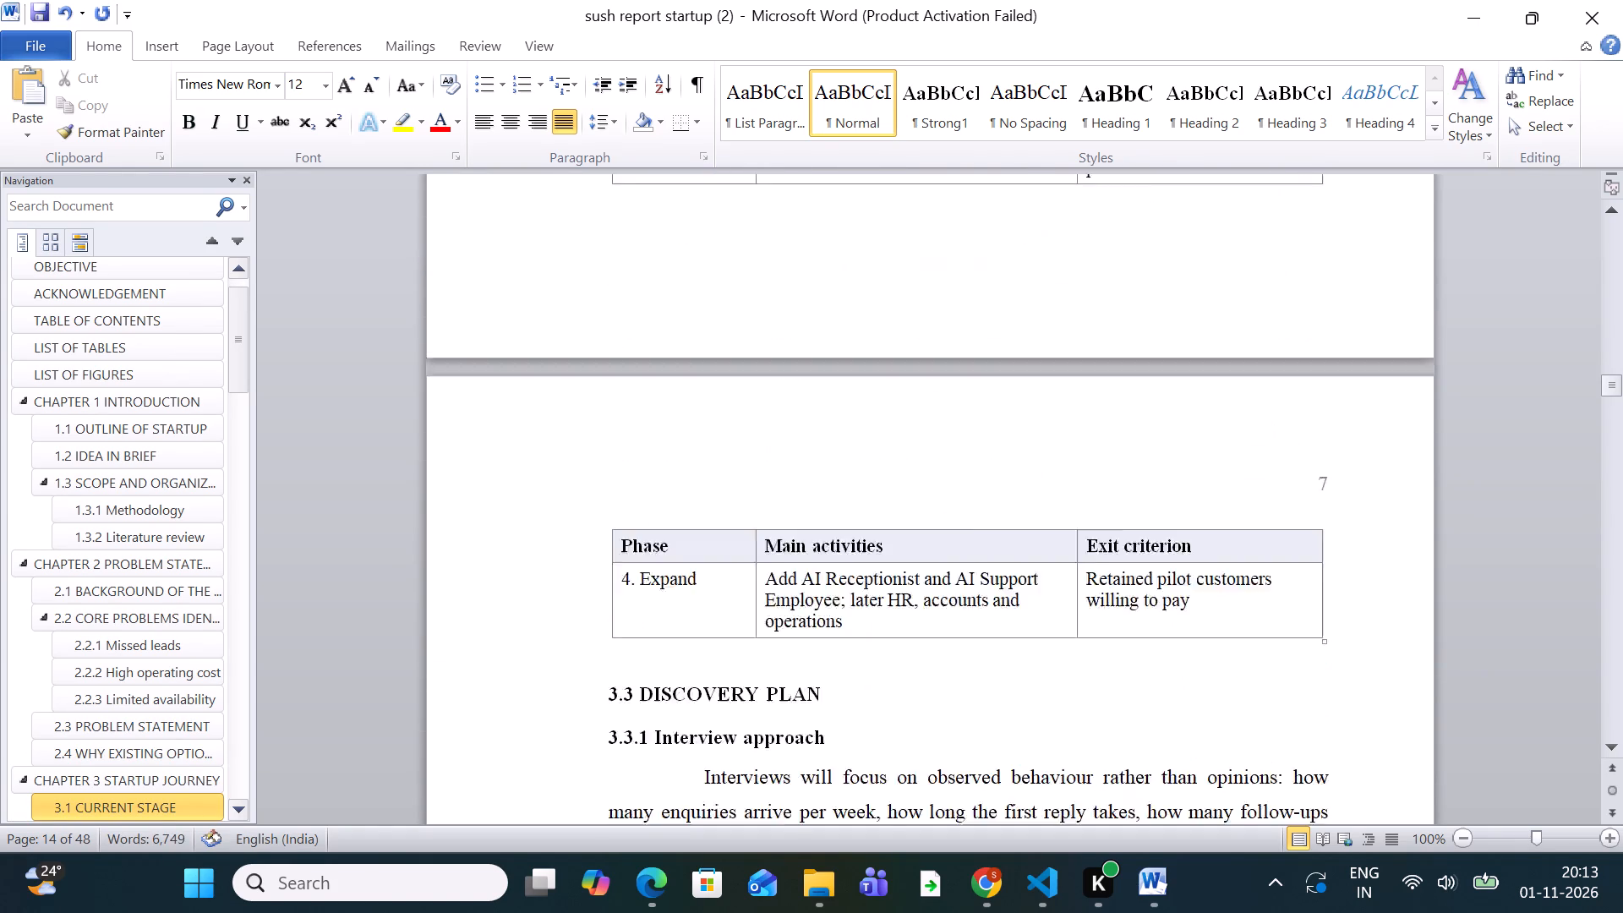
{"action": "scroll", "coordinate": [713, 615], "scroll_direction": "down", "scroll_amount": 6}
{"action": "left_click", "coordinate": [702, 353]}
{"action": "key", "text": "BackSpace"}
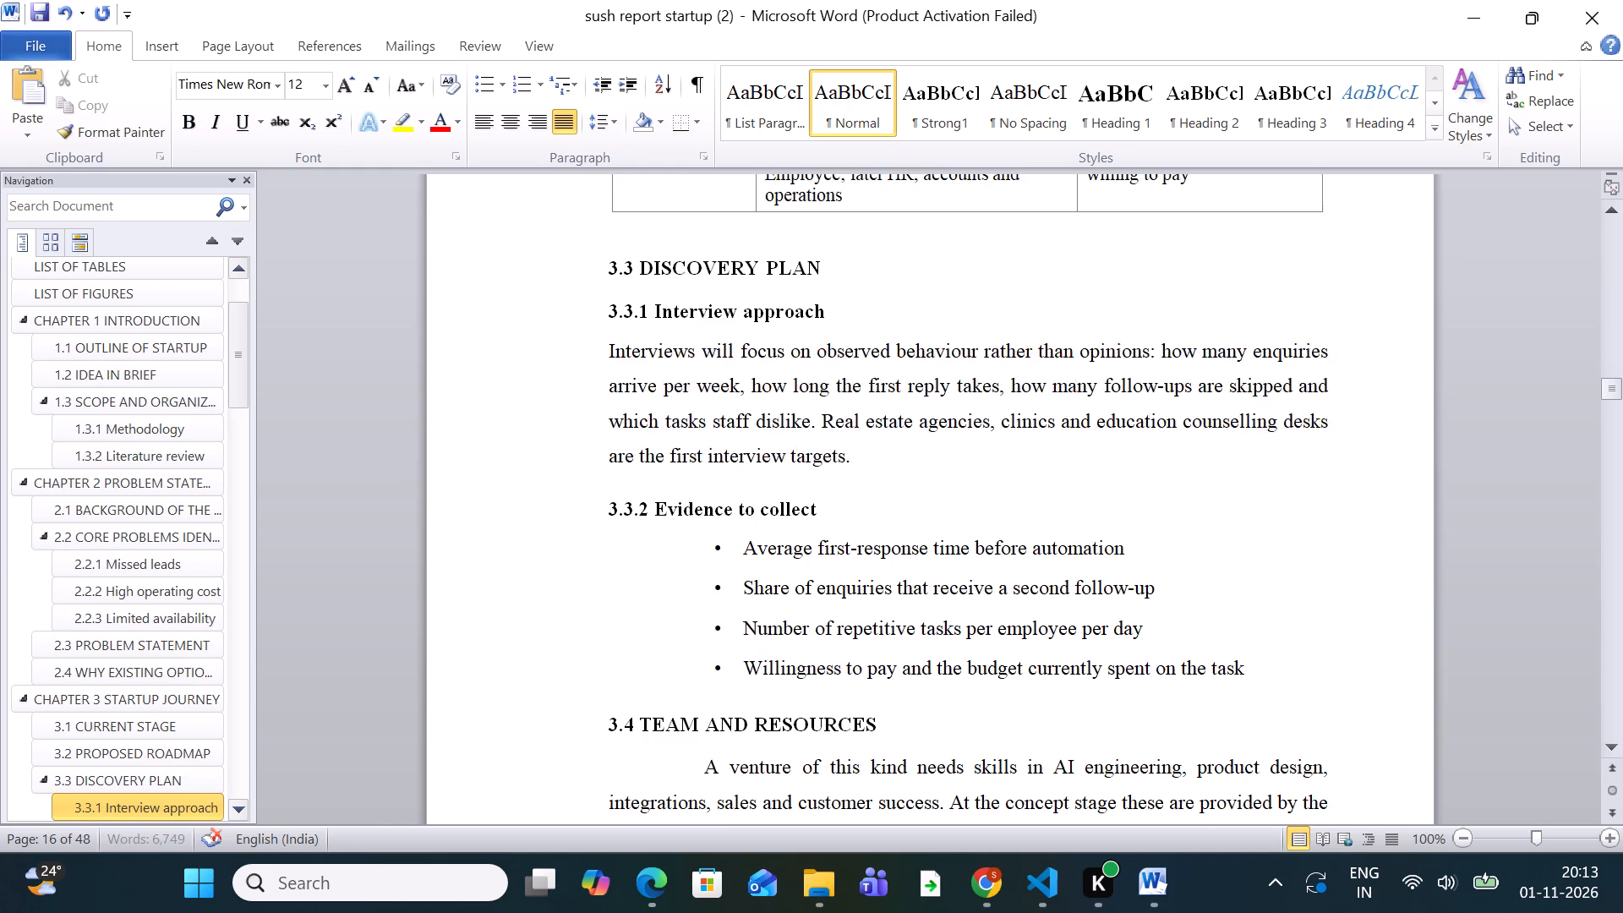
{"action": "scroll", "coordinate": [708, 367], "scroll_direction": "down", "scroll_amount": 3}
{"action": "scroll", "coordinate": [716, 462], "scroll_direction": "down", "scroll_amount": 2}
{"action": "left_click", "coordinate": [703, 465]}
{"action": "key", "text": "BackSpace"}
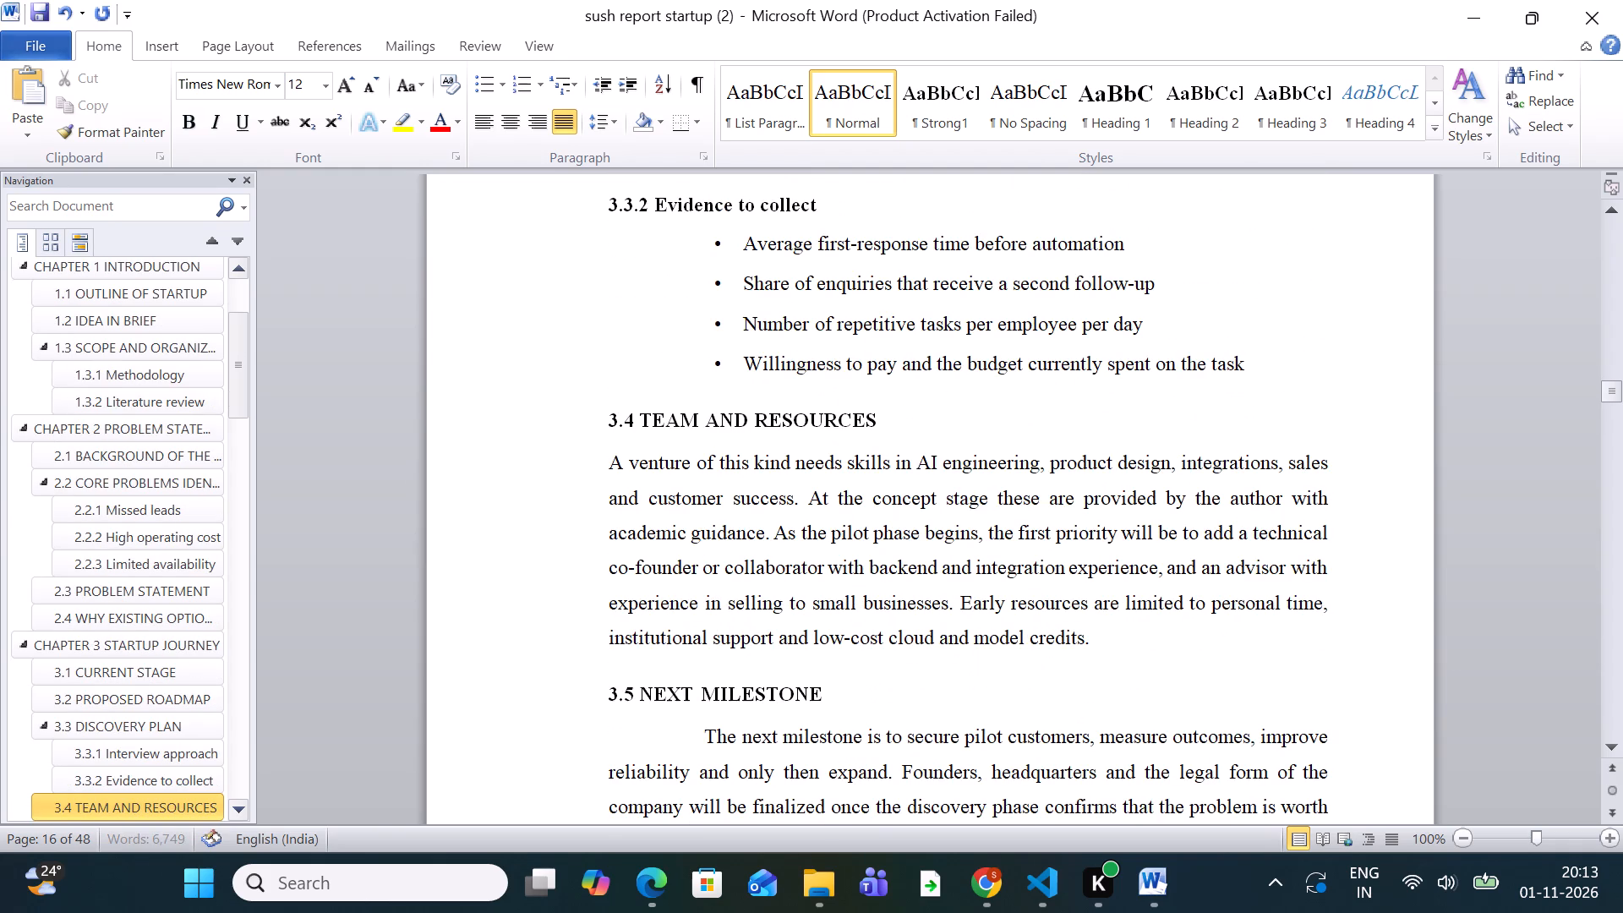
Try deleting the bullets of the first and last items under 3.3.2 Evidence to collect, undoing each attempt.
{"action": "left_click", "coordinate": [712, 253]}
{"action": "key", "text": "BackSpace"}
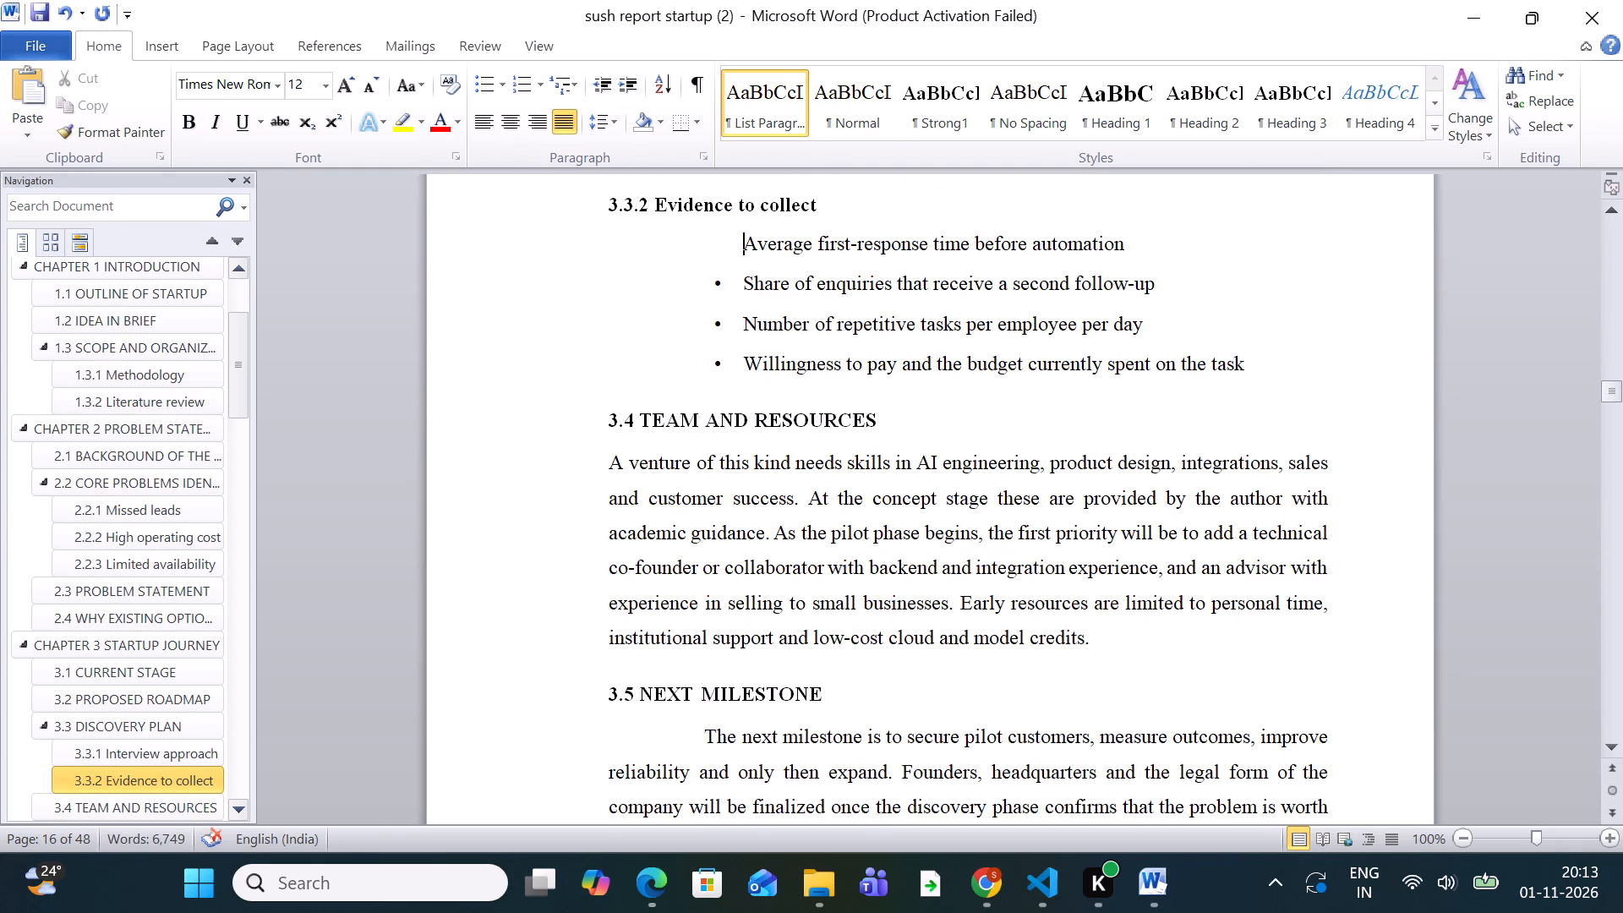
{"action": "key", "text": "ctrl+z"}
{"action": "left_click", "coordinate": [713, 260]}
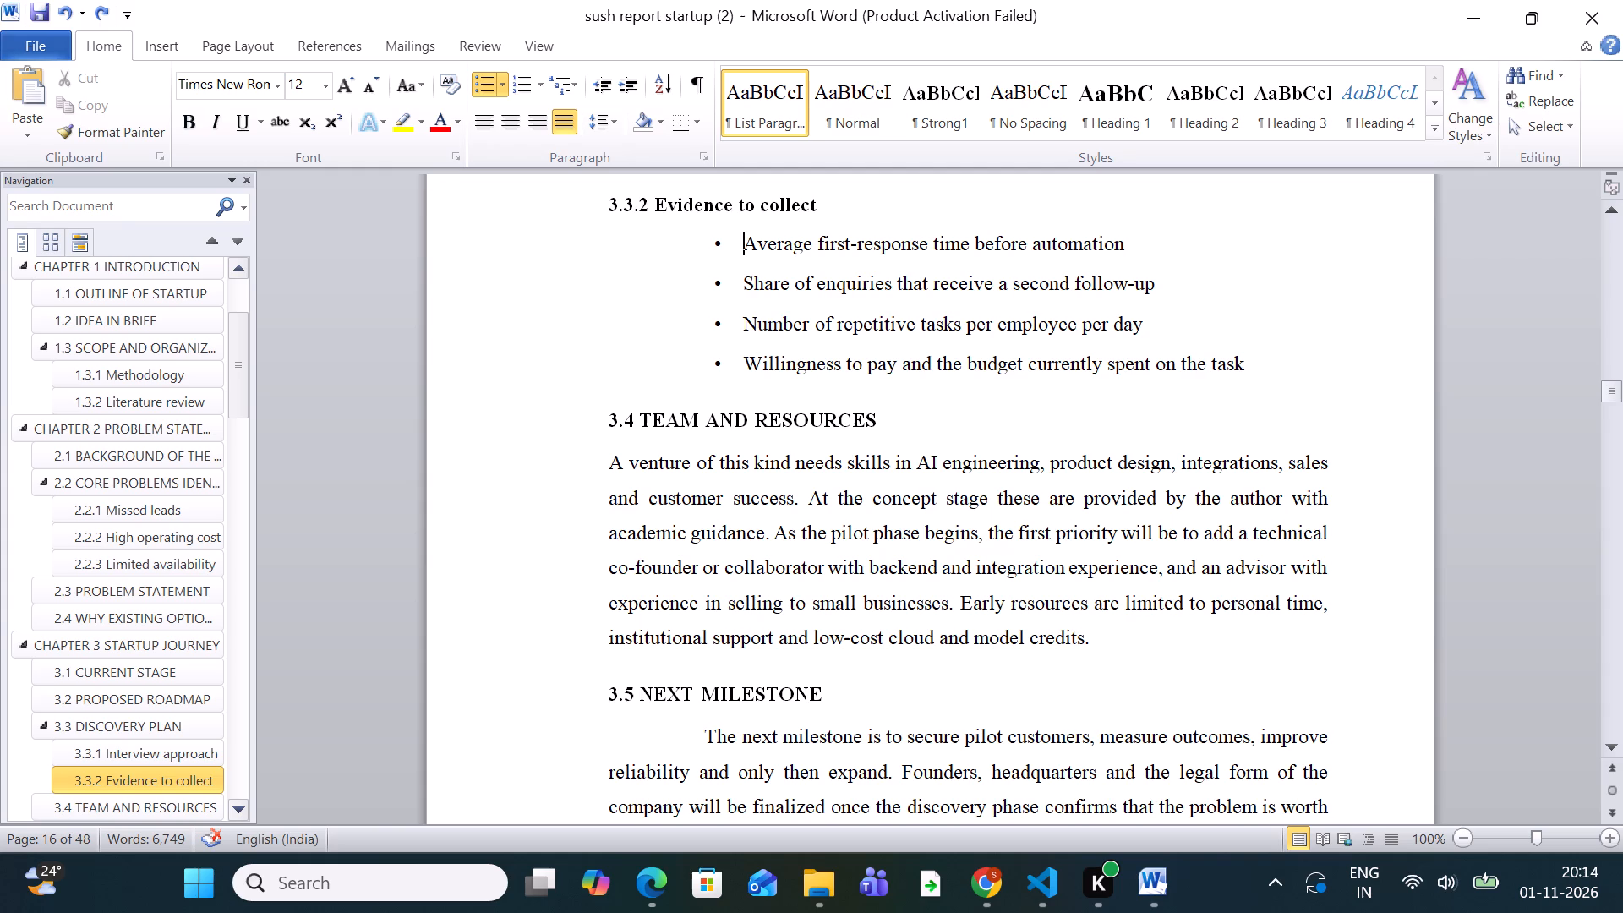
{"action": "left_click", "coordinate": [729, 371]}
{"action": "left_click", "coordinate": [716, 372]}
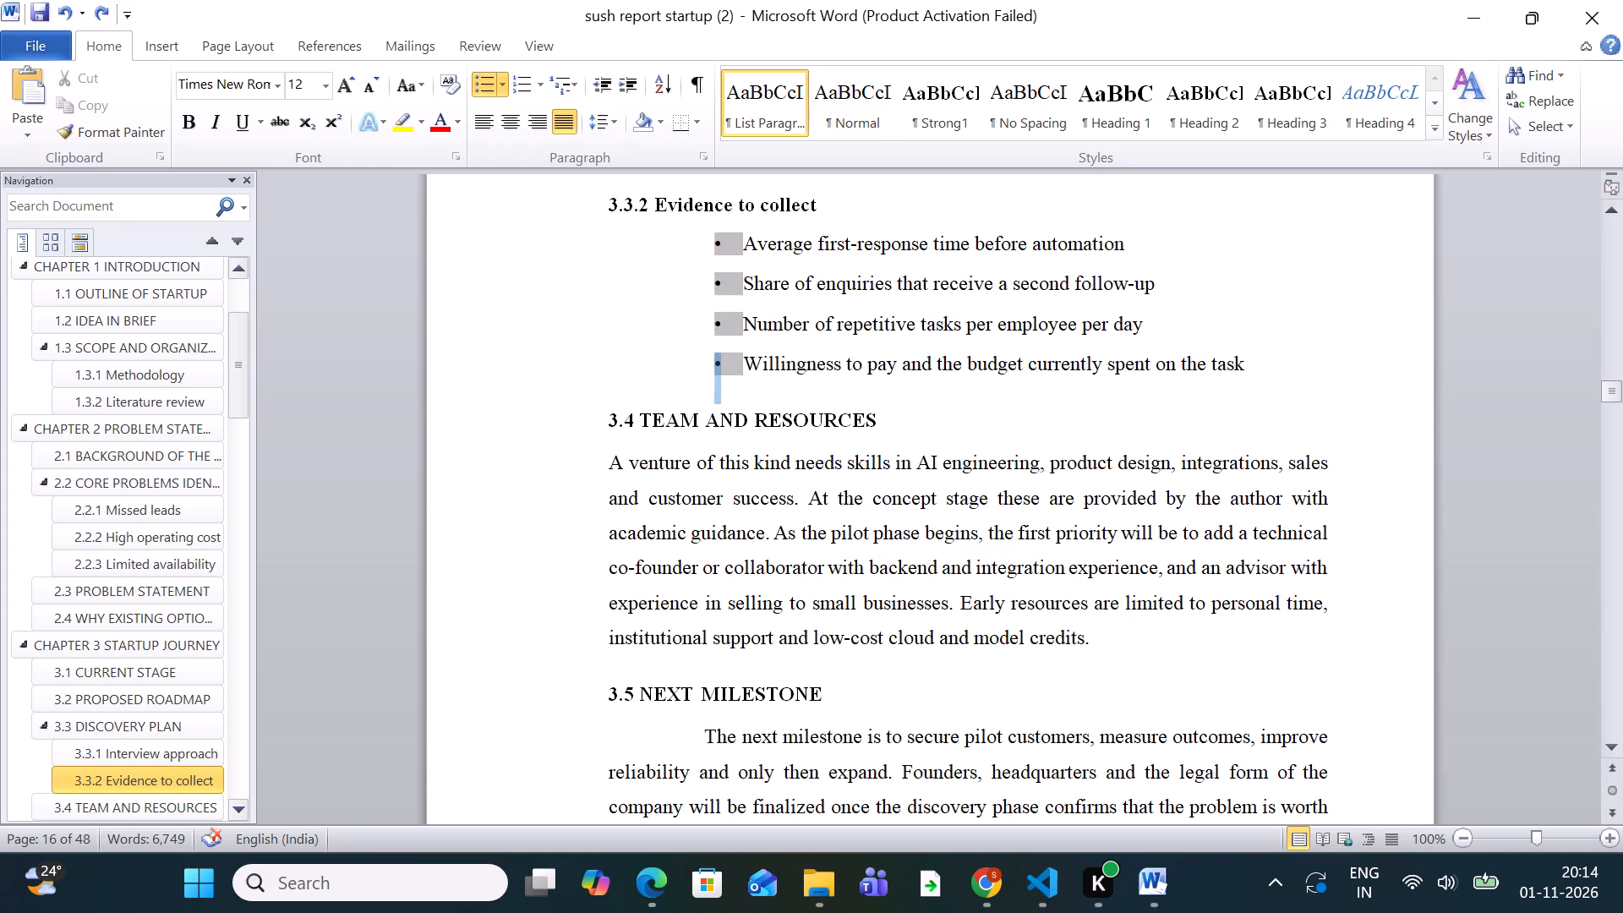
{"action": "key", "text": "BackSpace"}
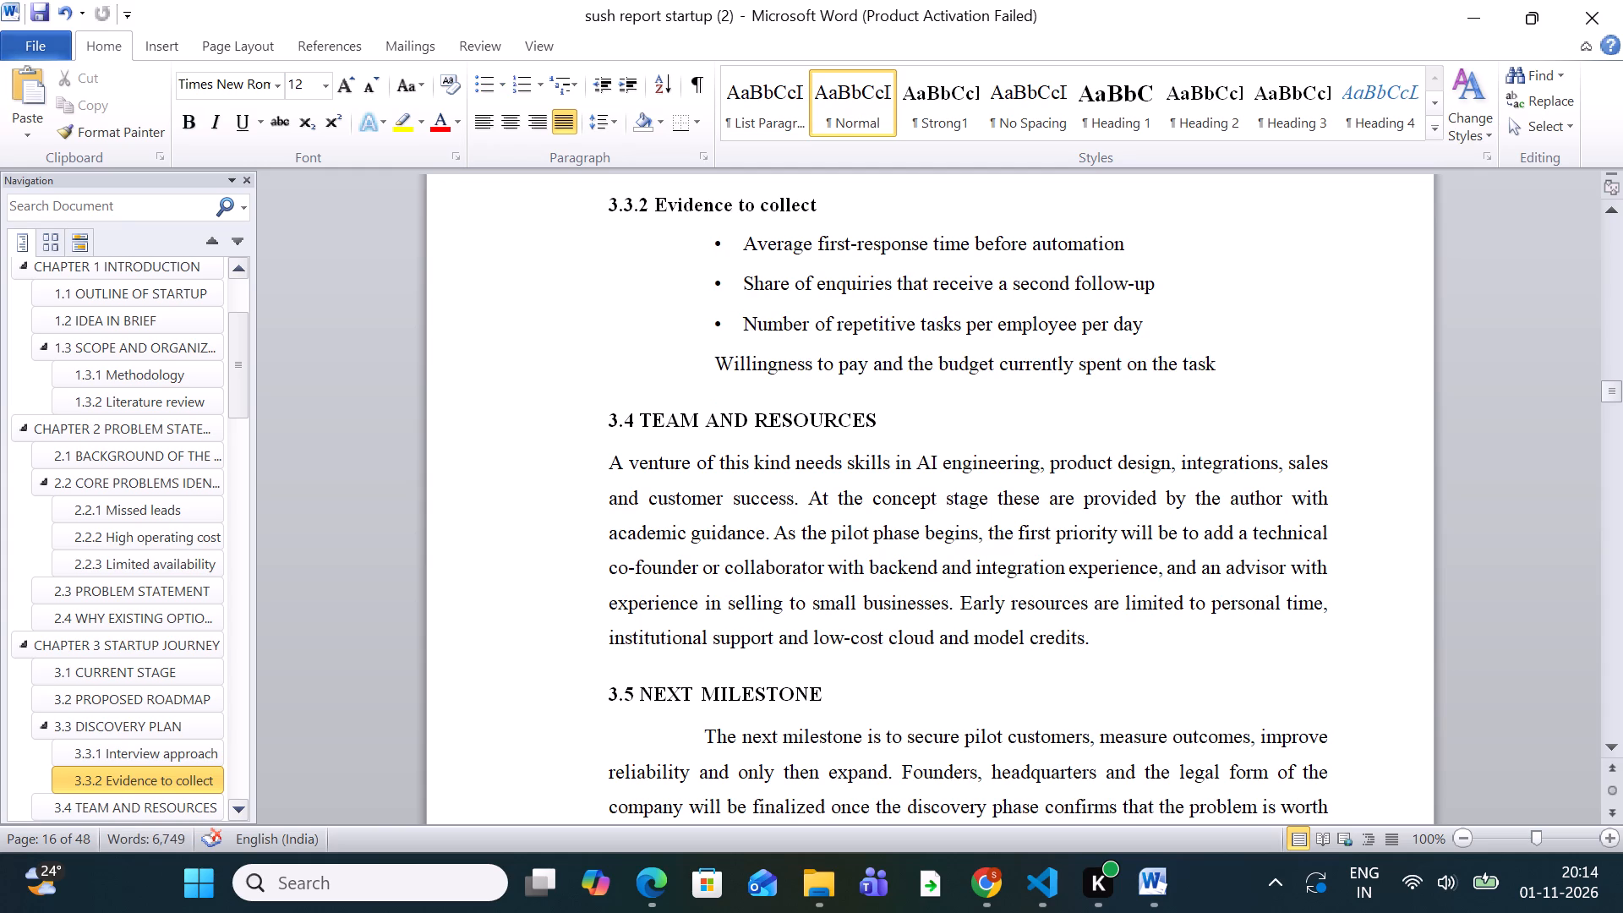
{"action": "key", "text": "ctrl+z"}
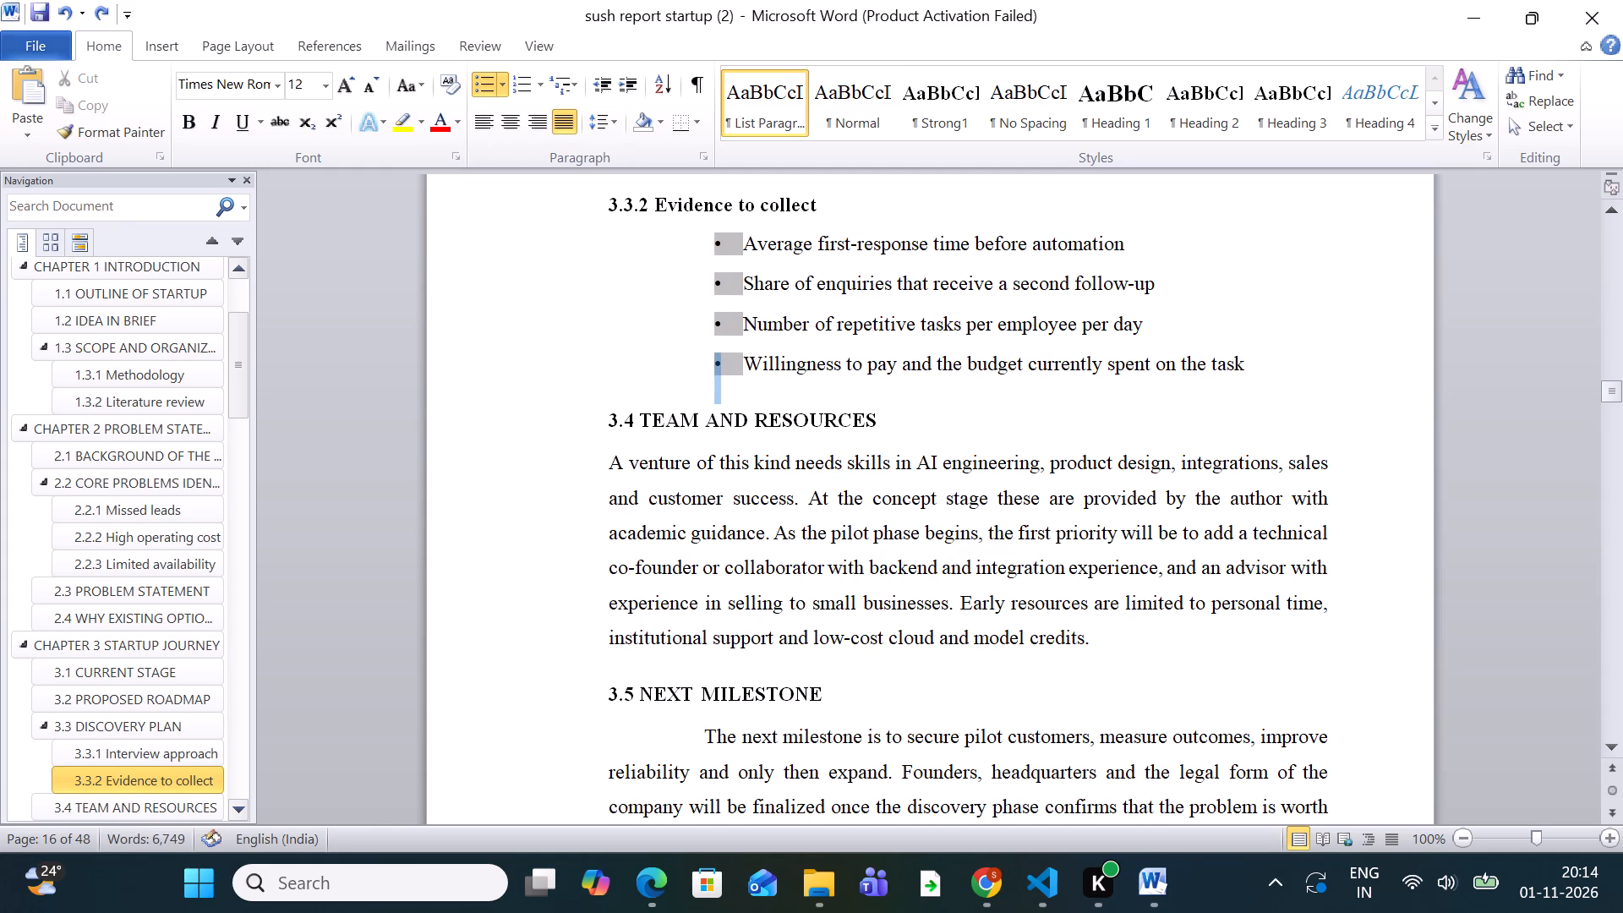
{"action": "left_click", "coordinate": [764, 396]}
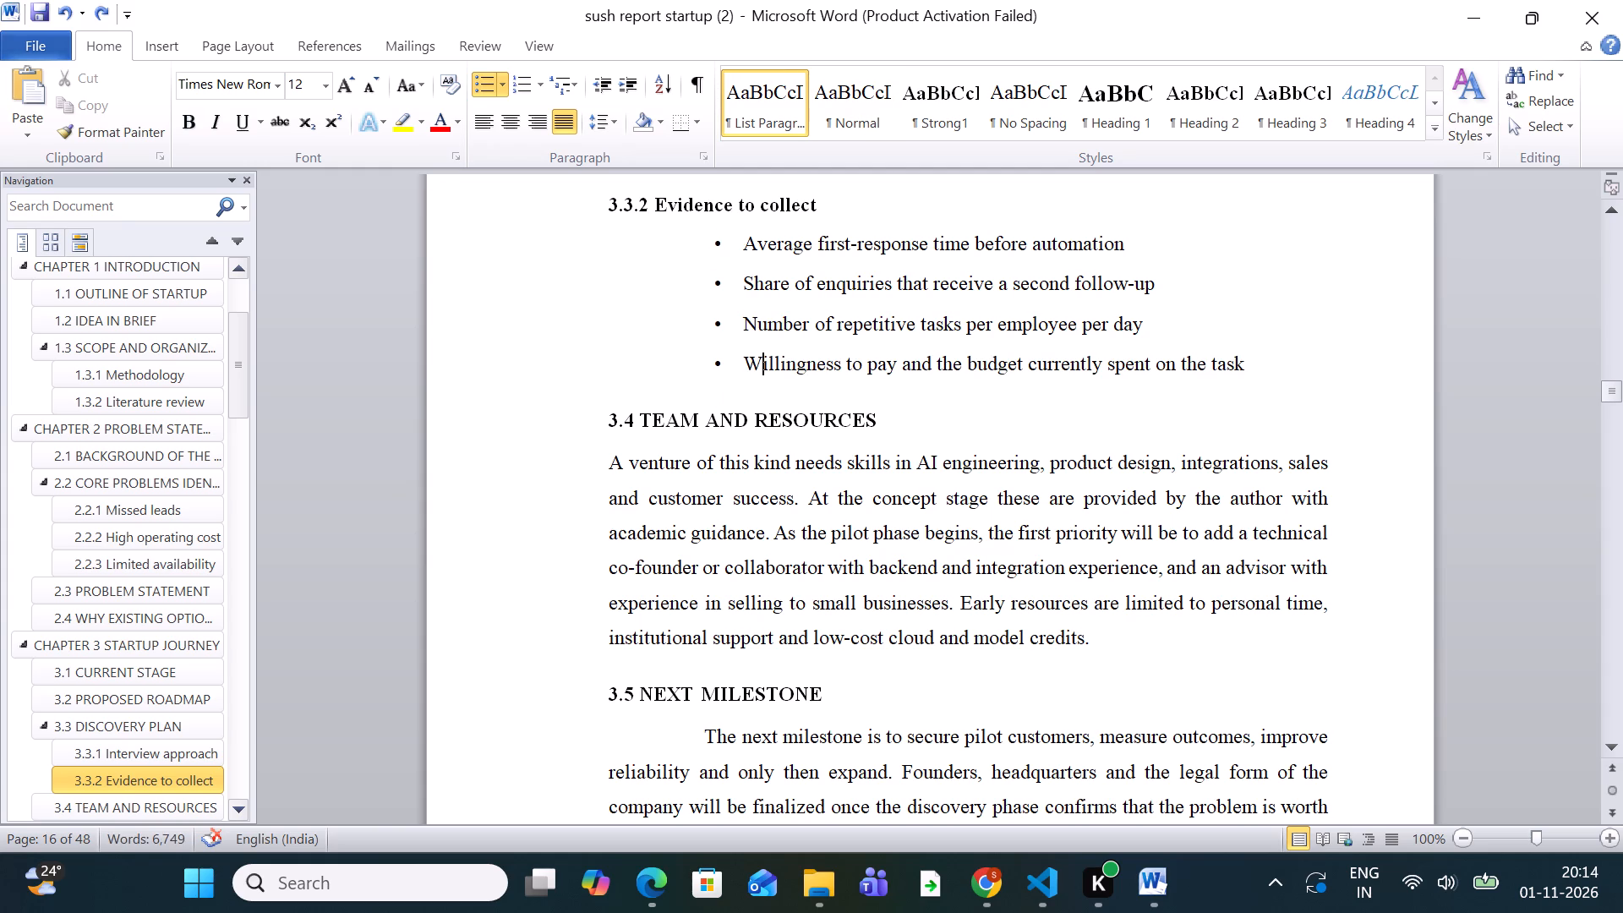
Try centred and justified alignment on the four bulleted items under 3.3.2 Evidence to collect, finishing with left alignment.
{"action": "left_click_drag", "start_coordinate": [704, 243], "coordinate": [1265, 374]}
{"action": "left_click", "coordinate": [472, 129]}
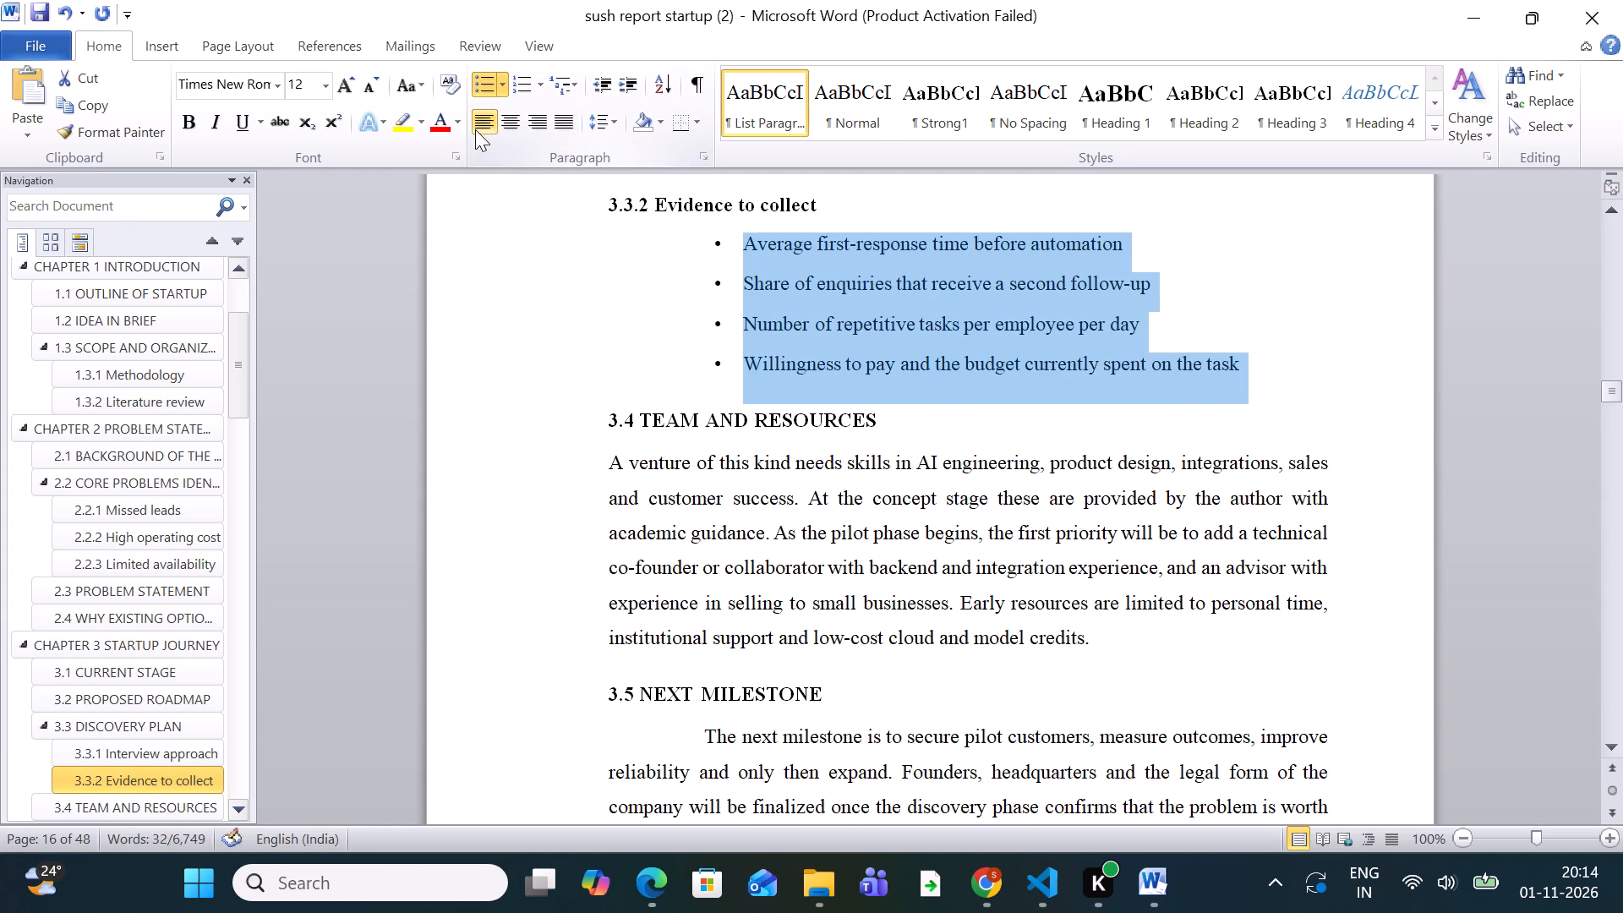
{"action": "left_click", "coordinate": [475, 129]}
{"action": "left_click", "coordinate": [475, 129]}
{"action": "left_click", "coordinate": [513, 123]}
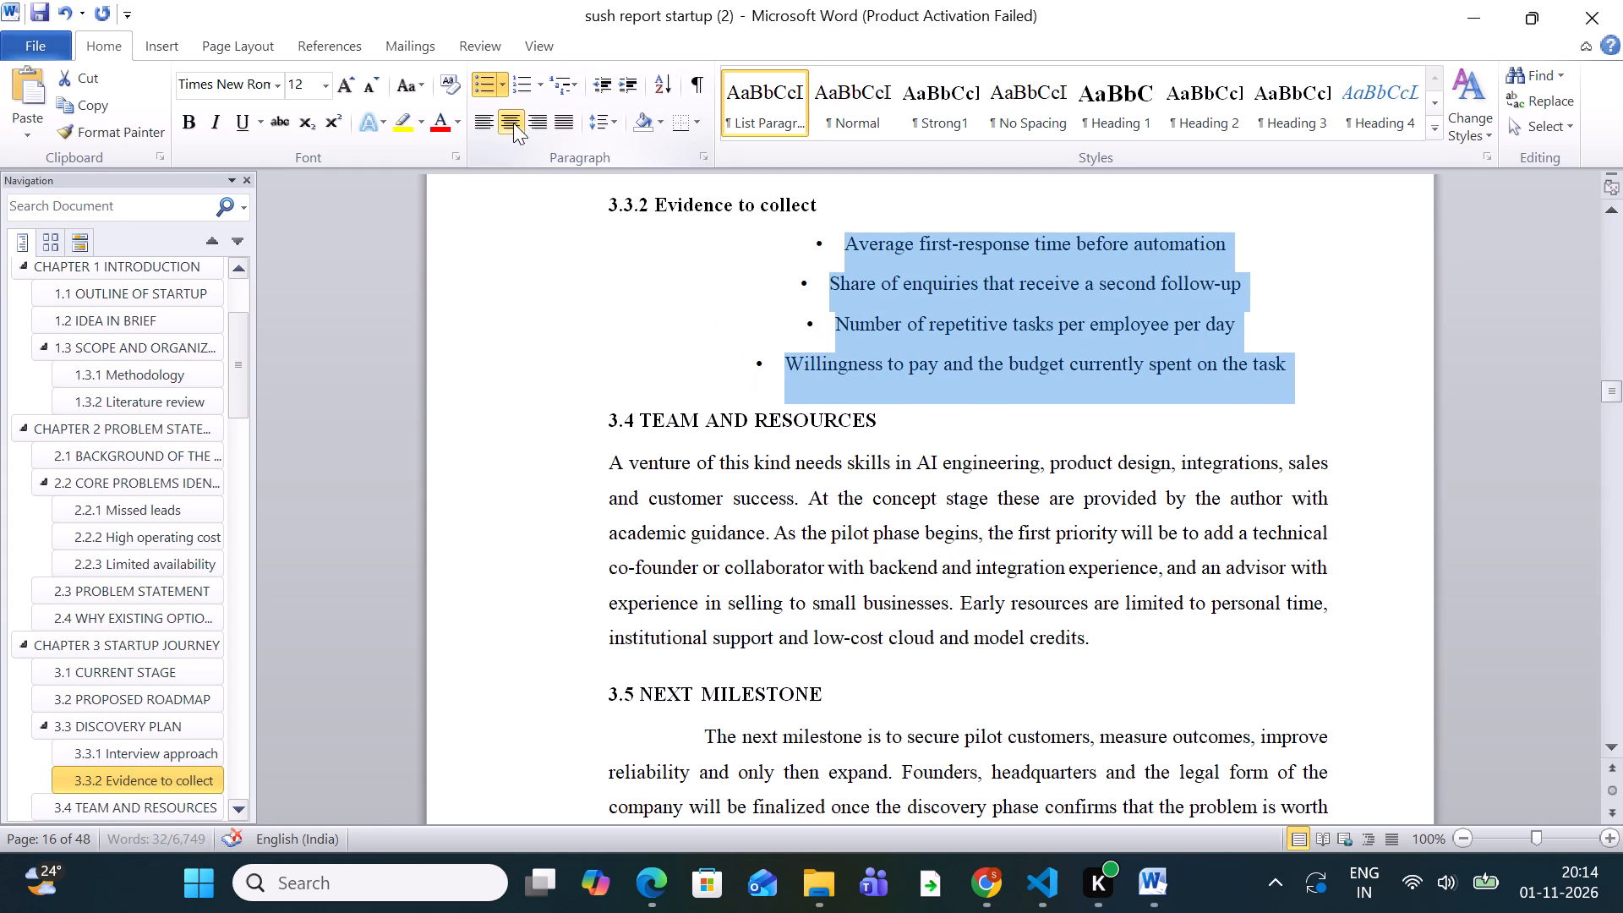
{"action": "left_click", "coordinate": [528, 123]}
{"action": "left_click", "coordinate": [561, 118]}
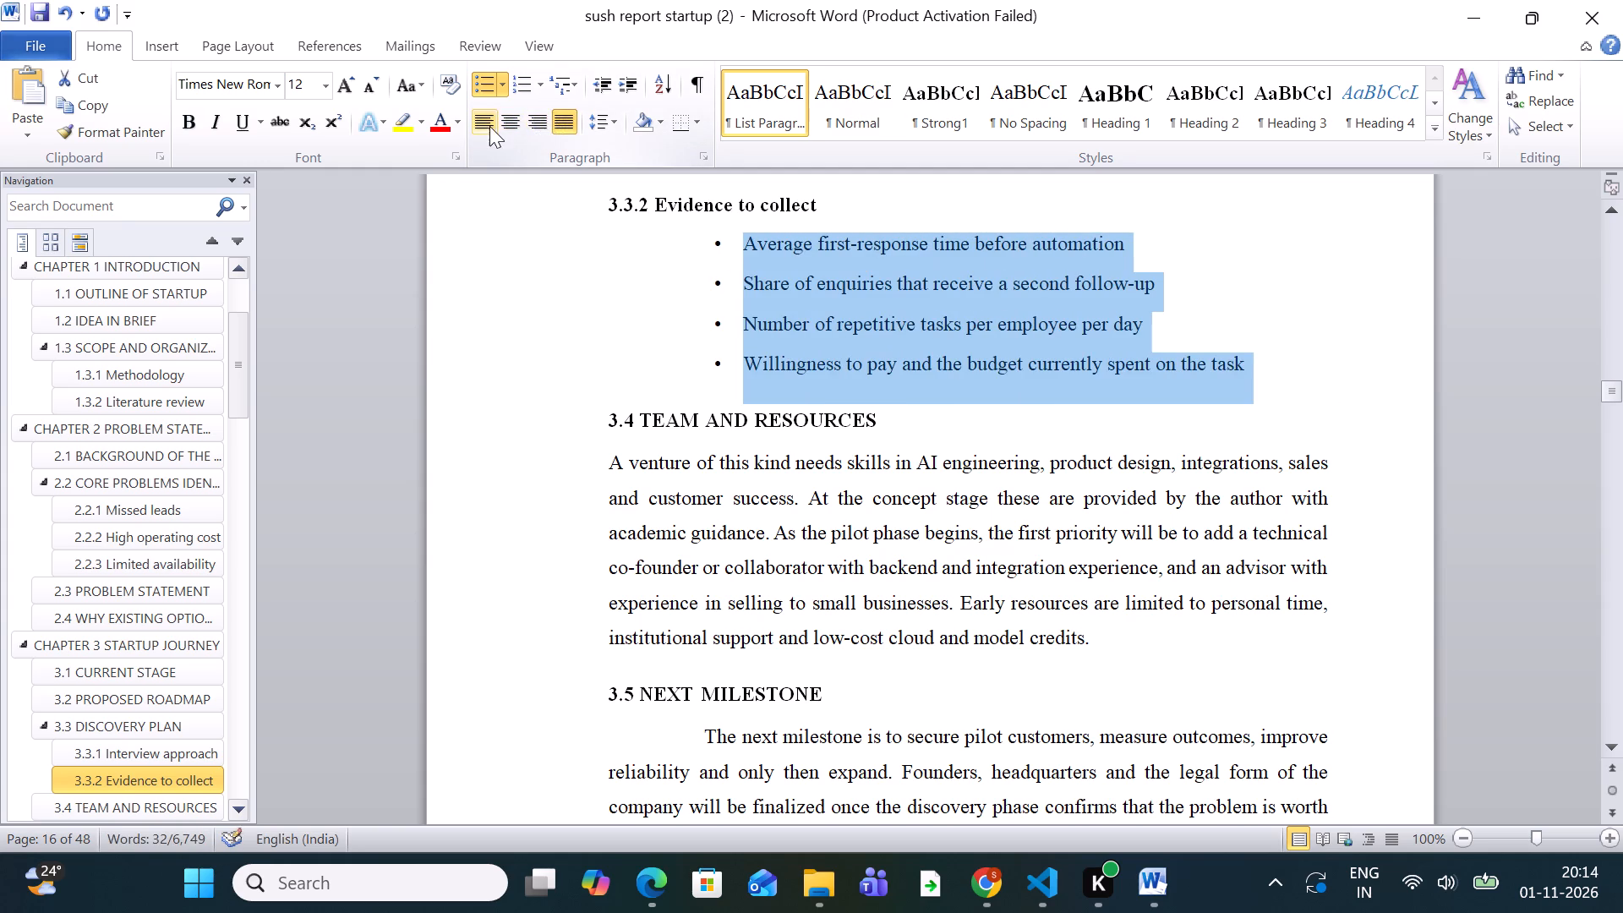
{"action": "left_click", "coordinate": [478, 125]}
{"action": "left_click", "coordinate": [505, 126]}
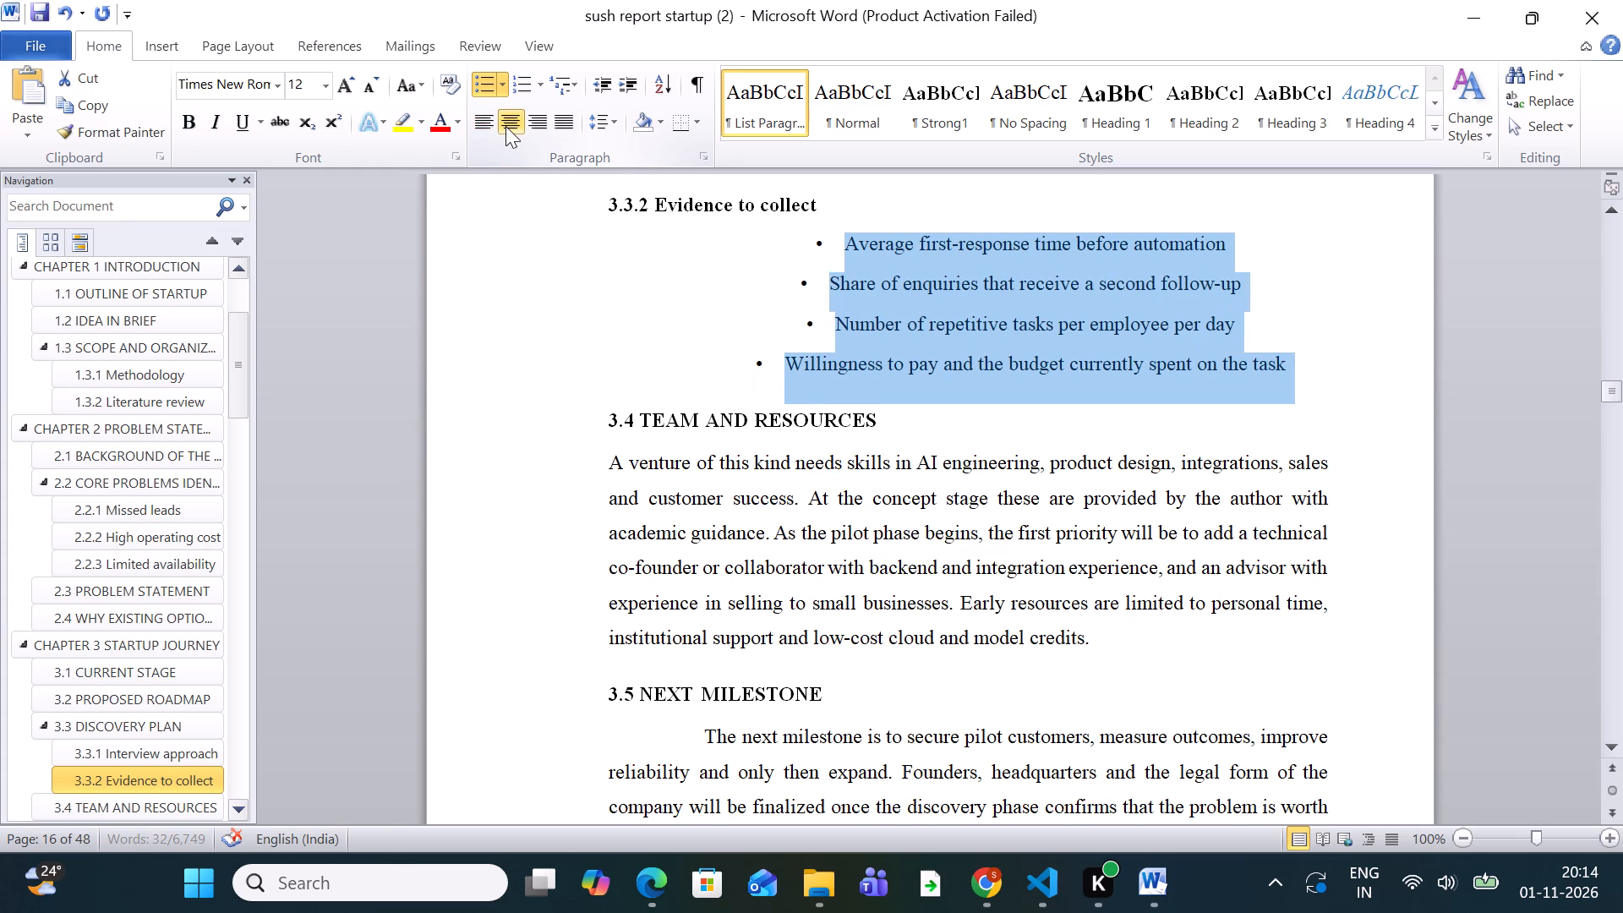
{"action": "left_click", "coordinate": [492, 129]}
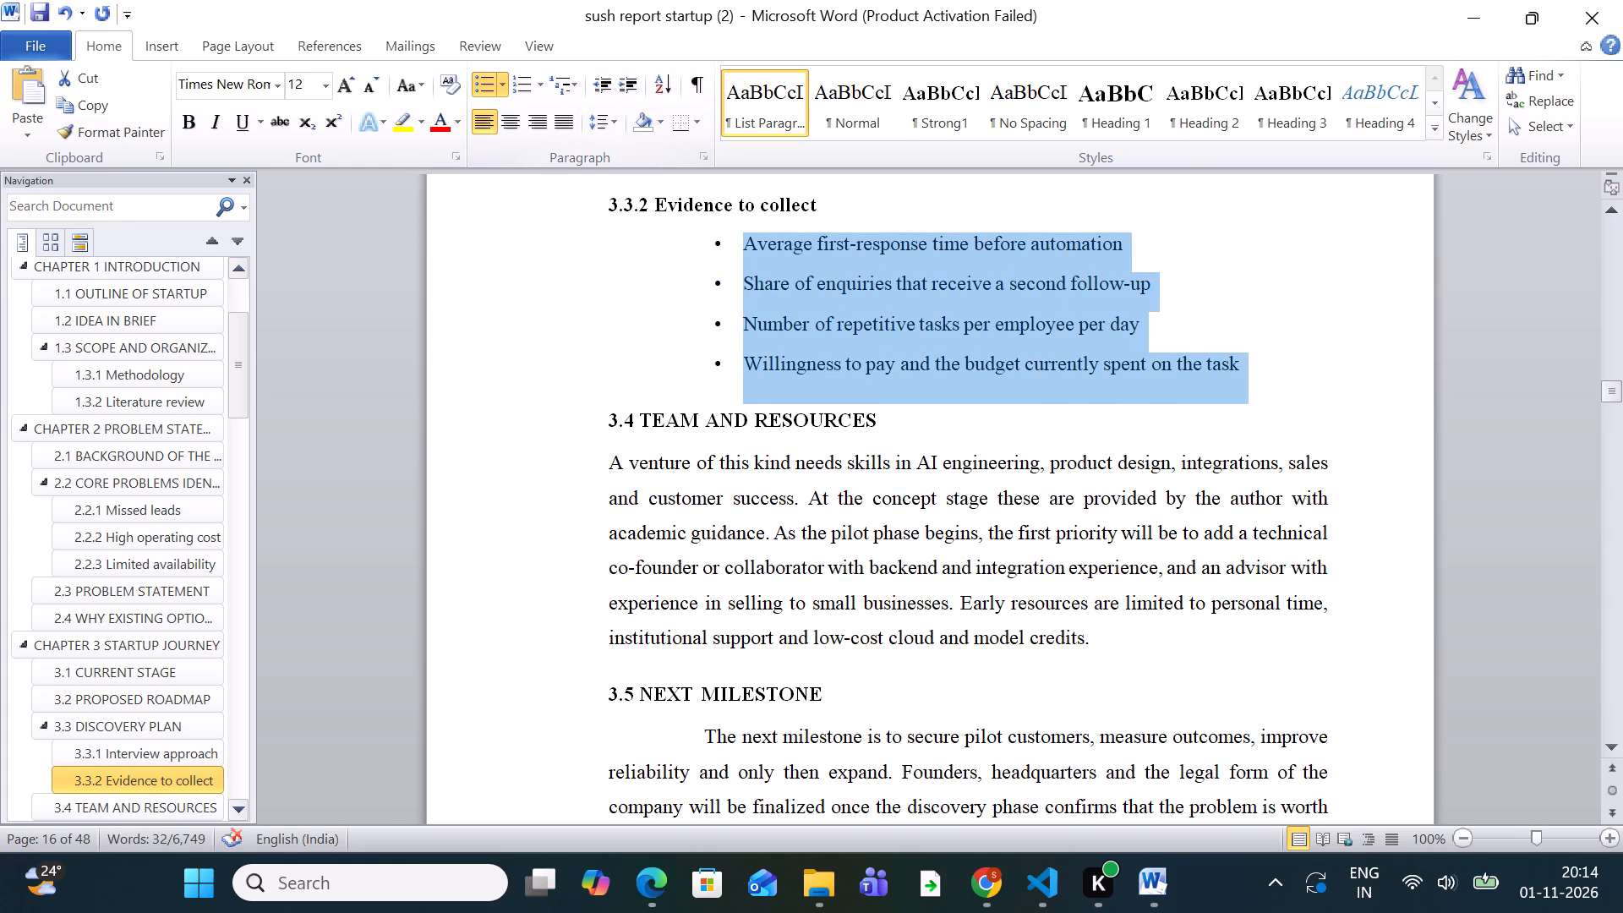
{"action": "left_click", "coordinate": [583, 291]}
{"action": "double_click", "coordinate": [626, 322]}
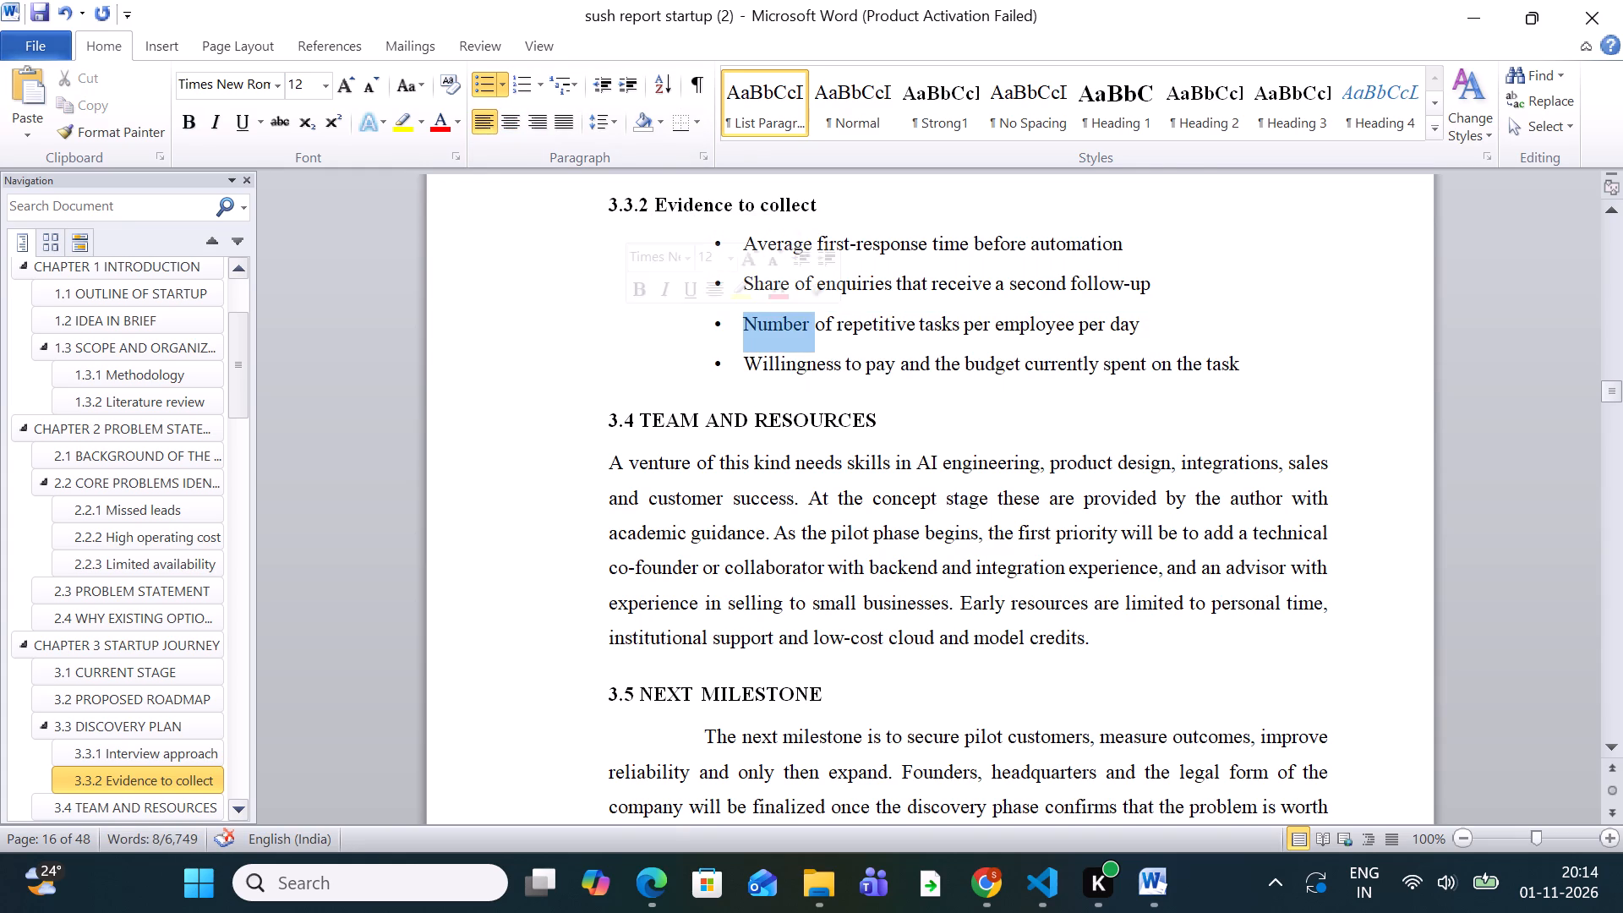
{"action": "left_click", "coordinate": [551, 385]}
Remove the first-line indents from the paragraphs under 3.5 NEXT MILESTONE and 4.1 PRODUCT VISION.
{"action": "scroll", "coordinate": [658, 433], "scroll_direction": "down", "scroll_amount": 2}
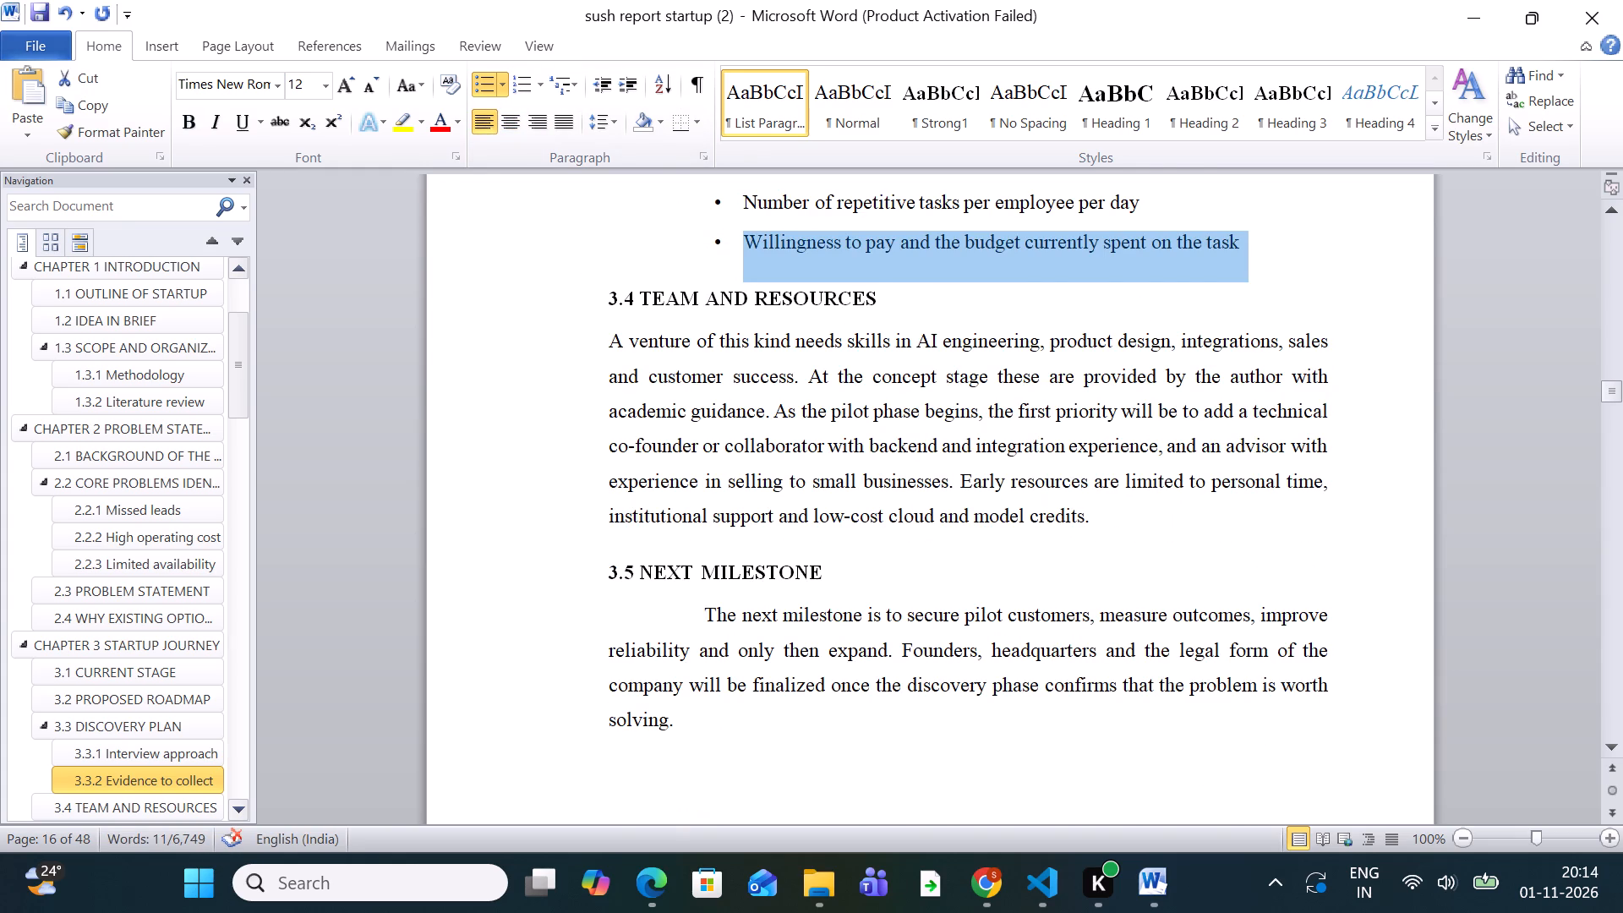
{"action": "left_click", "coordinate": [705, 619]}
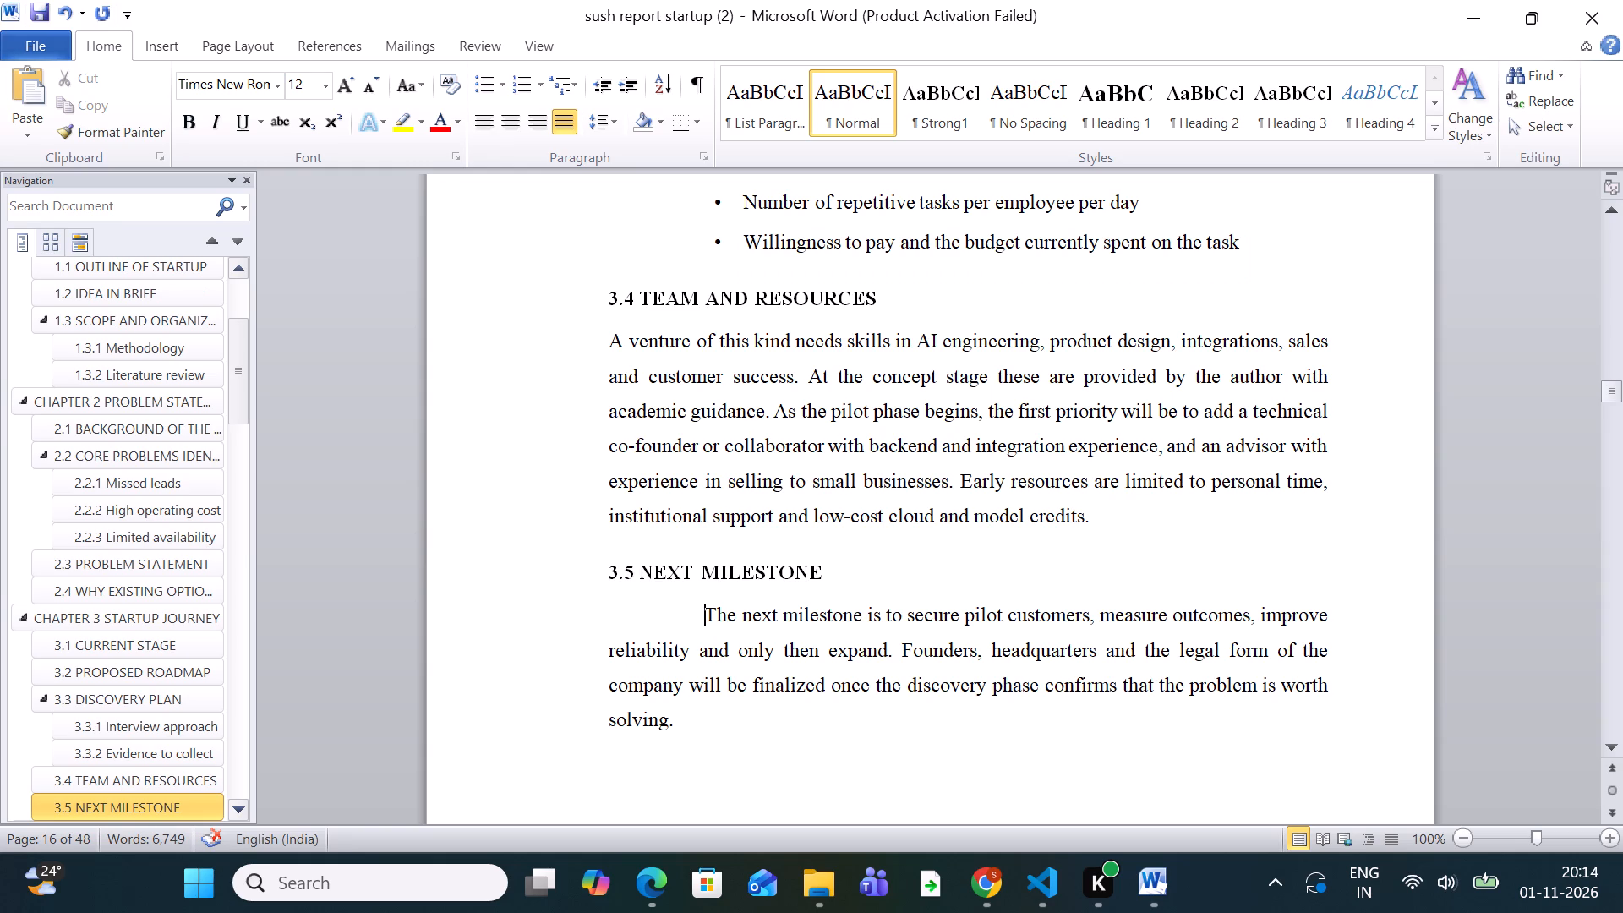
{"action": "key", "text": "BackSpace"}
{"action": "scroll", "coordinate": [742, 610], "scroll_direction": "down", "scroll_amount": 3}
{"action": "scroll", "coordinate": [718, 514], "scroll_direction": "down", "scroll_amount": 9}
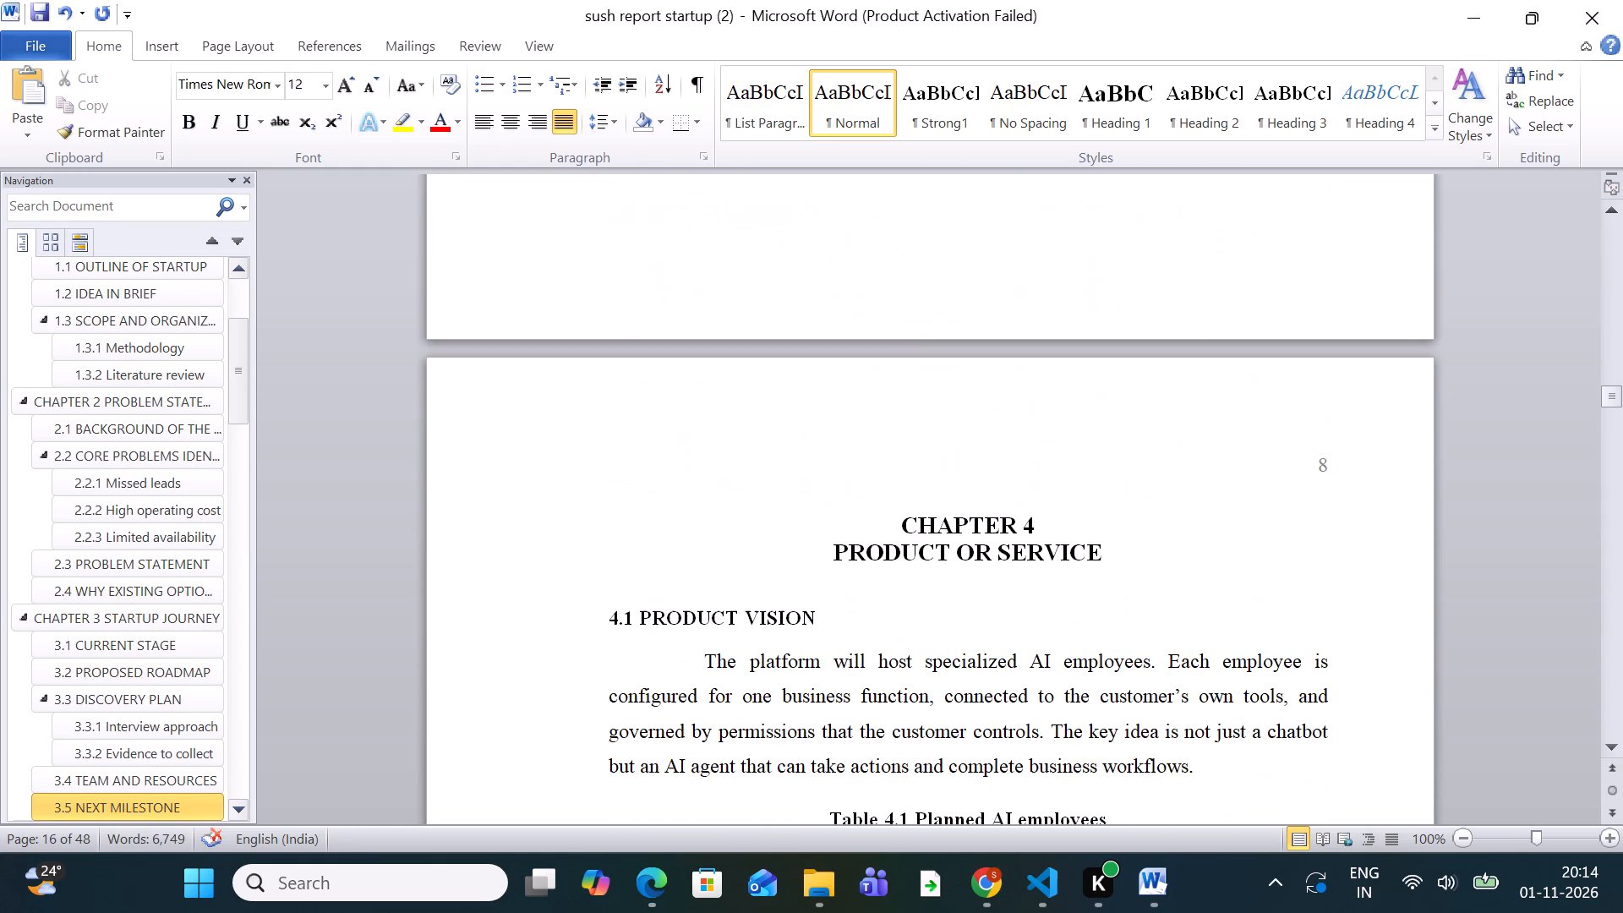
{"action": "left_click", "coordinate": [703, 539]}
{"action": "key", "text": "BackSpace"}
{"action": "scroll", "coordinate": [703, 539], "scroll_direction": "down", "scroll_amount": 7}
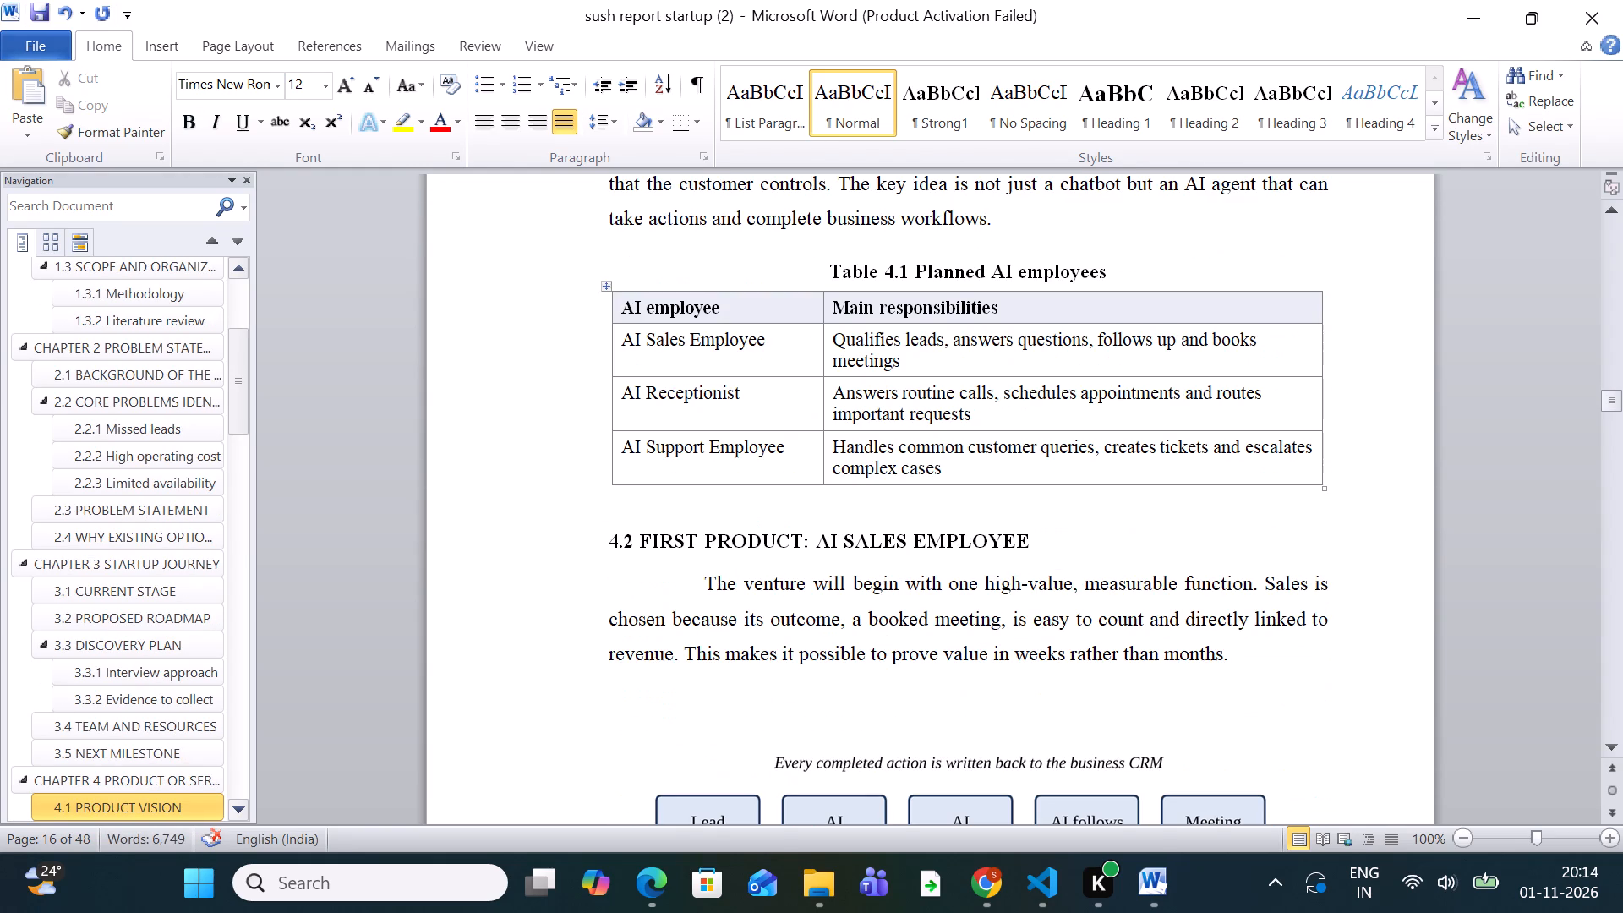
Remove the first-line indents from the paragraphs under 4.2 FIRST PRODUCT, 4.2.1, 4.2.2 and 4.4 ILLUSTRATIVE USE CASE.
{"action": "left_click", "coordinate": [707, 579]}
{"action": "key", "text": "BackSpace"}
{"action": "scroll", "coordinate": [707, 579], "scroll_direction": "down", "scroll_amount": 8}
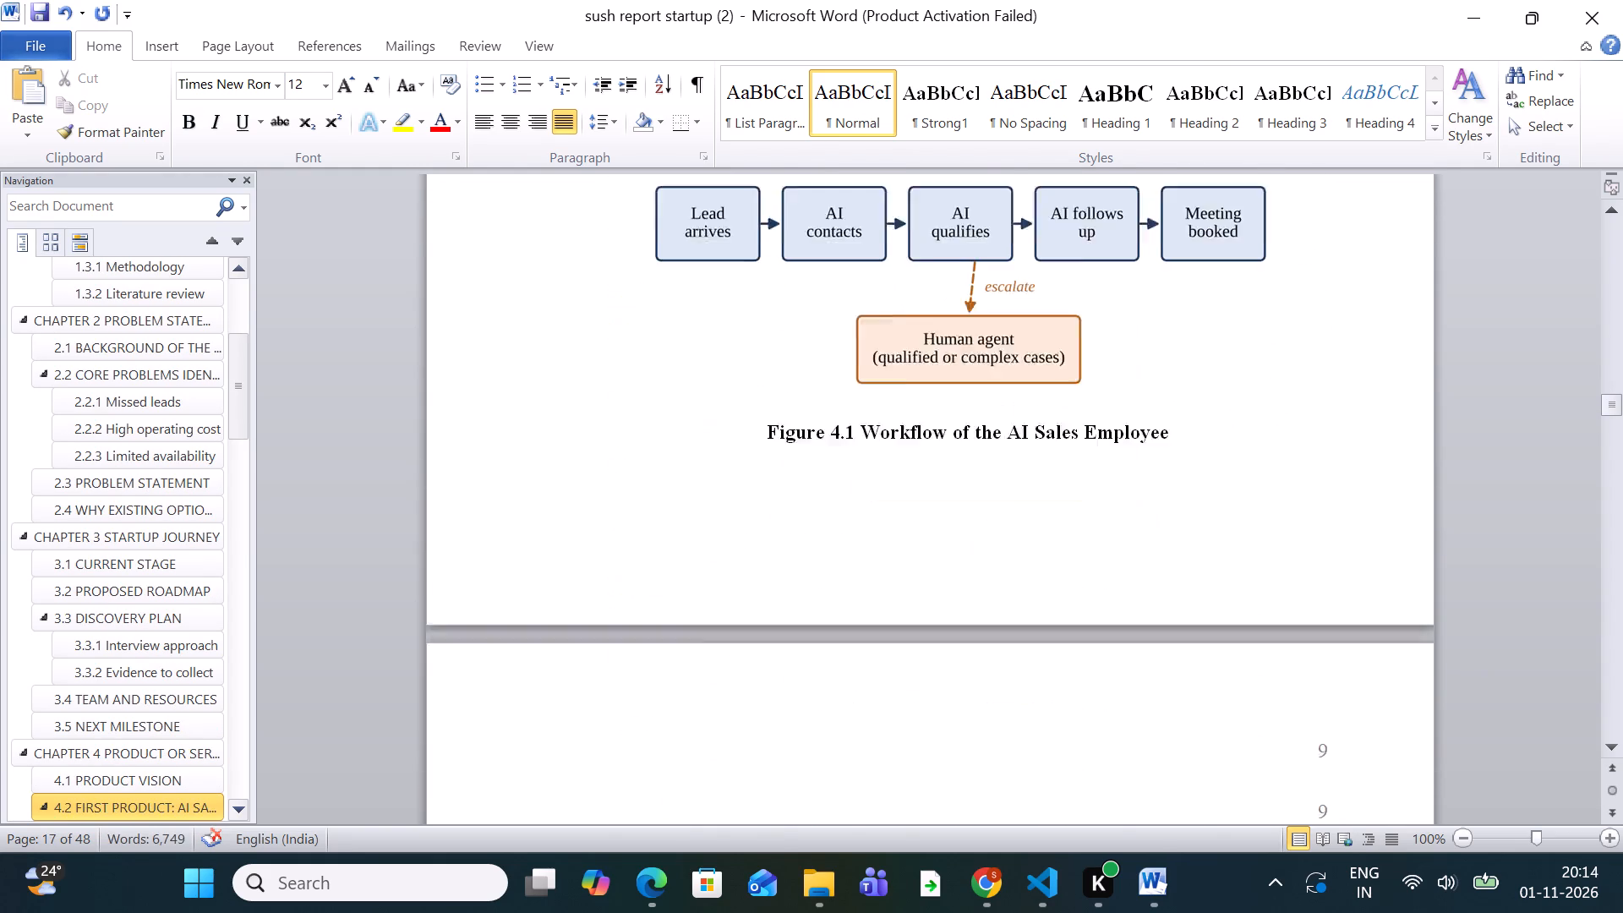
{"action": "scroll", "coordinate": [707, 577], "scroll_direction": "down", "scroll_amount": 9}
{"action": "left_click", "coordinate": [697, 437]}
{"action": "key", "text": "BackSpace"}
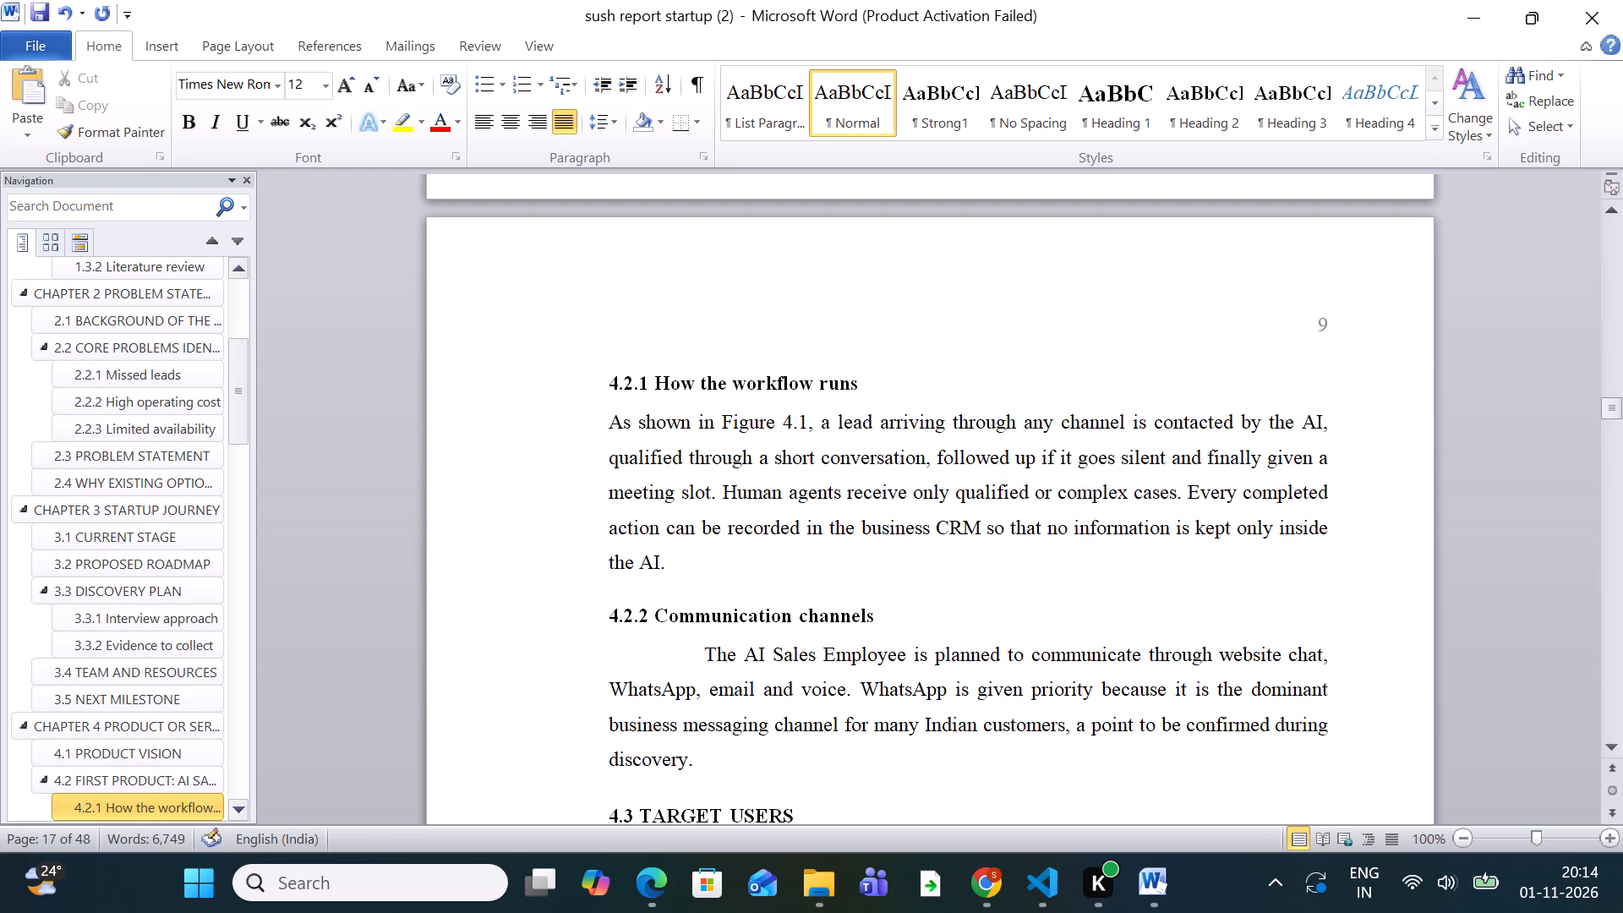
{"action": "left_click", "coordinate": [699, 655]}
{"action": "key", "text": "BackSpace"}
{"action": "scroll", "coordinate": [702, 653], "scroll_direction": "down", "scroll_amount": 13}
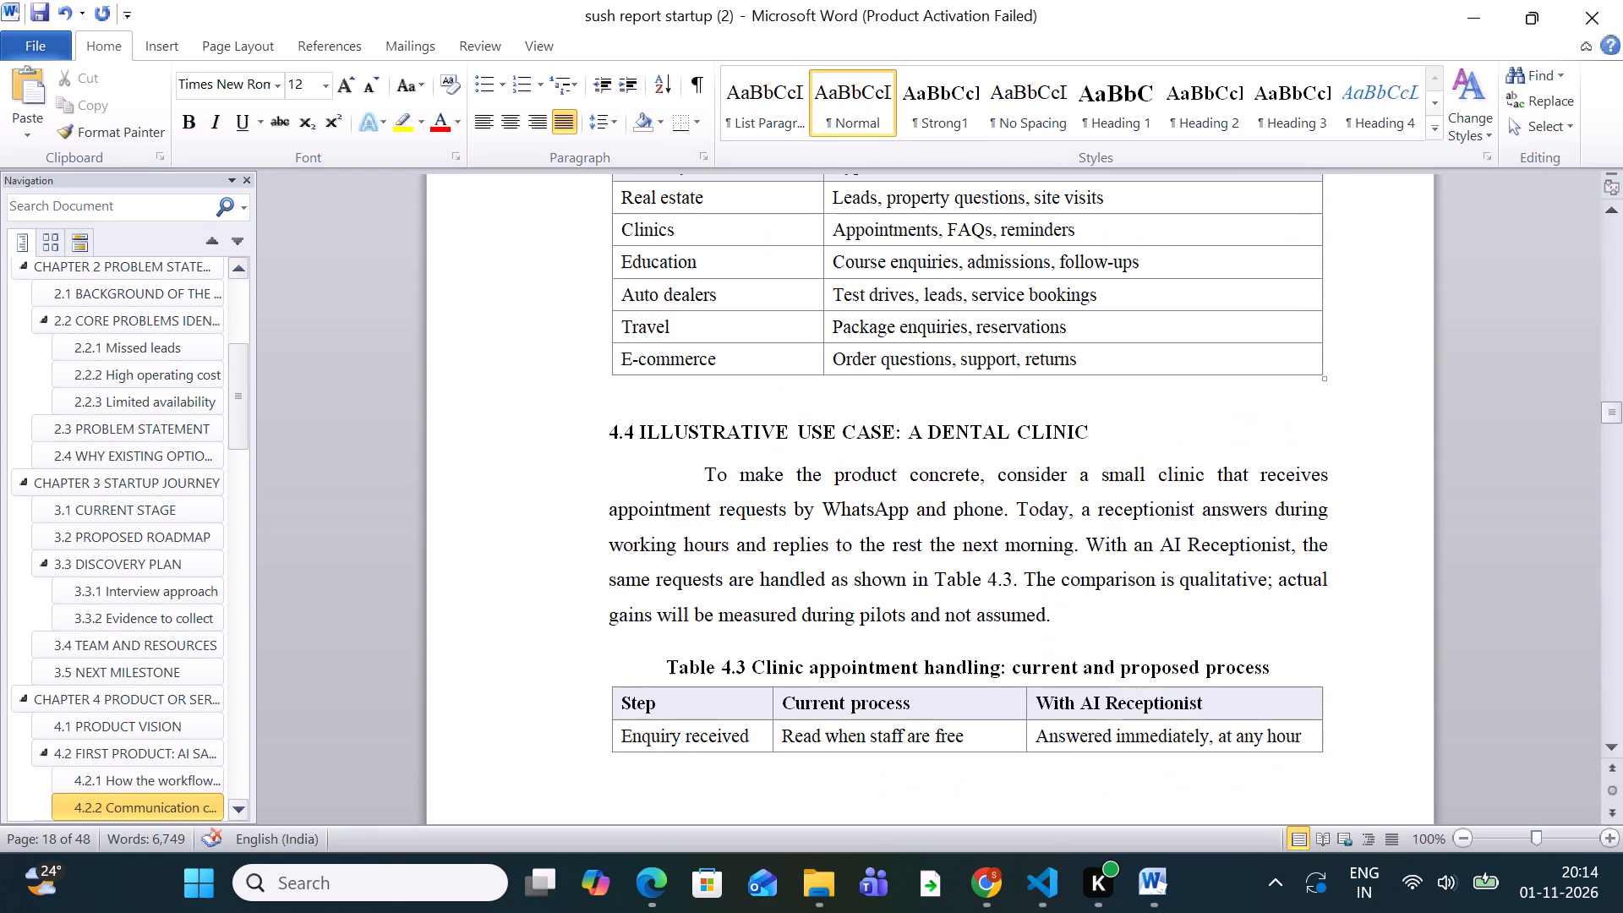
{"action": "left_click", "coordinate": [701, 409]}
{"action": "key", "text": "BackSpace"}
Remove the bullet and indent from the 24/7 availability item under 4.5 KEY ADVANTAGES.
{"action": "scroll", "coordinate": [705, 414], "scroll_direction": "down", "scroll_amount": 6}
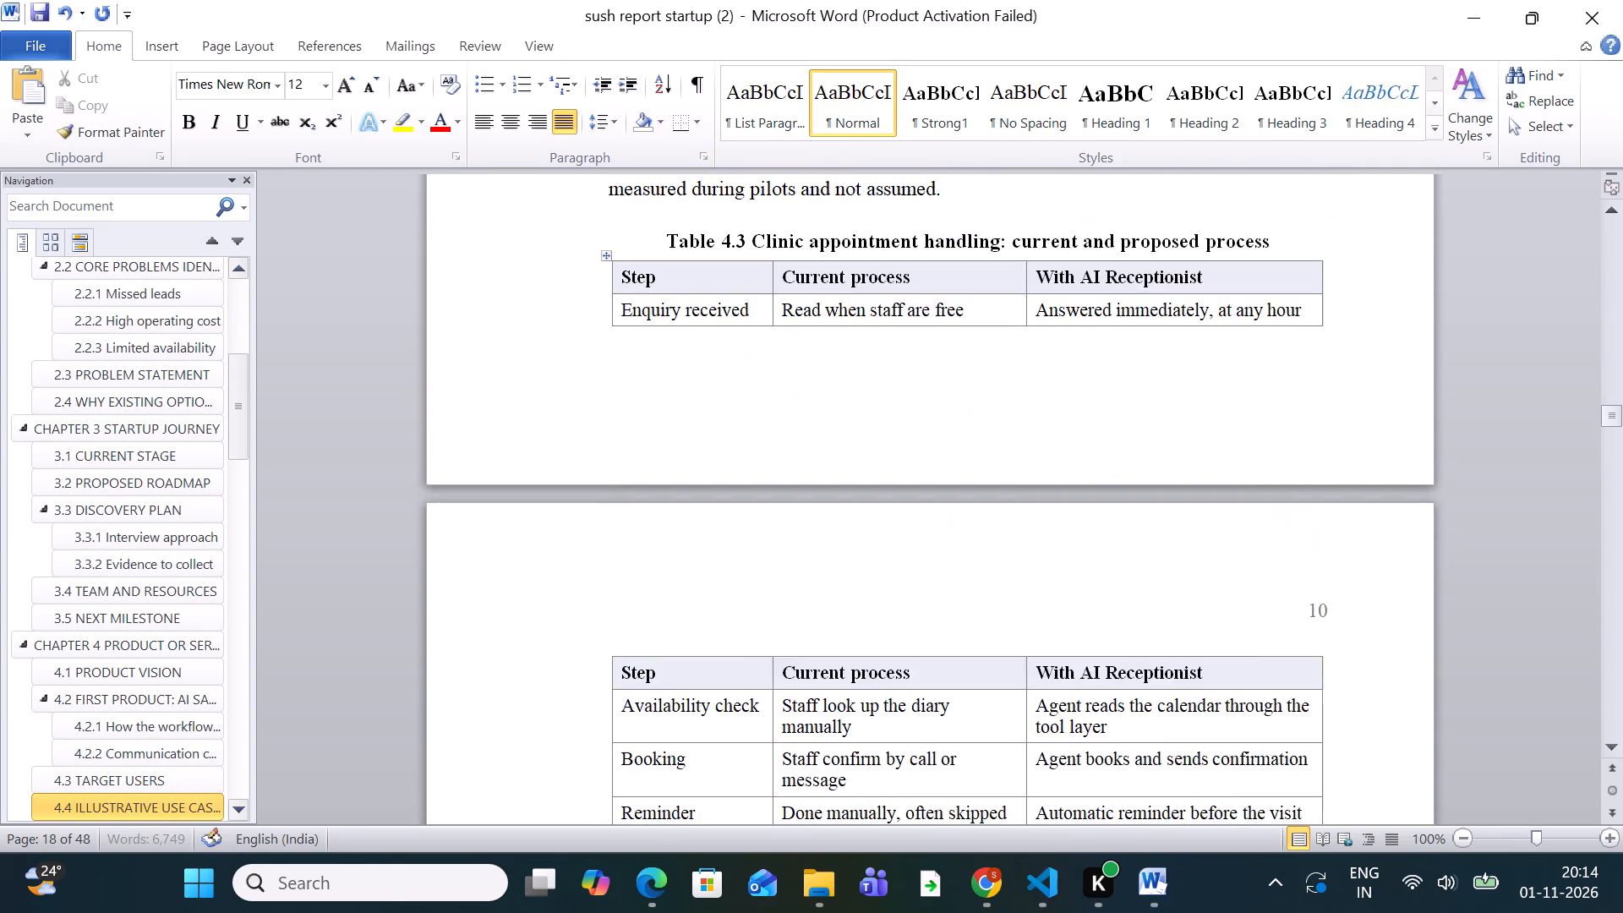
{"action": "scroll", "coordinate": [707, 418], "scroll_direction": "up", "scroll_amount": 4}
{"action": "scroll", "coordinate": [708, 453], "scroll_direction": "down", "scroll_amount": 15}
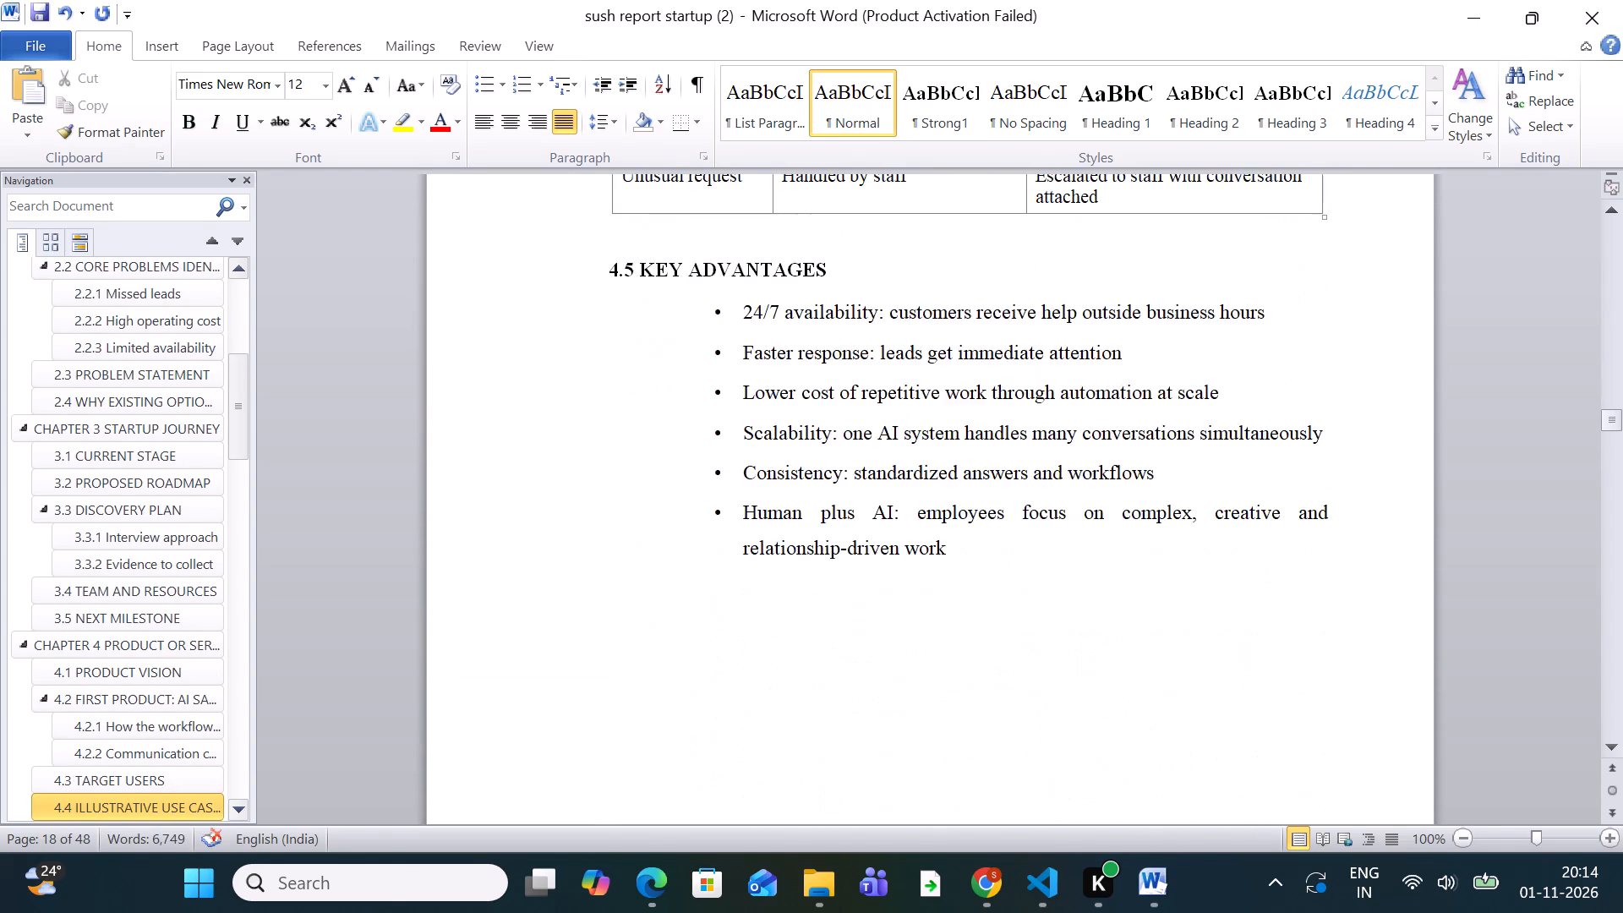
{"action": "scroll", "coordinate": [710, 450], "scroll_direction": "down", "scroll_amount": 4}
{"action": "scroll", "coordinate": [710, 447], "scroll_direction": "up", "scroll_amount": 5}
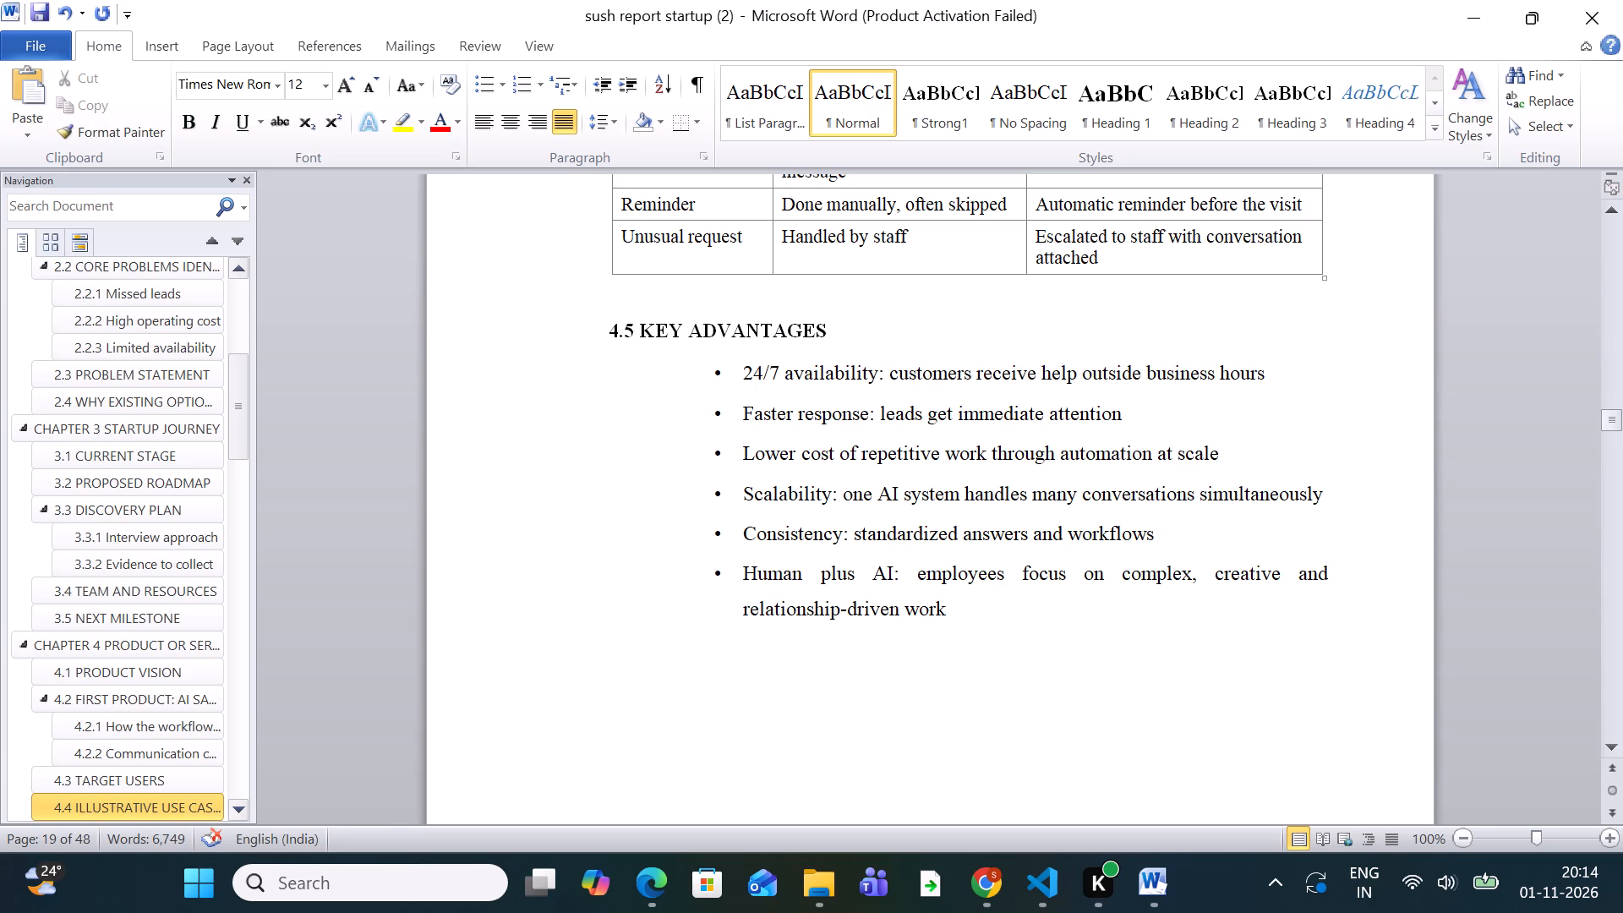
{"action": "left_click", "coordinate": [729, 373]}
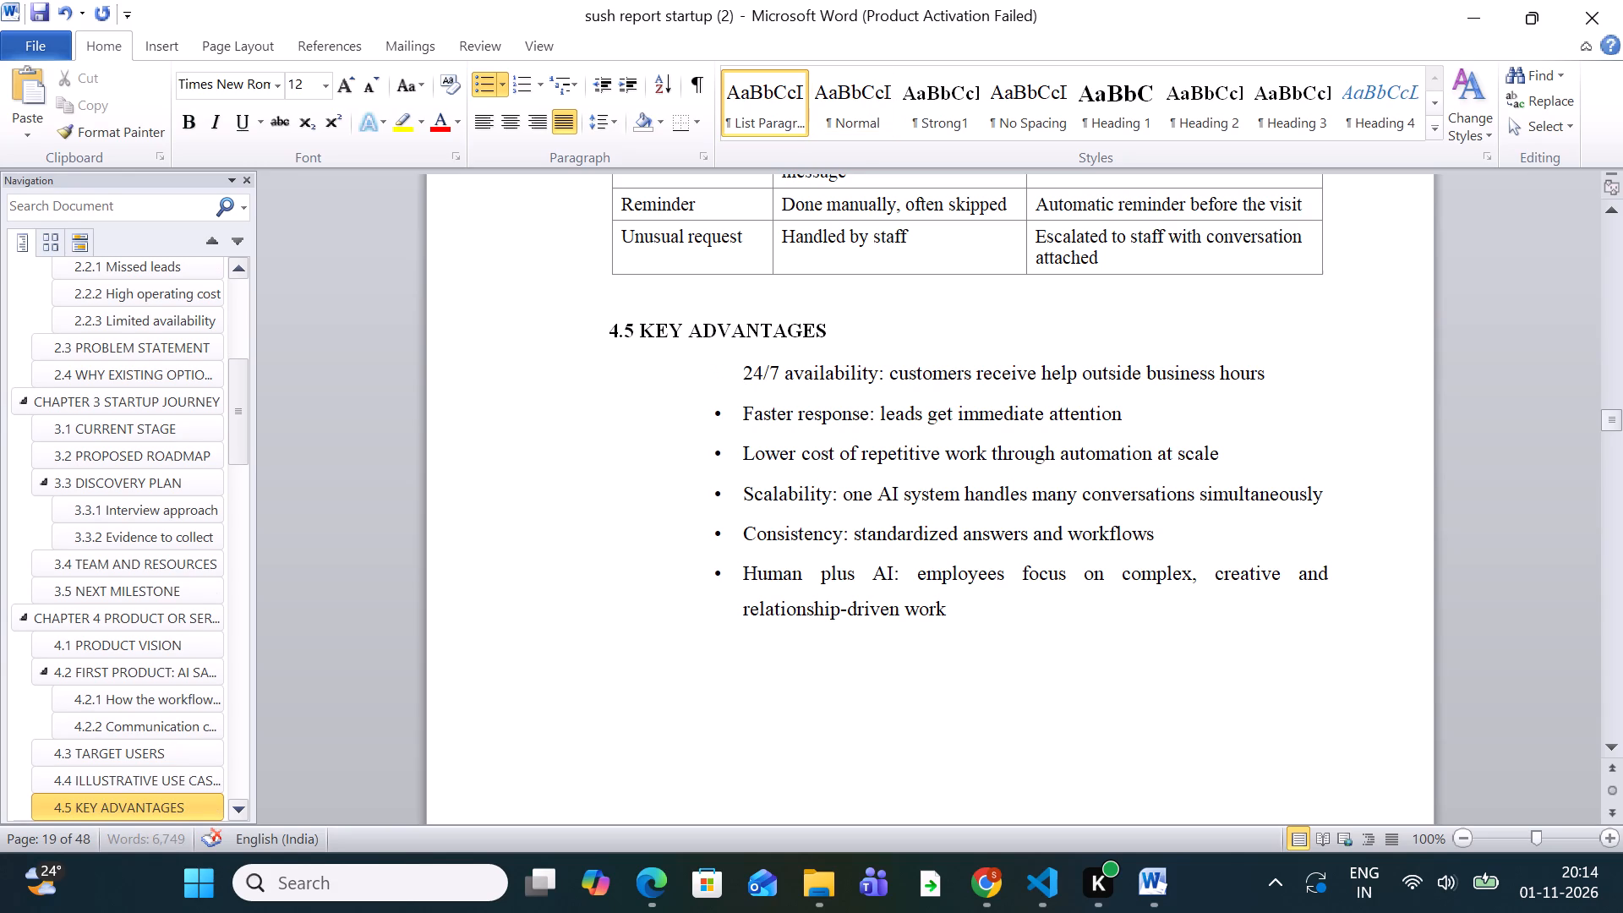
{"action": "key", "text": "BackSpace"}
{"action": "key", "text": "BackSpace"}
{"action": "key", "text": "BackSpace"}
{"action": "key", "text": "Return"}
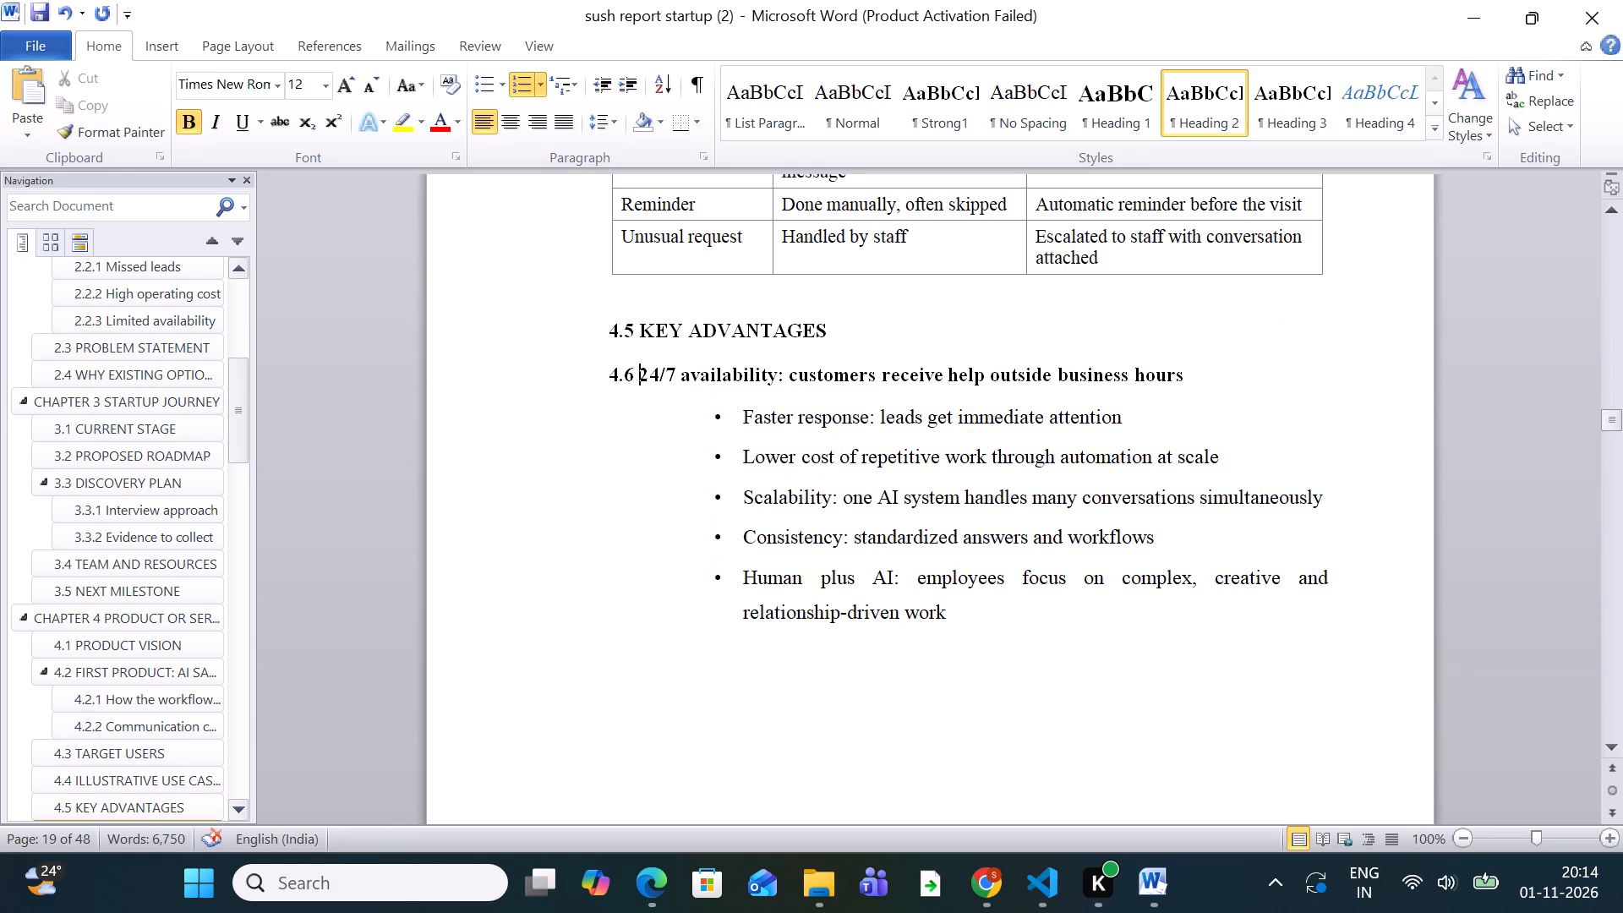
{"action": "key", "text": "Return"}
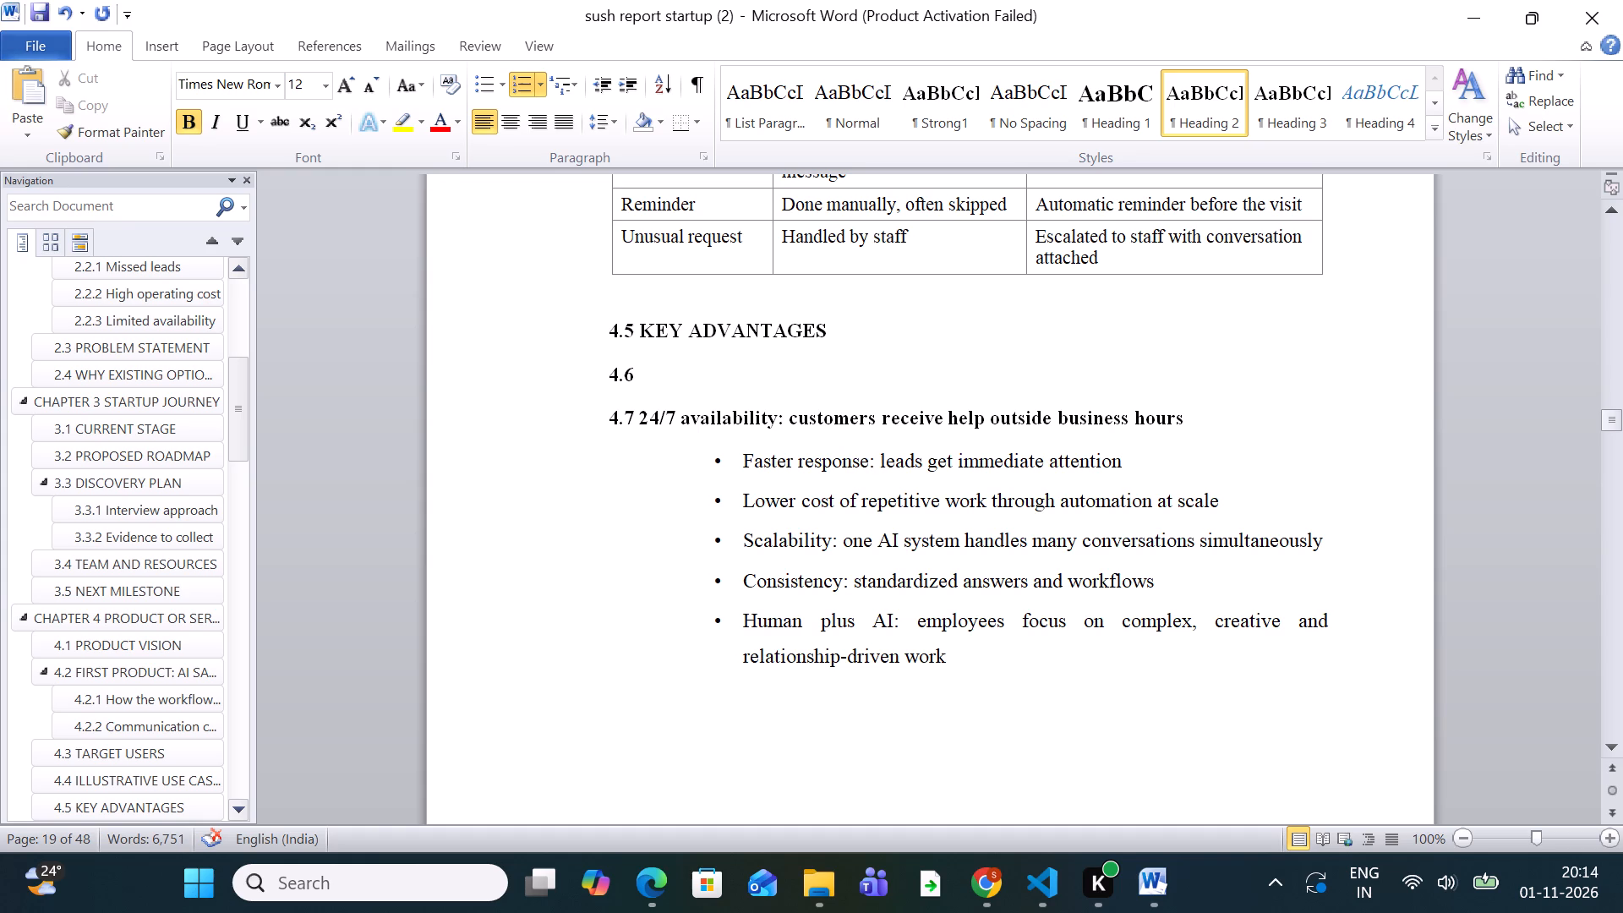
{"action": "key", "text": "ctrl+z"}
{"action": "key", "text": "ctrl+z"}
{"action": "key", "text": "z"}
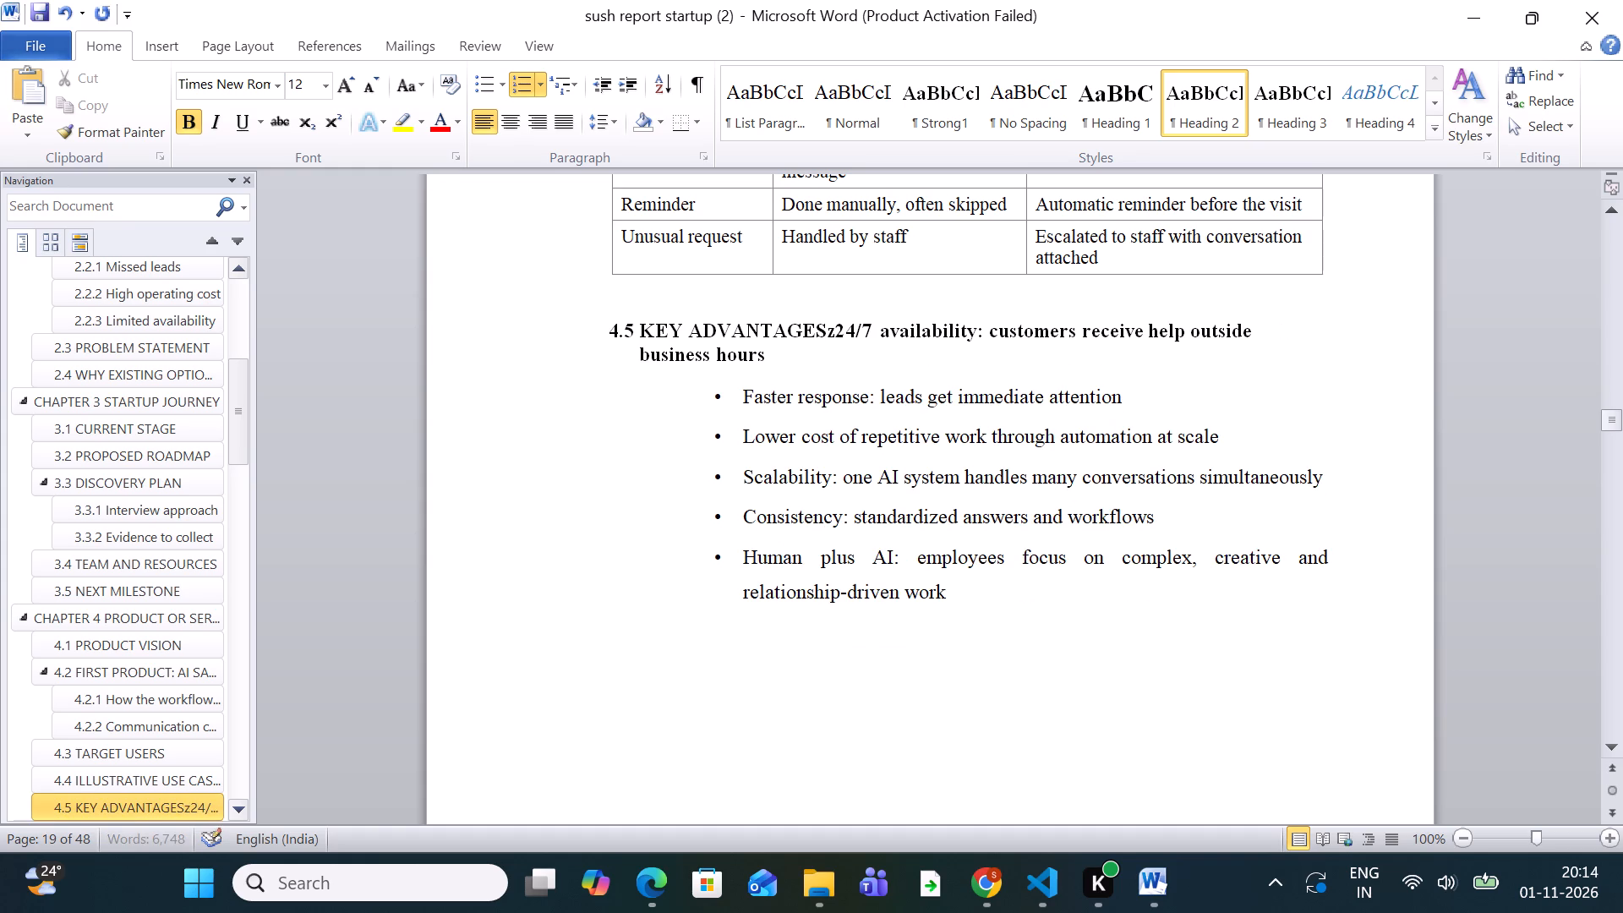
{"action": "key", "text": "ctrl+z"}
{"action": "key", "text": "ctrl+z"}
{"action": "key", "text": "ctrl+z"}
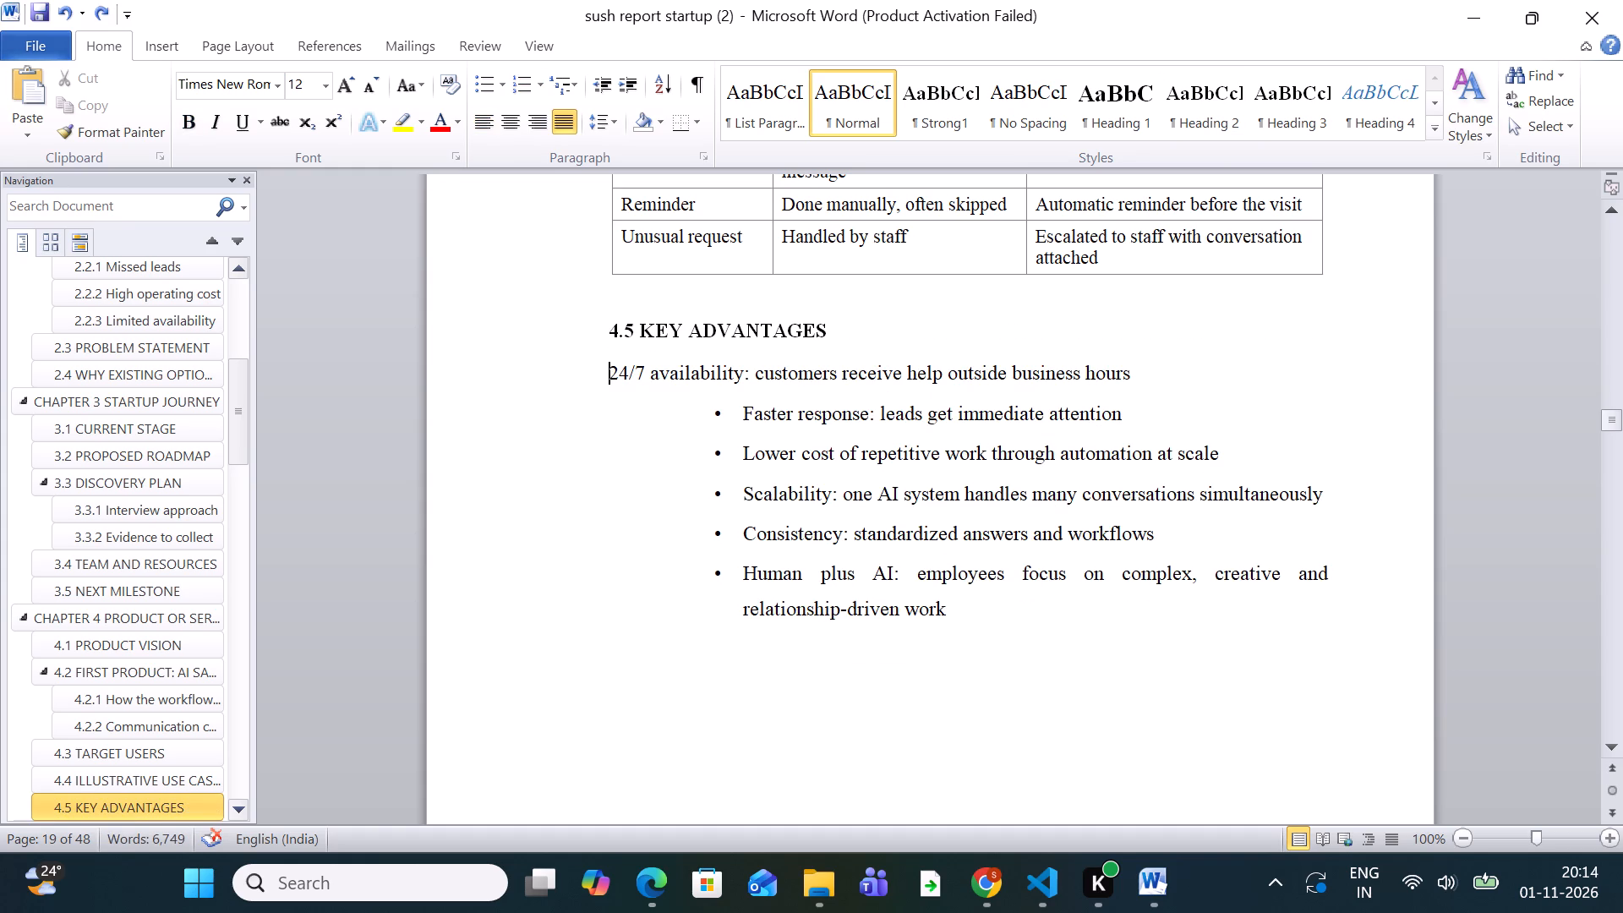
Remove the bullets and indents from the remaining five items under 4.5 KEY ADVANTAGES, from Faster response to Human plus AI.
{"action": "left_click", "coordinate": [724, 422]}
{"action": "key", "text": "BackSpace"}
{"action": "key", "text": "BackSpace"}
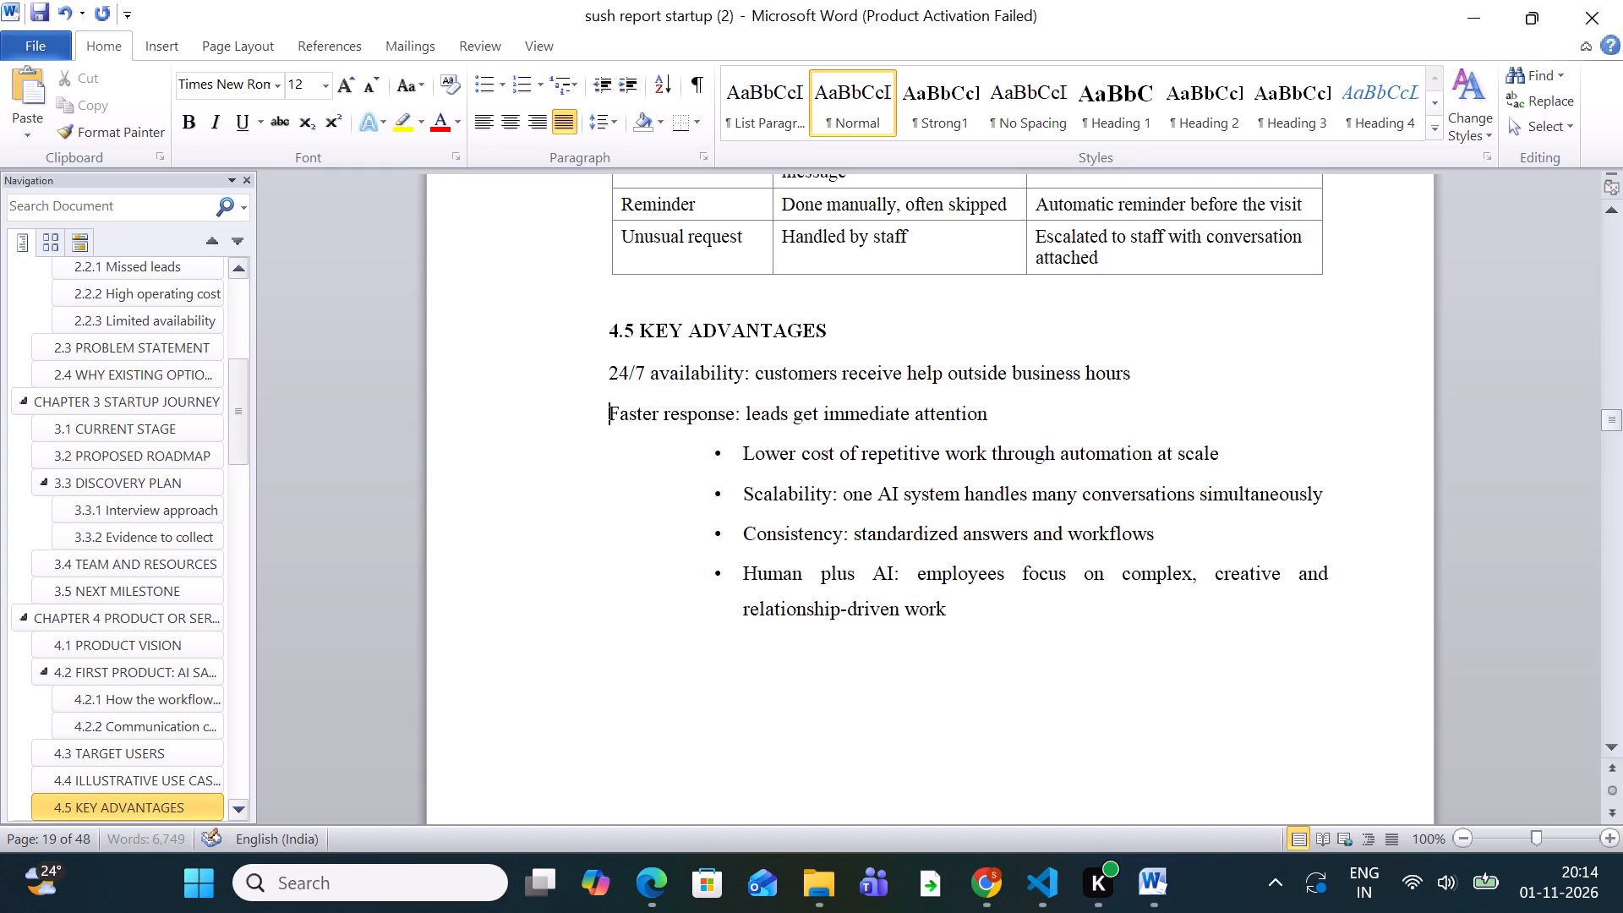
{"action": "left_click", "coordinate": [743, 462]}
{"action": "key", "text": "BackSpace"}
{"action": "key", "text": "BackSpace"}
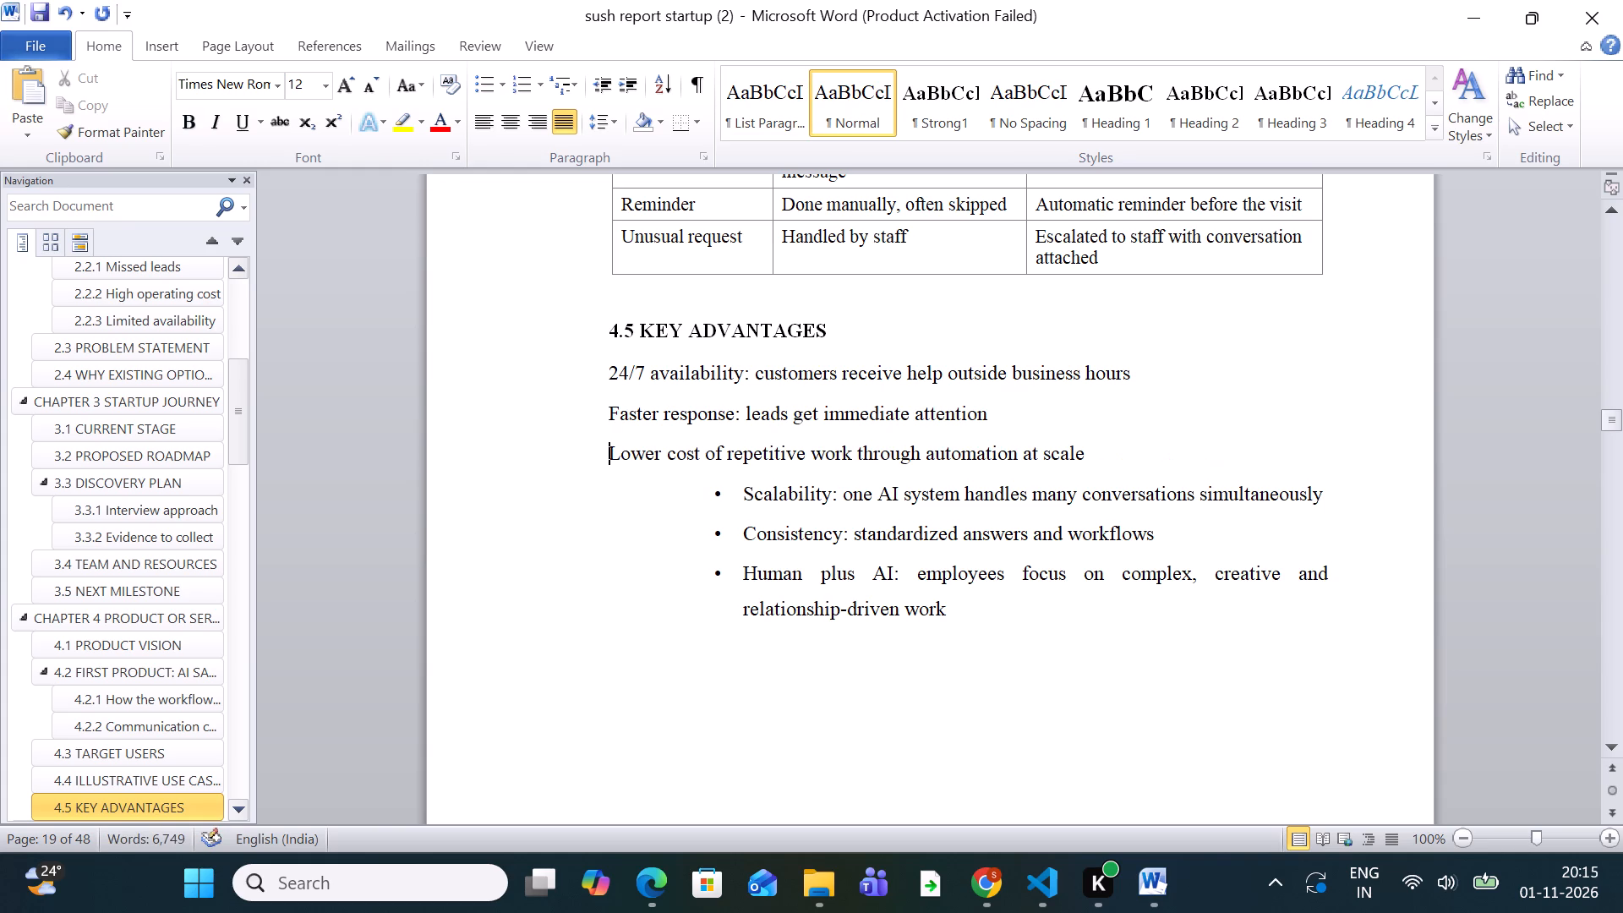
{"action": "left_click", "coordinate": [743, 500]}
{"action": "key", "text": "BackSpace"}
{"action": "key", "text": "BackSpace"}
{"action": "left_click", "coordinate": [743, 537]}
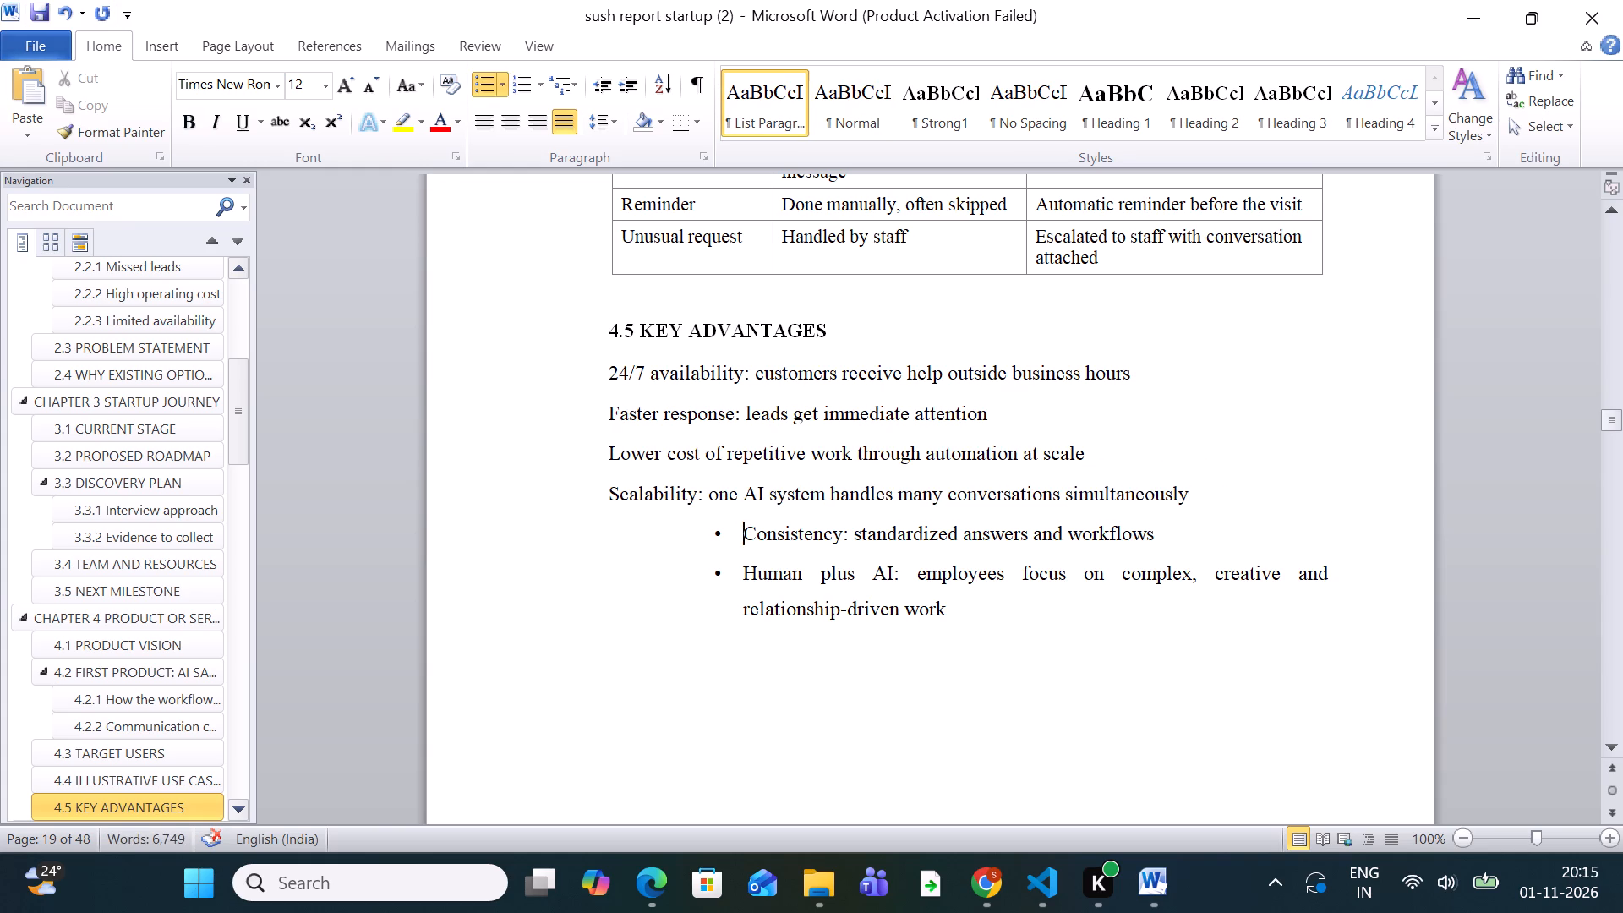
{"action": "key", "text": "BackSpace"}
{"action": "key", "text": "BackSpace"}
{"action": "left_click", "coordinate": [734, 571]}
{"action": "key", "text": "BackSpace"}
{"action": "key", "text": "BackSpace"}
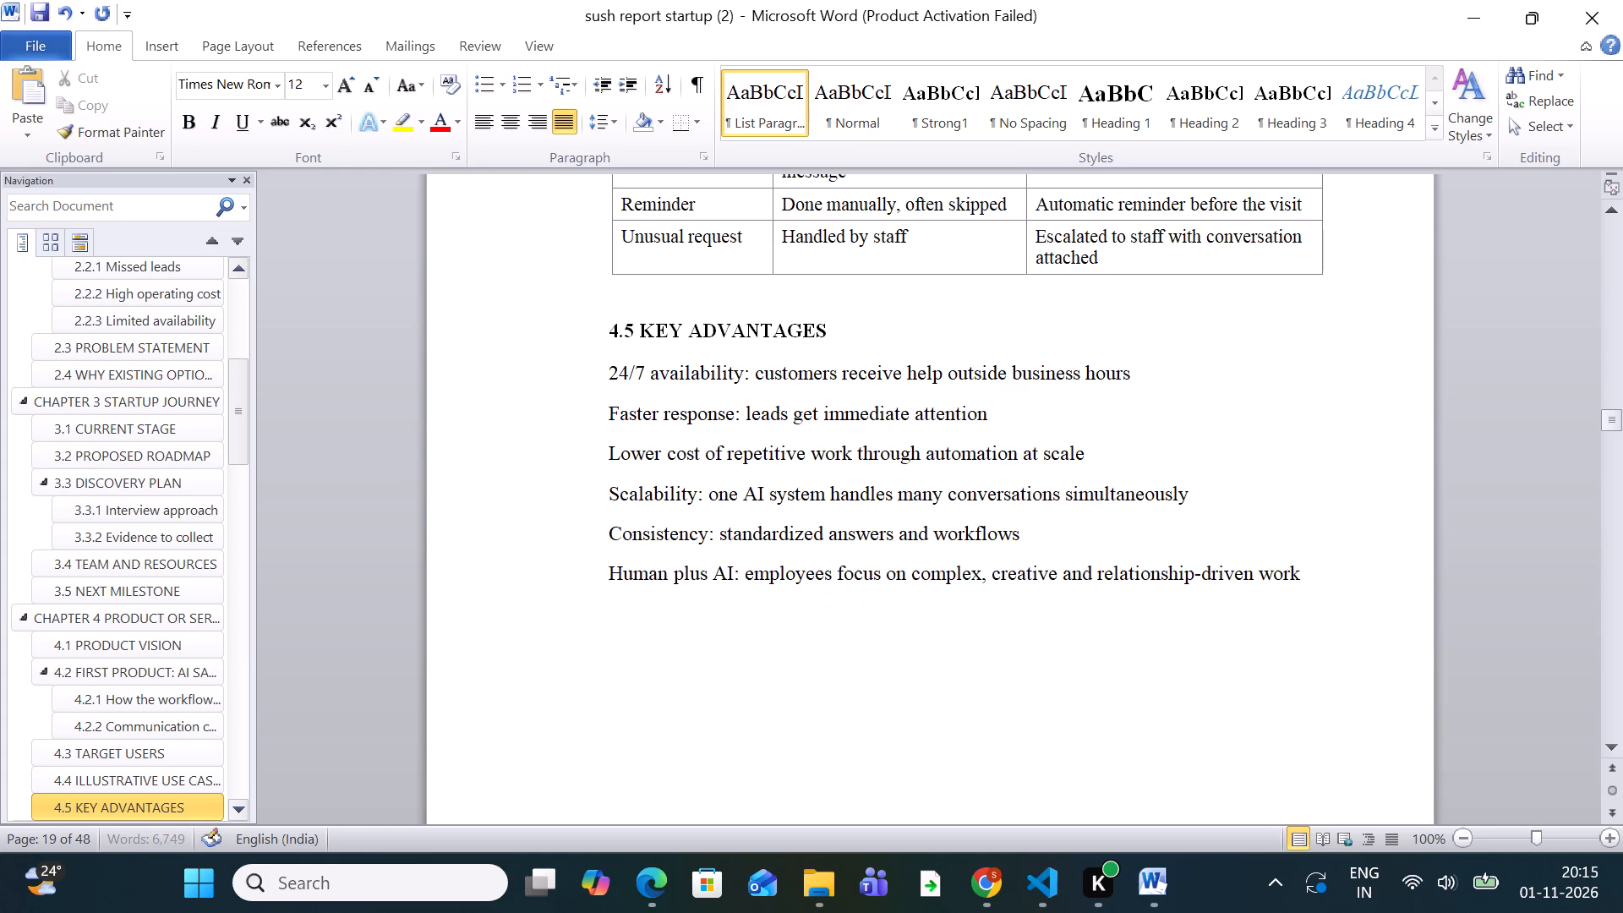
Apply standard round bullets to all six items under 4.5 KEY ADVANTAGES.
{"action": "left_click_drag", "start_coordinate": [1315, 583], "coordinate": [616, 369]}
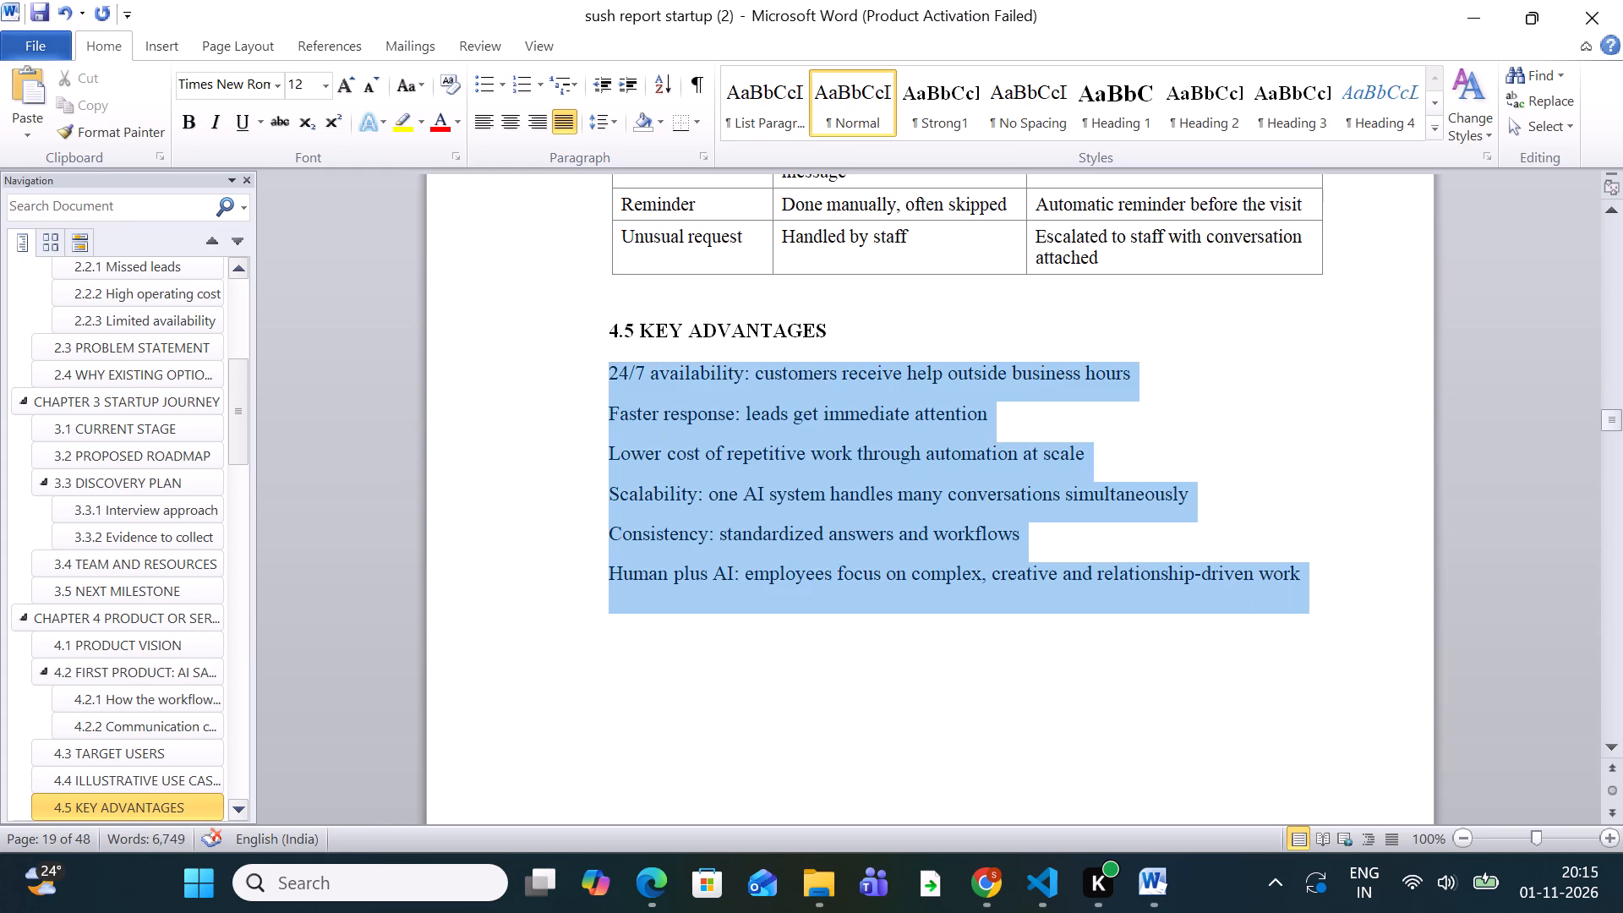
{"action": "left_click_drag", "start_coordinate": [616, 369], "coordinate": [576, 367]}
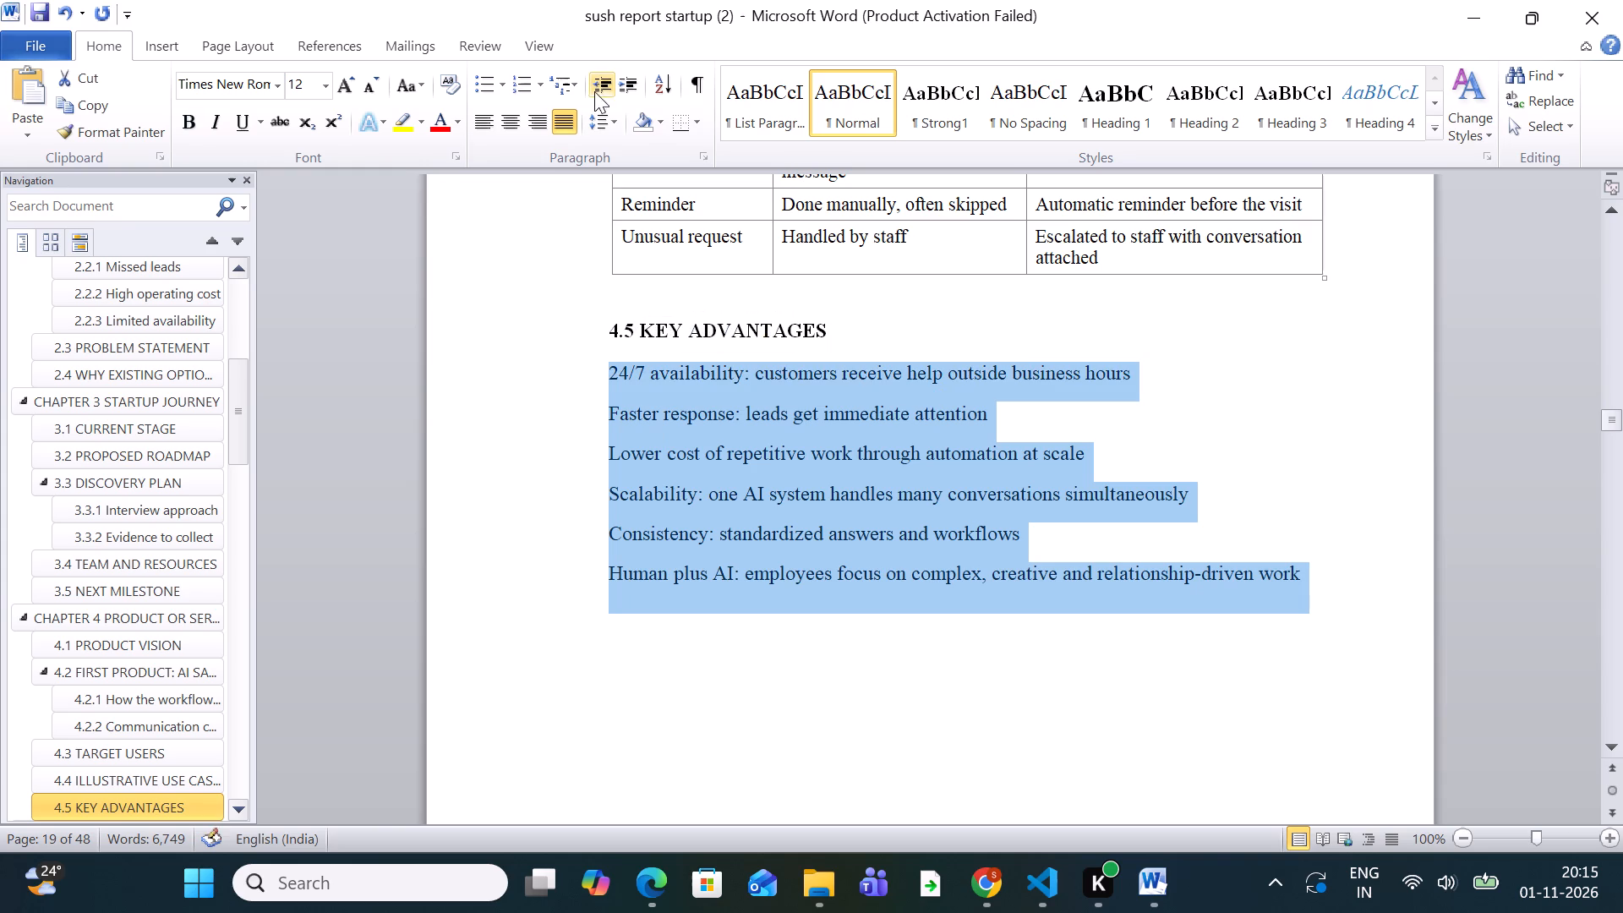
{"action": "left_click", "coordinate": [494, 96]}
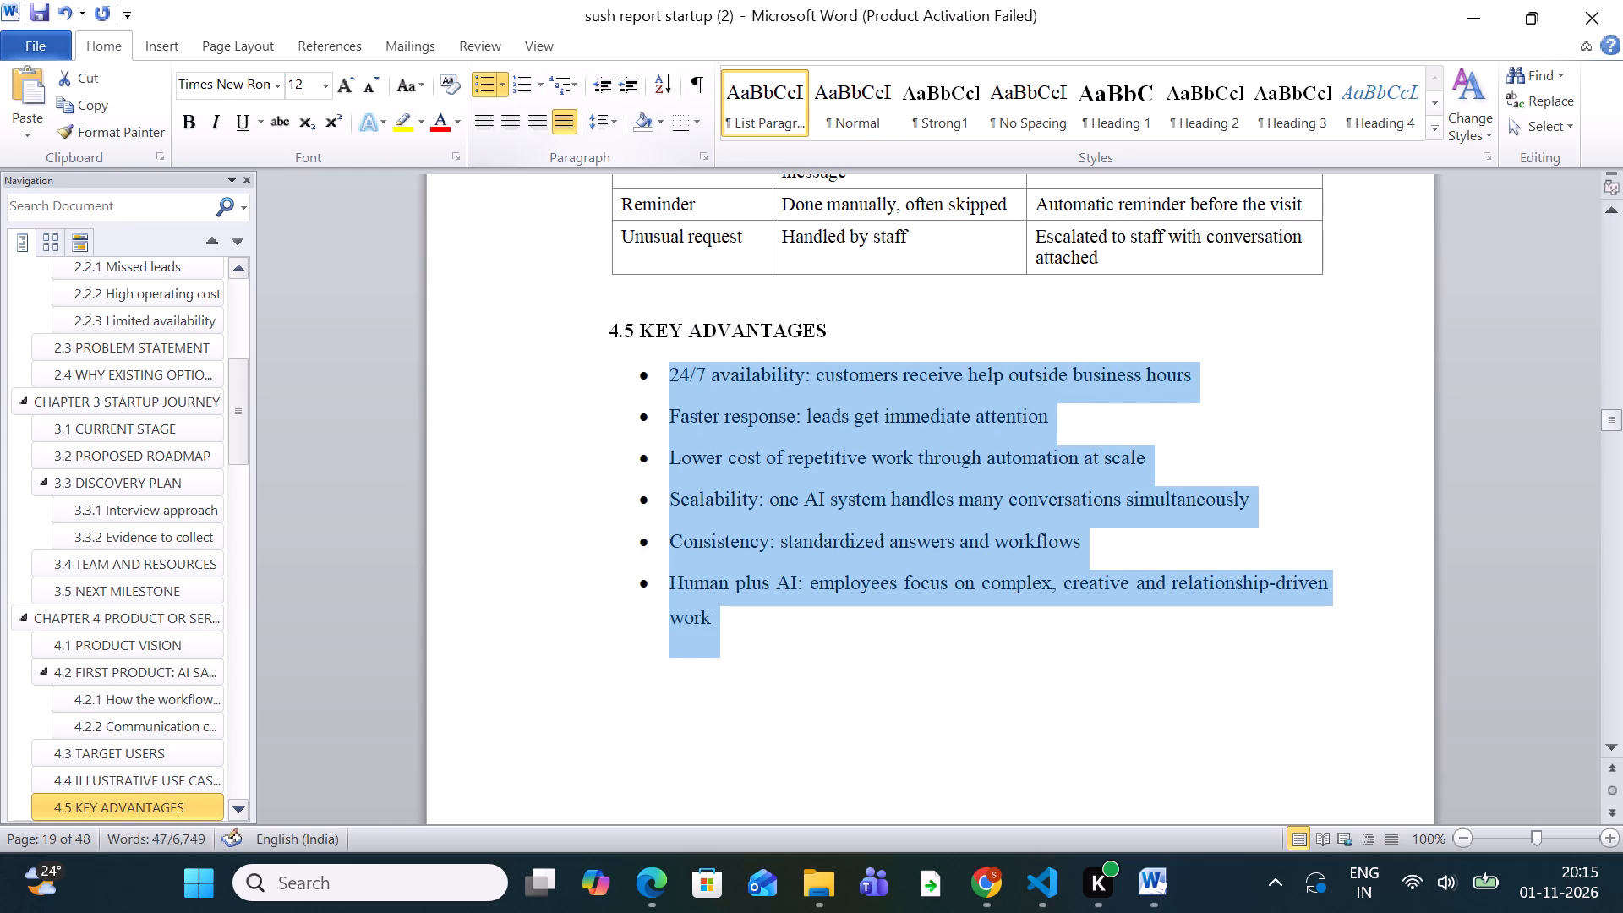
{"action": "left_click", "coordinate": [518, 418]}
{"action": "left_click", "coordinate": [967, 691]}
Remove the first-line indents from the paragraphs under 5.1 BUSINESS MODEL OVERVIEW, 5.2 PRICING PLAN and 5.3 PRICING LOGIC.
{"action": "scroll", "coordinate": [992, 566], "scroll_direction": "up", "scroll_amount": 7}
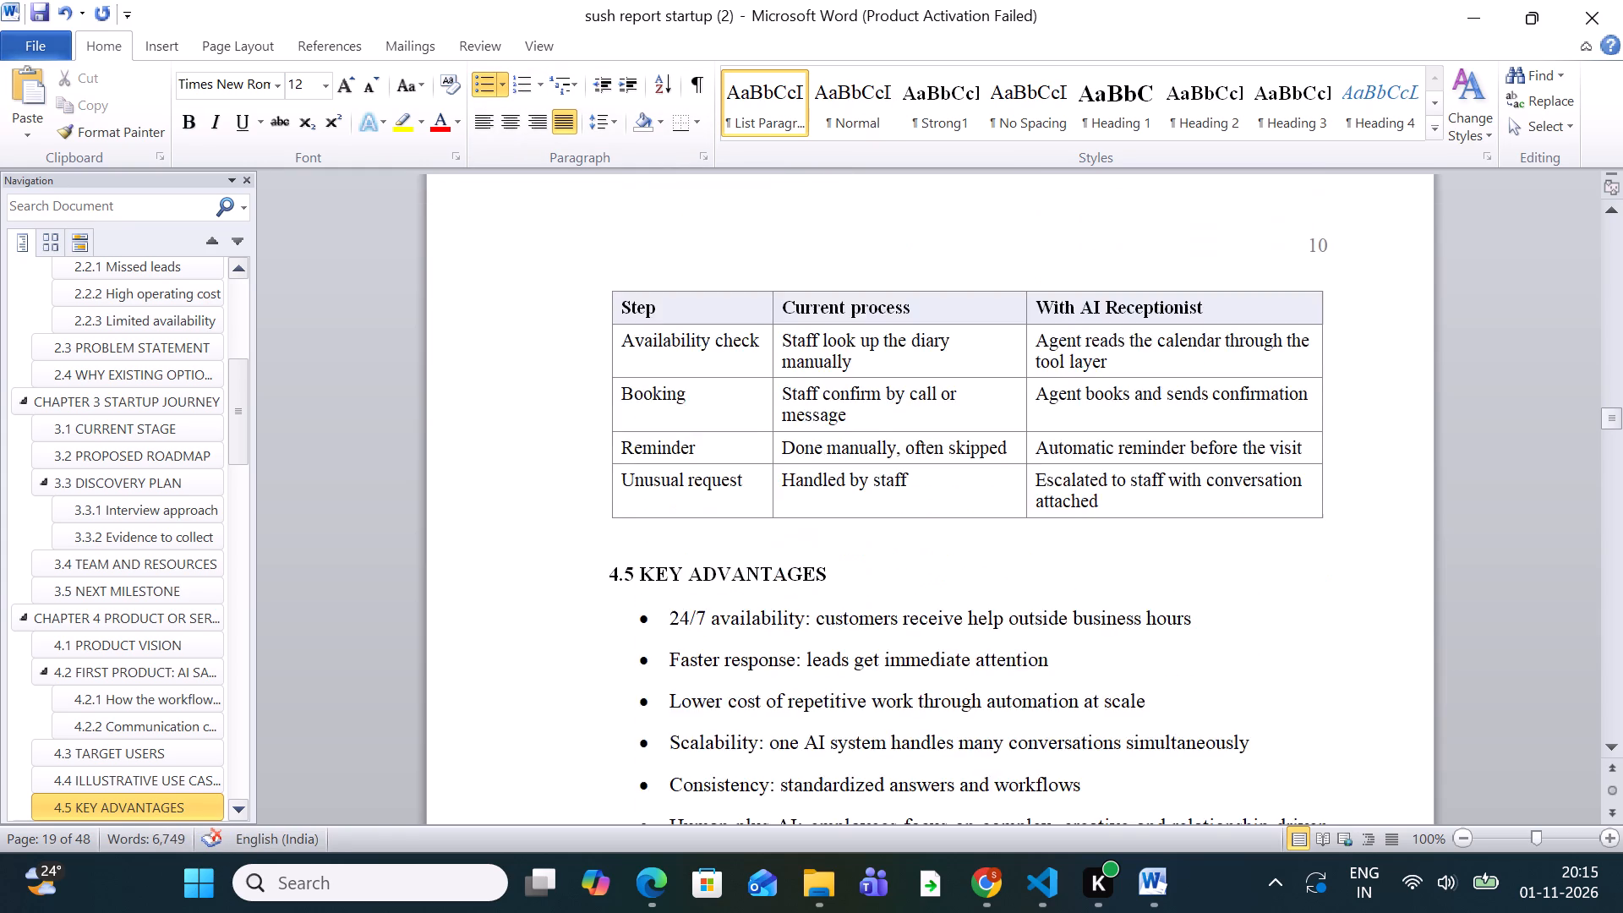
{"action": "scroll", "coordinate": [992, 566], "scroll_direction": "up", "scroll_amount": 20}
{"action": "scroll", "coordinate": [992, 566], "scroll_direction": "up", "scroll_amount": 4}
{"action": "scroll", "coordinate": [992, 566], "scroll_direction": "down", "scroll_amount": 9}
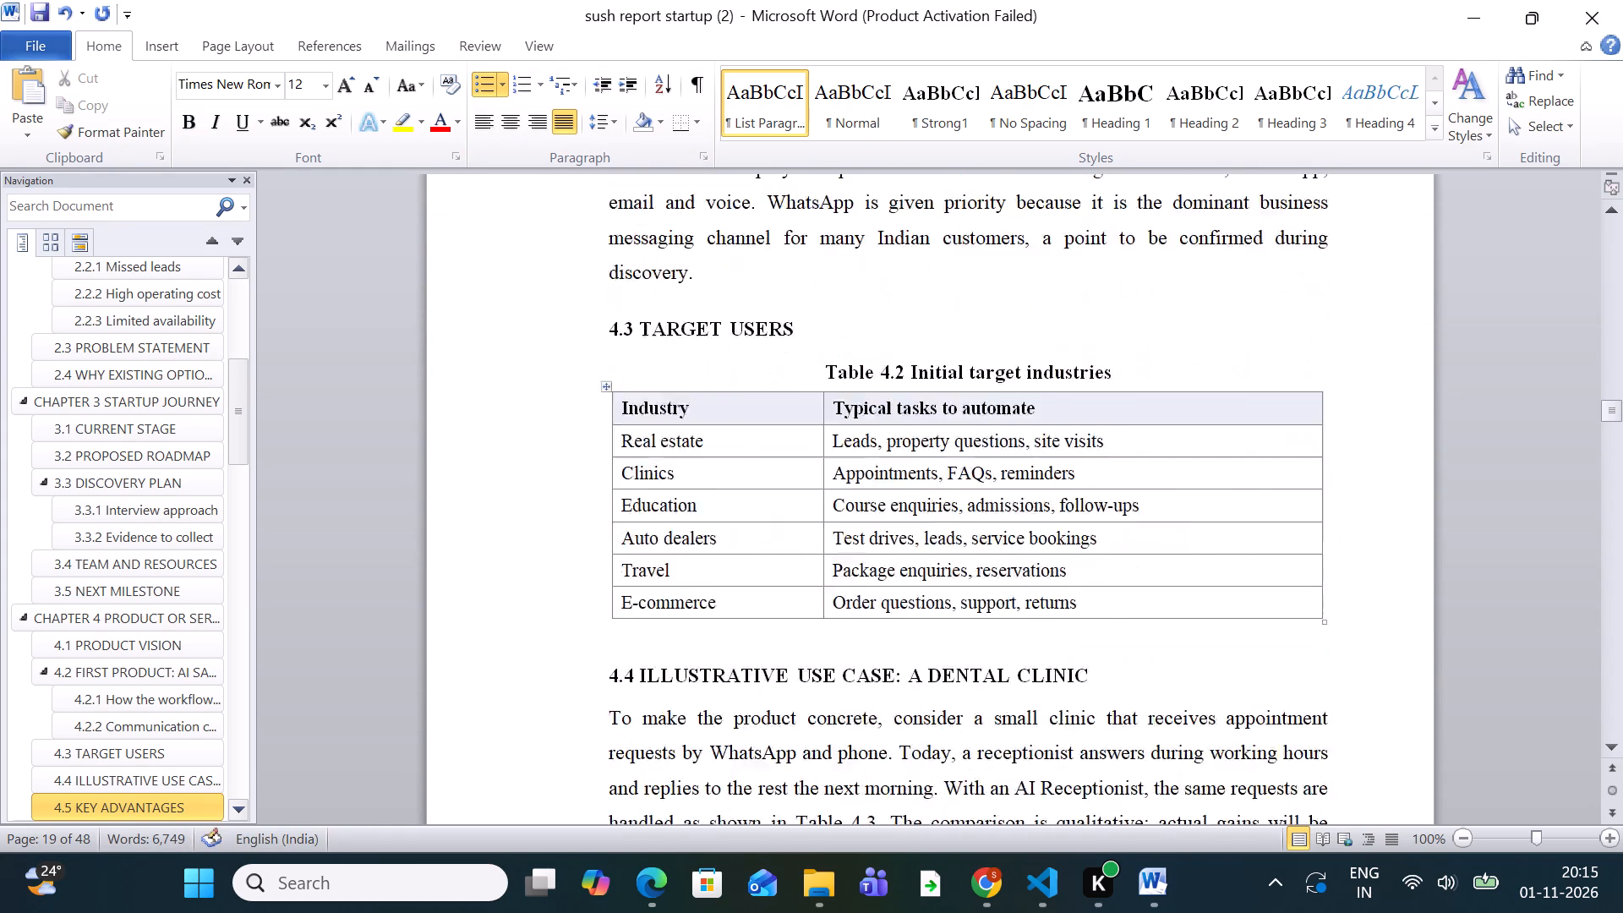
{"action": "scroll", "coordinate": [1003, 560], "scroll_direction": "down", "scroll_amount": 20}
{"action": "scroll", "coordinate": [1003, 560], "scroll_direction": "down", "scroll_amount": 20}
{"action": "scroll", "coordinate": [1003, 560], "scroll_direction": "down", "scroll_amount": 6}
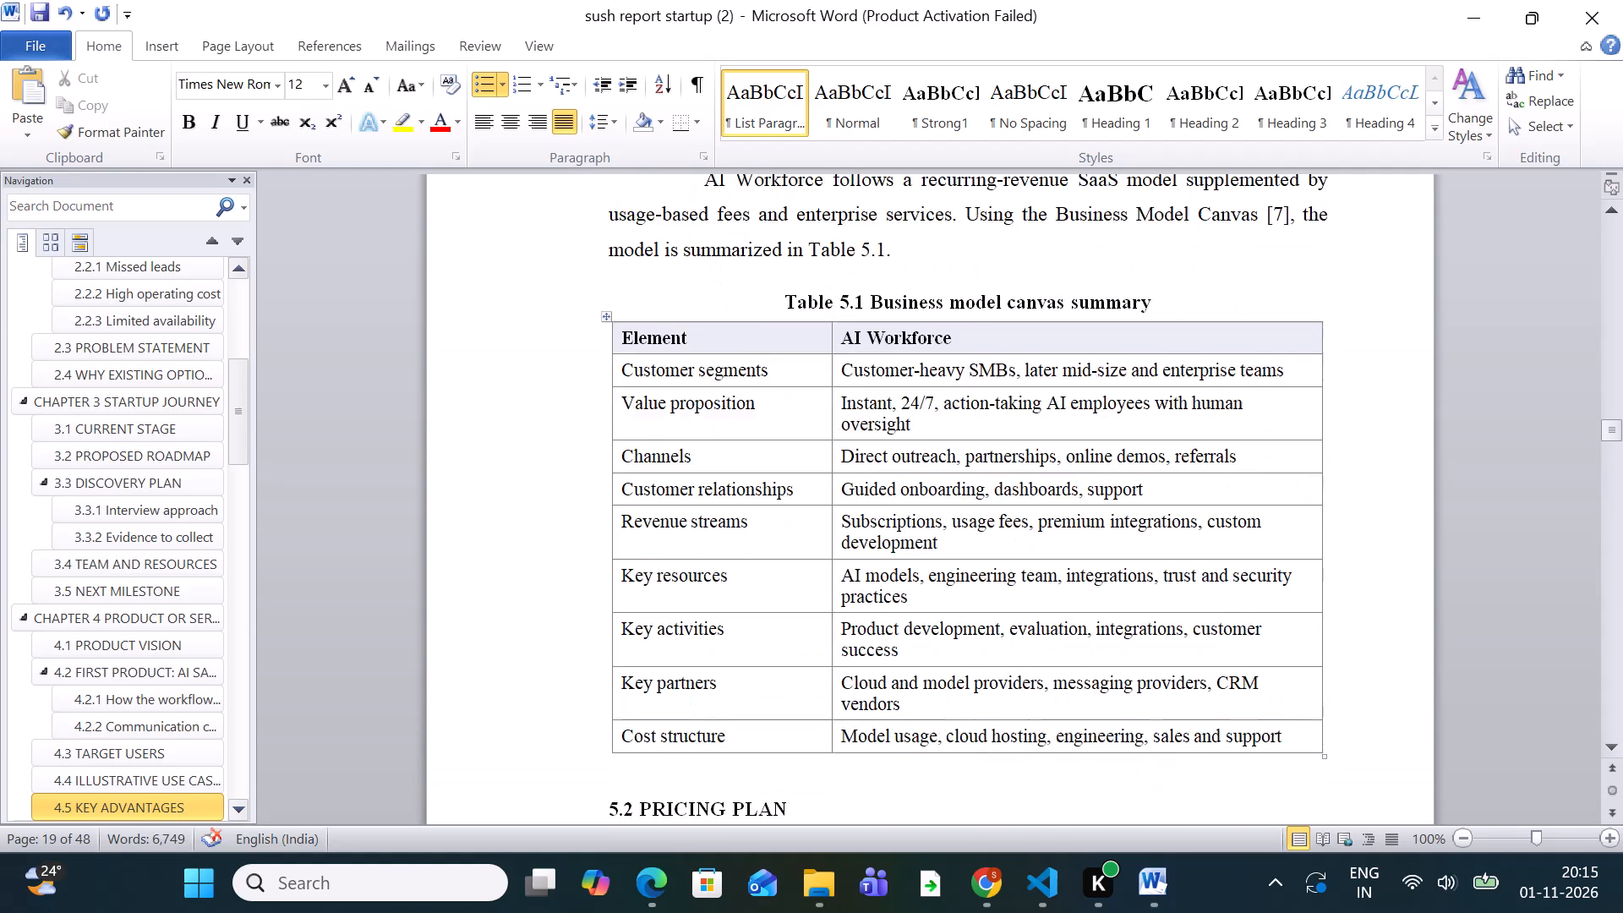
{"action": "scroll", "coordinate": [1009, 554], "scroll_direction": "up", "scroll_amount": 2}
{"action": "left_click", "coordinate": [706, 308]}
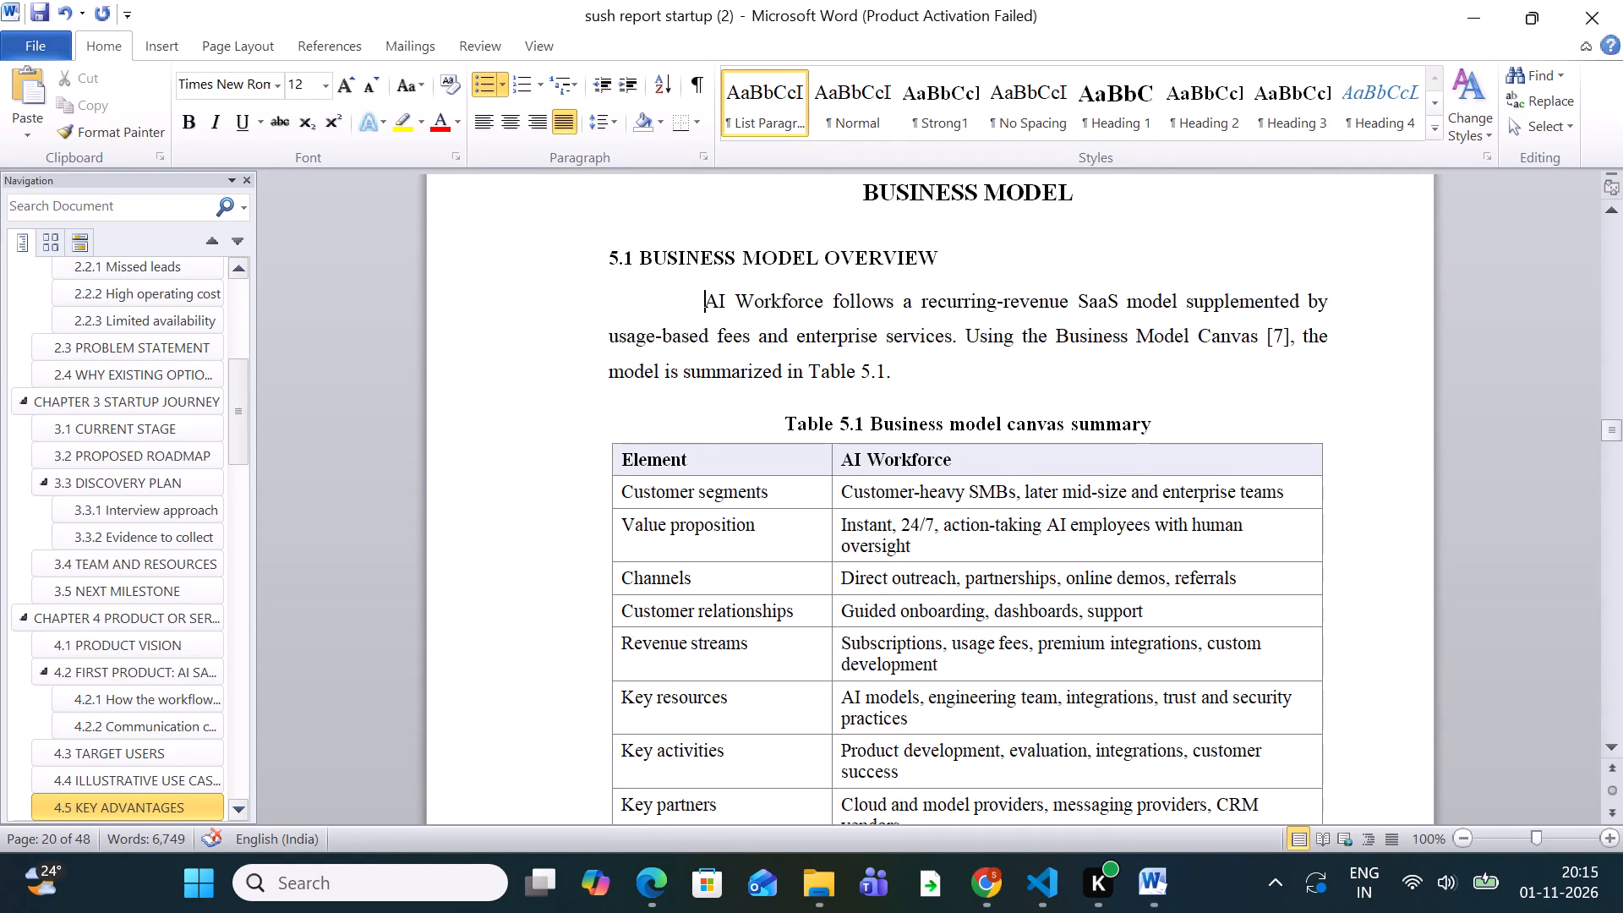
{"action": "key", "text": "BackSpace"}
{"action": "scroll", "coordinate": [739, 317], "scroll_direction": "down", "scroll_amount": 6}
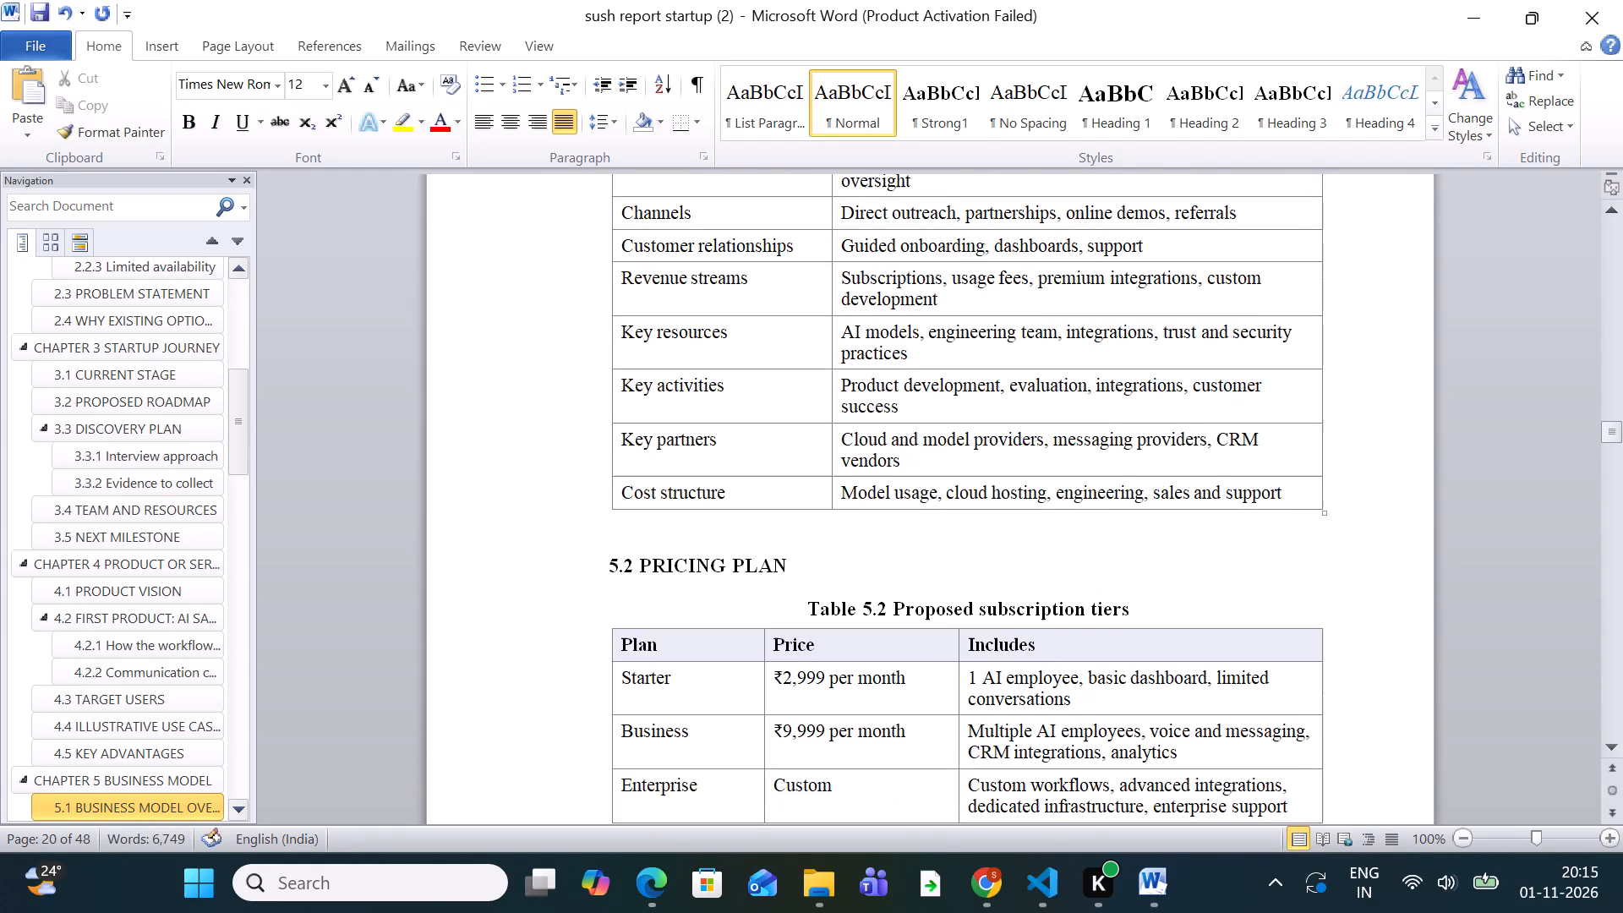
{"action": "scroll", "coordinate": [740, 320], "scroll_direction": "down", "scroll_amount": 5}
{"action": "scroll", "coordinate": [740, 320], "scroll_direction": "up", "scroll_amount": 6}
{"action": "scroll", "coordinate": [740, 320], "scroll_direction": "down", "scroll_amount": 14}
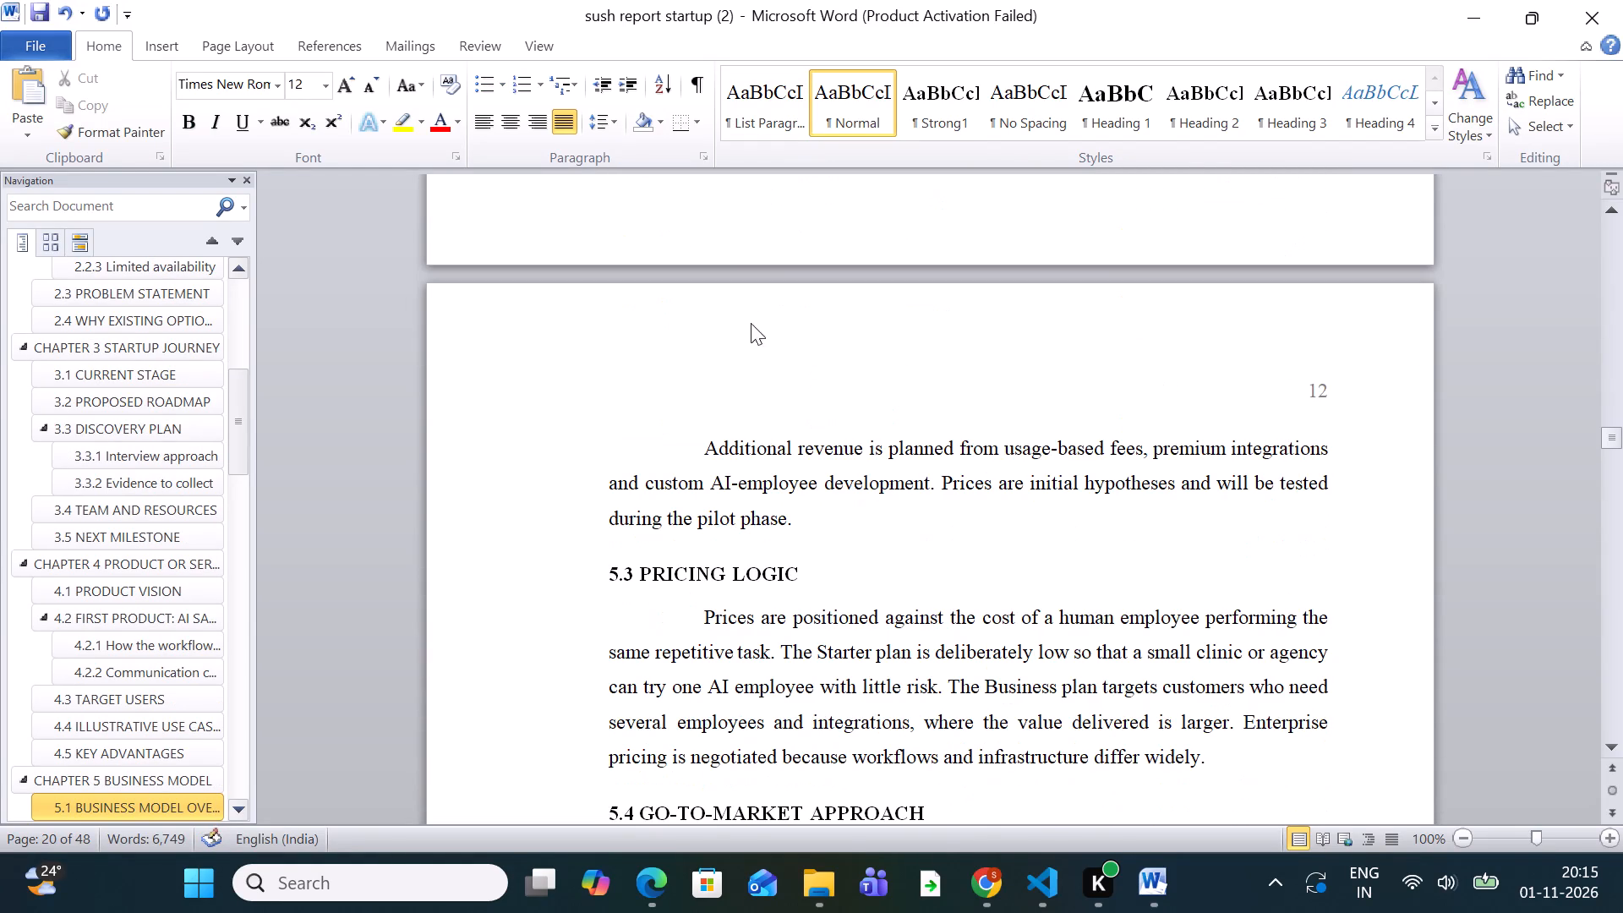
{"action": "left_click", "coordinate": [698, 462]}
{"action": "key", "text": "BackSpace"}
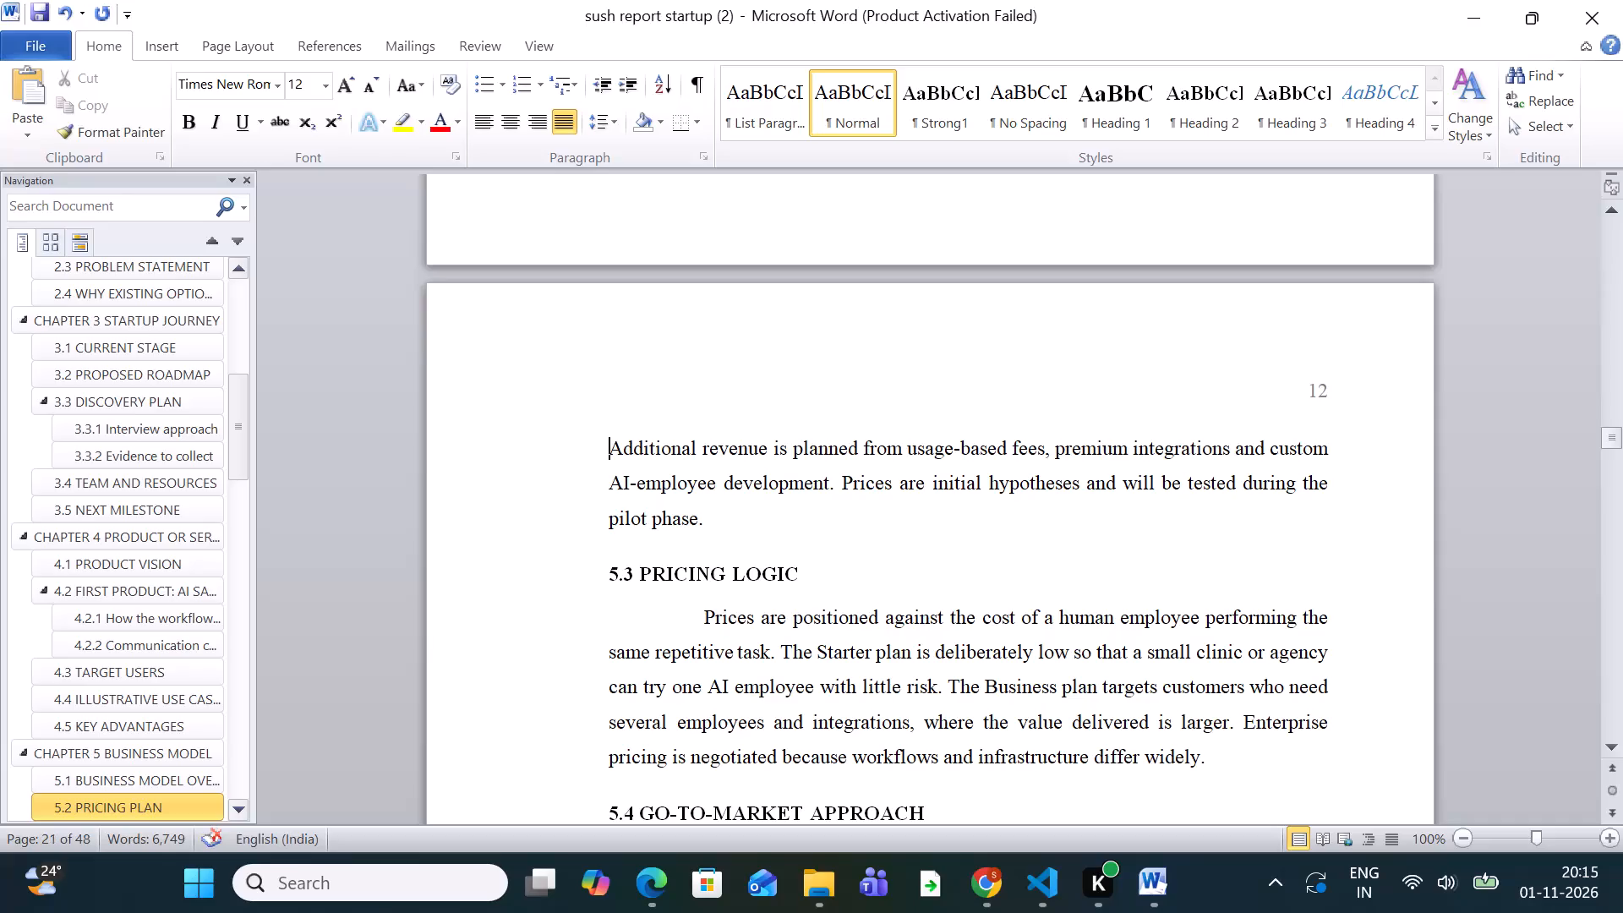
{"action": "left_click", "coordinate": [706, 620]}
{"action": "key", "text": "BackSpace"}
{"action": "scroll", "coordinate": [705, 612], "scroll_direction": "down", "scroll_amount": 5}
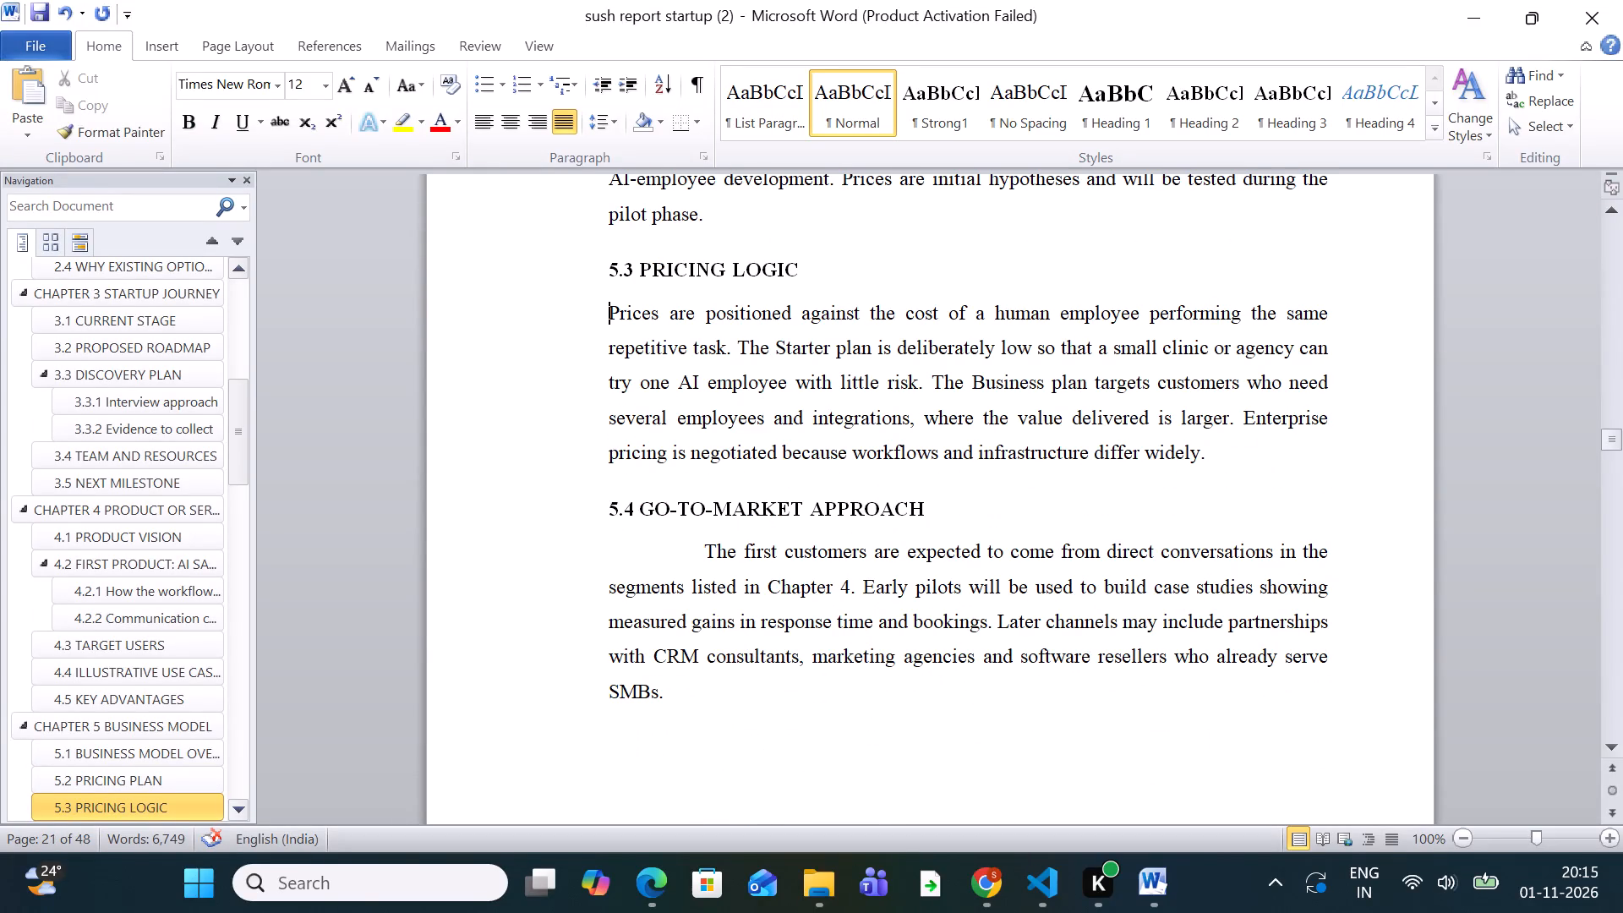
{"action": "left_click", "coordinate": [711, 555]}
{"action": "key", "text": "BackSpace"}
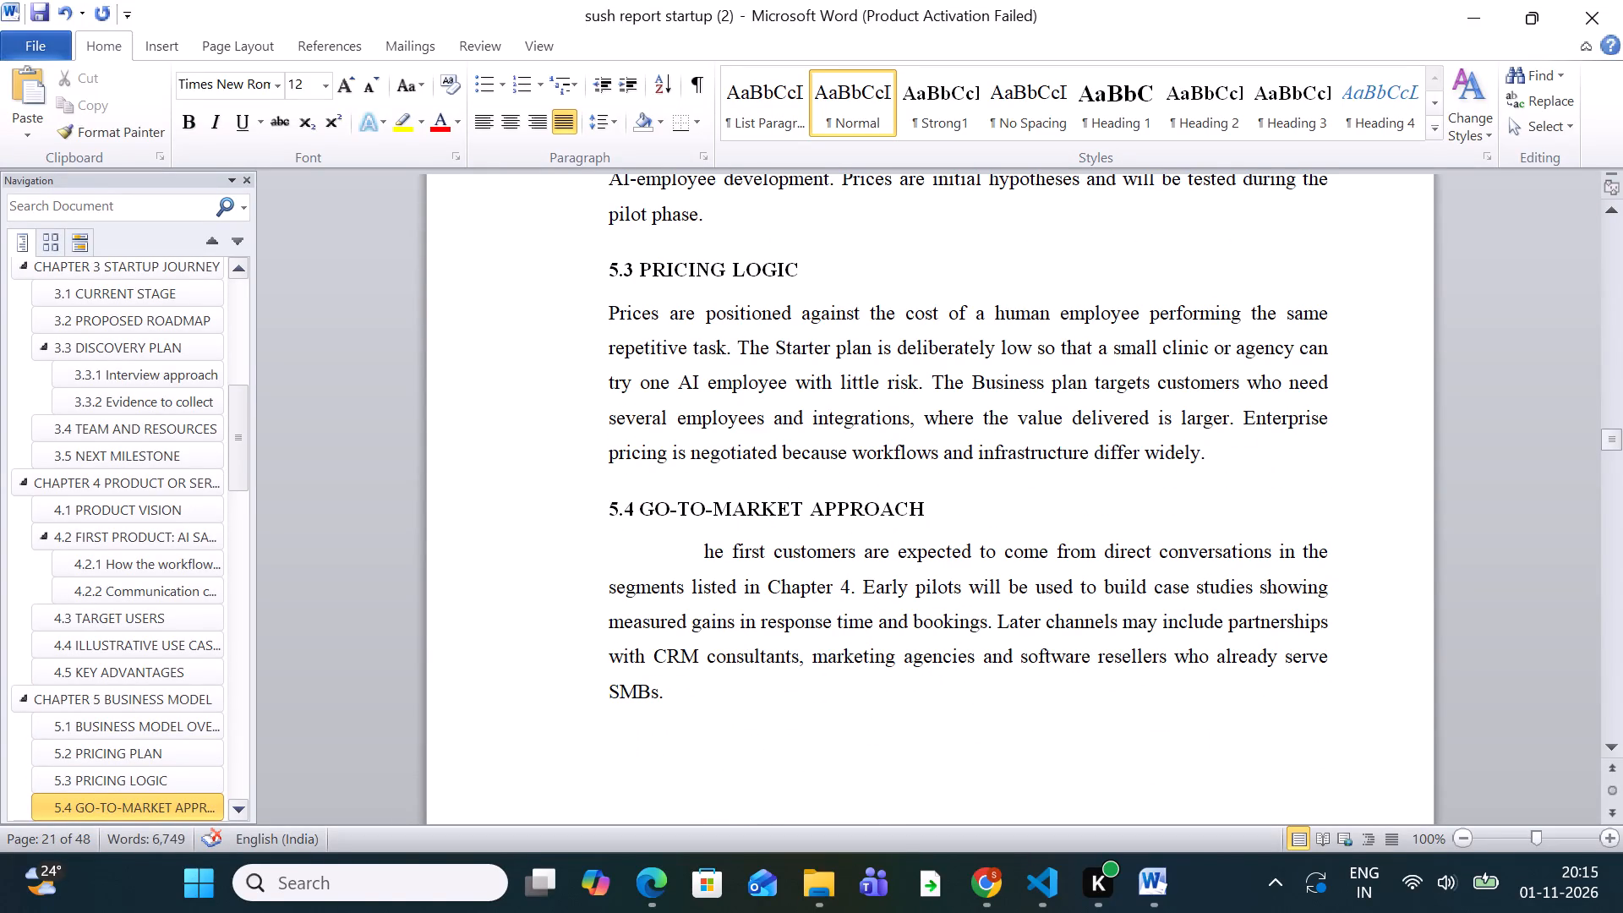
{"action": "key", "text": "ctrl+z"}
Remove the first-line indent from the paragraph under 5.4 GO-TO-MARKET APPROACH.
{"action": "left_click", "coordinate": [697, 556]}
{"action": "key", "text": "BackSpace"}
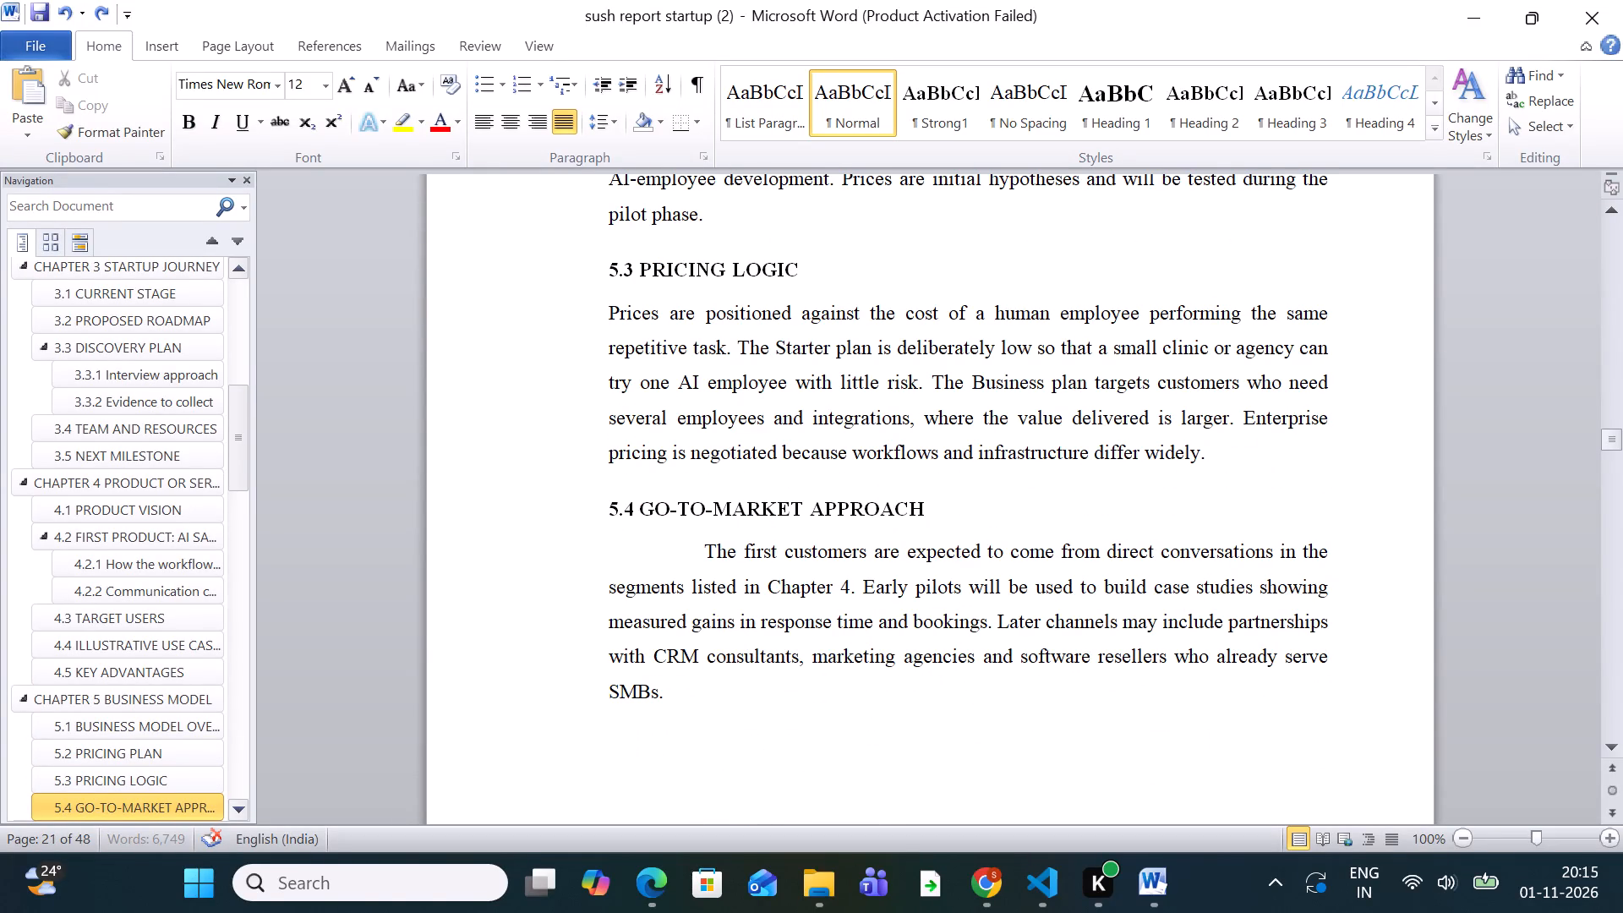
Save the report.
{"action": "left_click", "coordinate": [44, 20]}
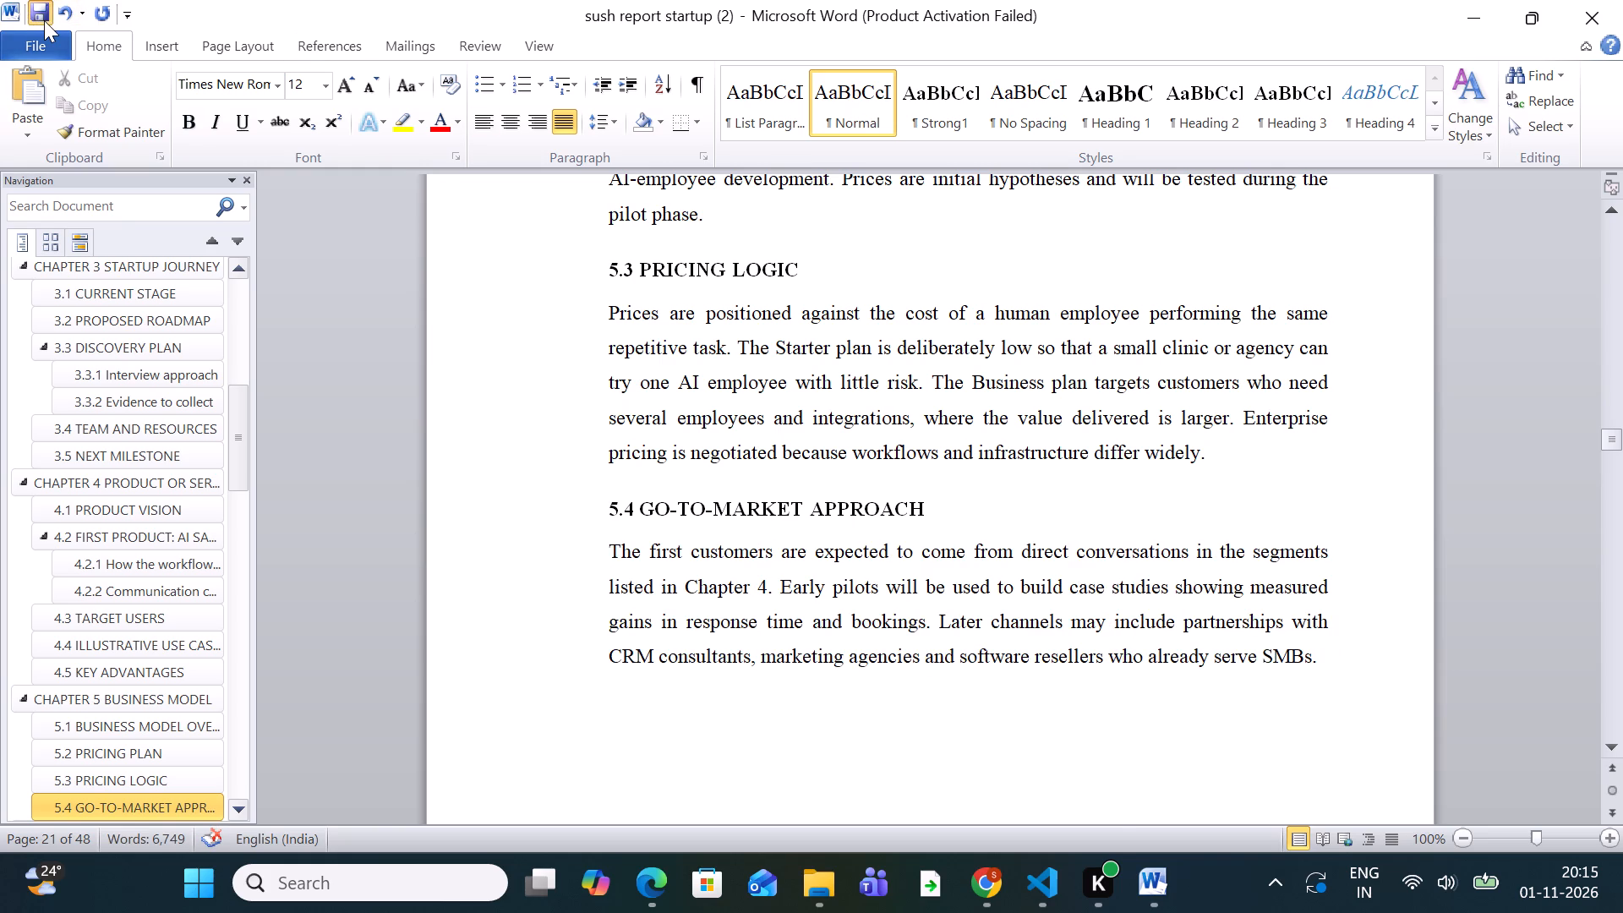
Remove the first-line indents from the paragraphs under 6.1 TECHNICAL OBJECTIVES and 6.2 ARCHITECTURE OVERVIEW.
{"action": "scroll", "coordinate": [724, 489], "scroll_direction": "down", "scroll_amount": 5}
{"action": "scroll", "coordinate": [873, 430], "scroll_direction": "down", "scroll_amount": 5}
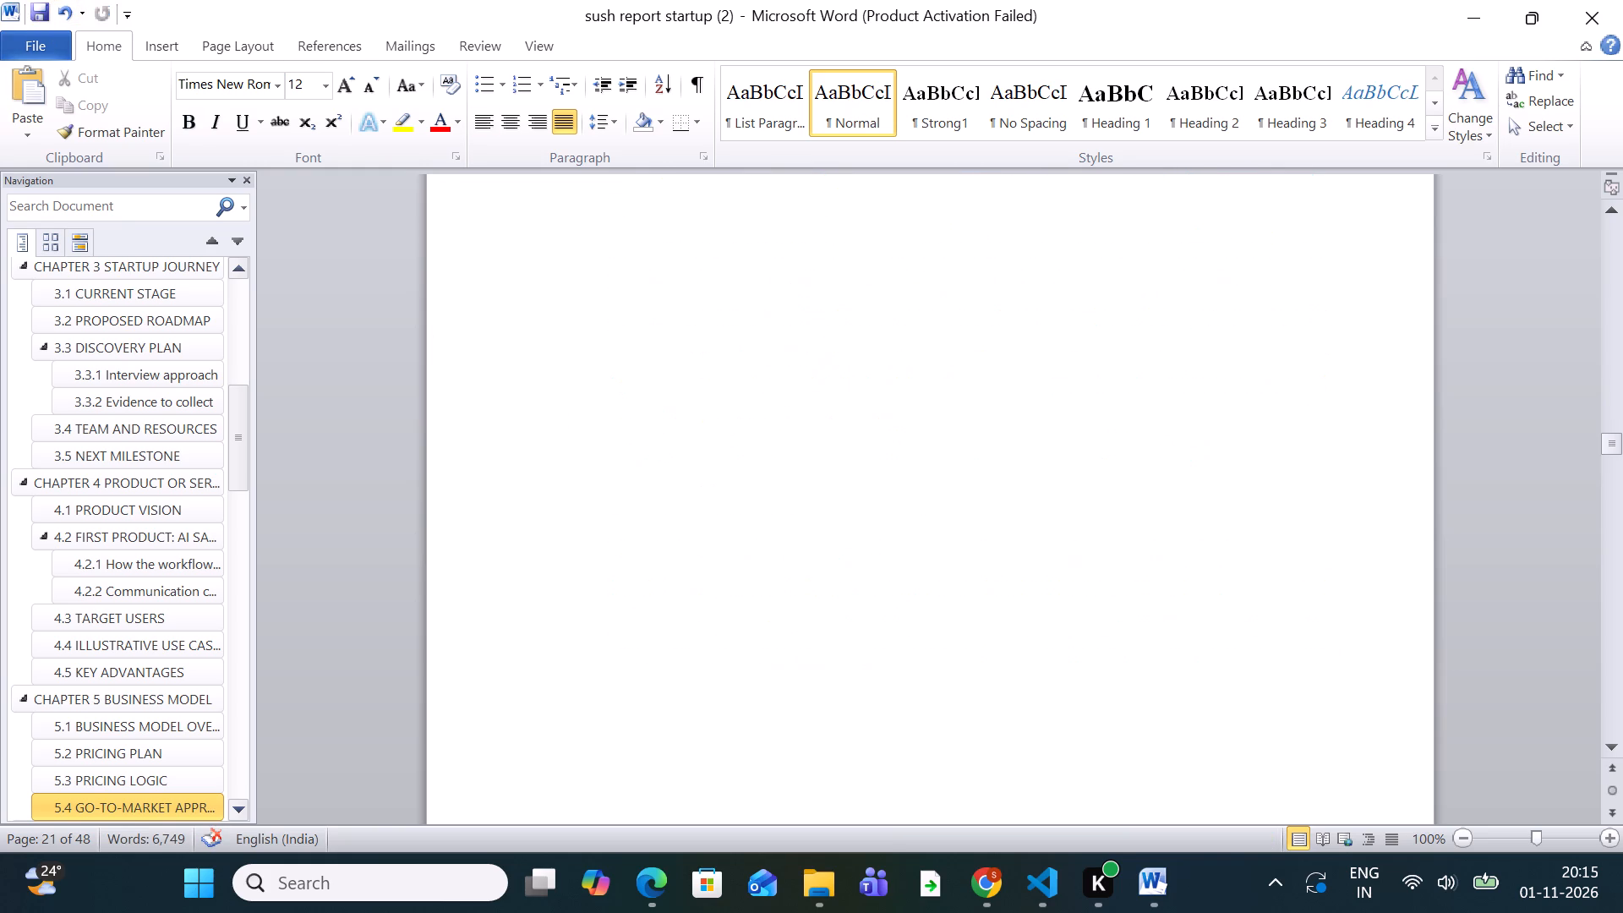
{"action": "scroll", "coordinate": [873, 430], "scroll_direction": "down", "scroll_amount": 4}
{"action": "scroll", "coordinate": [879, 556], "scroll_direction": "down", "scroll_amount": 5}
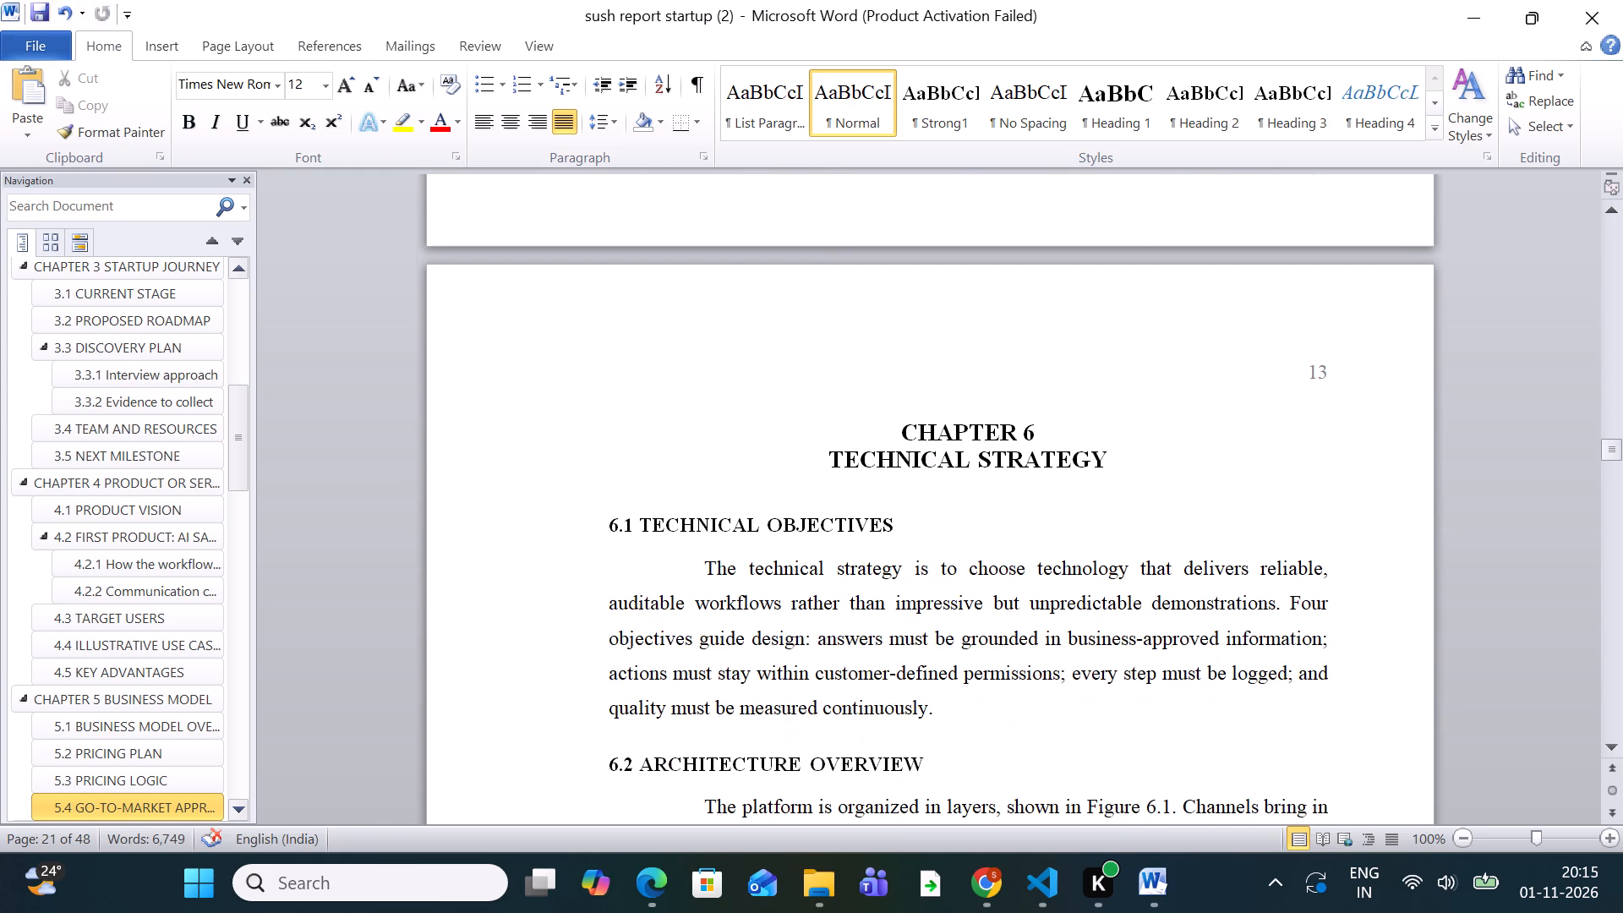
{"action": "left_click", "coordinate": [699, 573]}
{"action": "key", "text": "Return"}
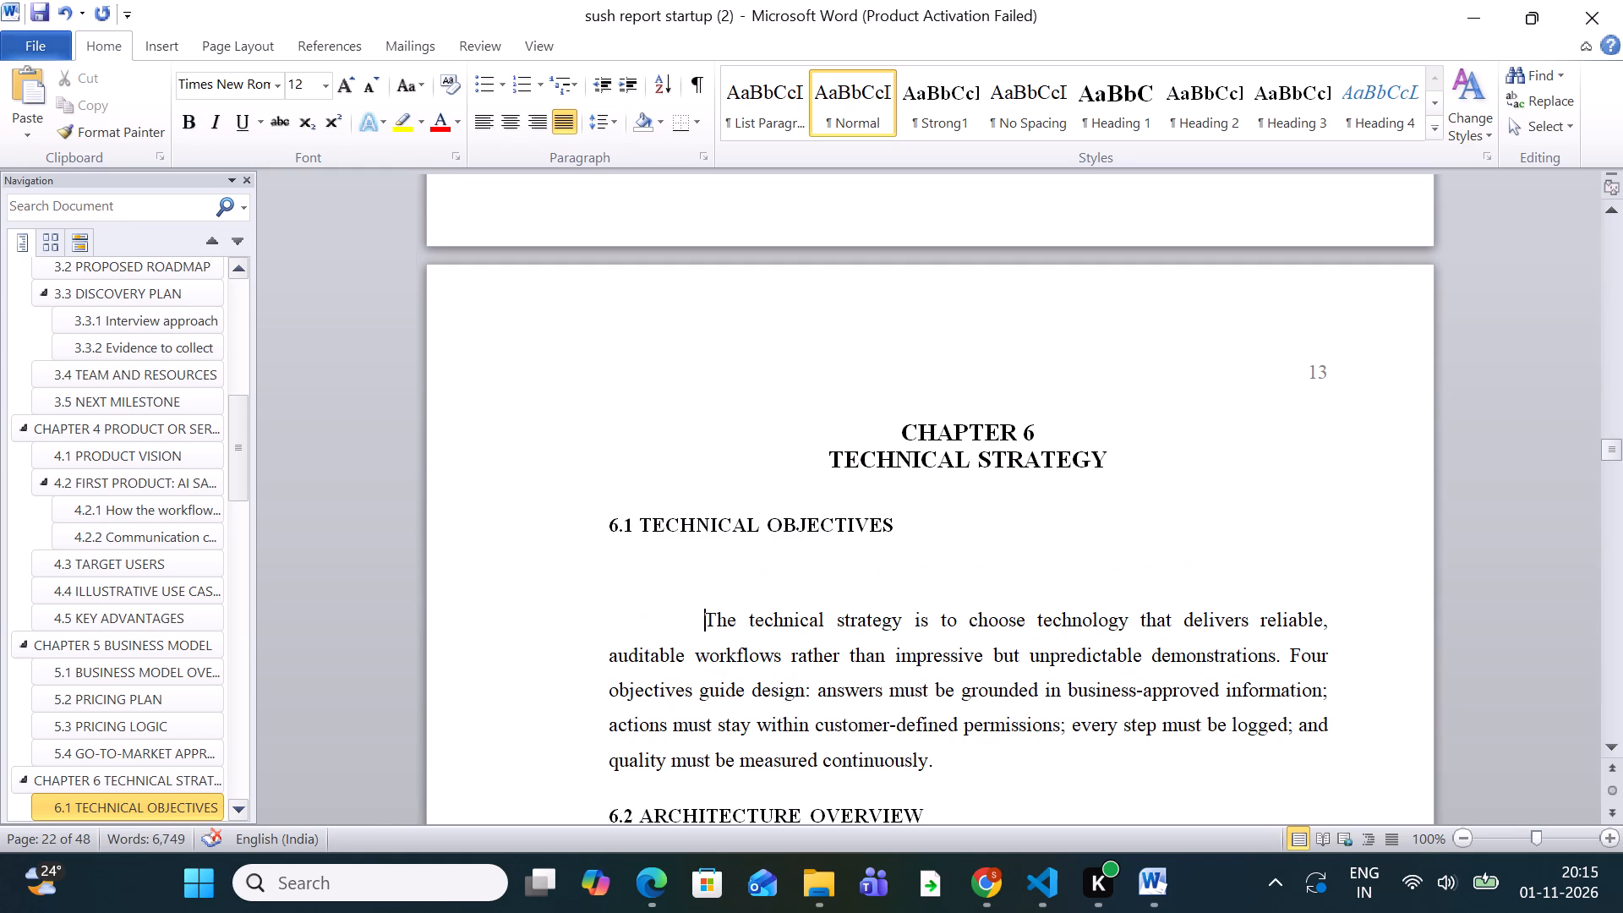
{"action": "key", "text": "BackSpace"}
{"action": "scroll", "coordinate": [719, 540], "scroll_direction": "down", "scroll_amount": 5}
{"action": "left_click", "coordinate": [704, 511]}
{"action": "key", "text": "BackSpace"}
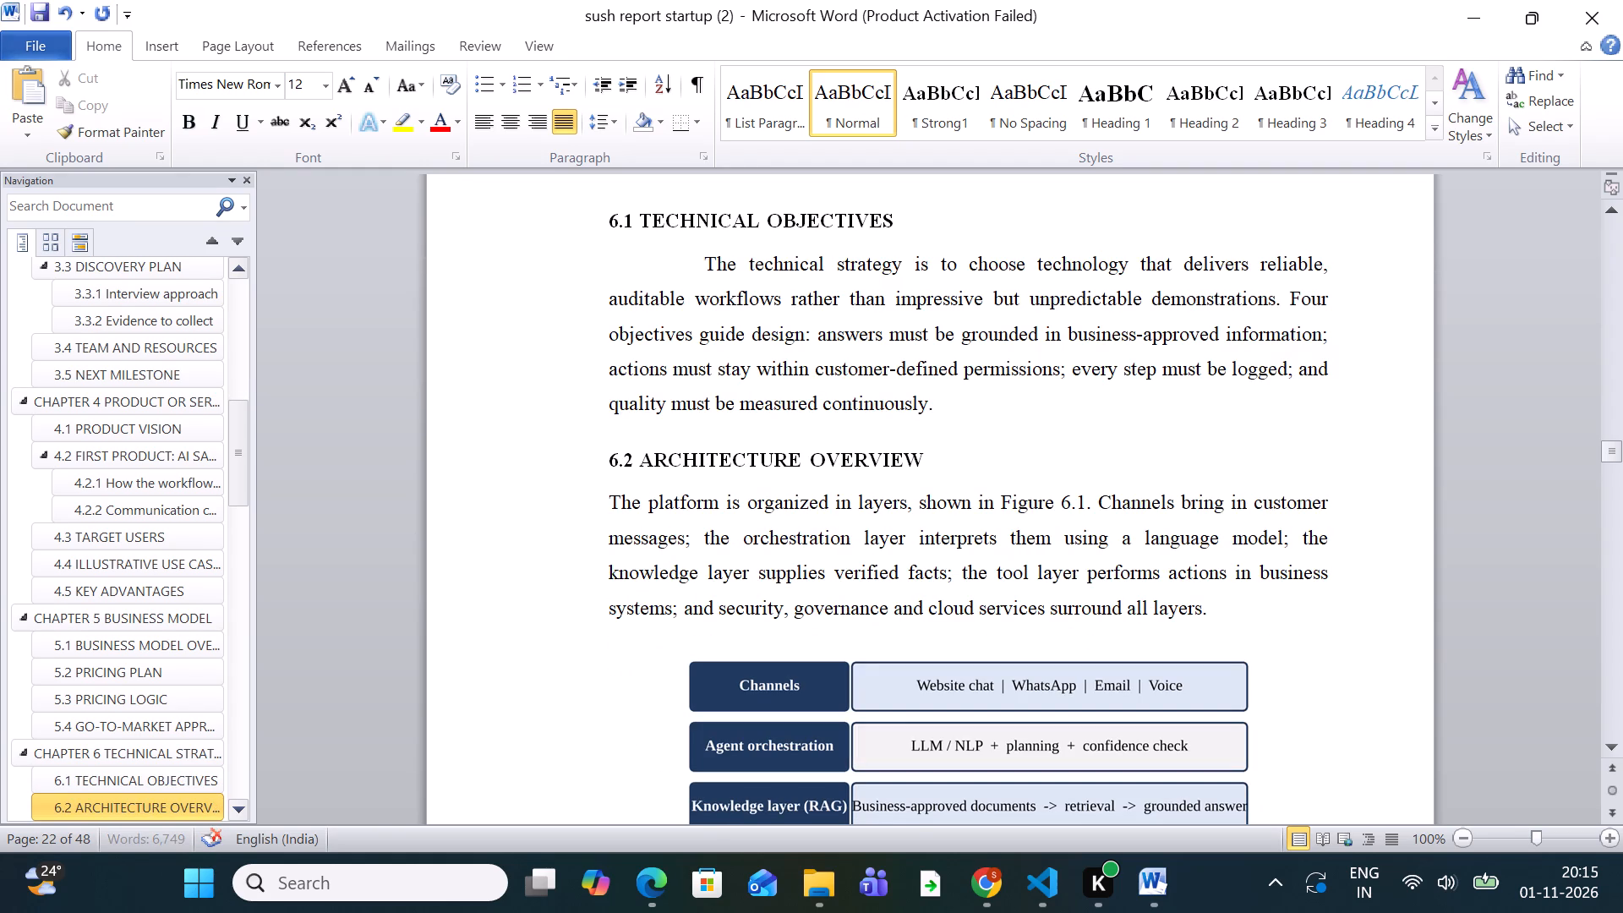
{"action": "left_click", "coordinate": [705, 260]}
{"action": "key", "text": "BackSpace"}
{"action": "scroll", "coordinate": [730, 484], "scroll_direction": "down", "scroll_amount": 8}
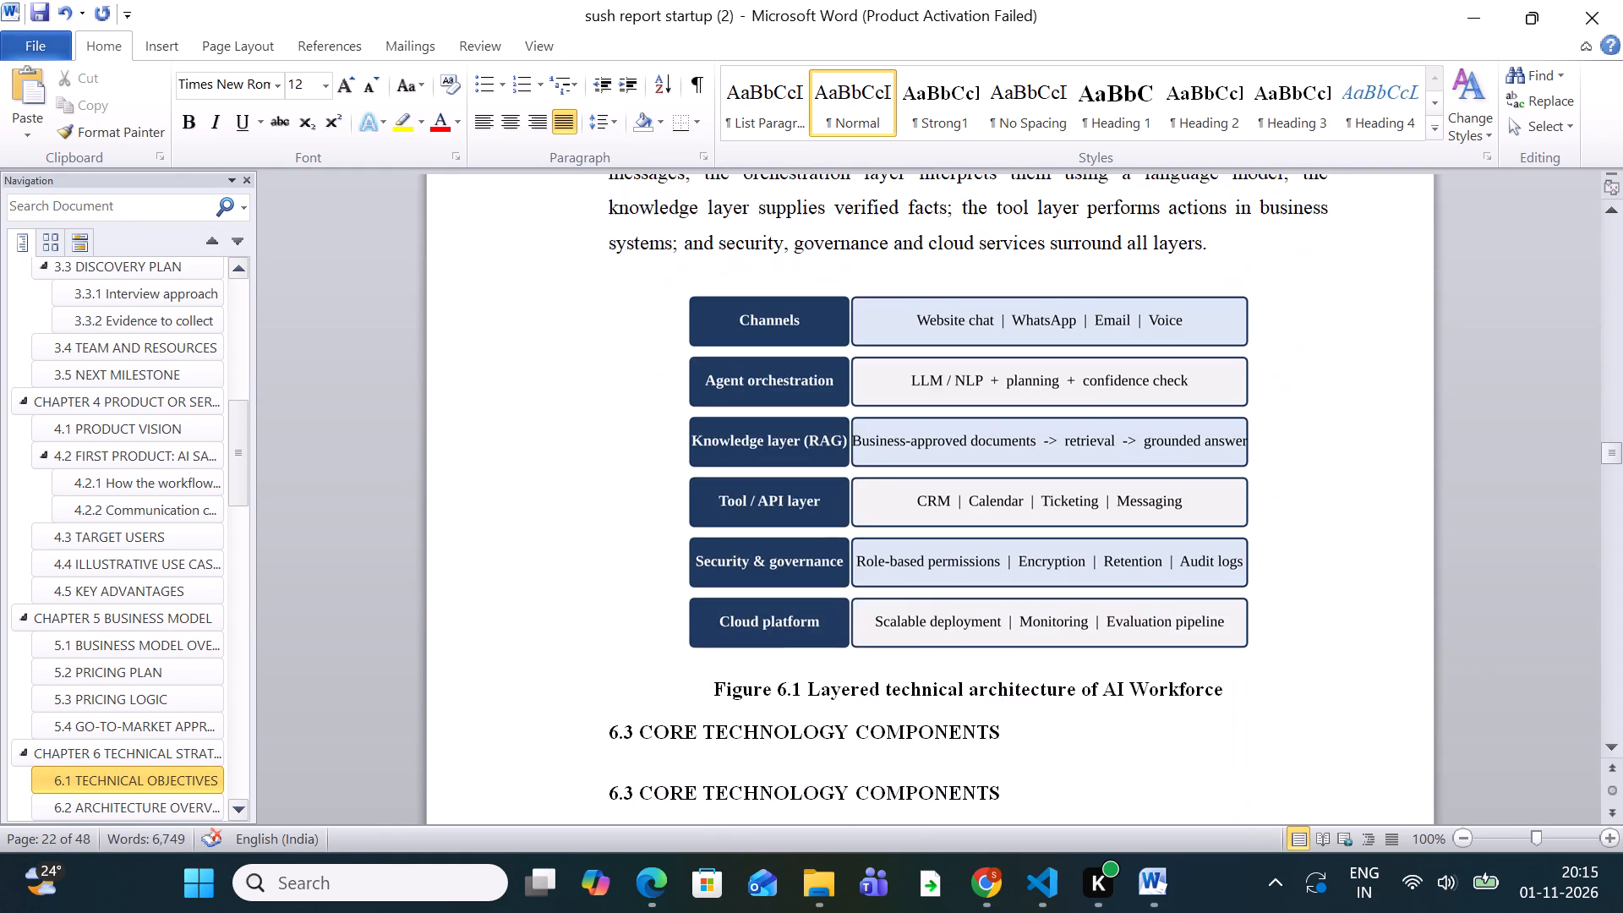
Remove the first-line indents from the paragraphs under 6.3.1, 6.3.2 and 6.3.3, including the one following Equation (6.1).
{"action": "scroll", "coordinate": [727, 533], "scroll_direction": "down", "scroll_amount": 18}
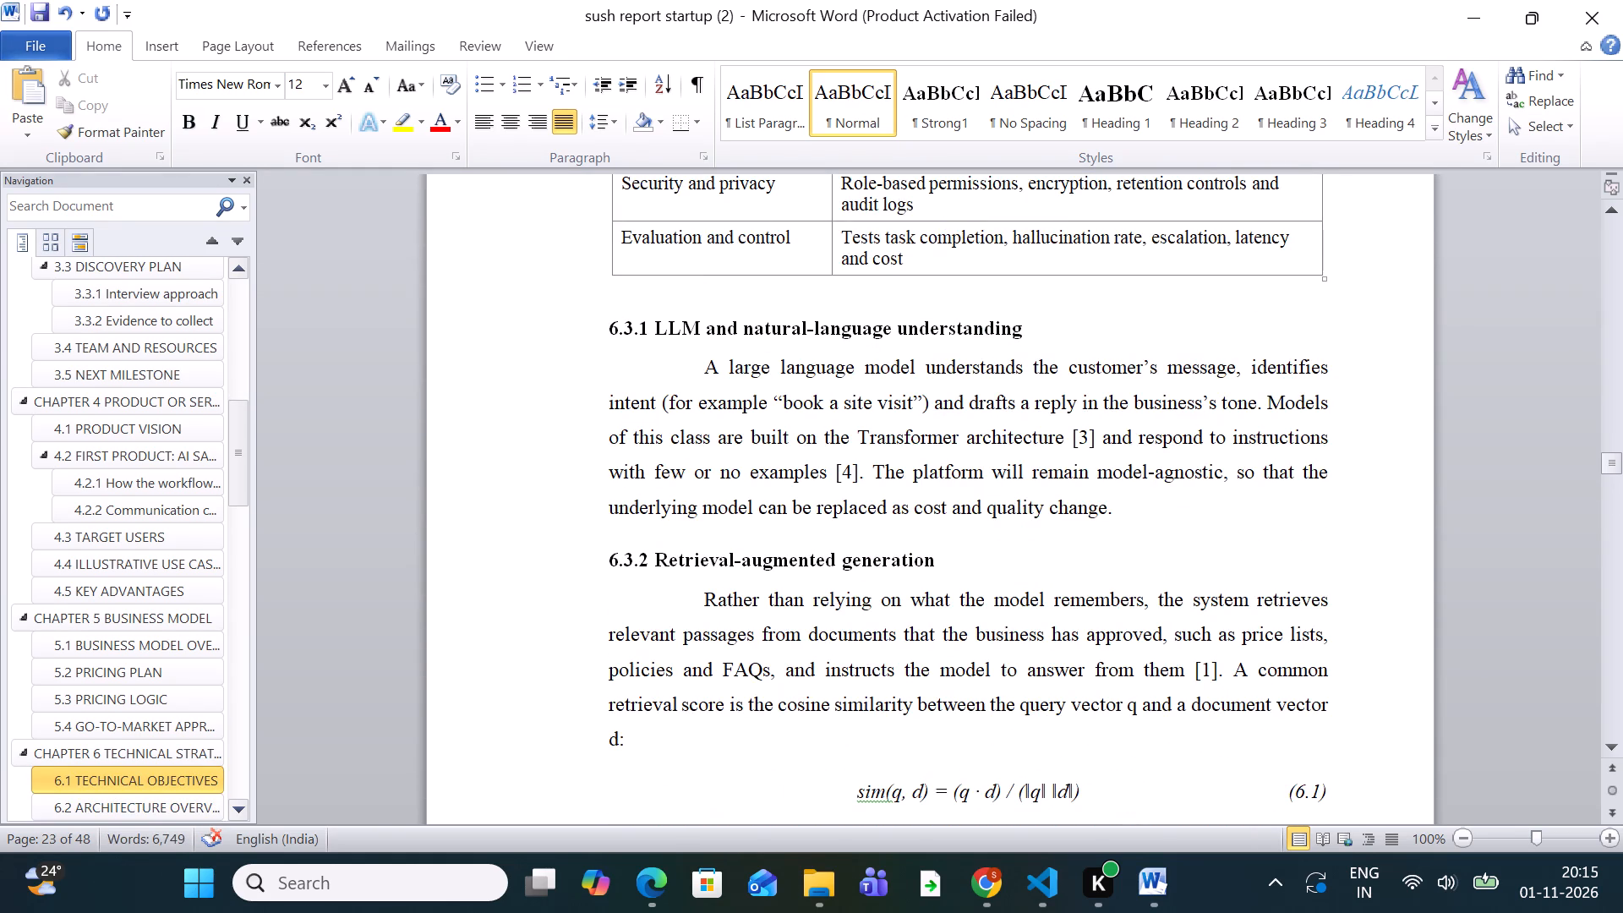
{"action": "left_click", "coordinate": [702, 377]}
{"action": "key", "text": "BackSpace"}
{"action": "left_click", "coordinate": [702, 594]}
{"action": "key", "text": "BackSpace"}
{"action": "scroll", "coordinate": [704, 595], "scroll_direction": "down", "scroll_amount": 4}
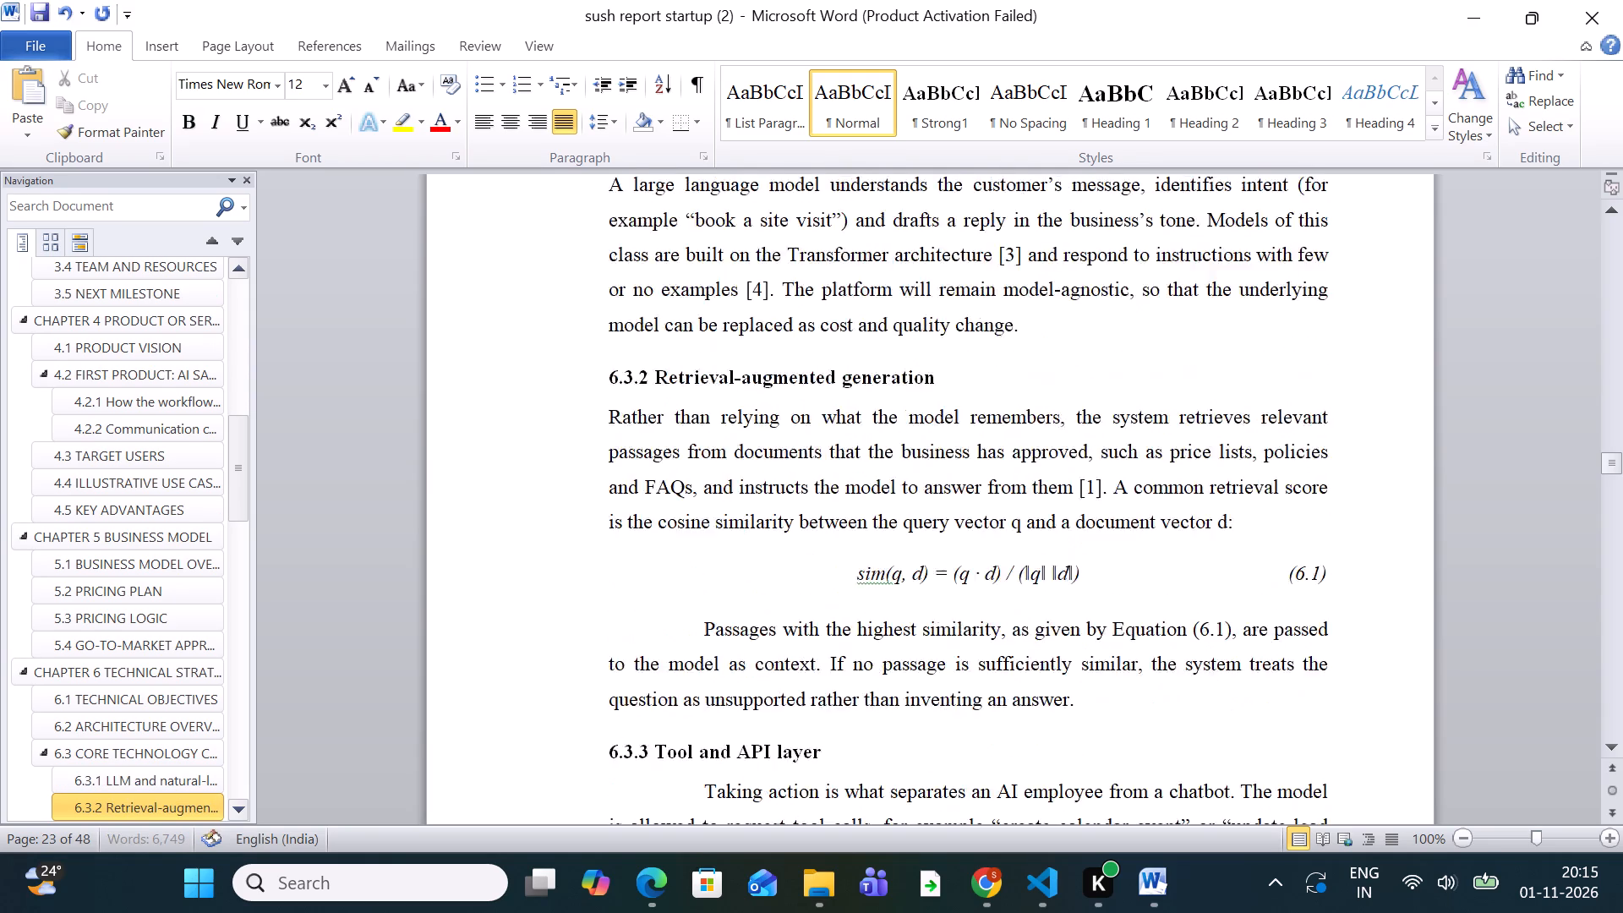
{"action": "left_click", "coordinate": [701, 555]}
{"action": "left_click", "coordinate": [701, 565]}
{"action": "key", "text": "BackSpace"}
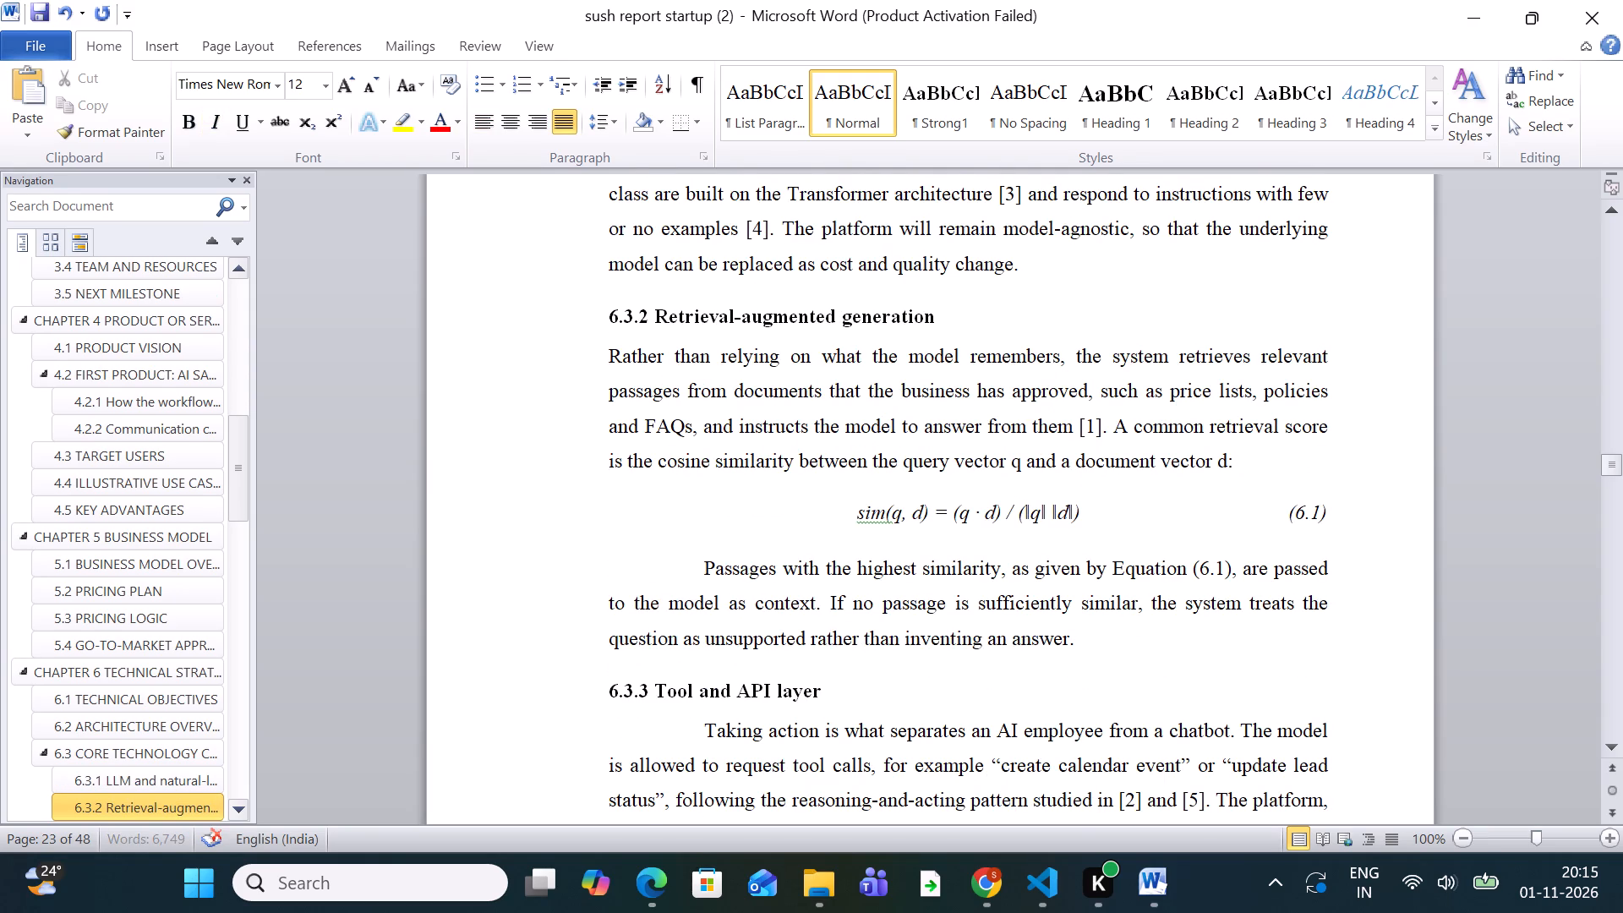
{"action": "left_click", "coordinate": [699, 734]}
{"action": "key", "text": "BackSpace"}
Remove the first-line indents from both paragraphs under 6.4 RELIABILITY AND HUMAN-IN-THE-LOOP DESIGN, before and after Equation (6.2).
{"action": "scroll", "coordinate": [704, 720], "scroll_direction": "down", "scroll_amount": 10}
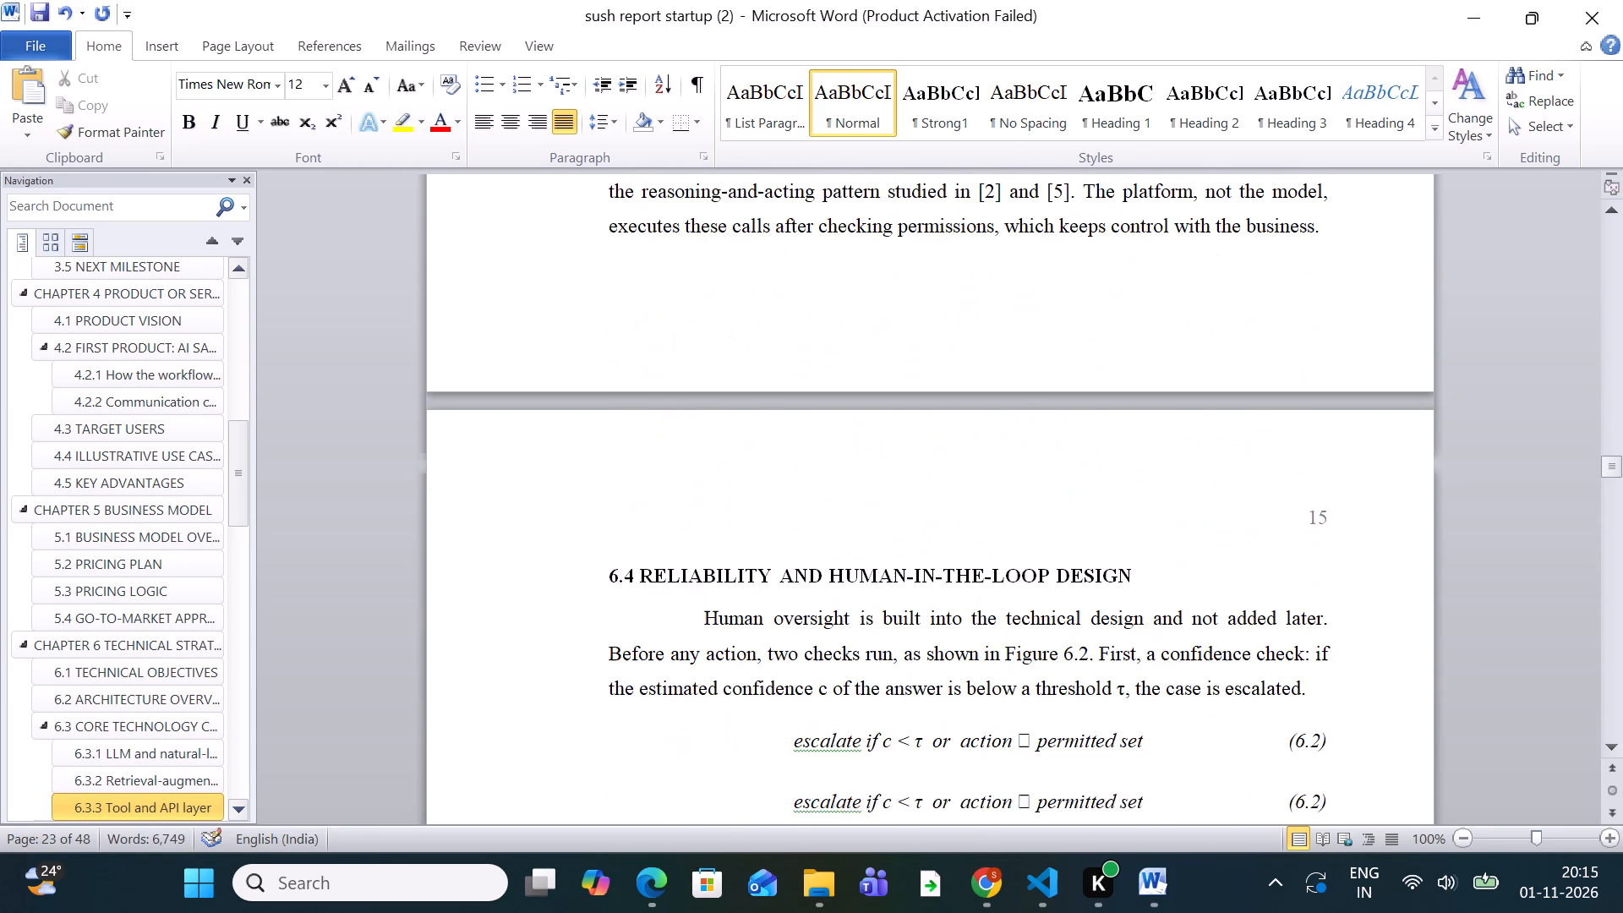
{"action": "left_click", "coordinate": [695, 624]}
{"action": "key", "text": "BackSpace"}
{"action": "scroll", "coordinate": [697, 626], "scroll_direction": "down", "scroll_amount": 4}
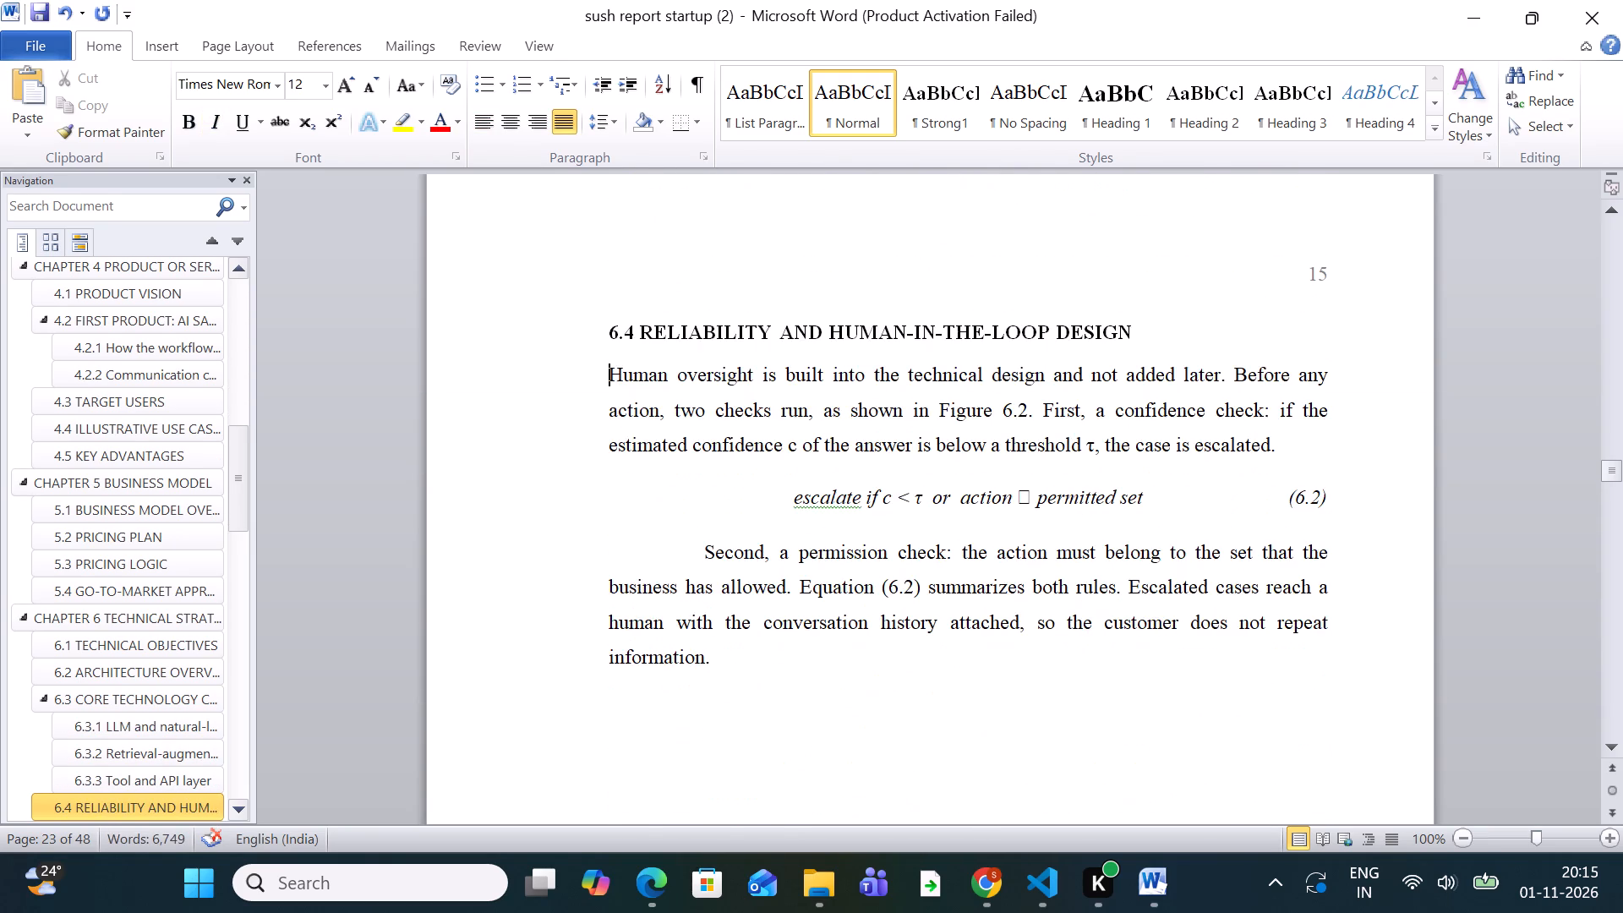
{"action": "scroll", "coordinate": [726, 588], "scroll_direction": "down", "scroll_amount": 1}
{"action": "left_click", "coordinate": [703, 505]}
{"action": "key", "text": "BackSpace"}
Remove the first-line indents from the paragraphs under 6.5 SECURITY AND PRIVACY and 6.6 EVALUATION AND CONTROL.
{"action": "scroll", "coordinate": [705, 514], "scroll_direction": "down", "scroll_amount": 9}
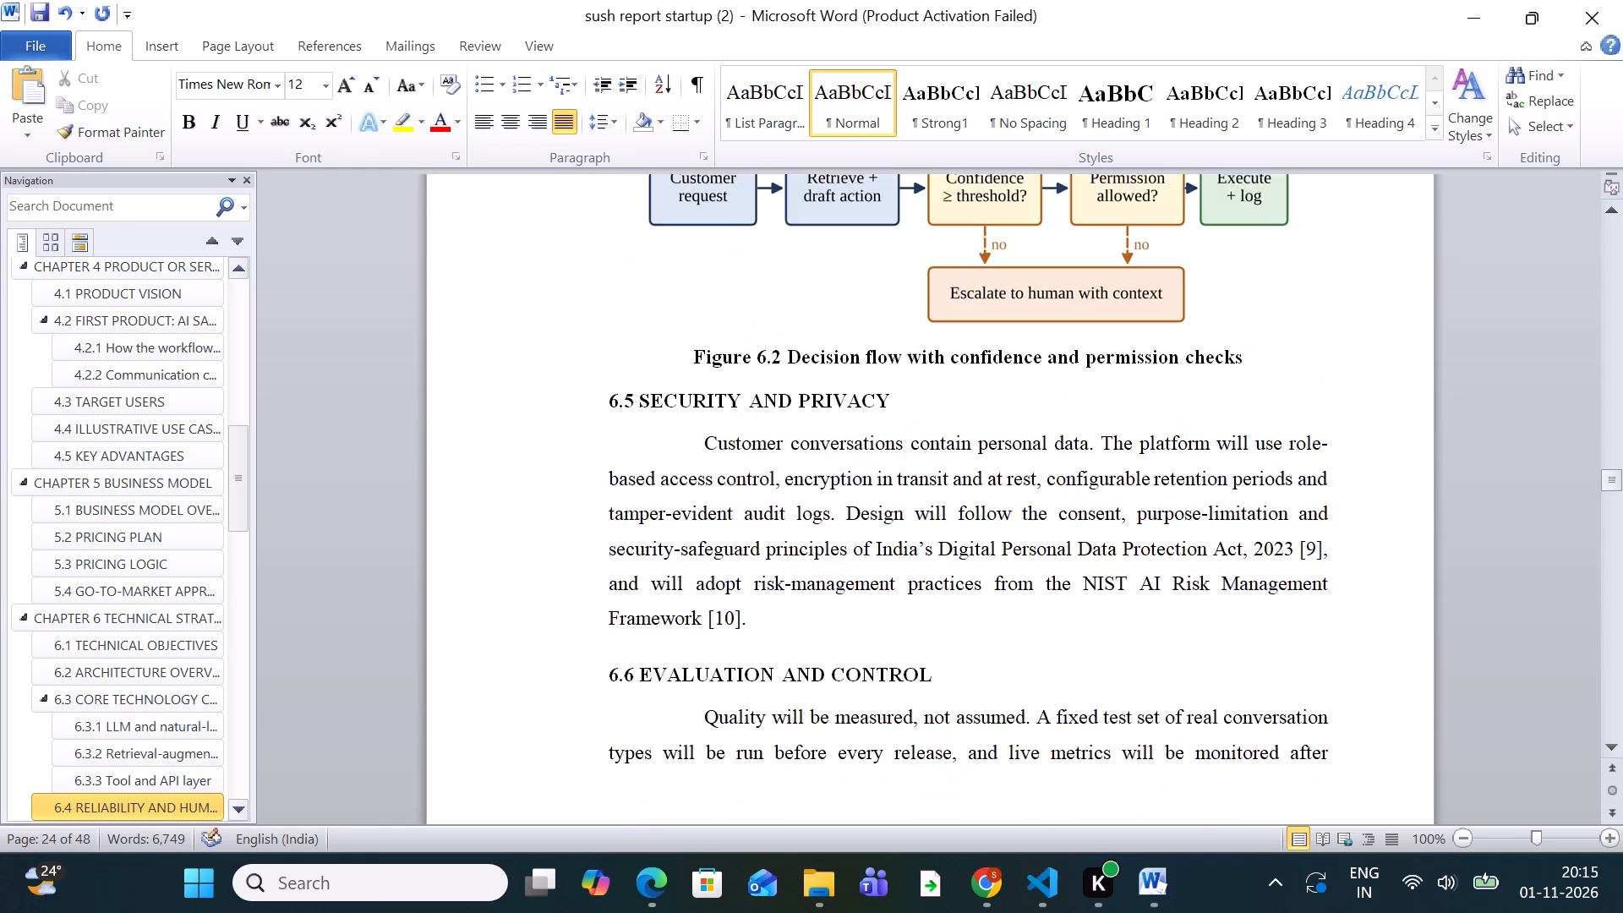
{"action": "scroll", "coordinate": [708, 519], "scroll_direction": "down", "scroll_amount": 2}
{"action": "left_click", "coordinate": [706, 378]}
{"action": "key", "text": "BackSpace"}
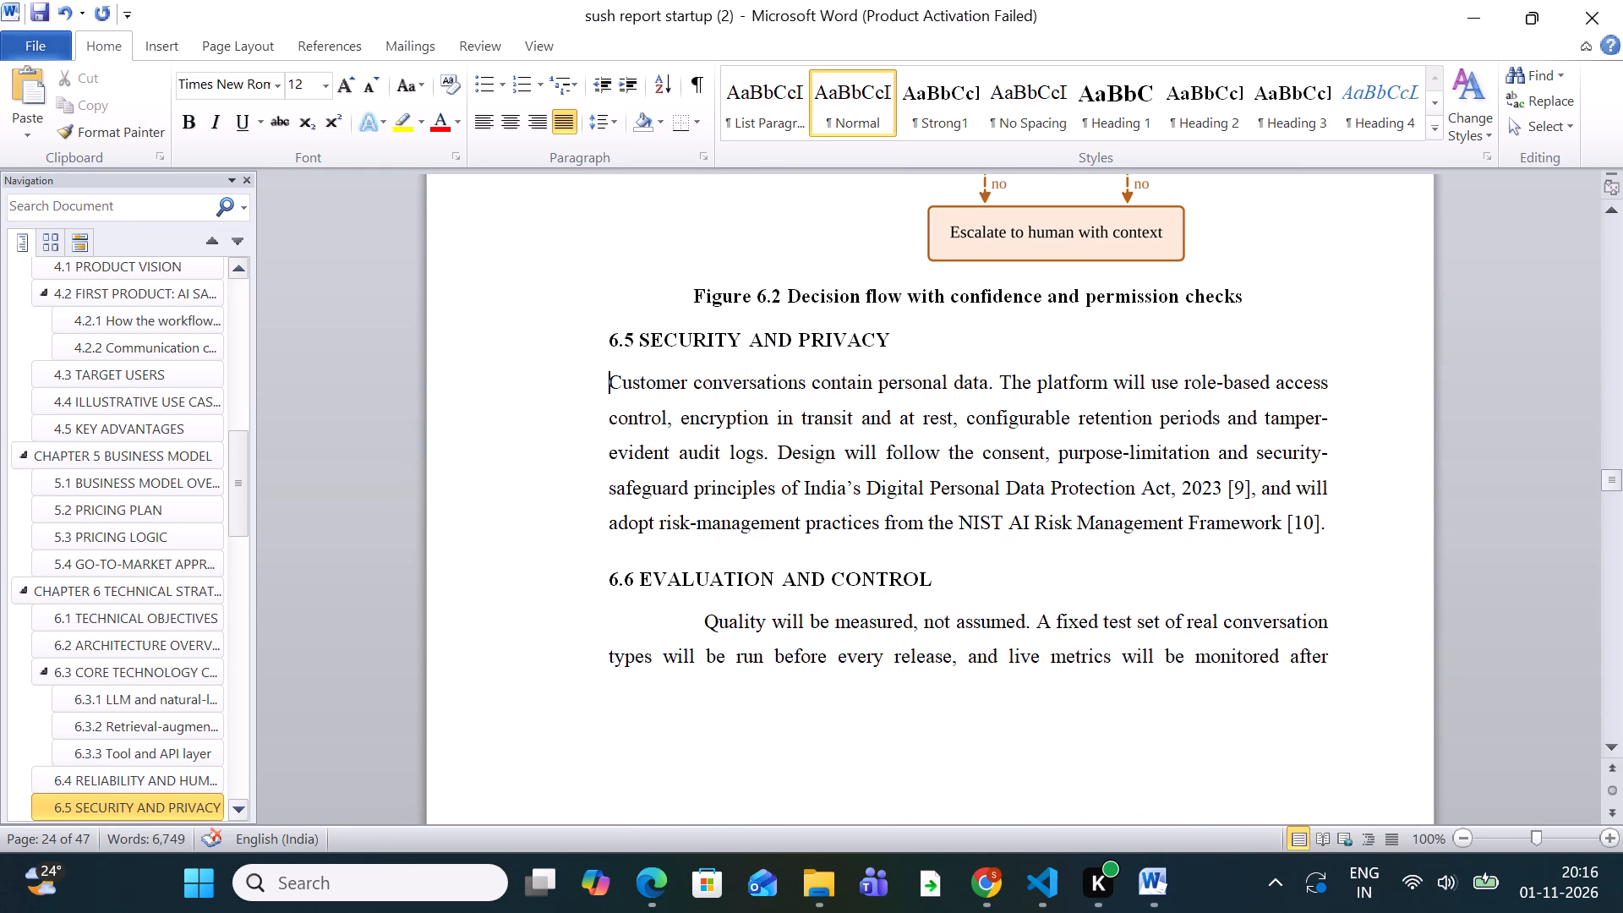
{"action": "left_click", "coordinate": [696, 622]}
{"action": "key", "text": "BackSpace"}
Remove the first-line indent from the paragraph under 6.7 BUILD VERSUS BUY DECISIONS.
{"action": "scroll", "coordinate": [699, 625], "scroll_direction": "down", "scroll_amount": 11}
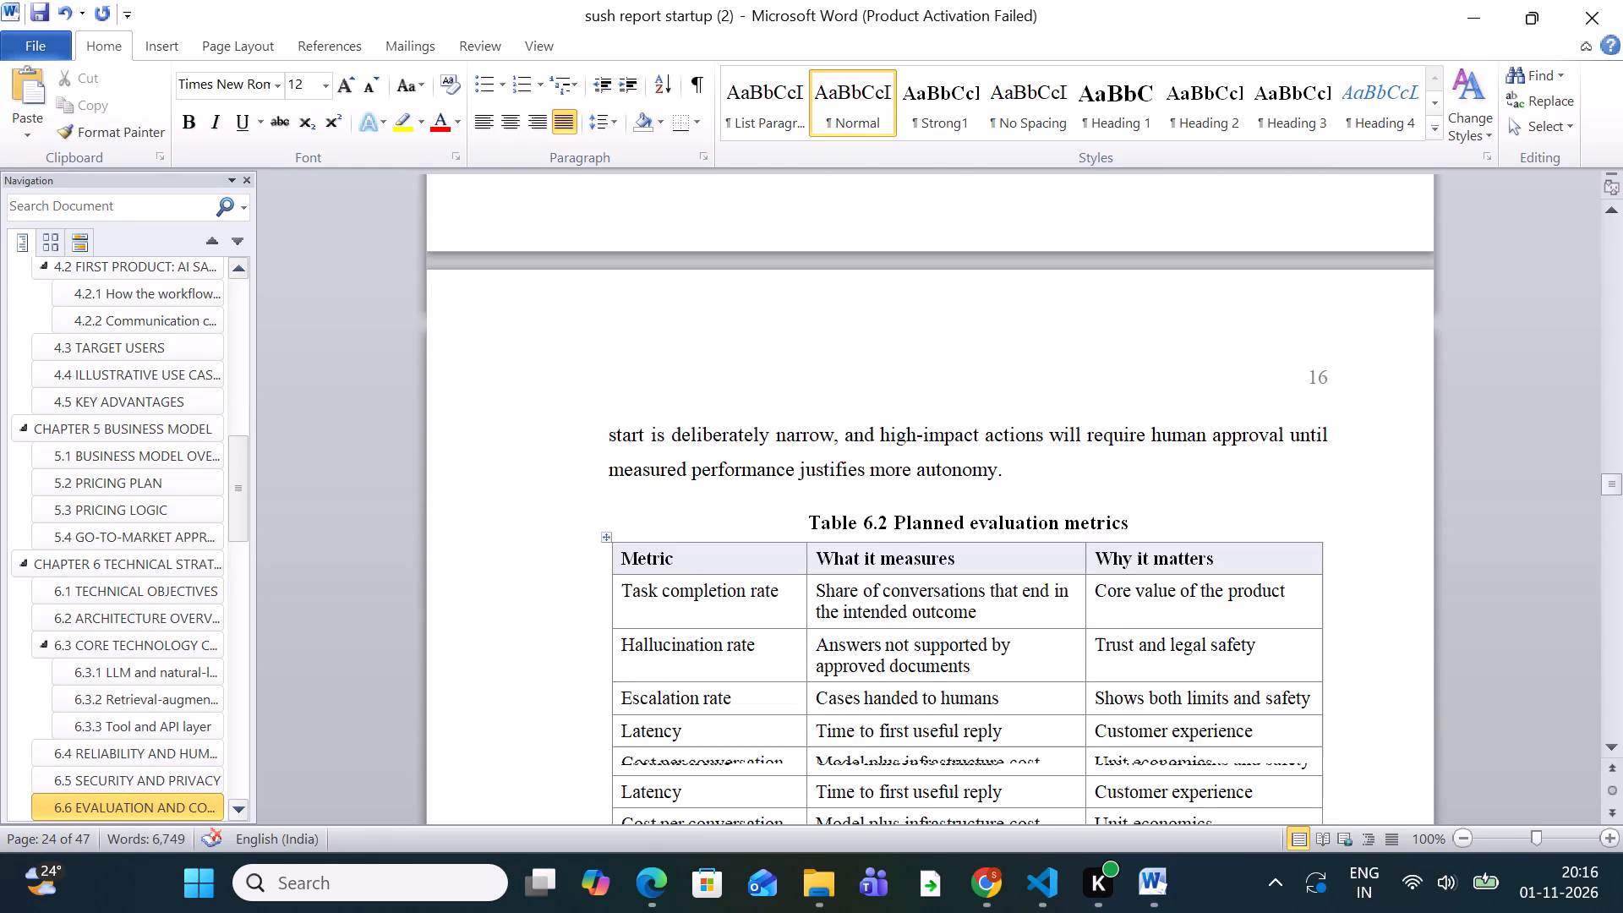
{"action": "scroll", "coordinate": [711, 640], "scroll_direction": "down", "scroll_amount": 5}
{"action": "left_click", "coordinate": [696, 508]}
{"action": "key", "text": "BackSpace"}
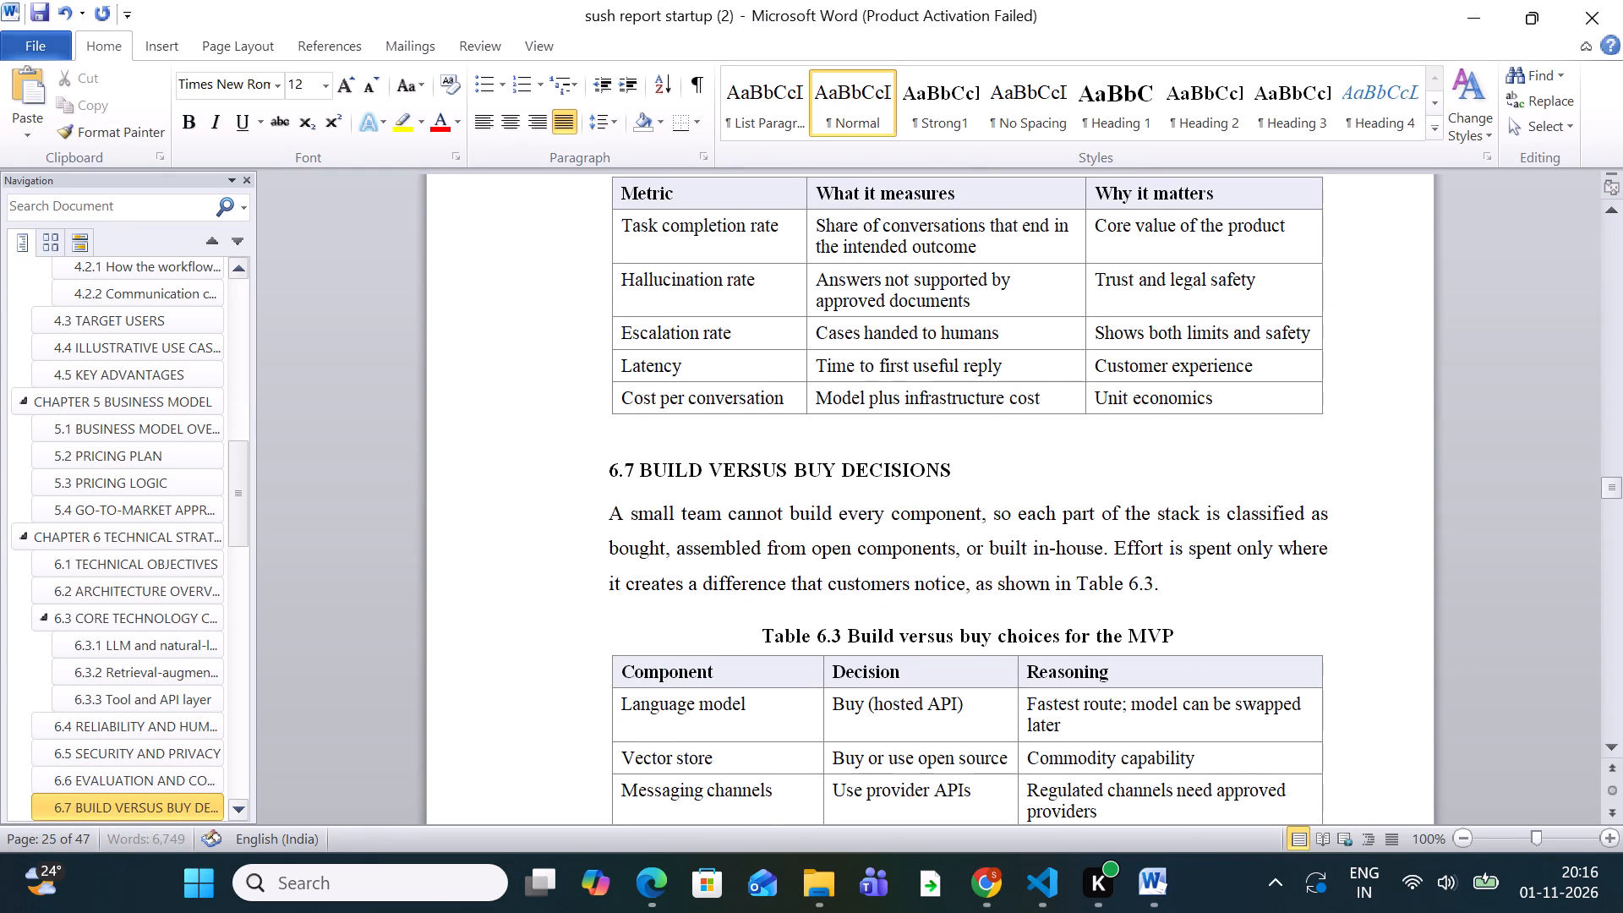
Remove the first-line indent from the paragraph under 6.8 TECHNOLOGY ROADMAP.
{"action": "scroll", "coordinate": [750, 629], "scroll_direction": "down", "scroll_amount": 5}
{"action": "left_click", "coordinate": [708, 737]}
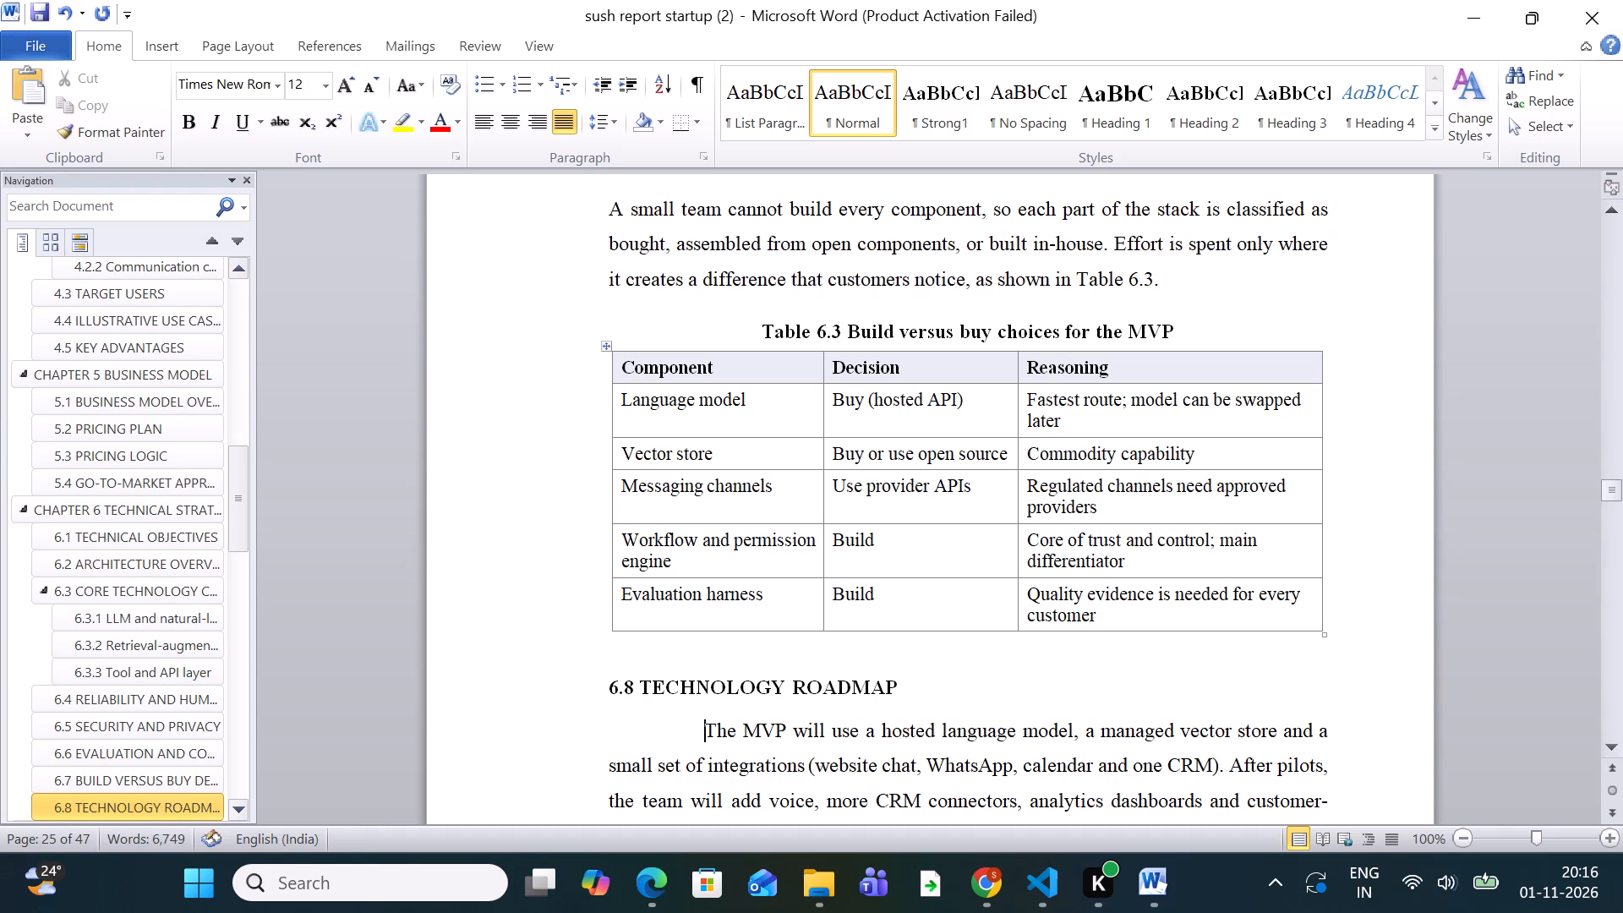
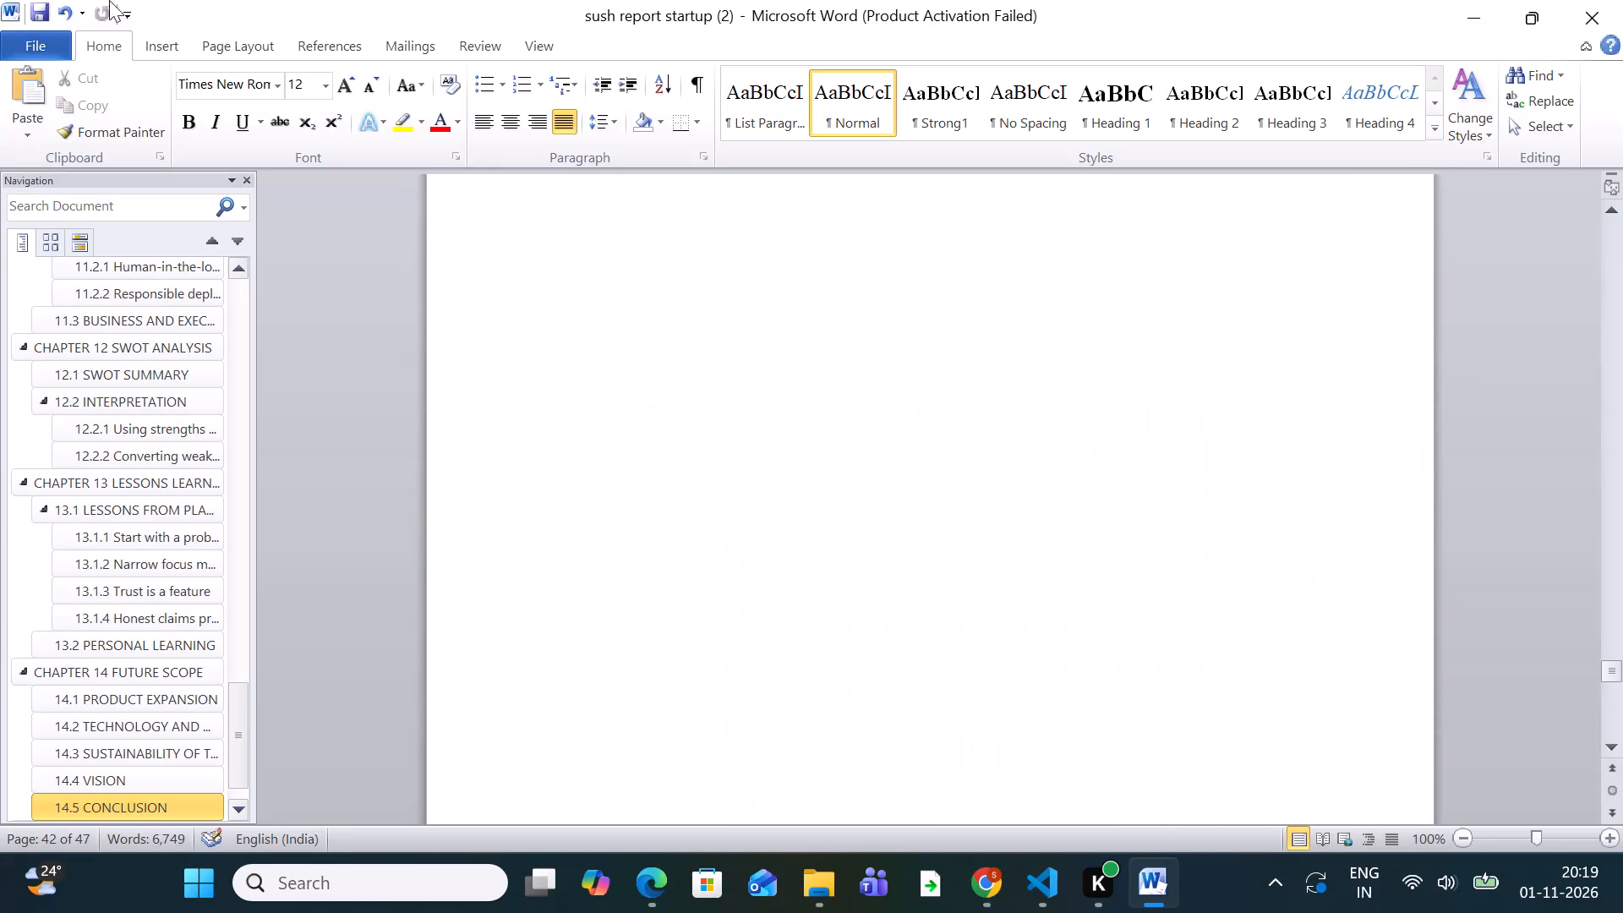
Save the report.
{"action": "left_click", "coordinate": [41, 13]}
Look back through the report's closing chapters and its front matter, as far as the table of contents.
{"action": "scroll", "coordinate": [1139, 752], "scroll_direction": "up", "scroll_amount": 5}
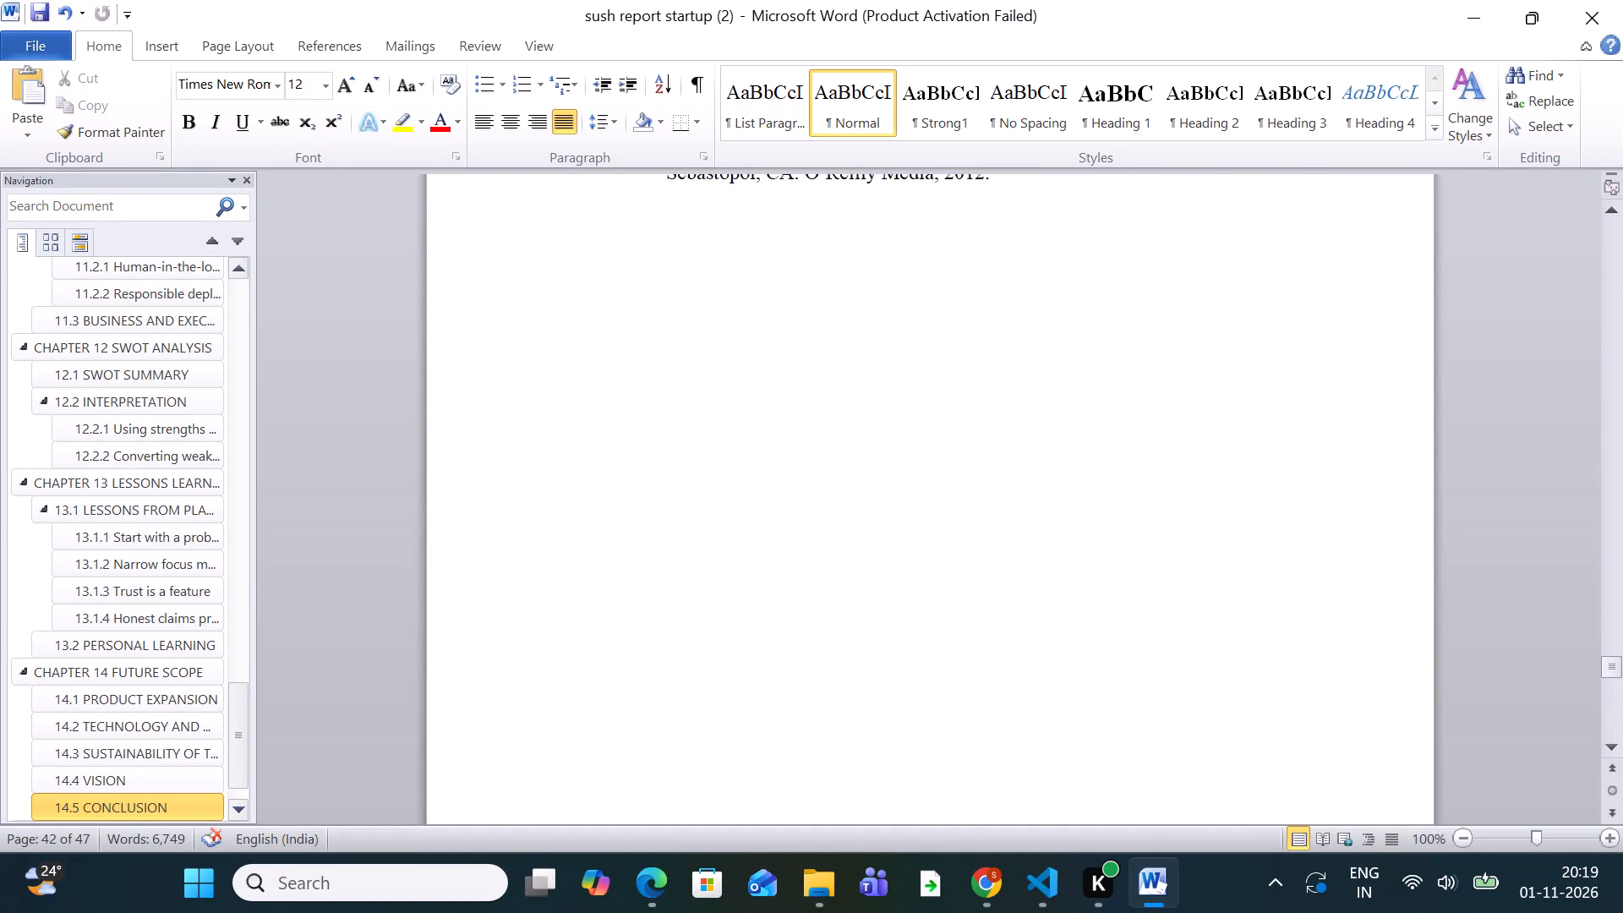
{"action": "scroll", "coordinate": [1139, 749], "scroll_direction": "up", "scroll_amount": 20}
{"action": "scroll", "coordinate": [1139, 749], "scroll_direction": "up", "scroll_amount": 13}
{"action": "scroll", "coordinate": [1139, 741], "scroll_direction": "up", "scroll_amount": 15}
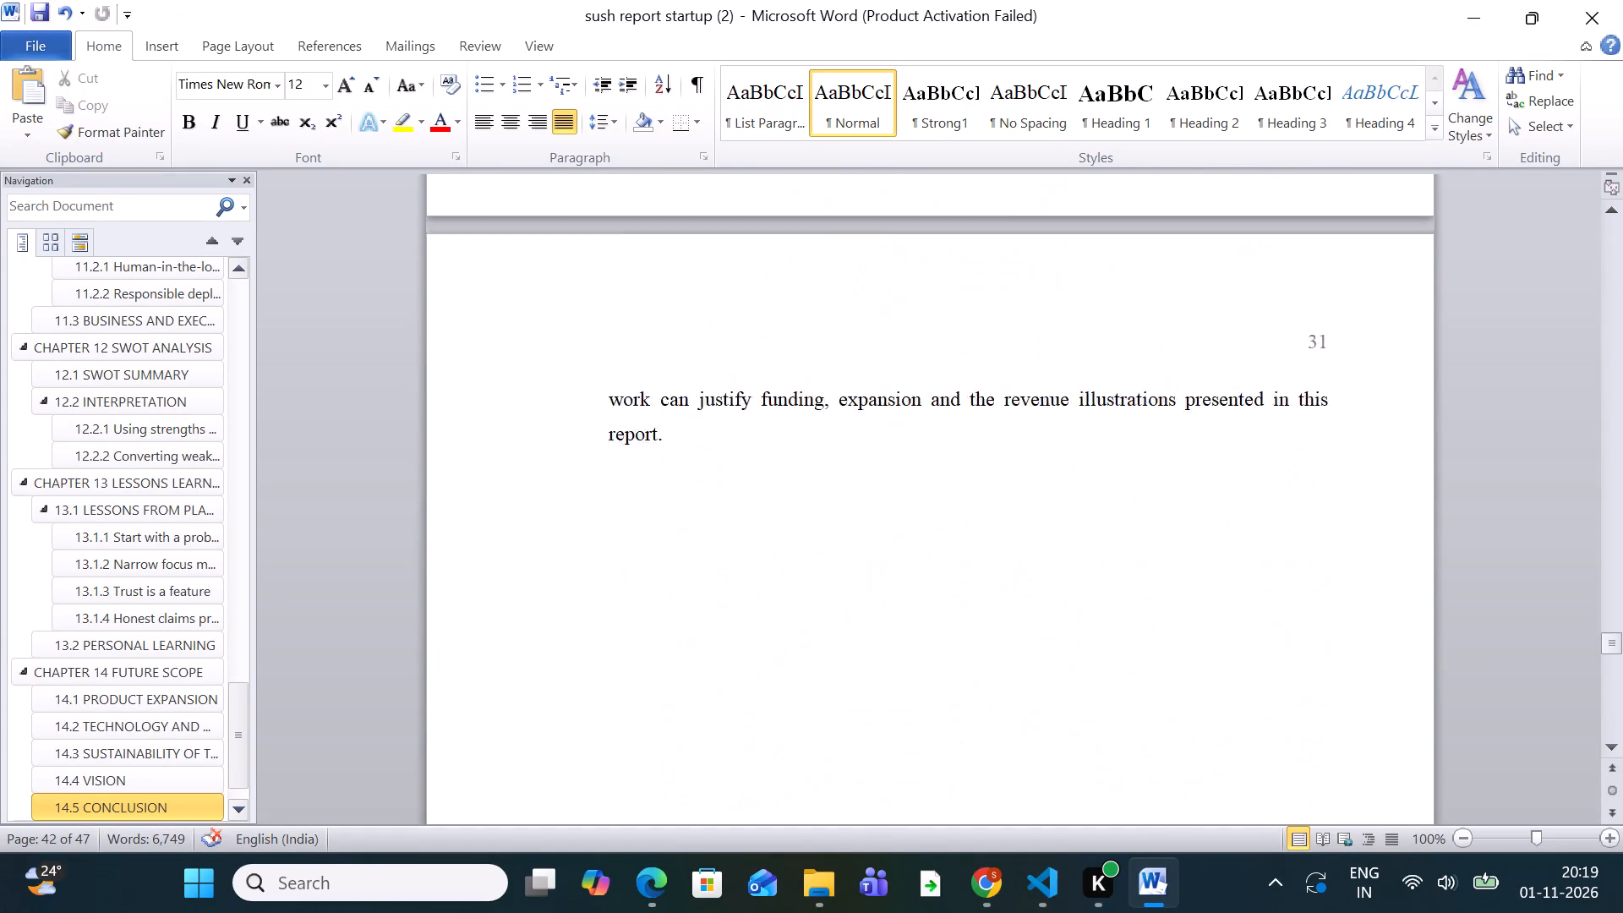
{"action": "scroll", "coordinate": [1139, 735], "scroll_direction": "up", "scroll_amount": 20}
{"action": "scroll", "coordinate": [1139, 735], "scroll_direction": "up", "scroll_amount": 20}
{"action": "scroll", "coordinate": [1139, 735], "scroll_direction": "up", "scroll_amount": 17}
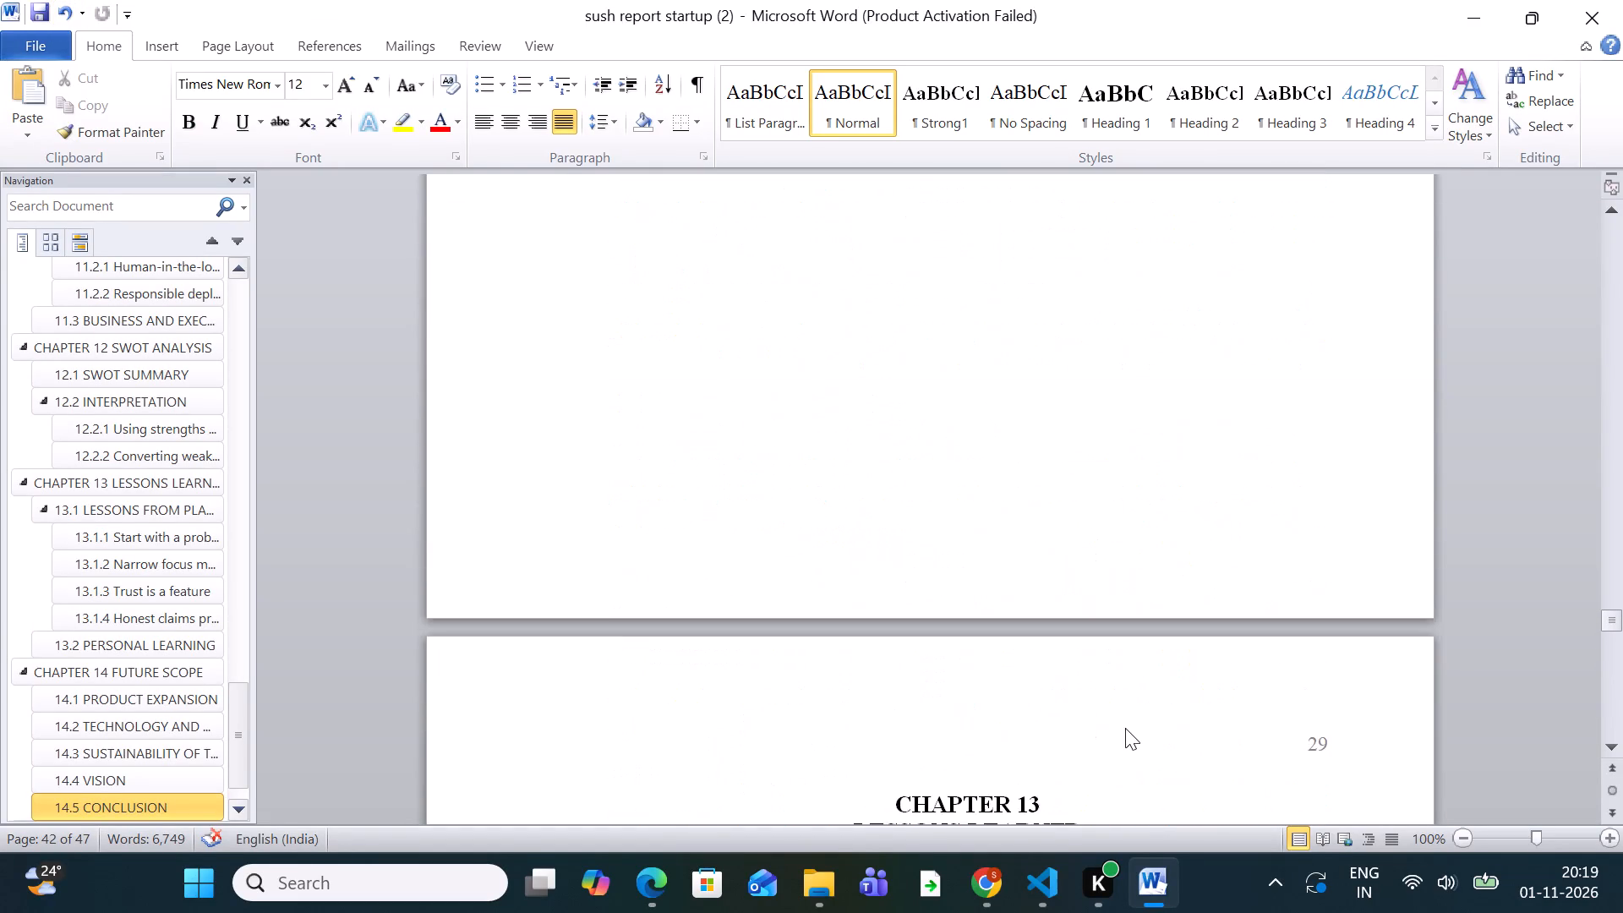
{"action": "scroll", "coordinate": [1125, 728], "scroll_direction": "up", "scroll_amount": 20}
{"action": "scroll", "coordinate": [1125, 728], "scroll_direction": "up", "scroll_amount": 8}
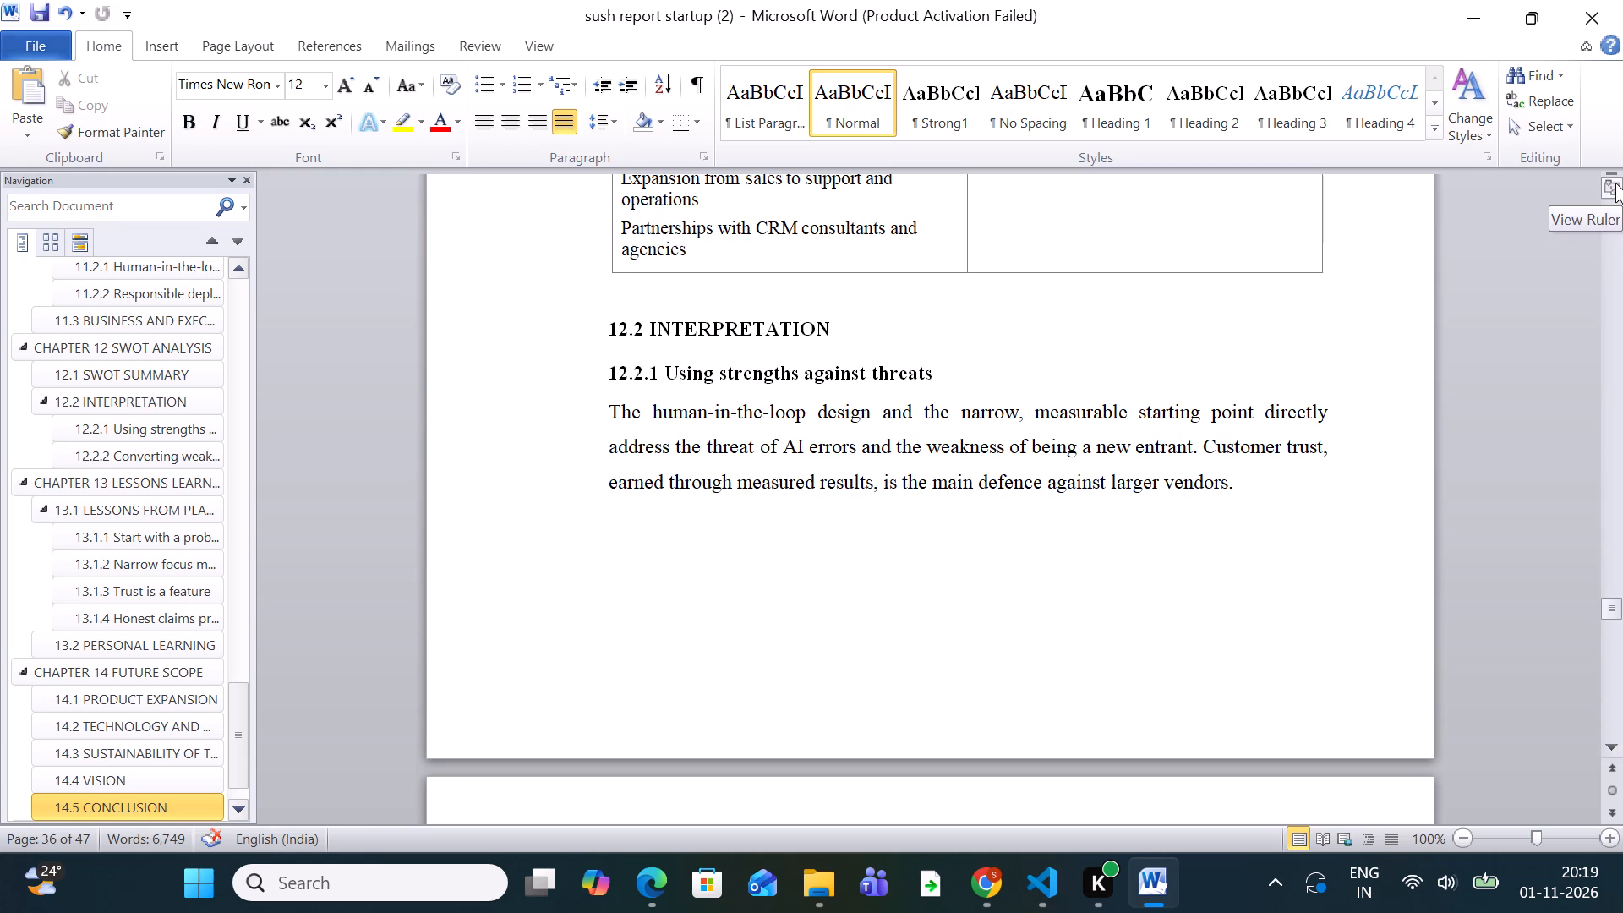
{"action": "left_click_drag", "start_coordinate": [1604, 215], "coordinate": [1613, 223]}
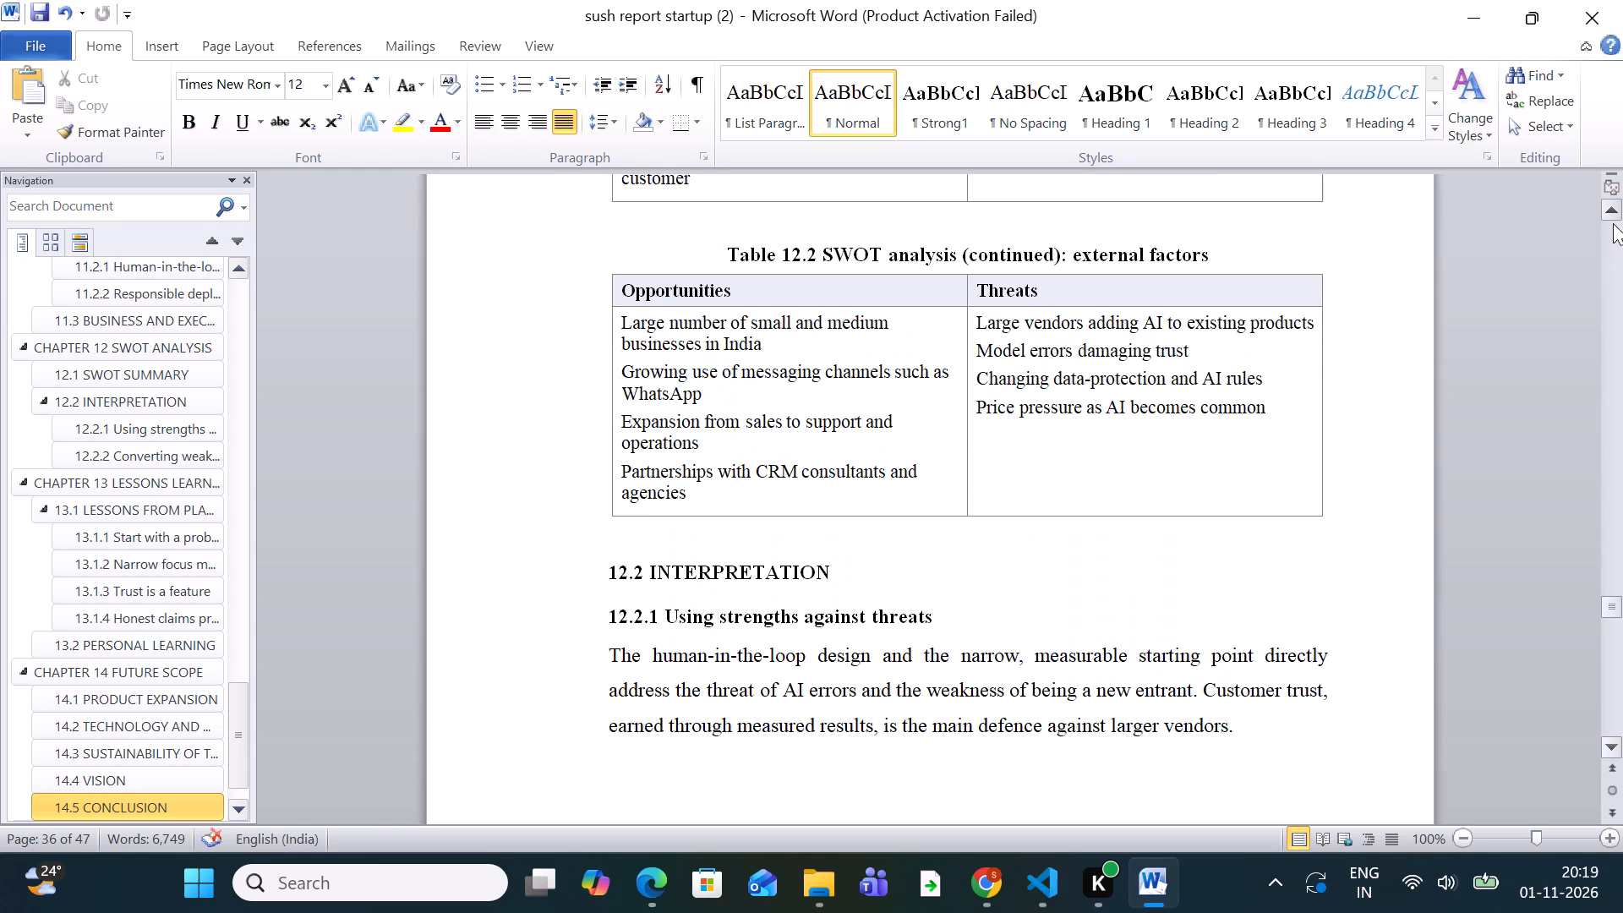
{"action": "left_click_drag", "start_coordinate": [1613, 223], "coordinate": [1622, 238]}
{"action": "double_click", "coordinate": [1609, 298]}
{"action": "left_click_drag", "start_coordinate": [1608, 266], "coordinate": [1614, 209]}
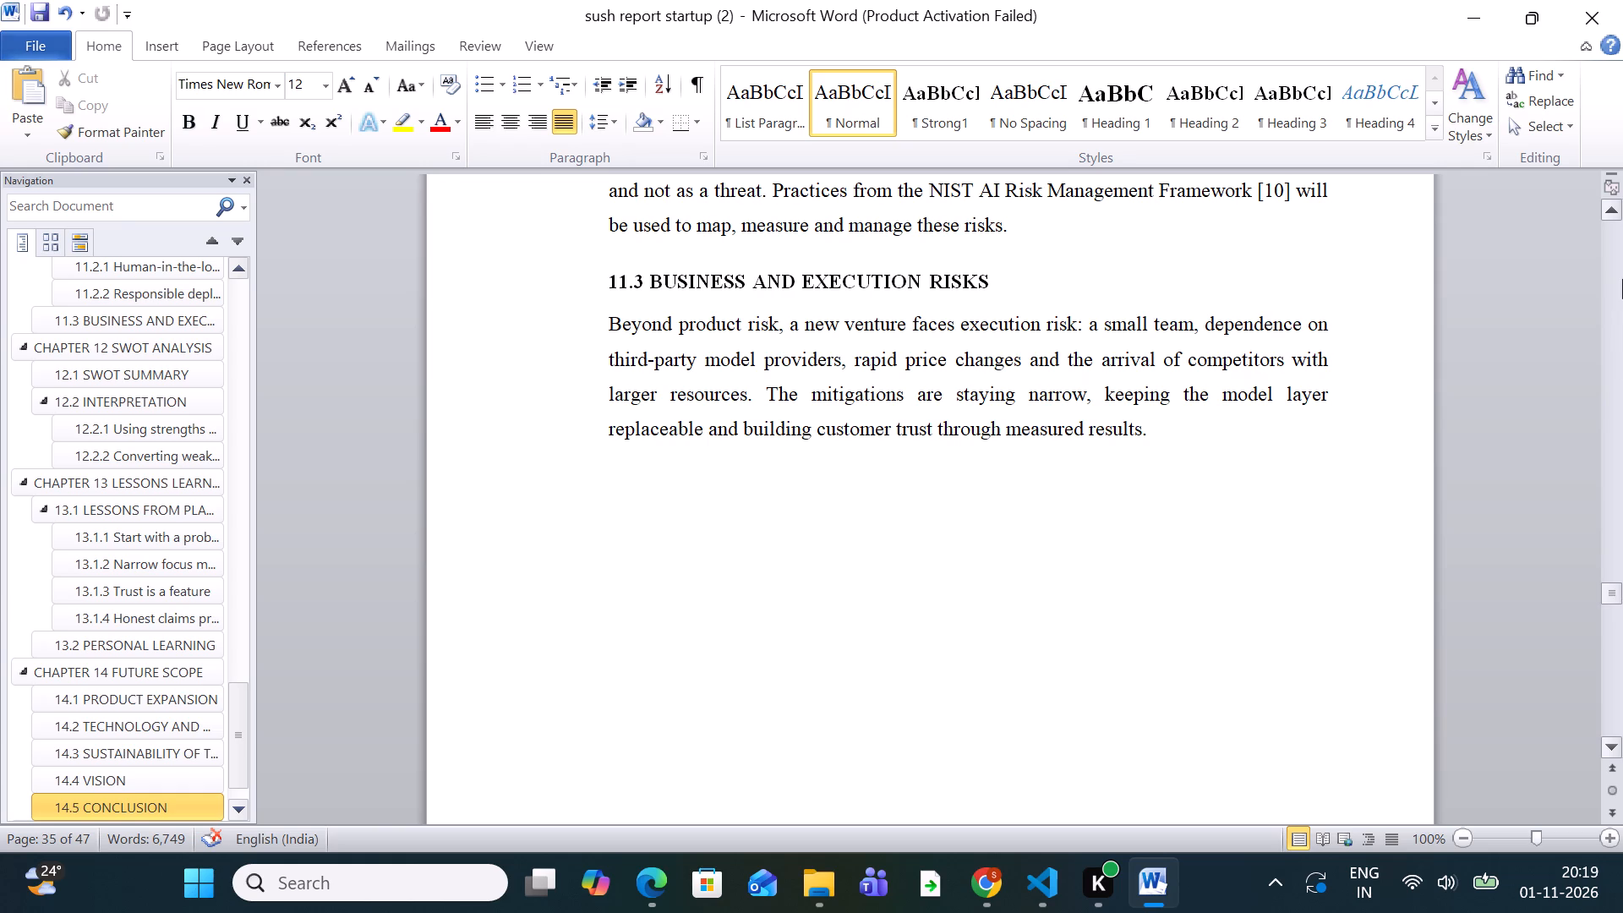
{"action": "double_click", "coordinate": [1605, 238]}
{"action": "triple_click", "coordinate": [1605, 238]}
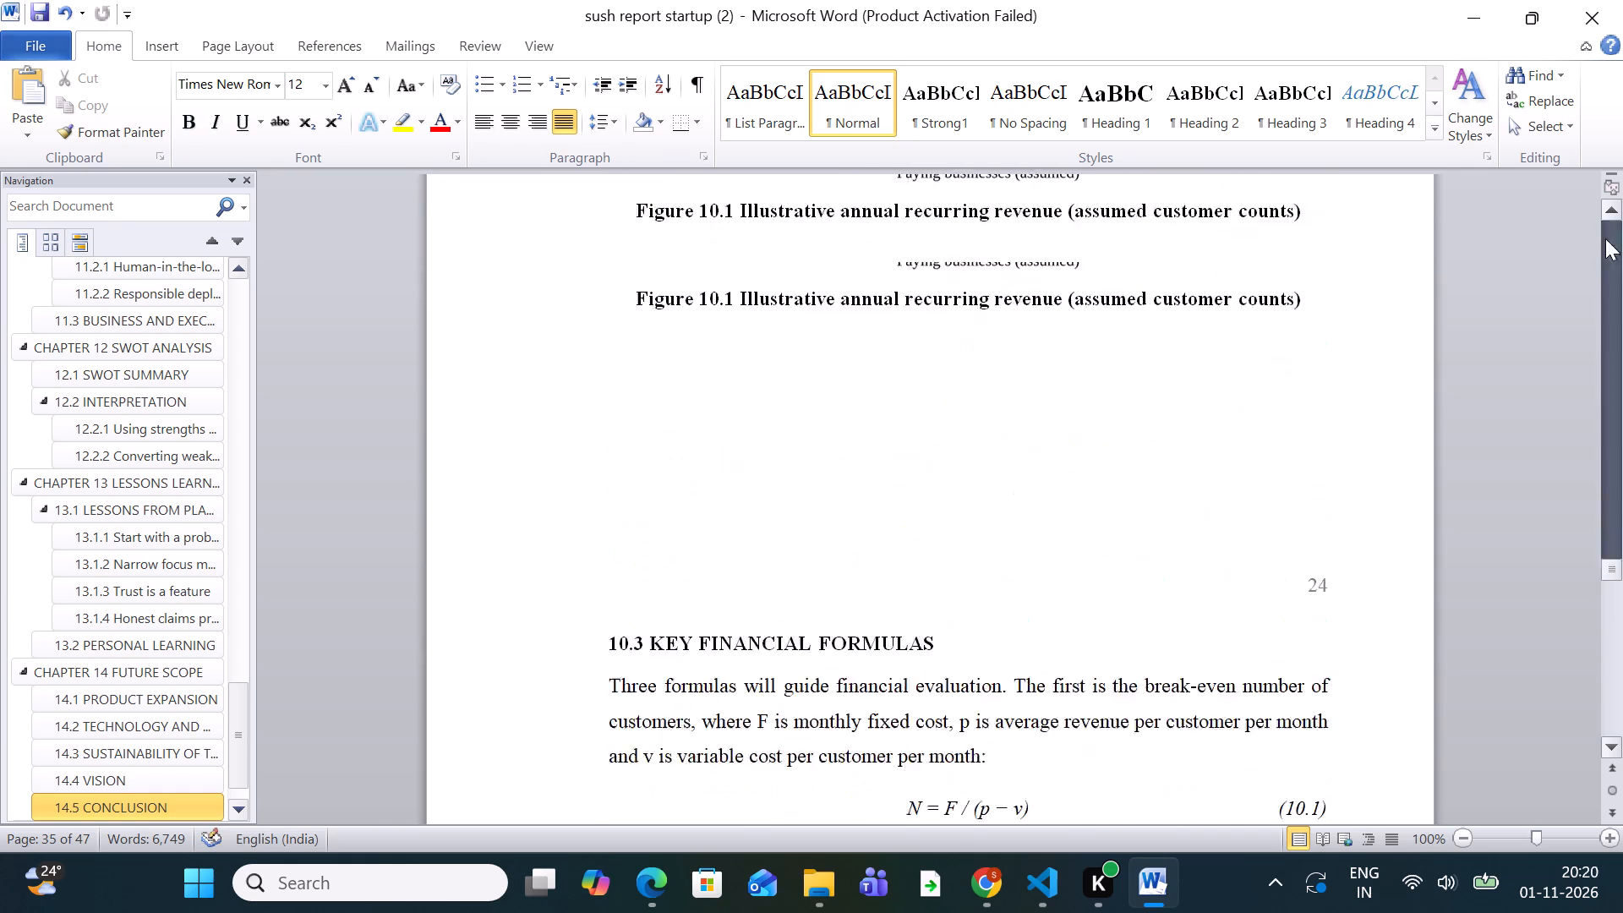
{"action": "triple_click", "coordinate": [1605, 238]}
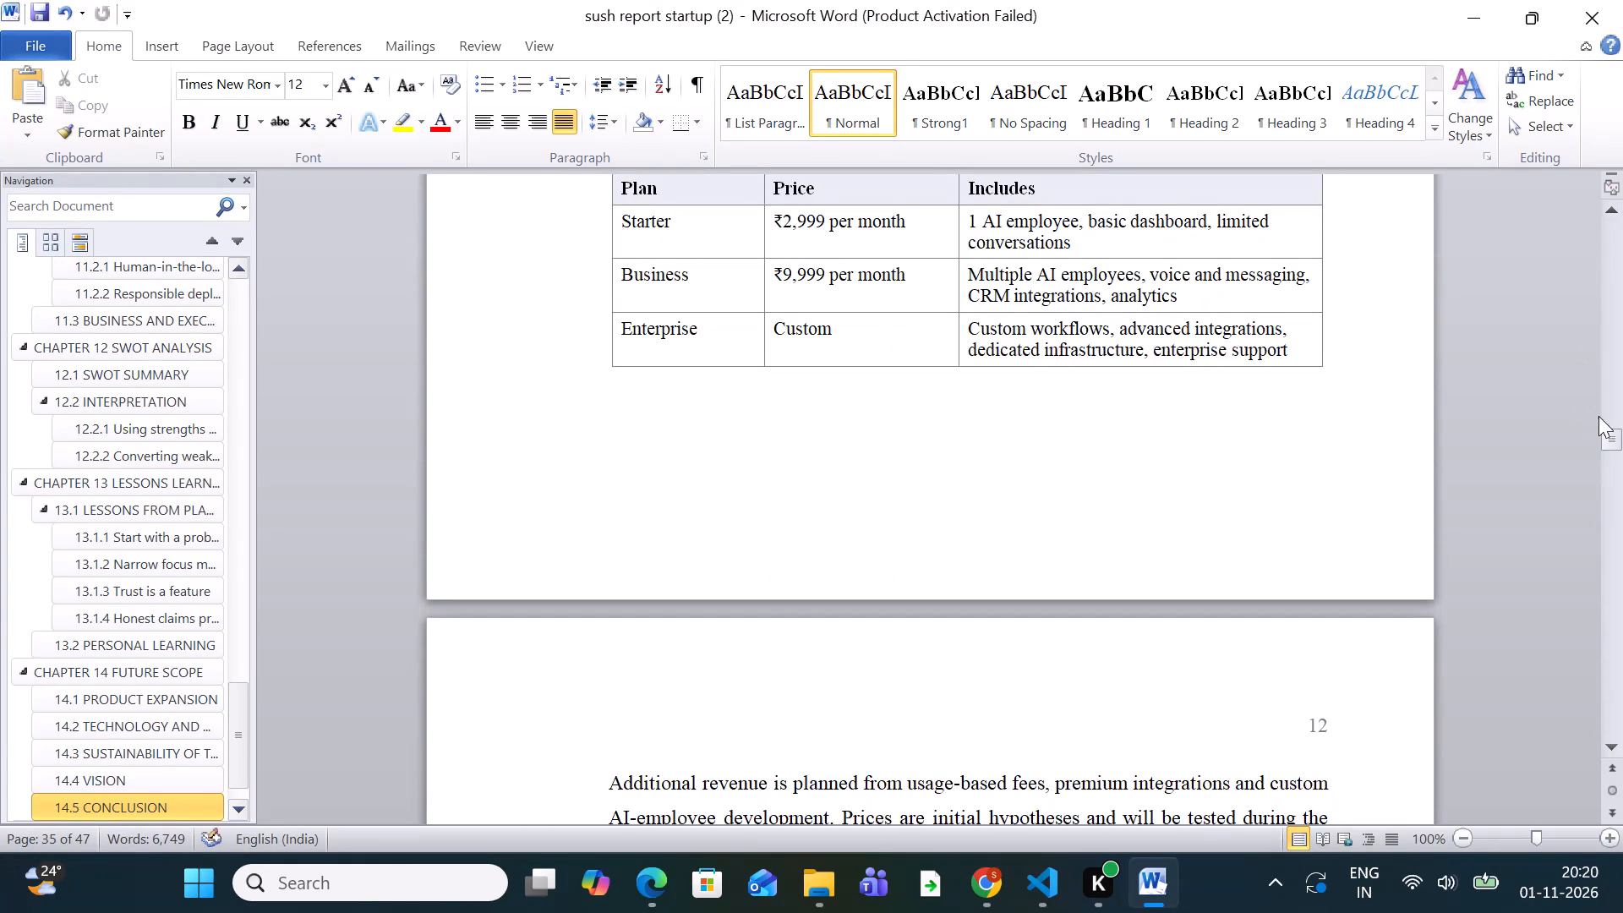
{"action": "left_click_drag", "start_coordinate": [1615, 431], "coordinate": [1622, 198]}
{"action": "scroll", "coordinate": [1264, 555], "scroll_direction": "down", "scroll_amount": 19}
{"action": "scroll", "coordinate": [1260, 559], "scroll_direction": "down", "scroll_amount": 14}
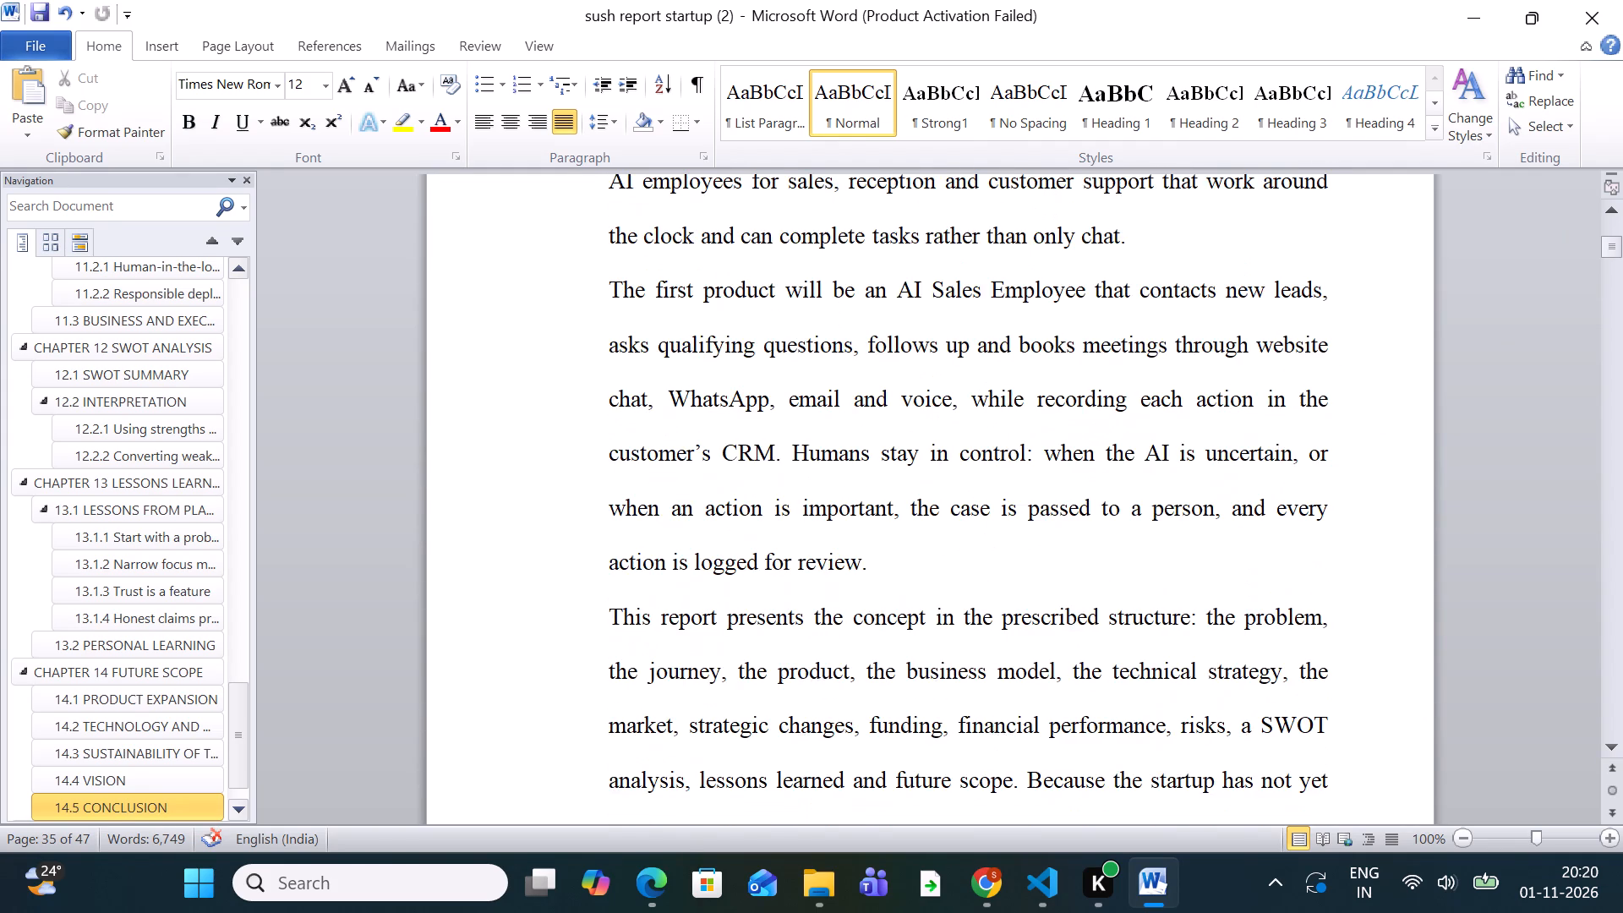
{"action": "scroll", "coordinate": [1260, 559], "scroll_direction": "up", "scroll_amount": 6}
{"action": "scroll", "coordinate": [1260, 561], "scroll_direction": "down", "scroll_amount": 15}
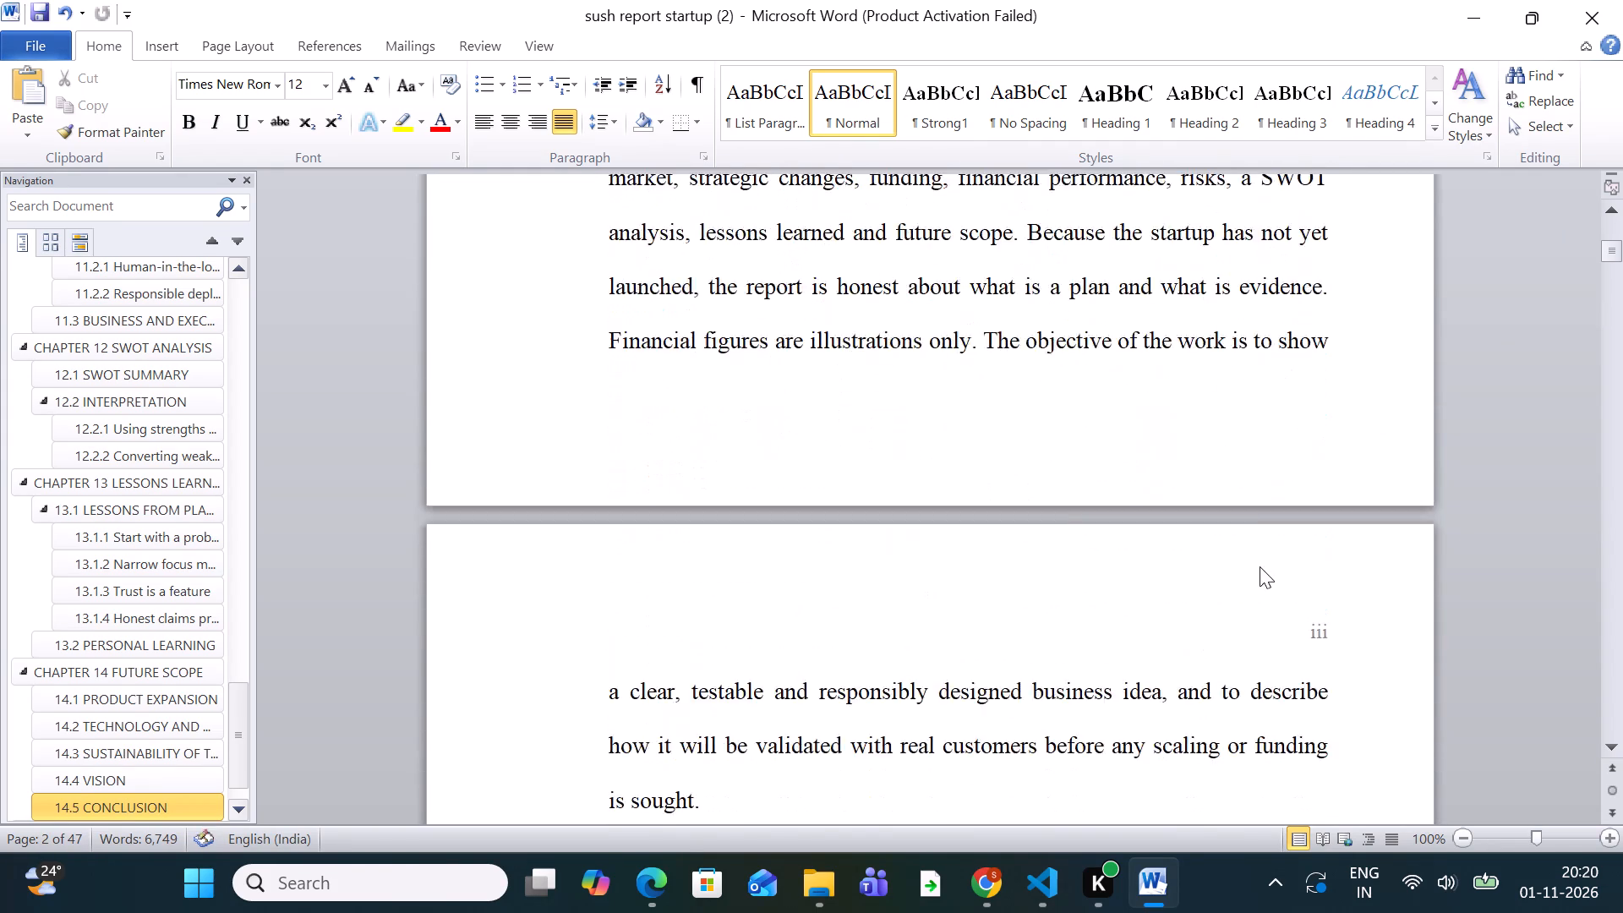
{"action": "scroll", "coordinate": [1260, 566], "scroll_direction": "down", "scroll_amount": 20}
{"action": "scroll", "coordinate": [1260, 562], "scroll_direction": "down", "scroll_amount": 6}
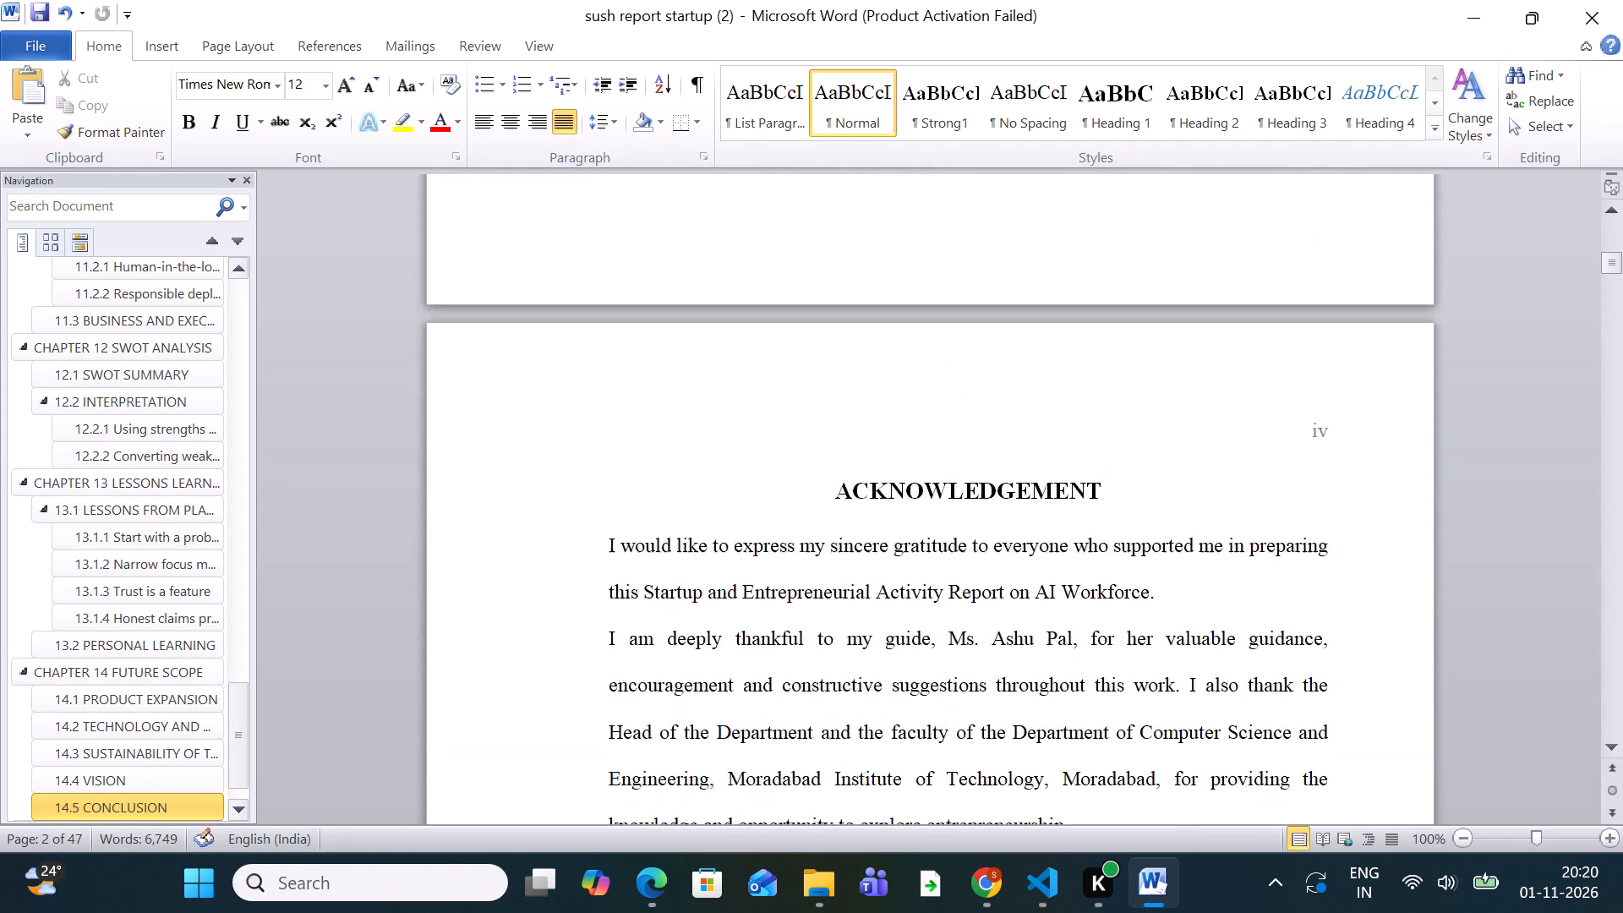
{"action": "scroll", "coordinate": [1260, 562], "scroll_direction": "down", "scroll_amount": 17}
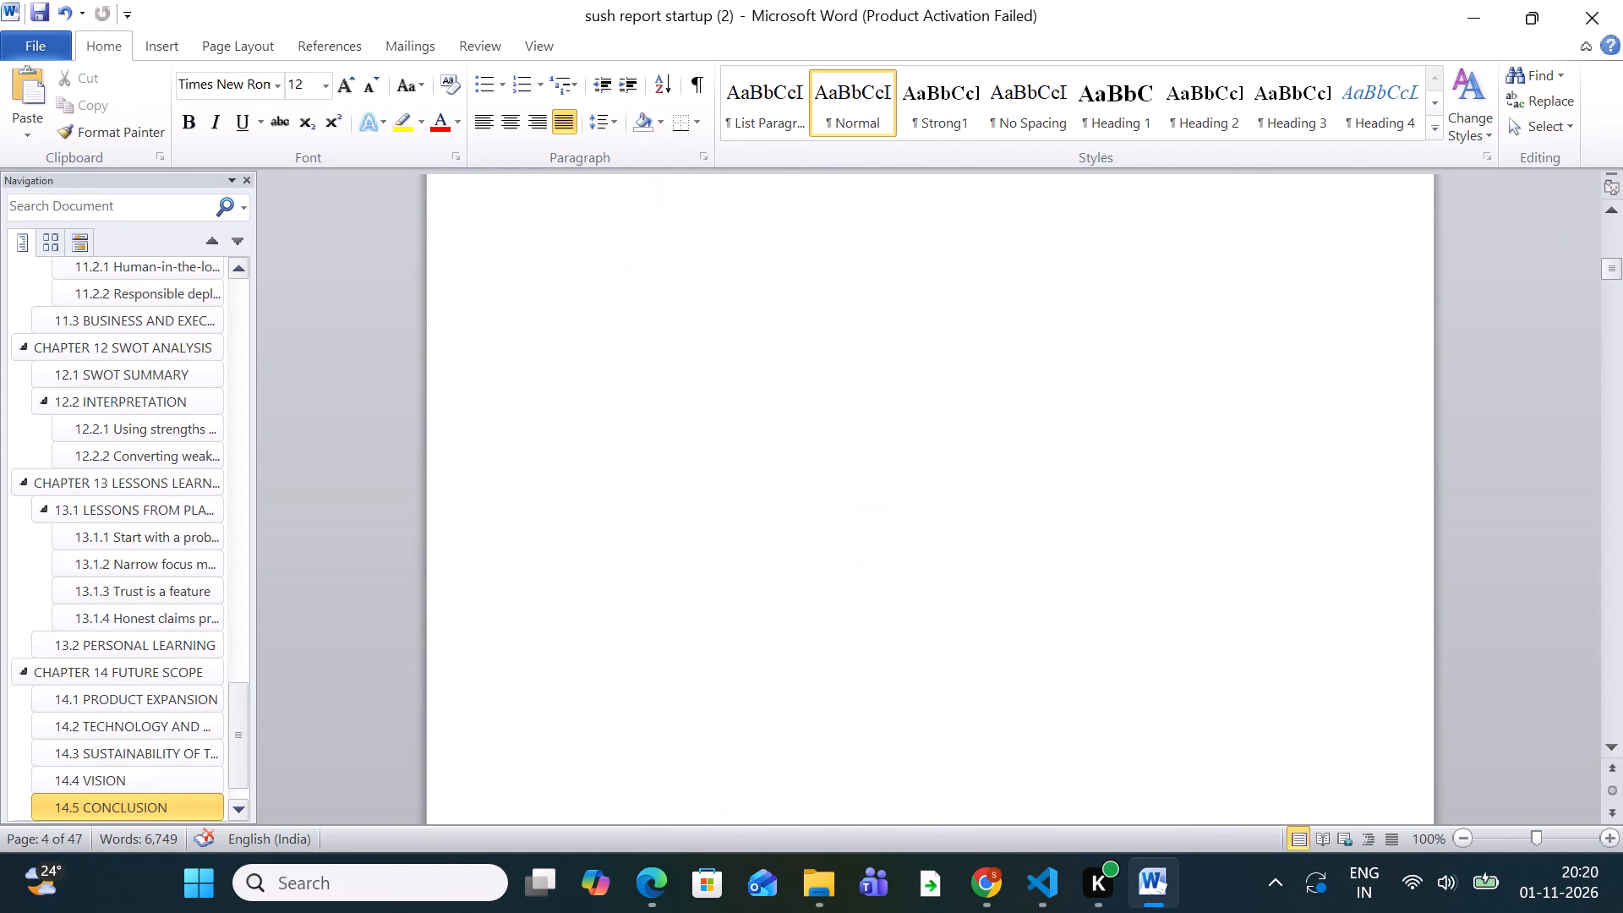
{"action": "scroll", "coordinate": [1261, 559], "scroll_direction": "down", "scroll_amount": 15}
{"action": "scroll", "coordinate": [1261, 559], "scroll_direction": "up", "scroll_amount": 2}
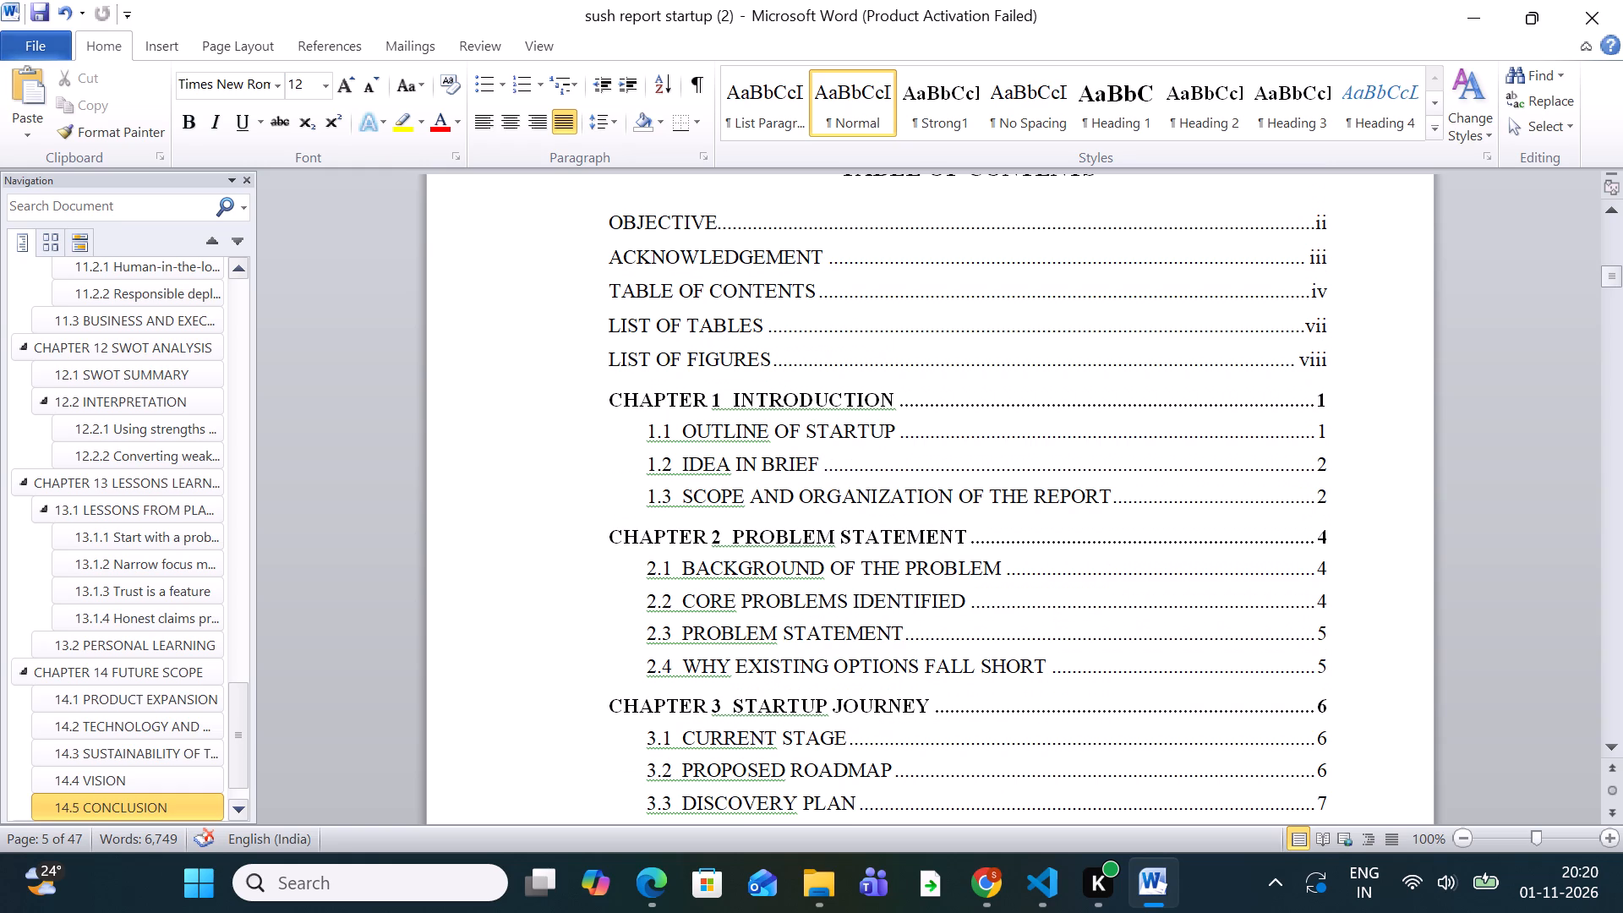
Change the Acknowledgement, Table of Contents, List of Tables and List of Figures entries in the table of contents to Capitalize Each Word.
{"action": "left_click_drag", "start_coordinate": [602, 255], "coordinate": [773, 369]}
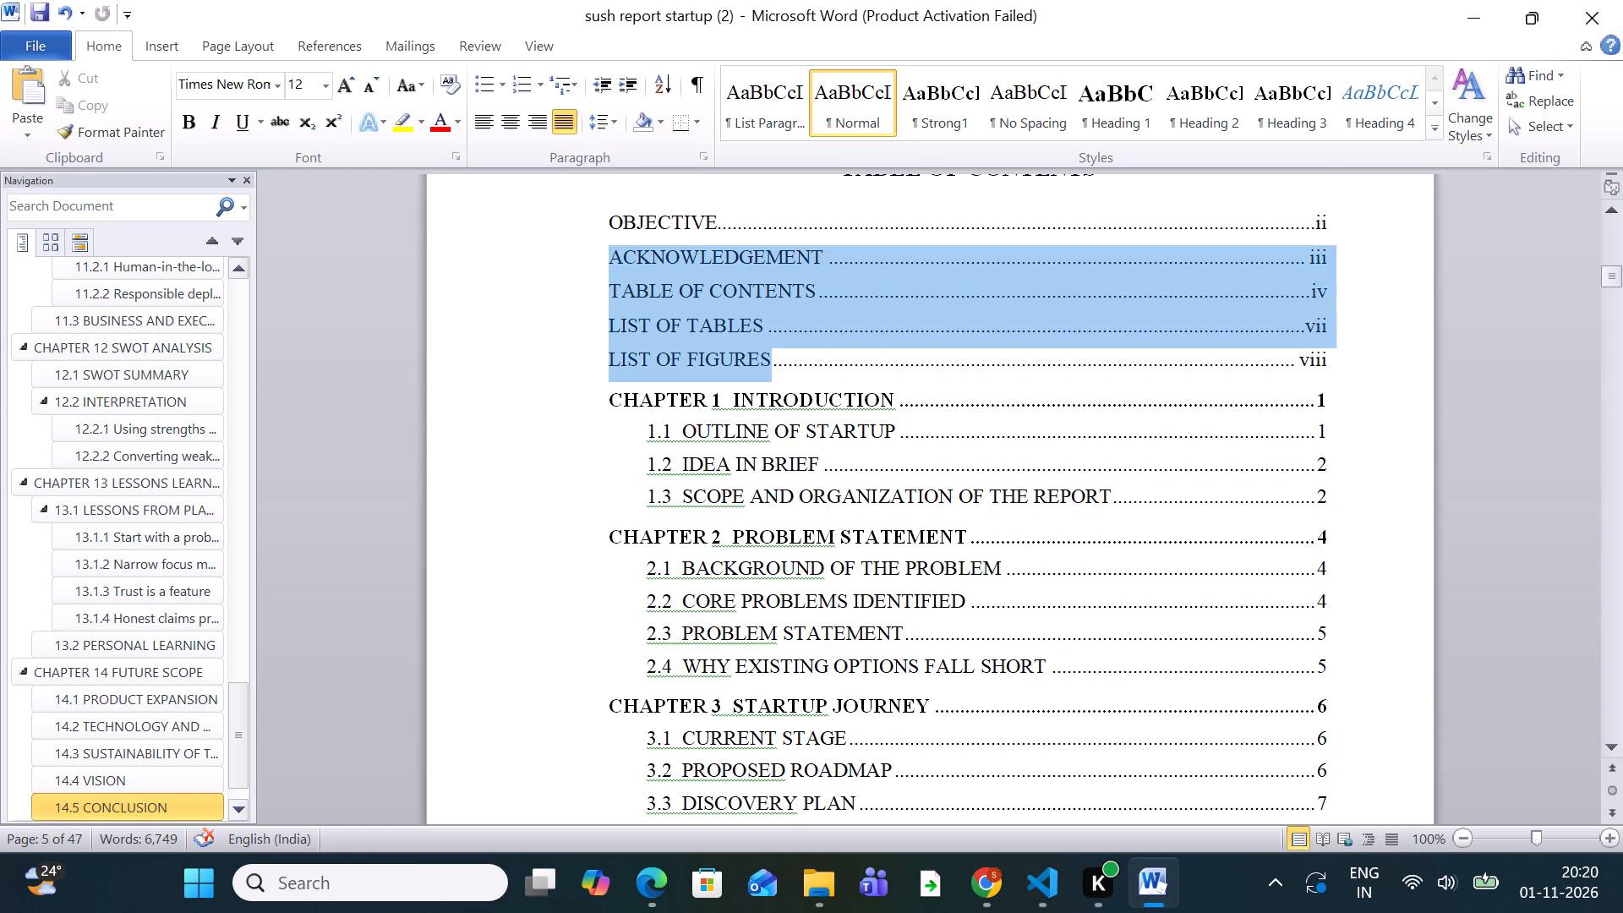
{"action": "left_click_drag", "start_coordinate": [773, 369], "coordinate": [786, 366]}
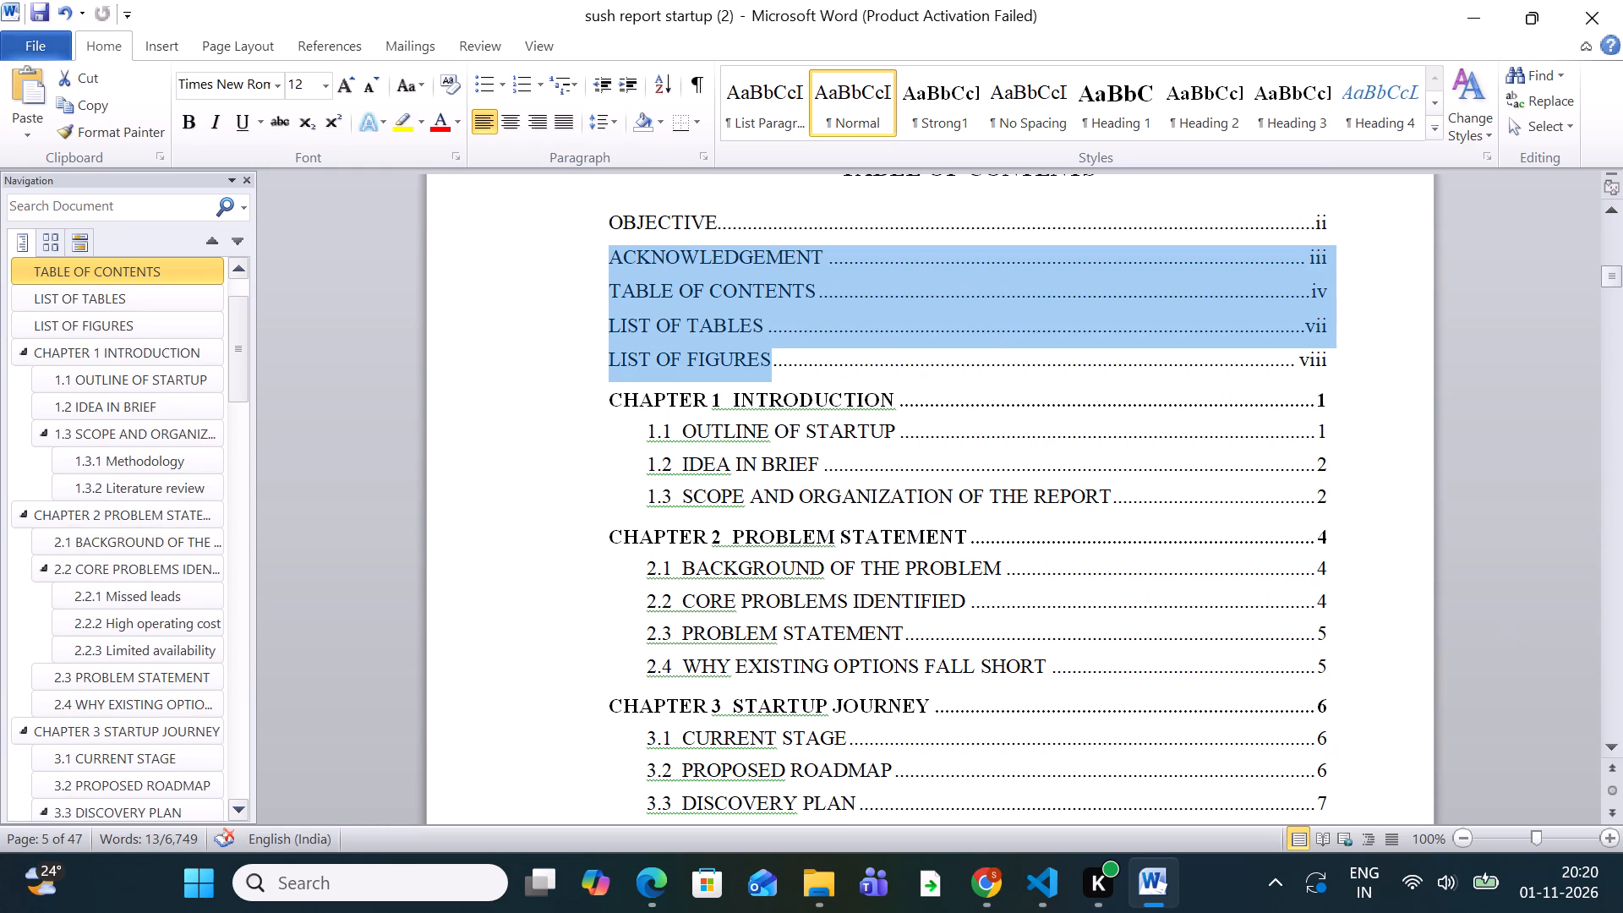
{"action": "left_click", "coordinate": [419, 85]}
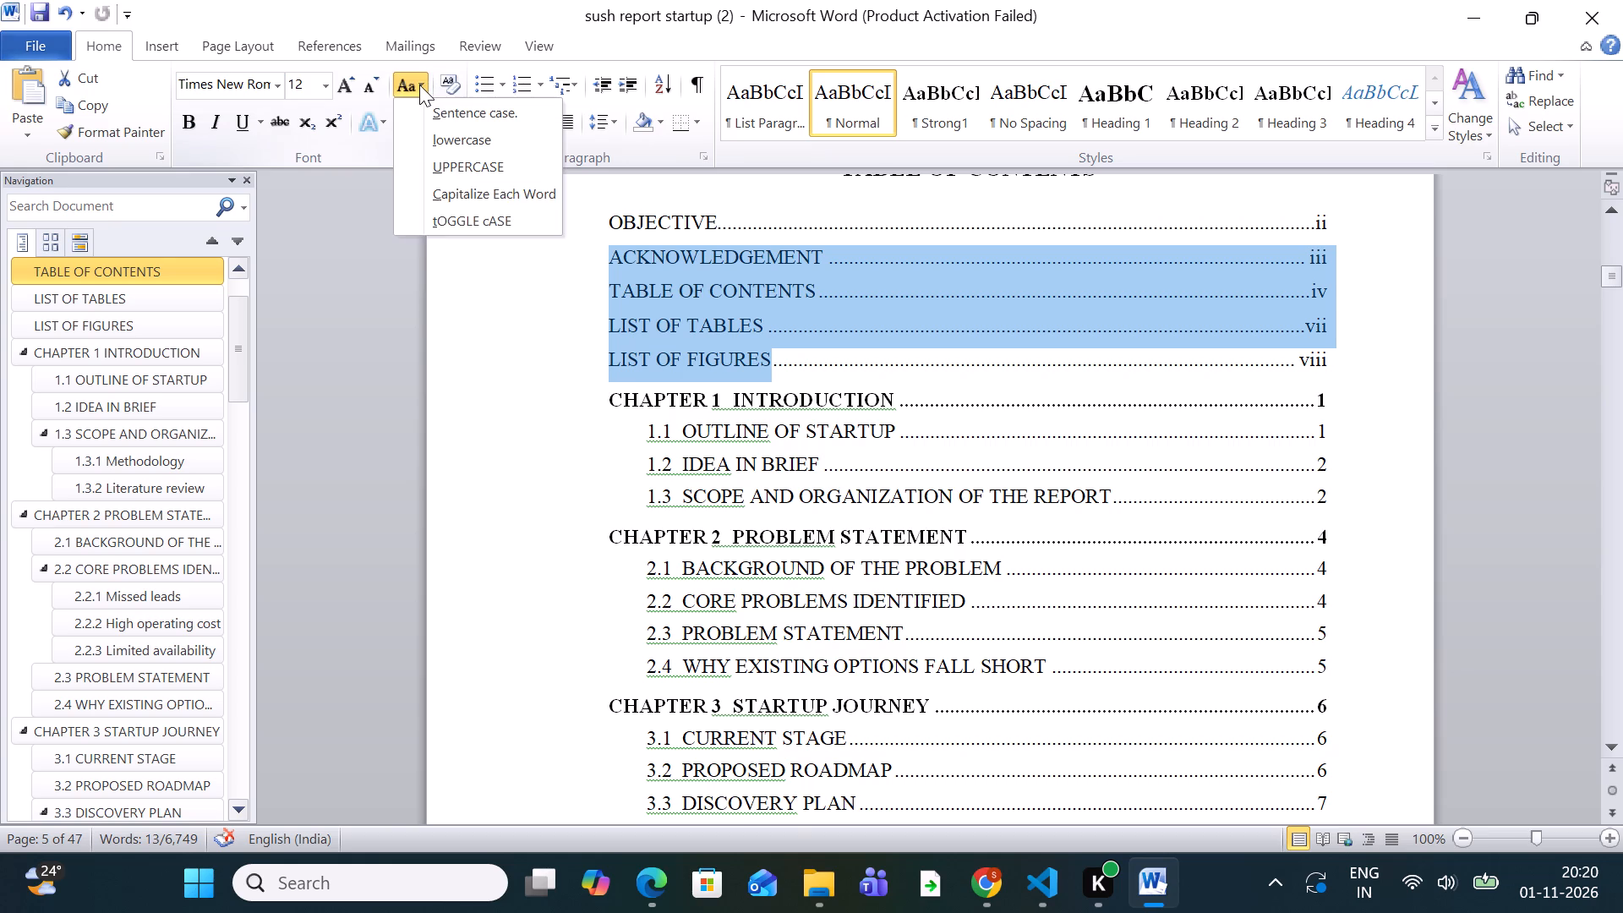
{"action": "left_click", "coordinate": [468, 200]}
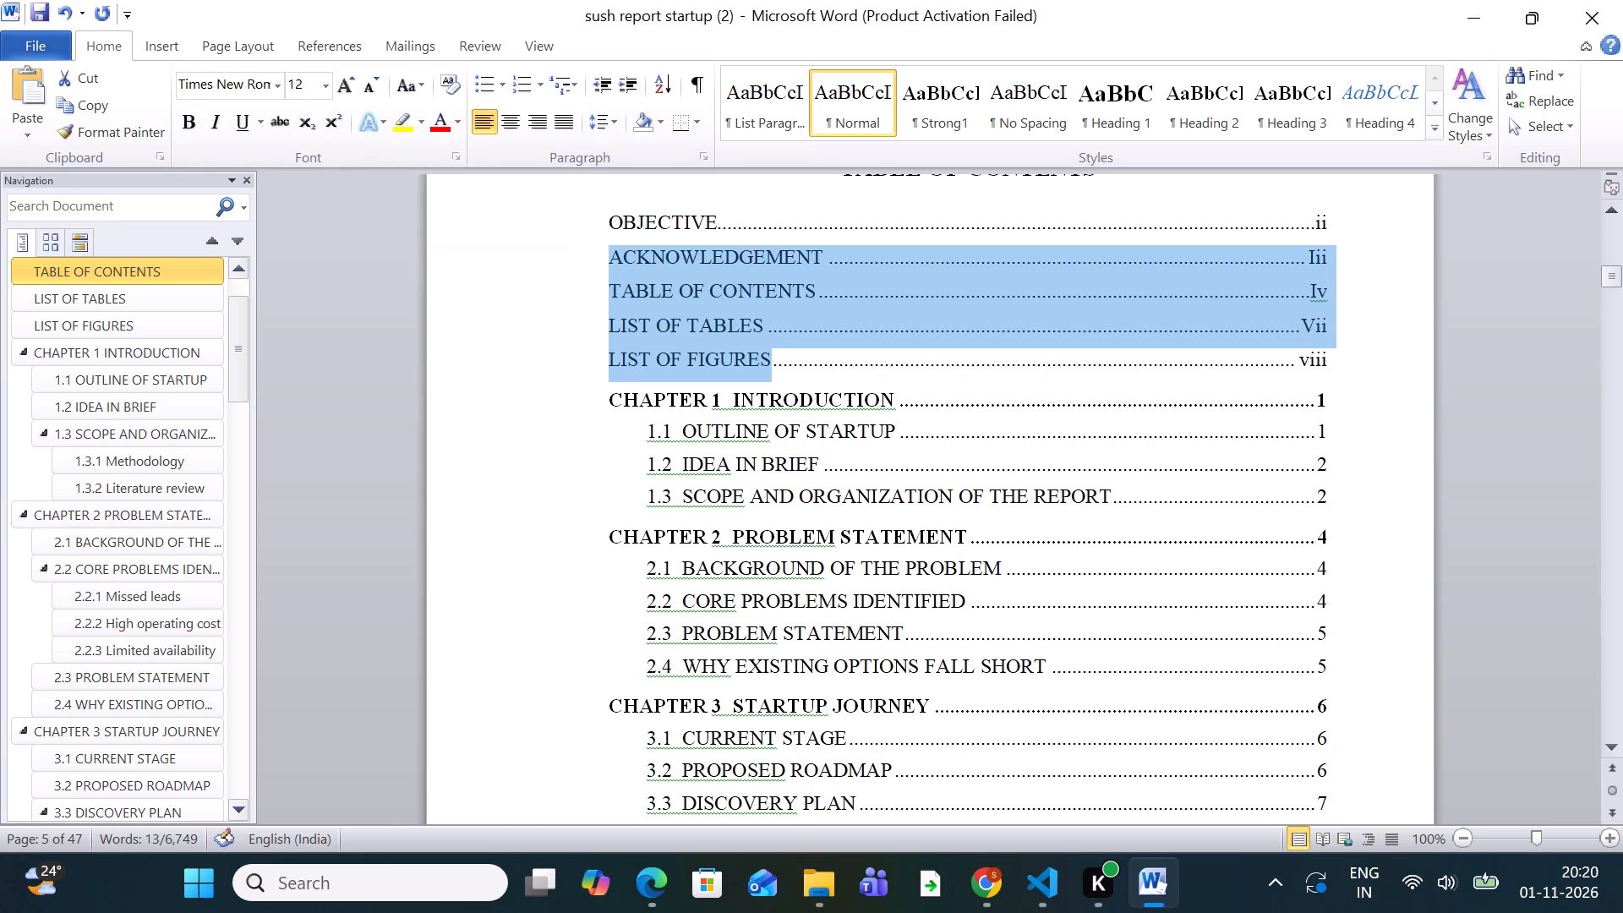
{"action": "left_click", "coordinate": [426, 84]}
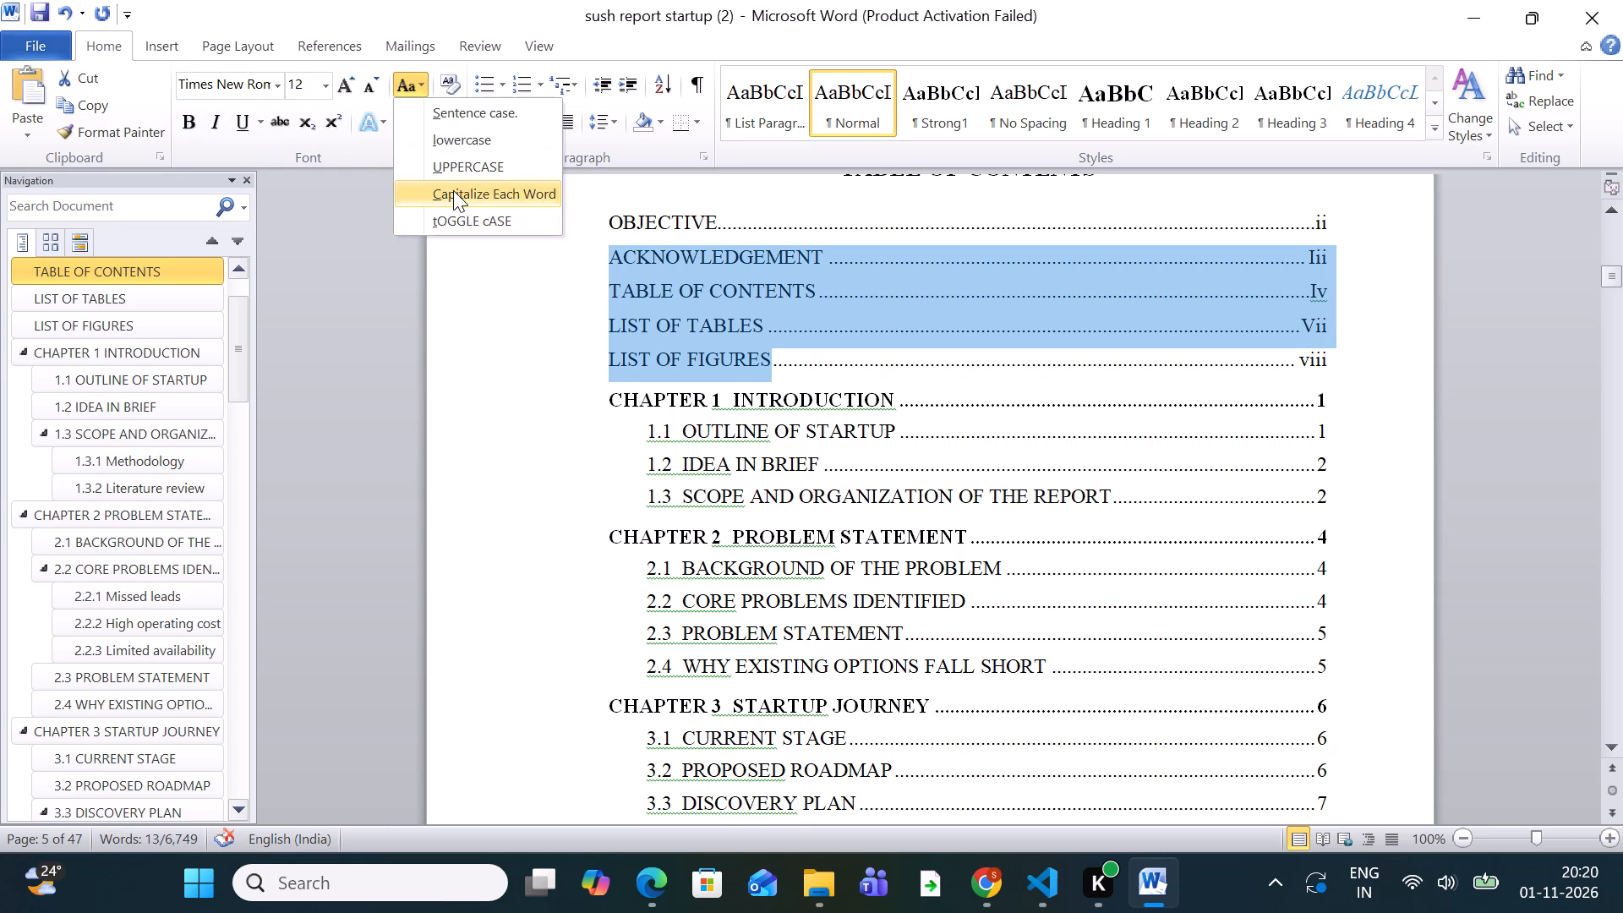
{"action": "left_click", "coordinate": [453, 190]}
{"action": "left_click", "coordinate": [582, 339]}
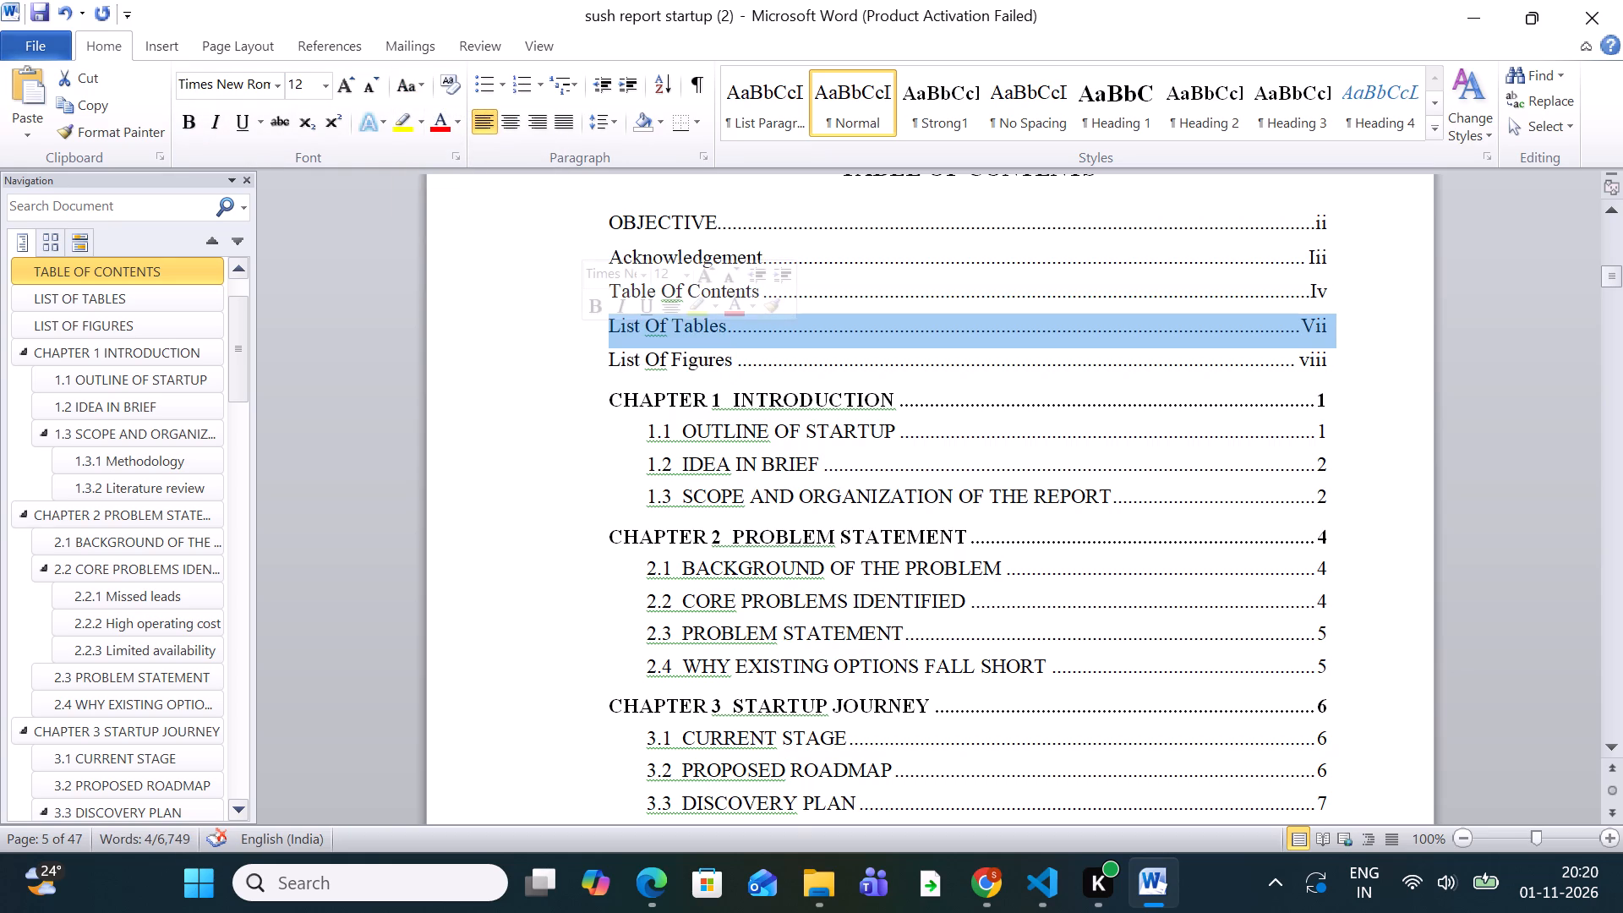
Change the Chapter 1 section entries 1.1 to 1.3 in the table of contents to Capitalize Each Word.
{"action": "left_click_drag", "start_coordinate": [677, 424], "coordinate": [825, 463]}
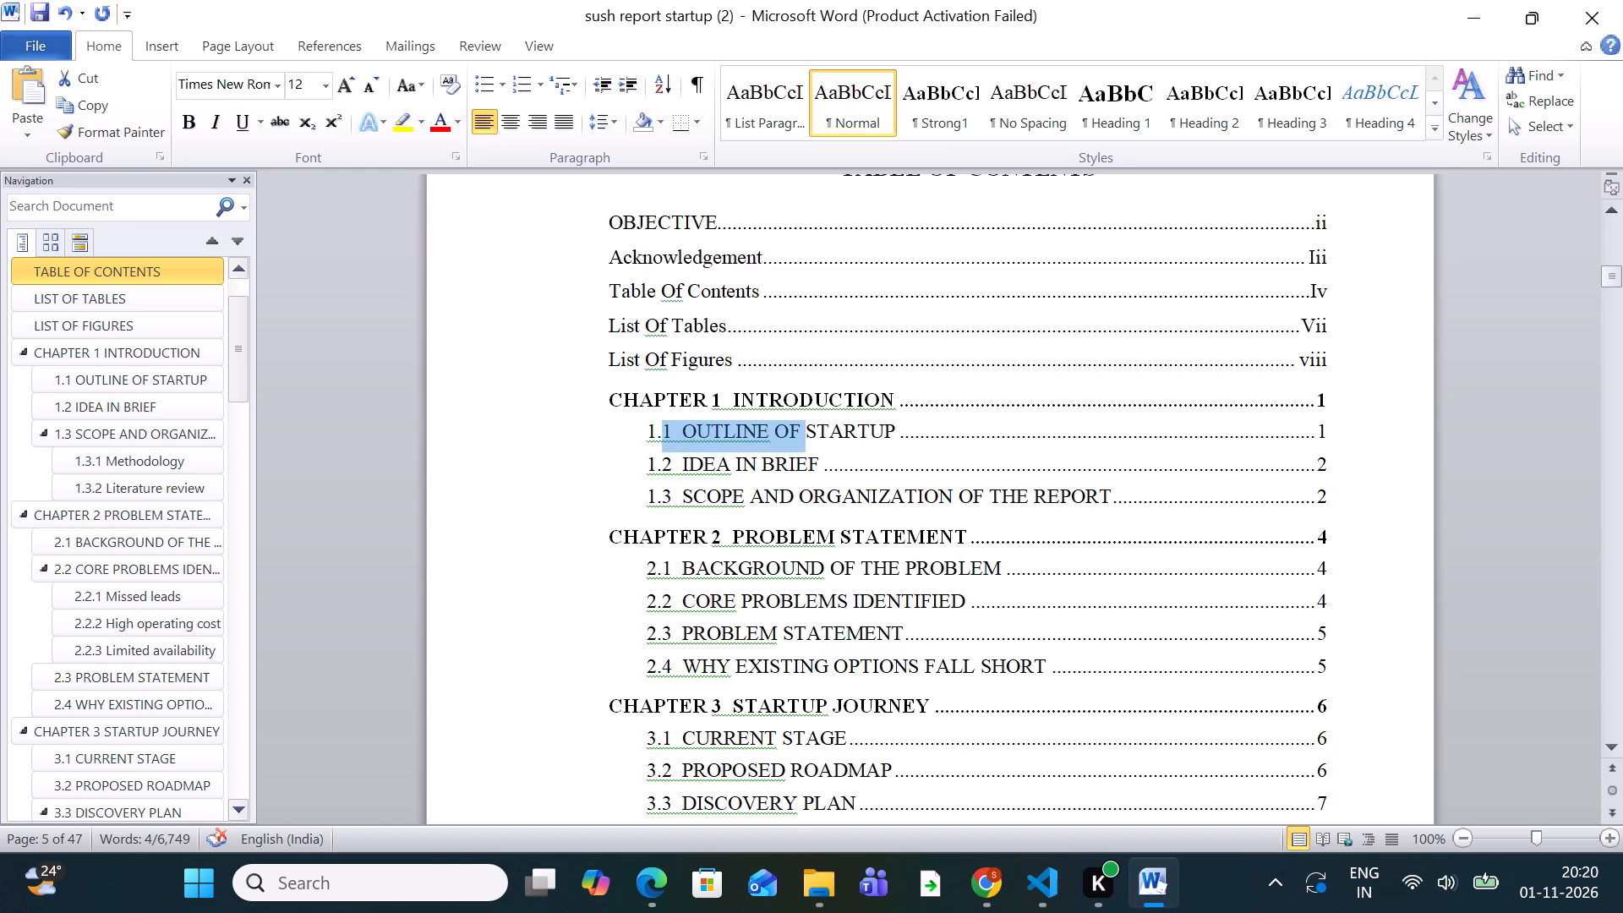
{"action": "left_click_drag", "start_coordinate": [825, 463], "coordinate": [1076, 497]}
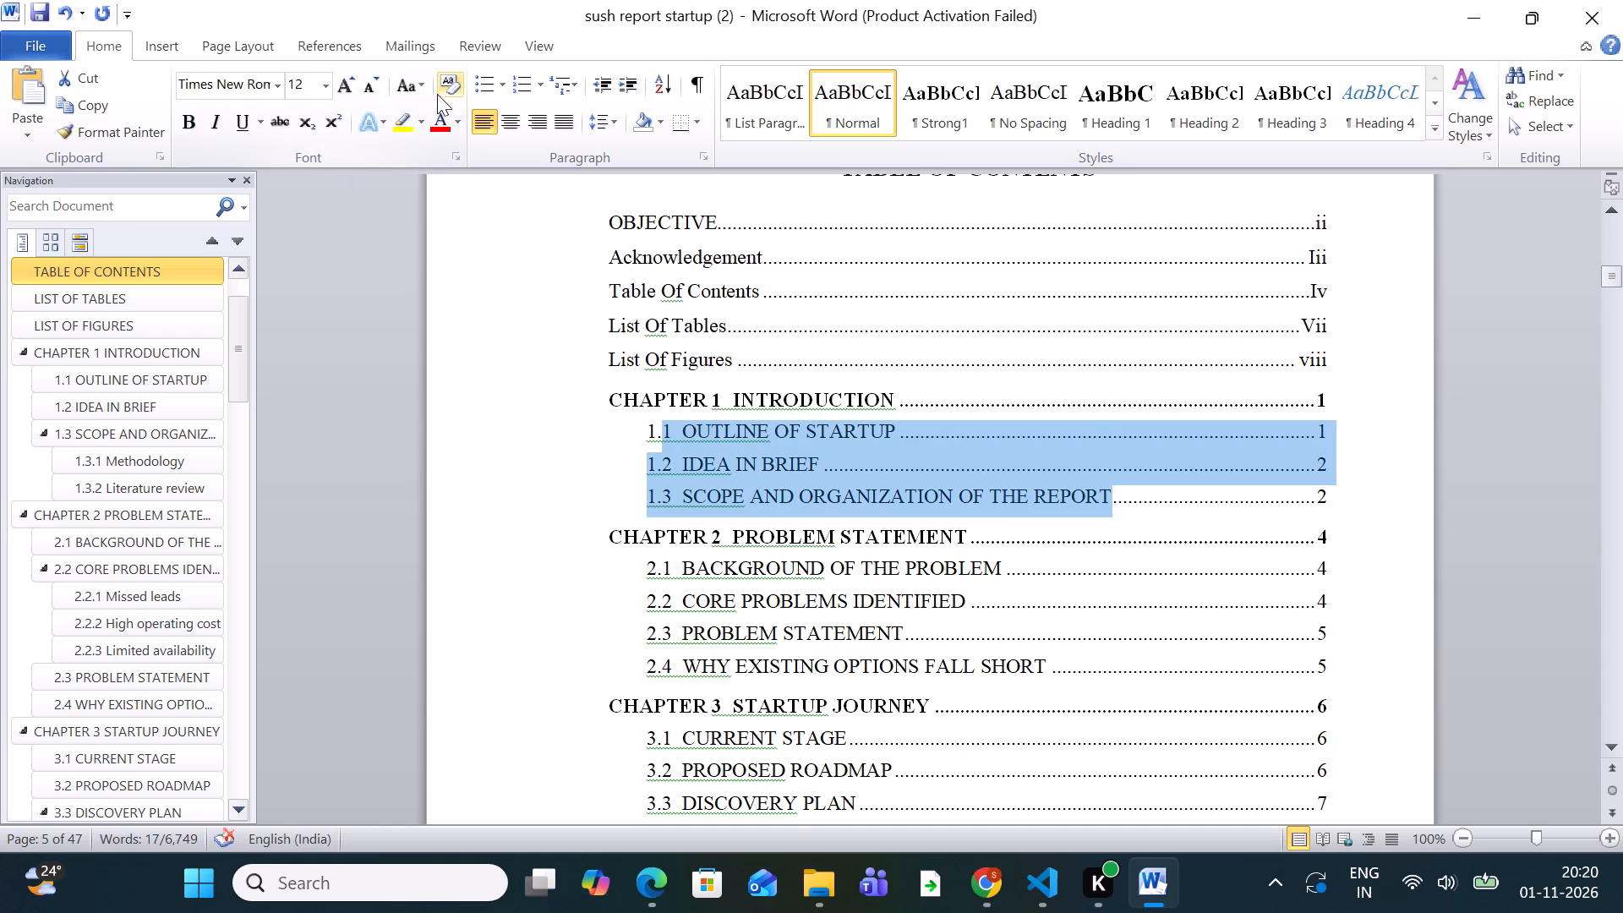
{"action": "left_click", "coordinate": [421, 87]}
{"action": "left_click", "coordinate": [442, 181]}
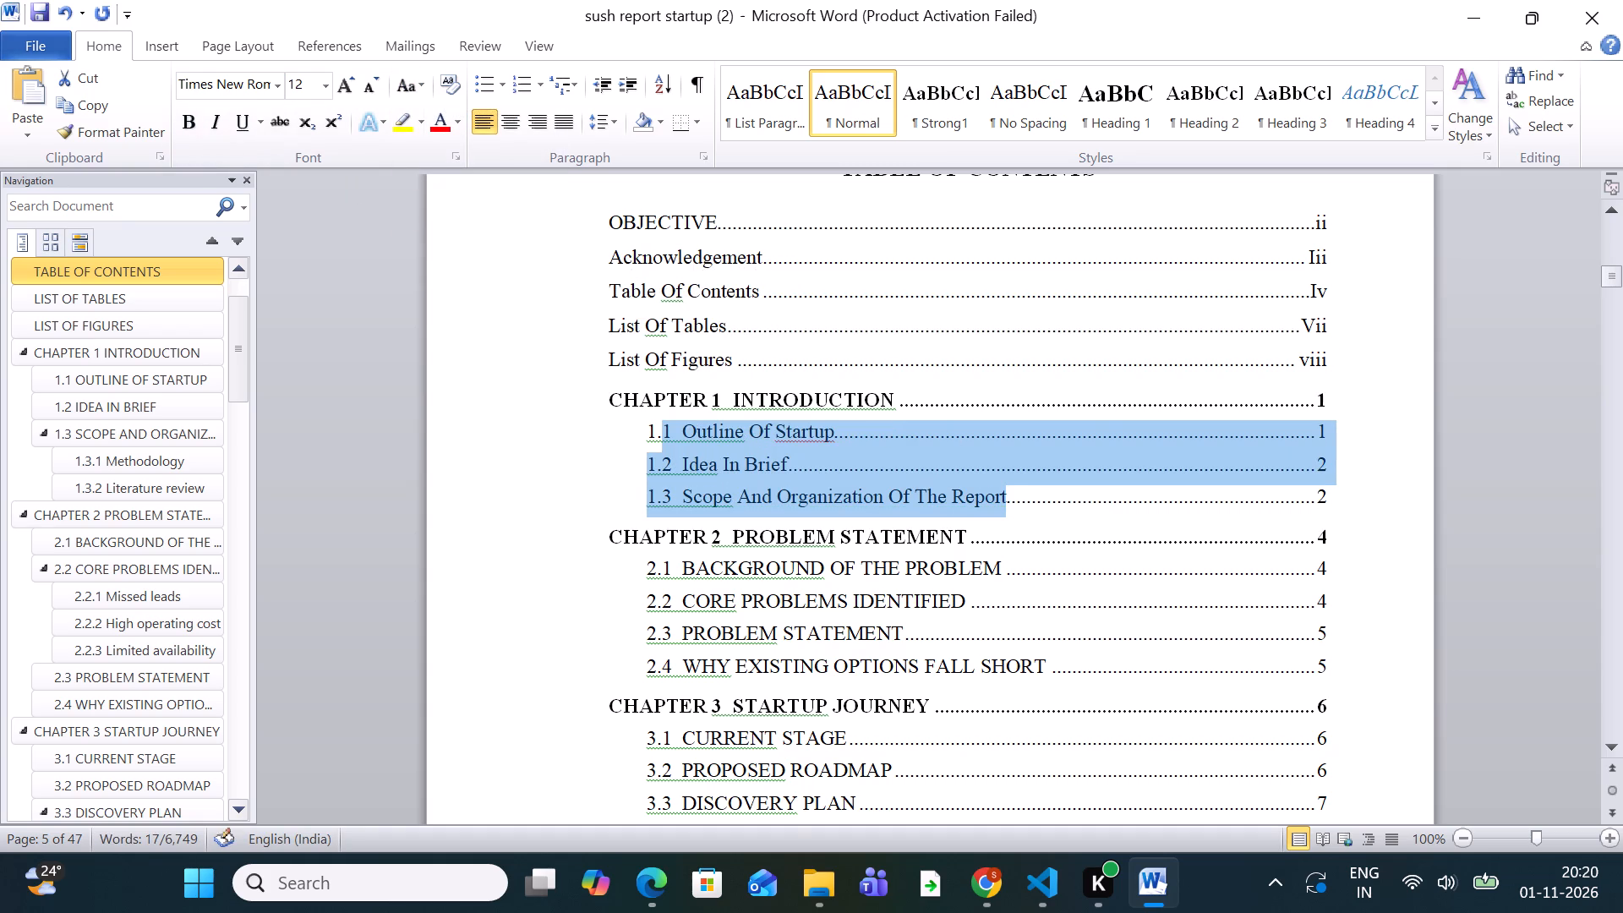
{"action": "left_click", "coordinate": [567, 481]}
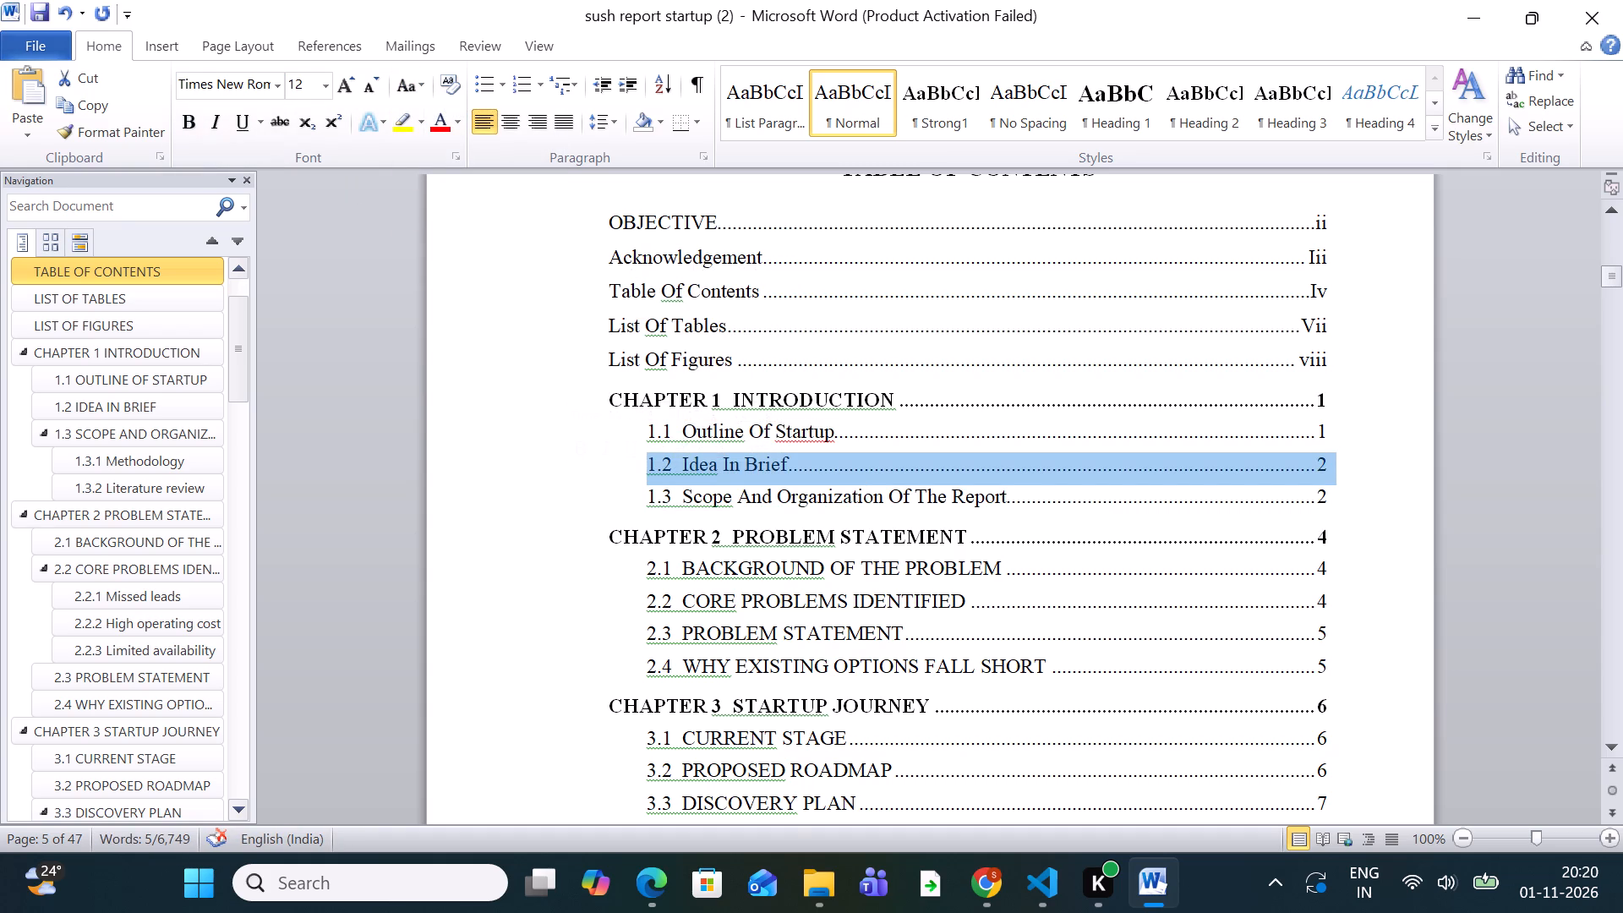
Change the Chapter 2 section entries 2.1 to 2.4 in the table of contents to Capitalize Each Word.
{"action": "left_click_drag", "start_coordinate": [678, 570], "coordinate": [951, 653]}
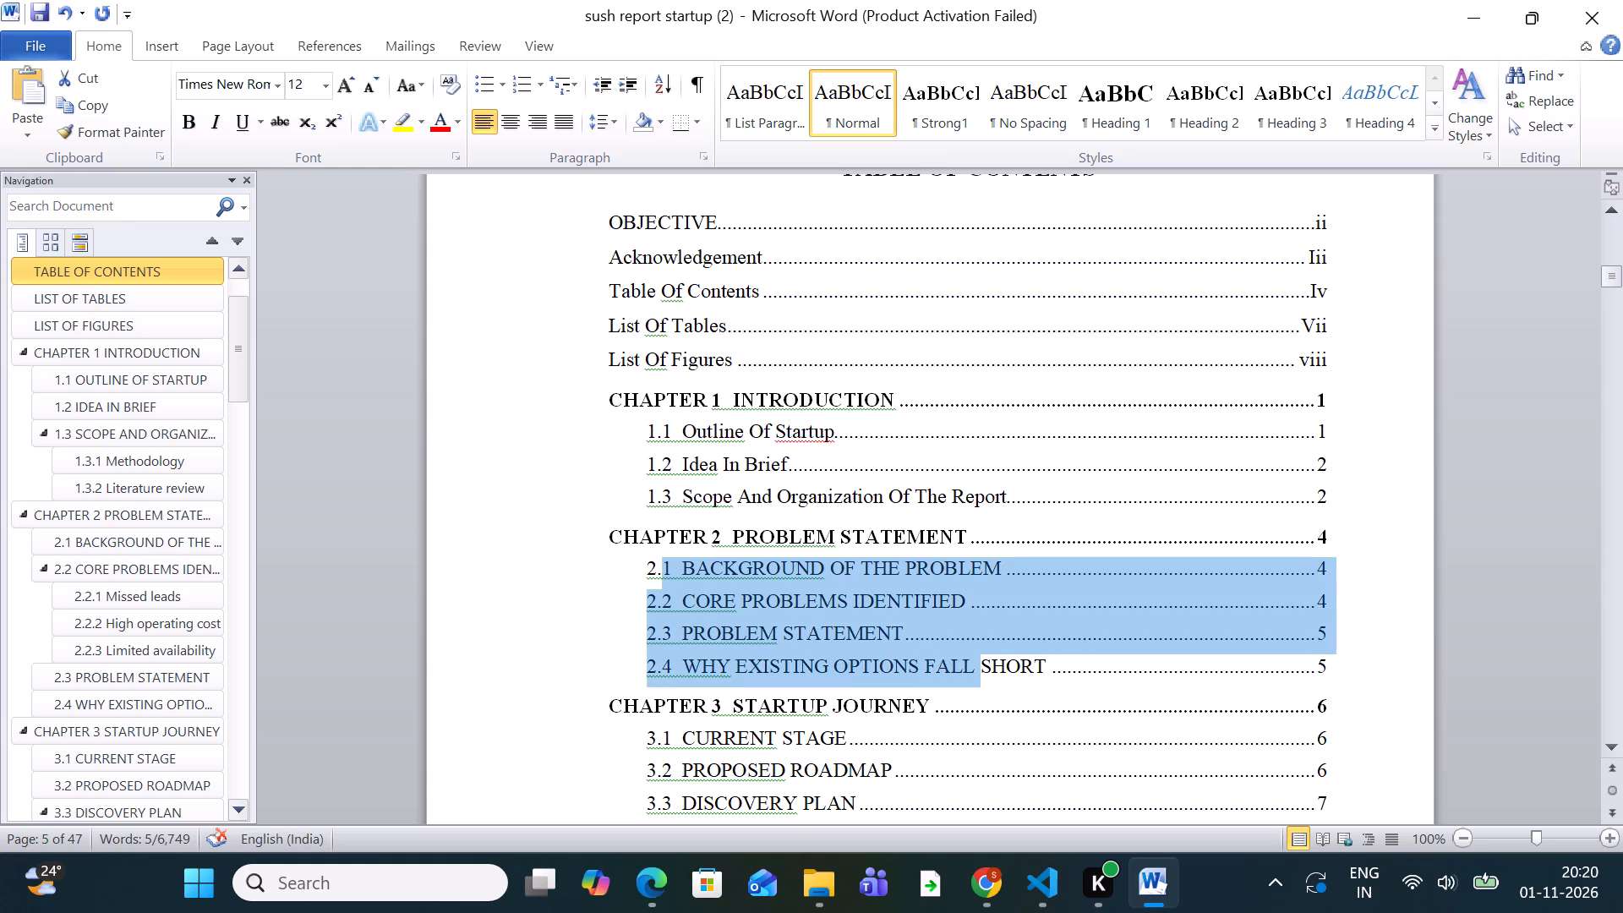
{"action": "left_click_drag", "start_coordinate": [951, 653], "coordinate": [1034, 666]}
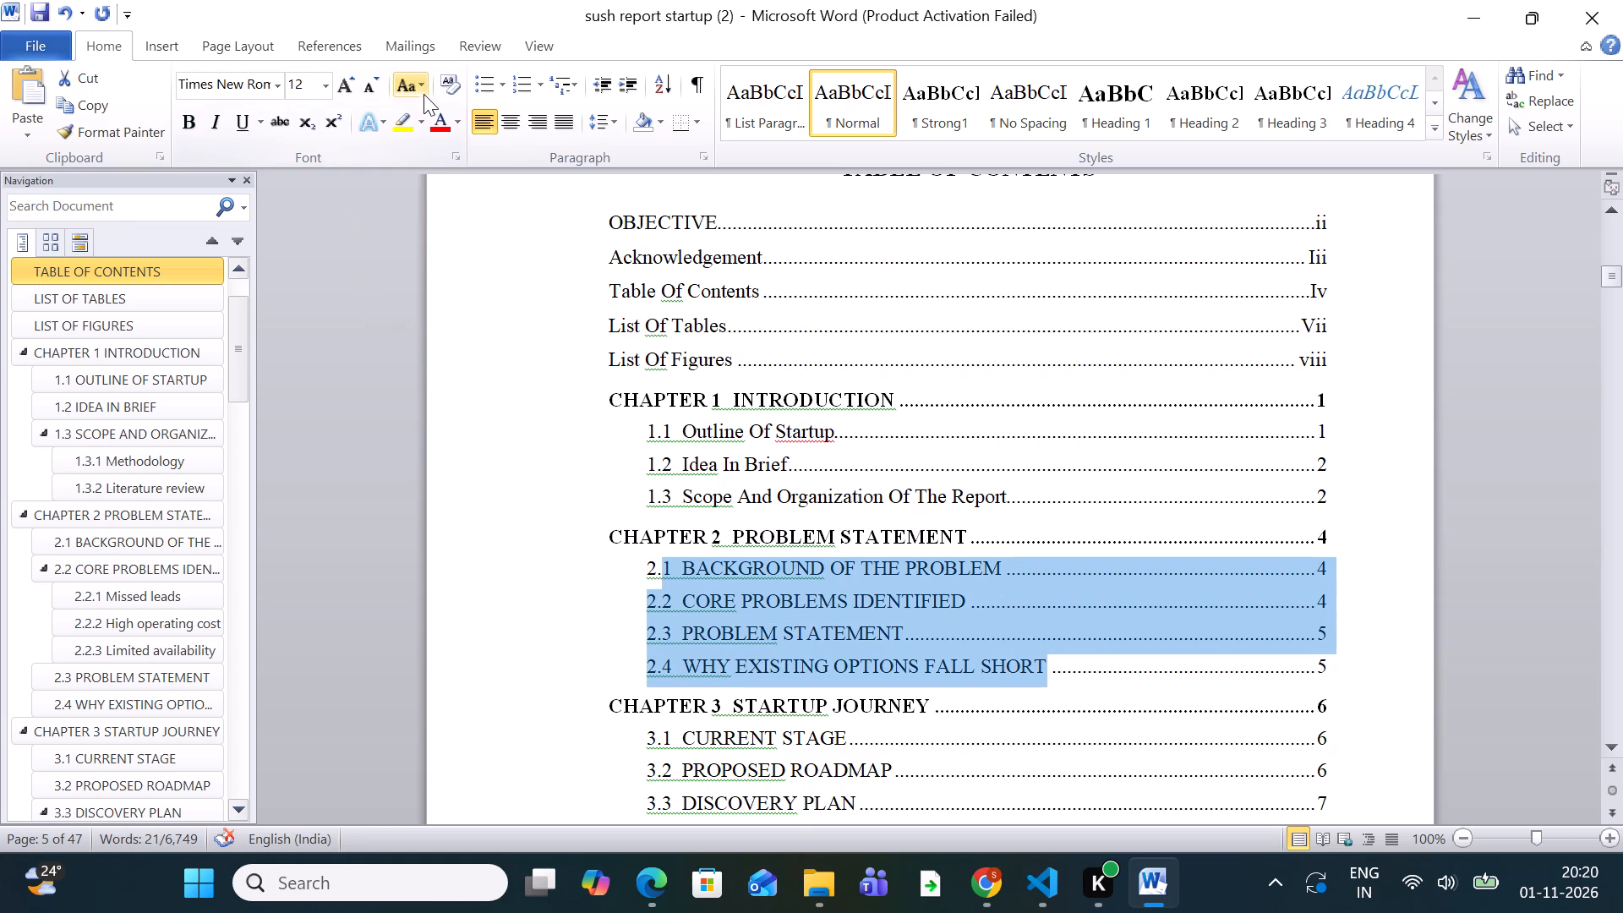
{"action": "left_click", "coordinate": [424, 94]}
{"action": "left_click", "coordinate": [462, 199]}
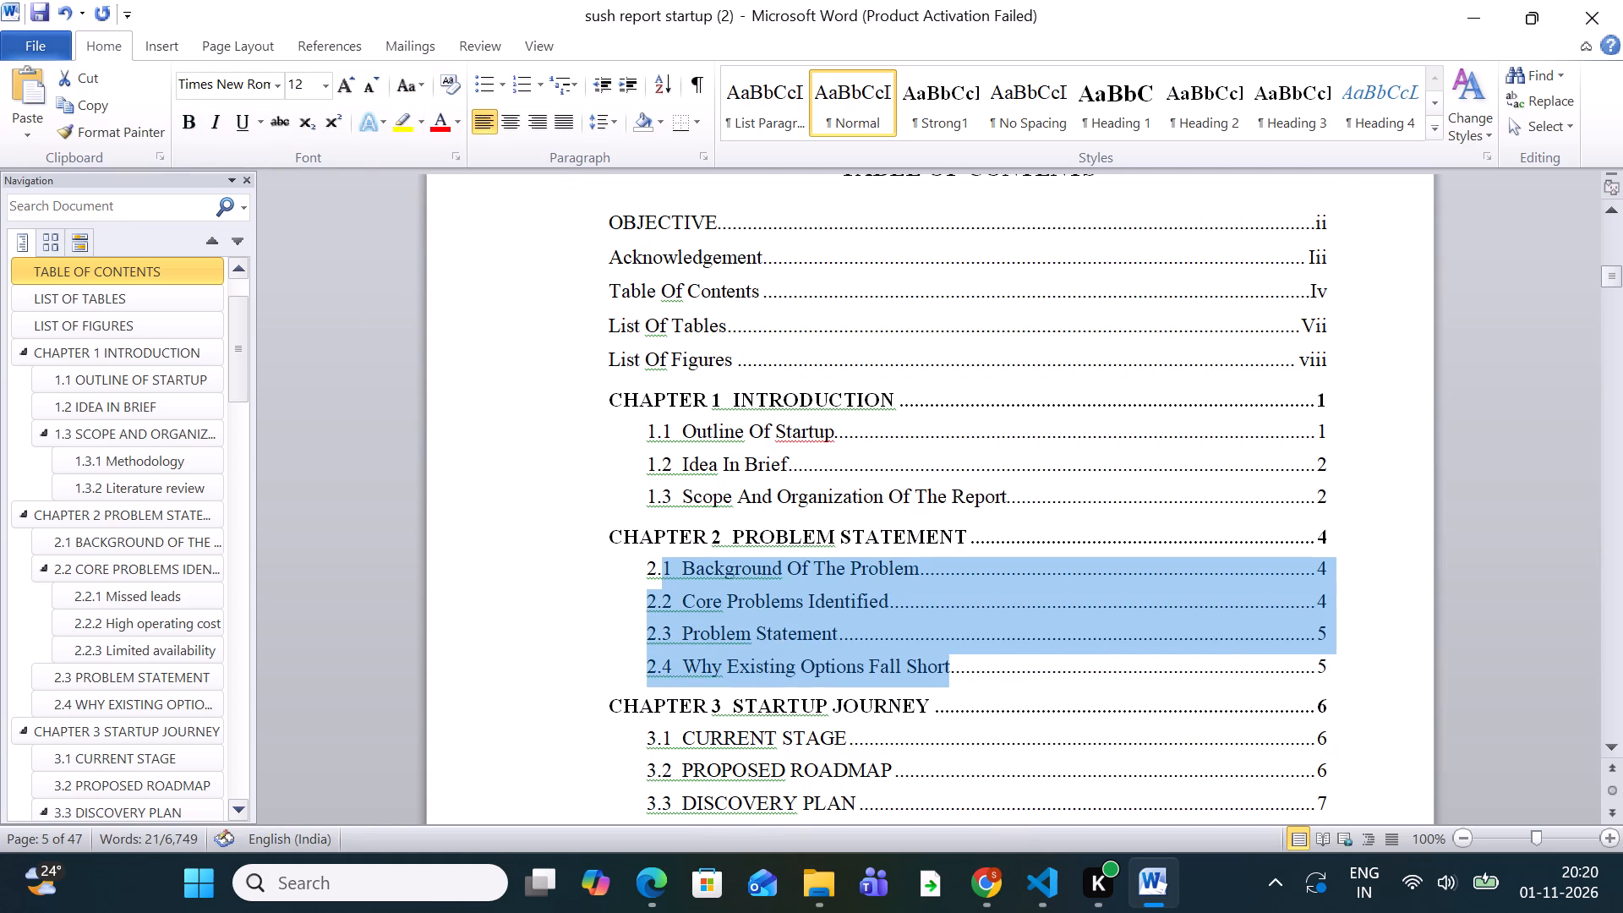
{"action": "scroll", "coordinate": [839, 515], "scroll_direction": "down", "scroll_amount": 2}
{"action": "left_click", "coordinate": [904, 645]}
Change the Chapter 3 section entries 3.1 to 3.5 in the table of contents to Capitalize Each Word.
{"action": "scroll", "coordinate": [901, 643], "scroll_direction": "down", "scroll_amount": 1}
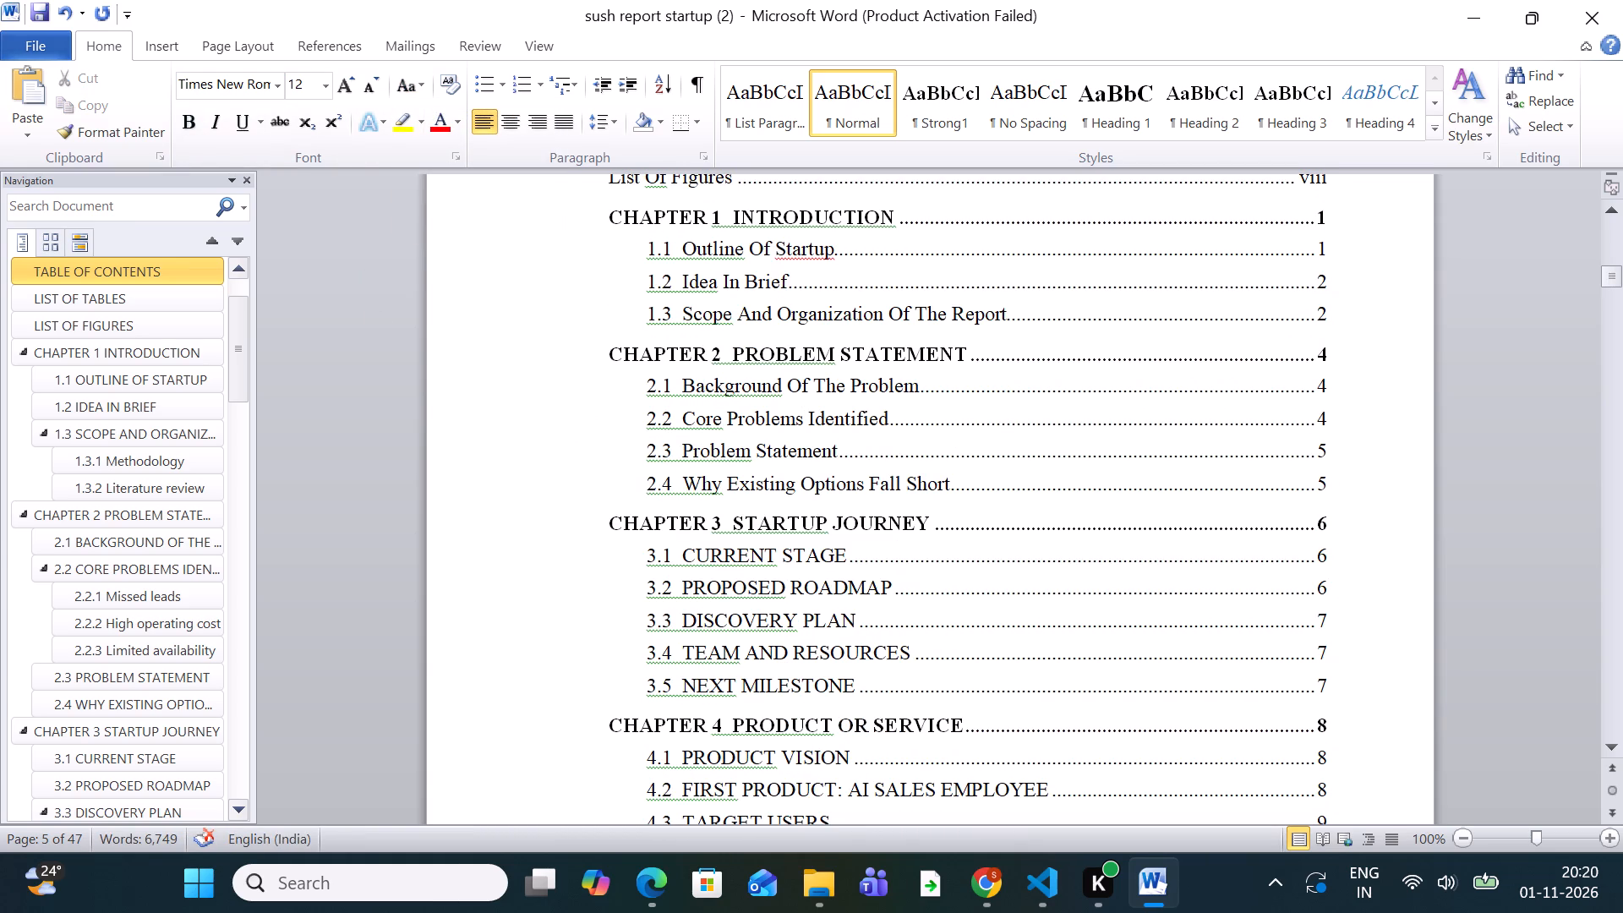
{"action": "left_click_drag", "start_coordinate": [861, 688], "coordinate": [724, 568]}
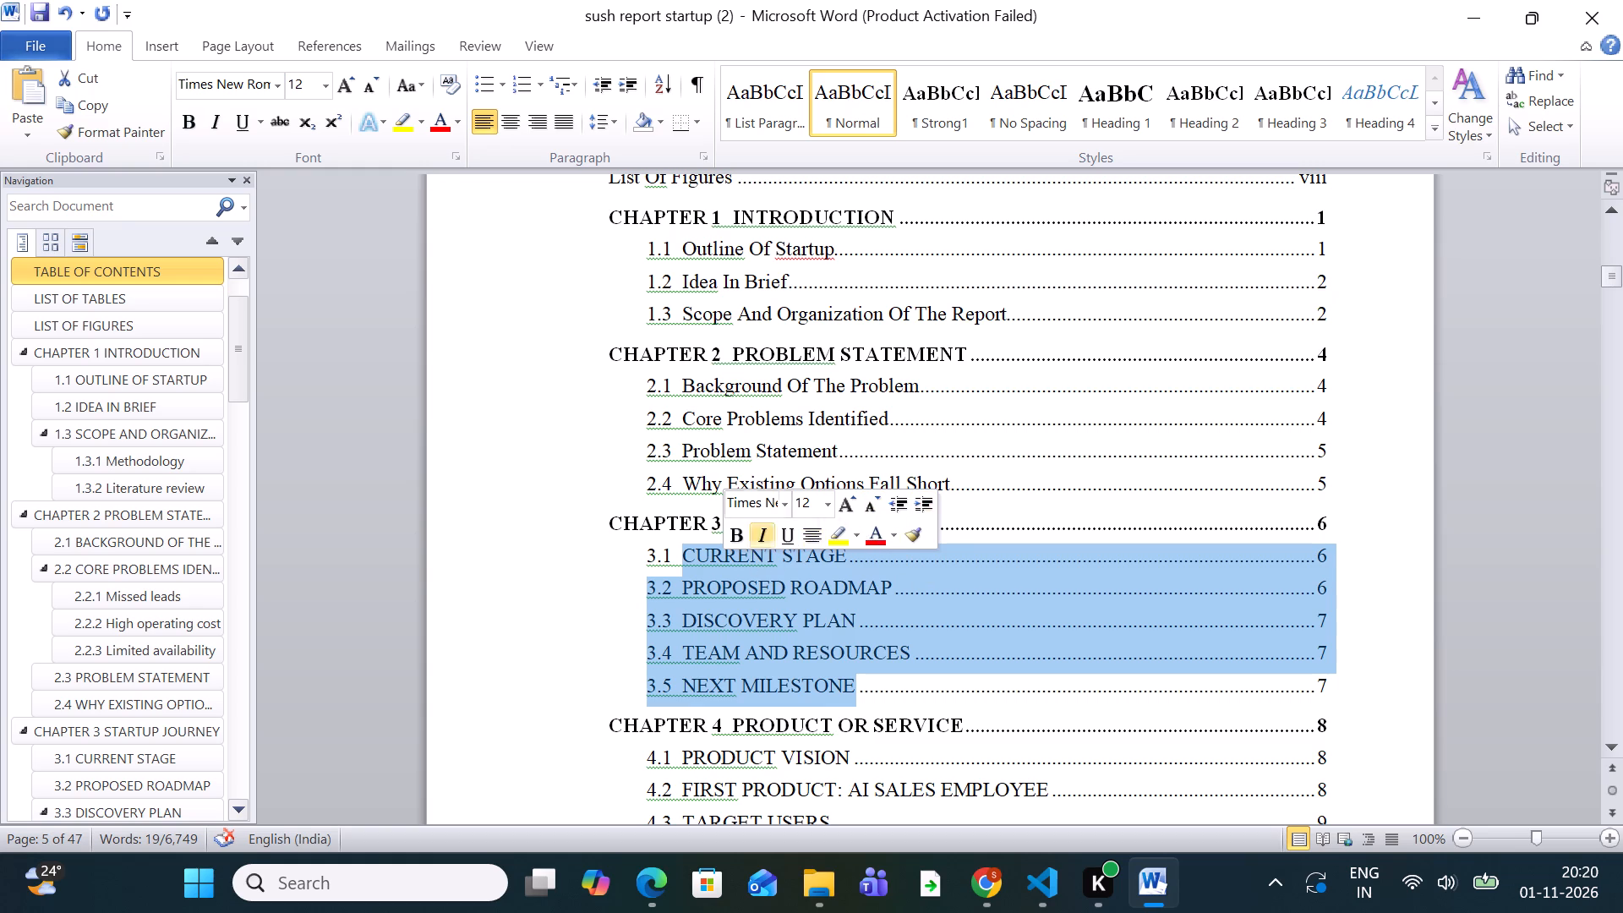
{"action": "left_click", "coordinate": [426, 96]}
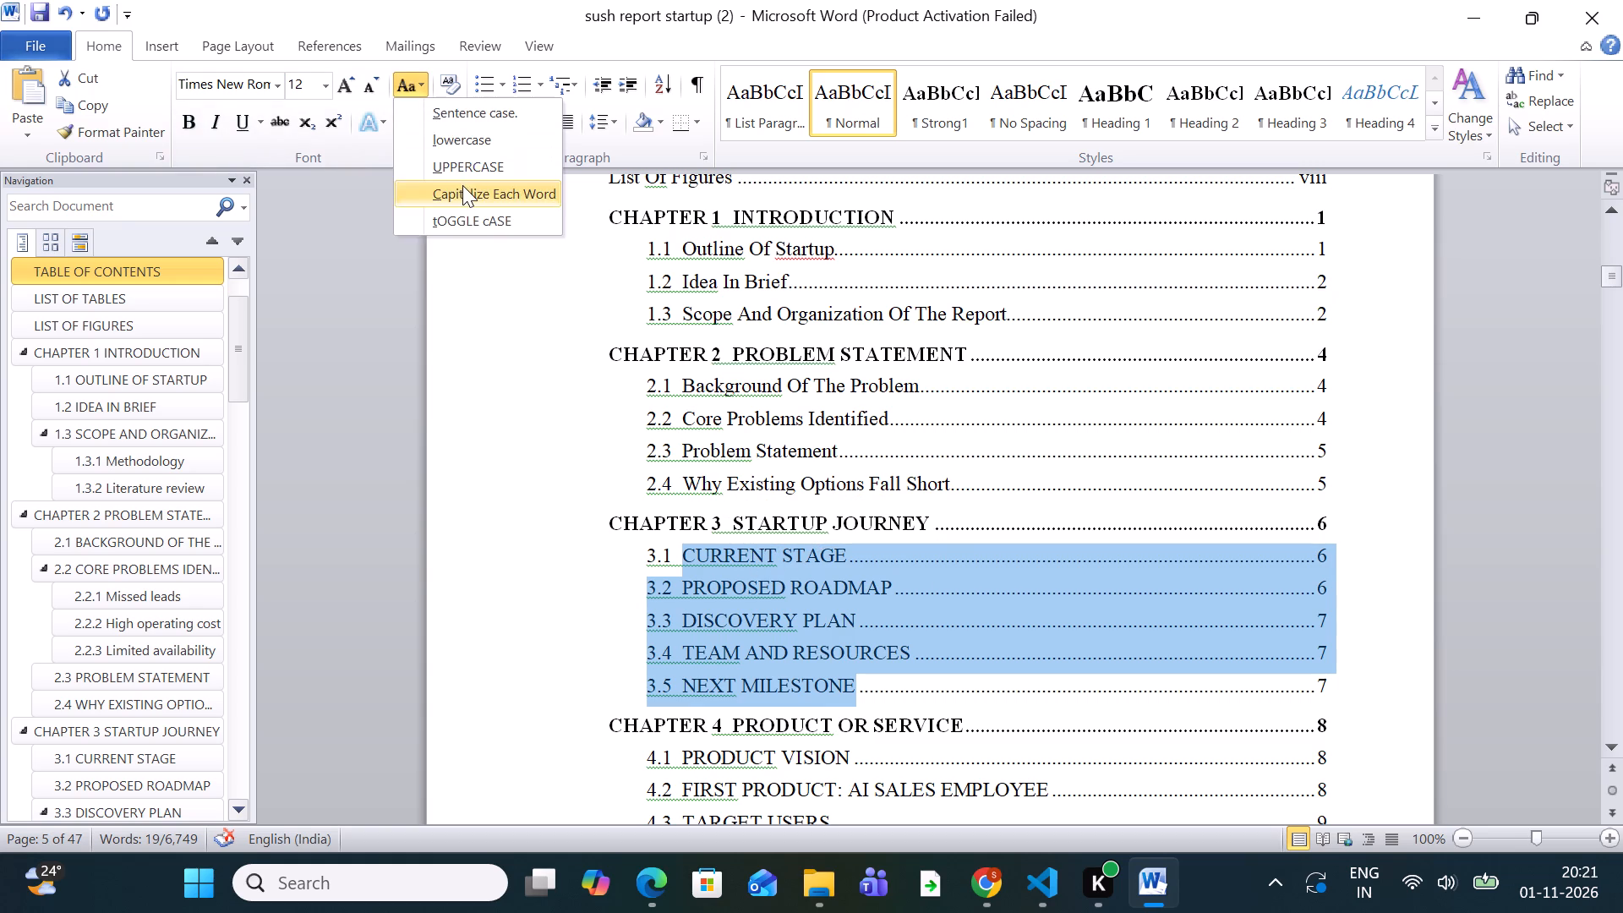
{"action": "left_click", "coordinate": [462, 185]}
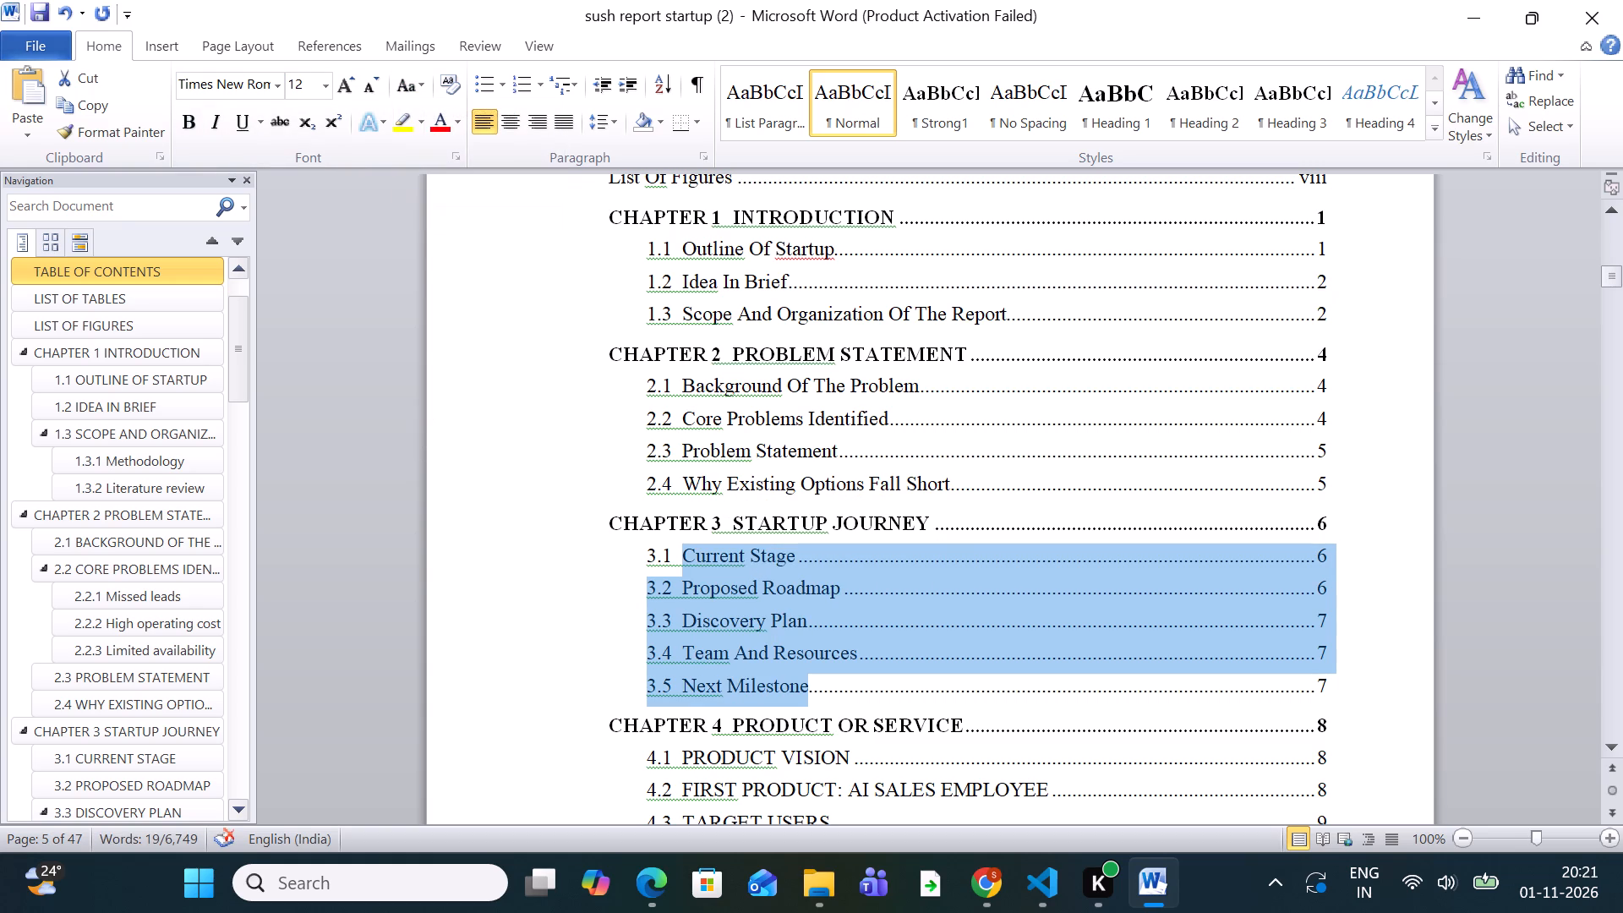
{"action": "left_click", "coordinate": [522, 520]}
Change the Chapter 4 section entries 4.1 to 4.5 in the table of contents to Capitalize Each Word.
{"action": "scroll", "coordinate": [757, 491], "scroll_direction": "down", "scroll_amount": 3}
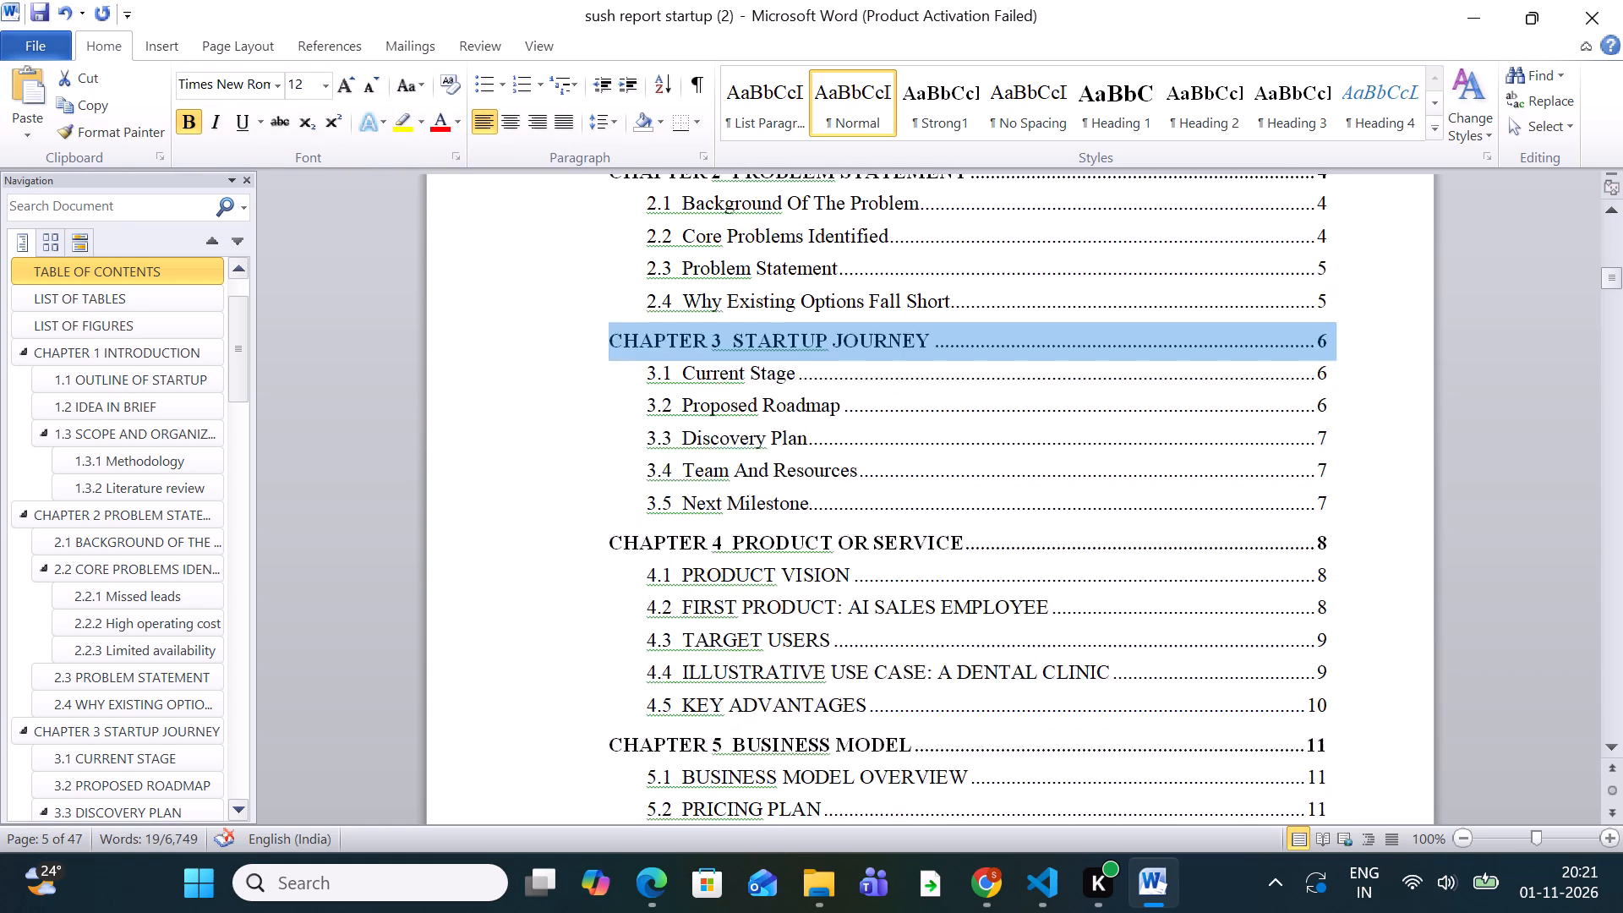
{"action": "scroll", "coordinate": [757, 491], "scroll_direction": "down", "scroll_amount": 2}
{"action": "left_click_drag", "start_coordinate": [678, 448], "coordinate": [891, 582]}
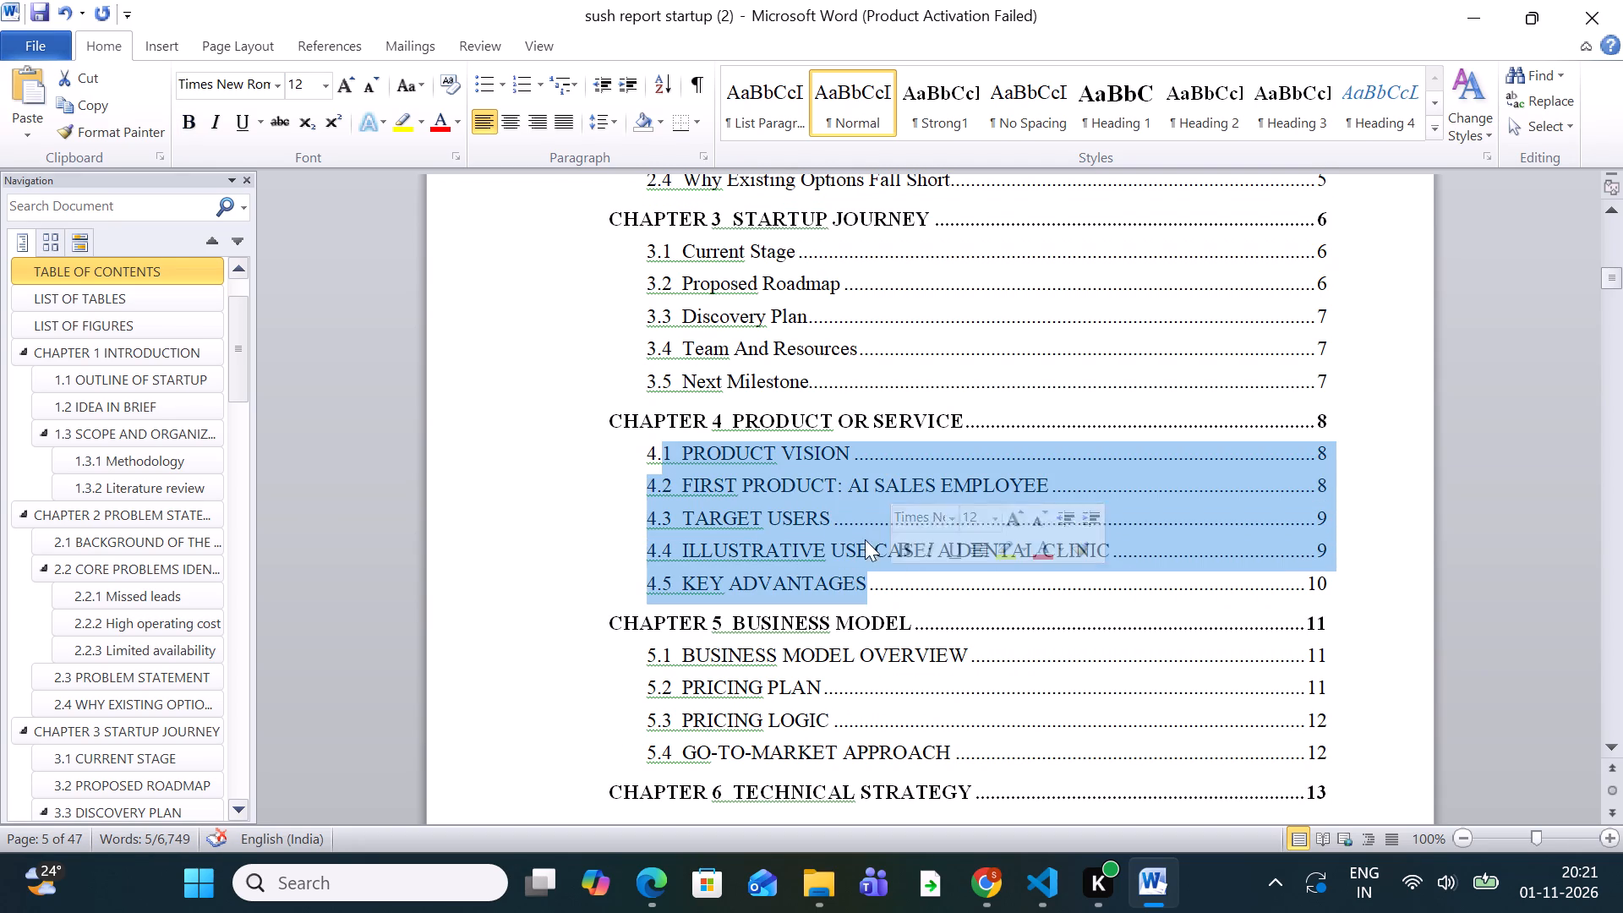
{"action": "left_click", "coordinate": [422, 79]}
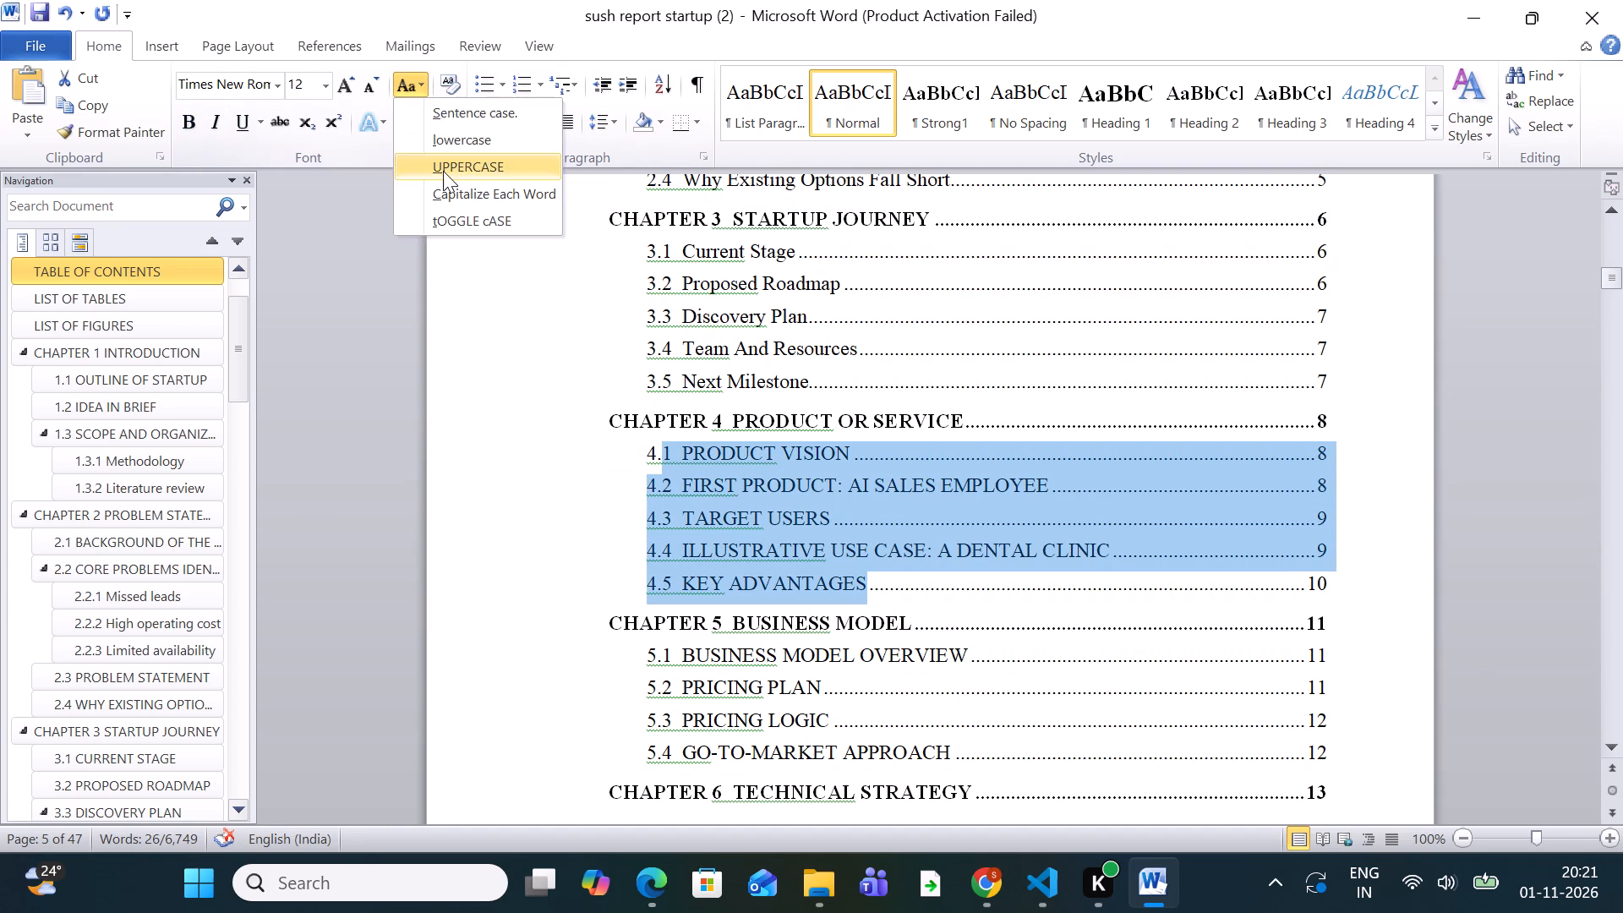
{"action": "left_click", "coordinate": [445, 191]}
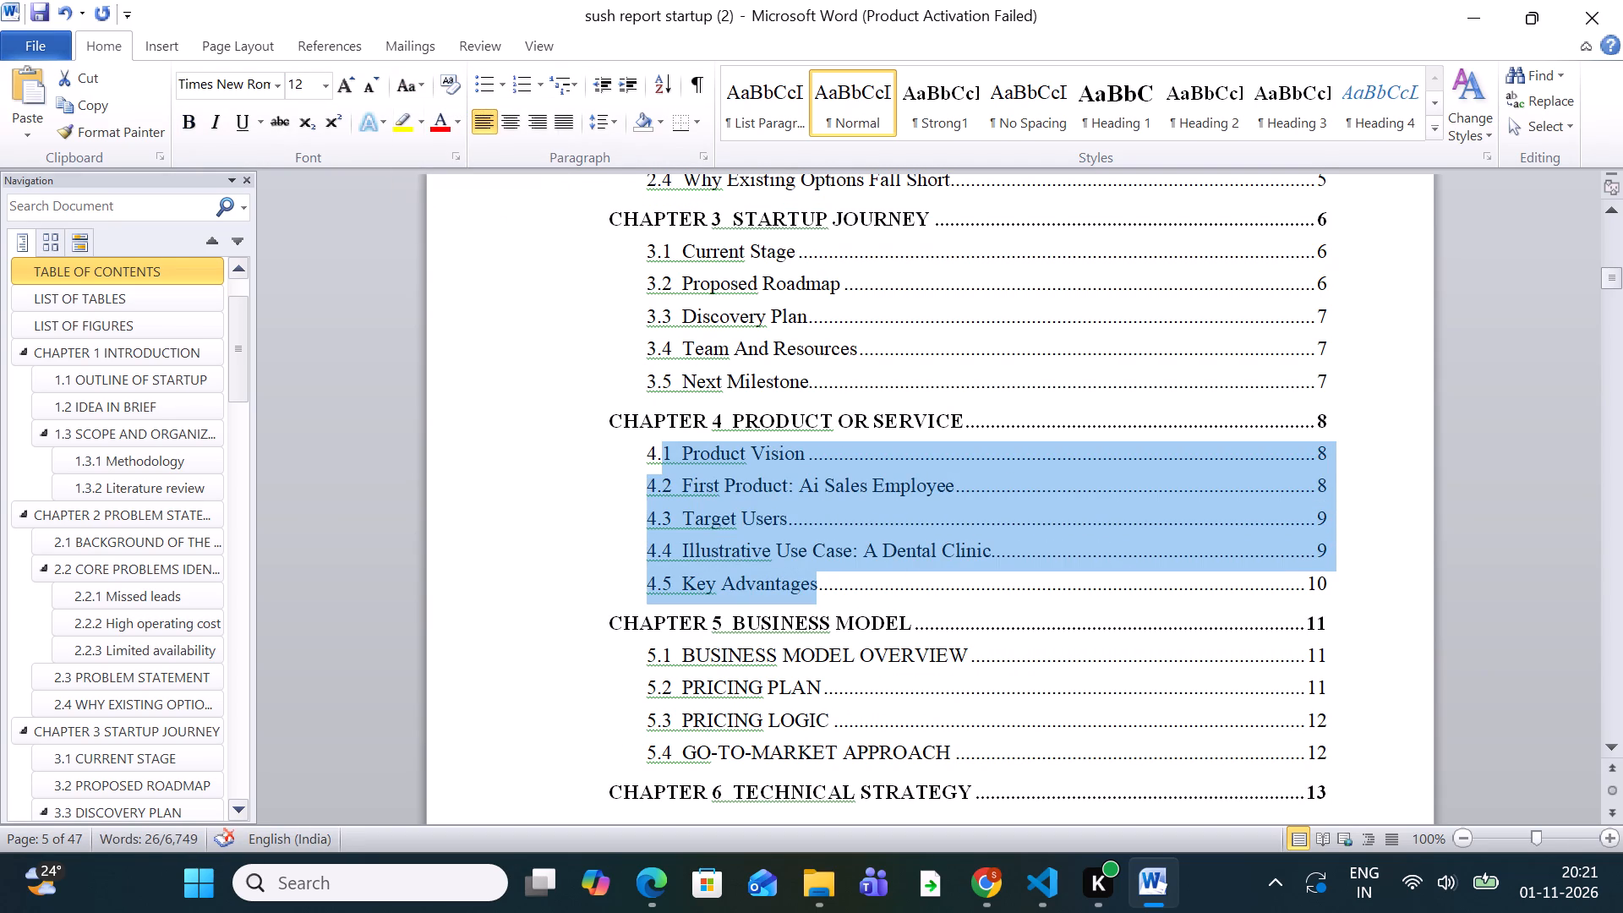
Change the Chapter 5 section entries 5.1 to 5.4 in the table of contents to Capitalize Each Word.
{"action": "left_click_drag", "start_coordinate": [948, 756], "coordinate": [659, 646]}
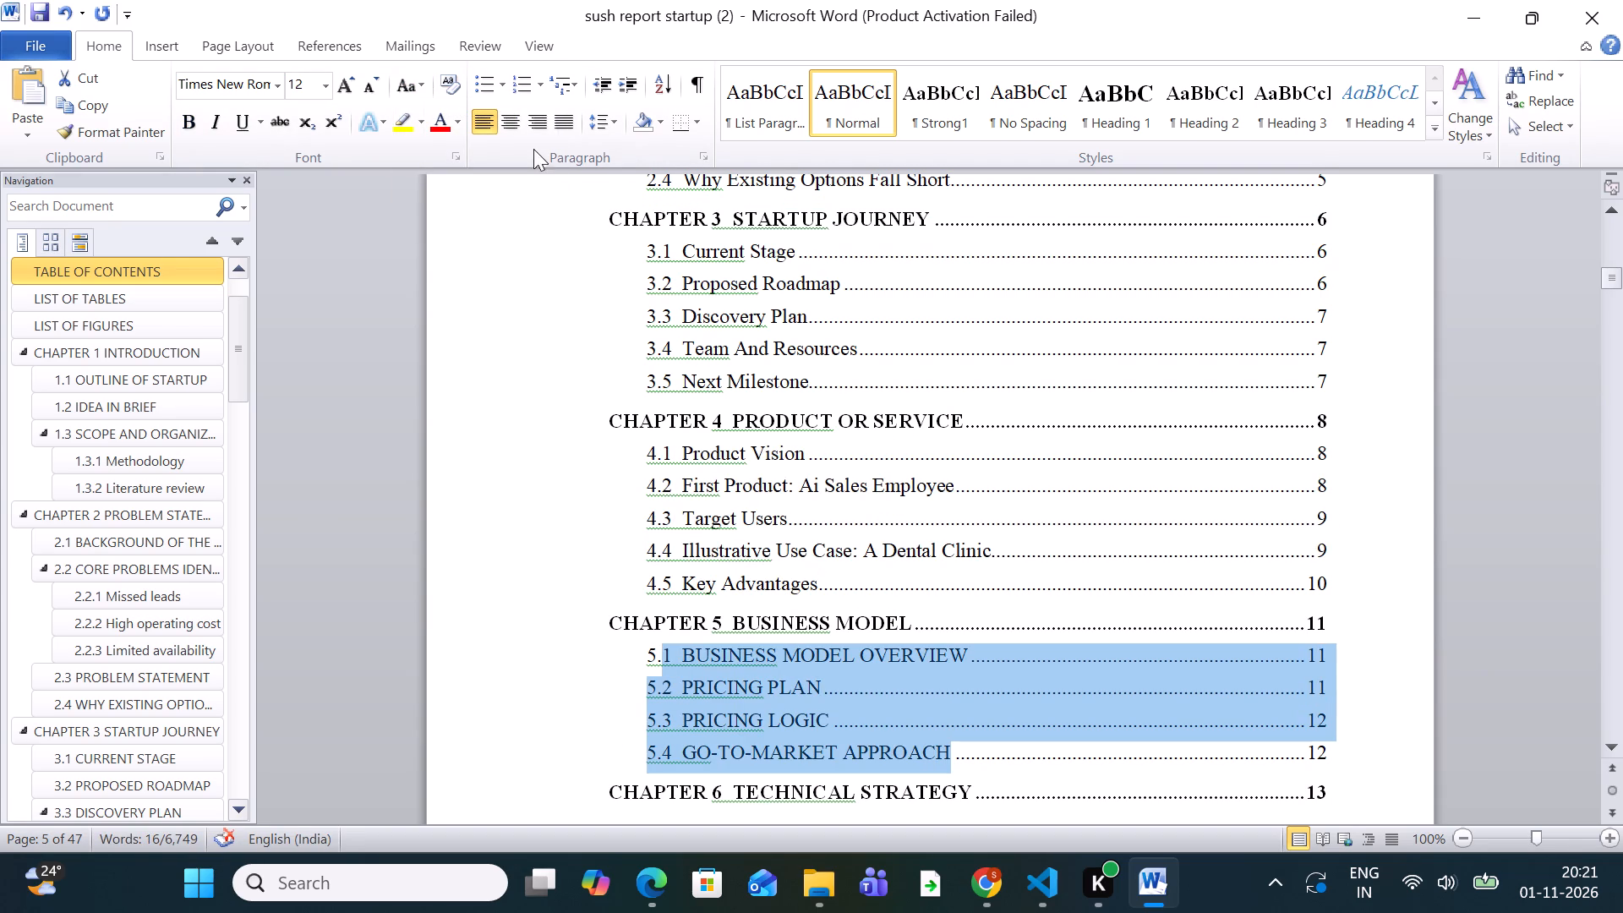
{"action": "left_click", "coordinate": [423, 77]}
{"action": "left_click", "coordinate": [455, 183]}
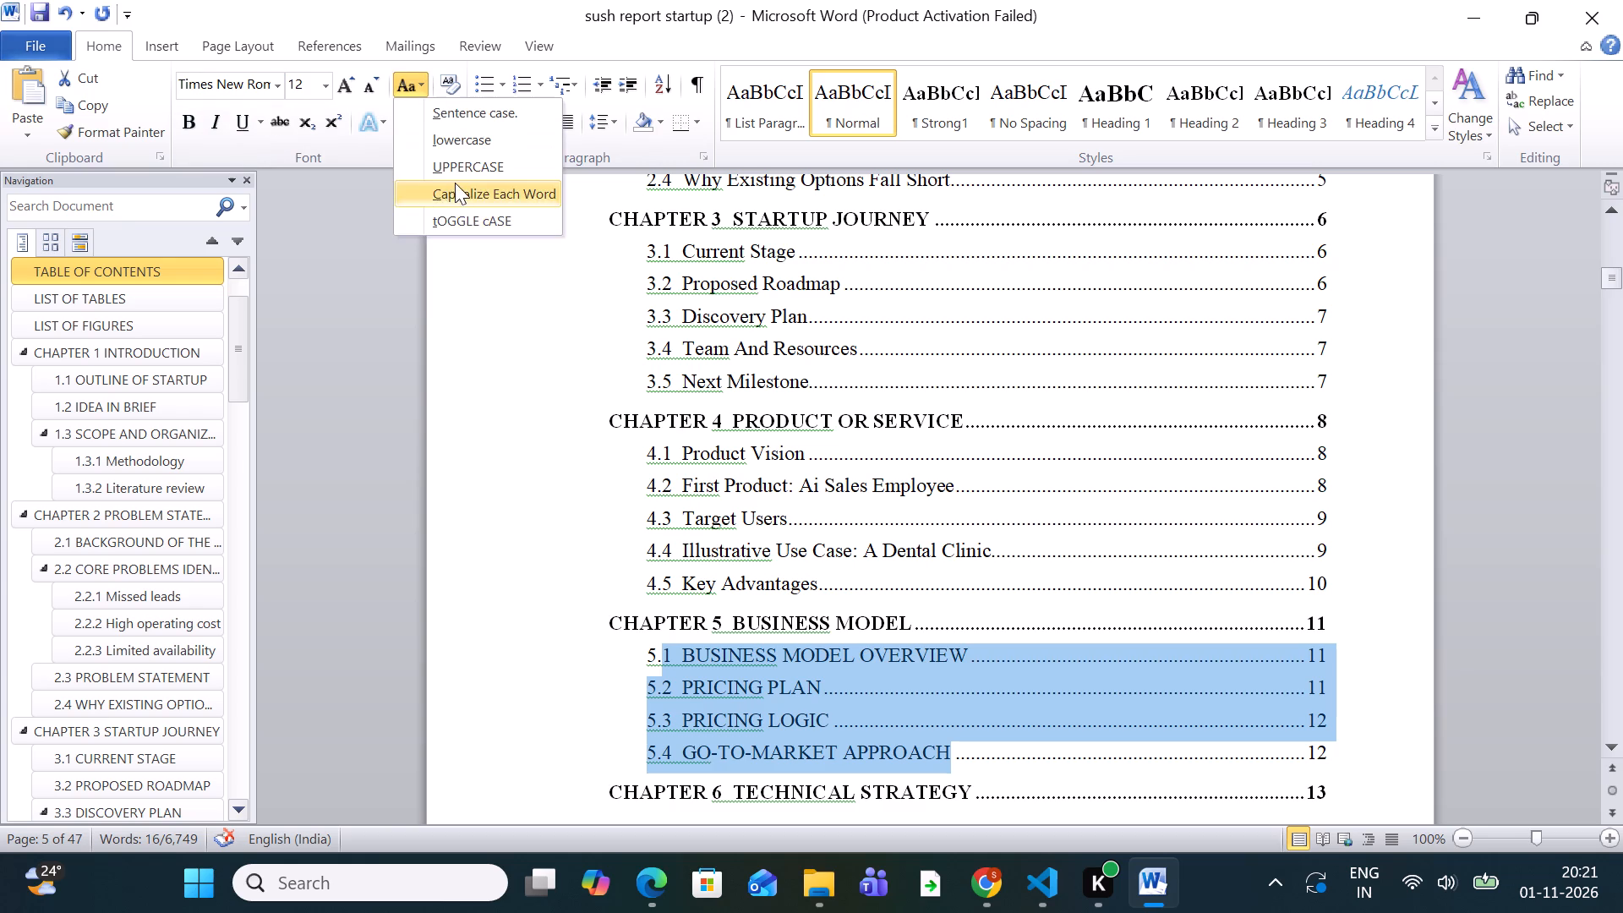
{"action": "left_click", "coordinate": [488, 593]}
Change the Chapter 6 section entries 6.1 to 6.8 in the table of contents to Capitalize Each Word.
{"action": "scroll", "coordinate": [1020, 688], "scroll_direction": "down", "scroll_amount": 4}
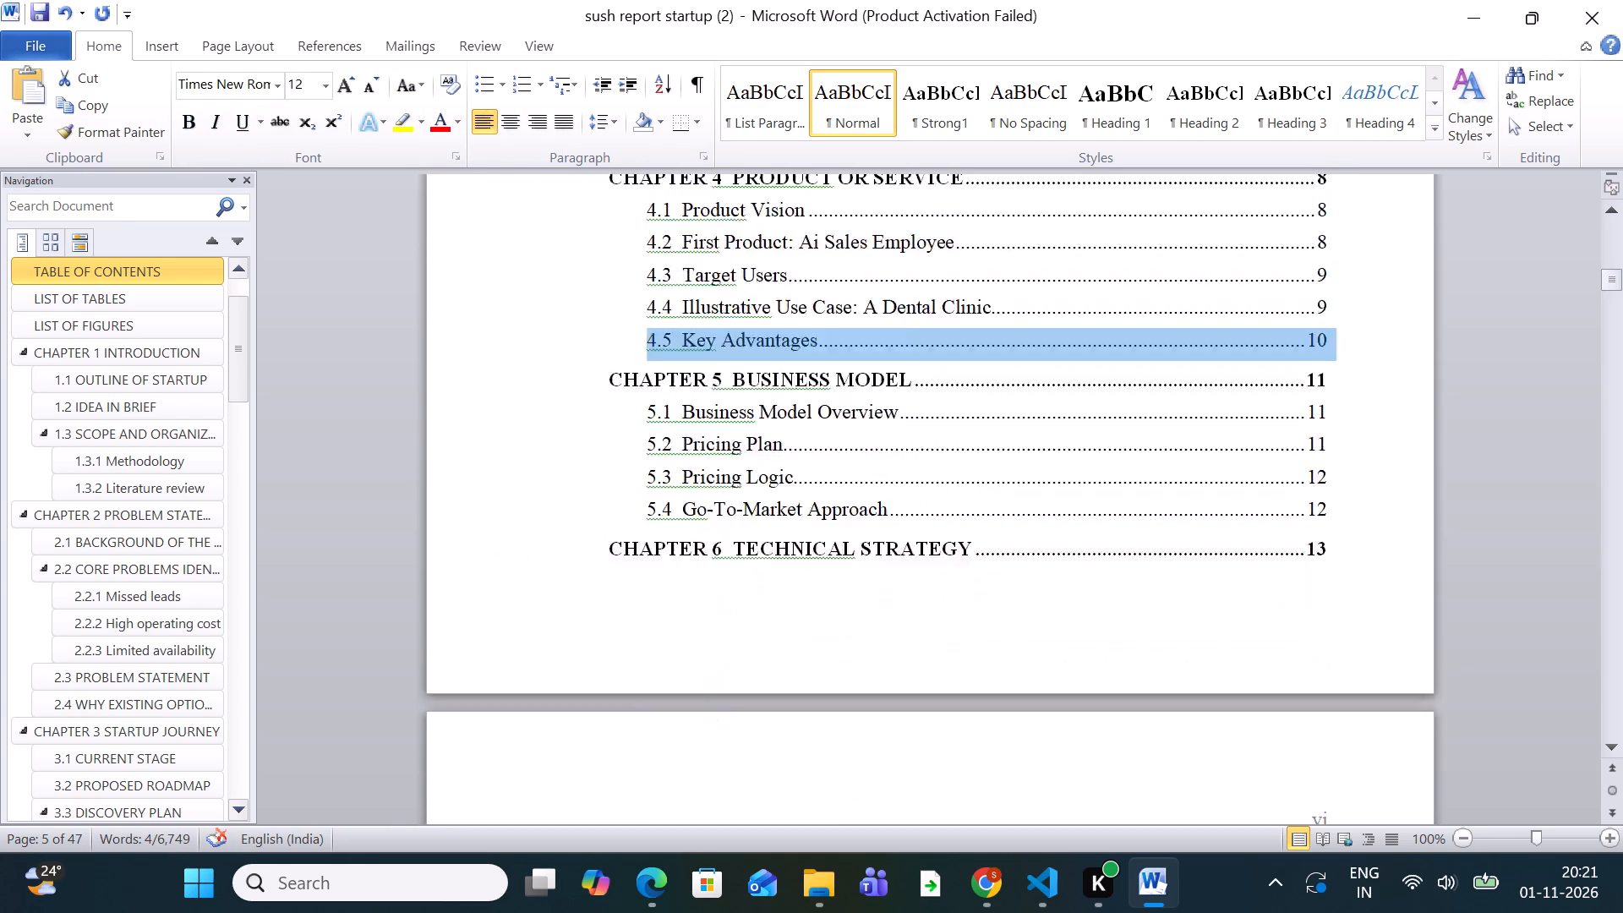
{"action": "scroll", "coordinate": [1021, 689], "scroll_direction": "down", "scroll_amount": 6}
{"action": "left_click_drag", "start_coordinate": [939, 735], "coordinate": [719, 545]}
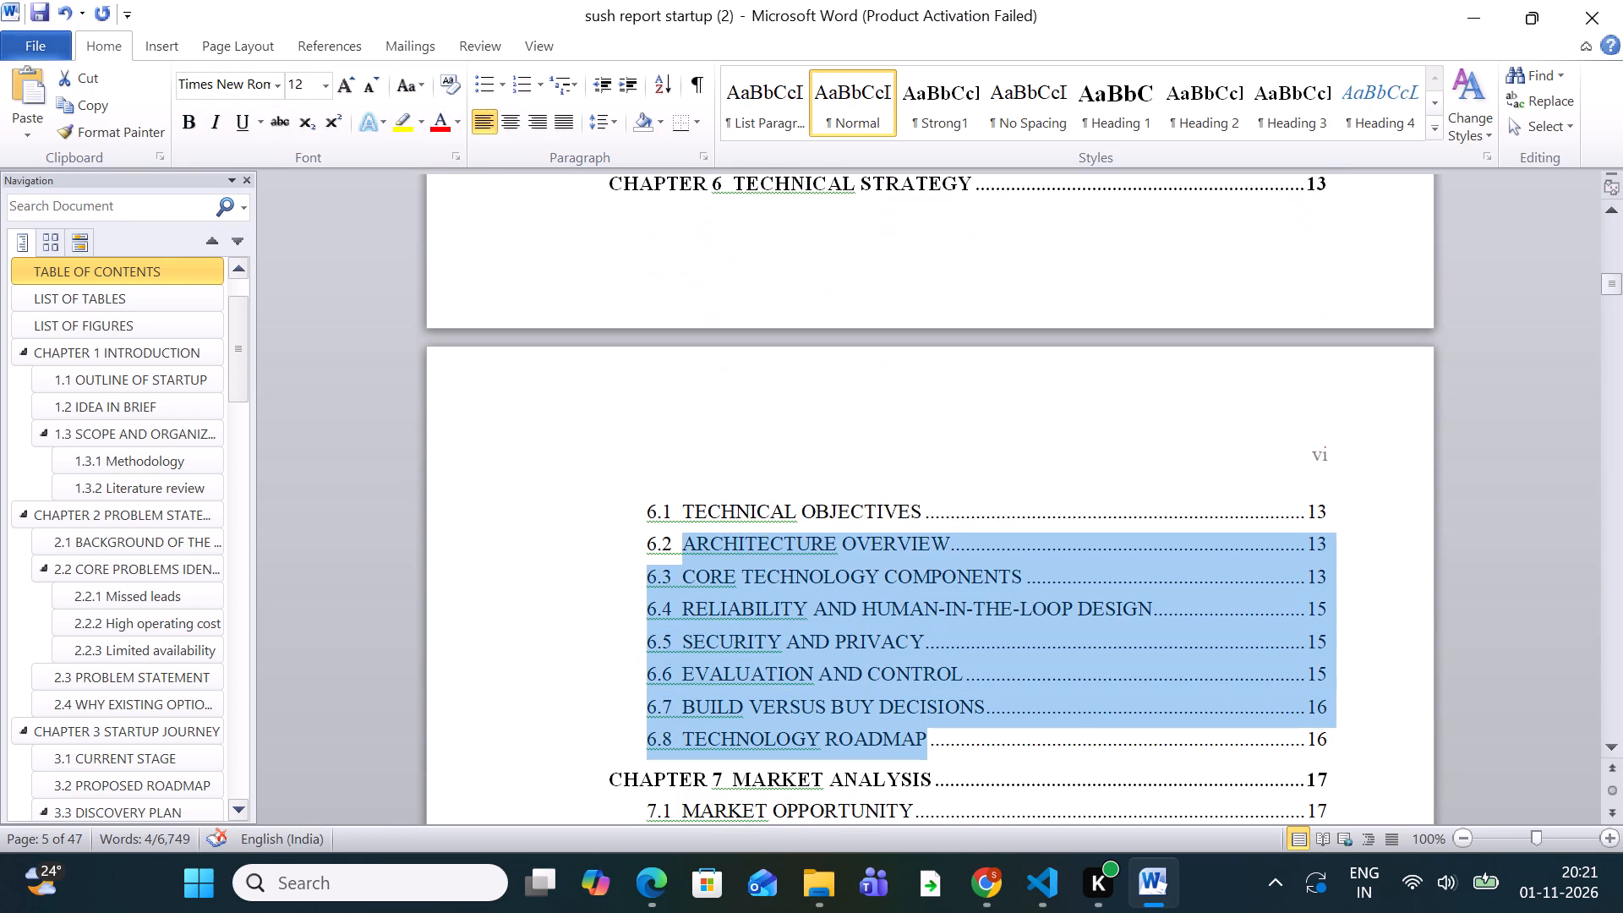
{"action": "left_click_drag", "start_coordinate": [719, 545], "coordinate": [646, 517]}
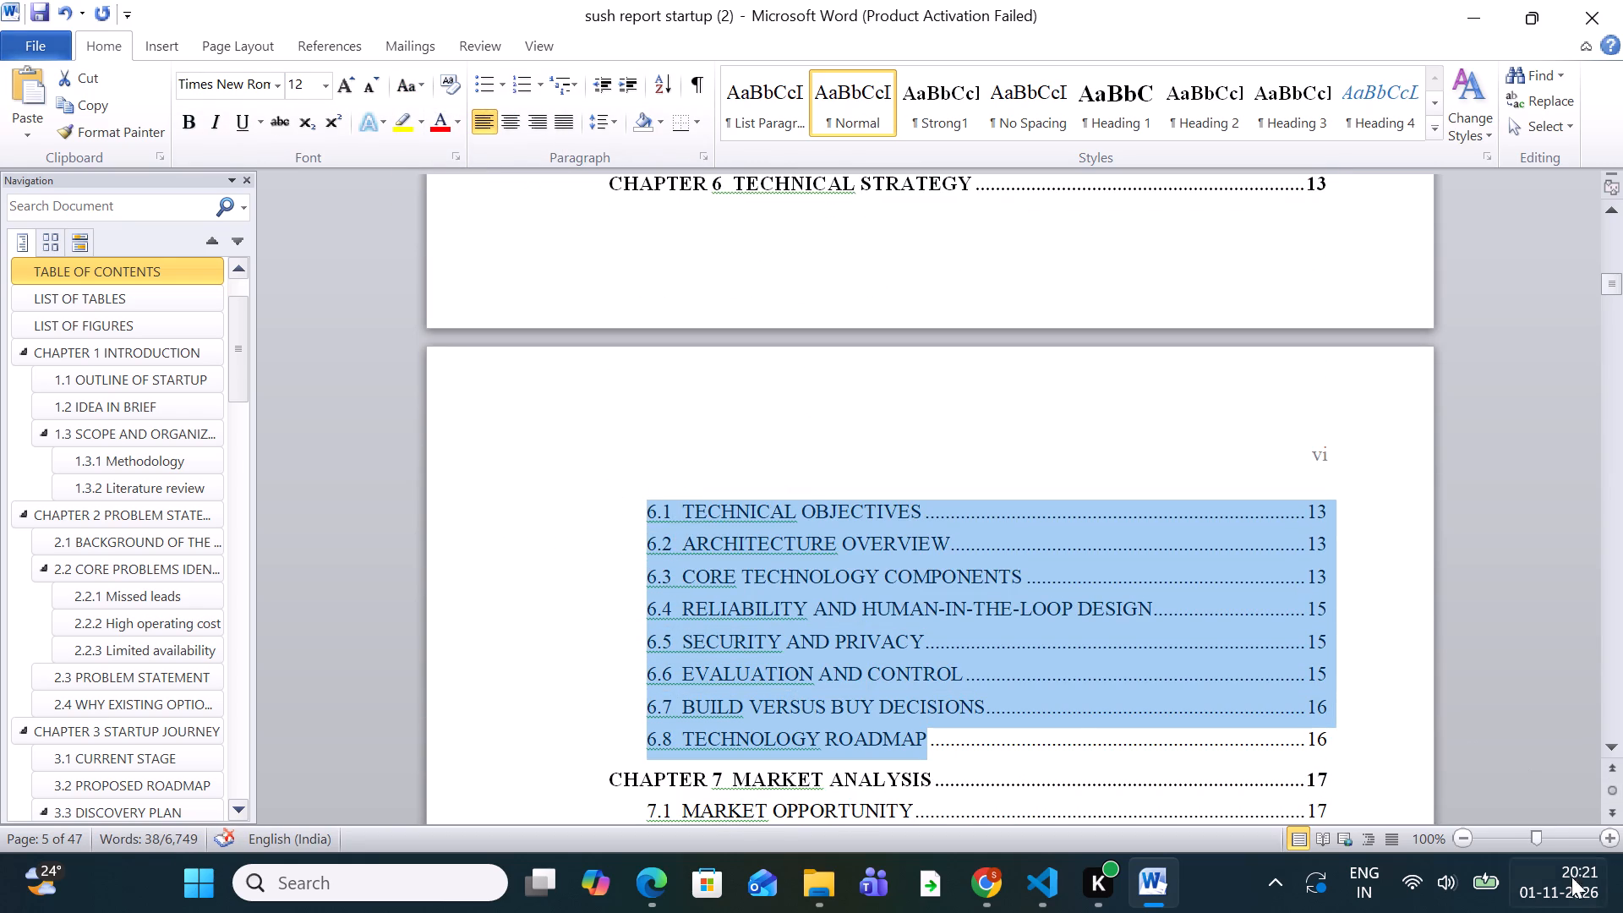
{"action": "left_click", "coordinate": [420, 78]}
{"action": "left_click", "coordinate": [436, 186]}
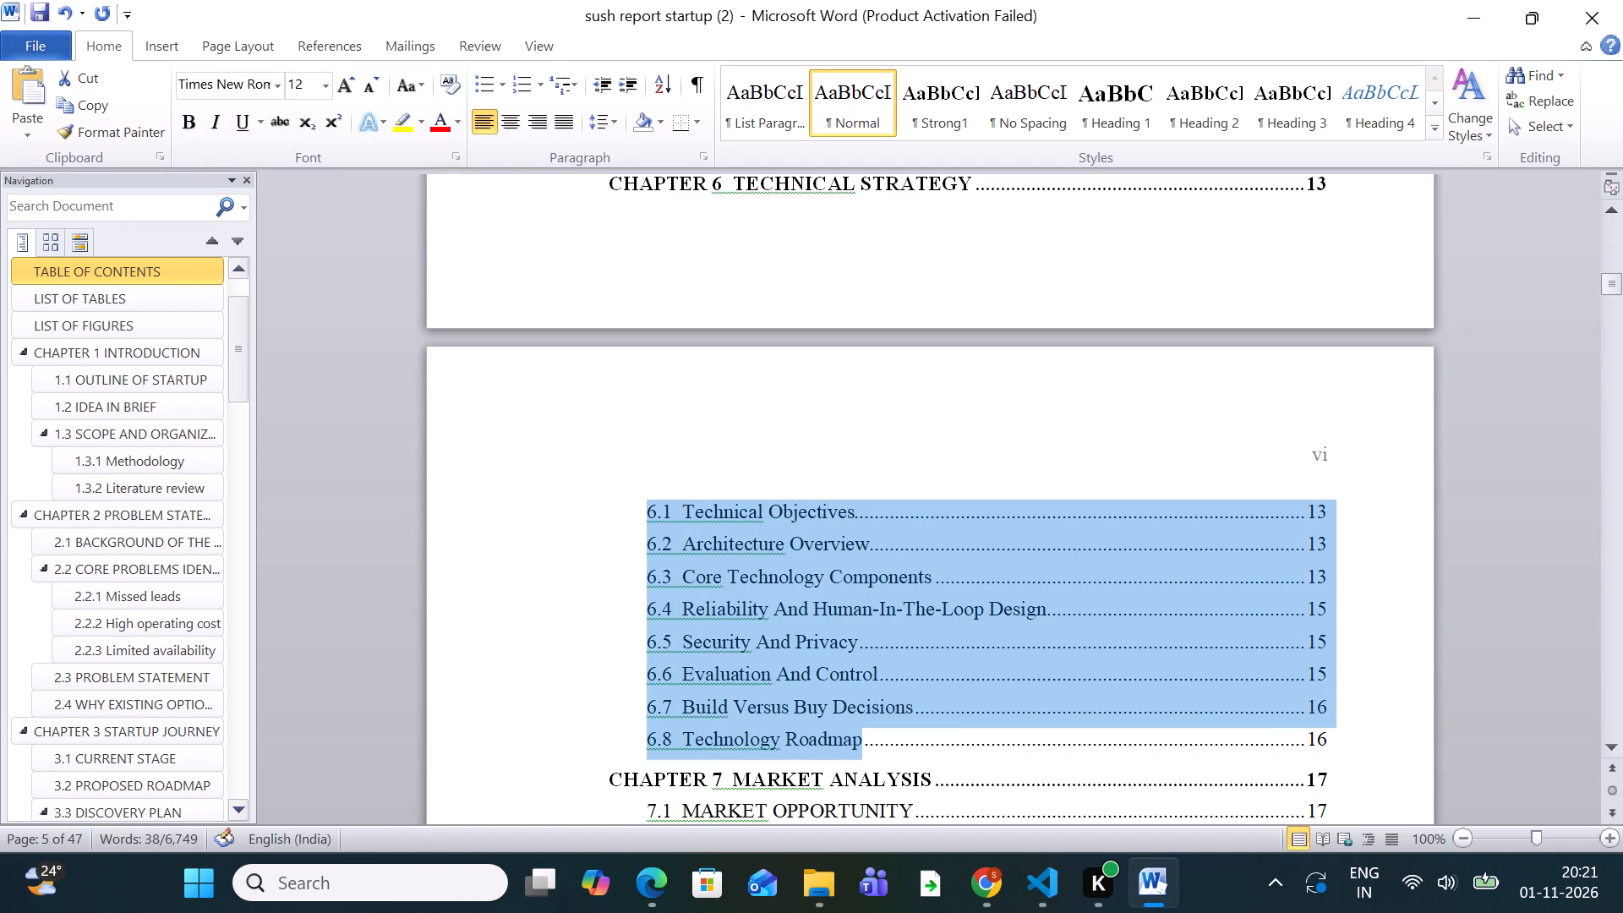
{"action": "left_click", "coordinate": [730, 413]}
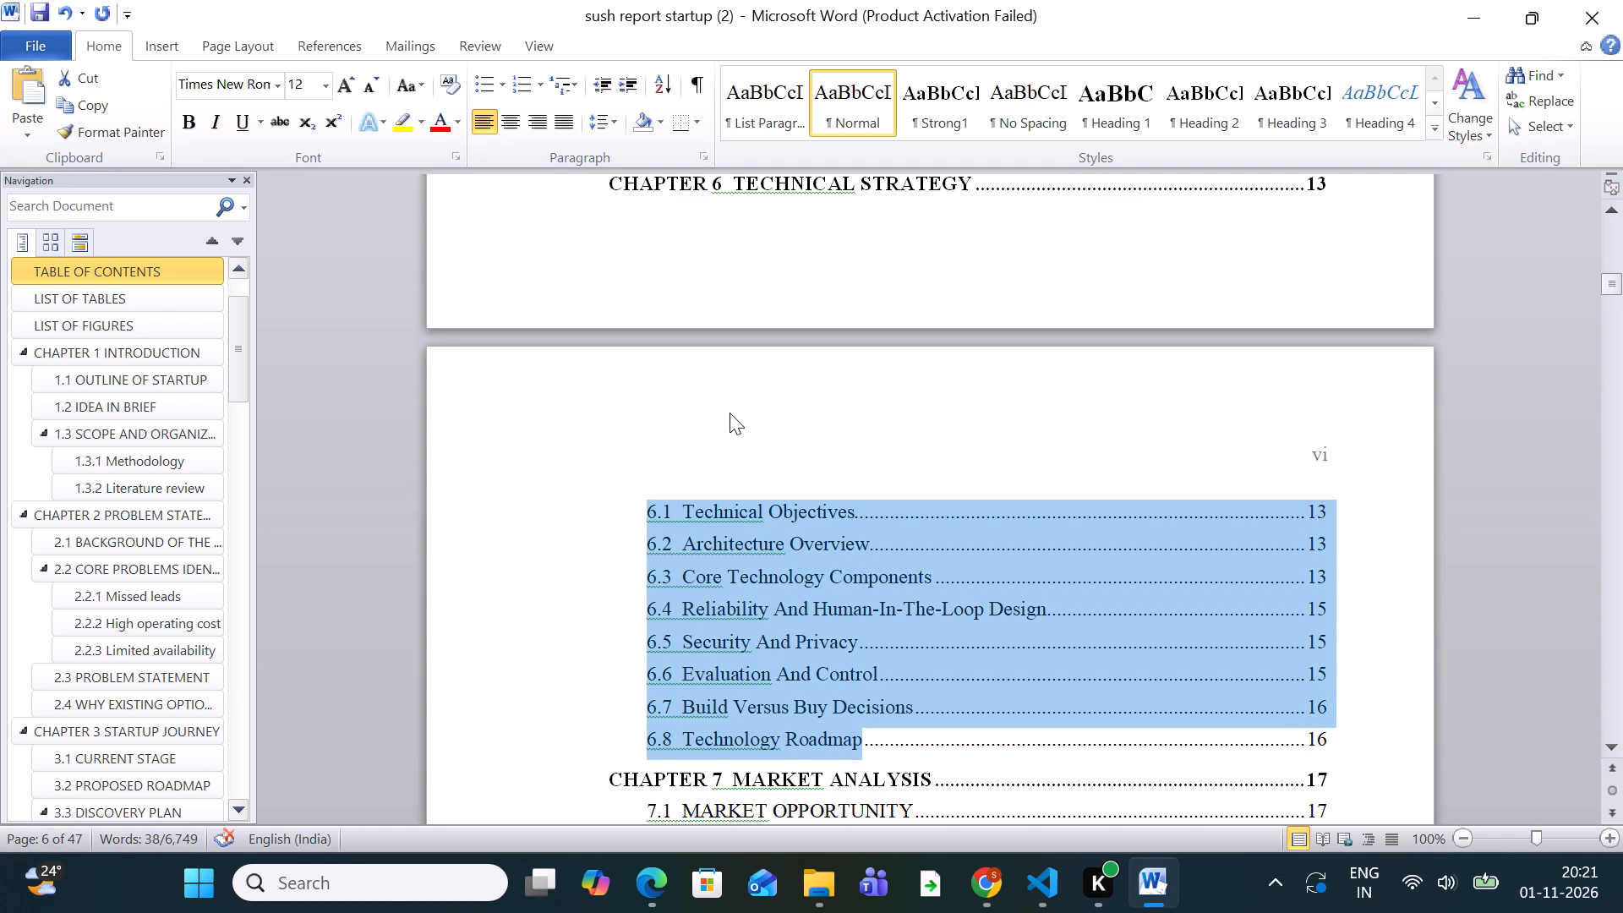
{"action": "left_click", "coordinate": [730, 413]}
Change the Chapter 7 section entries 7.1 to 7.6 in the table of contents to Capitalize Each Word.
{"action": "scroll", "coordinate": [760, 474], "scroll_direction": "down", "scroll_amount": 3}
{"action": "left_click", "coordinate": [863, 727]}
{"action": "scroll", "coordinate": [873, 728], "scroll_direction": "down", "scroll_amount": 2}
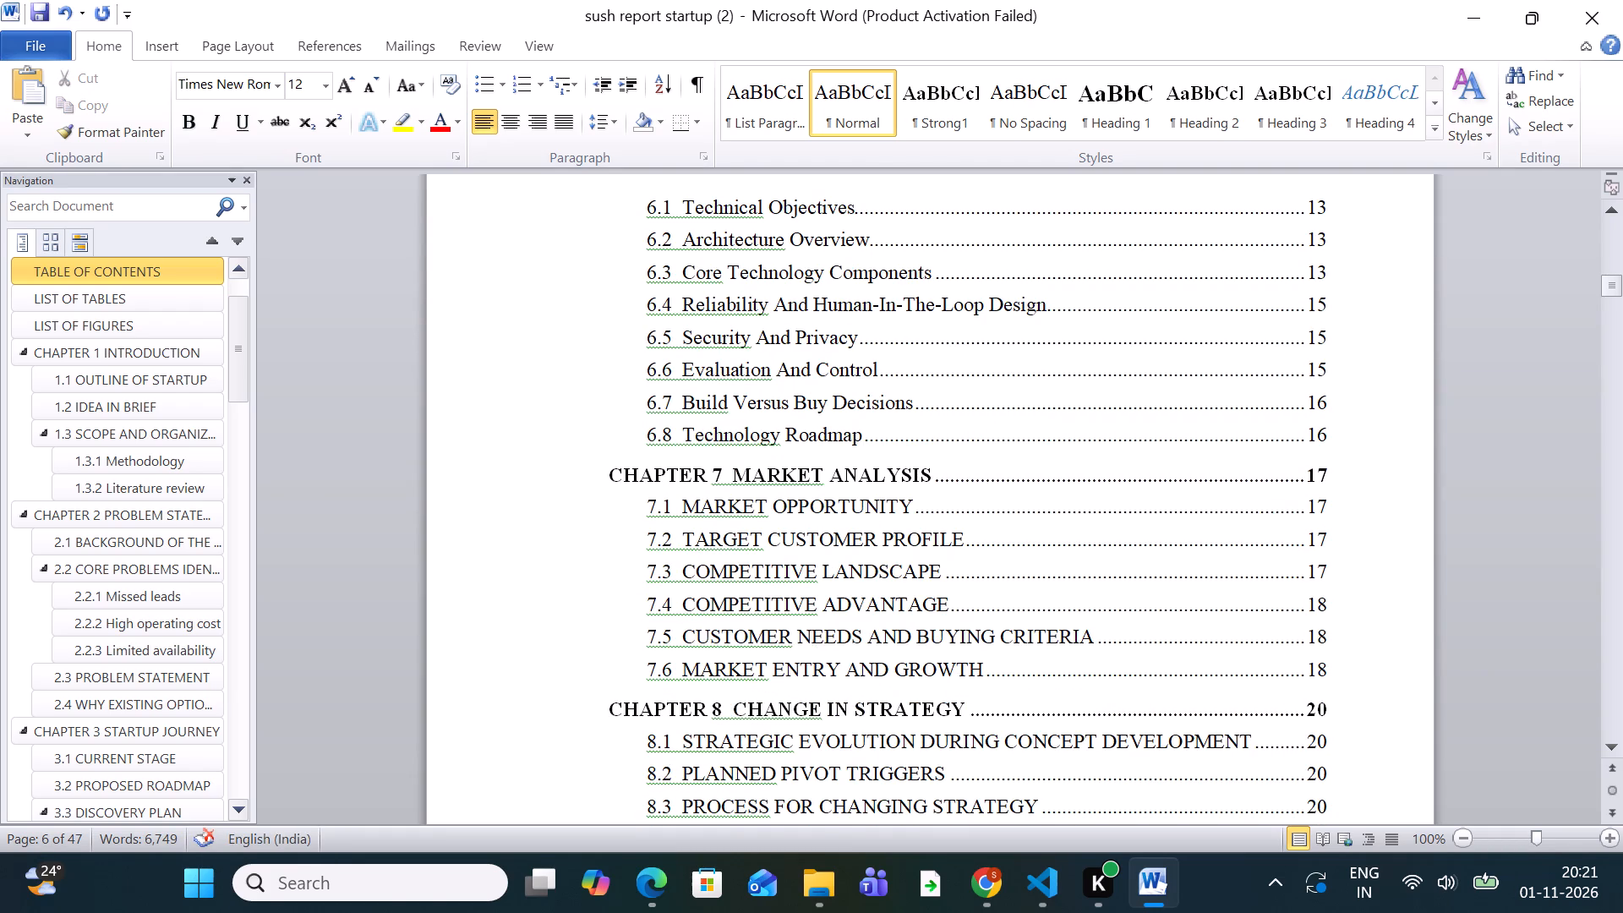
{"action": "left_click_drag", "start_coordinate": [993, 666], "coordinate": [993, 657]}
{"action": "left_click_drag", "start_coordinate": [993, 657], "coordinate": [649, 512]}
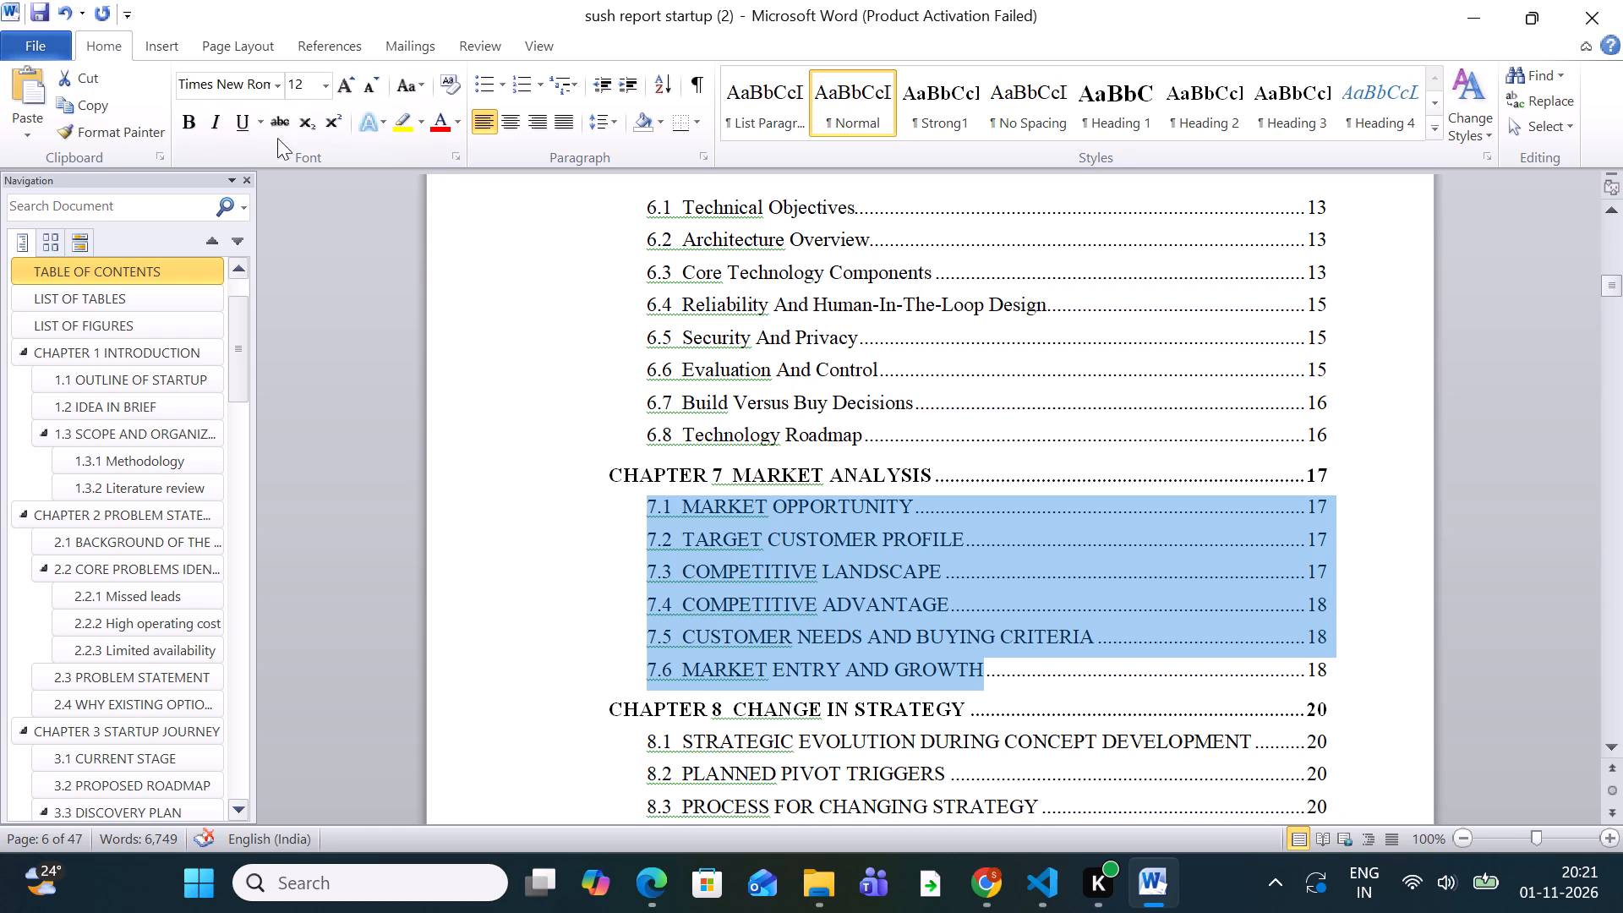
{"action": "left_click", "coordinate": [429, 93]}
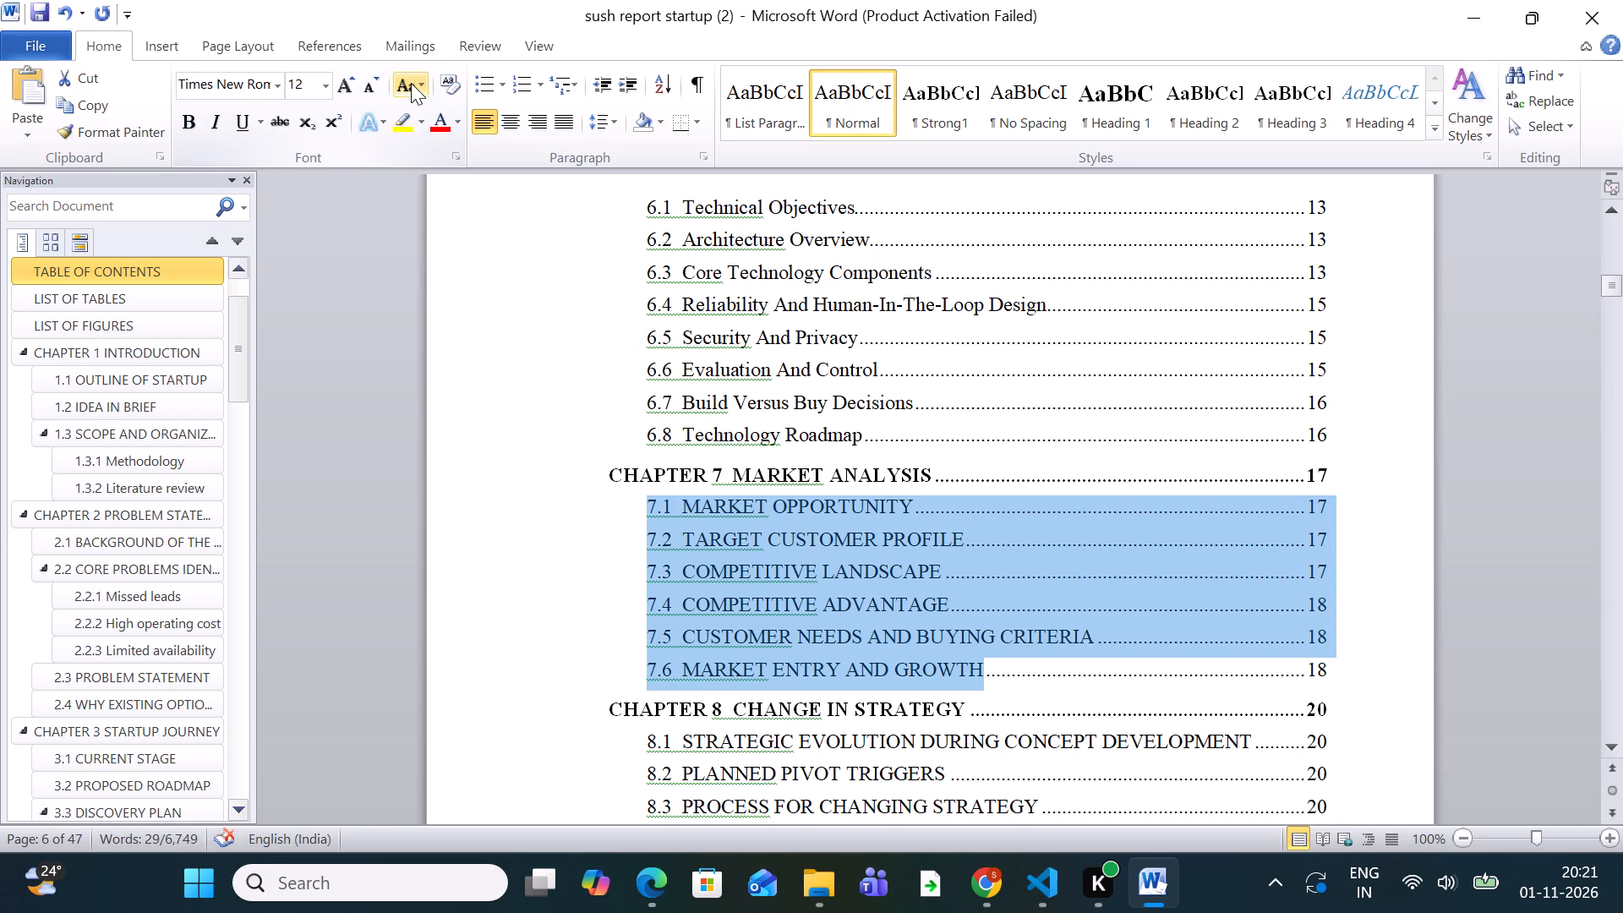
{"action": "left_click", "coordinate": [421, 75]}
{"action": "left_click", "coordinate": [455, 203]}
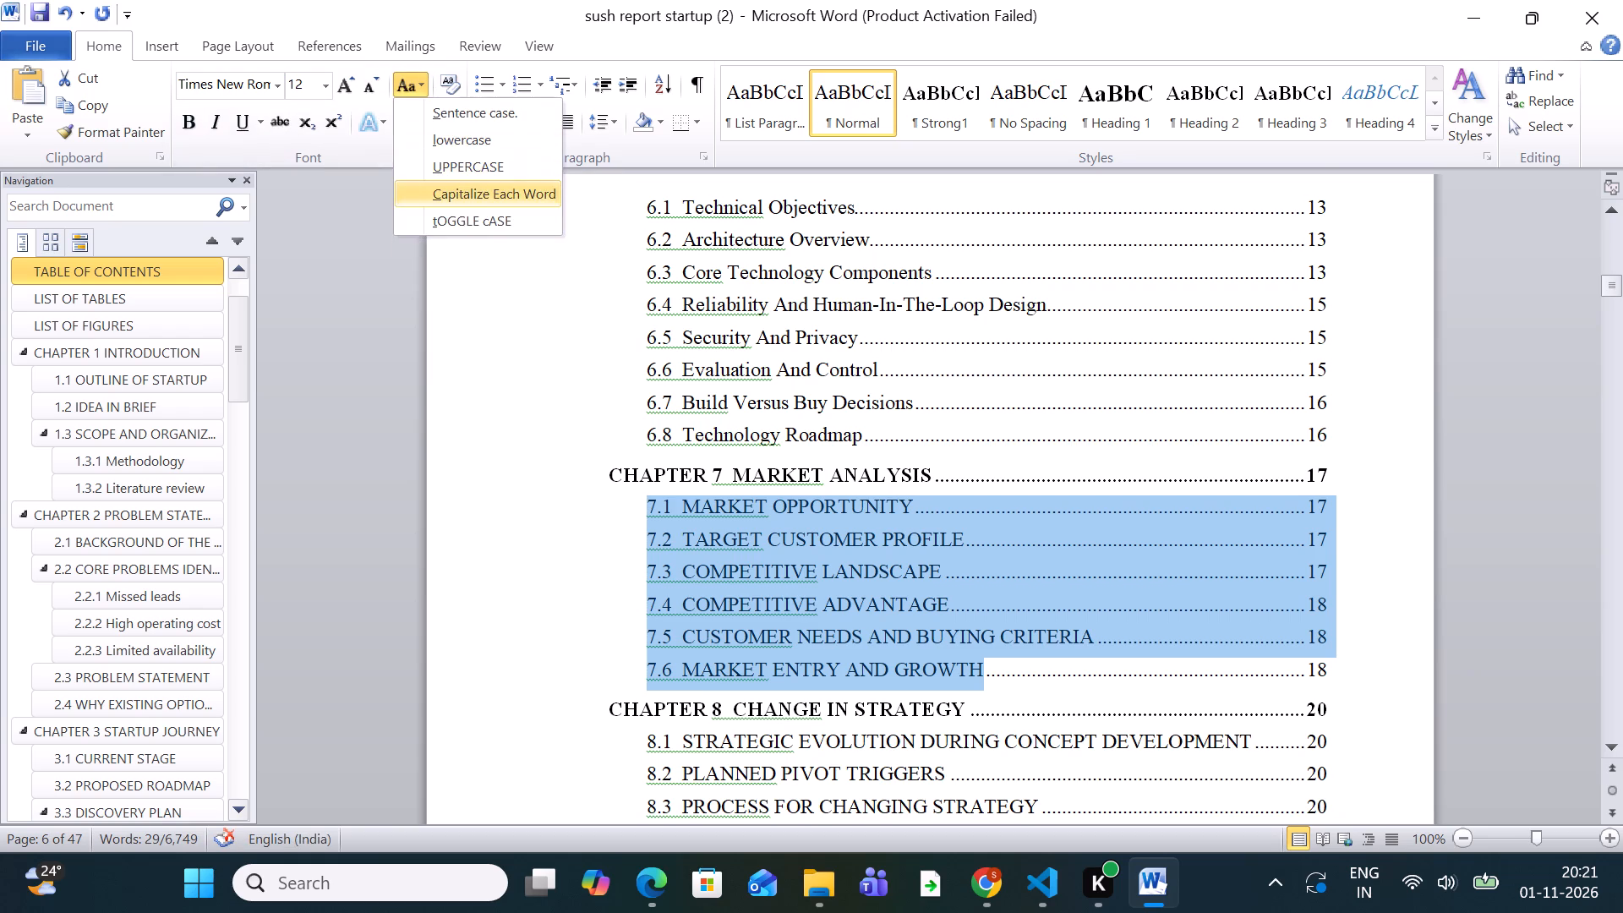
Change the Chapter 8 section entries 8.1 to 8.3 in the table of contents to Capitalize Each Word.
{"action": "scroll", "coordinate": [581, 507], "scroll_direction": "down", "scroll_amount": 4}
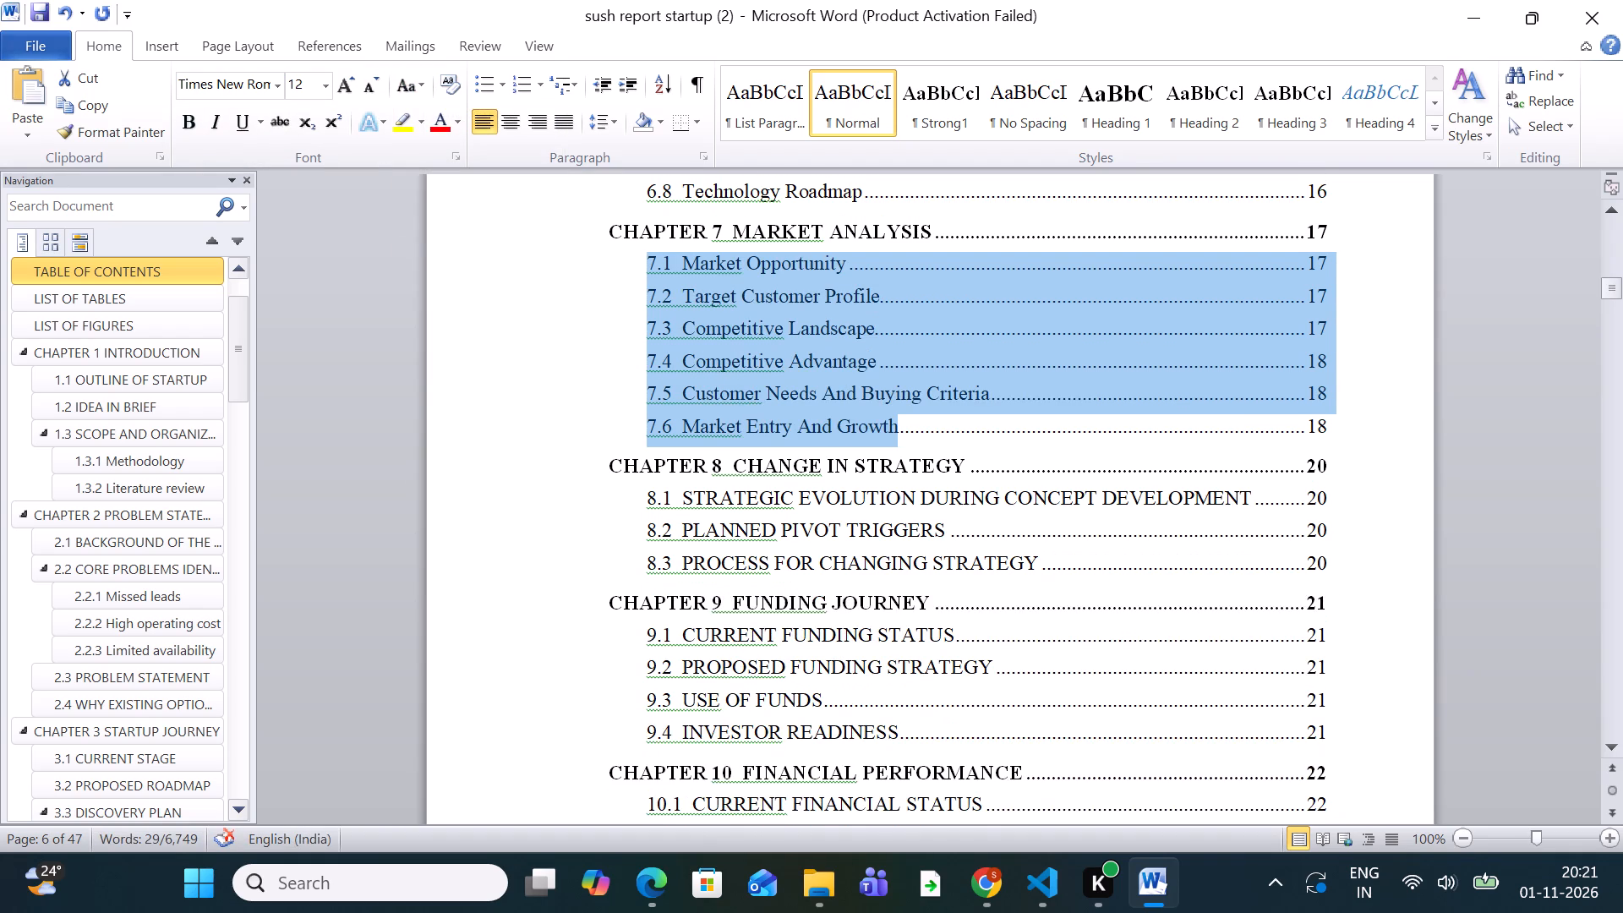
{"action": "left_click_drag", "start_coordinate": [1036, 564], "coordinate": [672, 496]}
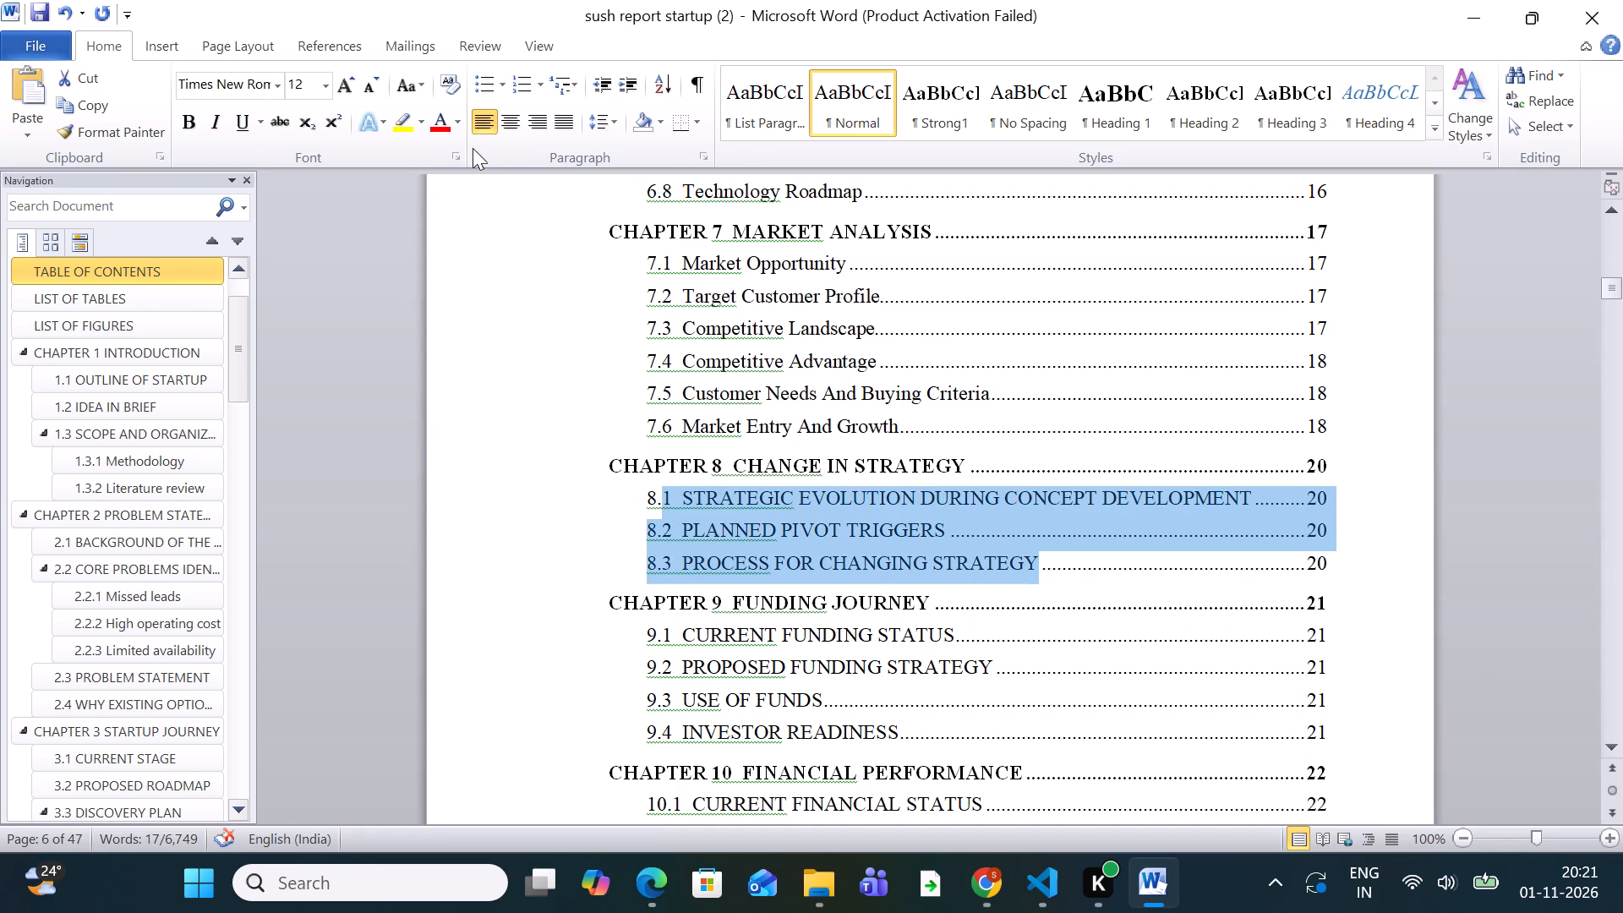
{"action": "left_click", "coordinate": [418, 87]}
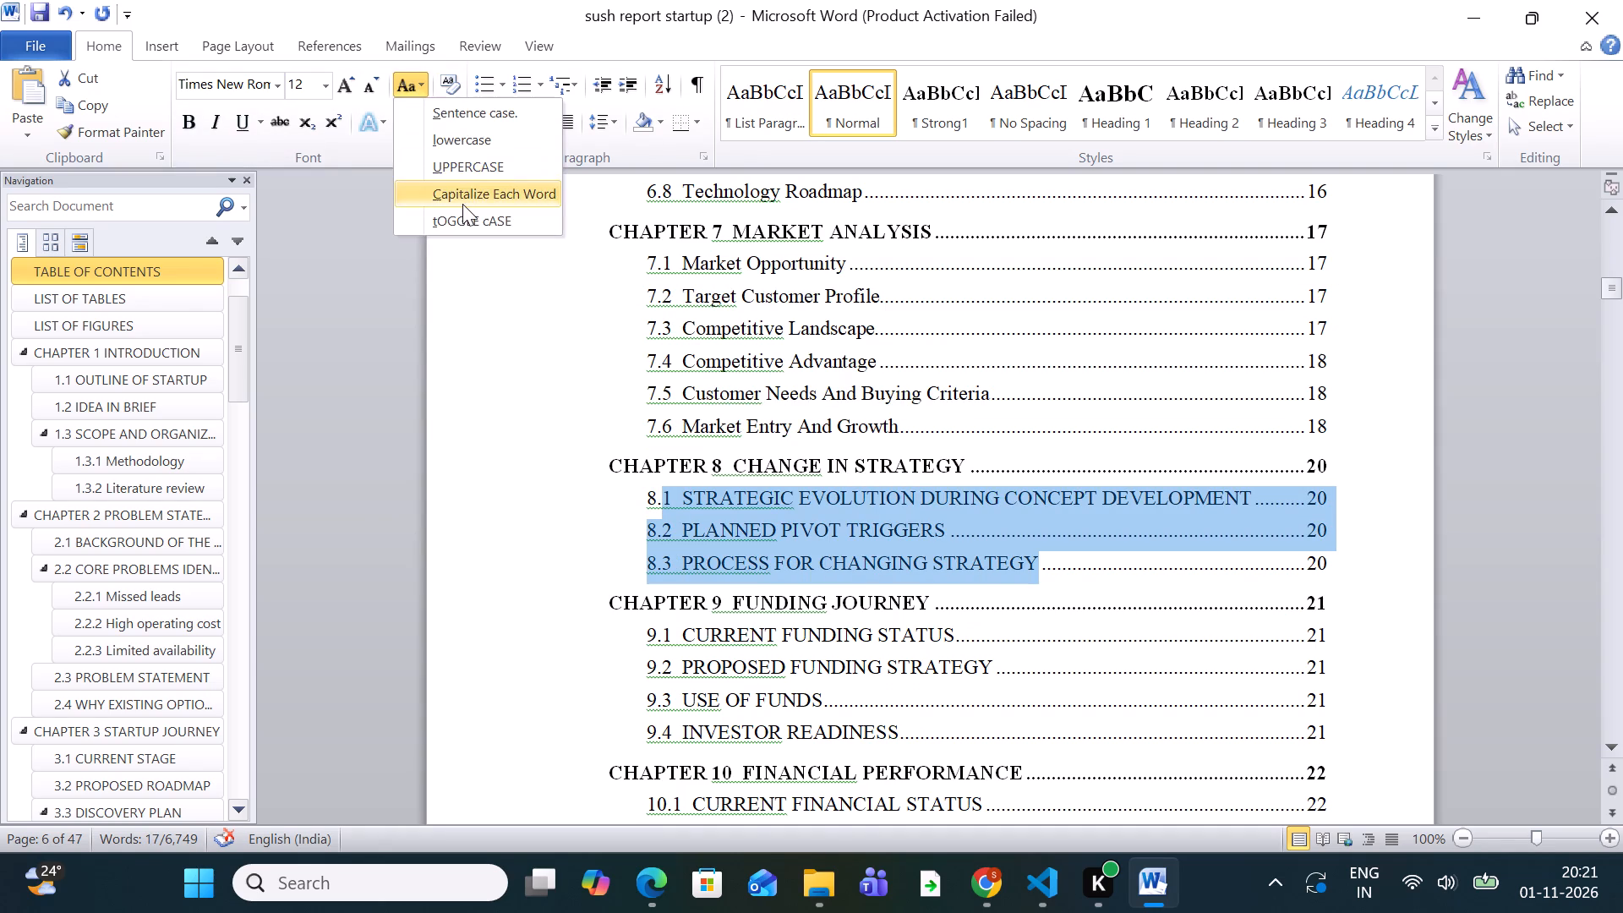
{"action": "left_click", "coordinate": [462, 204]}
Change the Chapter 9 section entries 9.1 to 9.4 in the table of contents to Capitalize Each Word.
{"action": "scroll", "coordinate": [736, 571], "scroll_direction": "down", "scroll_amount": 2}
{"action": "left_click_drag", "start_coordinate": [935, 621], "coordinate": [691, 510]}
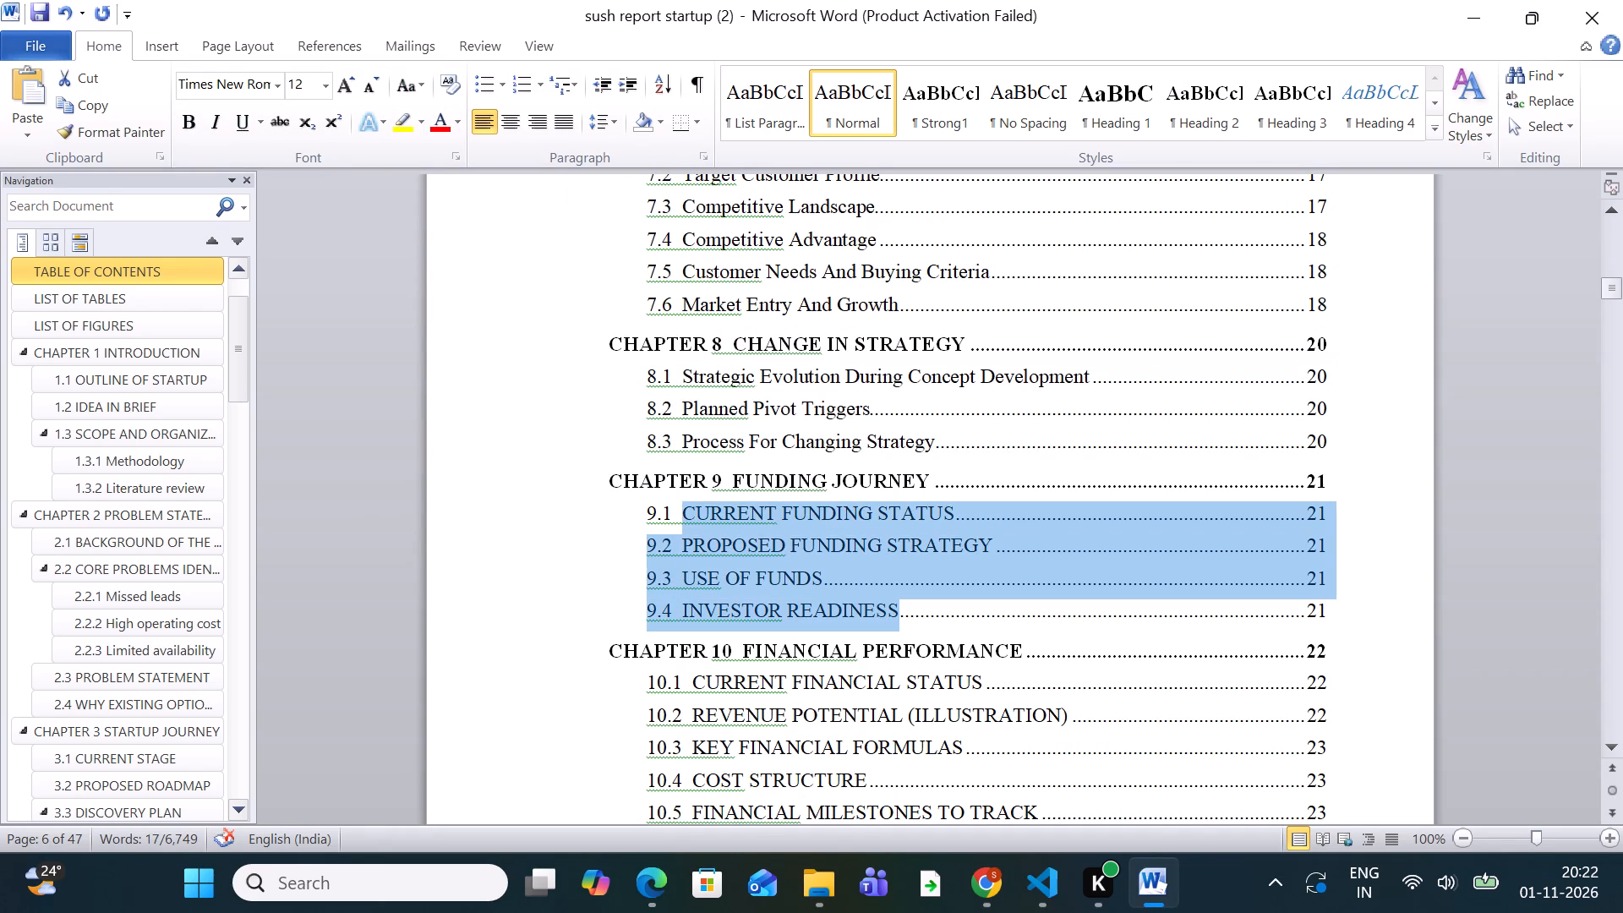
{"action": "left_click_drag", "start_coordinate": [691, 510], "coordinate": [689, 510]}
{"action": "left_click", "coordinate": [424, 85]}
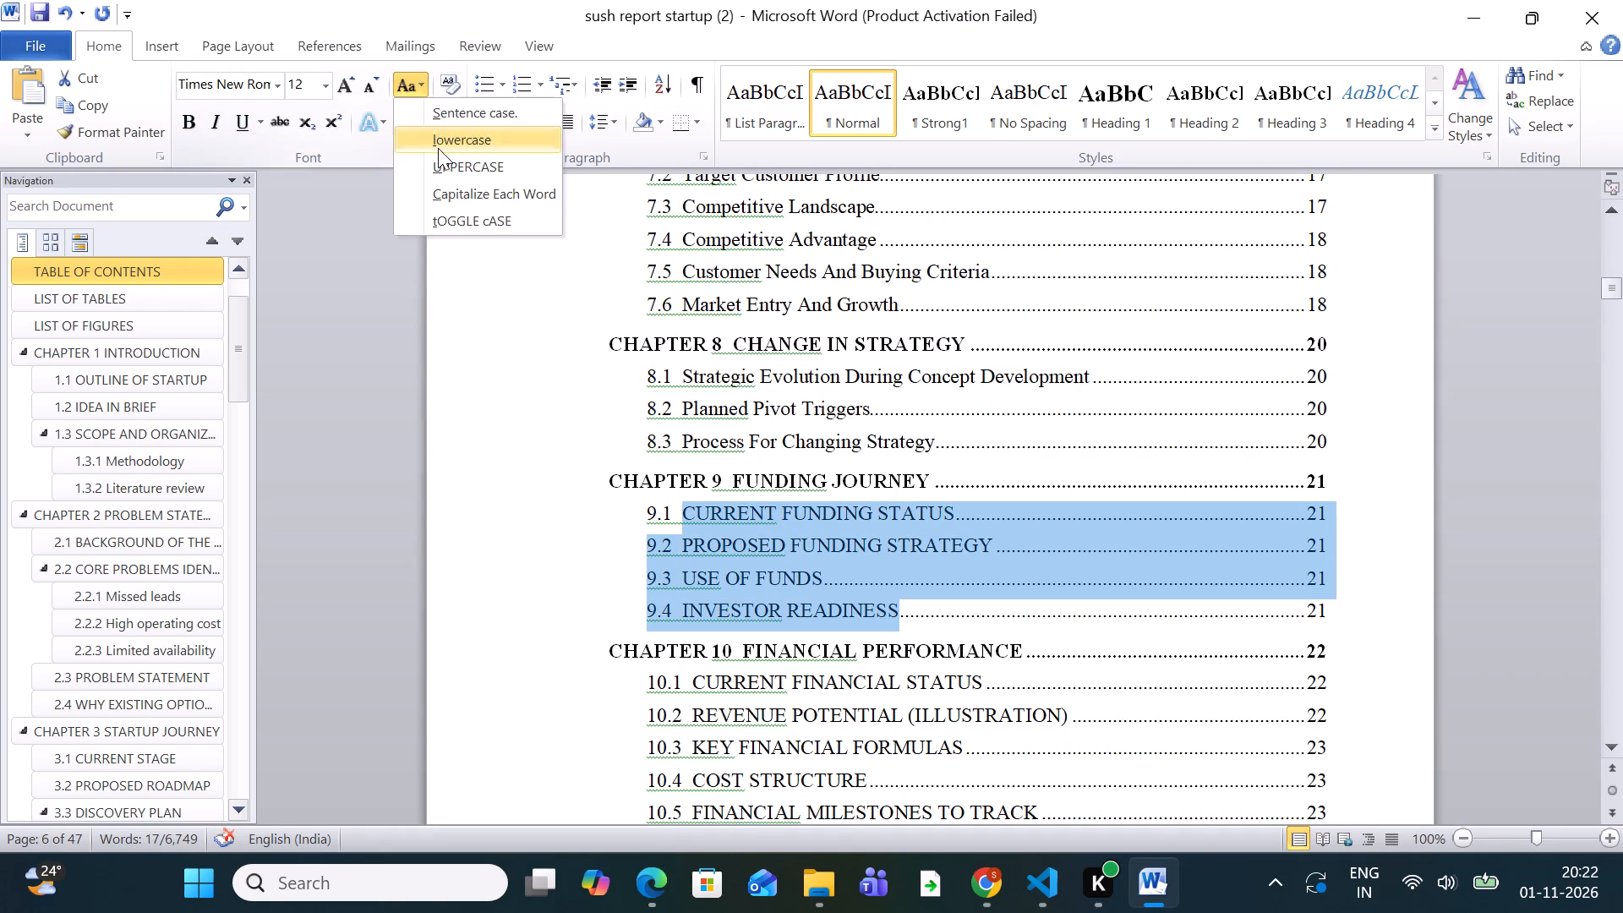
{"action": "left_click", "coordinate": [448, 189]}
Change the Chapter 10 section entries 10.1 to 10.5 in the table of contents to Capitalize Each Word.
{"action": "scroll", "coordinate": [737, 324], "scroll_direction": "down", "scroll_amount": 5}
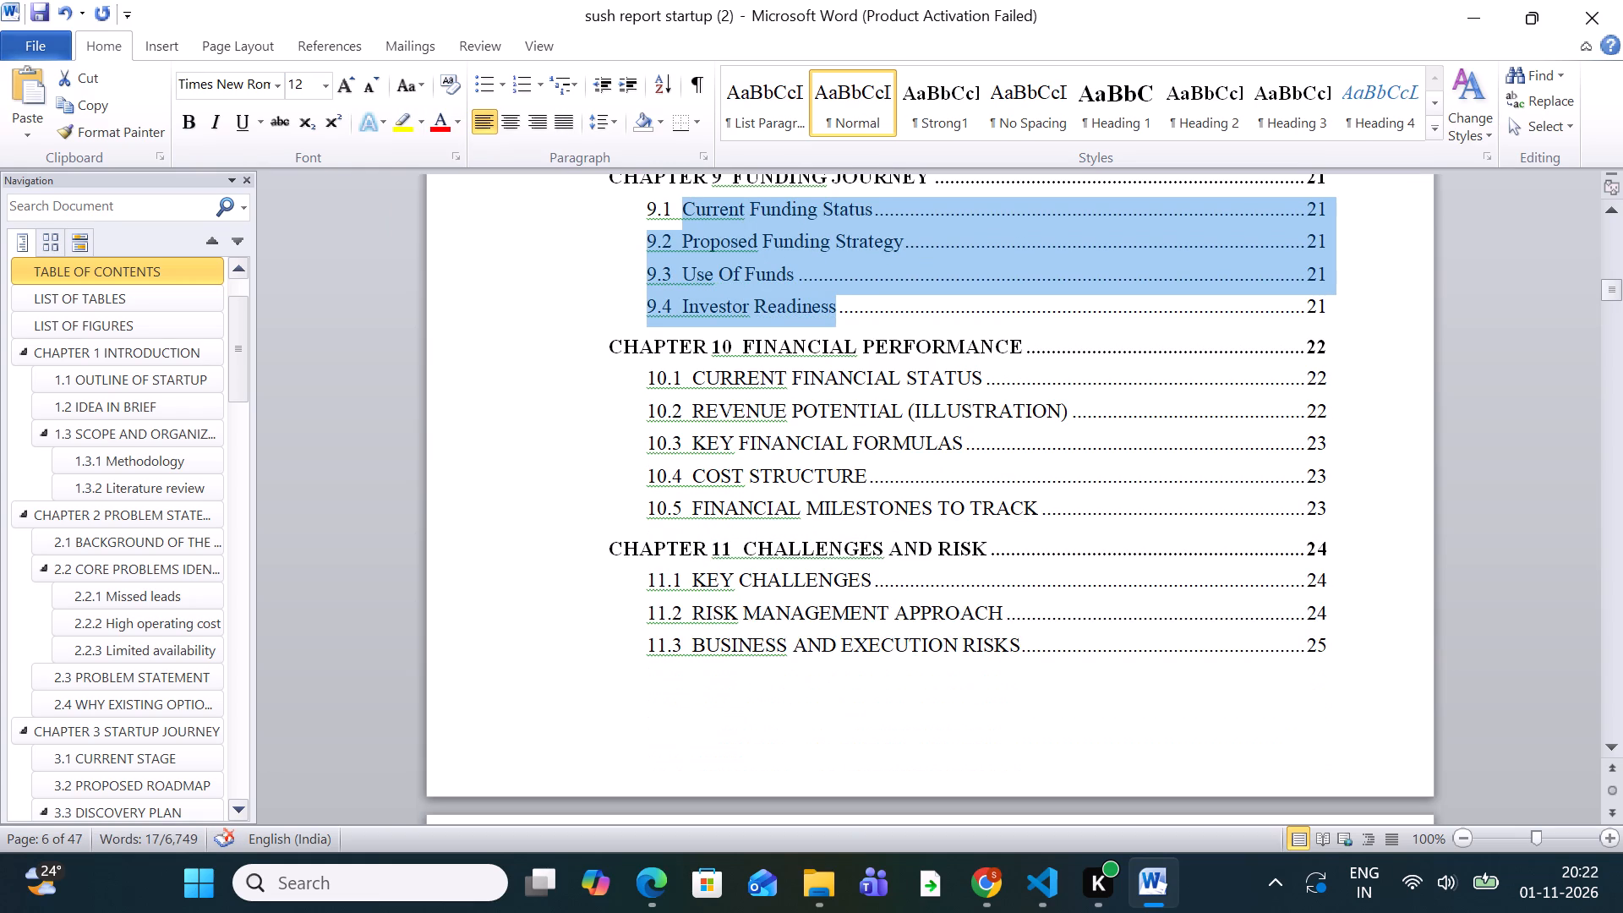
{"action": "left_click_drag", "start_coordinate": [1042, 507], "coordinate": [641, 377]}
{"action": "left_click", "coordinate": [419, 82]}
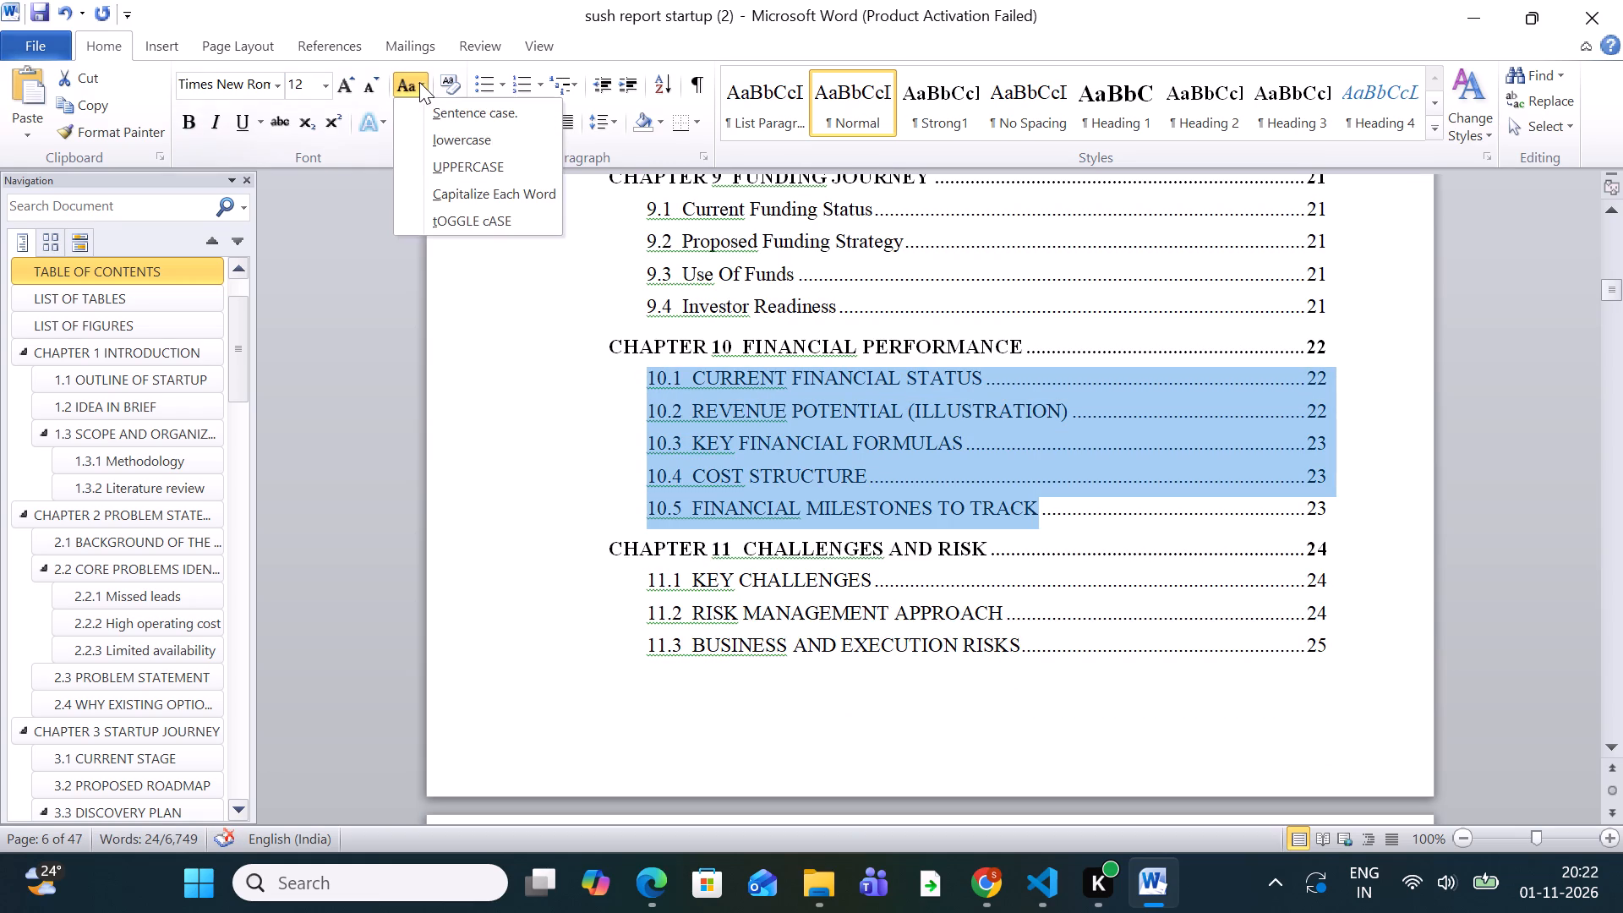
{"action": "left_click", "coordinate": [430, 186]}
Change the Chapter 11 section entries 11.1 to 11.3 in the table of contents to Capitalize Each Word.
{"action": "left_click_drag", "start_coordinate": [1021, 653], "coordinate": [666, 538]}
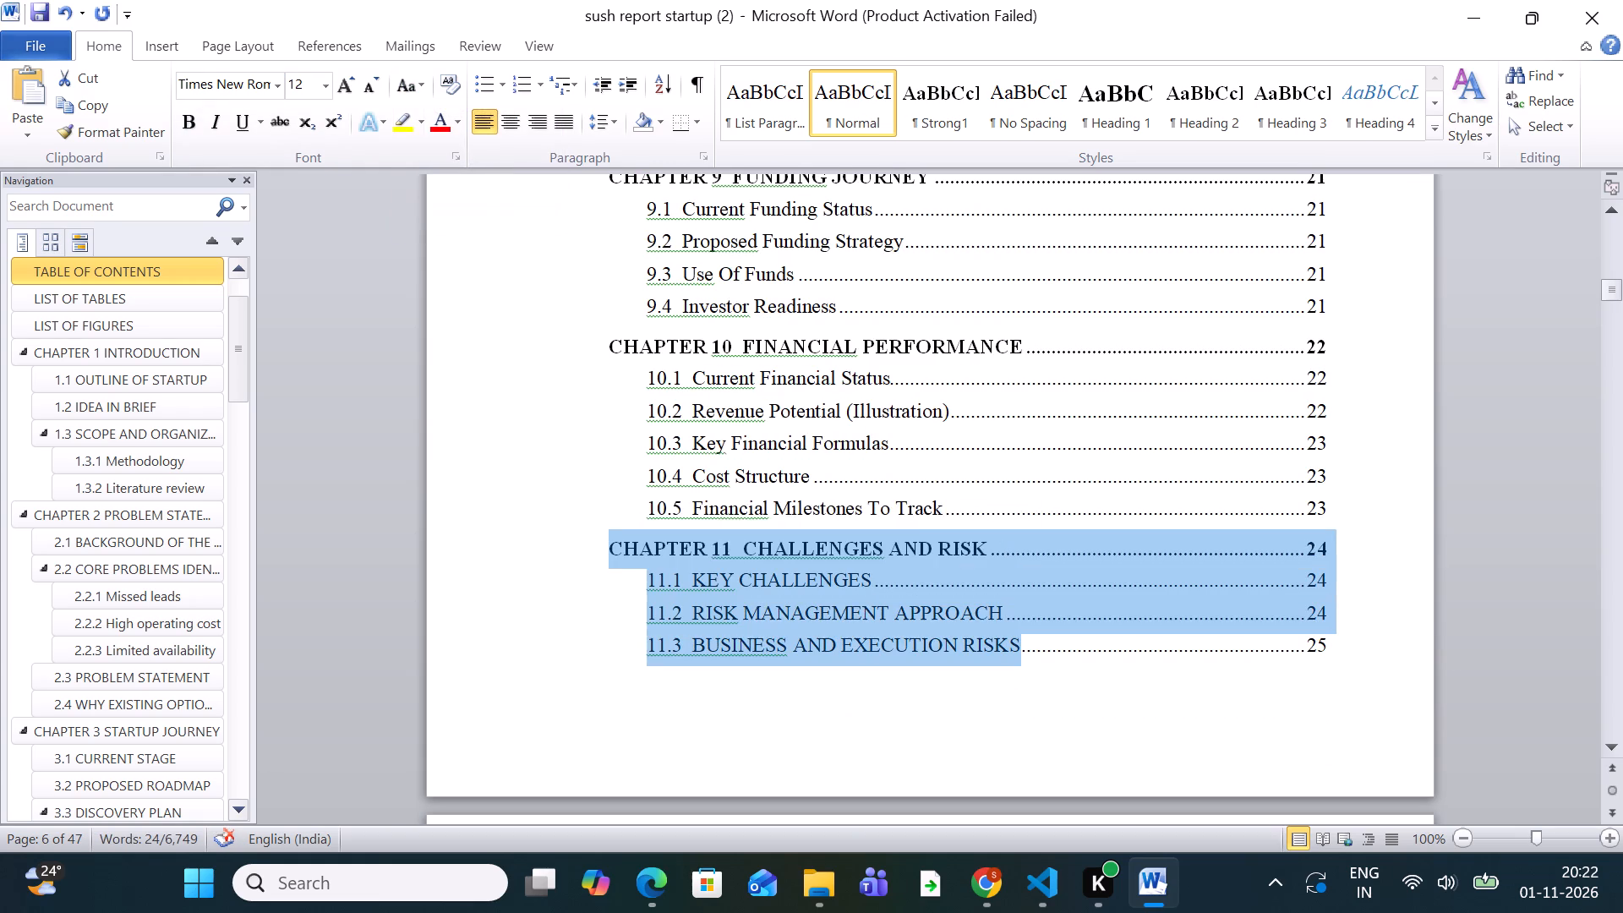
{"action": "left_click_drag", "start_coordinate": [666, 538], "coordinate": [619, 588]}
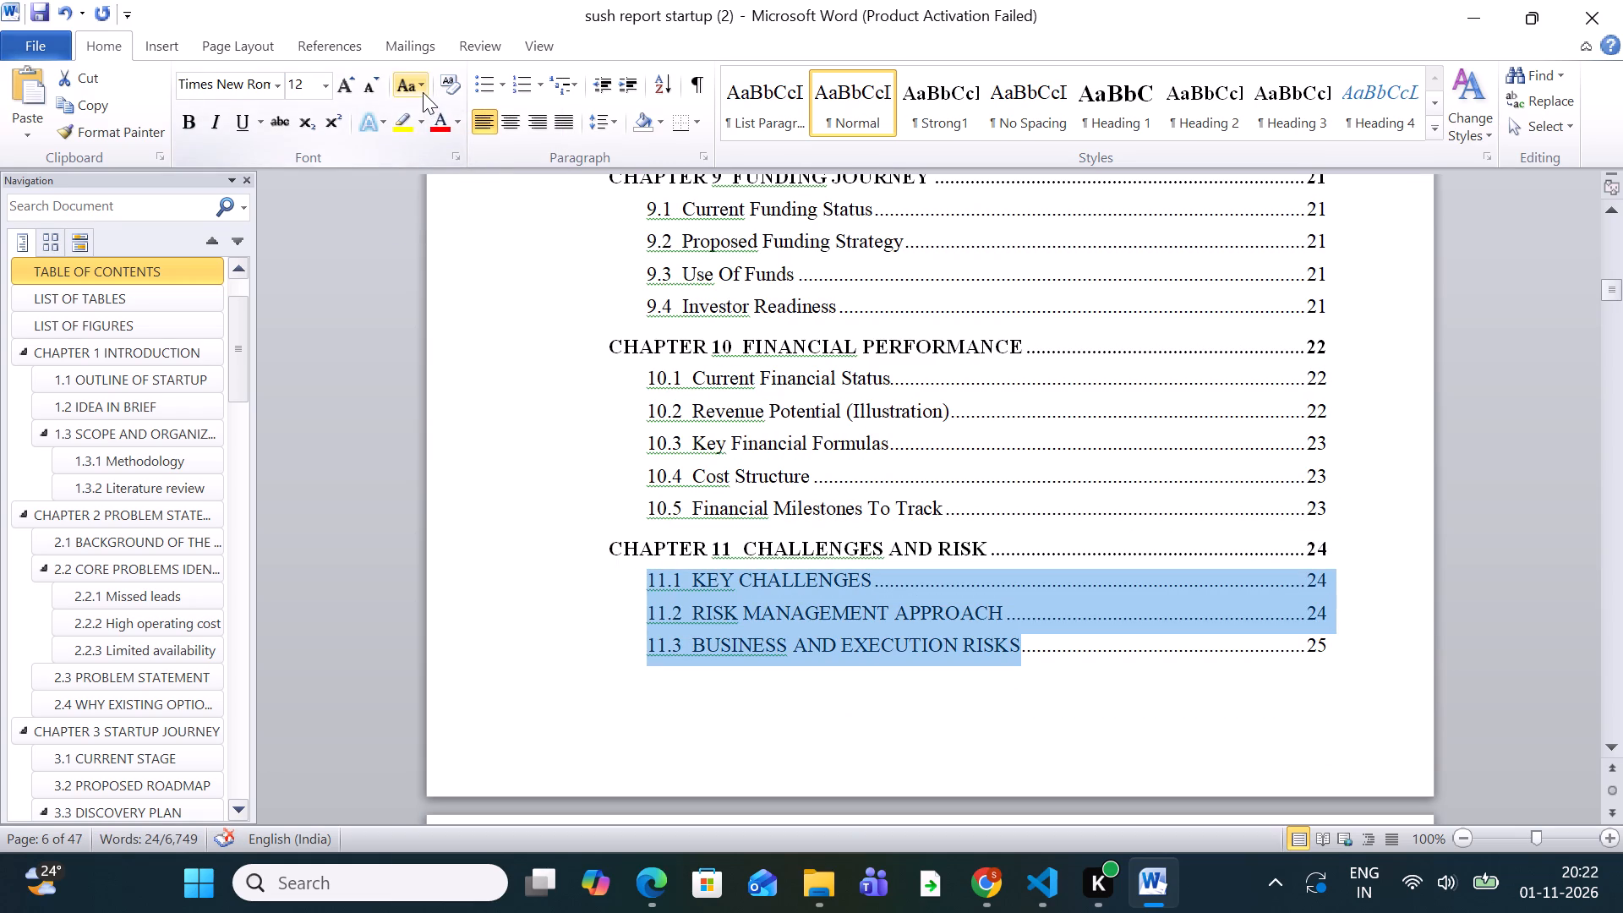
{"action": "left_click", "coordinate": [422, 91]}
{"action": "left_click", "coordinate": [443, 194]}
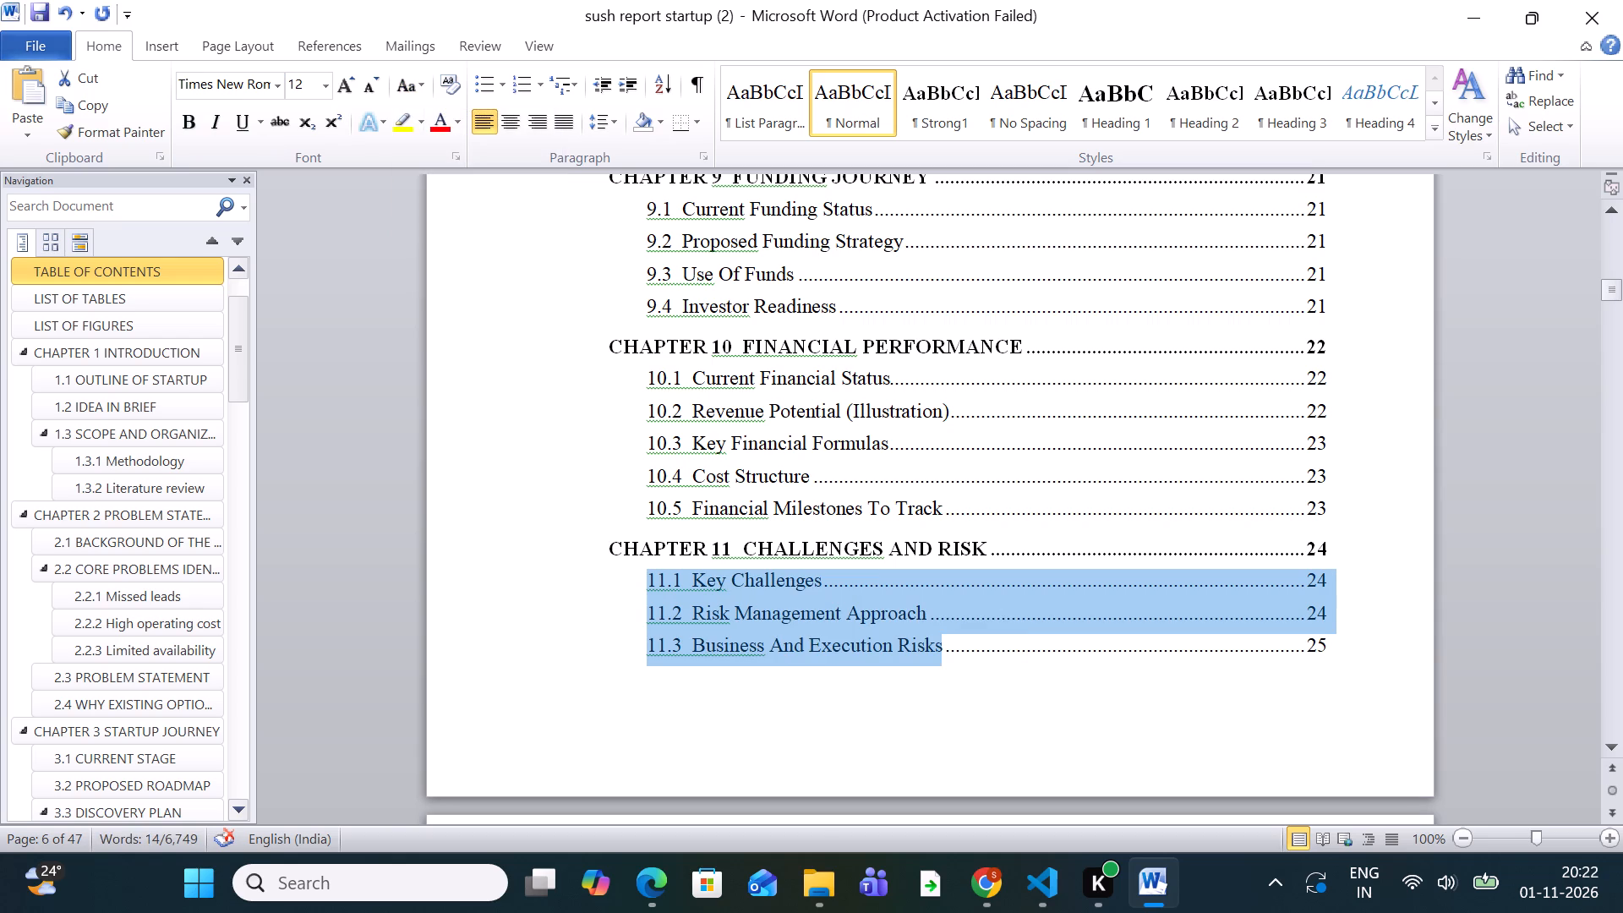
{"action": "left_click", "coordinate": [915, 453]}
Change the Chapter 12 section entries 12.1 and 12.2 in the table of contents to Capitalize Each Word.
{"action": "scroll", "coordinate": [921, 476], "scroll_direction": "down", "scroll_amount": 9}
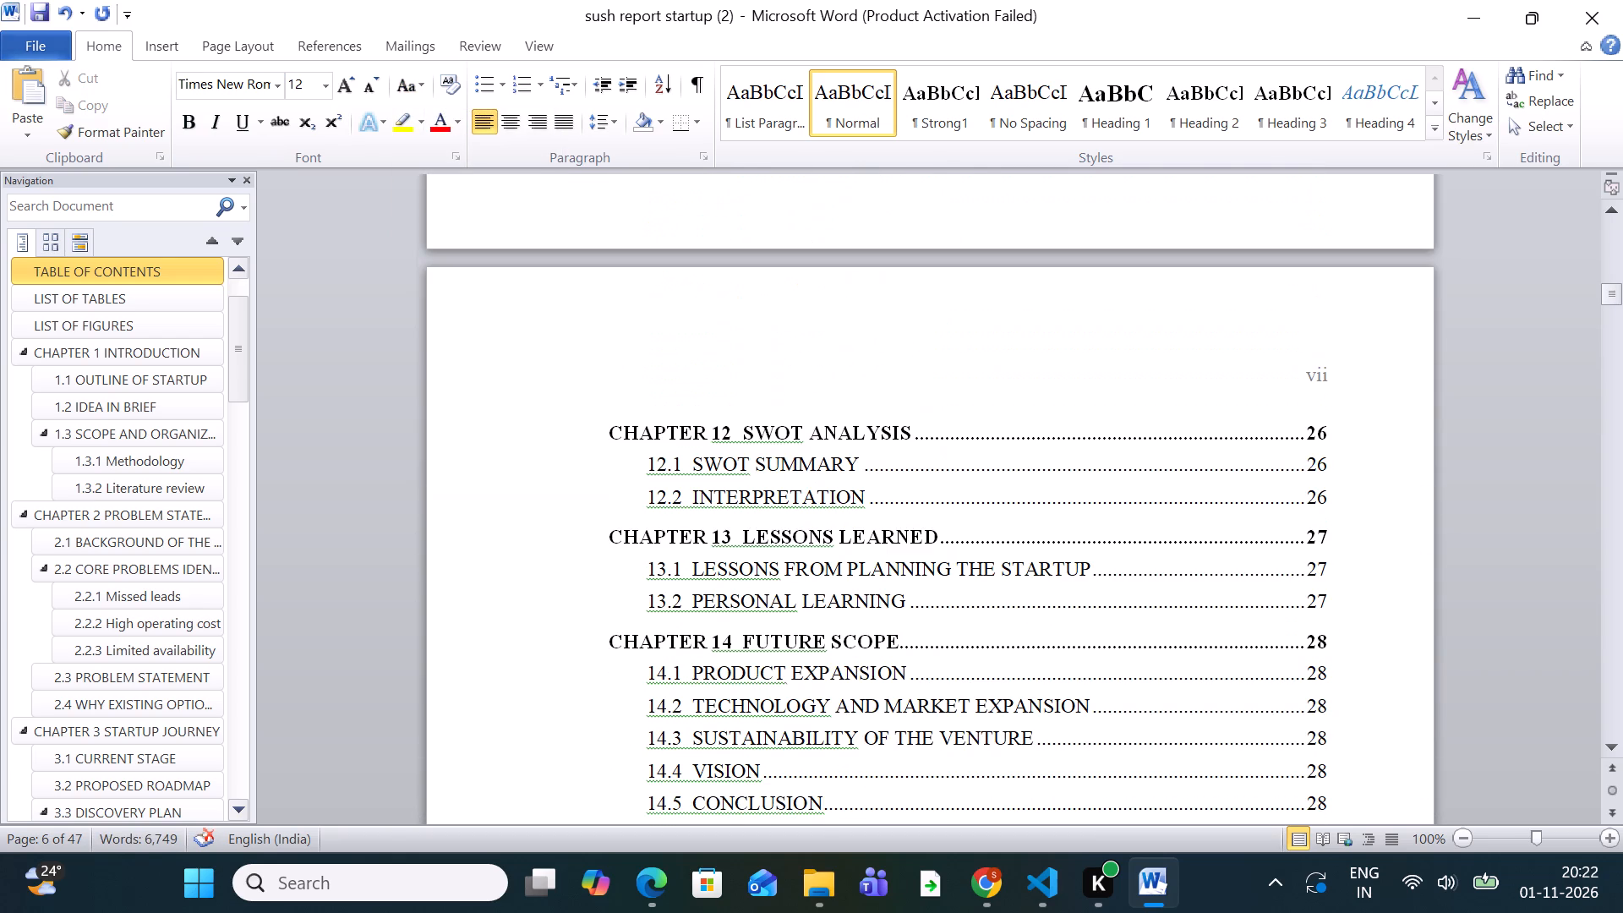
{"action": "left_click_drag", "start_coordinate": [867, 499], "coordinate": [693, 454]}
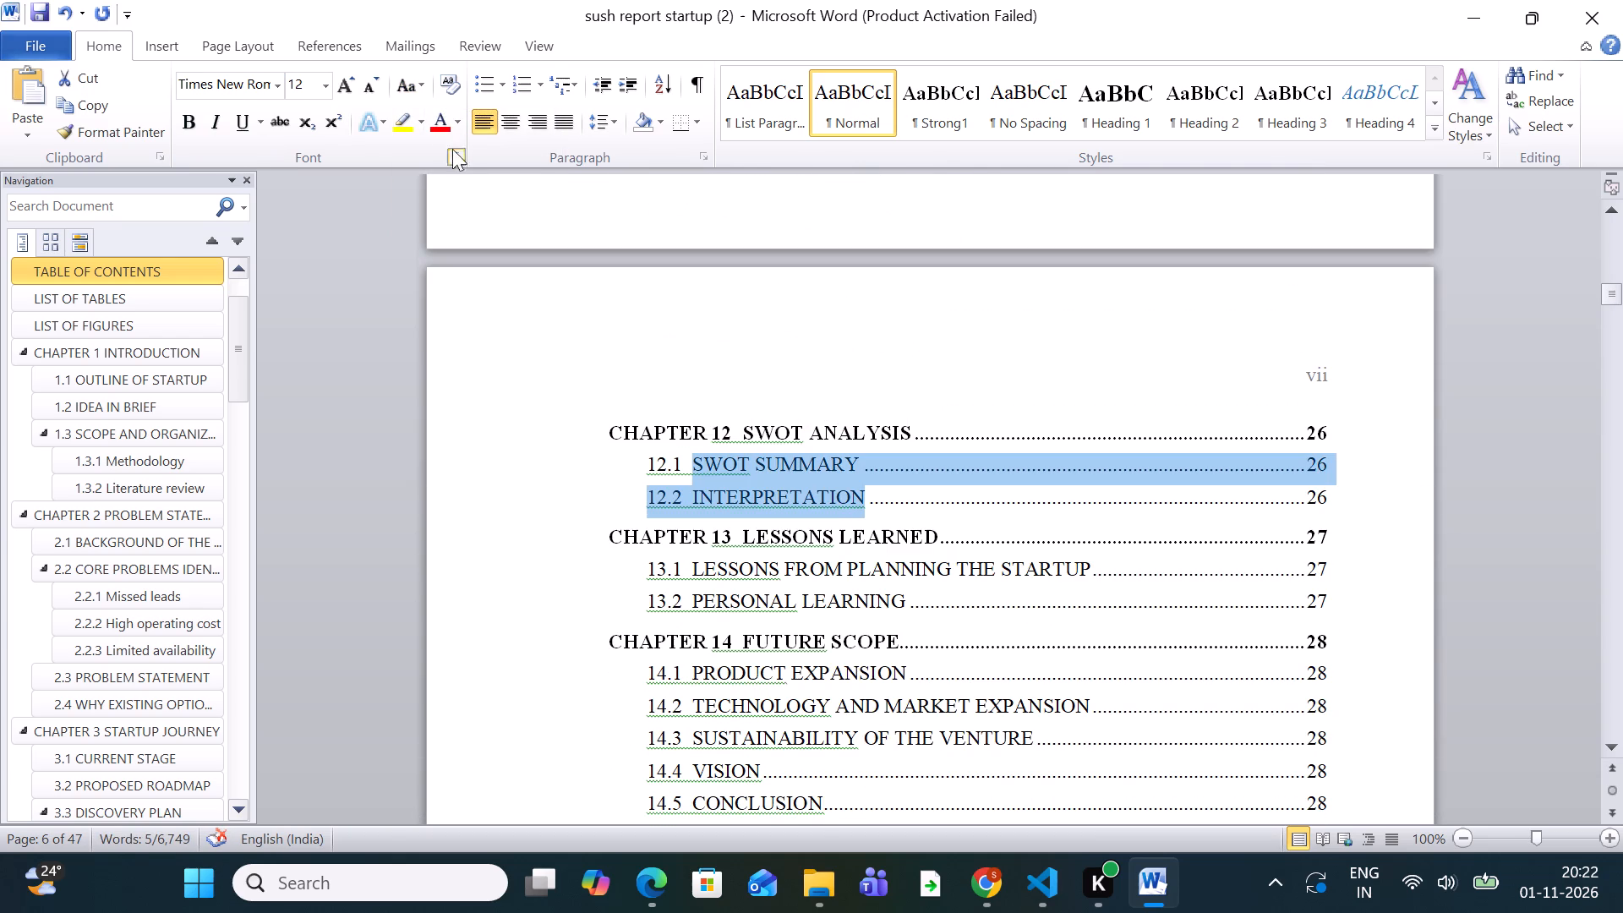
{"action": "left_click", "coordinate": [417, 80]}
{"action": "left_click", "coordinate": [459, 204]}
Change the Chapter 13 section entries 13.1 and 13.2 in the table of contents to Capitalize Each Word.
{"action": "scroll", "coordinate": [943, 549], "scroll_direction": "down", "scroll_amount": 1}
{"action": "left_click_drag", "start_coordinate": [948, 538], "coordinate": [923, 528]}
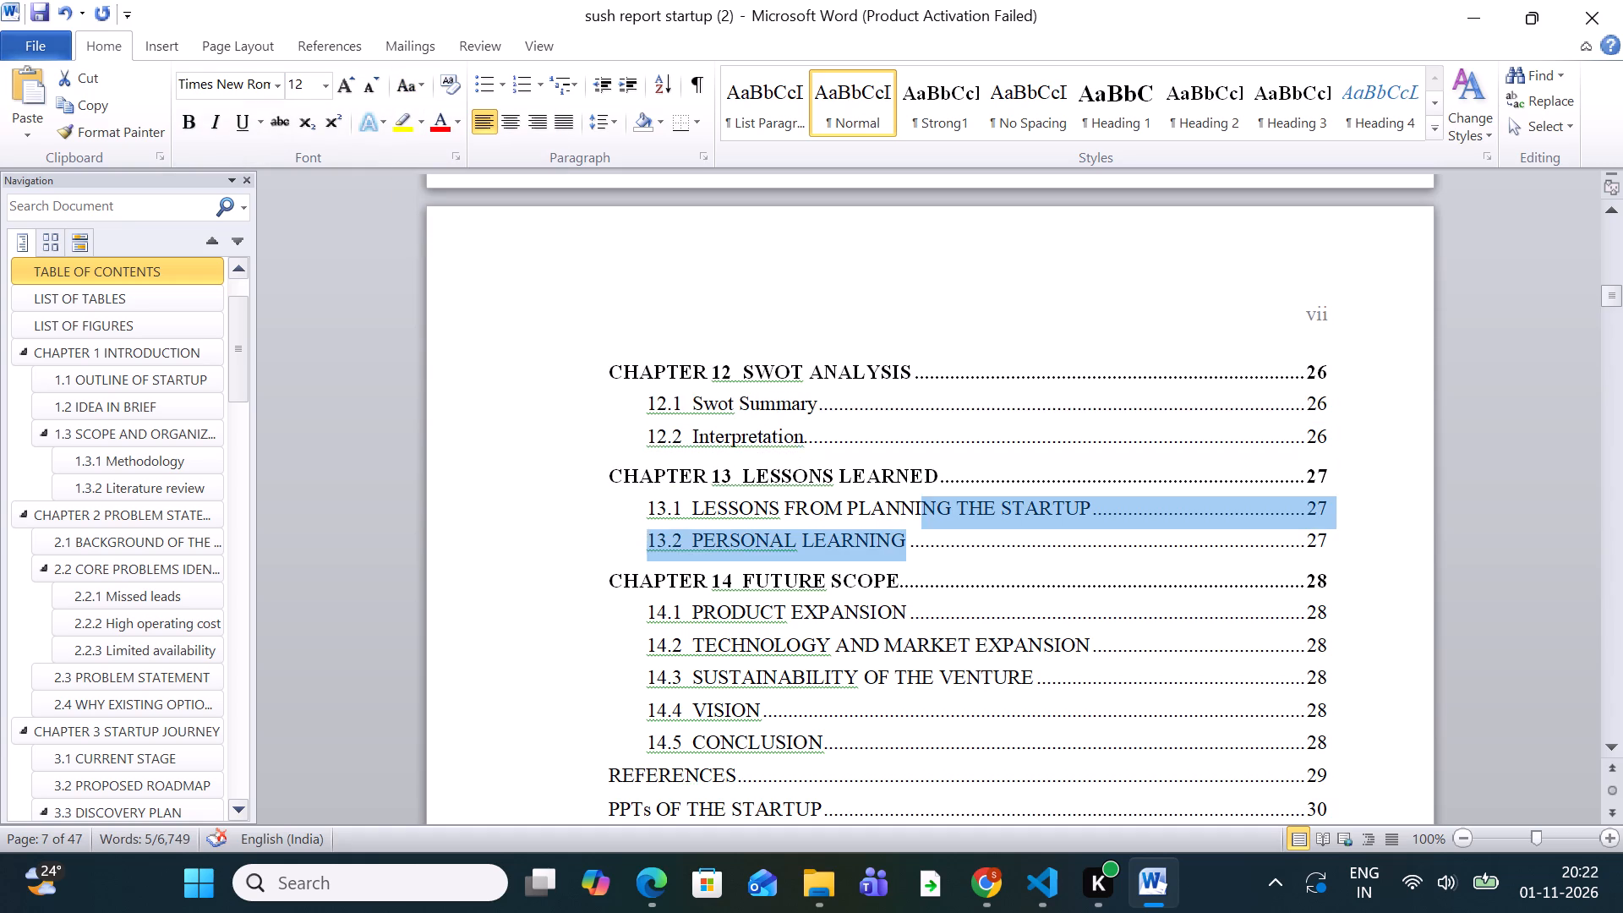
{"action": "left_click_drag", "start_coordinate": [923, 528], "coordinate": [678, 496]}
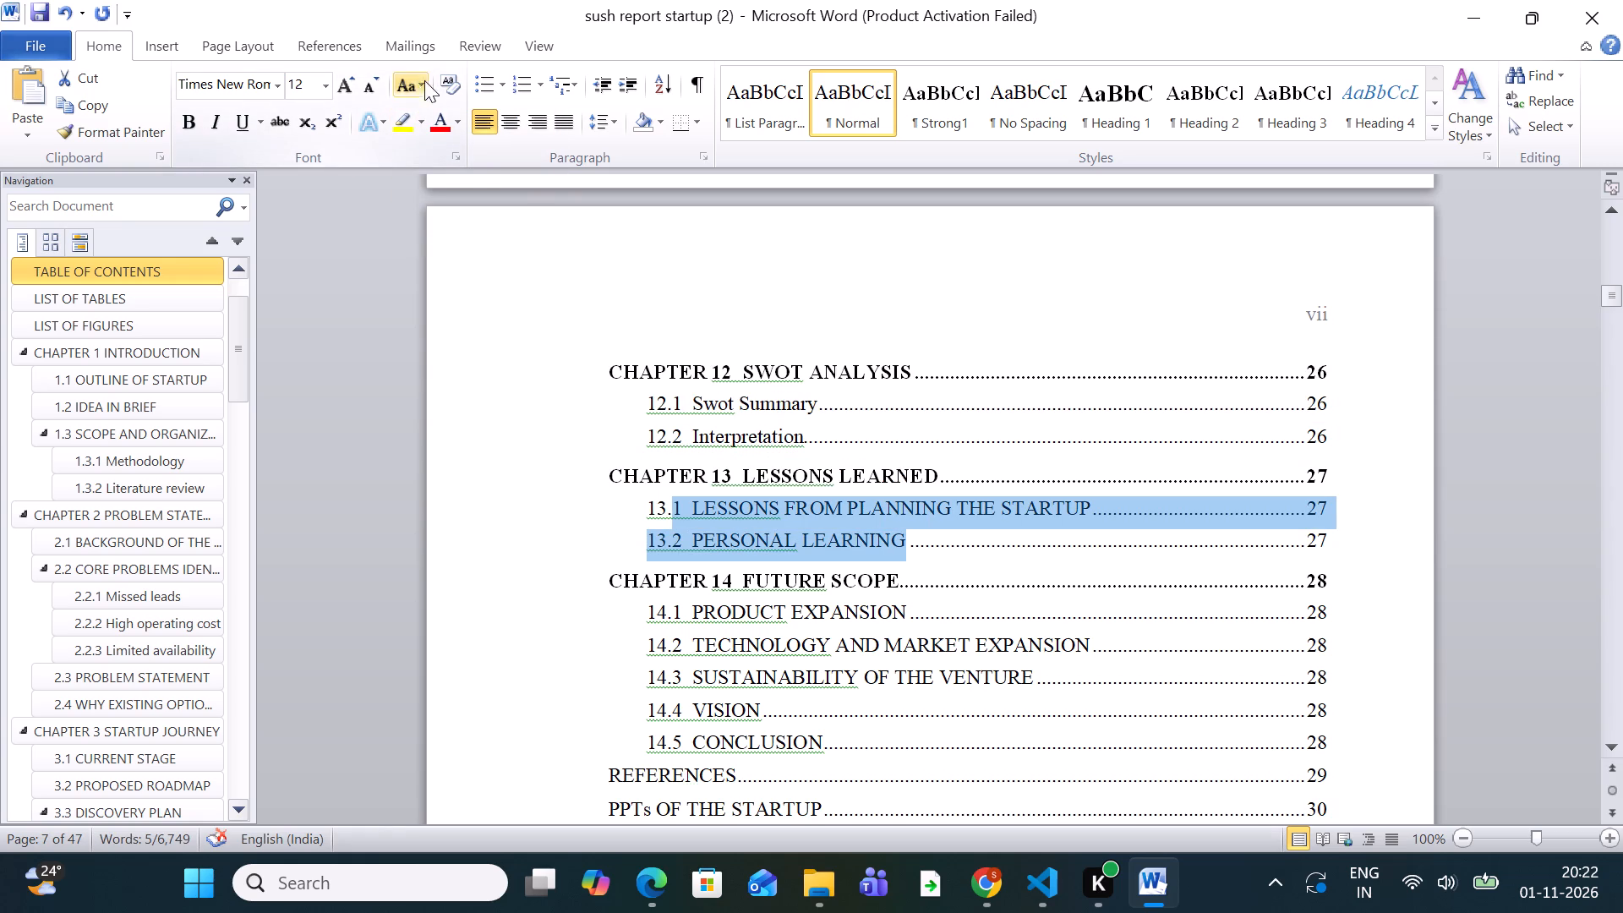
{"action": "left_click", "coordinate": [418, 85]}
{"action": "left_click", "coordinate": [471, 188]}
Change the Chapter 14 section entries 14.1 to 14.5 in the table of contents to Capitalize Each Word.
{"action": "scroll", "coordinate": [658, 277], "scroll_direction": "down", "scroll_amount": 4}
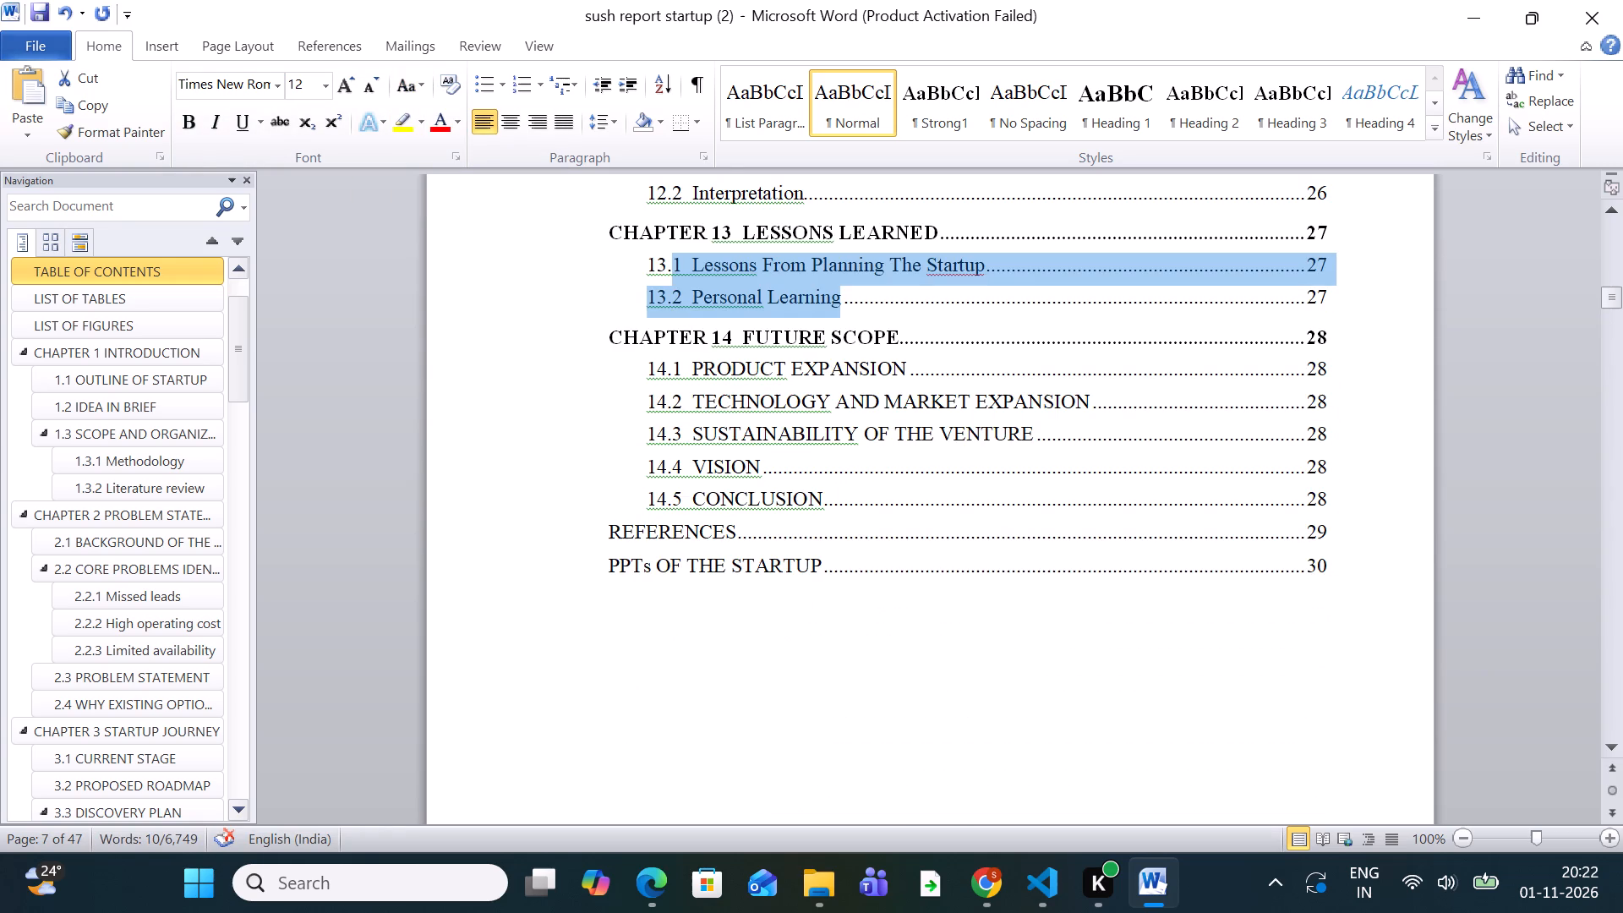
{"action": "left_click_drag", "start_coordinate": [834, 504], "coordinate": [684, 372]}
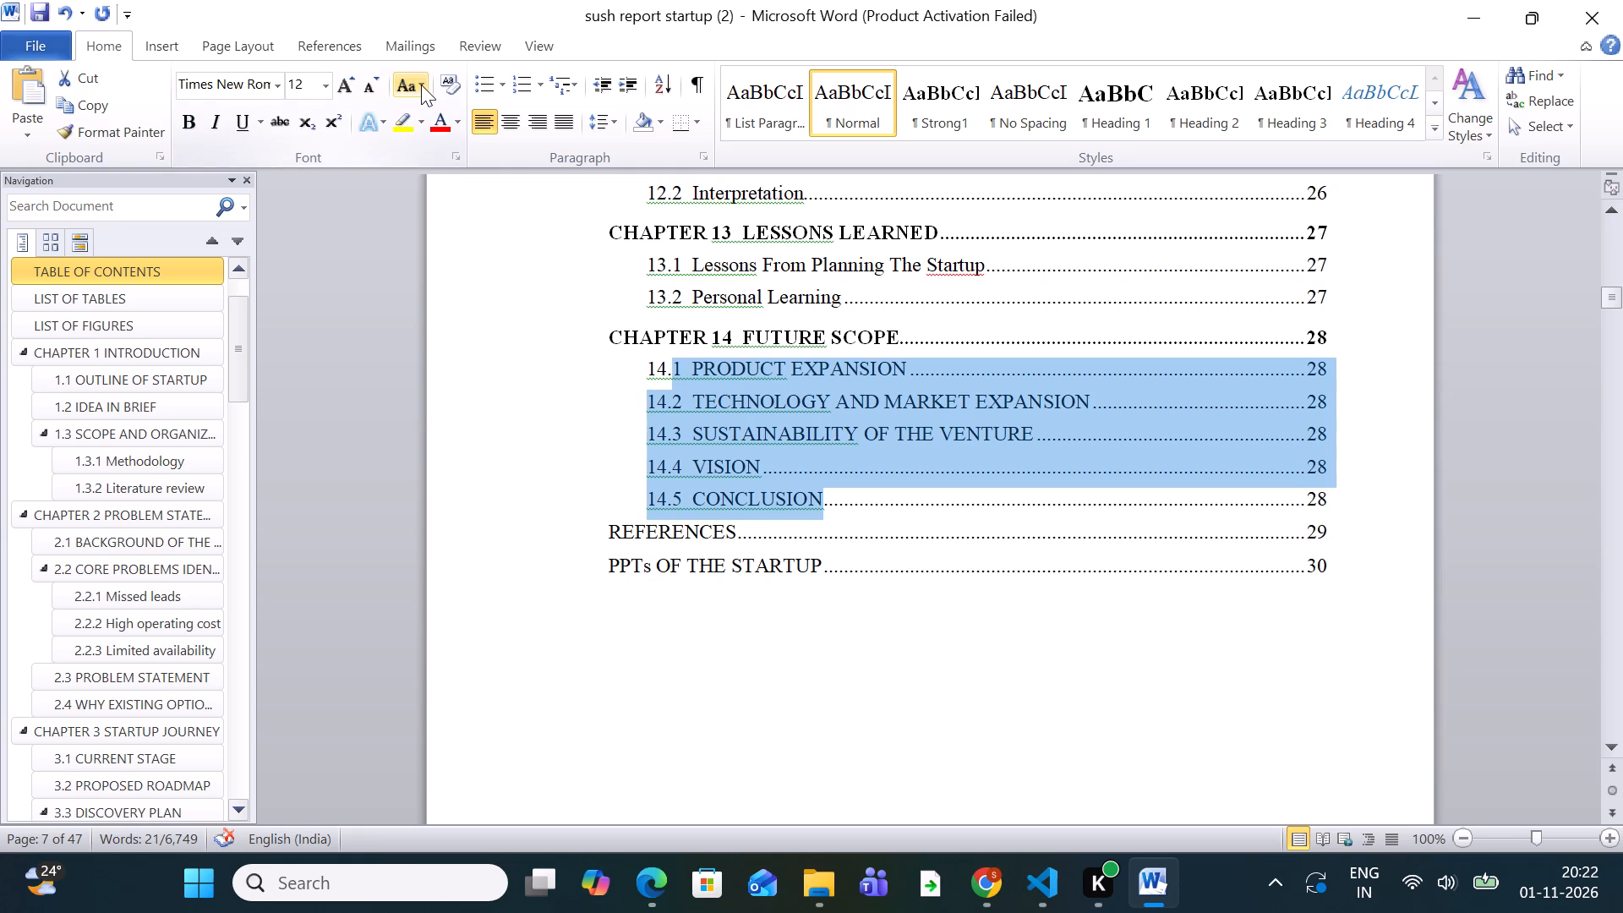
{"action": "left_click", "coordinate": [421, 85]}
{"action": "left_click", "coordinate": [442, 183]}
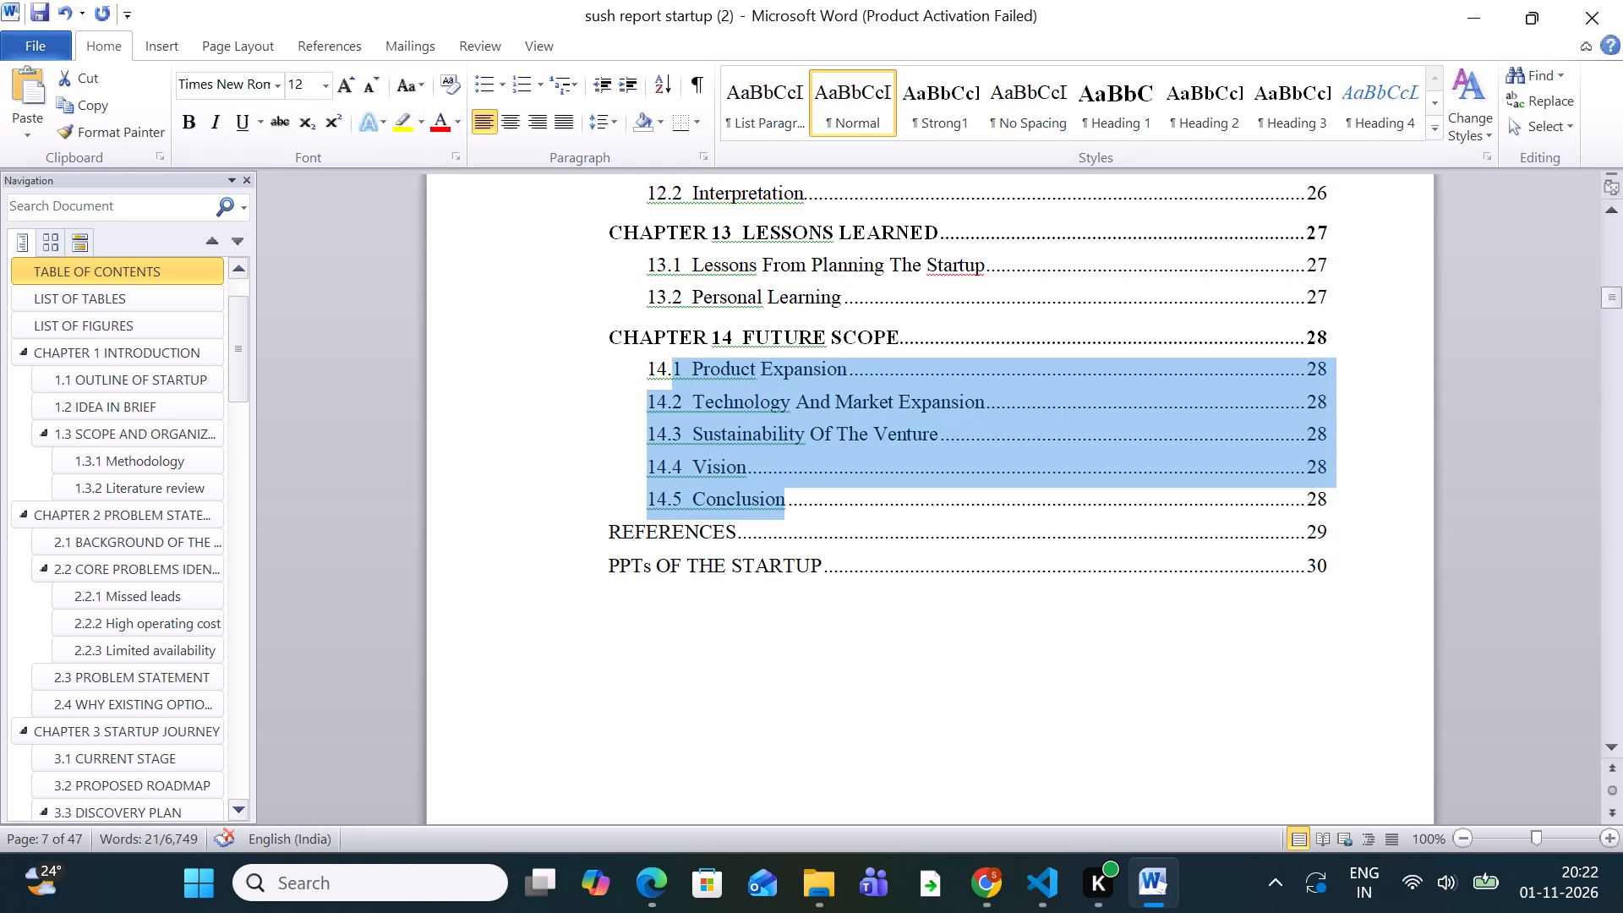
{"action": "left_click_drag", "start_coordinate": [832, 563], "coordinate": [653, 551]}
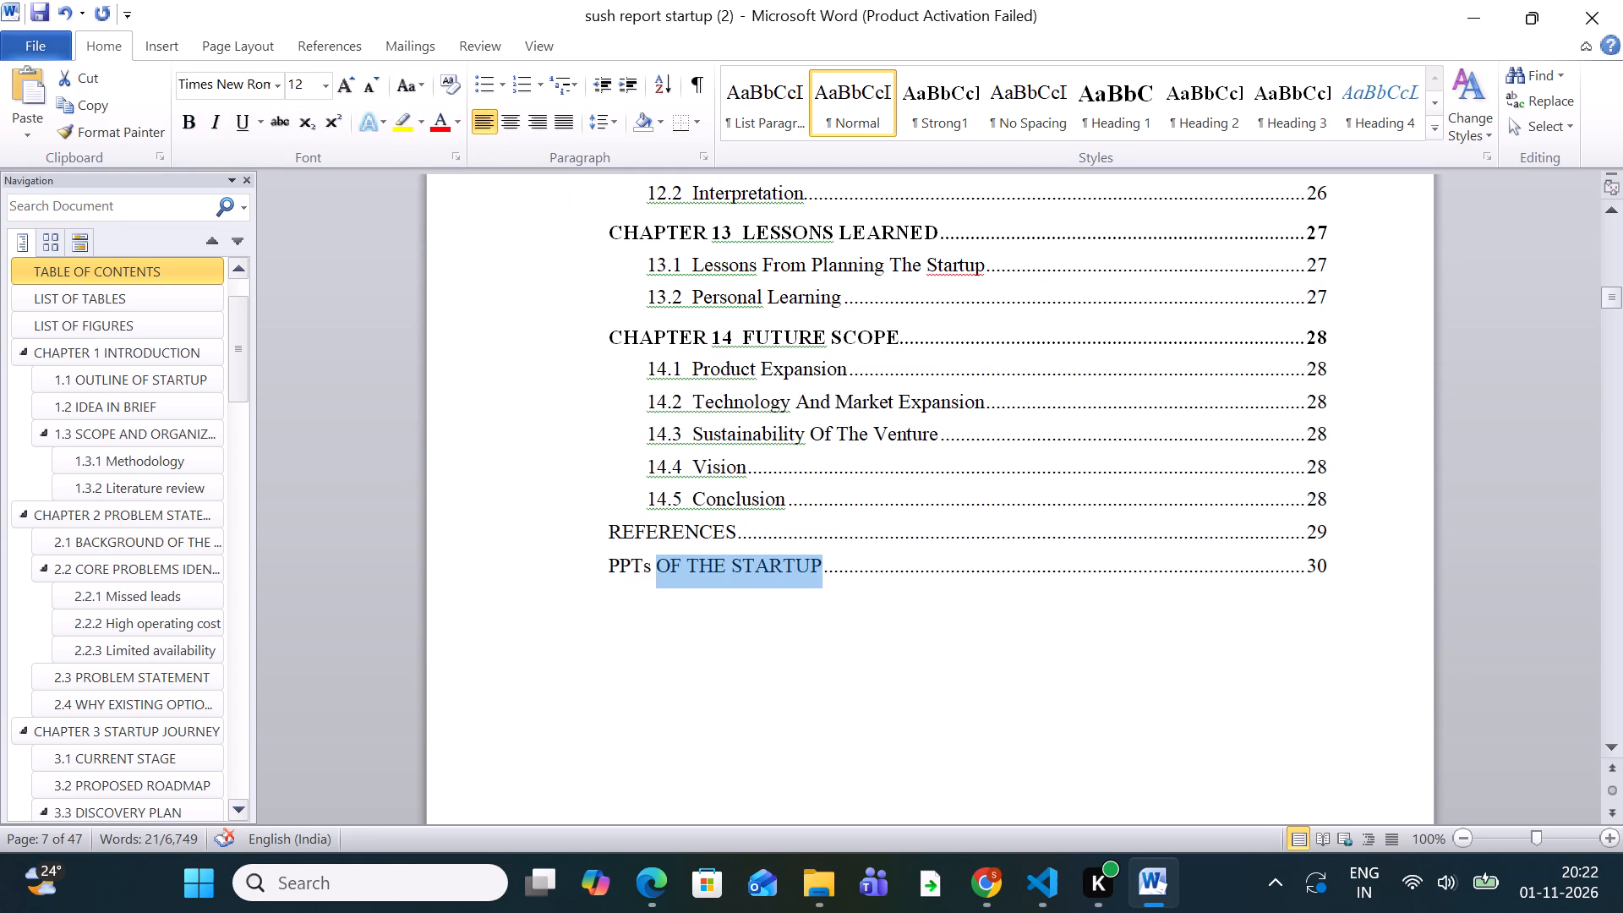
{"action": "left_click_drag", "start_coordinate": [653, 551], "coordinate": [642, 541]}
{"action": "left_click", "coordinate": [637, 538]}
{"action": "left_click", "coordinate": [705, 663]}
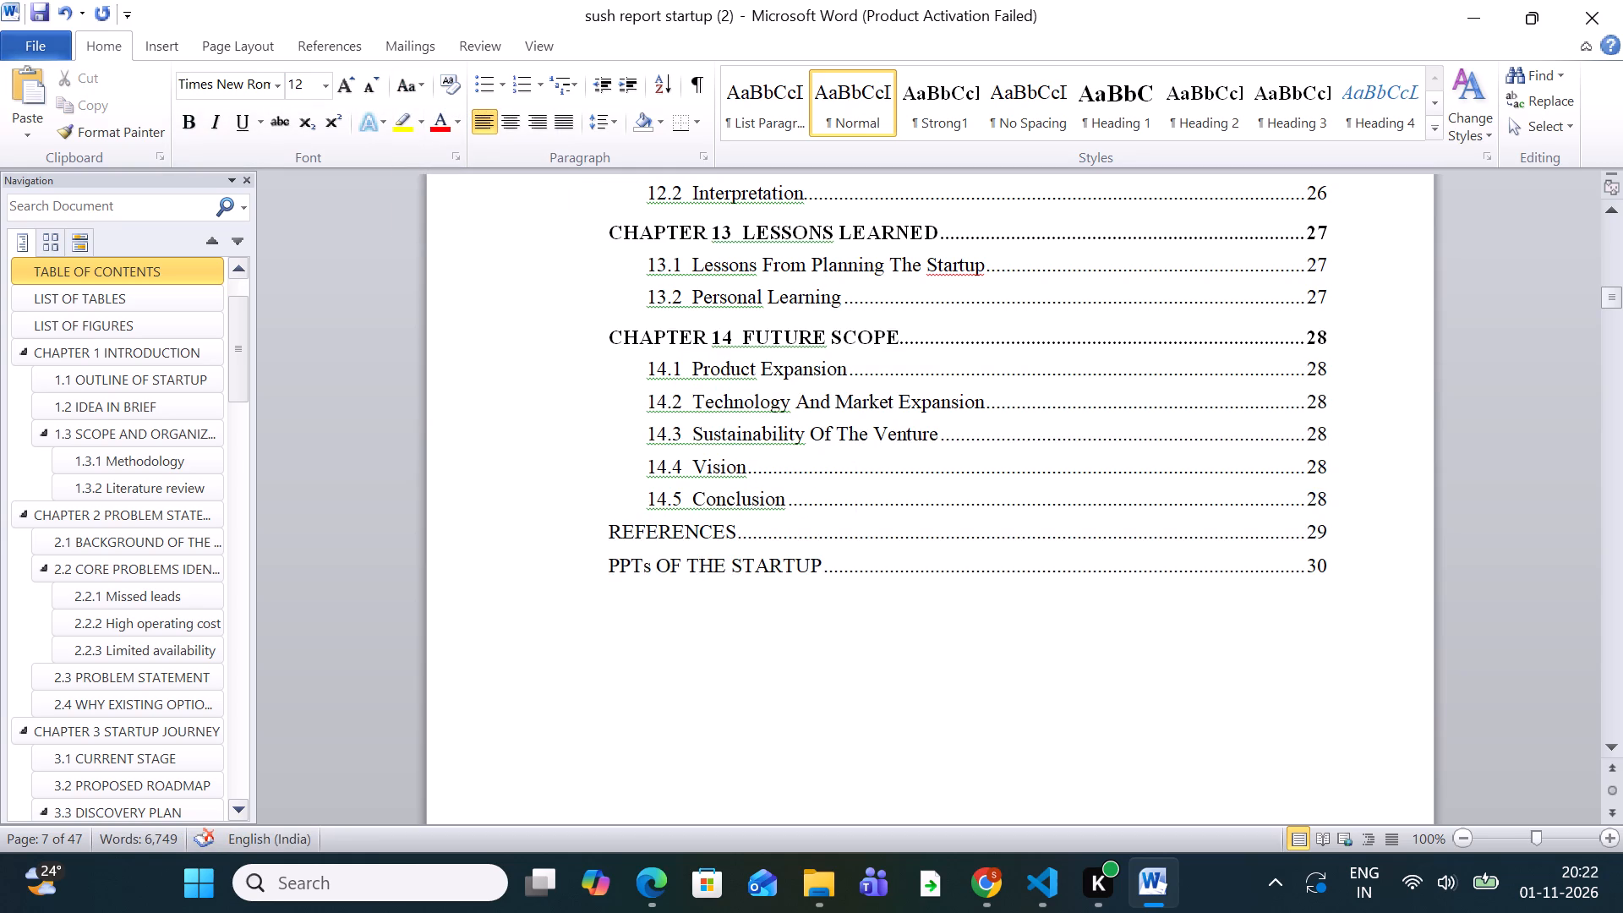
Save the startup report document under its existing name.
{"action": "scroll", "coordinate": [831, 577], "scroll_direction": "up", "scroll_amount": 1}
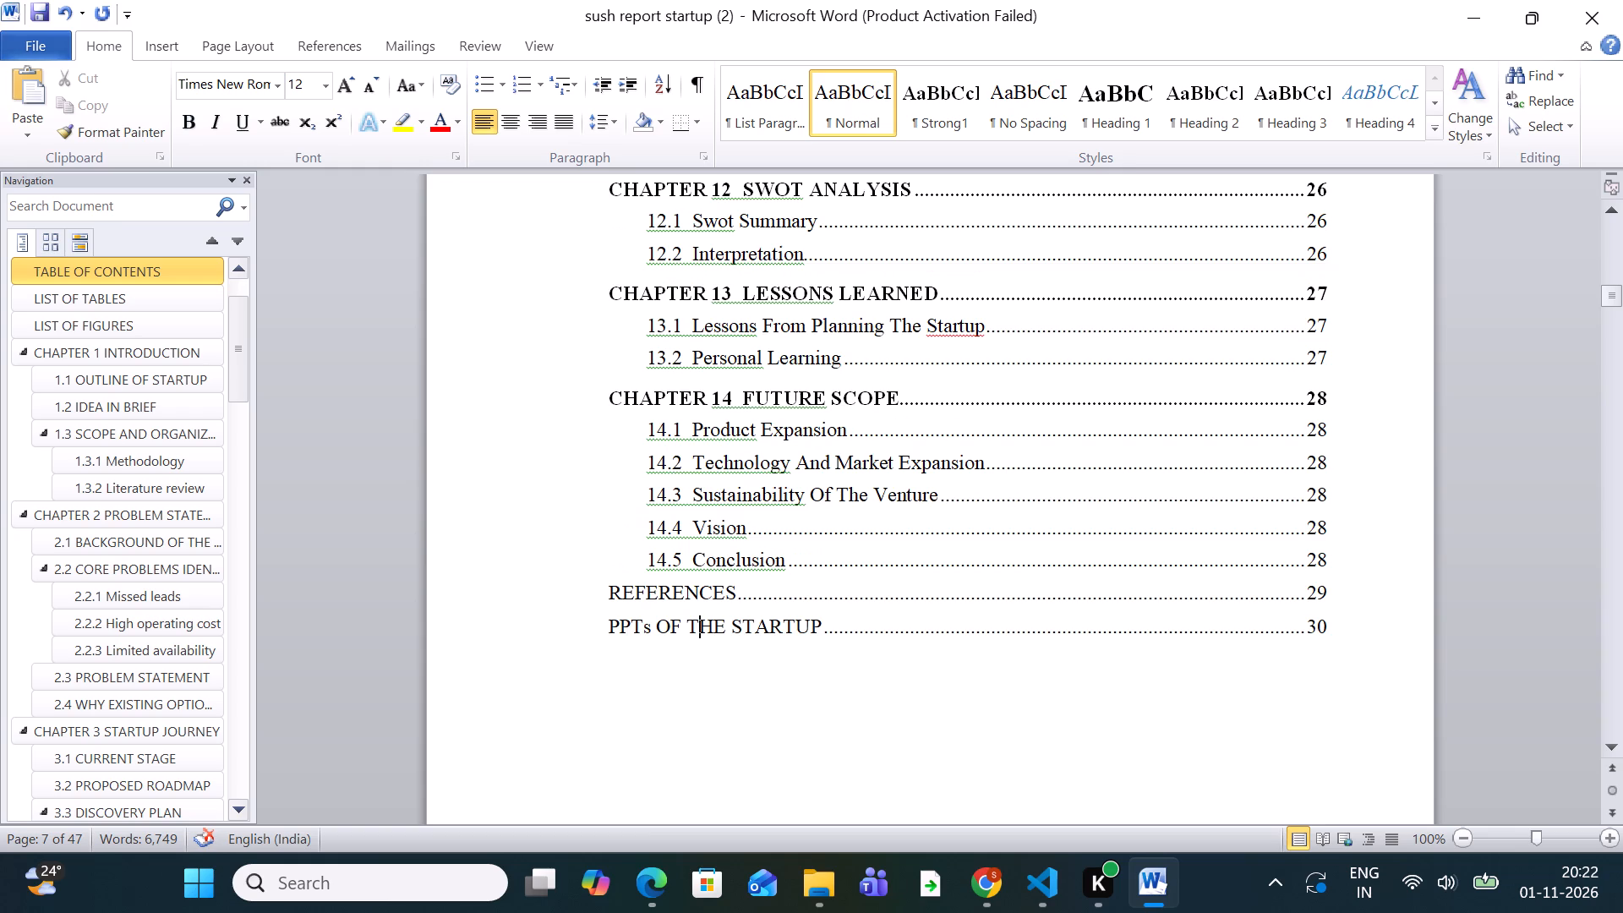
{"action": "scroll", "coordinate": [970, 586], "scroll_direction": "up", "scroll_amount": 7}
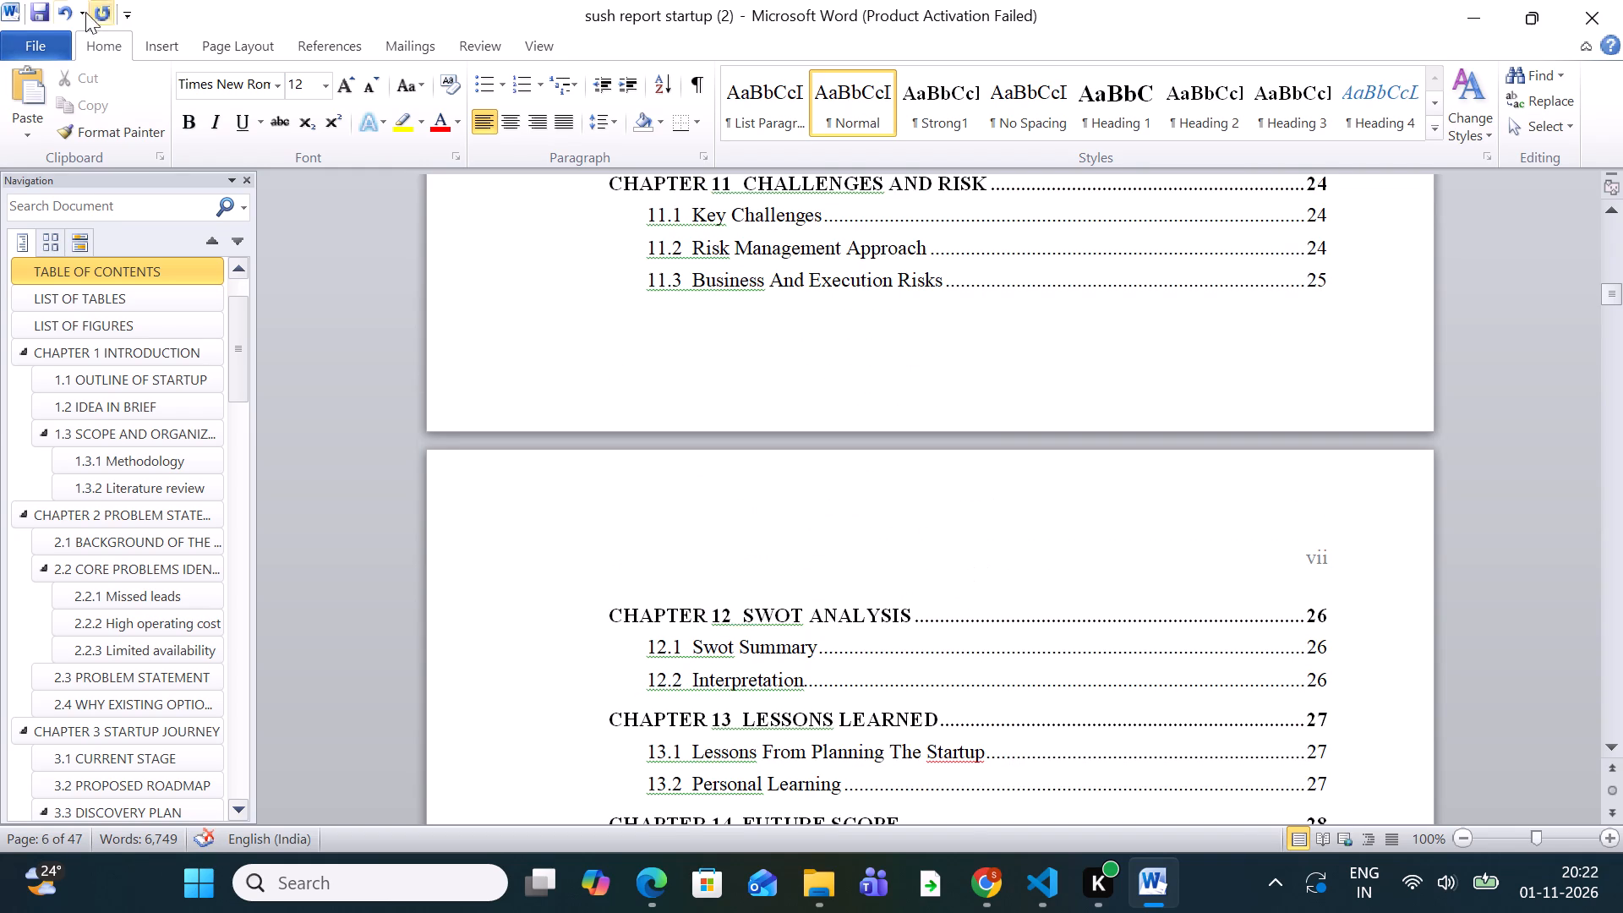
{"action": "left_click", "coordinate": [30, 15]}
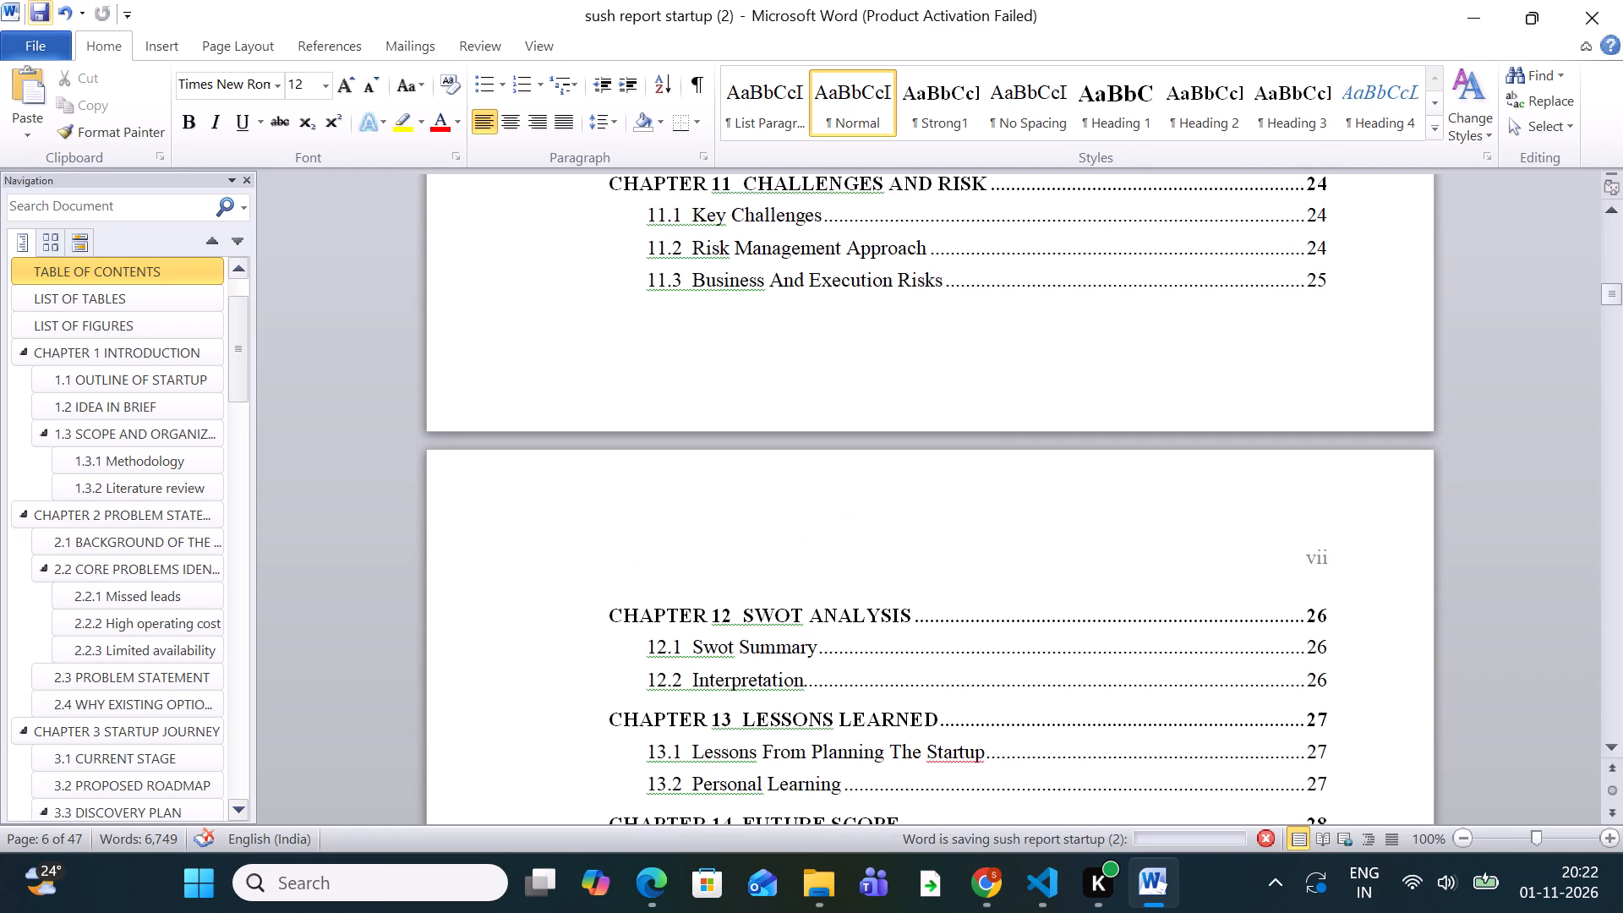
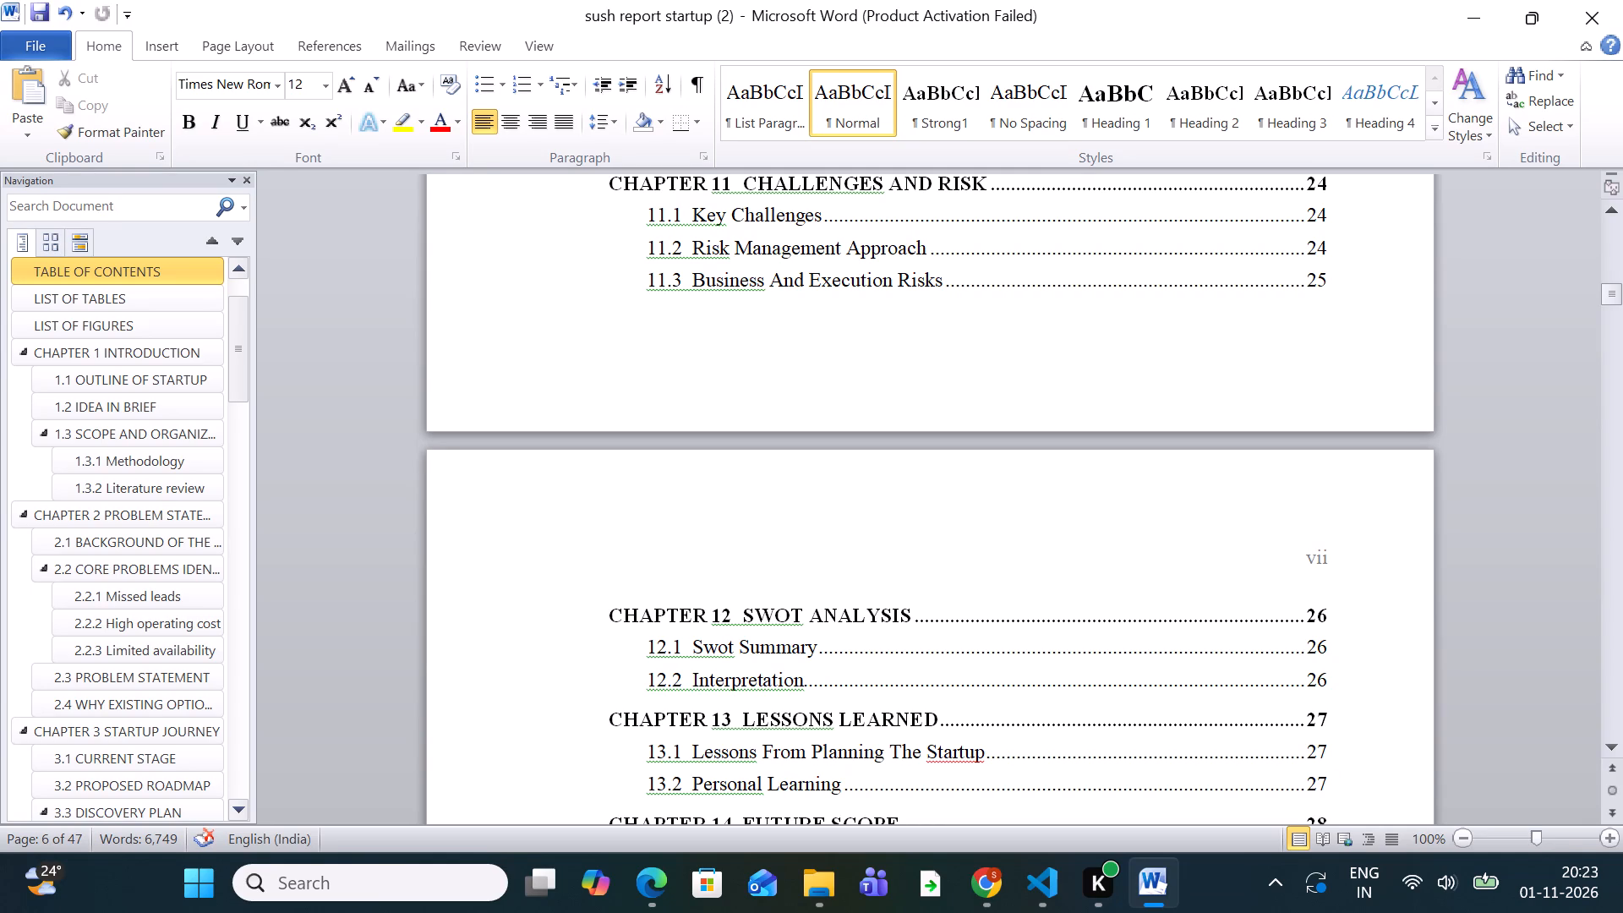
Look back over the edited table of contents entries and save the startup report under its existing name.
{"action": "scroll", "coordinate": [884, 327], "scroll_direction": "down", "scroll_amount": 4}
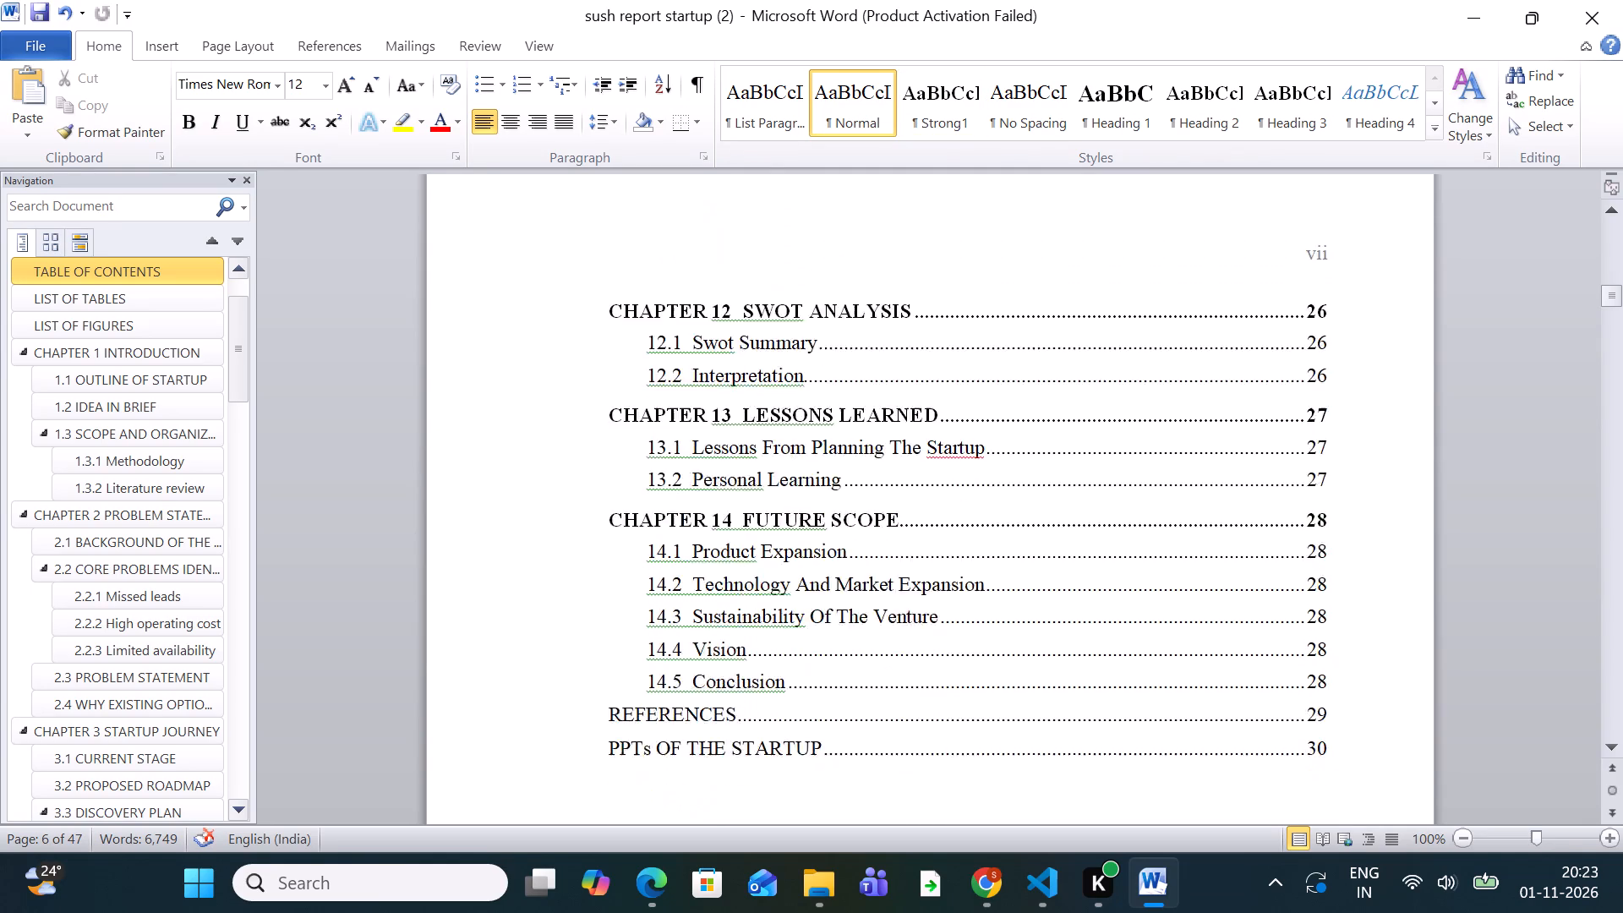
{"action": "scroll", "coordinate": [884, 327], "scroll_direction": "down", "scroll_amount": 10}
{"action": "scroll", "coordinate": [991, 436], "scroll_direction": "up", "scroll_amount": 5}
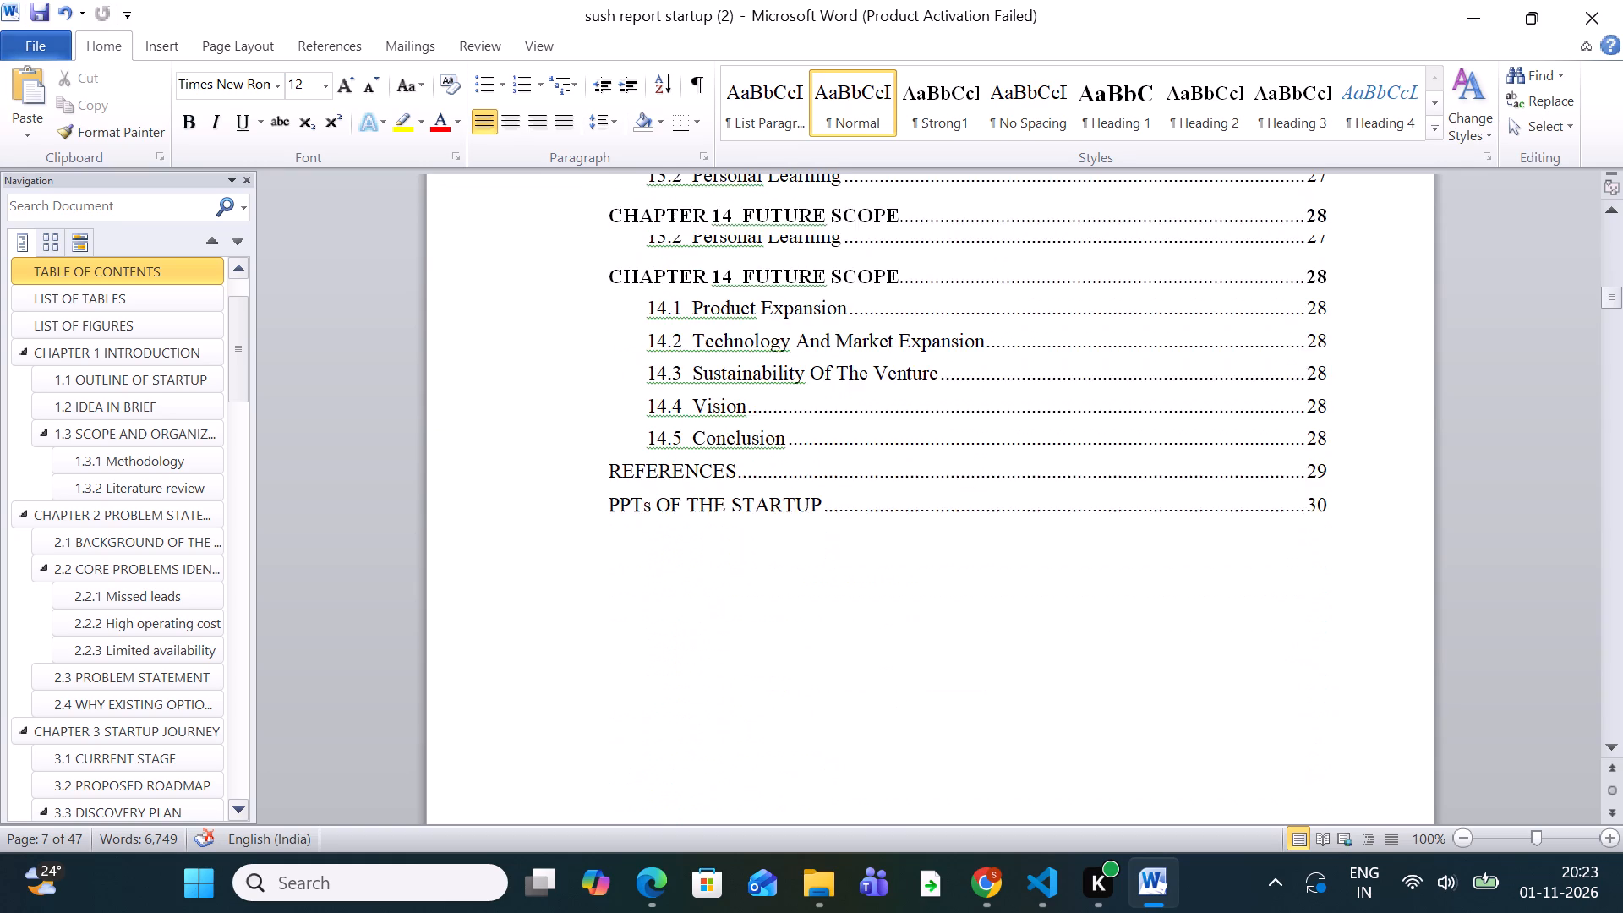
{"action": "scroll", "coordinate": [991, 436], "scroll_direction": "up", "scroll_amount": 20}
{"action": "scroll", "coordinate": [991, 436], "scroll_direction": "up", "scroll_amount": 13}
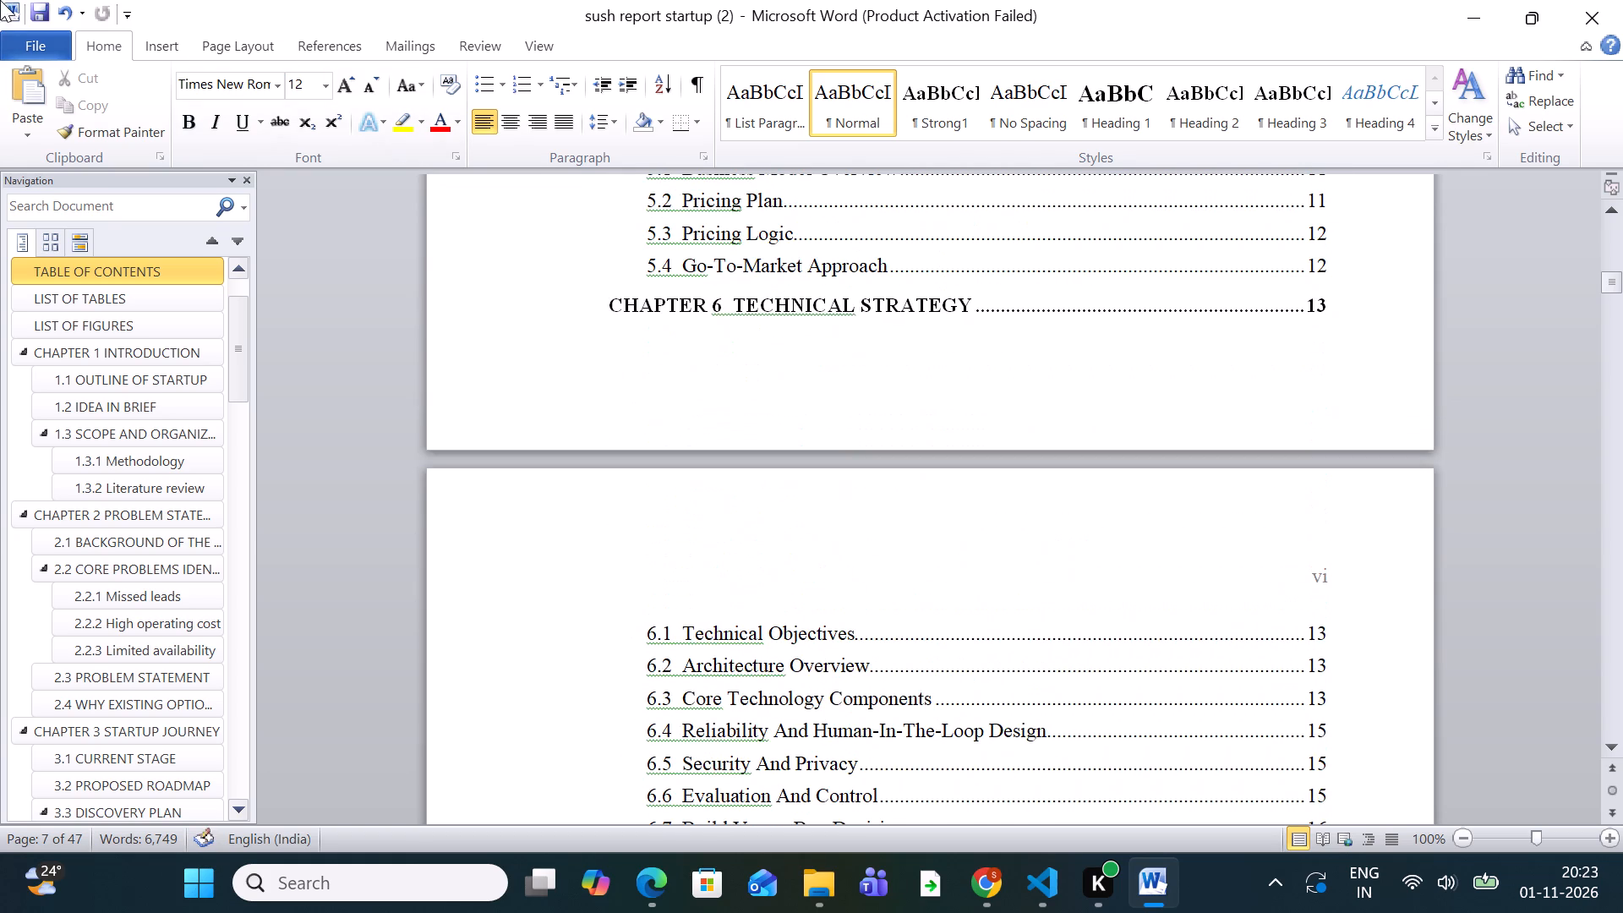
{"action": "left_click", "coordinate": [36, 15]}
{"action": "scroll", "coordinate": [1123, 245], "scroll_direction": "up", "scroll_amount": 3}
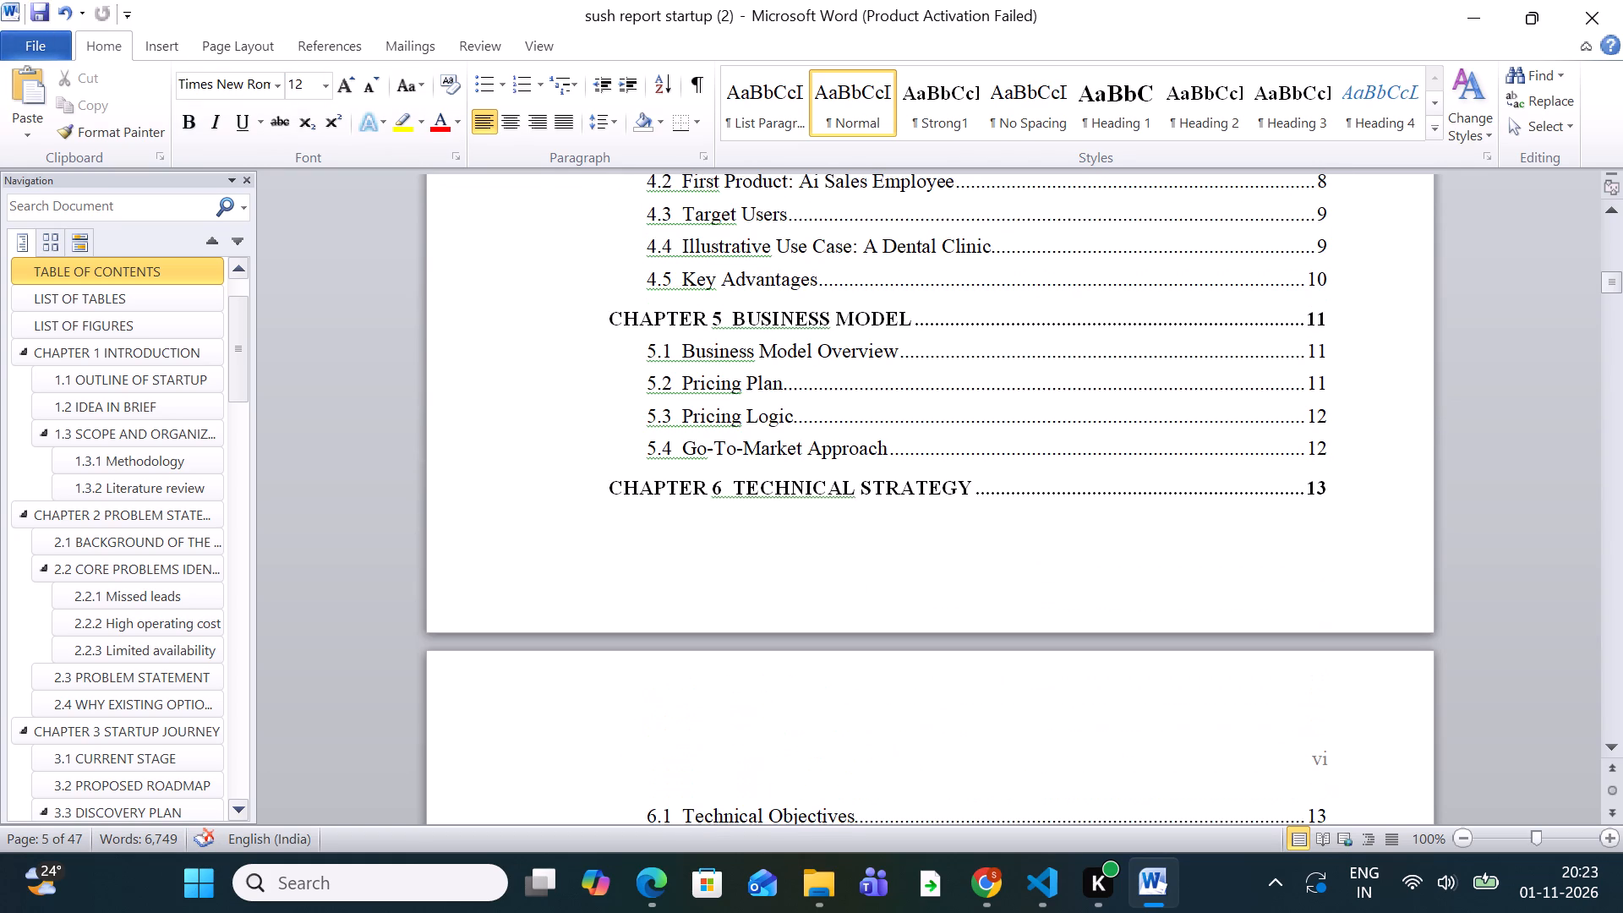
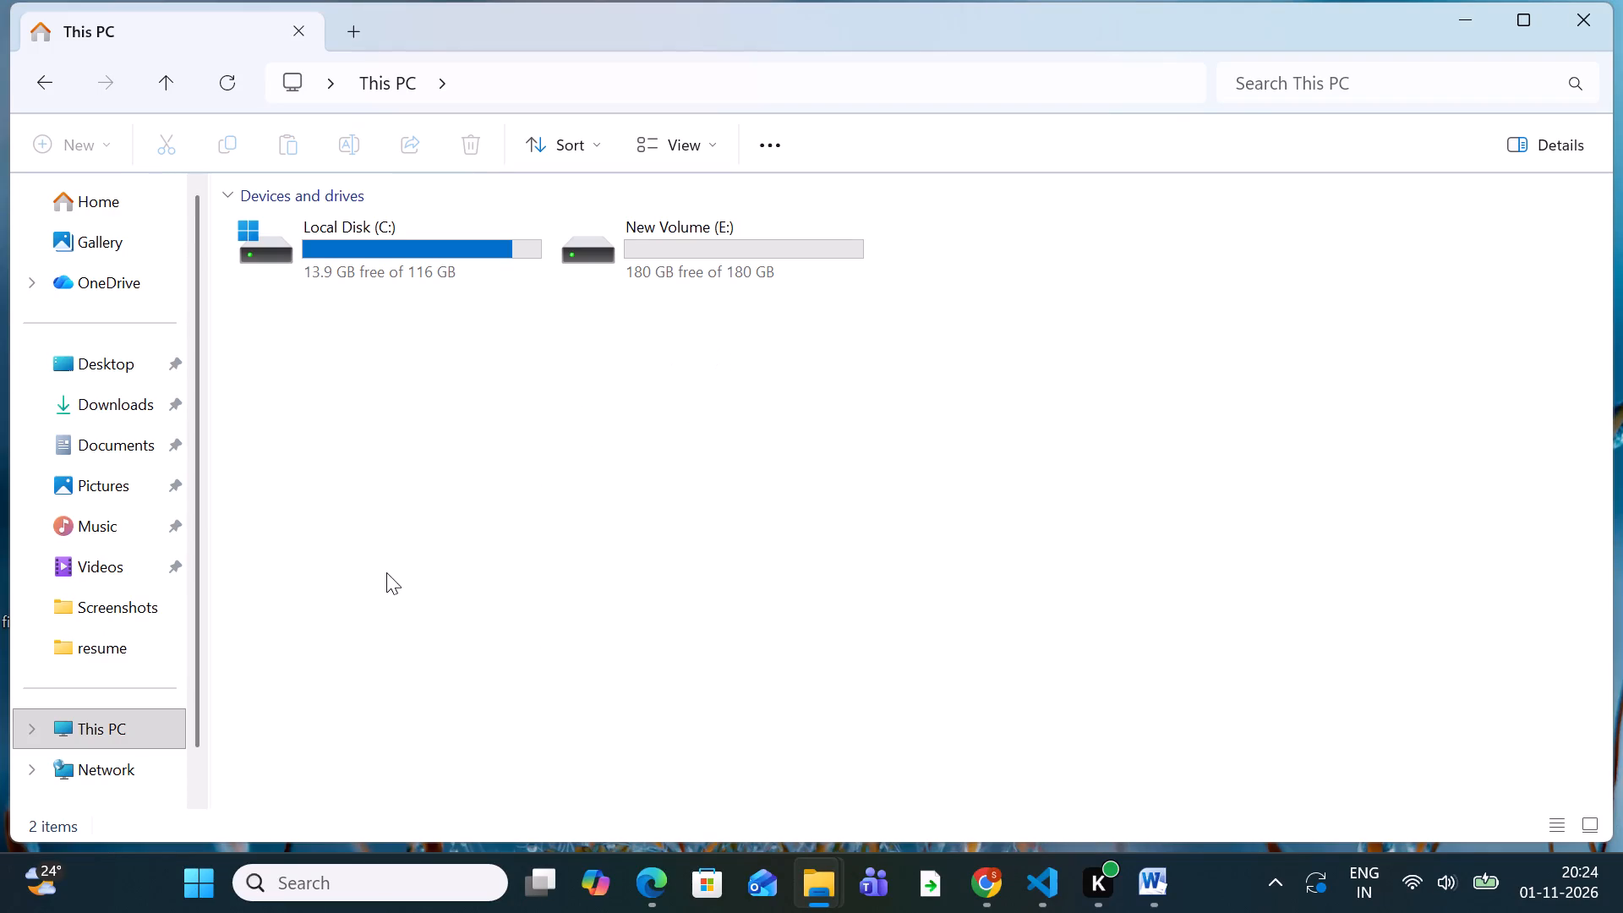
Look through the Screenshots folder in Pictures, and open the Screen Recordings folder in Videos to check its files.
{"action": "left_click", "coordinate": [122, 604]}
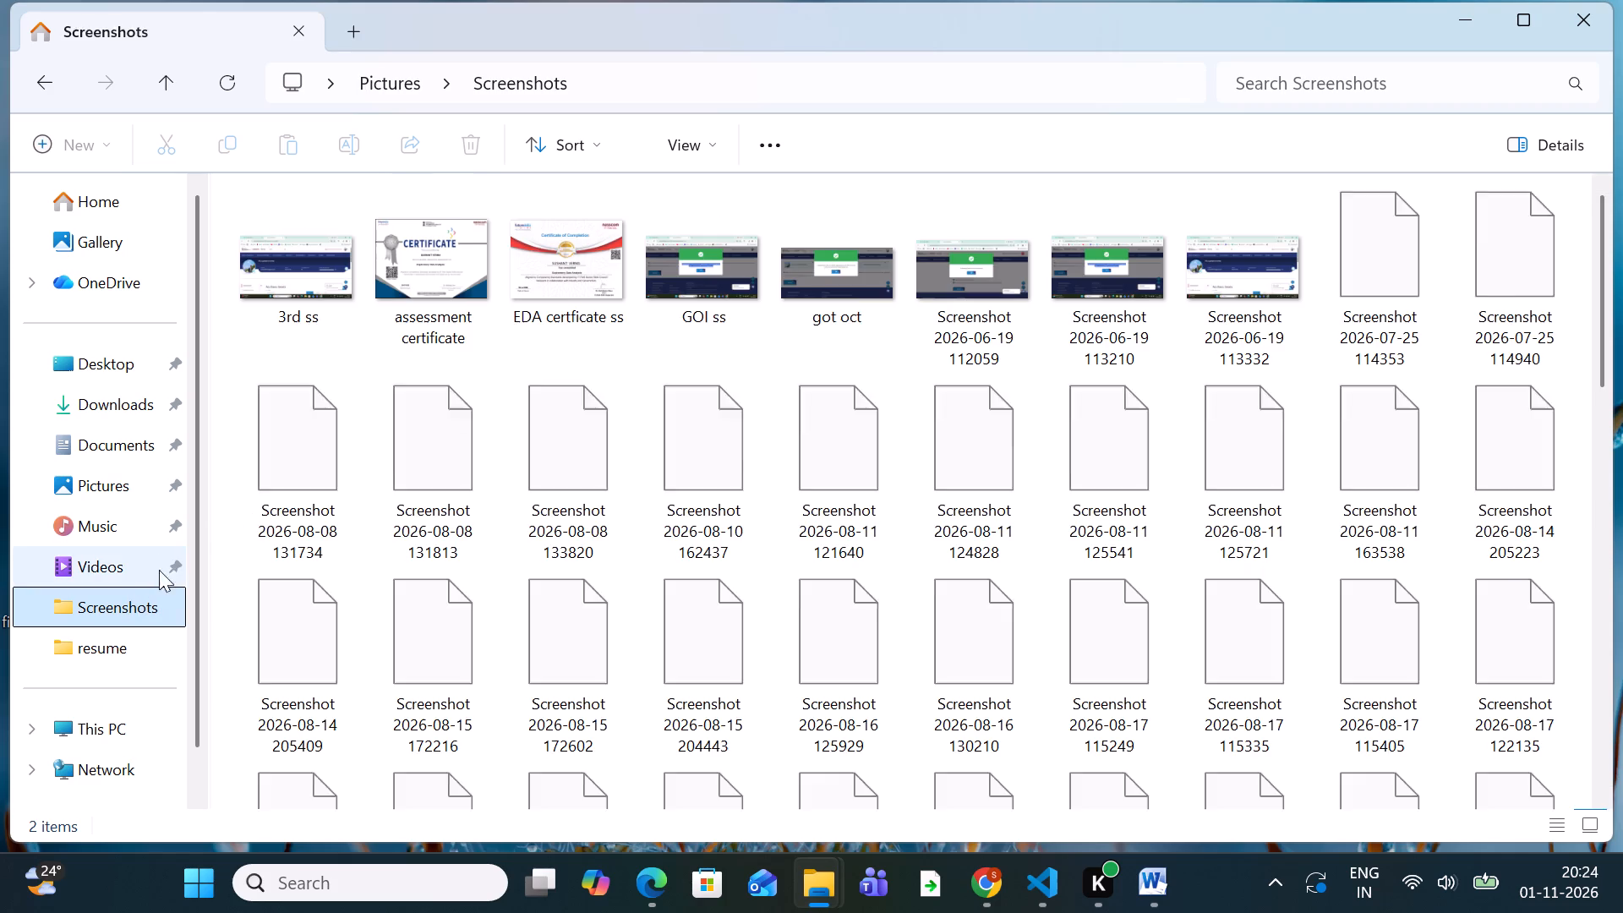
{"action": "scroll", "coordinate": [506, 401], "scroll_direction": "down", "scroll_amount": 7}
{"action": "scroll", "coordinate": [506, 418], "scroll_direction": "up", "scroll_amount": 7}
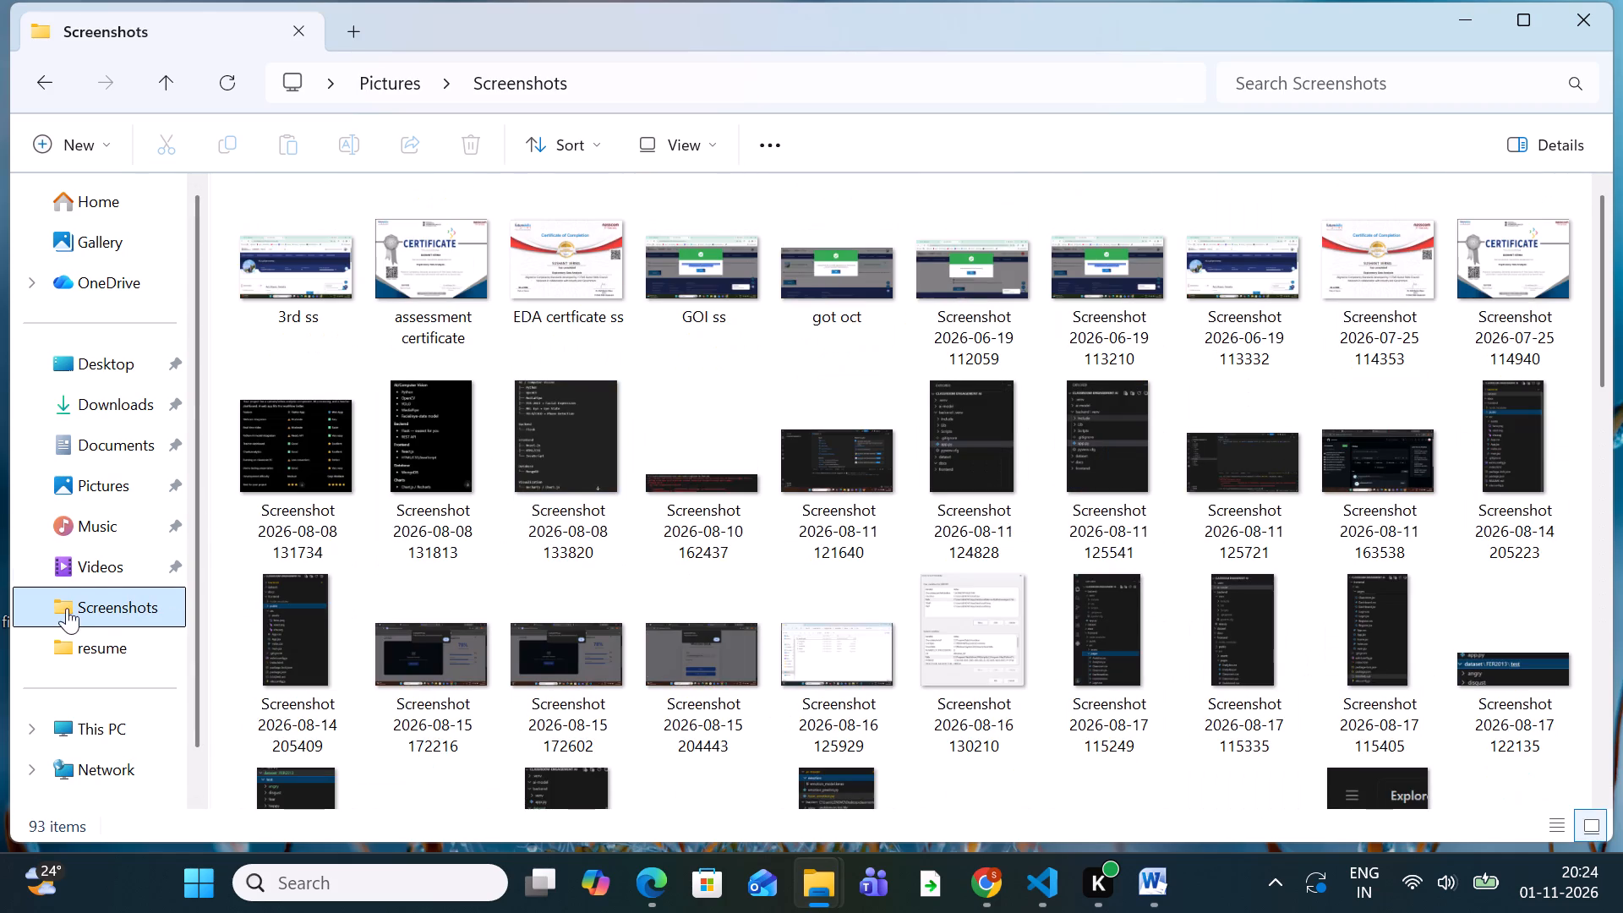
{"action": "left_click", "coordinate": [103, 560]}
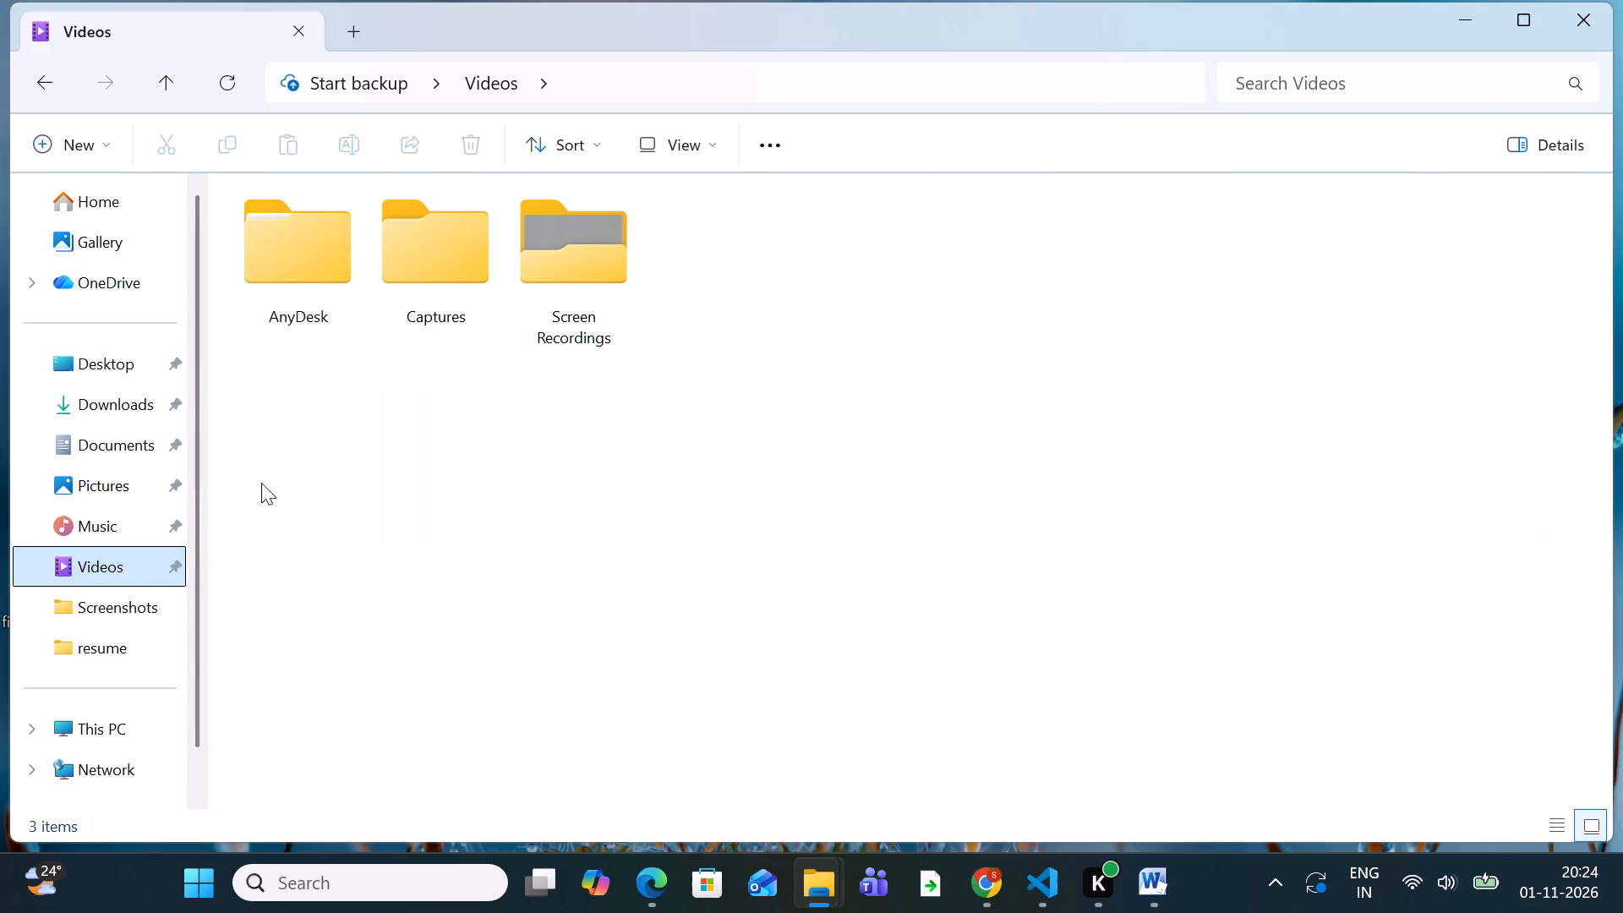
{"action": "double_click", "coordinate": [609, 286]}
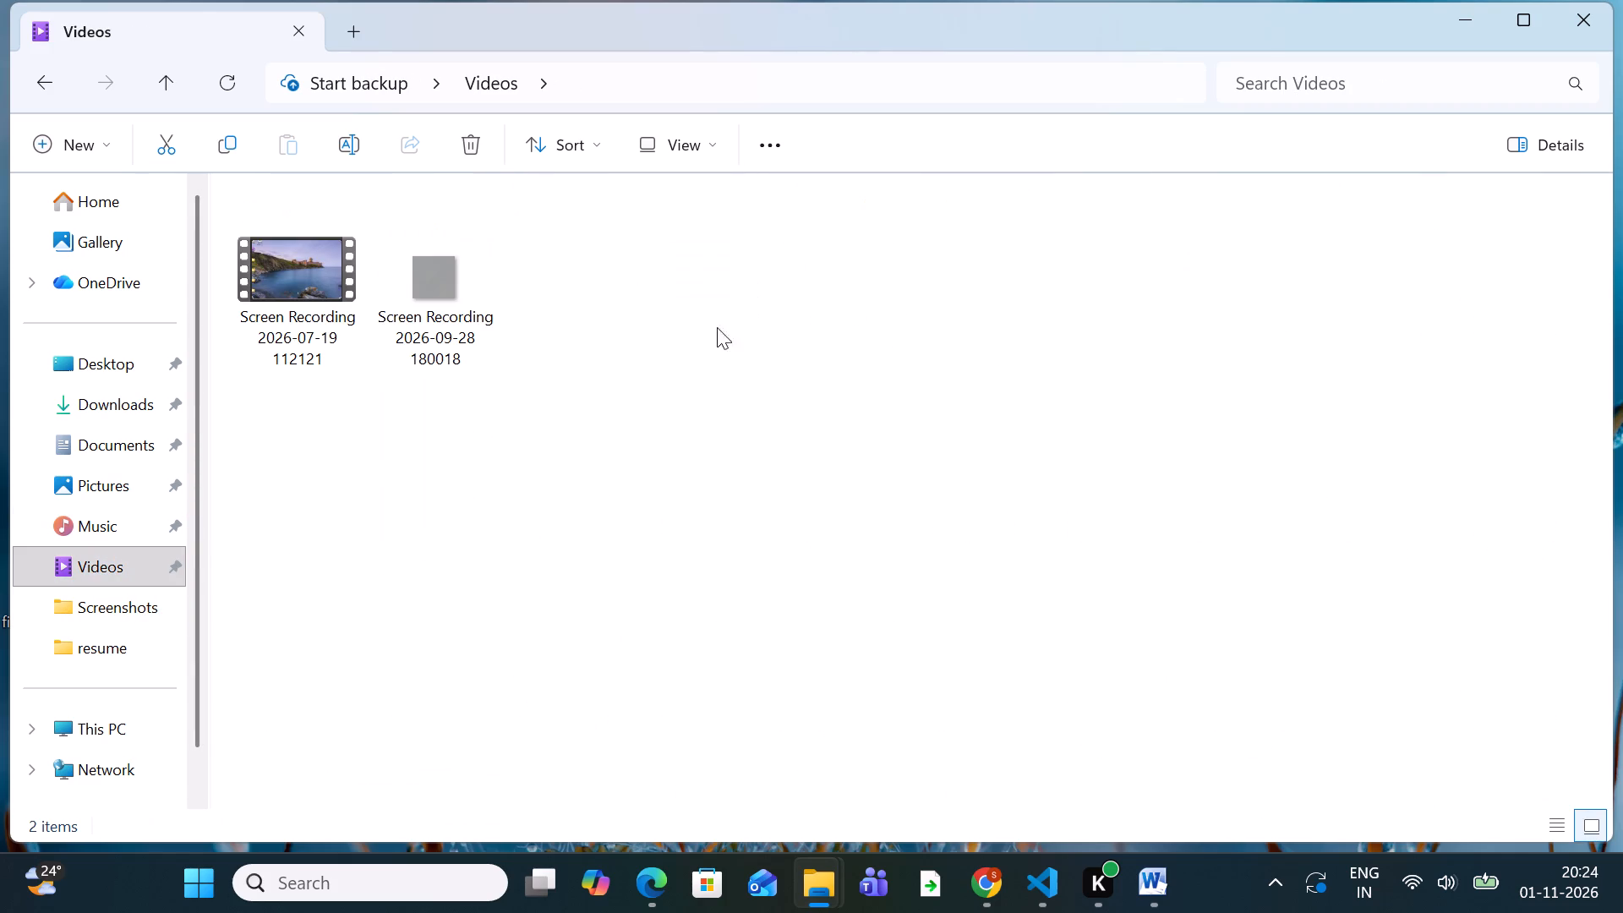
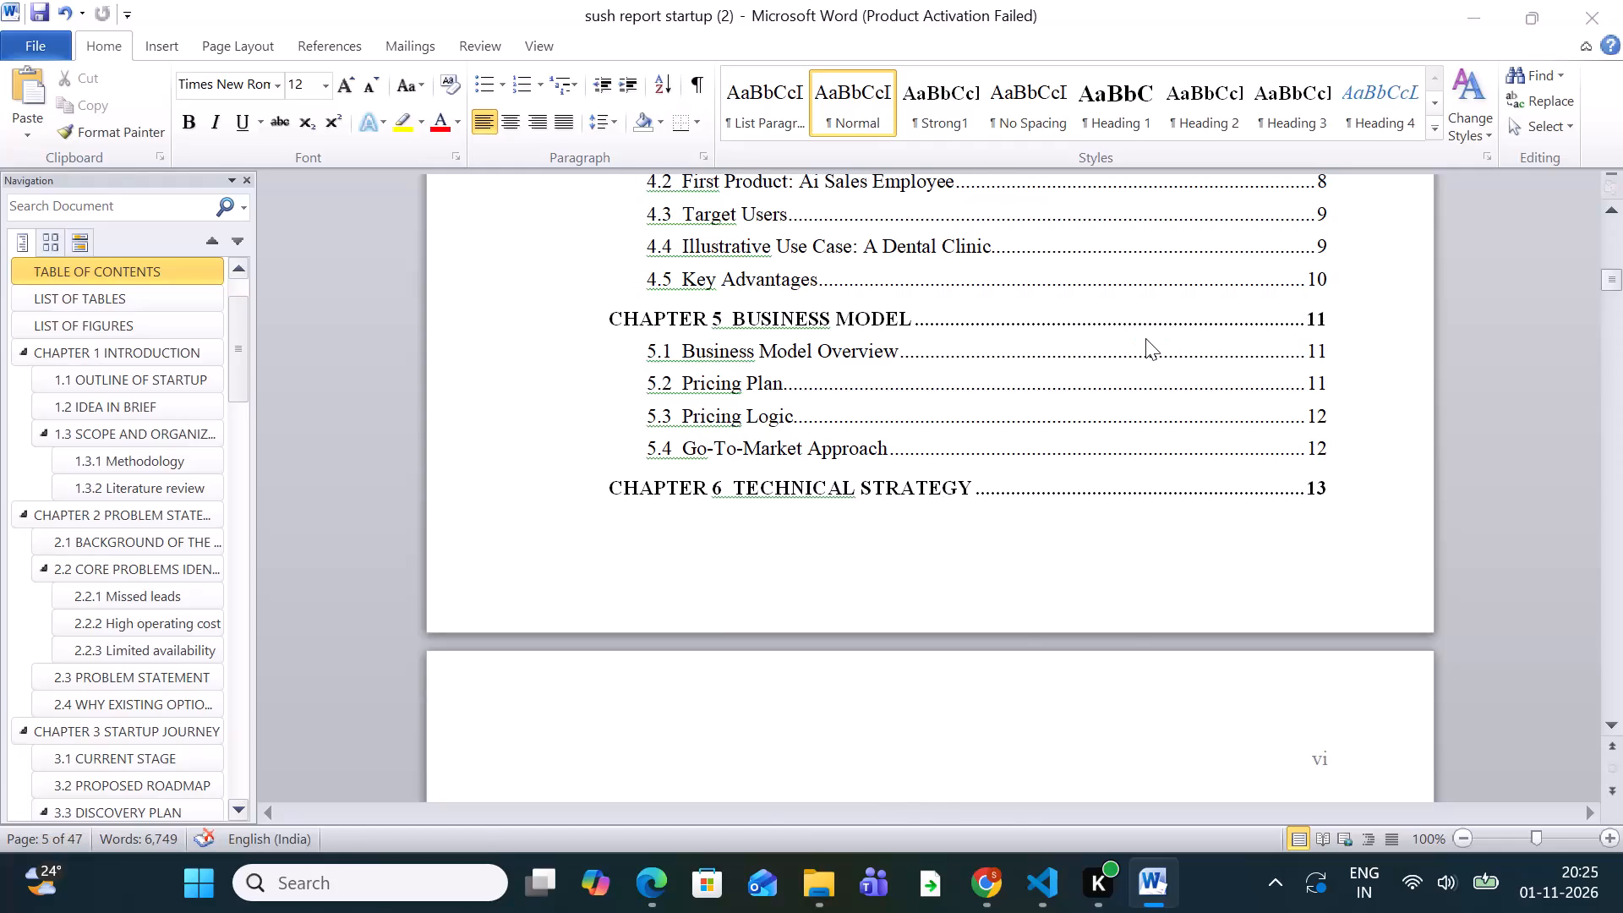
Enable editing in the protected Industrial_Training_Report_Crop_Disease_Detection document.
{"action": "left_click", "coordinate": [761, 76]}
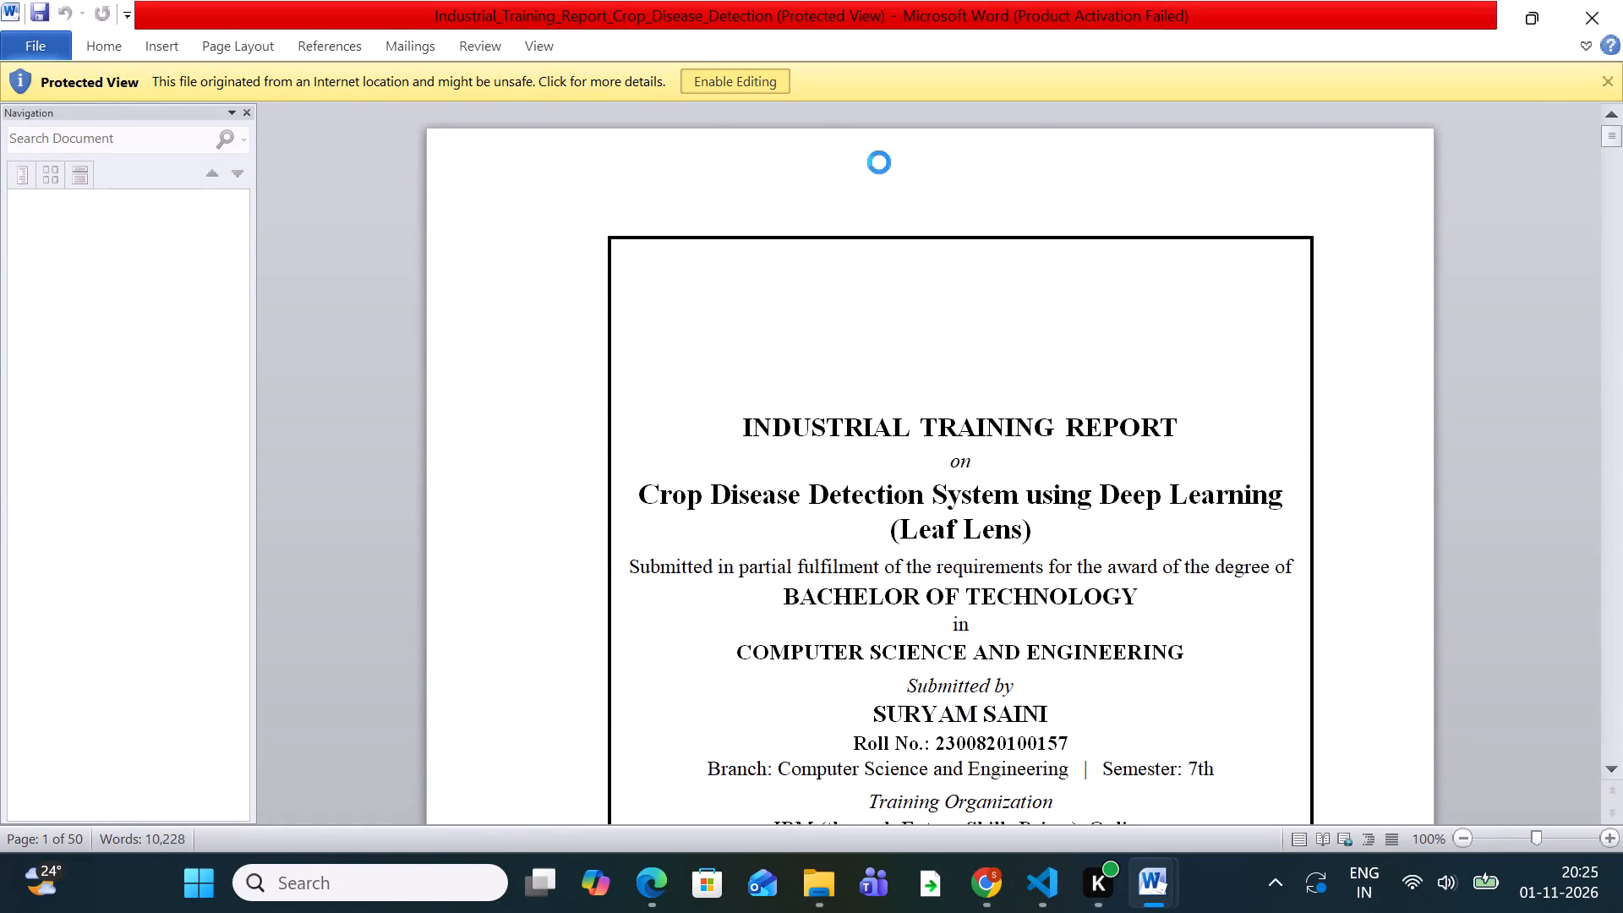
Look over the training report's cover page, from the title down to the guide, department and year of submission.
{"action": "scroll", "coordinate": [899, 475], "scroll_direction": "down", "scroll_amount": 5}
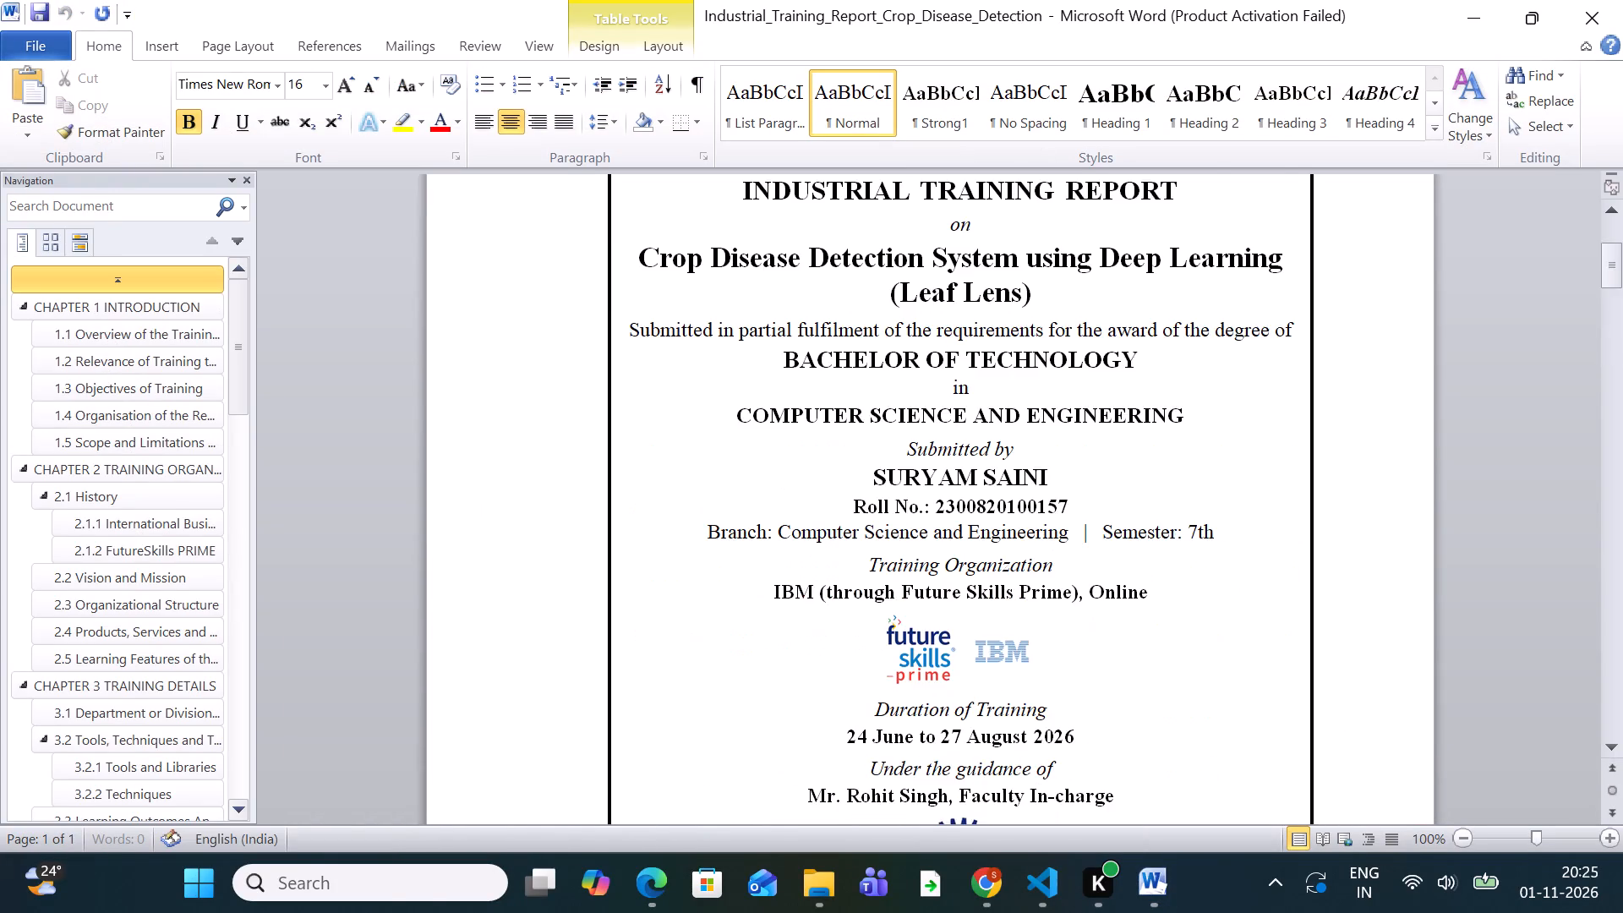
{"action": "scroll", "coordinate": [895, 476], "scroll_direction": "down", "scroll_amount": 4}
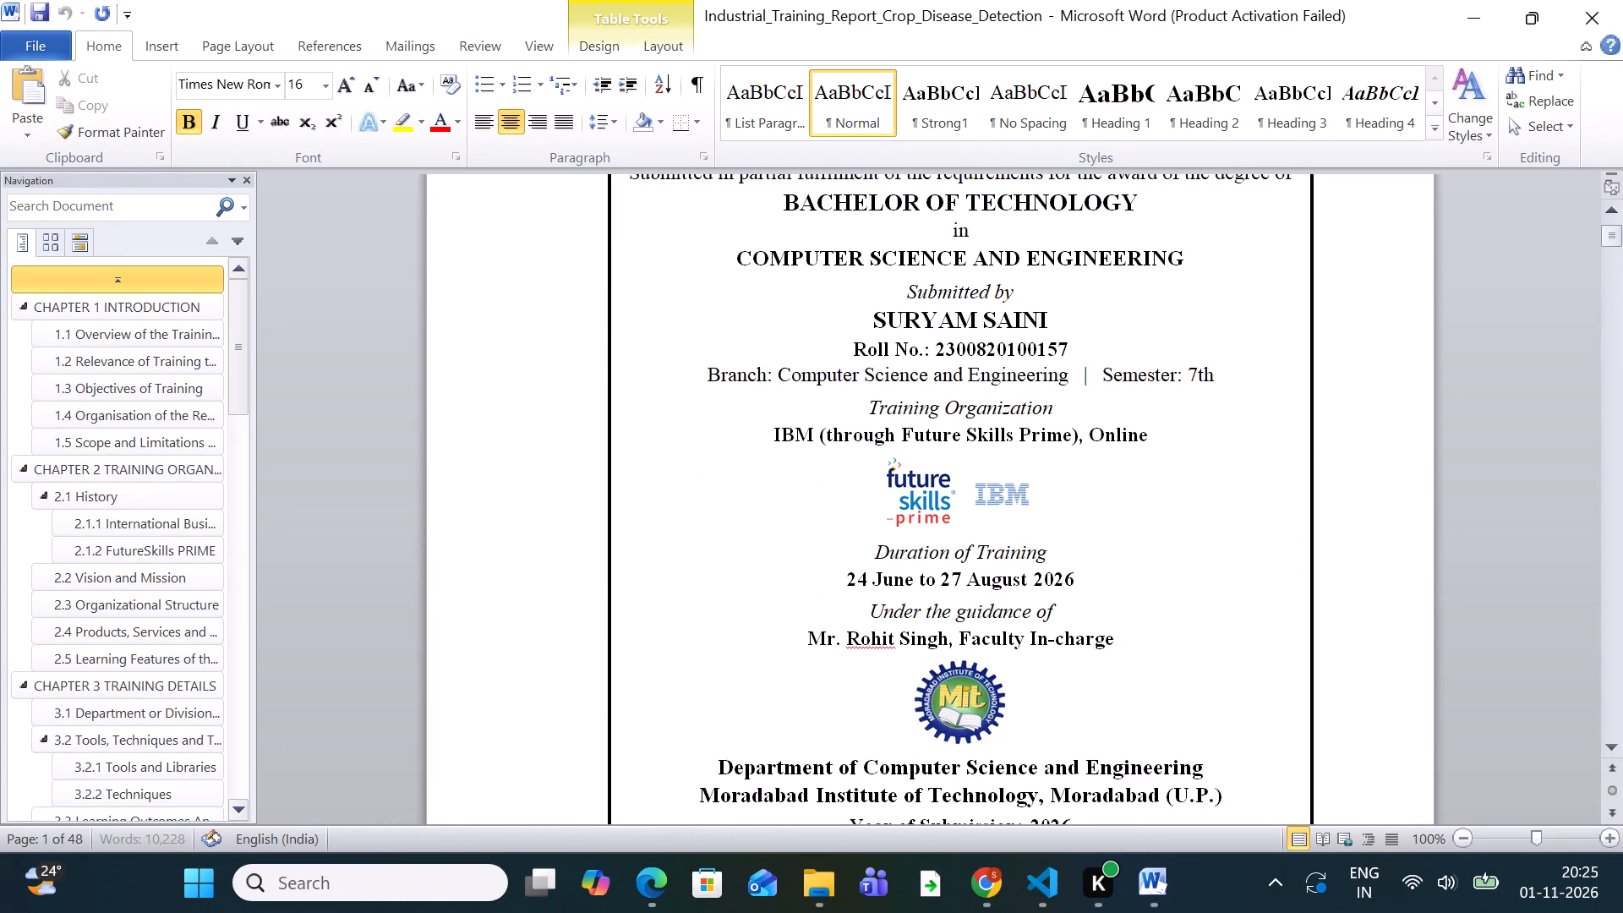
{"action": "scroll", "coordinate": [1046, 440], "scroll_direction": "down", "scroll_amount": 4}
{"action": "scroll", "coordinate": [1046, 440], "scroll_direction": "up", "scroll_amount": 6}
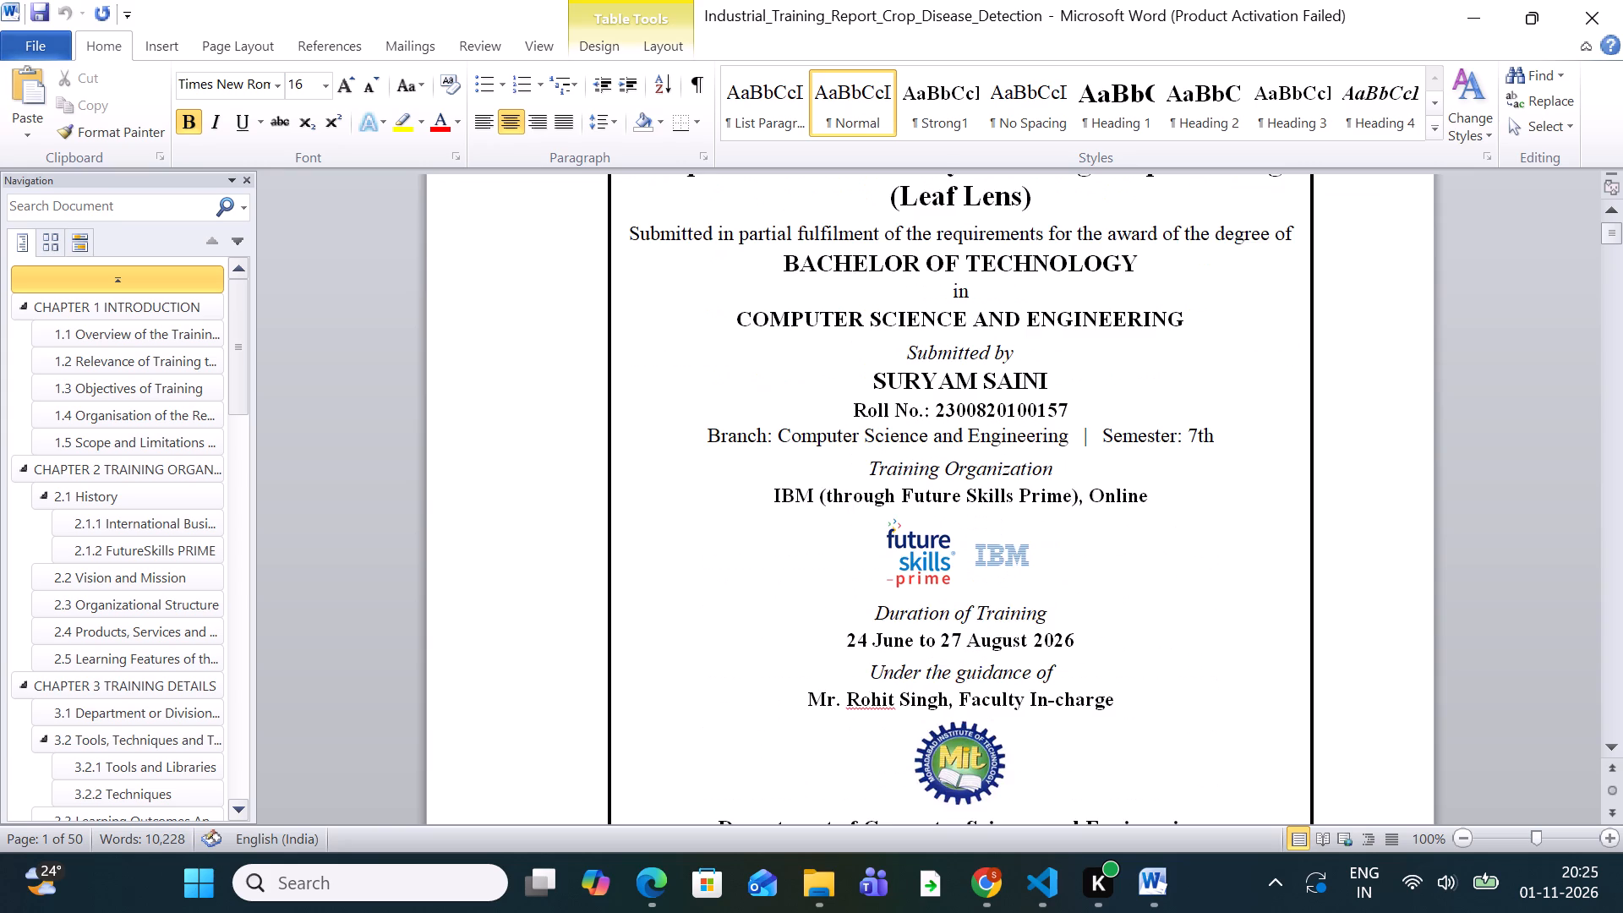
{"action": "scroll", "coordinate": [1046, 440], "scroll_direction": "up", "scroll_amount": 1}
{"action": "scroll", "coordinate": [1046, 440], "scroll_direction": "down", "scroll_amount": 9}
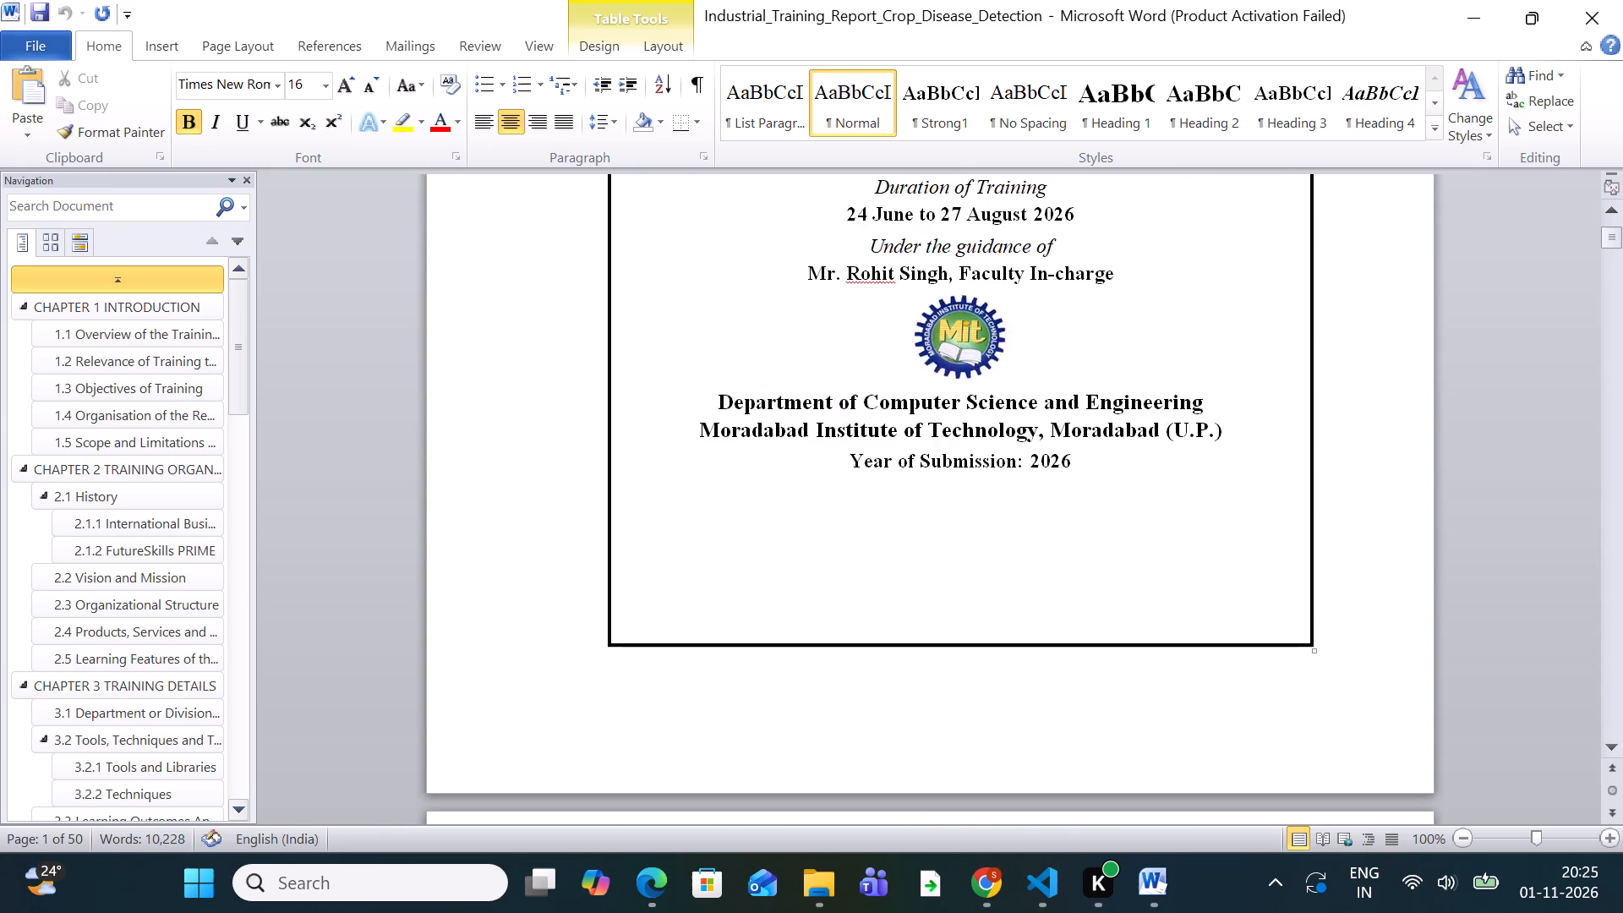
Copy the Faculty In-charge's signature block, including the name and "Dept. of CSE, MIT Moradabad" lines, from the training report's certificate.
{"action": "scroll", "coordinate": [1045, 445], "scroll_direction": "down", "scroll_amount": 20}
{"action": "scroll", "coordinate": [1045, 445], "scroll_direction": "down", "scroll_amount": 15}
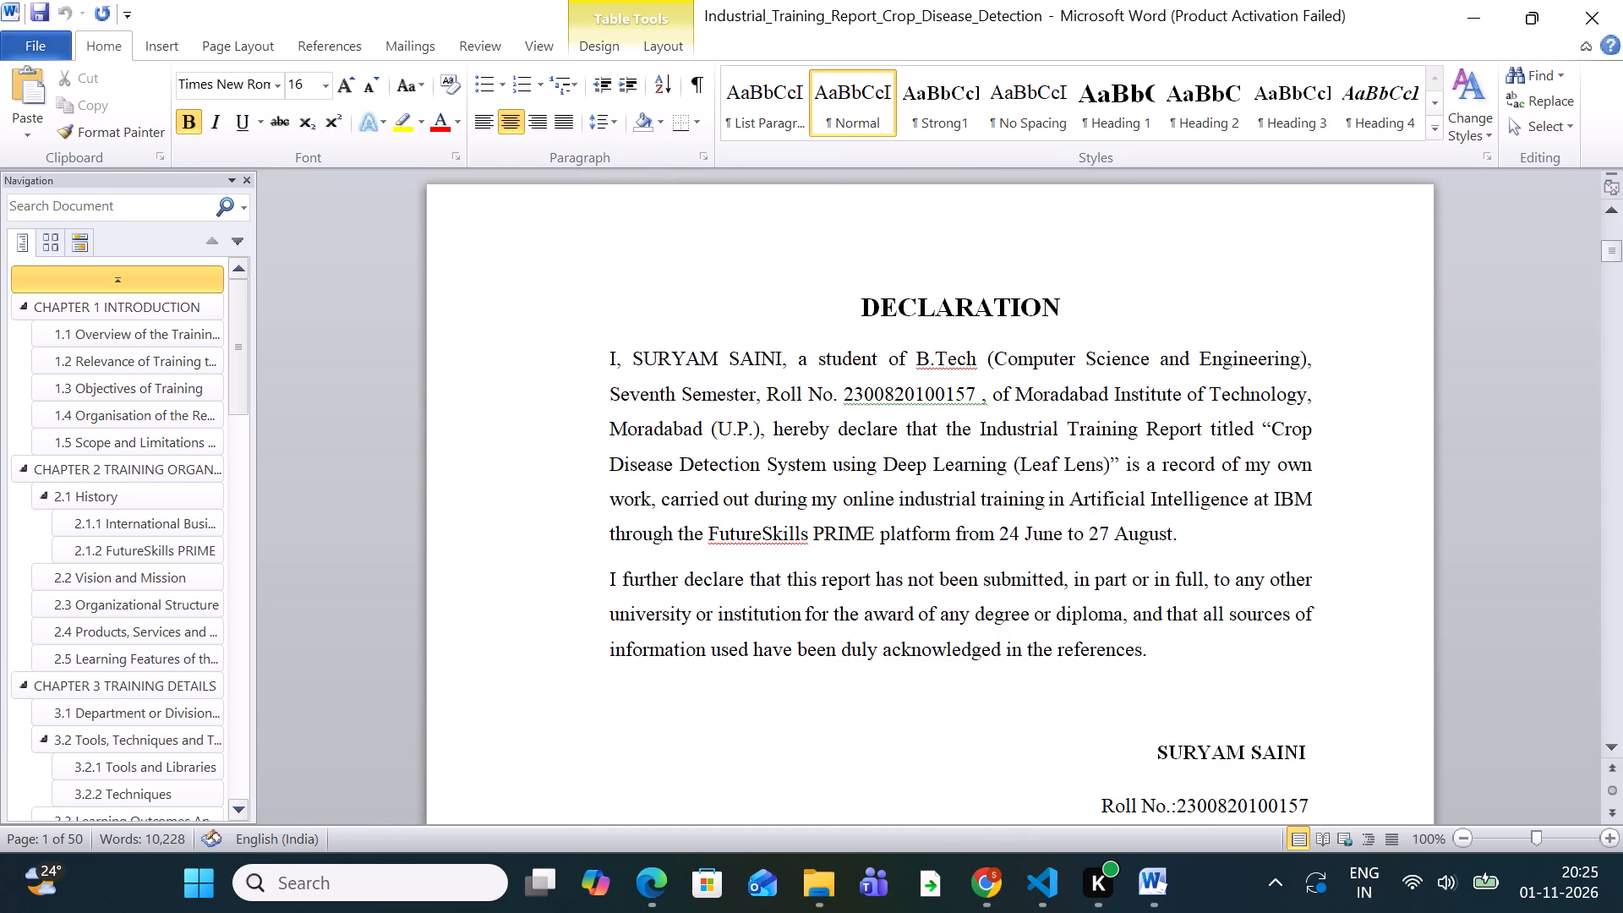
{"action": "scroll", "coordinate": [1045, 447], "scroll_direction": "down", "scroll_amount": 2}
{"action": "scroll", "coordinate": [1045, 447], "scroll_direction": "down", "scroll_amount": 20}
{"action": "scroll", "coordinate": [1045, 447], "scroll_direction": "down", "scroll_amount": 6}
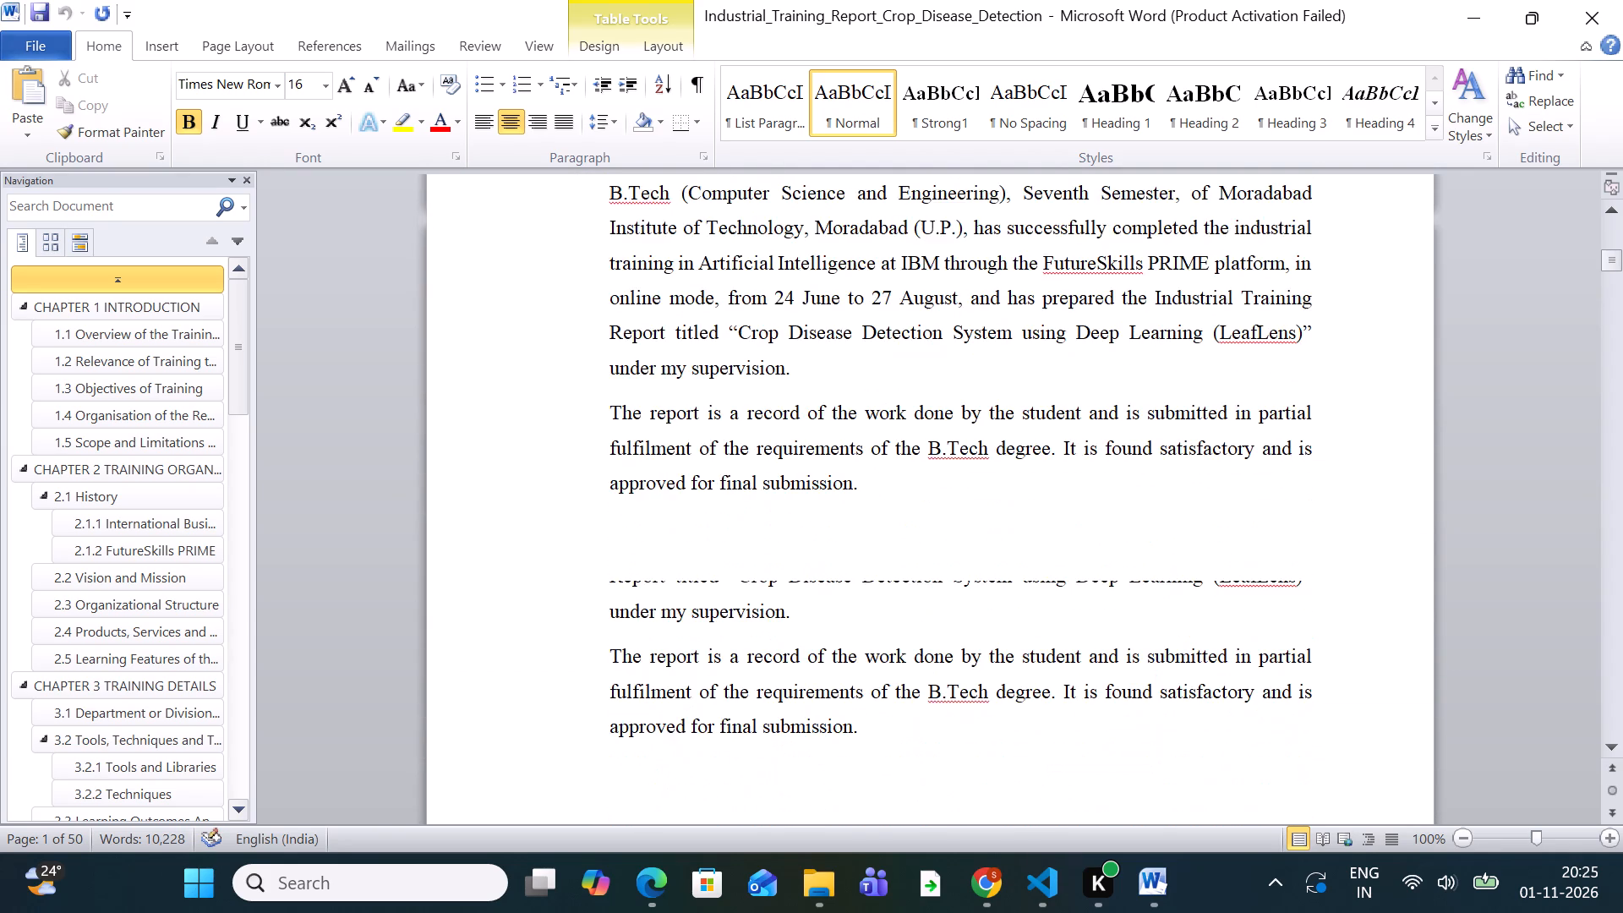
{"action": "scroll", "coordinate": [1045, 447], "scroll_direction": "down", "scroll_amount": 3}
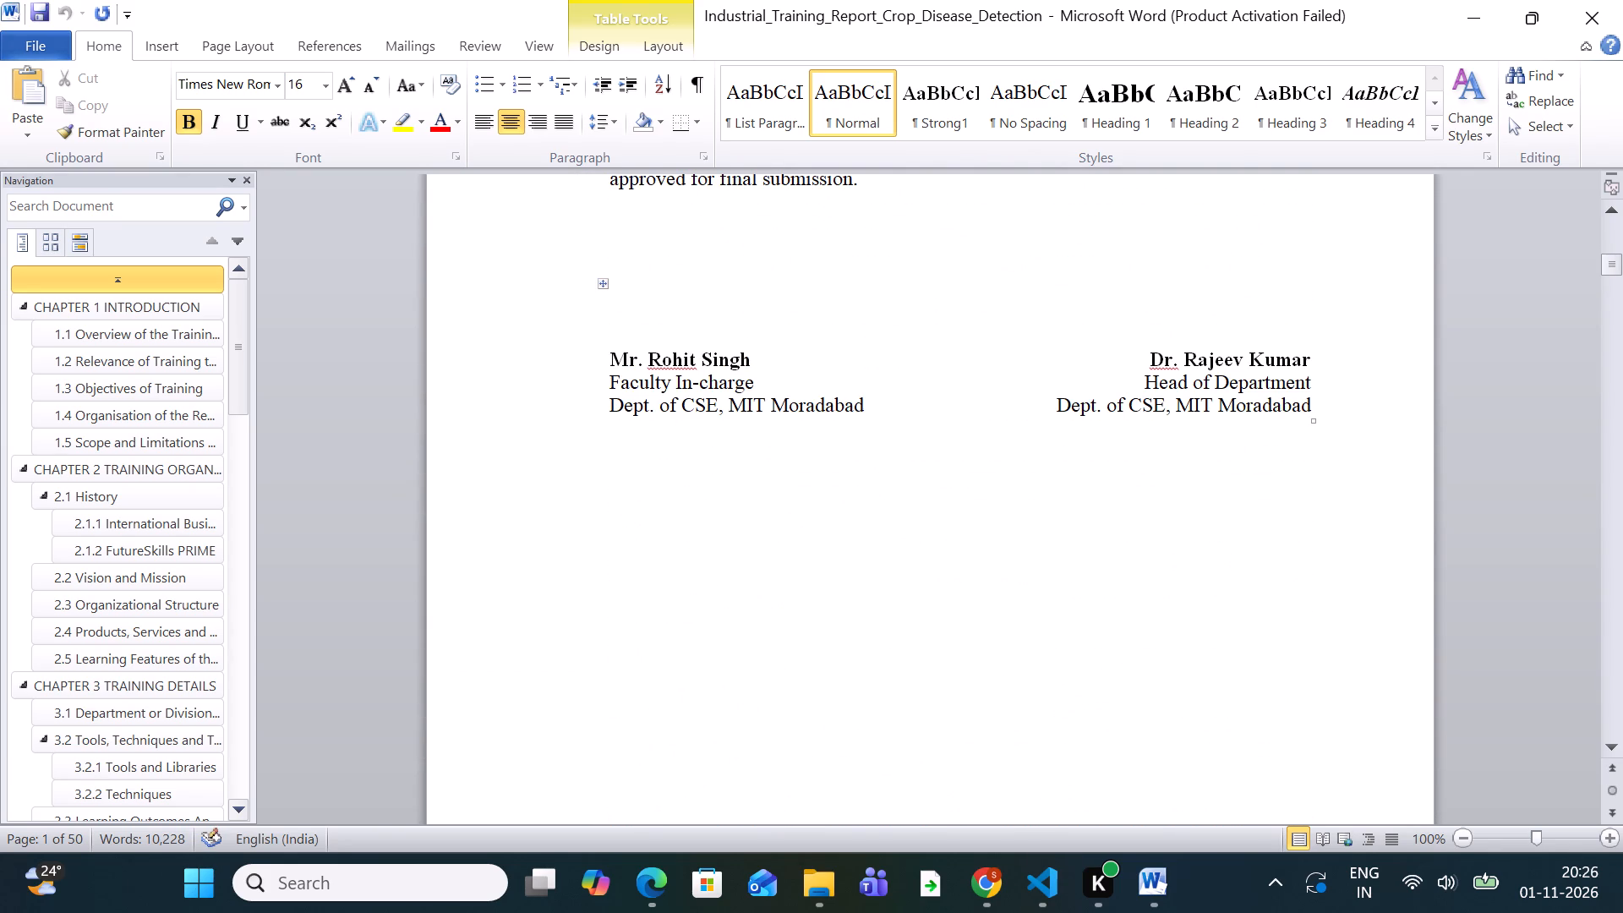
{"action": "left_click_drag", "start_coordinate": [873, 402], "coordinate": [609, 363]}
{"action": "key", "text": "ctrl+c"}
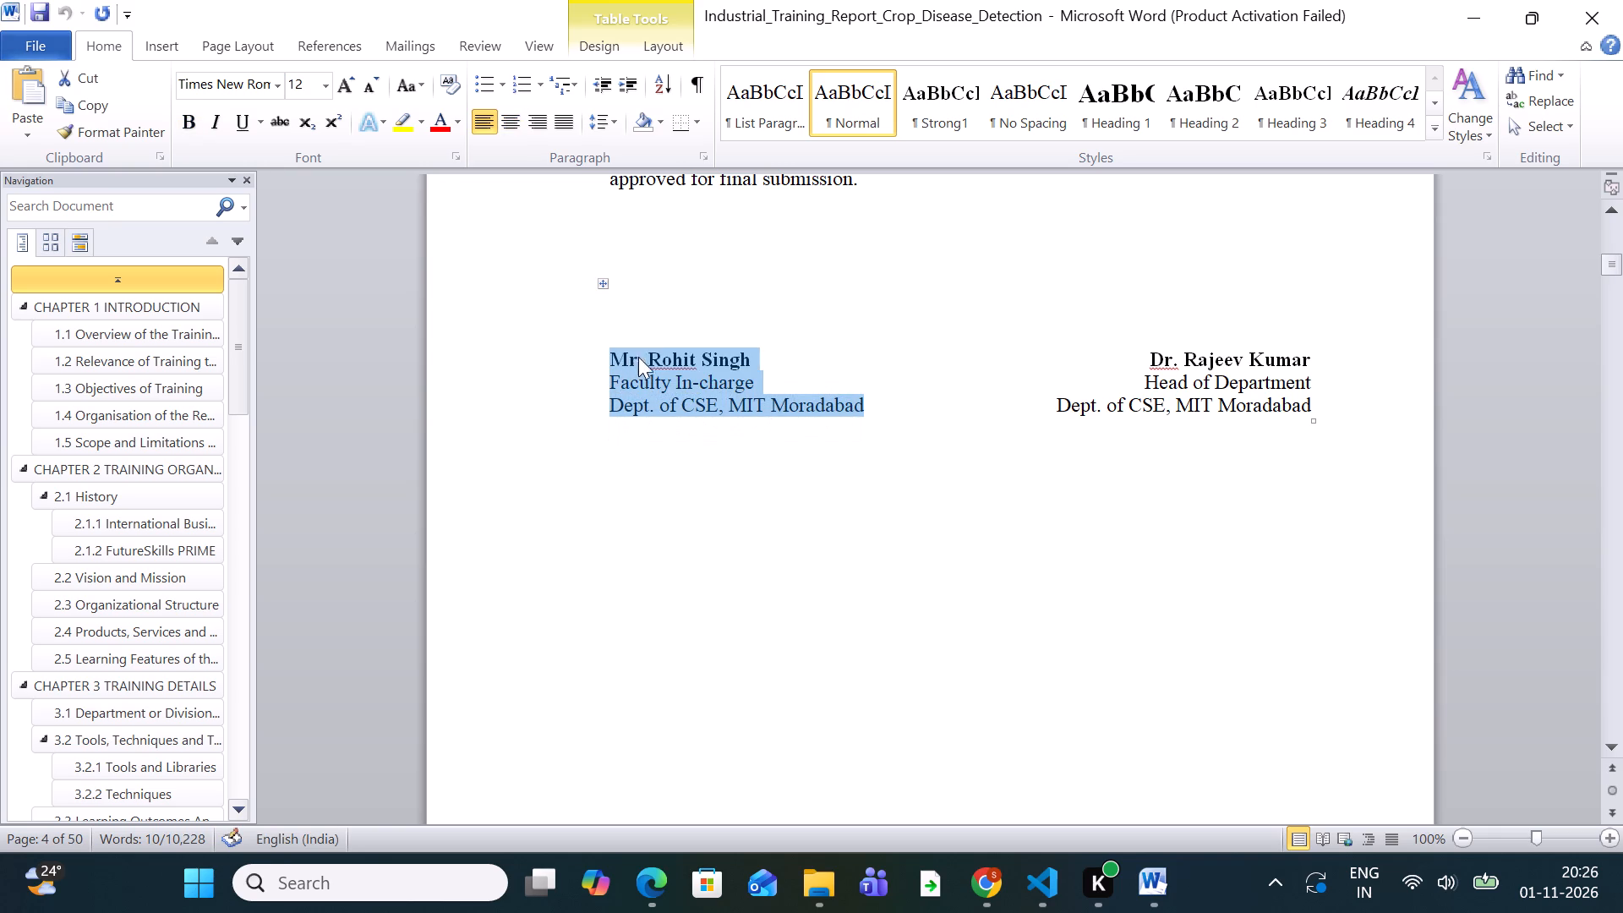
Switch to the startup report and look through its contents pages and Chapter 1 for the place for the copied signature block.
{"action": "left_click", "coordinate": [1146, 912]}
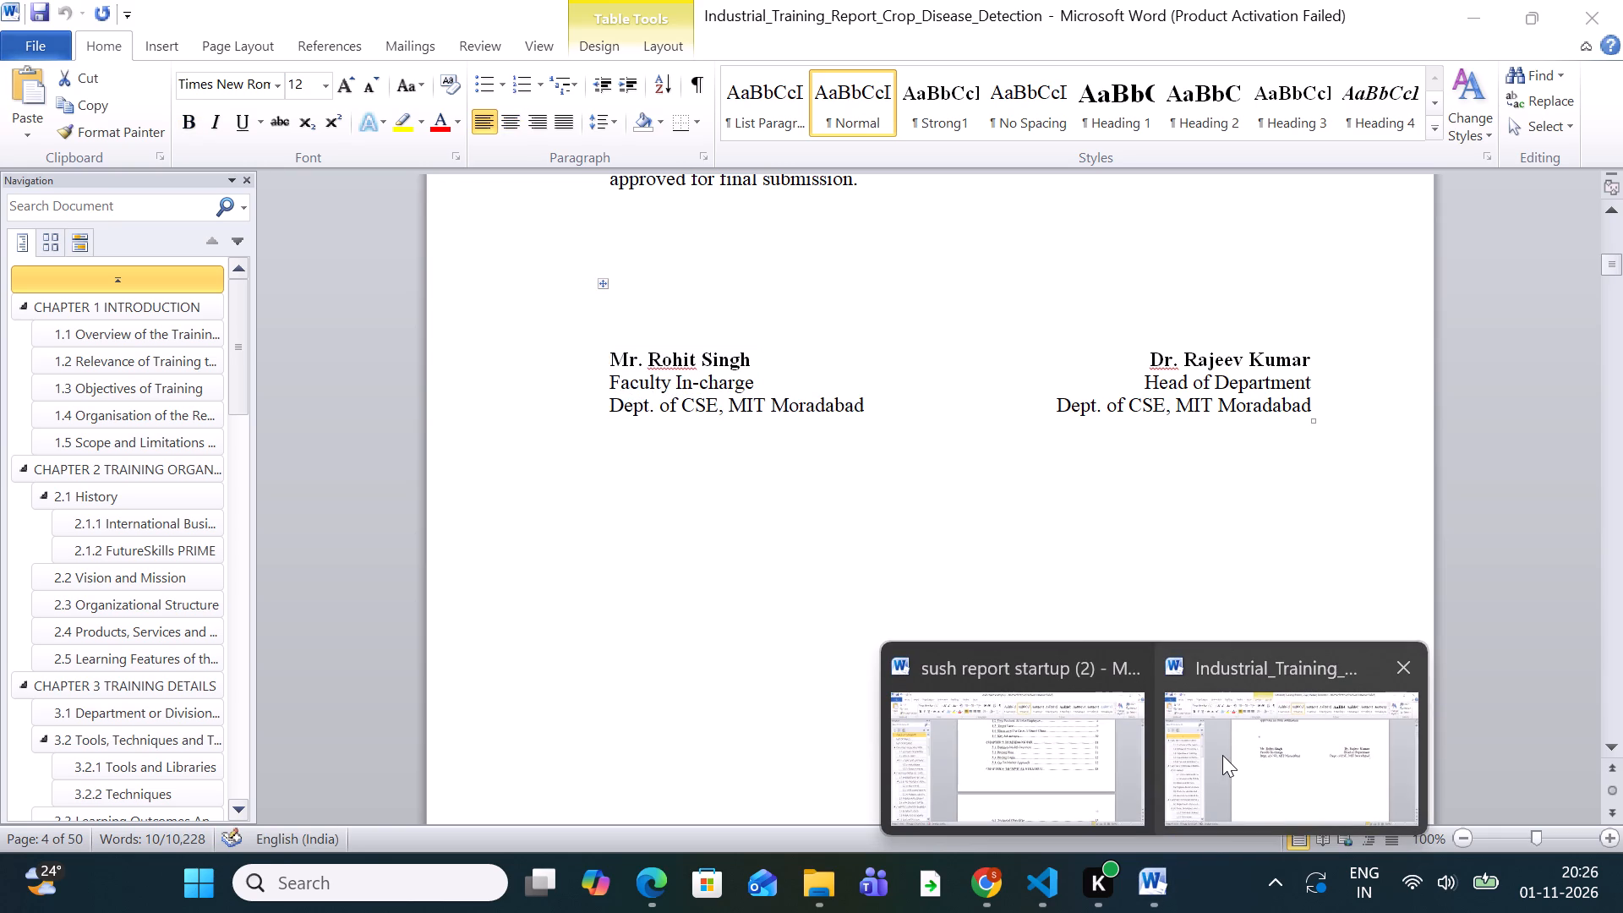
{"action": "left_click", "coordinate": [1049, 744]}
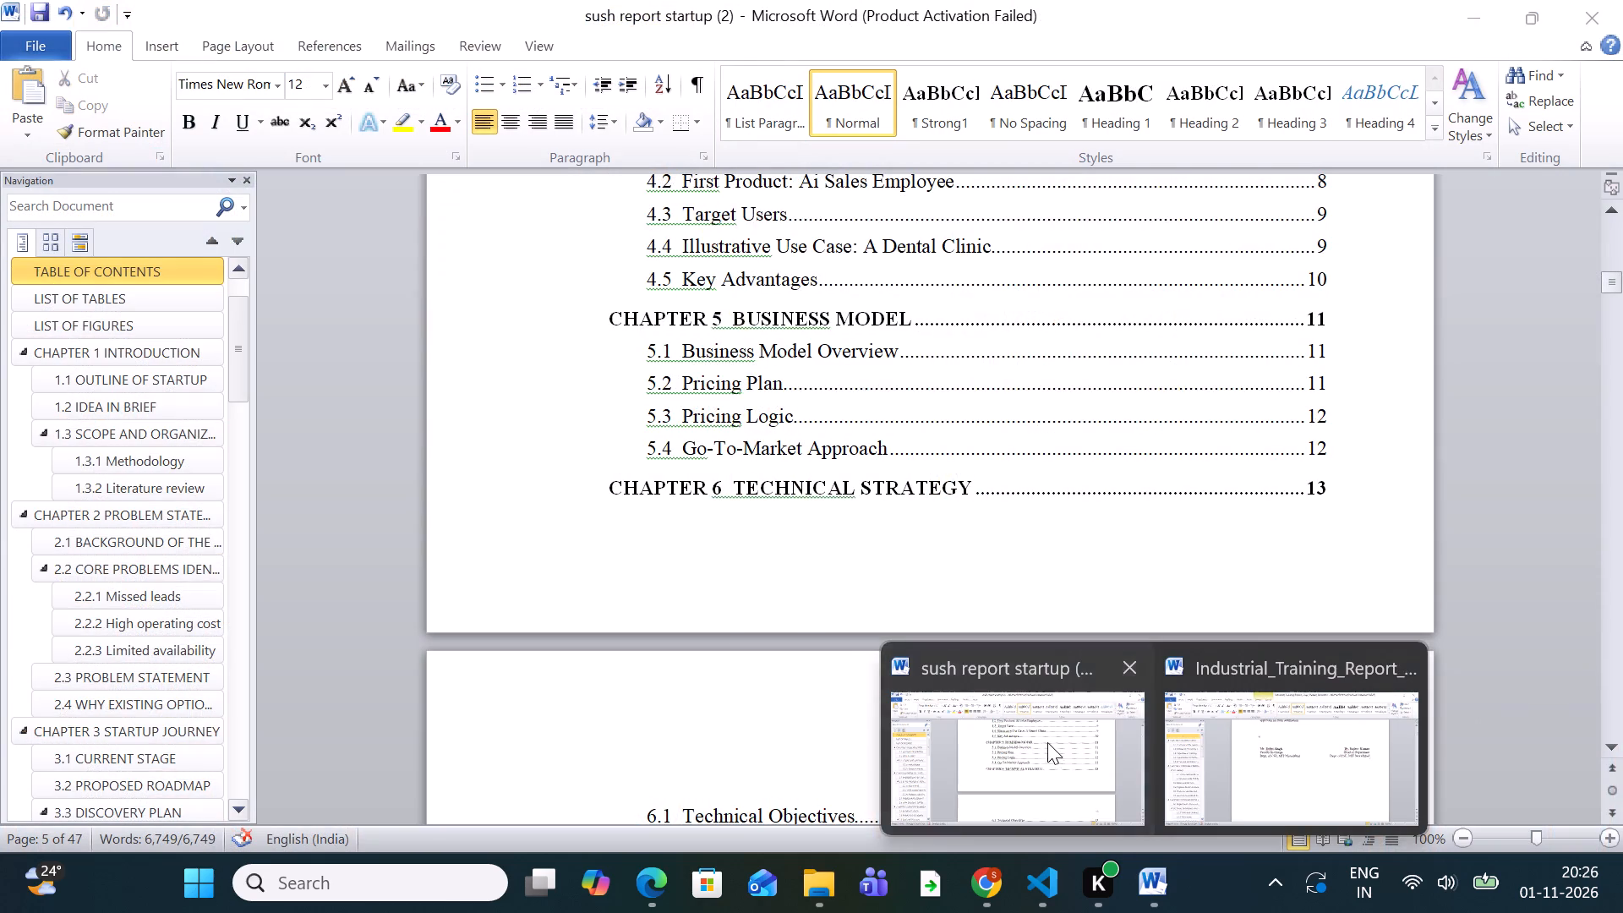
{"action": "scroll", "coordinate": [1095, 637], "scroll_direction": "down", "scroll_amount": 20}
{"action": "scroll", "coordinate": [1095, 637], "scroll_direction": "down", "scroll_amount": 17}
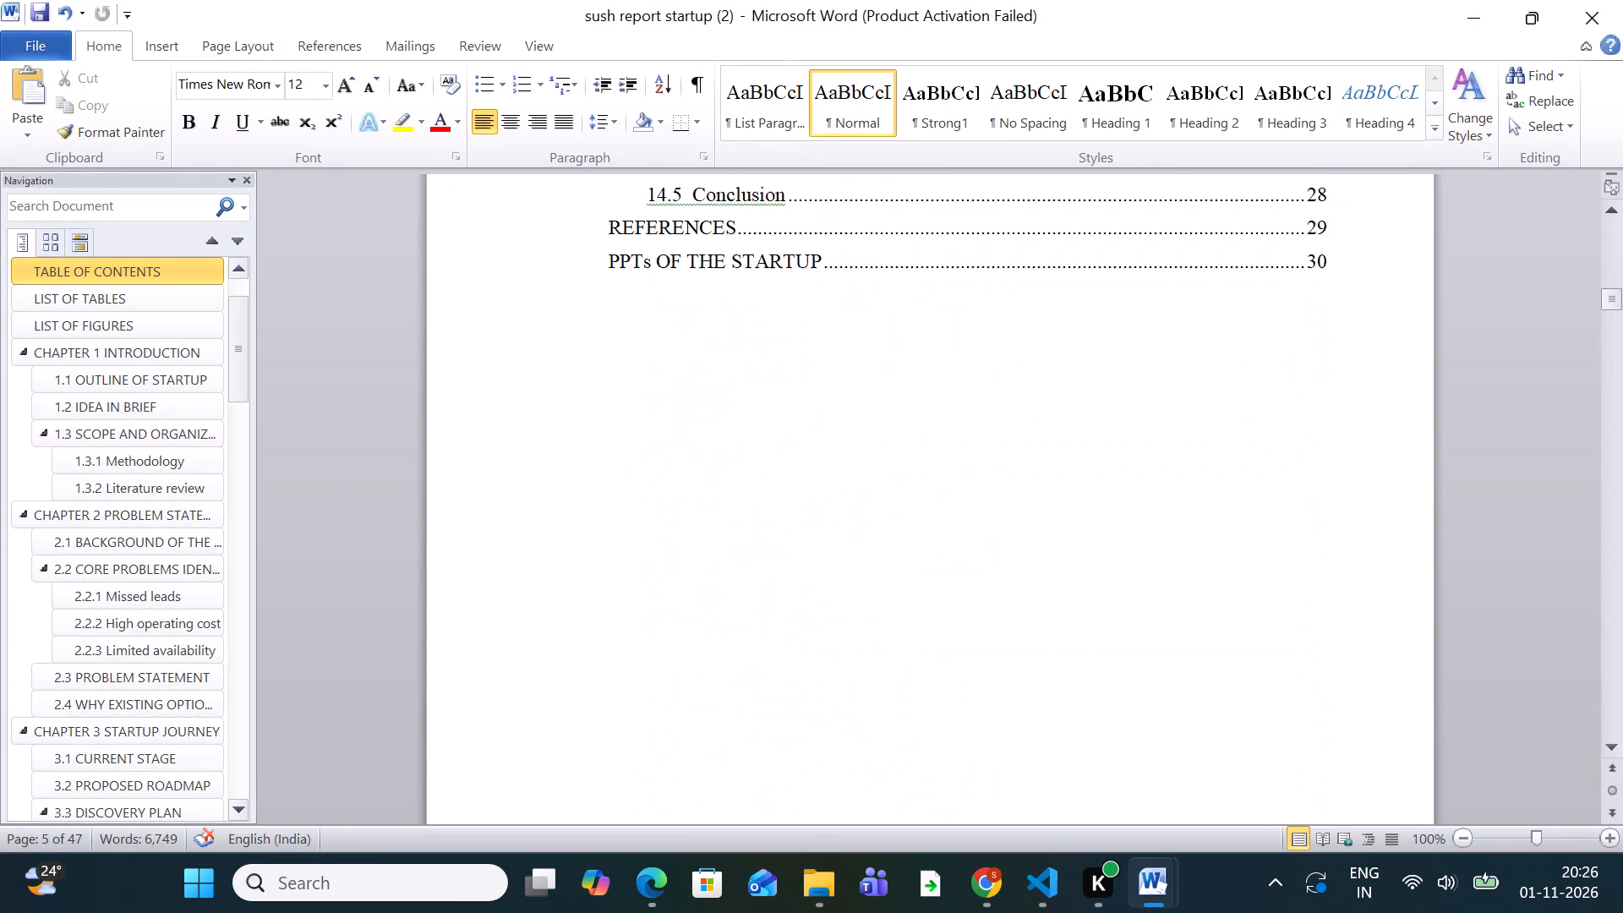
{"action": "scroll", "coordinate": [1128, 693], "scroll_direction": "down", "scroll_amount": 20}
{"action": "scroll", "coordinate": [1128, 693], "scroll_direction": "down", "scroll_amount": 20}
{"action": "scroll", "coordinate": [1128, 693], "scroll_direction": "down", "scroll_amount": 2}
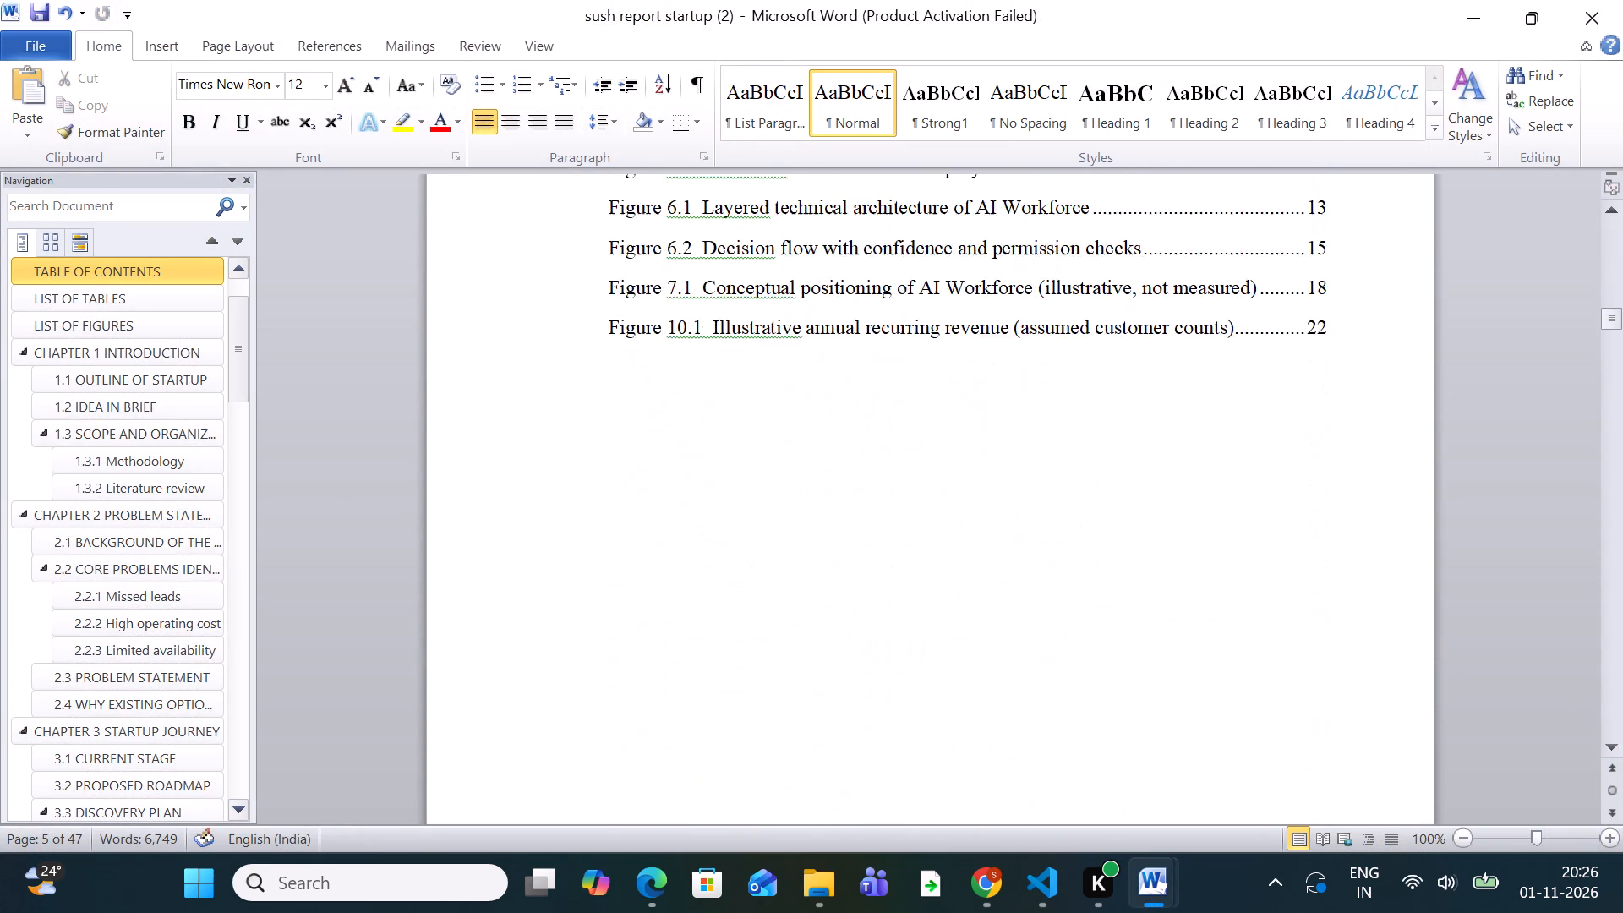
{"action": "scroll", "coordinate": [1137, 699], "scroll_direction": "down", "scroll_amount": 20}
{"action": "scroll", "coordinate": [1137, 699], "scroll_direction": "down", "scroll_amount": 20}
{"action": "scroll", "coordinate": [1137, 699], "scroll_direction": "down", "scroll_amount": 2}
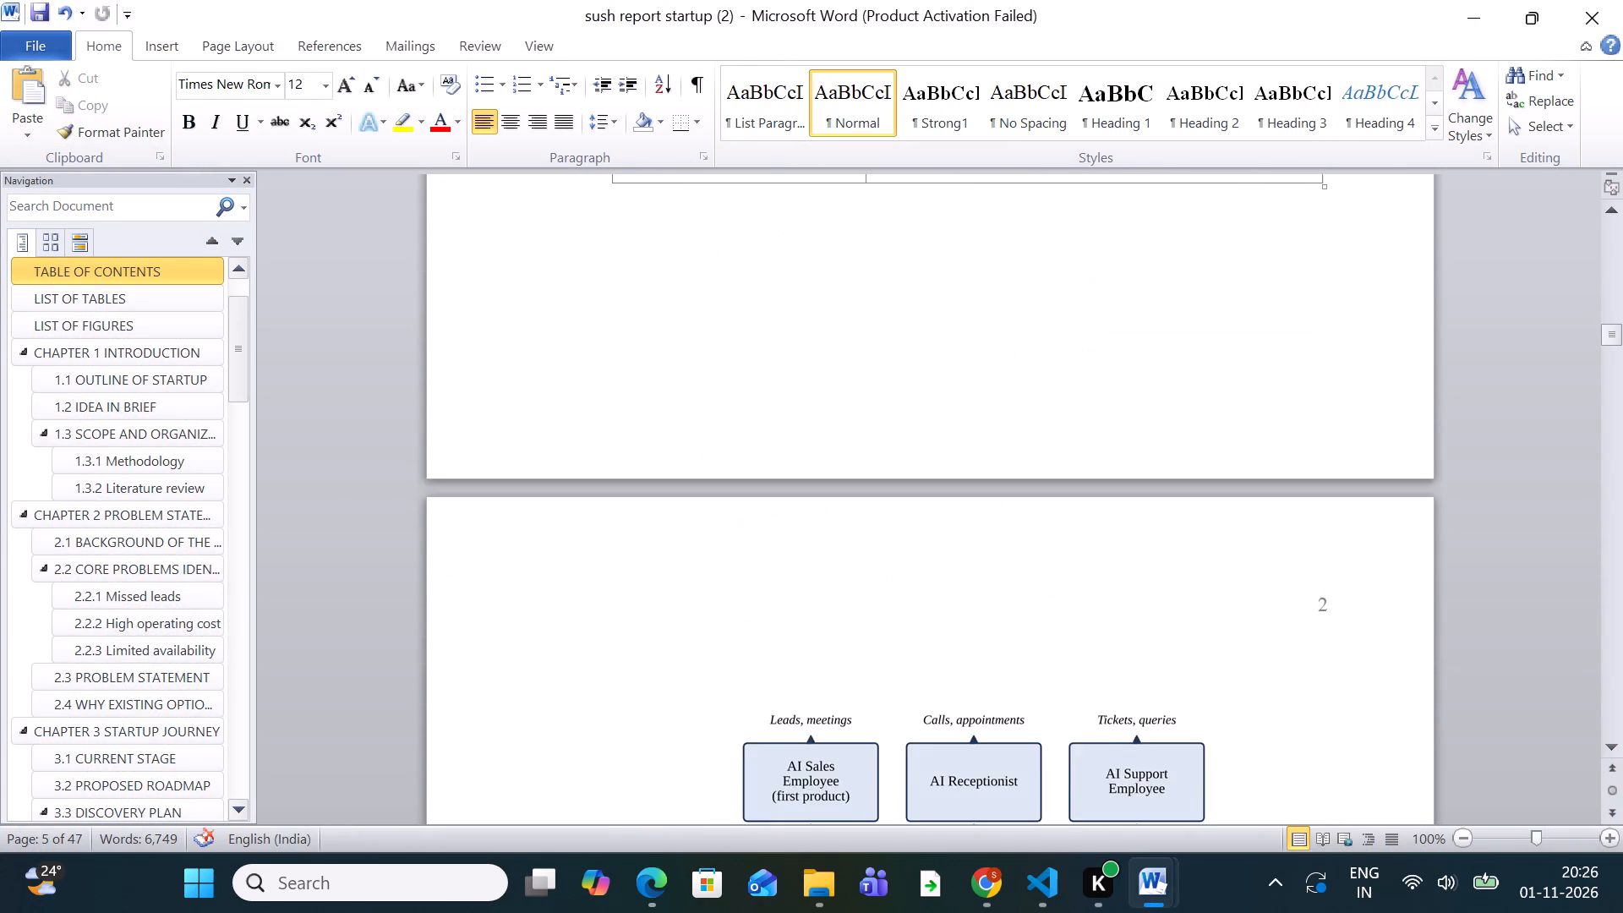
{"action": "scroll", "coordinate": [1139, 699], "scroll_direction": "down", "scroll_amount": 5}
{"action": "scroll", "coordinate": [1139, 699], "scroll_direction": "up", "scroll_amount": 6}
{"action": "scroll", "coordinate": [1525, 582], "scroll_direction": "up", "scroll_amount": 7}
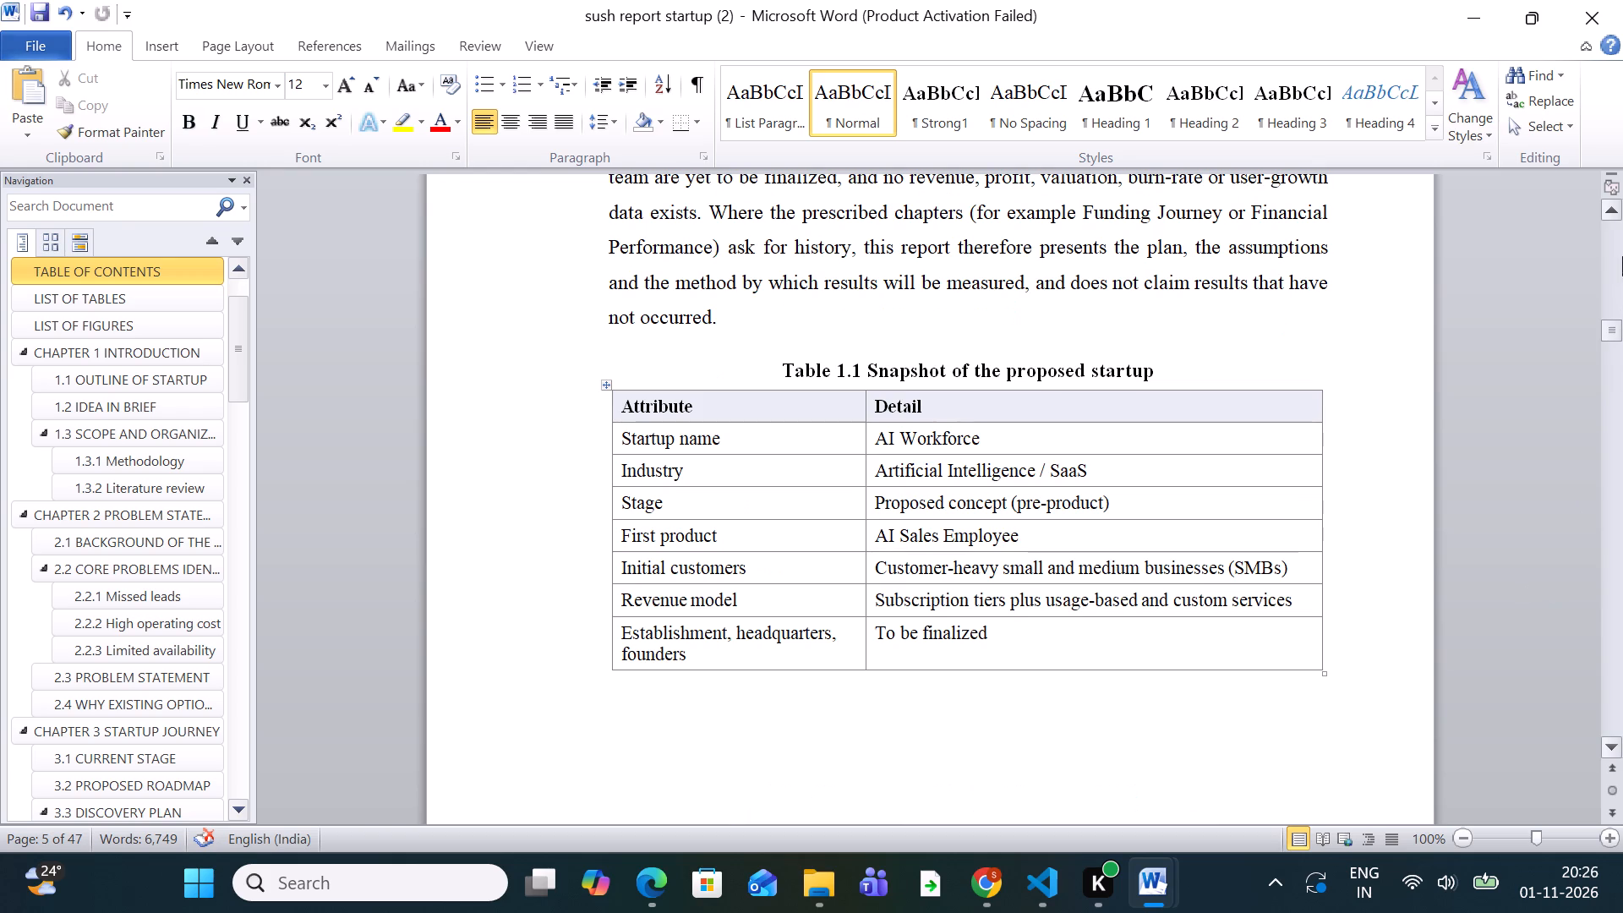
Delete the signature line above the student's name at the end of the Acknowledgement page.
{"action": "left_click_drag", "start_coordinate": [1609, 329], "coordinate": [1607, 218]}
{"action": "scroll", "coordinate": [1049, 430], "scroll_direction": "down", "scroll_amount": 3}
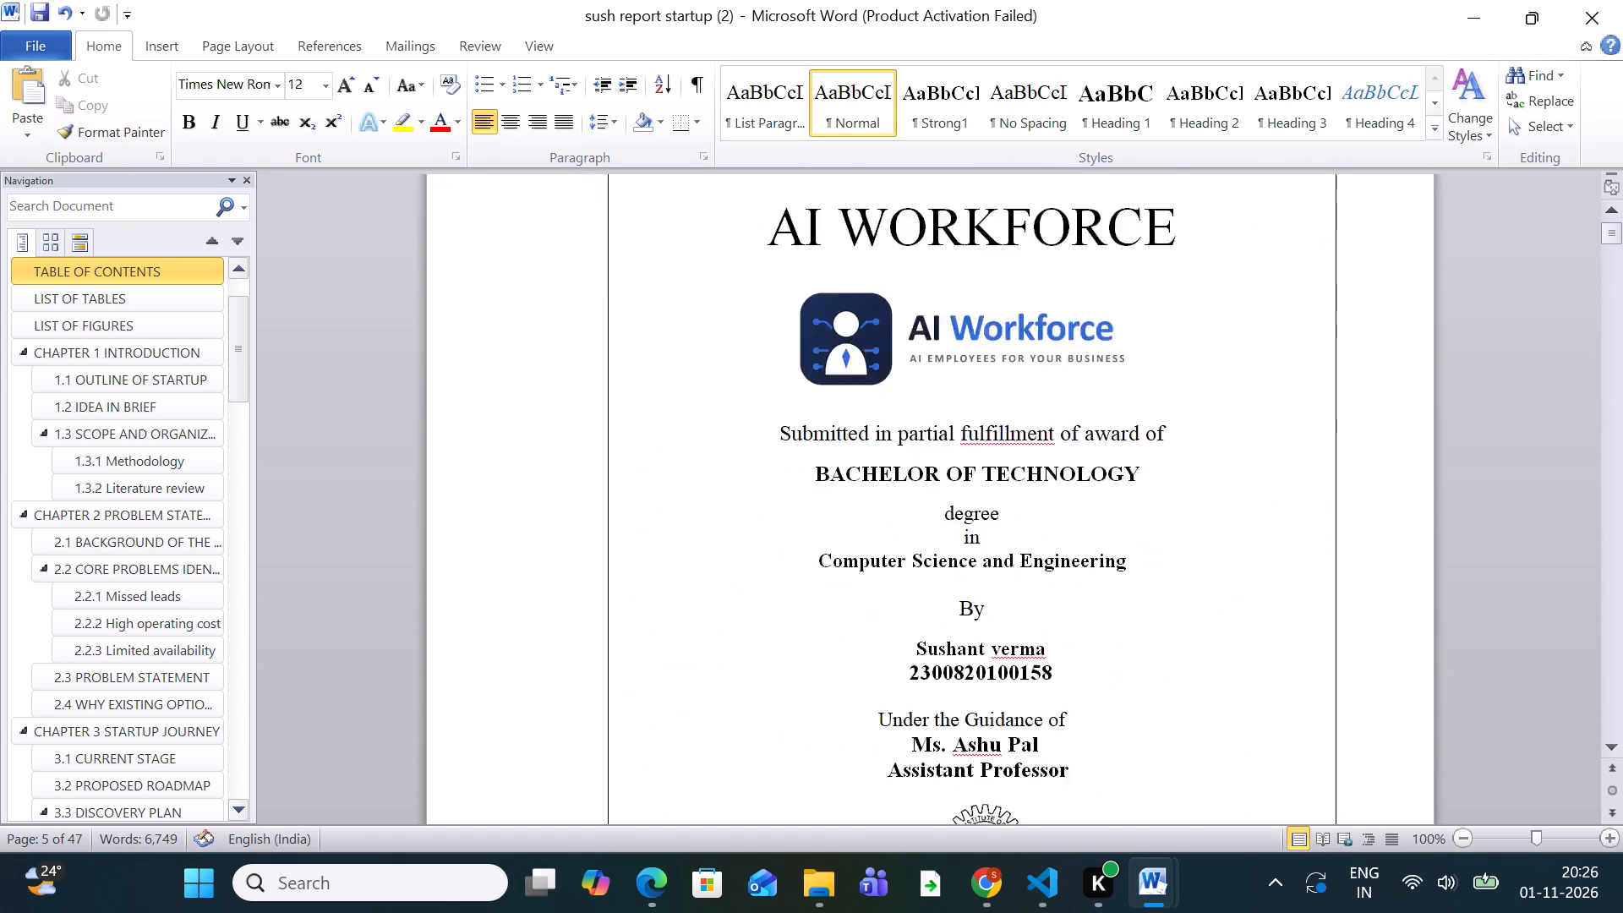
{"action": "scroll", "coordinate": [1049, 430], "scroll_direction": "down", "scroll_amount": 20}
{"action": "scroll", "coordinate": [1049, 430], "scroll_direction": "down", "scroll_amount": 16}
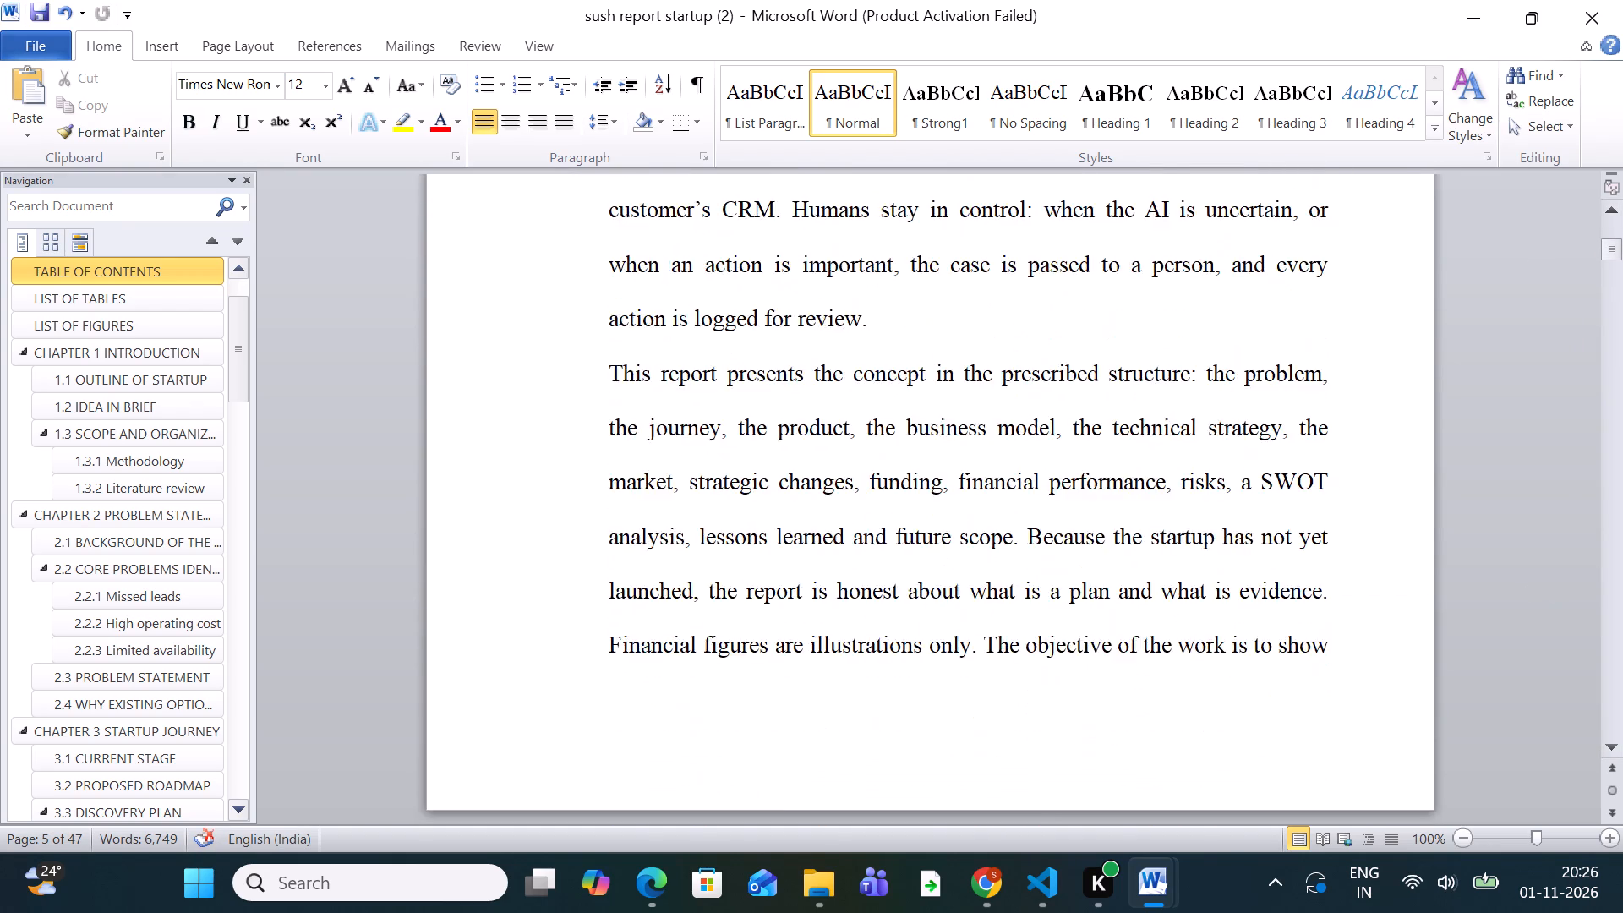
{"action": "scroll", "coordinate": [1060, 444], "scroll_direction": "down", "scroll_amount": 20}
{"action": "scroll", "coordinate": [1060, 444], "scroll_direction": "down", "scroll_amount": 15}
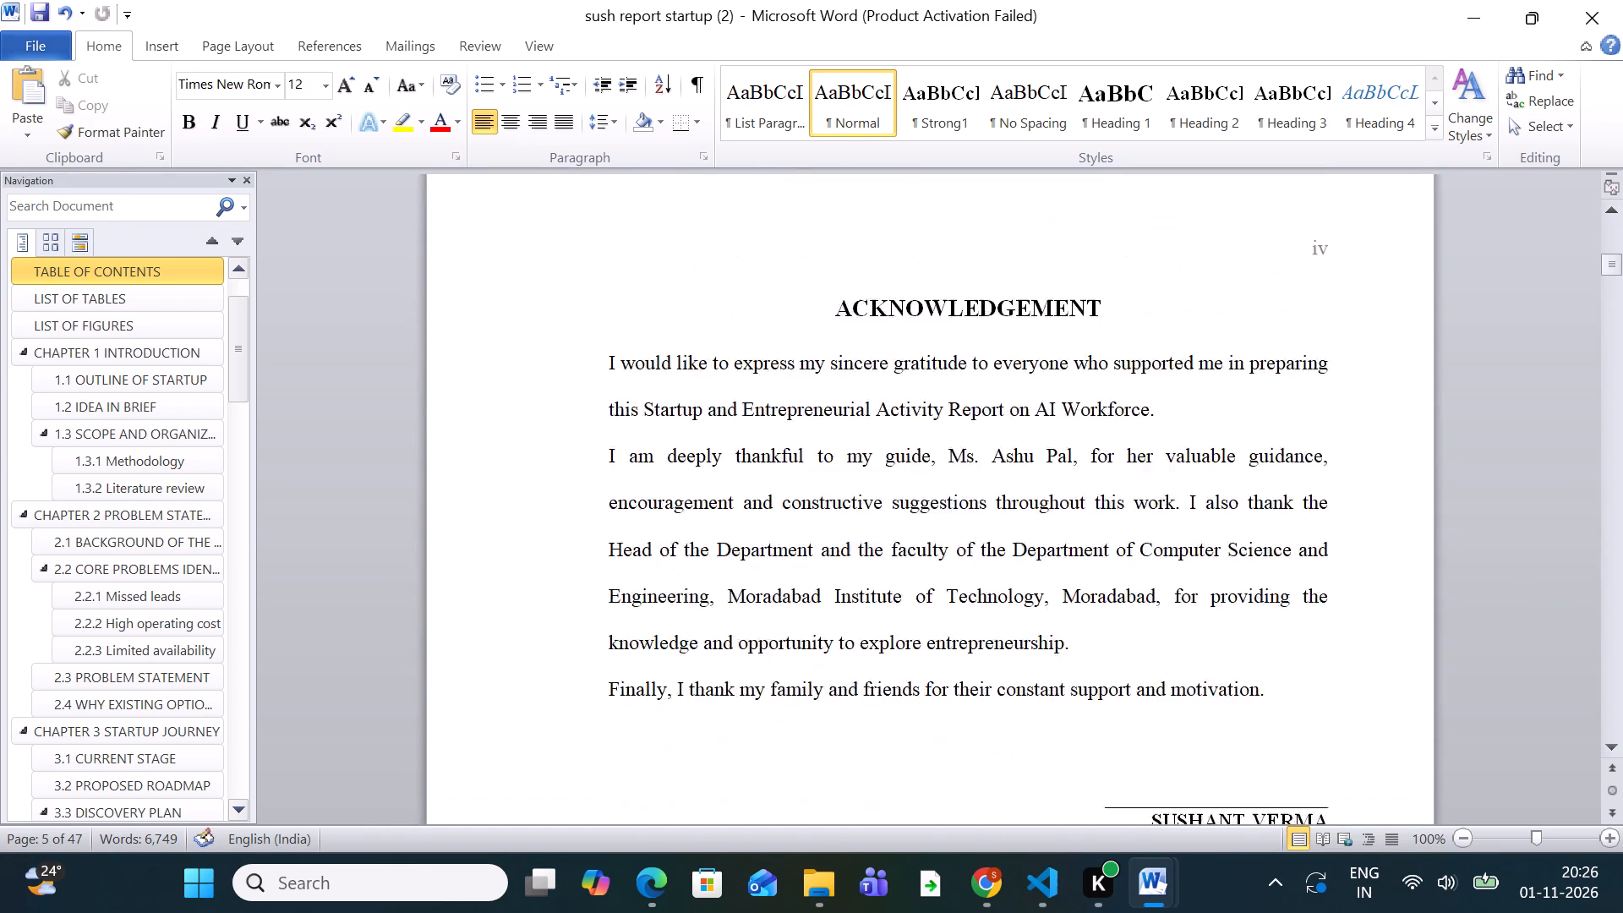
{"action": "scroll", "coordinate": [1064, 483], "scroll_direction": "down", "scroll_amount": 4}
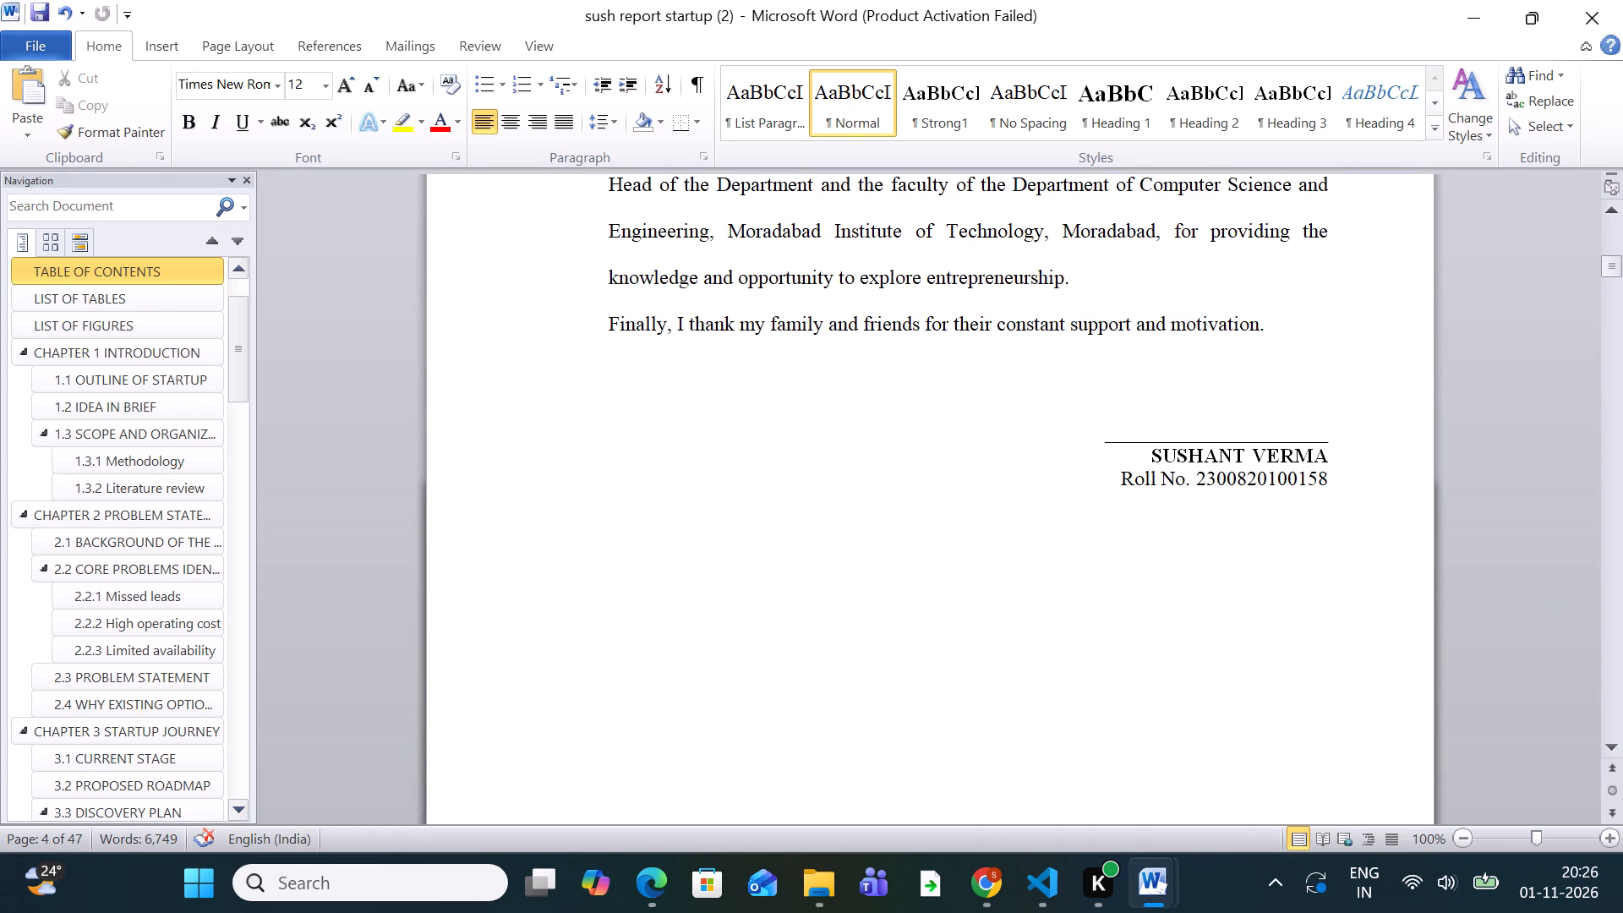
{"action": "left_click", "coordinate": [1272, 435]}
{"action": "left_click", "coordinate": [1299, 439]}
{"action": "left_click", "coordinate": [1319, 439]}
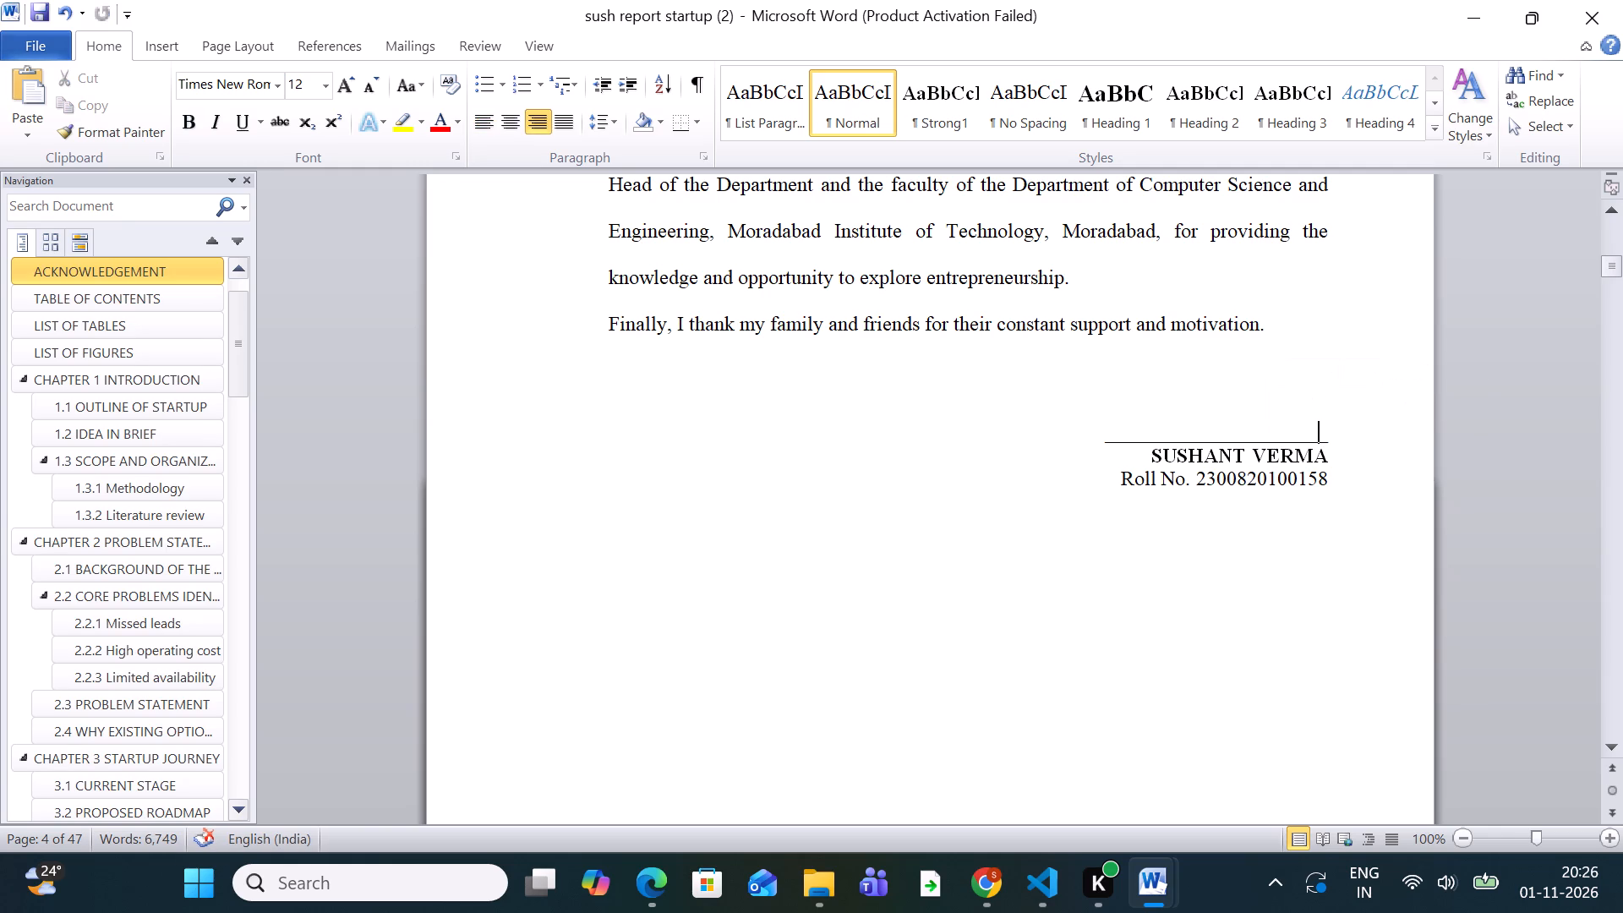
{"action": "left_click_drag", "start_coordinate": [1332, 439], "coordinate": [1100, 455]}
{"action": "left_click", "coordinate": [1100, 434]}
{"action": "left_click", "coordinate": [1103, 445]}
{"action": "left_click_drag", "start_coordinate": [1101, 446], "coordinate": [1095, 444]}
{"action": "left_click_drag", "start_coordinate": [1095, 444], "coordinate": [1093, 443]}
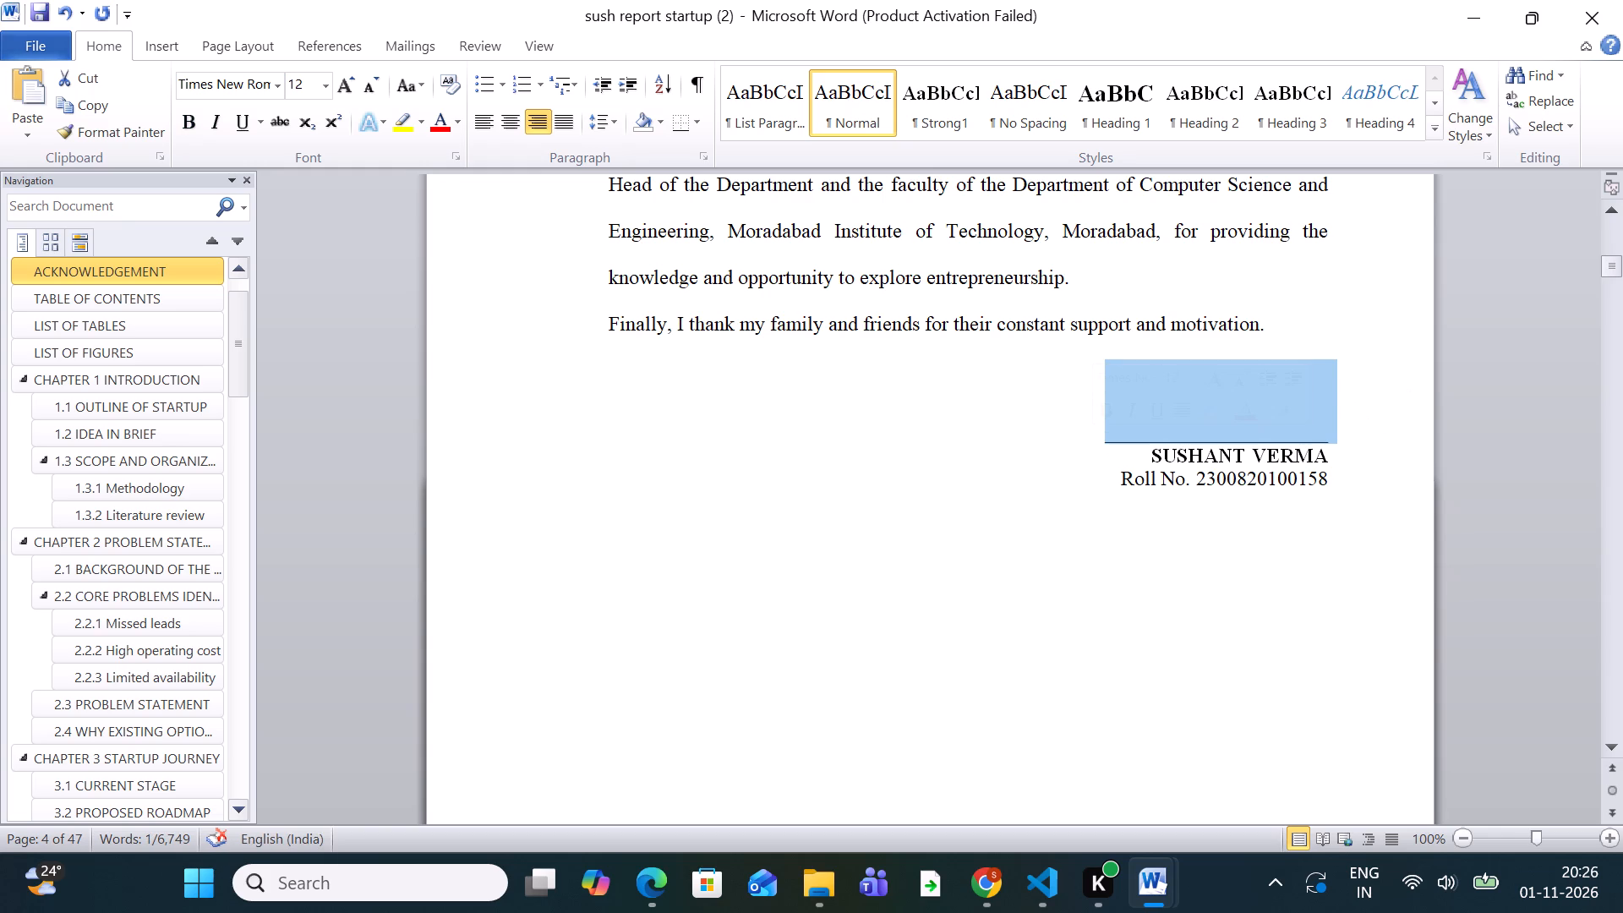
{"action": "key", "text": "Delete"}
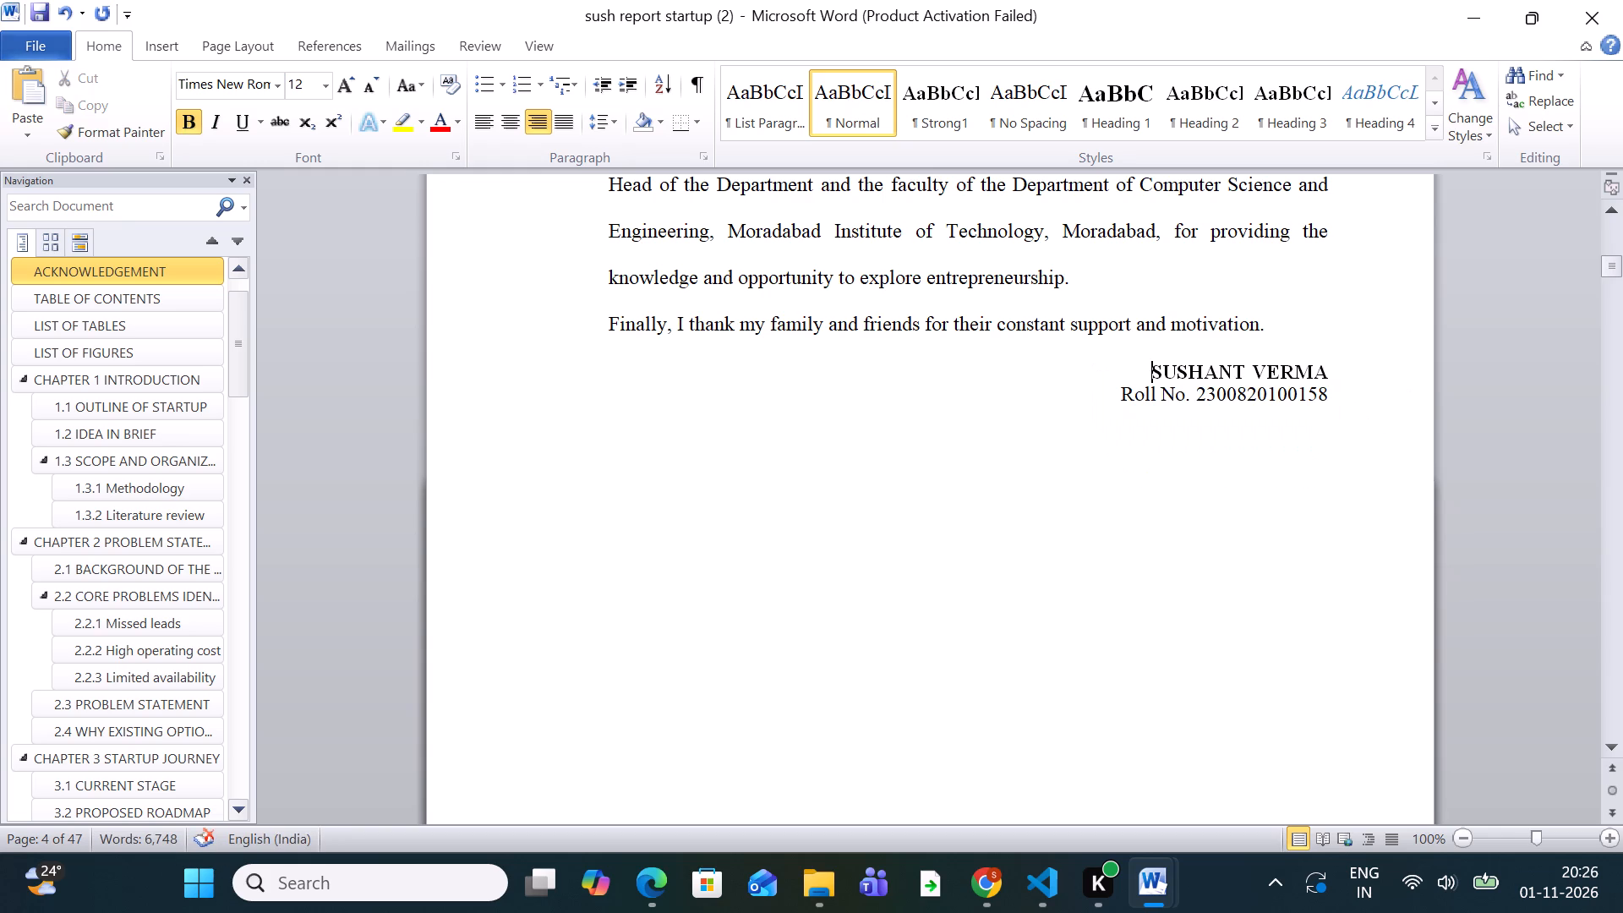
Insert six blank lines above the student's name and roll number to leave space below the Acknowledgement text.
{"action": "key", "text": "Return"}
{"action": "key", "text": "Return"}
{"action": "key", "text": "Return"}
{"action": "key", "text": "Return"}
{"action": "key", "text": "Return"}
{"action": "key", "text": "Return"}
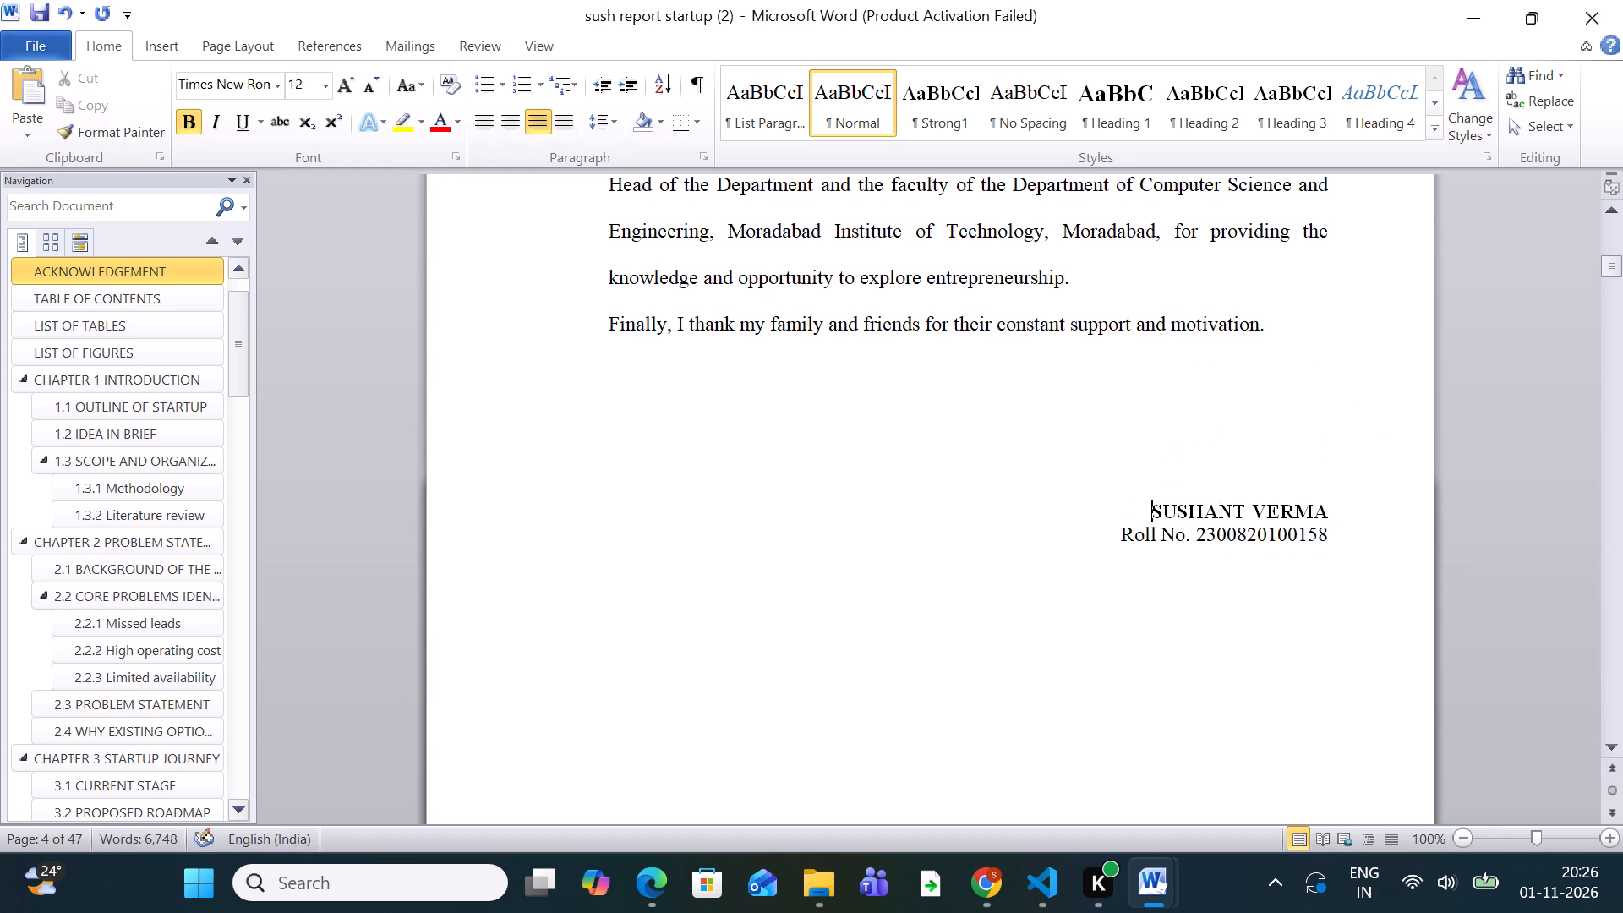
{"action": "left_click", "coordinate": [612, 549]}
{"action": "left_click", "coordinate": [646, 530]}
{"action": "left_click", "coordinate": [646, 530]}
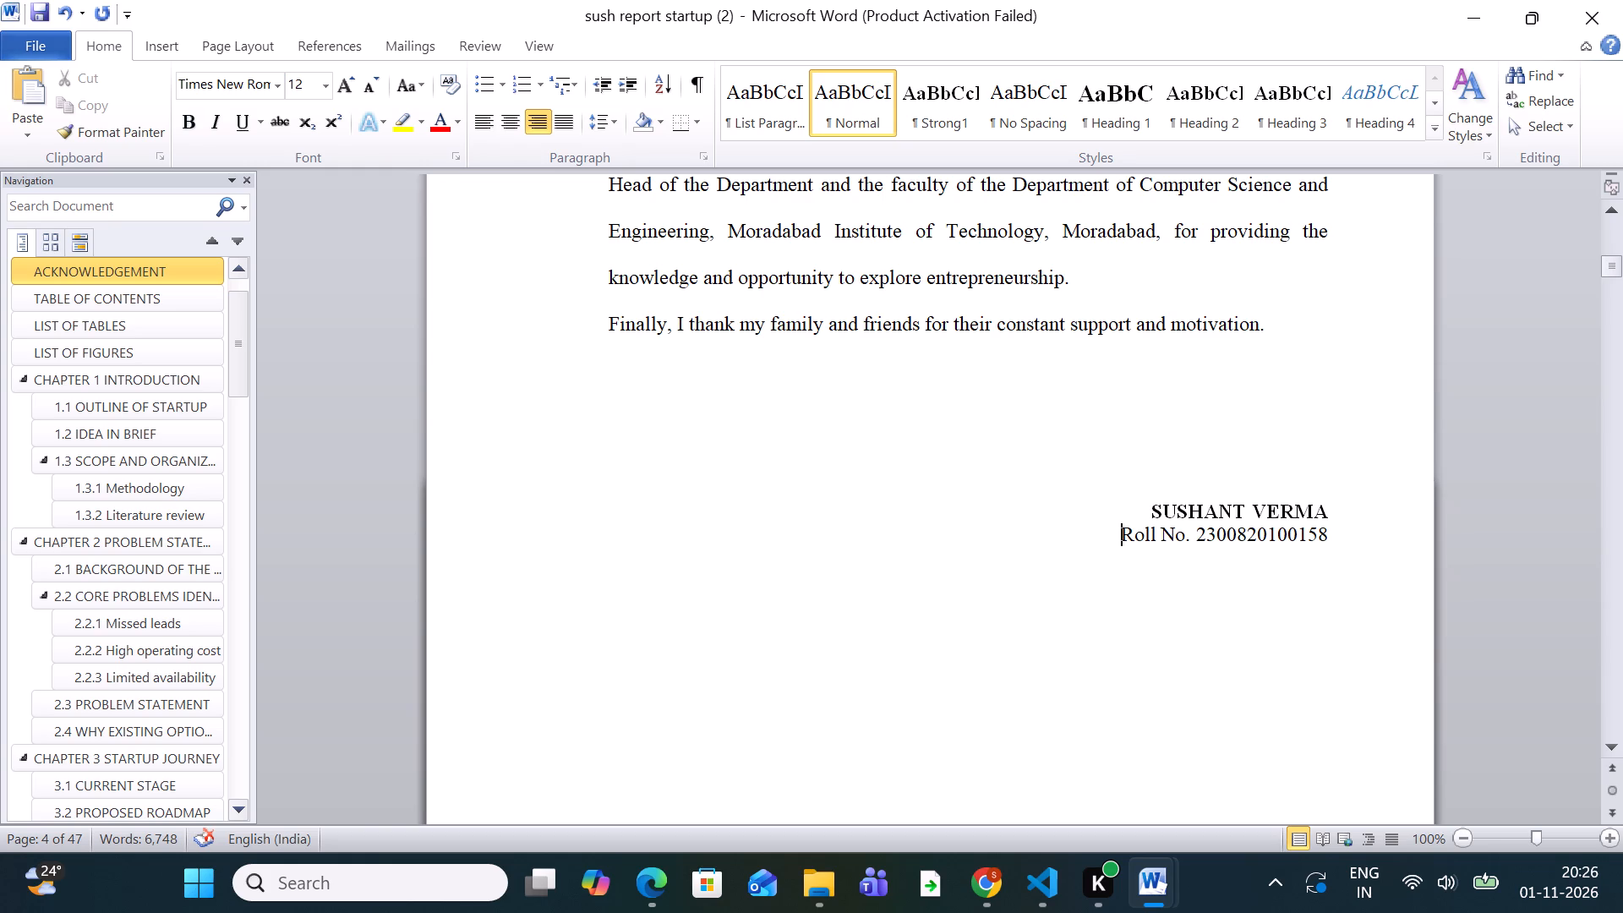
Centre the roll number line and pad it with leading spaces to sit under the student's name, undoing the excess spacing.
{"action": "key", "text": "BackSpace"}
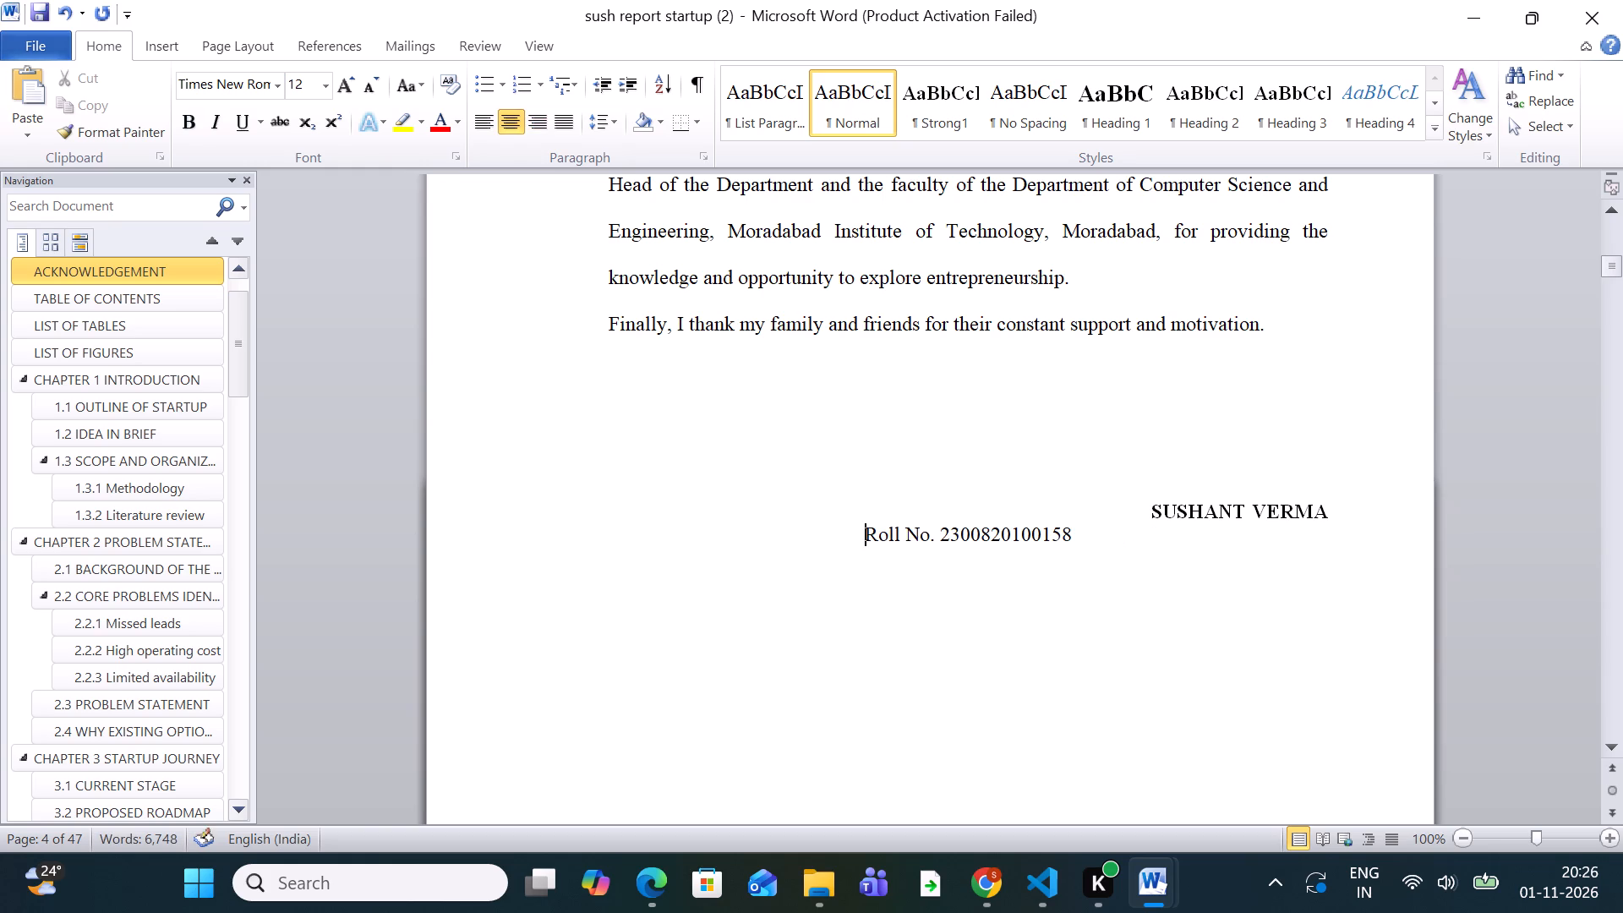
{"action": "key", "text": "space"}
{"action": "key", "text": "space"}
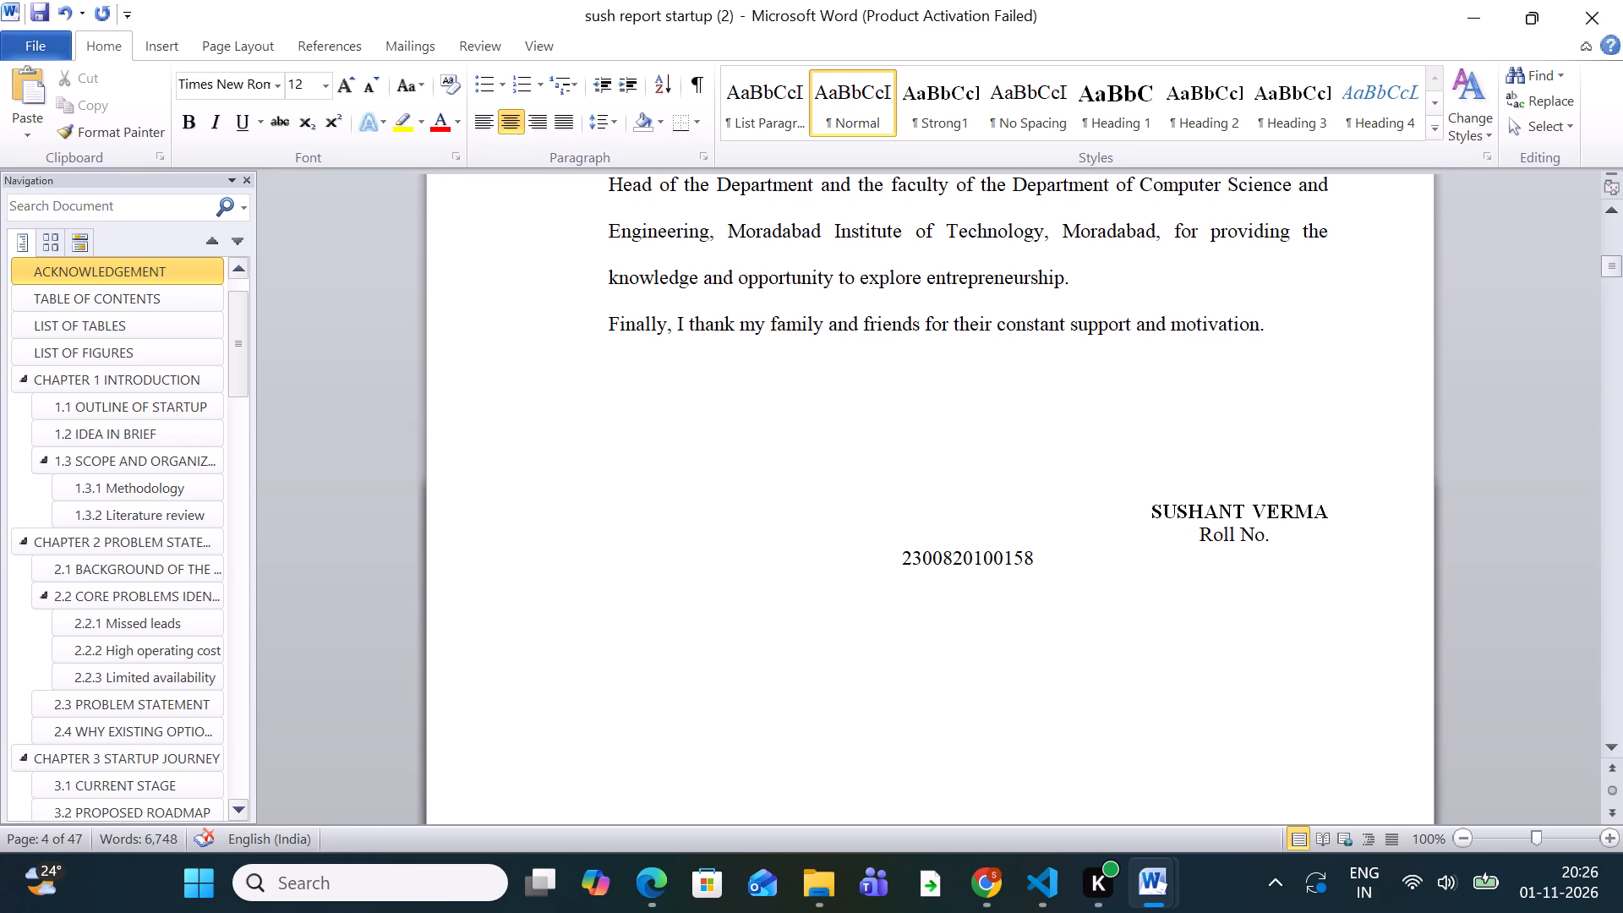
{"action": "key", "text": "BackSpace"}
{"action": "key", "text": "BackSpace"}
{"action": "key", "text": "BackSpace"}
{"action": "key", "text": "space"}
{"action": "key", "text": "ctrl+z"}
{"action": "key", "text": "ctrl+z"}
{"action": "key", "text": "ctrl+z"}
{"action": "key", "text": "ctrl+z"}
{"action": "key", "text": "ctrl+z"}
{"action": "key", "text": "ctrl+z"}
{"action": "key", "text": "ctrl+z"}
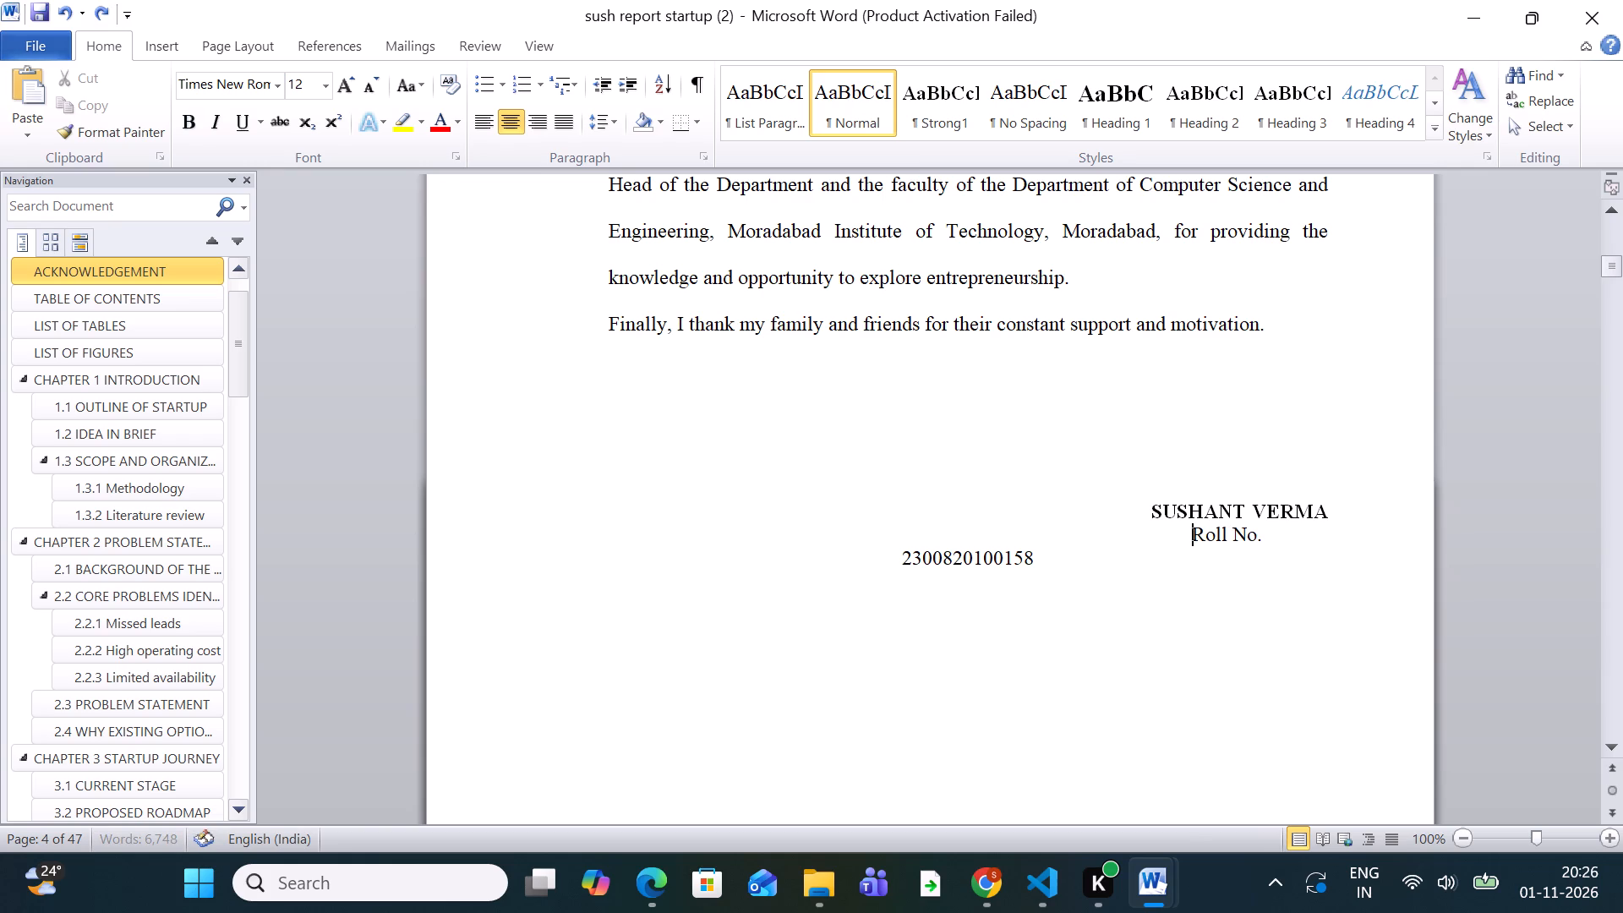
{"action": "key", "text": "ctrl+z"}
{"action": "key", "text": "ctrl+z"}
{"action": "key", "text": "ctrl+z"}
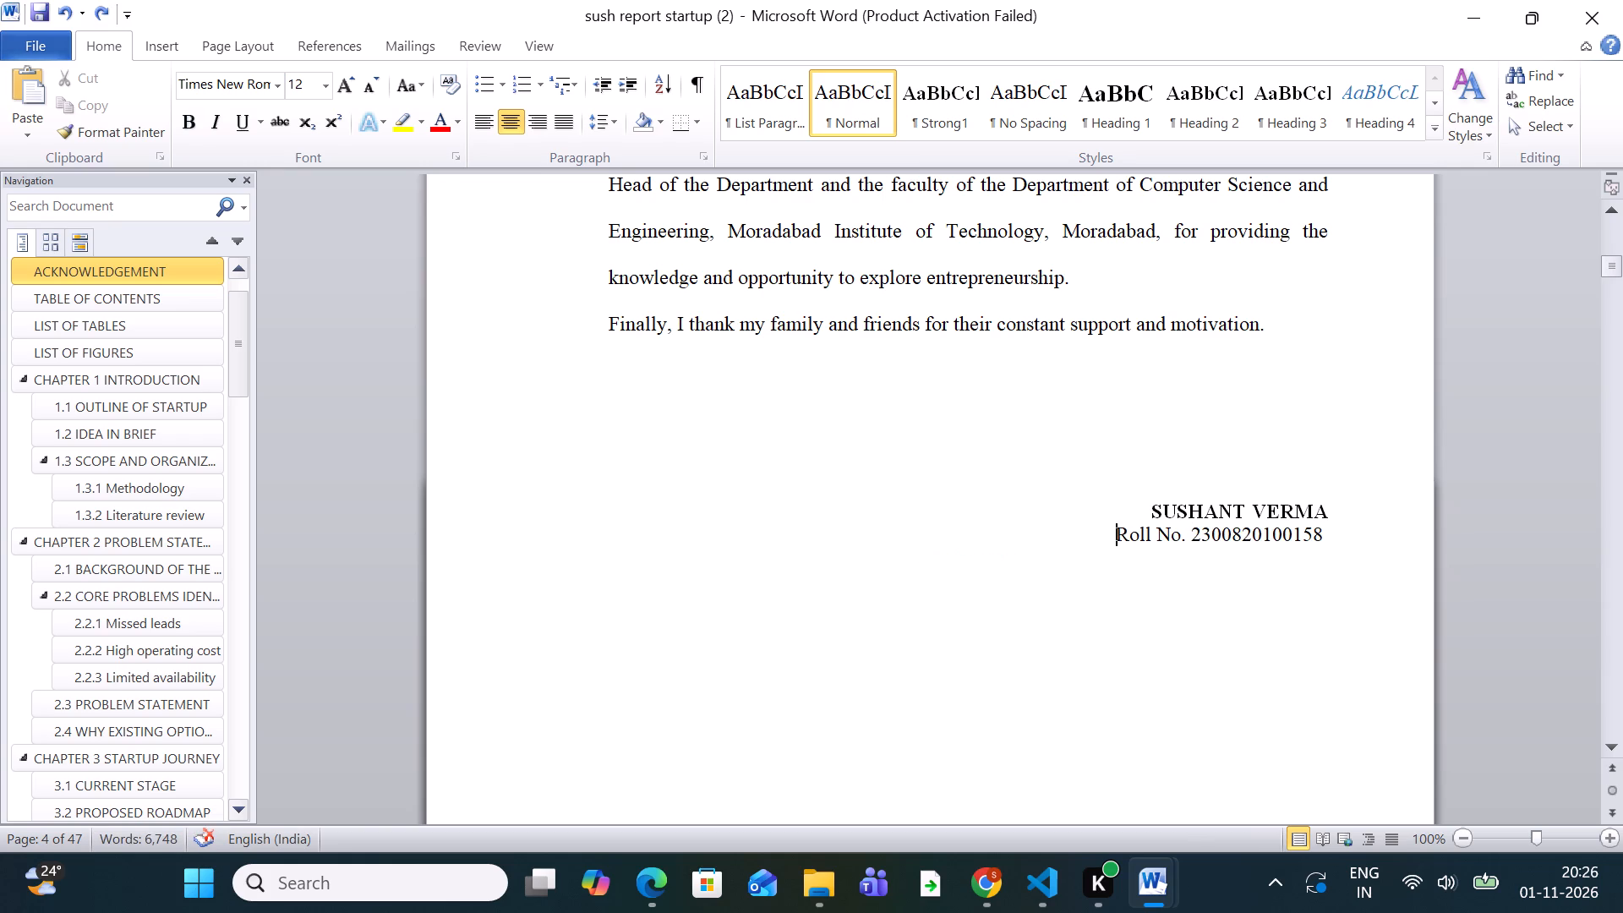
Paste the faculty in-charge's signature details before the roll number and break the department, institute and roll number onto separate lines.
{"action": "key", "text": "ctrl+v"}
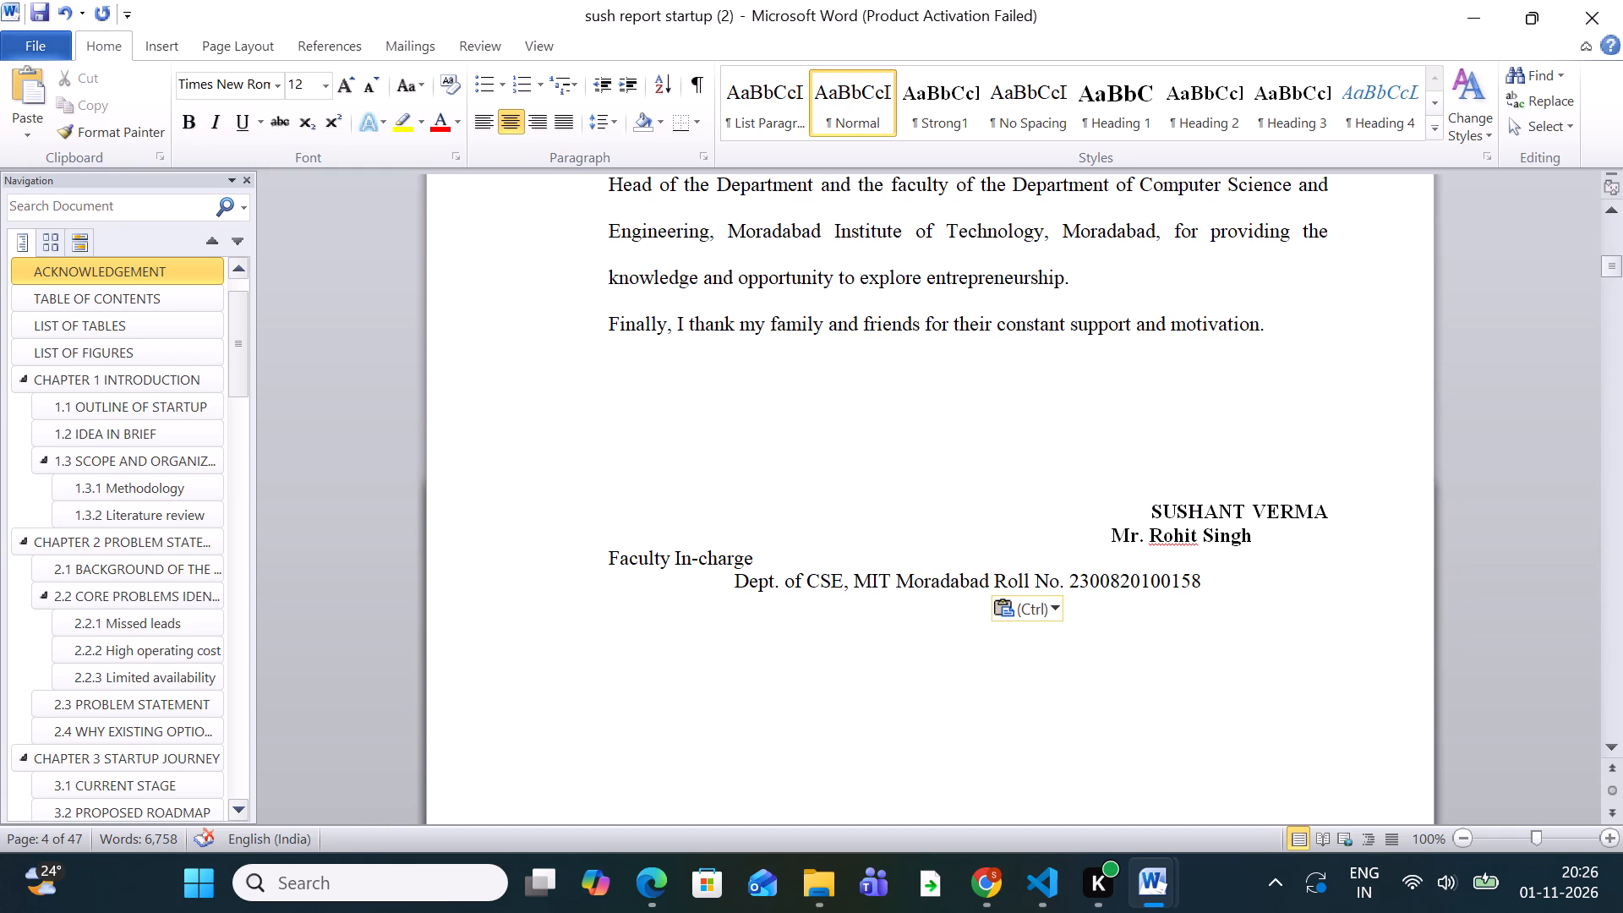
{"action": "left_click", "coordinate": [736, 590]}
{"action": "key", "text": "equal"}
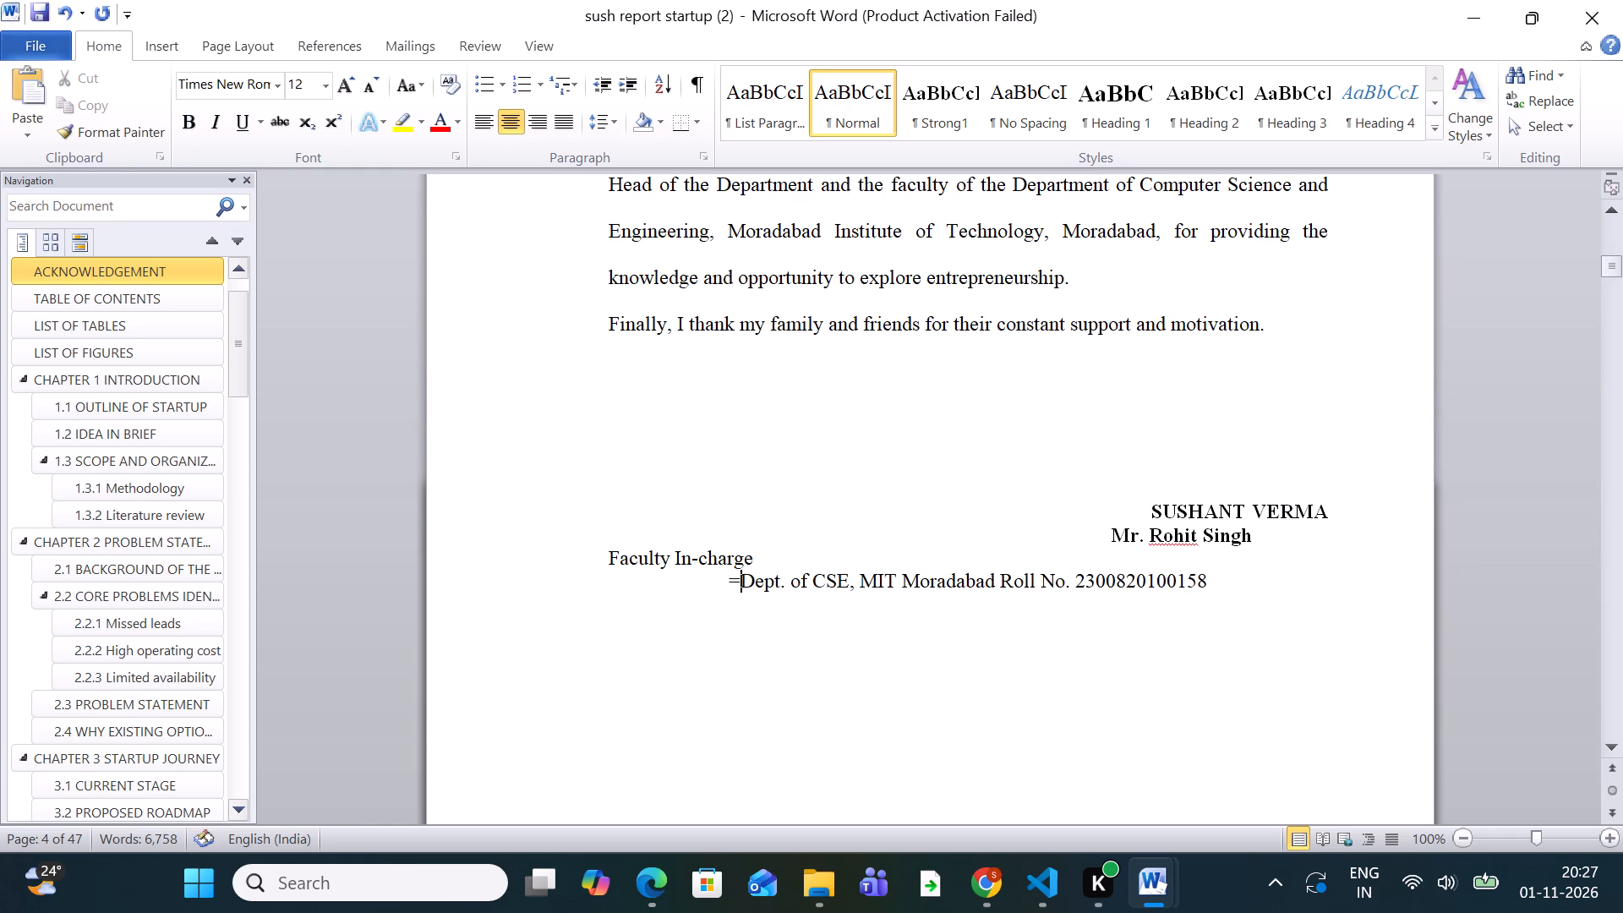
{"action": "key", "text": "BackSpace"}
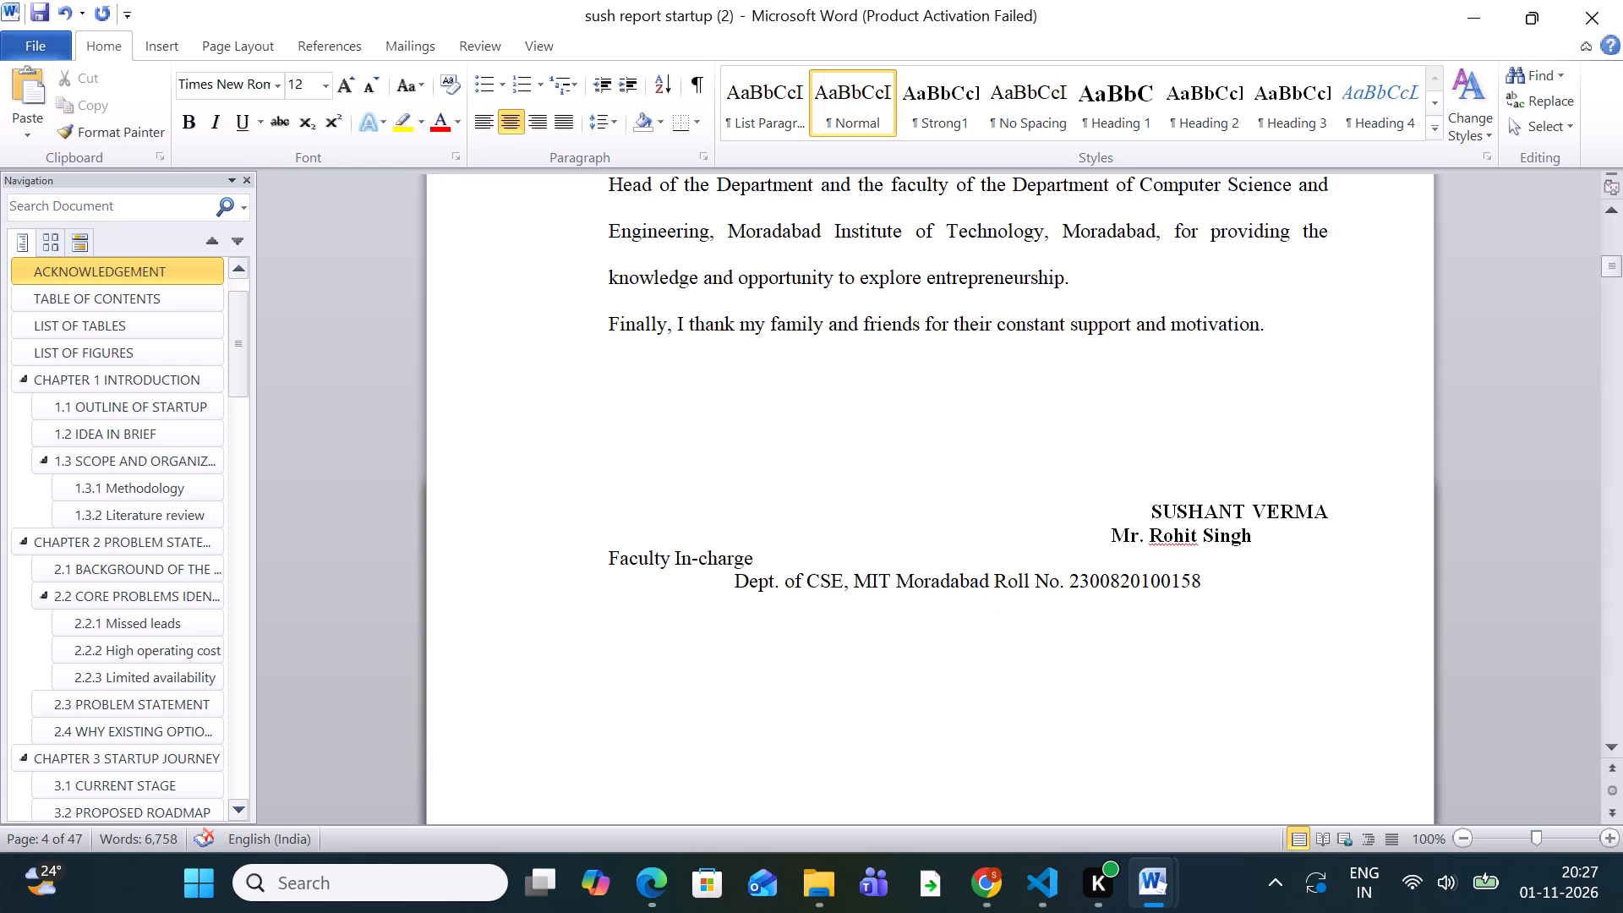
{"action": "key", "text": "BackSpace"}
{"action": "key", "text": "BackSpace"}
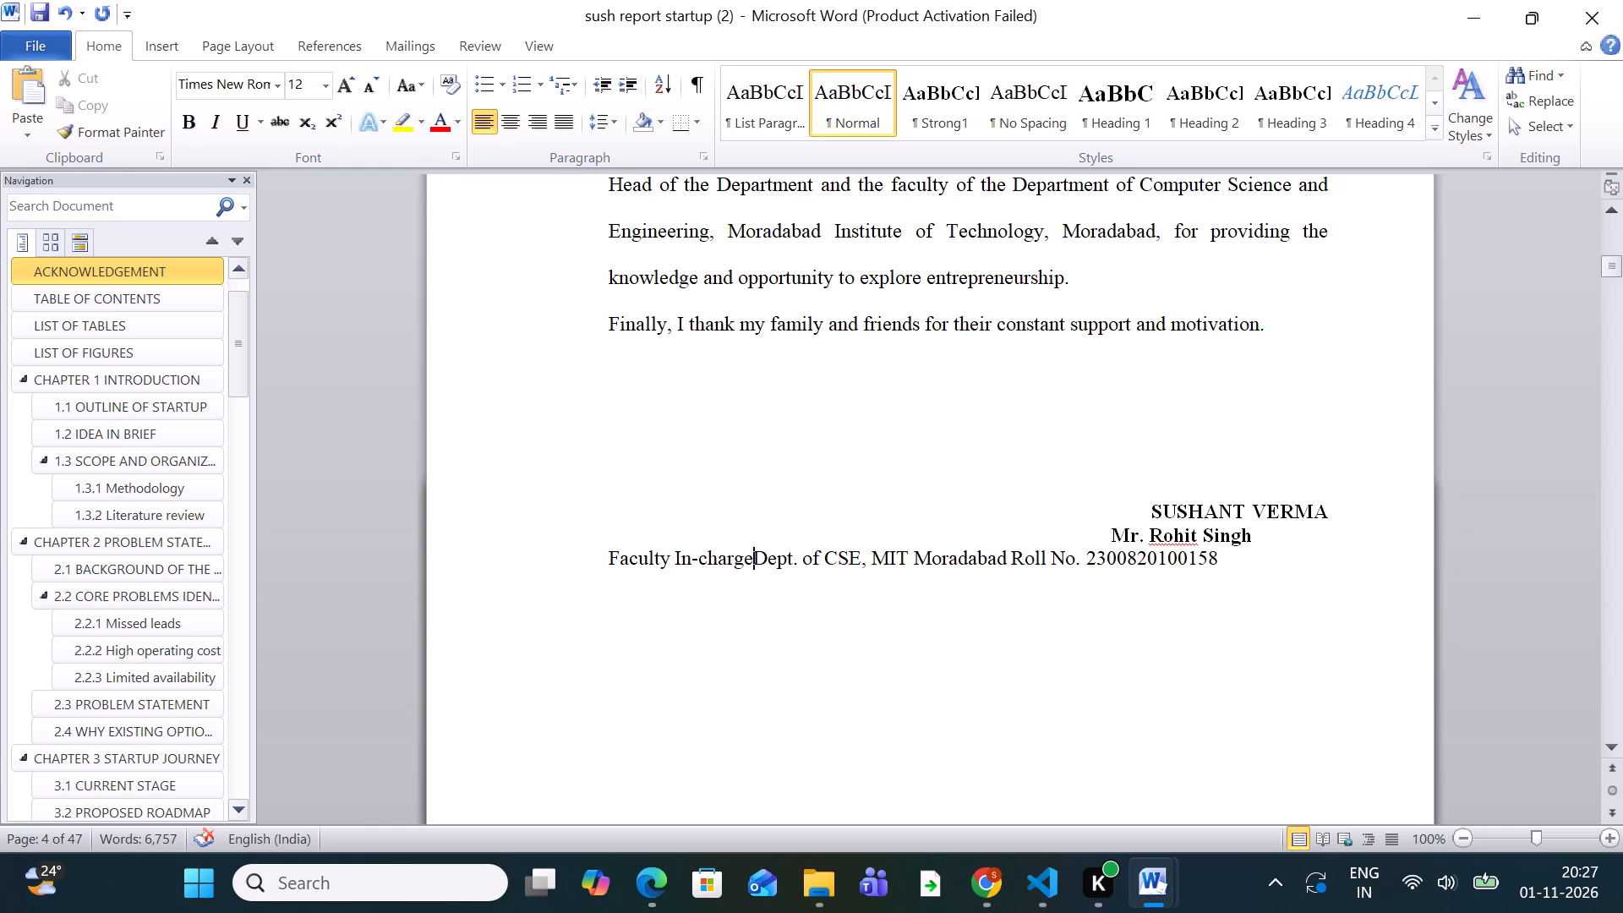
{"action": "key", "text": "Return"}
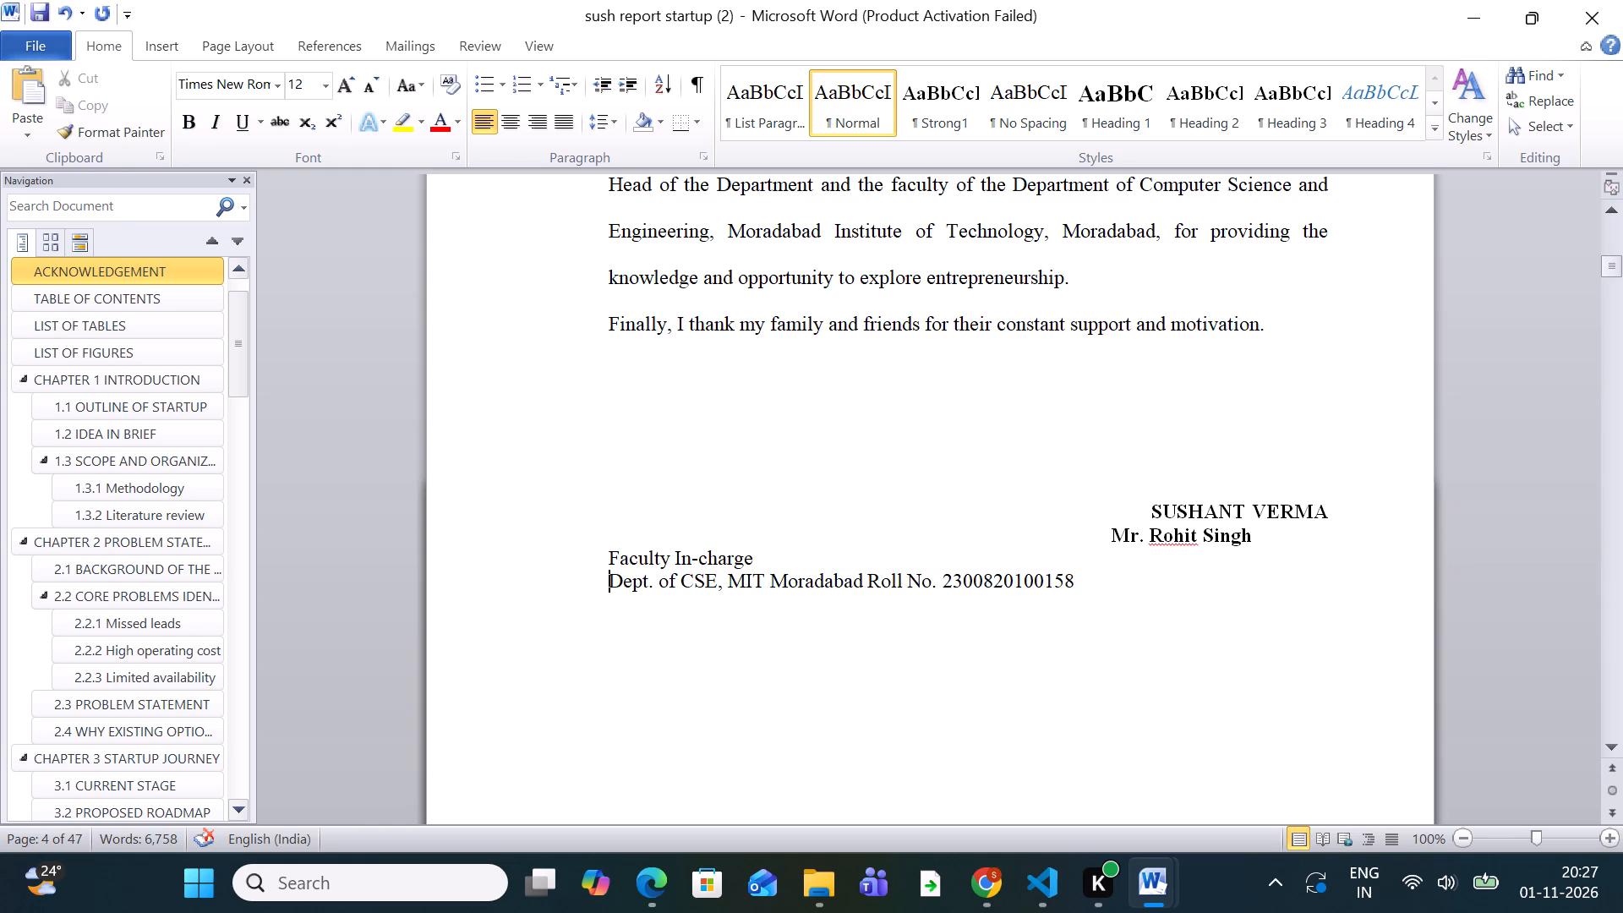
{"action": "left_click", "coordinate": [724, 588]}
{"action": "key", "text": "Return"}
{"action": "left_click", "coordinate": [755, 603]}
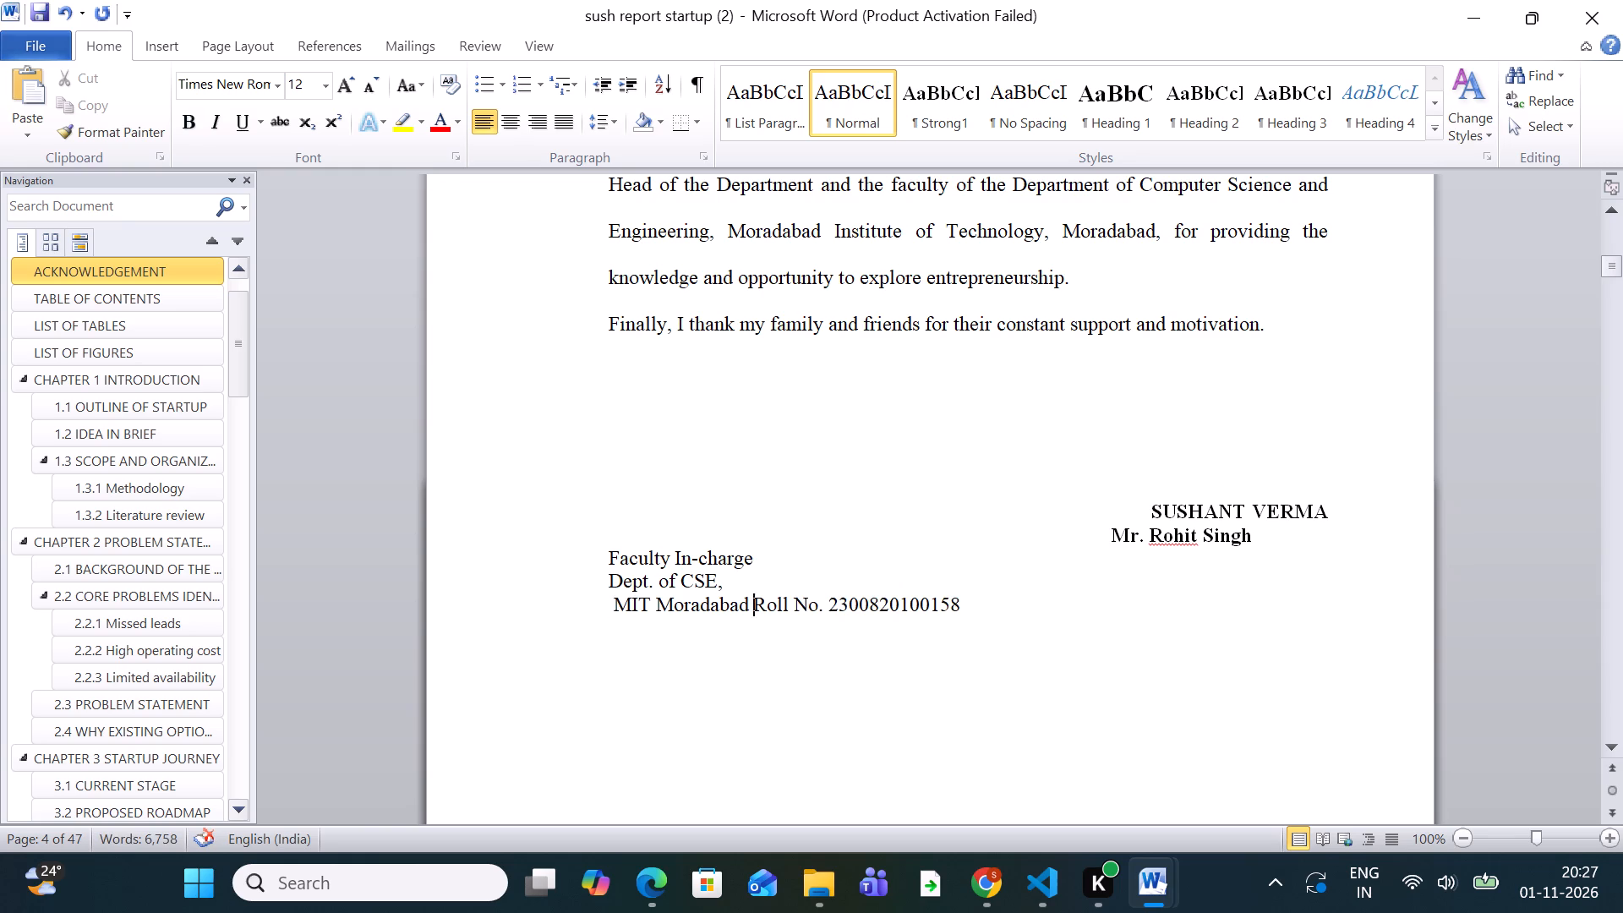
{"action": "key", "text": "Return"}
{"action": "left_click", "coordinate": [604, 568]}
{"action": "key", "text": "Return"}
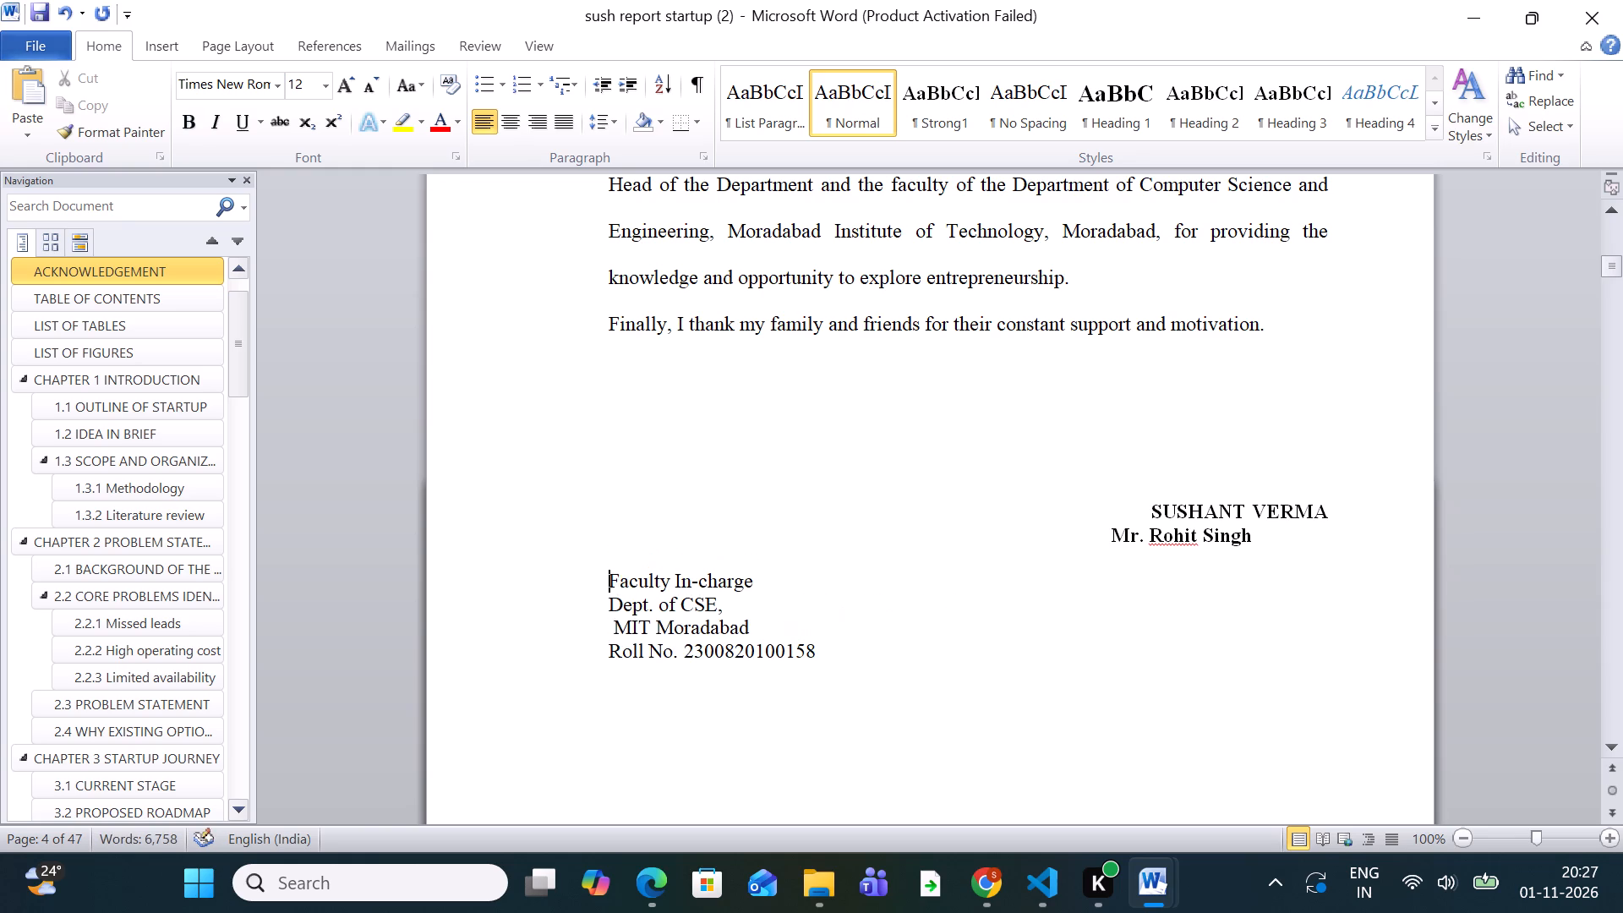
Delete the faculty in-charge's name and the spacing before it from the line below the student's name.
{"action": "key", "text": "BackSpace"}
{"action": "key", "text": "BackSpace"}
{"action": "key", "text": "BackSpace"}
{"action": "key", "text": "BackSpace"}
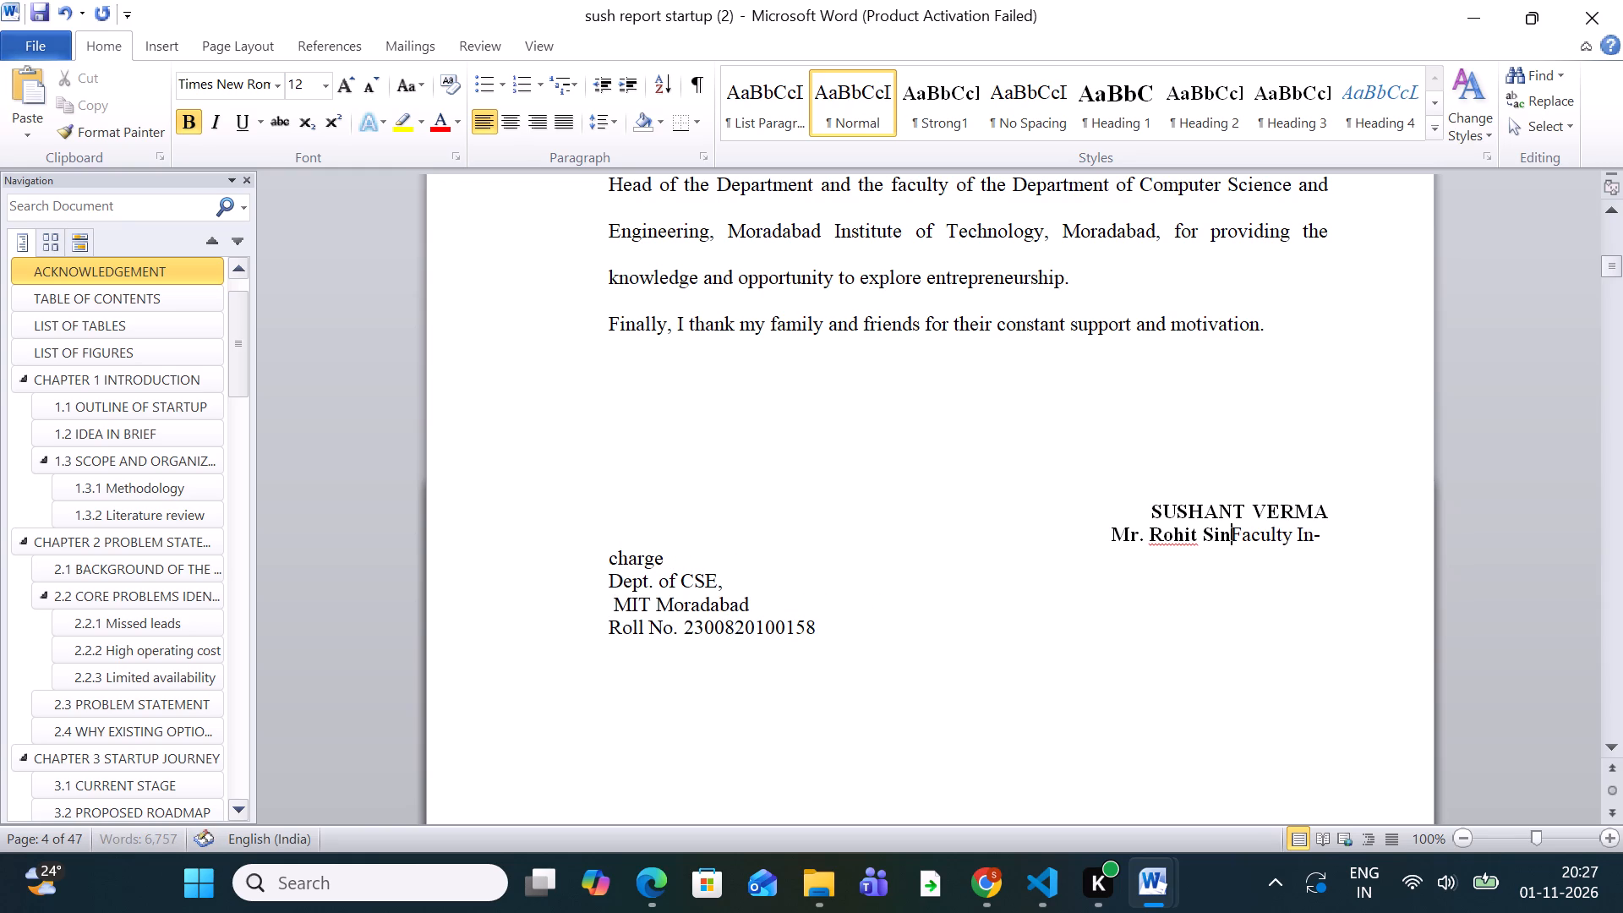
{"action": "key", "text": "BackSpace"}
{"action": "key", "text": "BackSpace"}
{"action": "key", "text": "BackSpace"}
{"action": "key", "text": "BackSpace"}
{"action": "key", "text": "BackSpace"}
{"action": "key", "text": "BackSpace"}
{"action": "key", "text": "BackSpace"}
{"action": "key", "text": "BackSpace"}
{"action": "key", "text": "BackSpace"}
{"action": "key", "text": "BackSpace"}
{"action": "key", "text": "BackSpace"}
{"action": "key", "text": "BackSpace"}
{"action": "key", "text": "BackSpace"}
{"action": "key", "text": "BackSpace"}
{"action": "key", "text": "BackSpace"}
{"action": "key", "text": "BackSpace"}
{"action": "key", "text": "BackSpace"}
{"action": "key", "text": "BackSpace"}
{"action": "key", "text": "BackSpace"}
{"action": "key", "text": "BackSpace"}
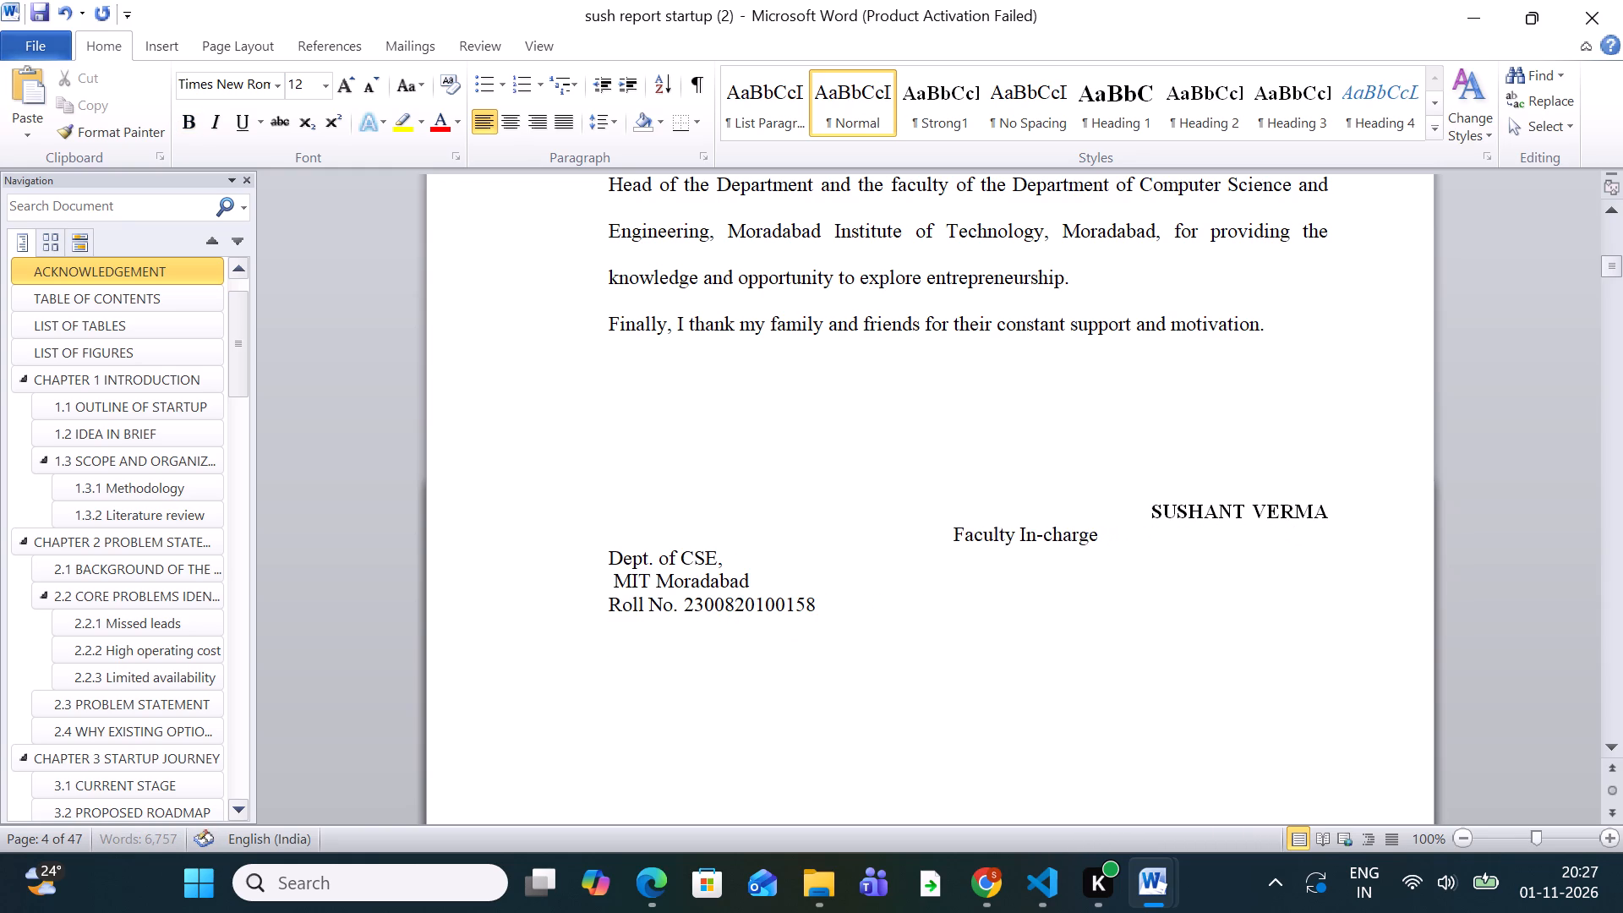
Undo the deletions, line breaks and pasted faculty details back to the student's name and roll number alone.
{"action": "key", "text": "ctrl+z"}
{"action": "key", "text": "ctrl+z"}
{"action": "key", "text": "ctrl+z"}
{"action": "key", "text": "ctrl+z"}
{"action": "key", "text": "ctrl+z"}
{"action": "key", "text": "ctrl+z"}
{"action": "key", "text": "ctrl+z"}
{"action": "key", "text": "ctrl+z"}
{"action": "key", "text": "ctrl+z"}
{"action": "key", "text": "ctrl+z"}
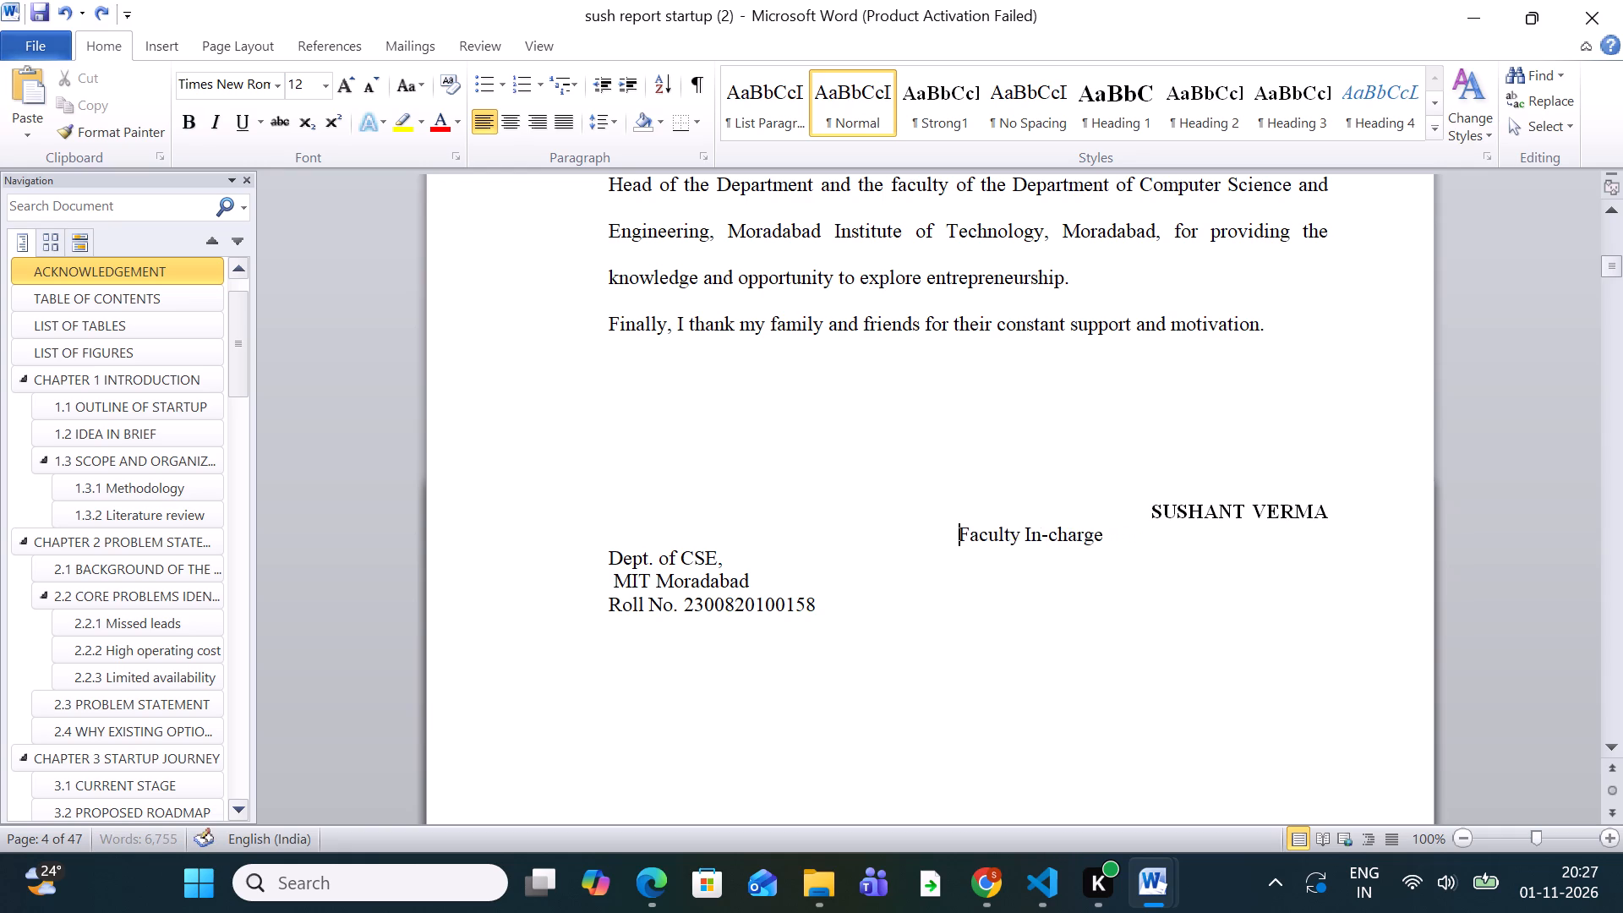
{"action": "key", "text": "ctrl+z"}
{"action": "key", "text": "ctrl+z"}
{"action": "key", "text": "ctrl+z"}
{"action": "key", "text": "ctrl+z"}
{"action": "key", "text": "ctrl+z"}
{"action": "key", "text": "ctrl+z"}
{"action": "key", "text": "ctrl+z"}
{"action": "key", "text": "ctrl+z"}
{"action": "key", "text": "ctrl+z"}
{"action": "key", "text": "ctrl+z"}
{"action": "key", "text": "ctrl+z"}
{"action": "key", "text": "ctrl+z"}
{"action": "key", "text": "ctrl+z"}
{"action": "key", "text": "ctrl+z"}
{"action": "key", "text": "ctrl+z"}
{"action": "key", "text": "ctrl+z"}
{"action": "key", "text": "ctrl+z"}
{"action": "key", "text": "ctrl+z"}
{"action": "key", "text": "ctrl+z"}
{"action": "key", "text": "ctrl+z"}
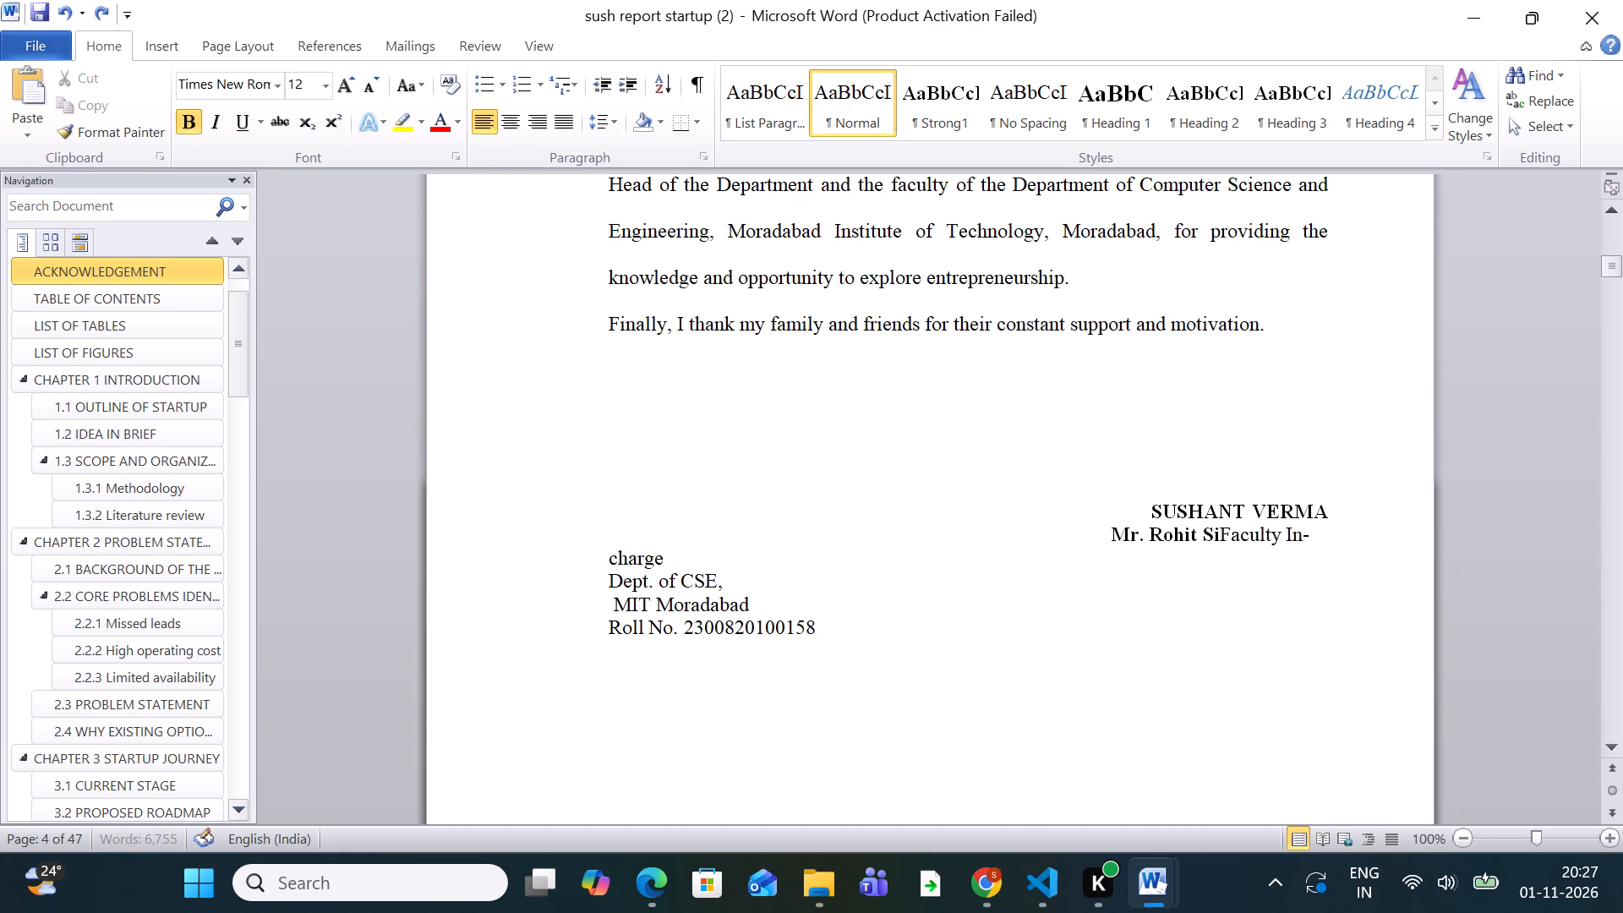
Paste the faculty in-charge's signature details into the blank space above the student's name.
{"action": "left_click", "coordinate": [612, 557]}
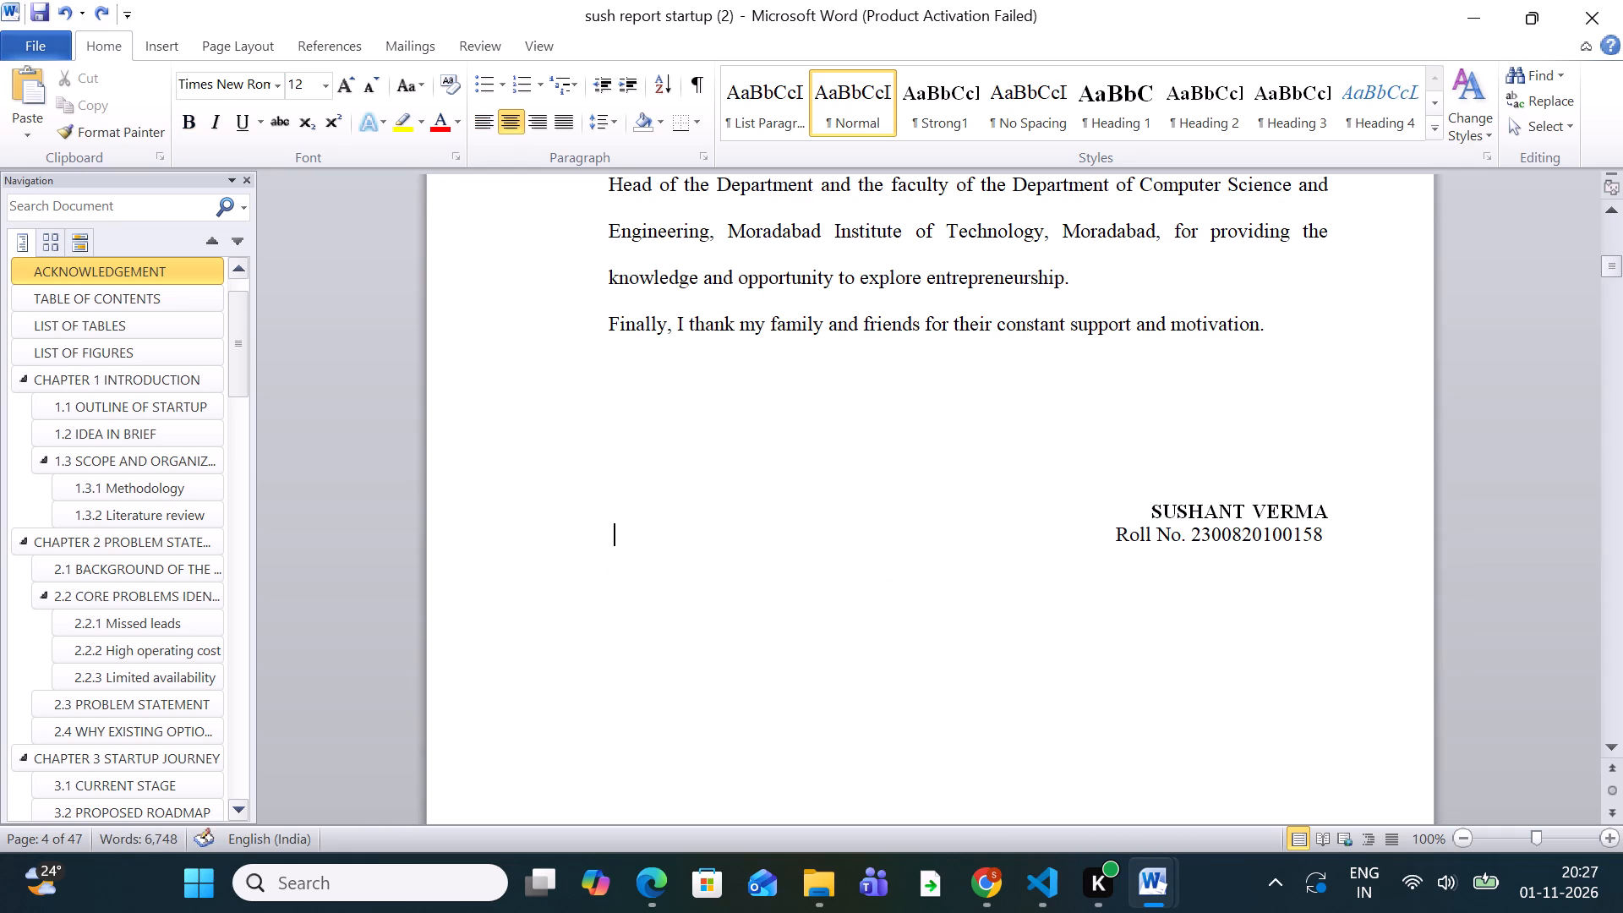
{"action": "left_click", "coordinate": [1134, 420]}
{"action": "left_click", "coordinate": [995, 435]}
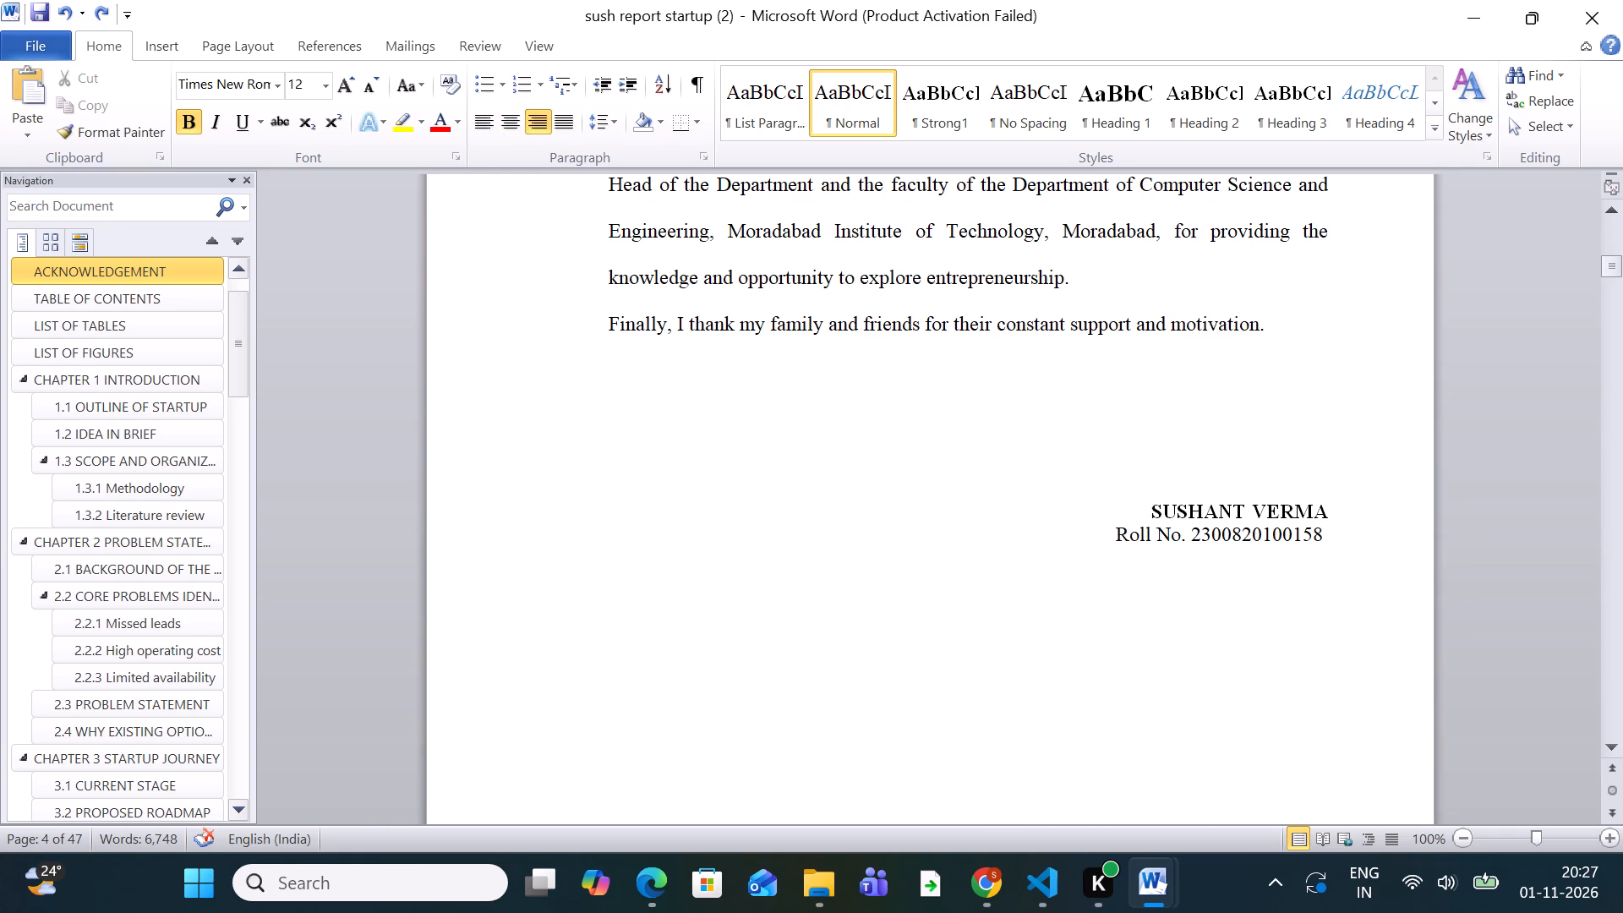
{"action": "left_click", "coordinate": [1124, 406]}
{"action": "left_click", "coordinate": [1128, 413]}
{"action": "key", "text": "ctrl+v"}
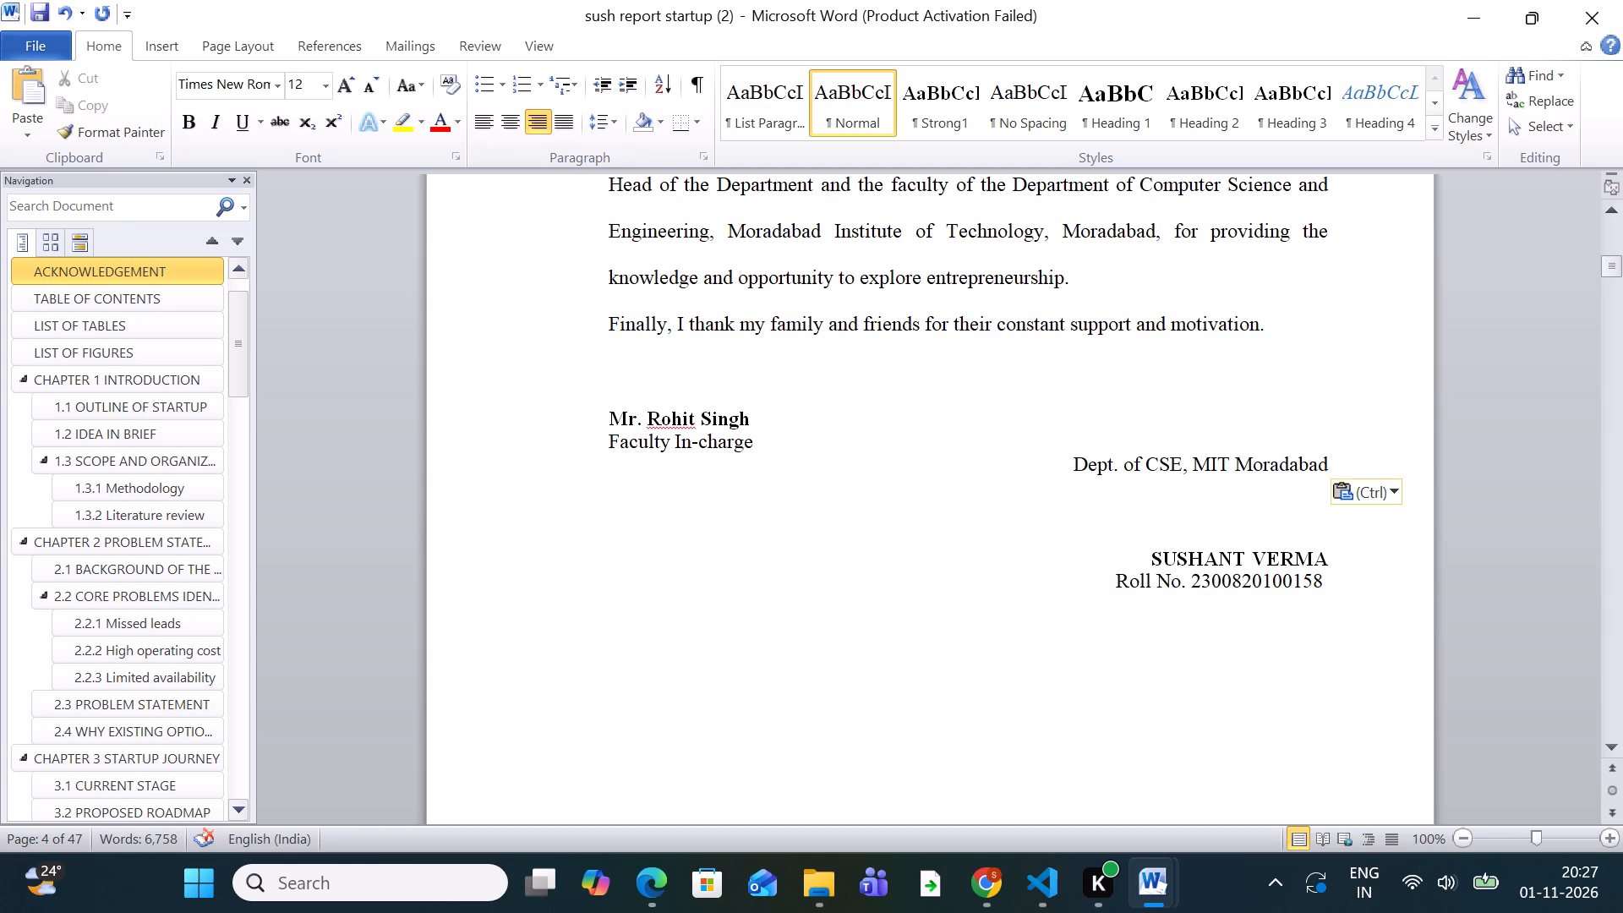
Left-align the "Dept. of CSE, MIT Moradabad" line directly beneath "Faculty In-charge".
{"action": "left_click", "coordinate": [1063, 474]}
{"action": "key", "text": "BackSpace"}
{"action": "key", "text": "BackSpace"}
{"action": "key", "text": "BackSpace"}
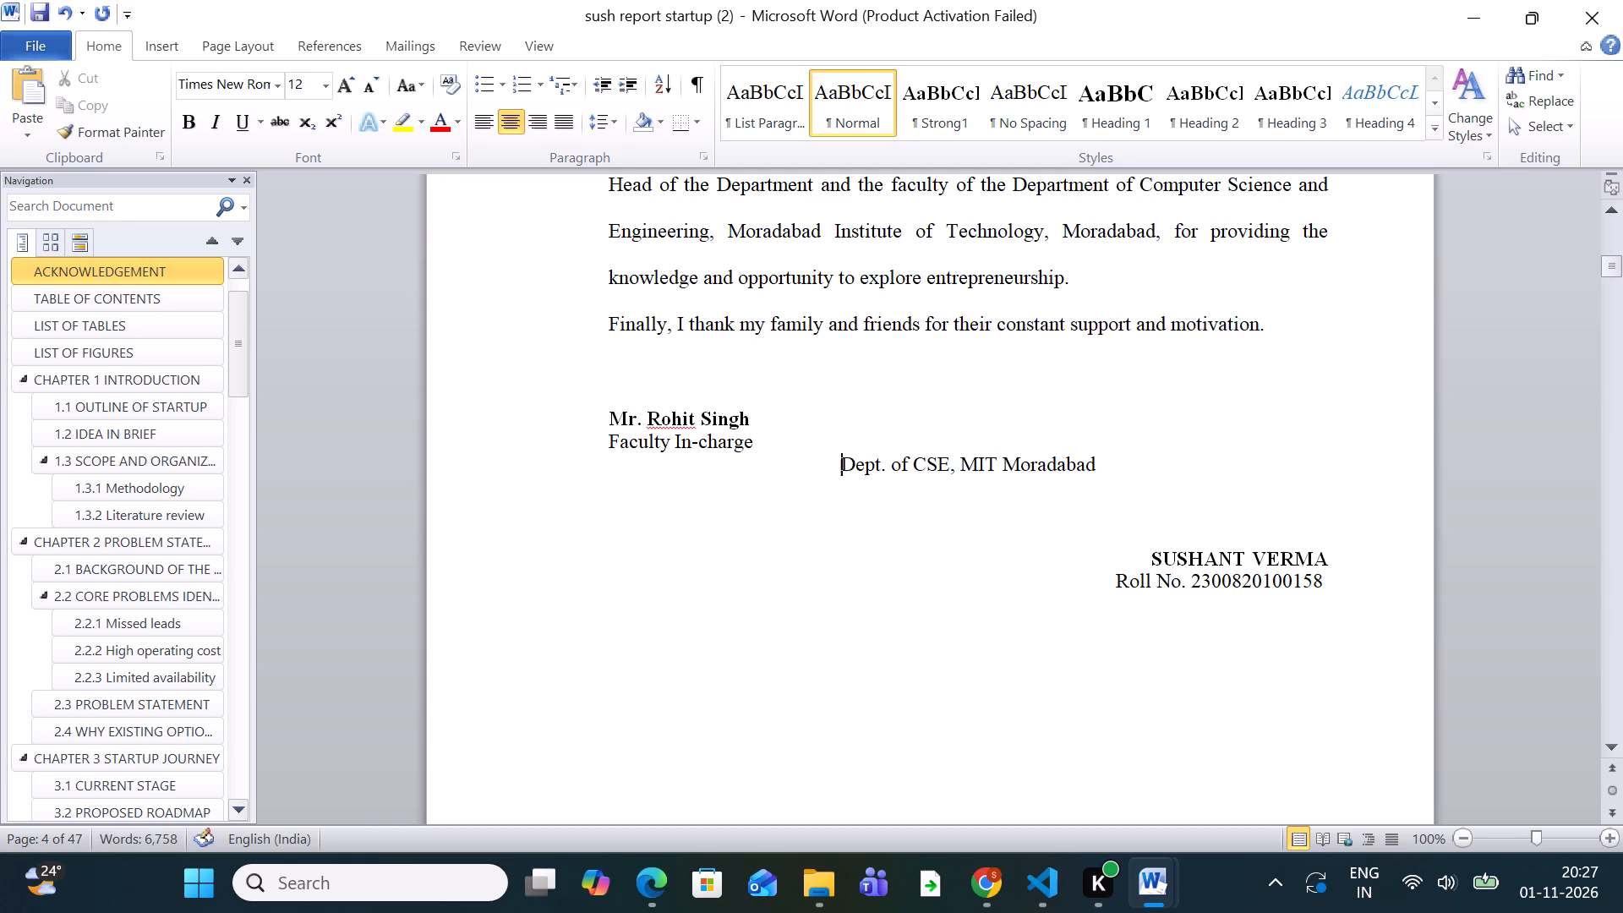
{"action": "key", "text": "Return"}
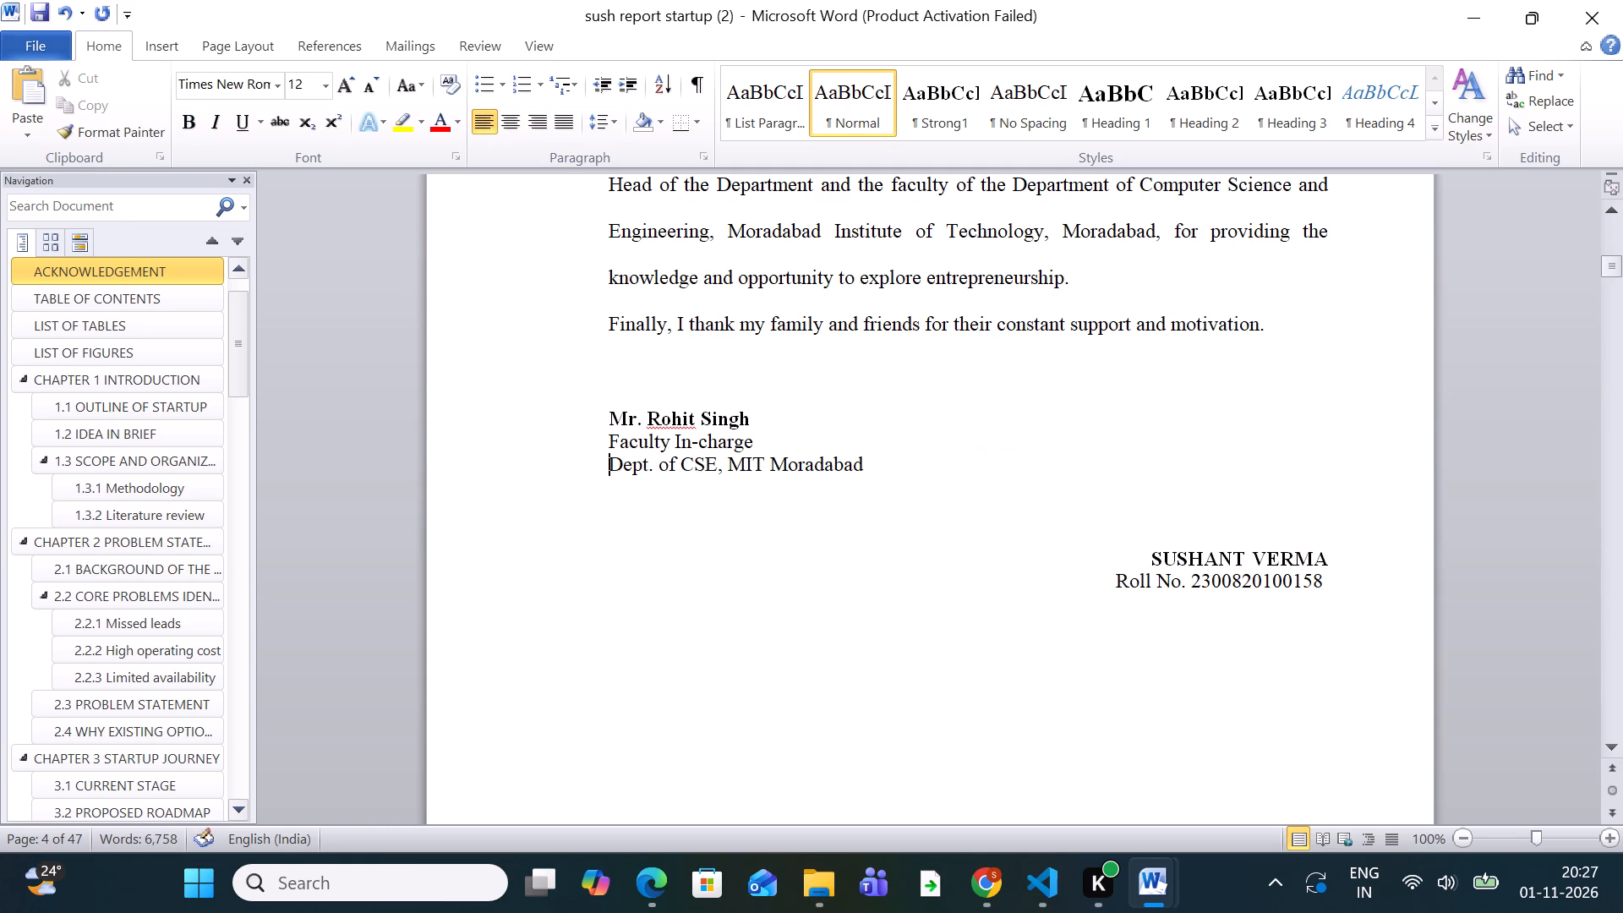
Insert six blank lines above the faculty in-charge's name on the Acknowledgement page.
{"action": "left_click", "coordinate": [604, 416]}
{"action": "key", "text": "Return"}
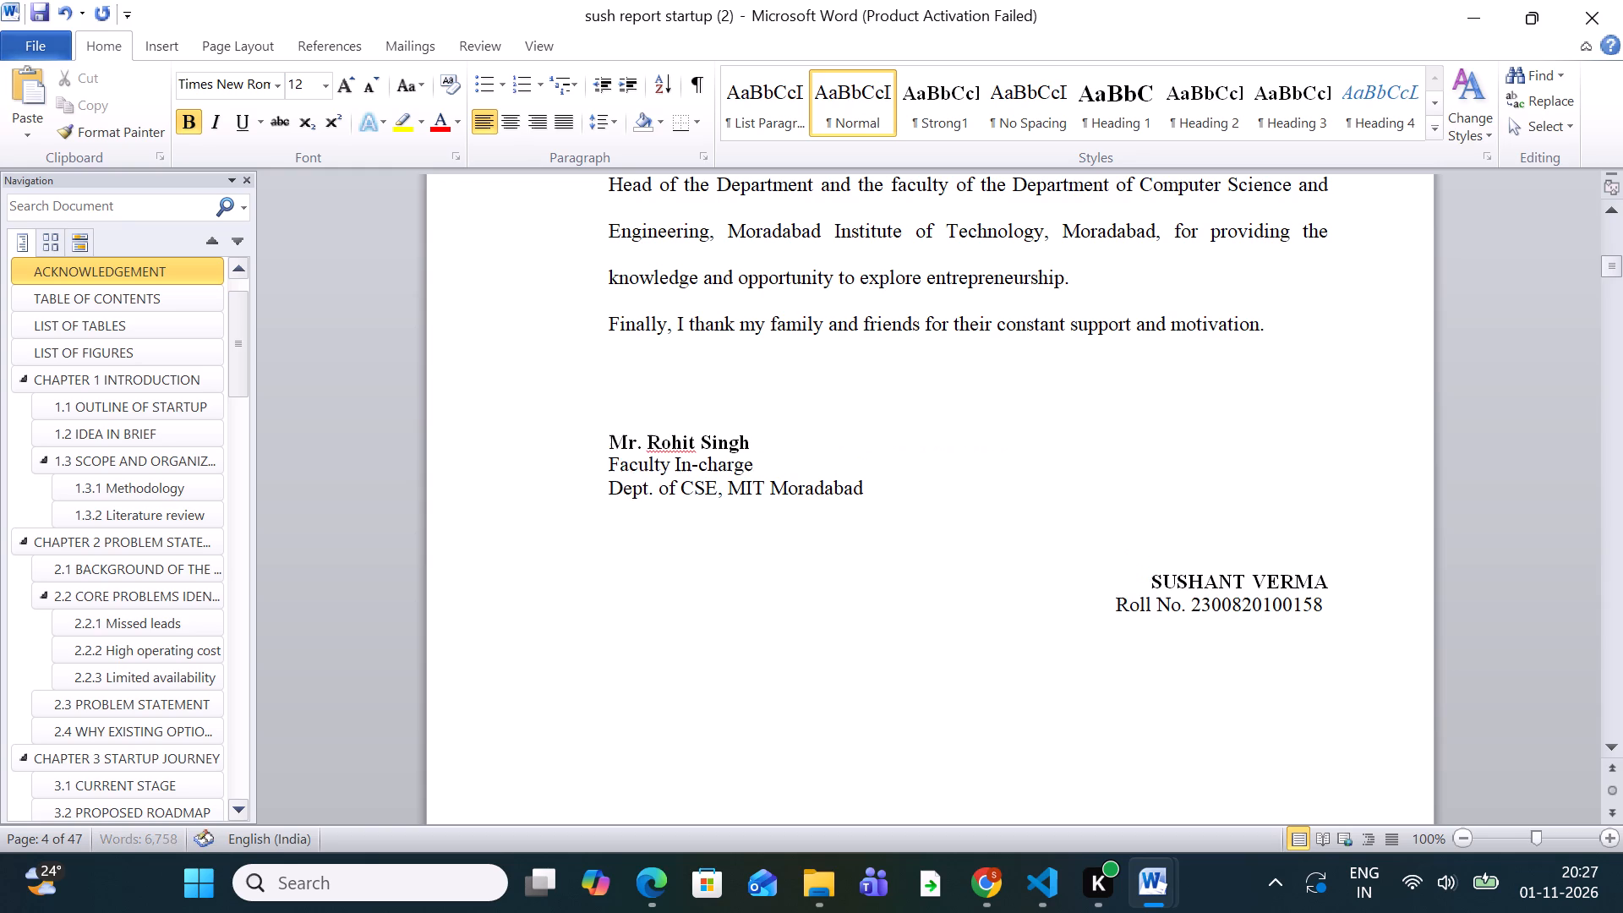
{"action": "key", "text": "Return"}
{"action": "key", "text": "Return"}
{"action": "key", "text": "Return"}
{"action": "key", "text": "Return"}
{"action": "key", "text": "Return"}
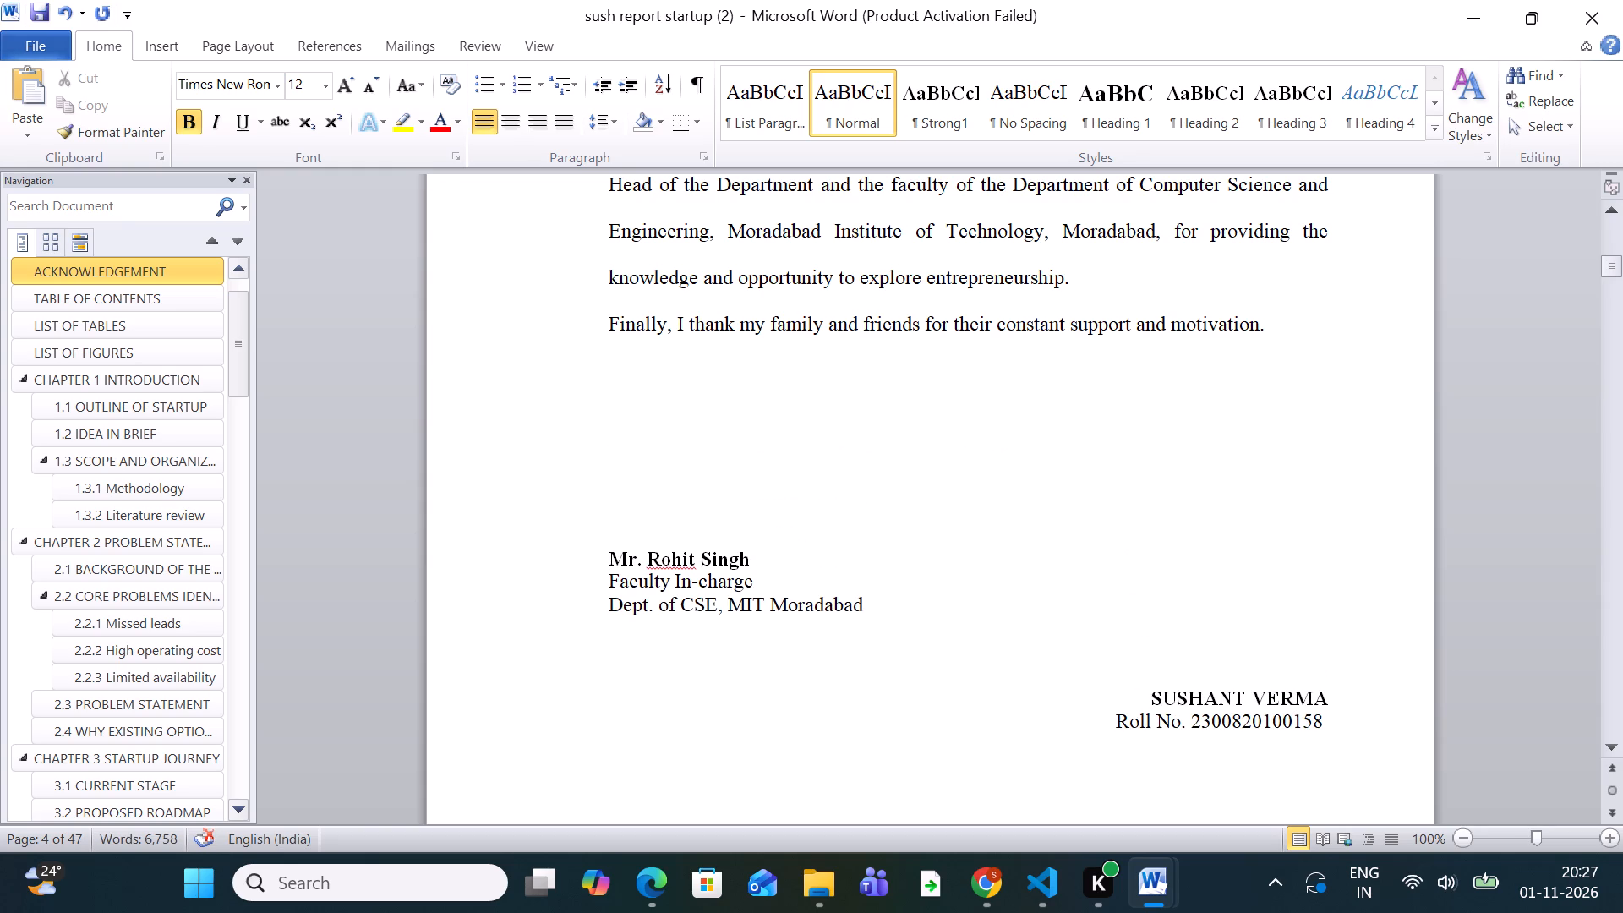
Remove the blank lines between the department line and the student's name, keeping the name right-aligned.
{"action": "left_click", "coordinate": [1139, 686]}
{"action": "left_click", "coordinate": [1138, 686]}
{"action": "key", "text": "Return"}
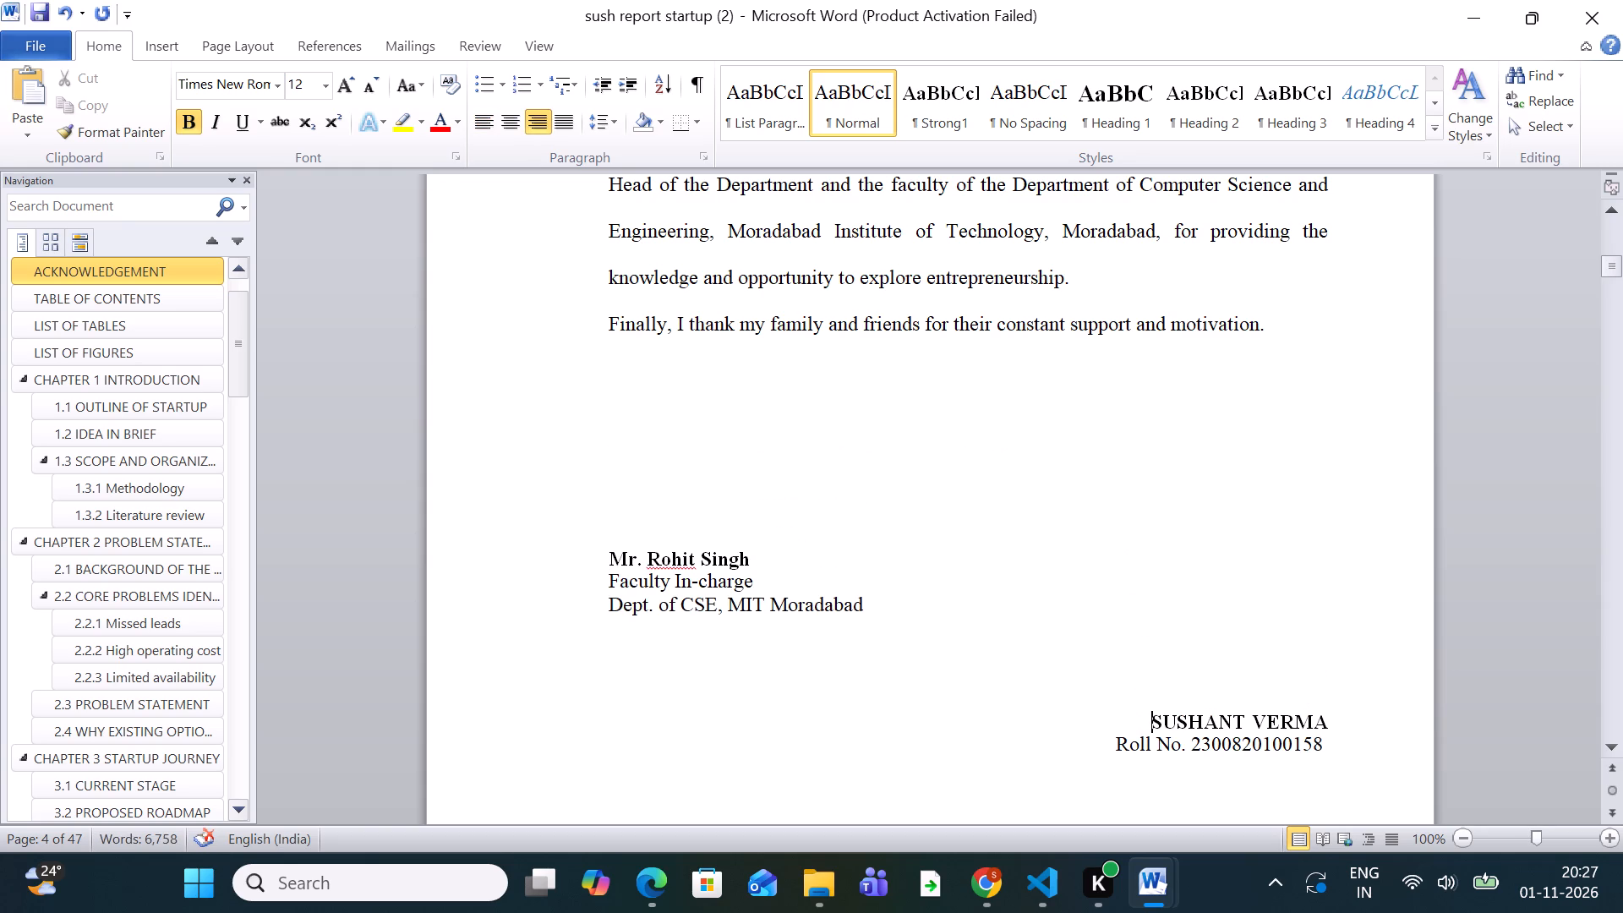
{"action": "key", "text": "BackSpace"}
{"action": "key", "text": "BackSpace"}
{"action": "key", "text": "BackSpace"}
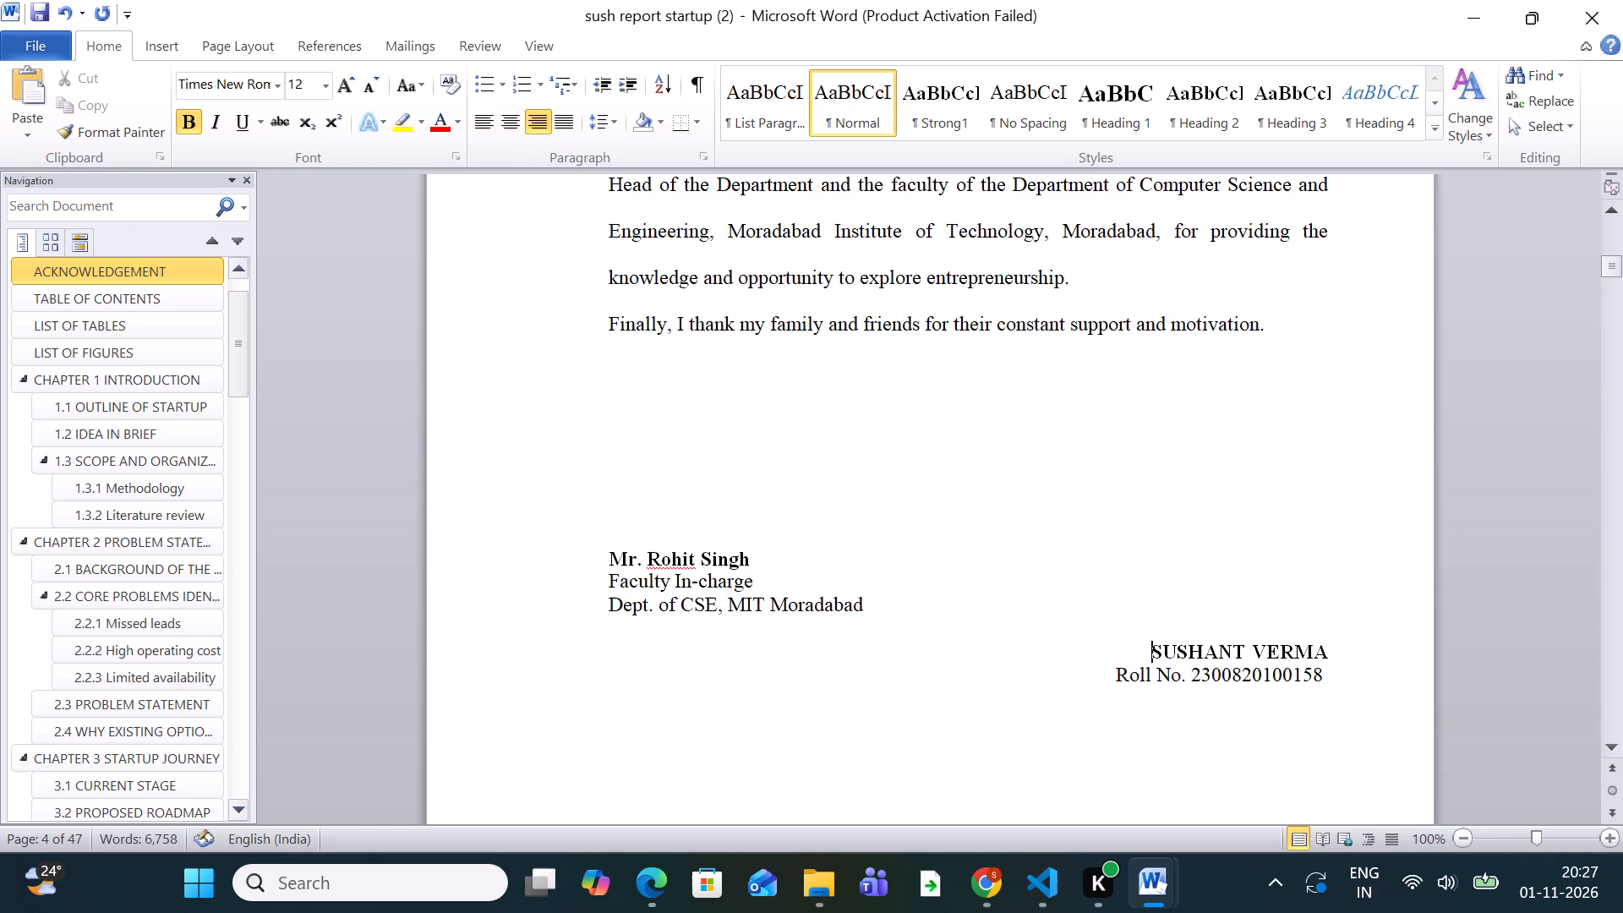
{"action": "key", "text": "BackSpace"}
{"action": "key", "text": "BackSpace"}
{"action": "key", "text": "BackSpace"}
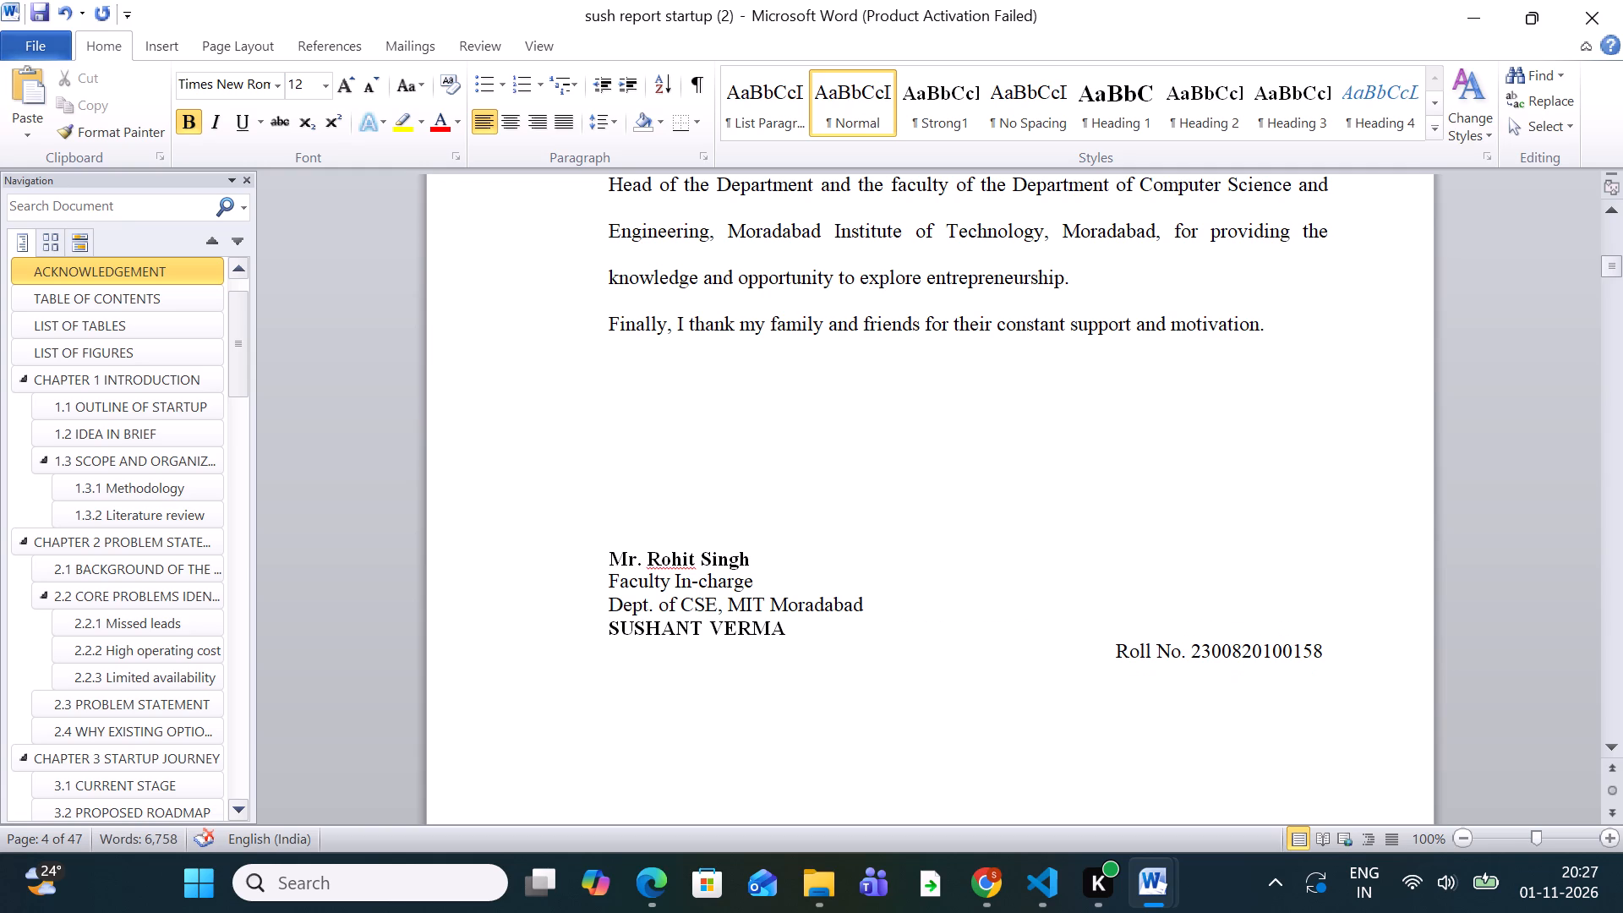
{"action": "key", "text": "ctrl+z"}
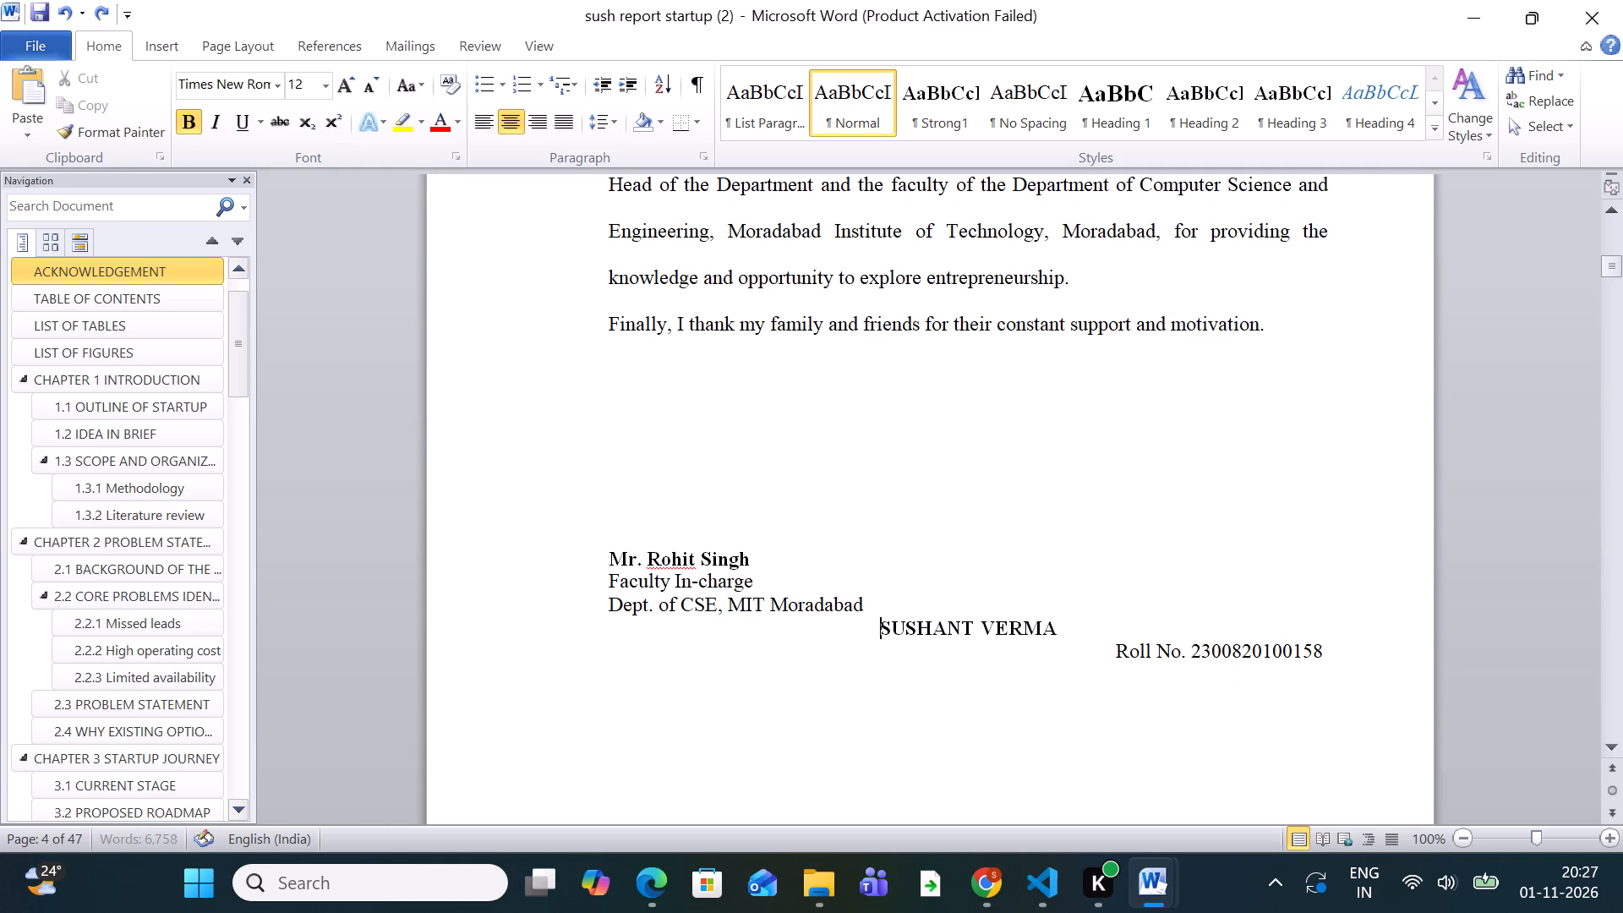
{"action": "key", "text": "ctrl+z"}
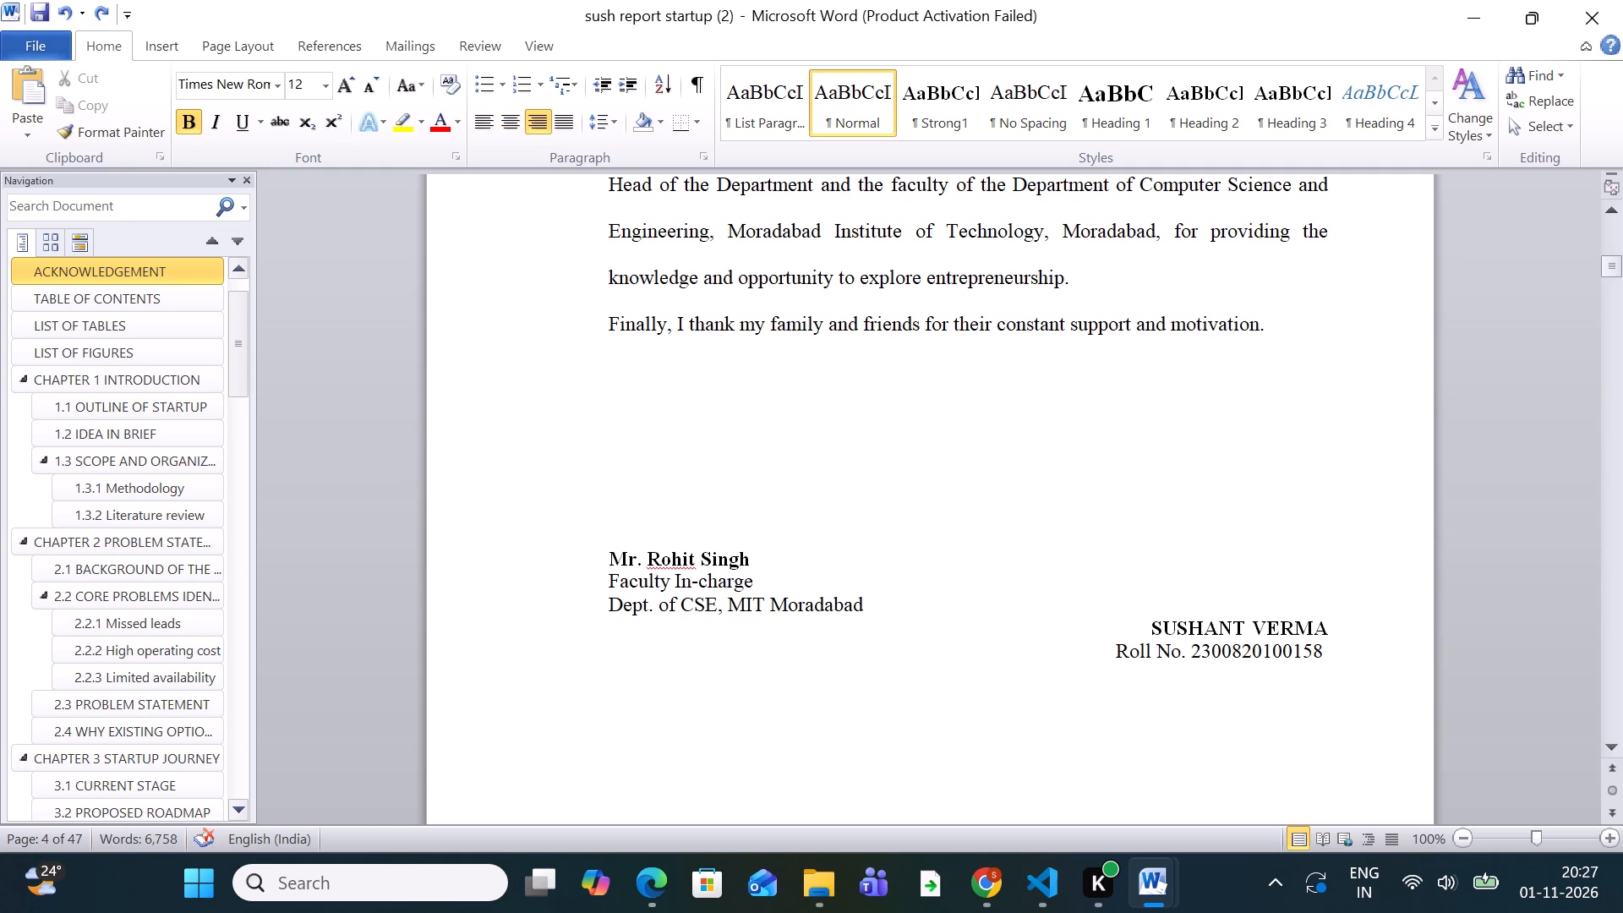
Insert one more blank line above the faculty in-charge's name and check the signature block's placement on the page.
{"action": "left_click", "coordinate": [613, 549]}
{"action": "key", "text": "Return"}
{"action": "scroll", "coordinate": [745, 511], "scroll_direction": "down", "scroll_amount": 5}
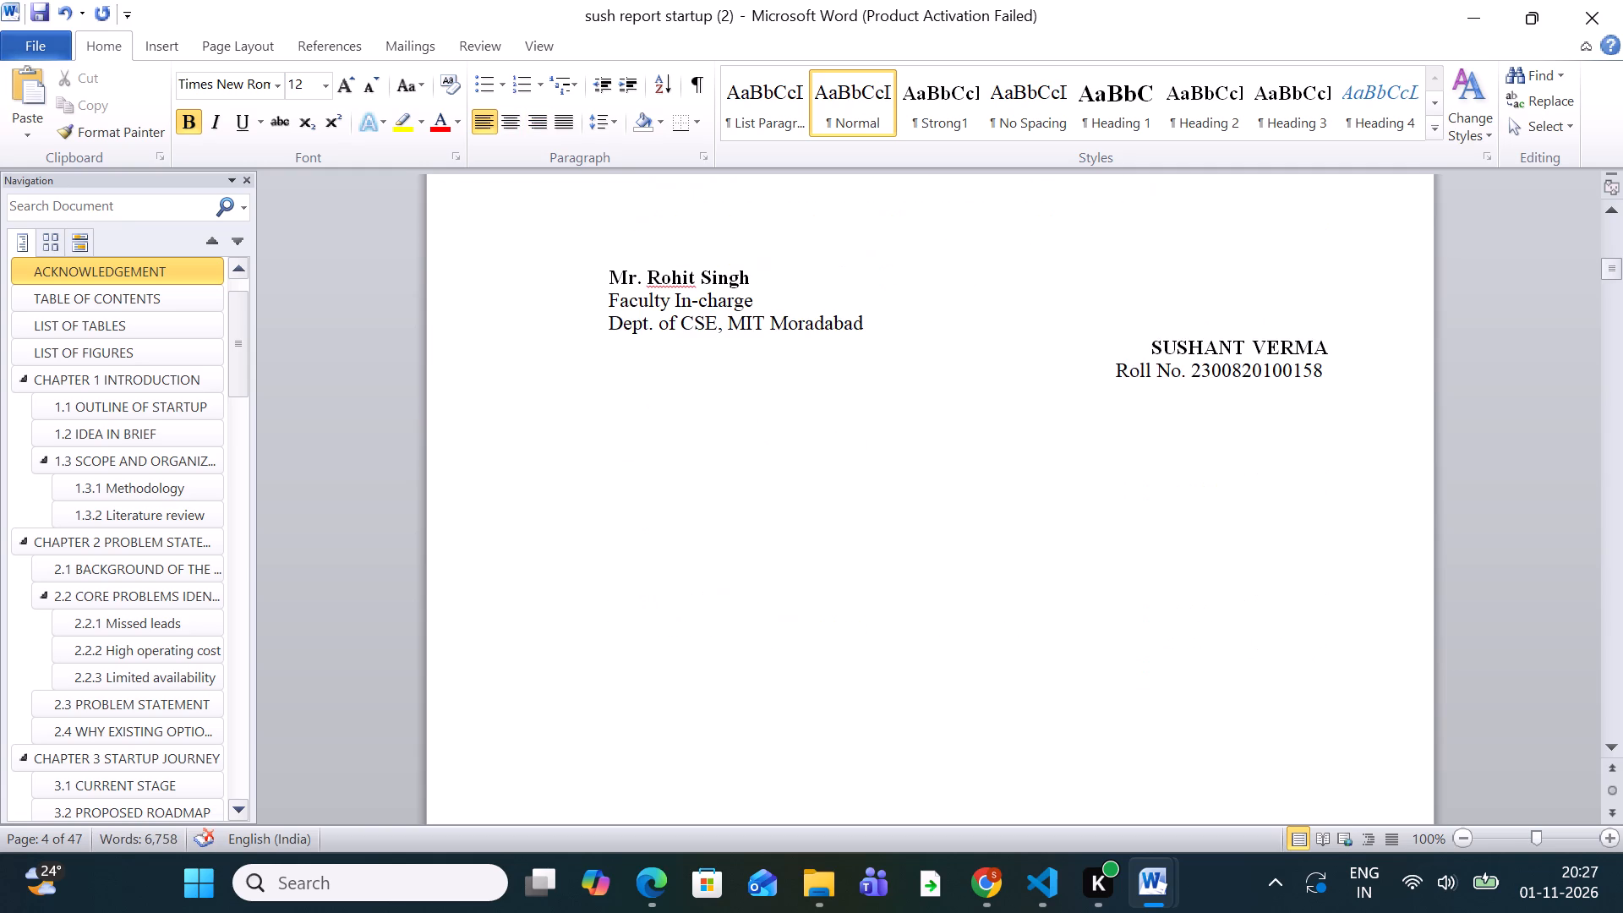
{"action": "scroll", "coordinate": [875, 386], "scroll_direction": "up", "scroll_amount": 3}
{"action": "left_click", "coordinate": [878, 518]}
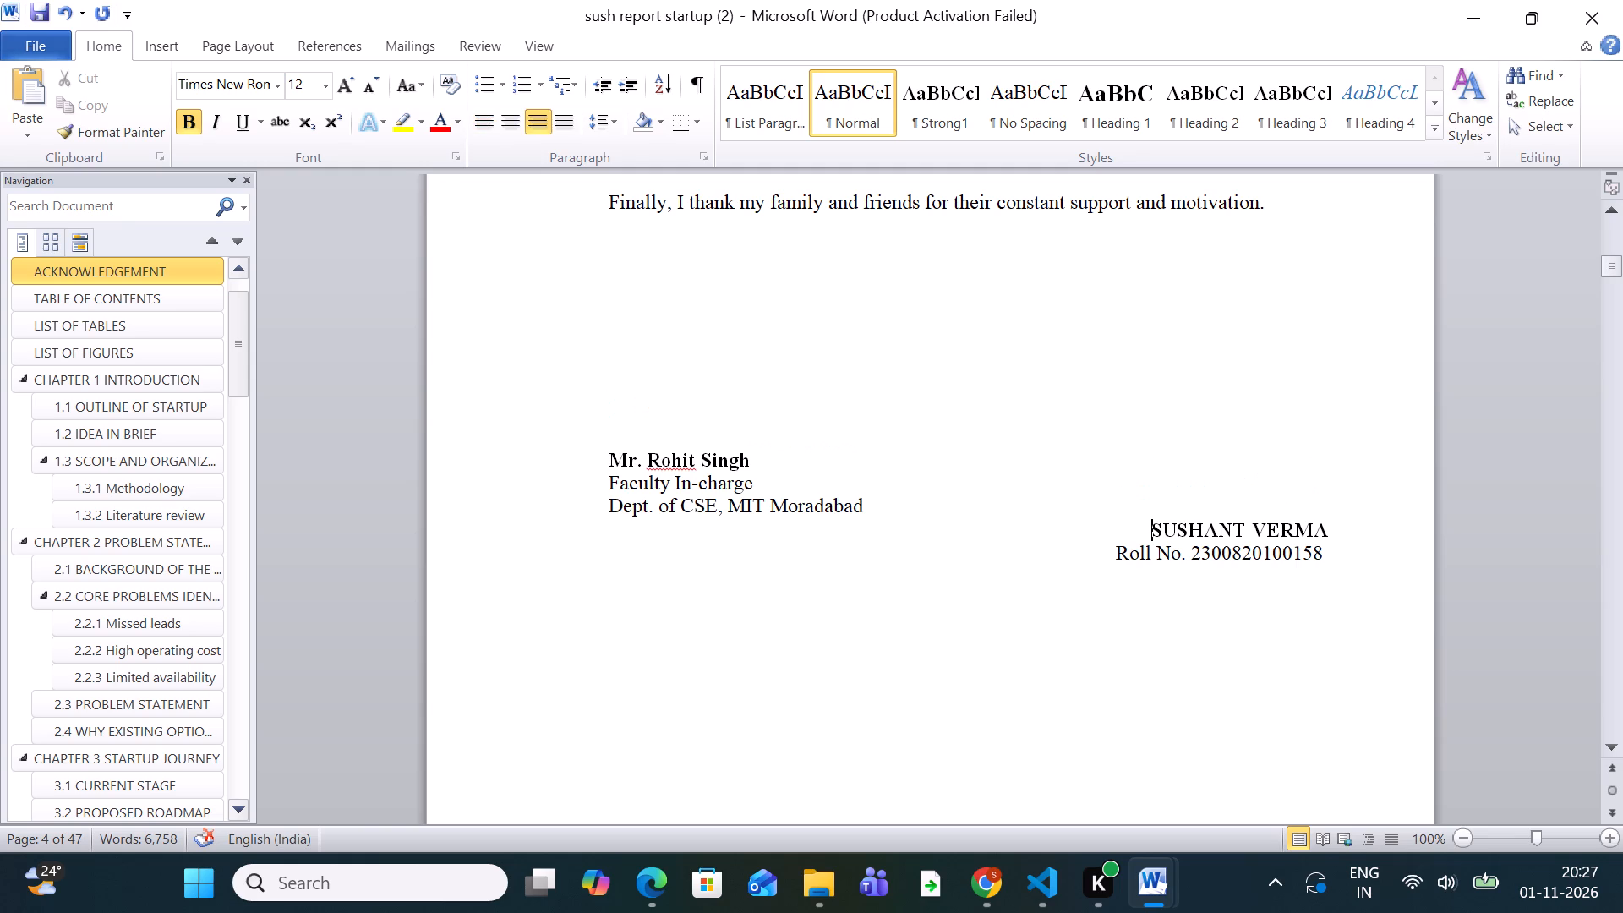
Copy the whole signature block, from the faculty in-charge's name through the student's roll number.
{"action": "left_click_drag", "start_coordinate": [609, 449], "coordinate": [1292, 551]}
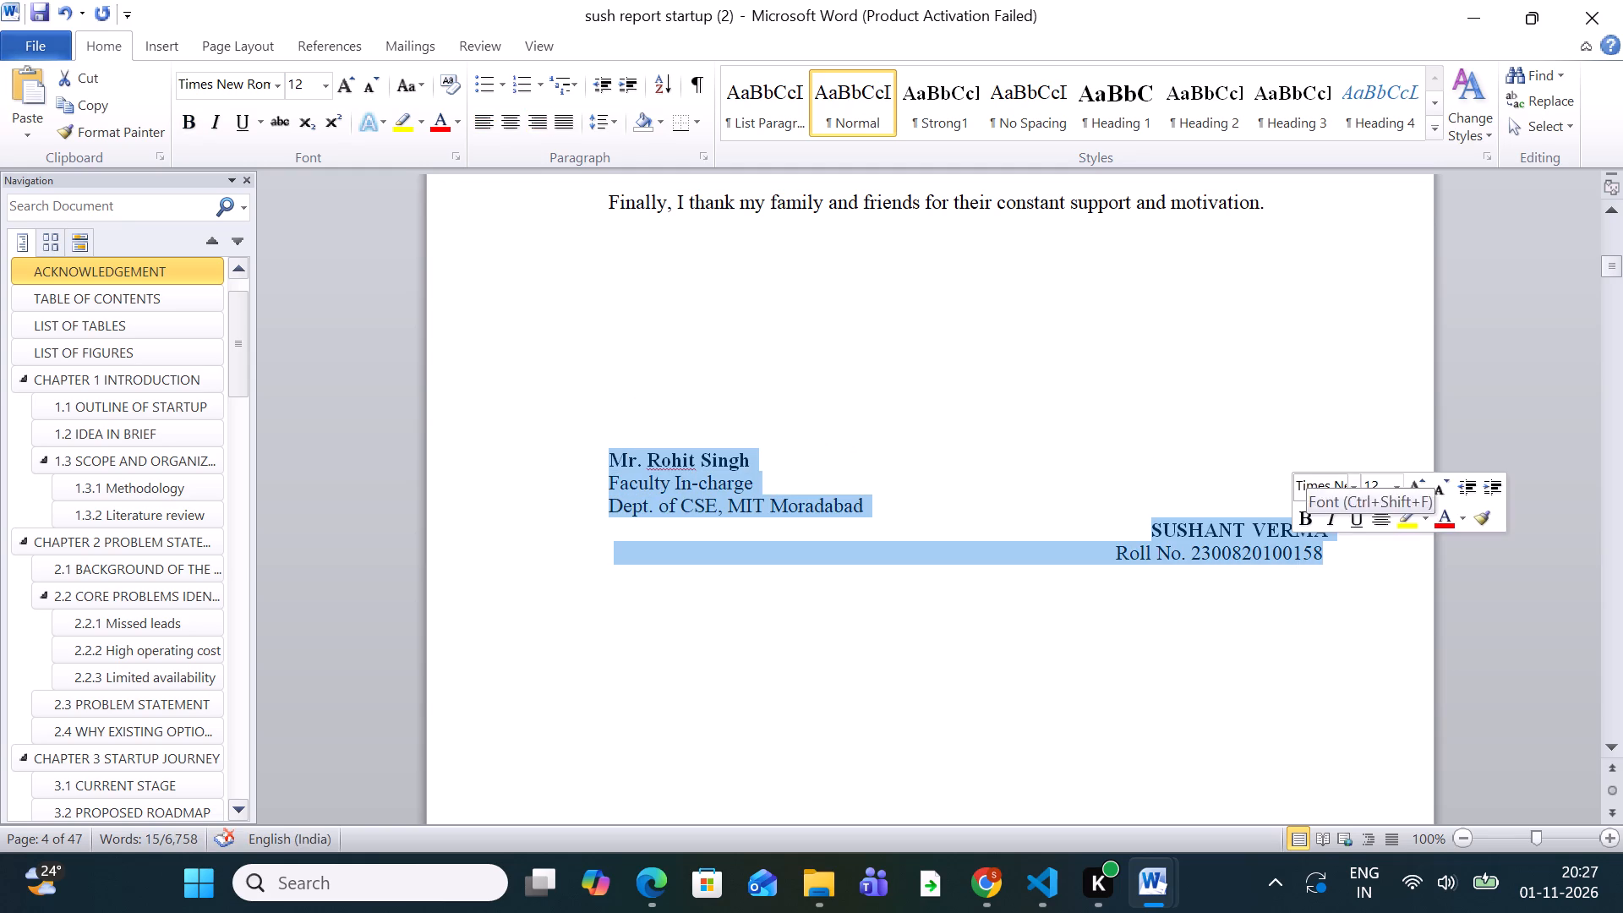
{"action": "left_click", "coordinate": [997, 602]}
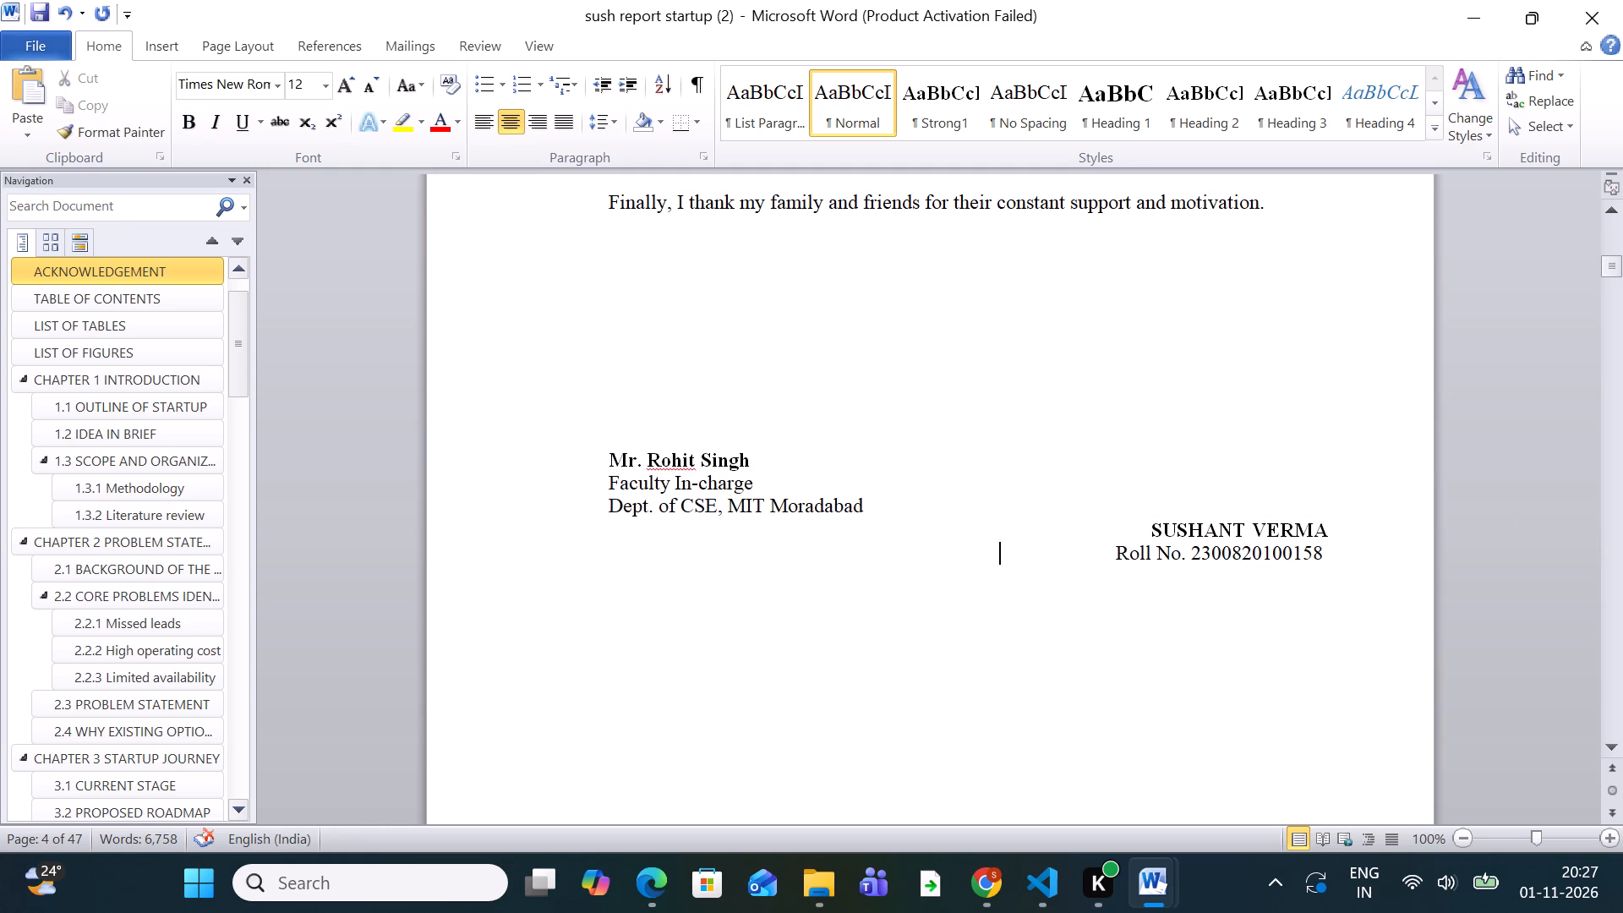
{"action": "left_click_drag", "start_coordinate": [608, 458], "coordinate": [905, 482]}
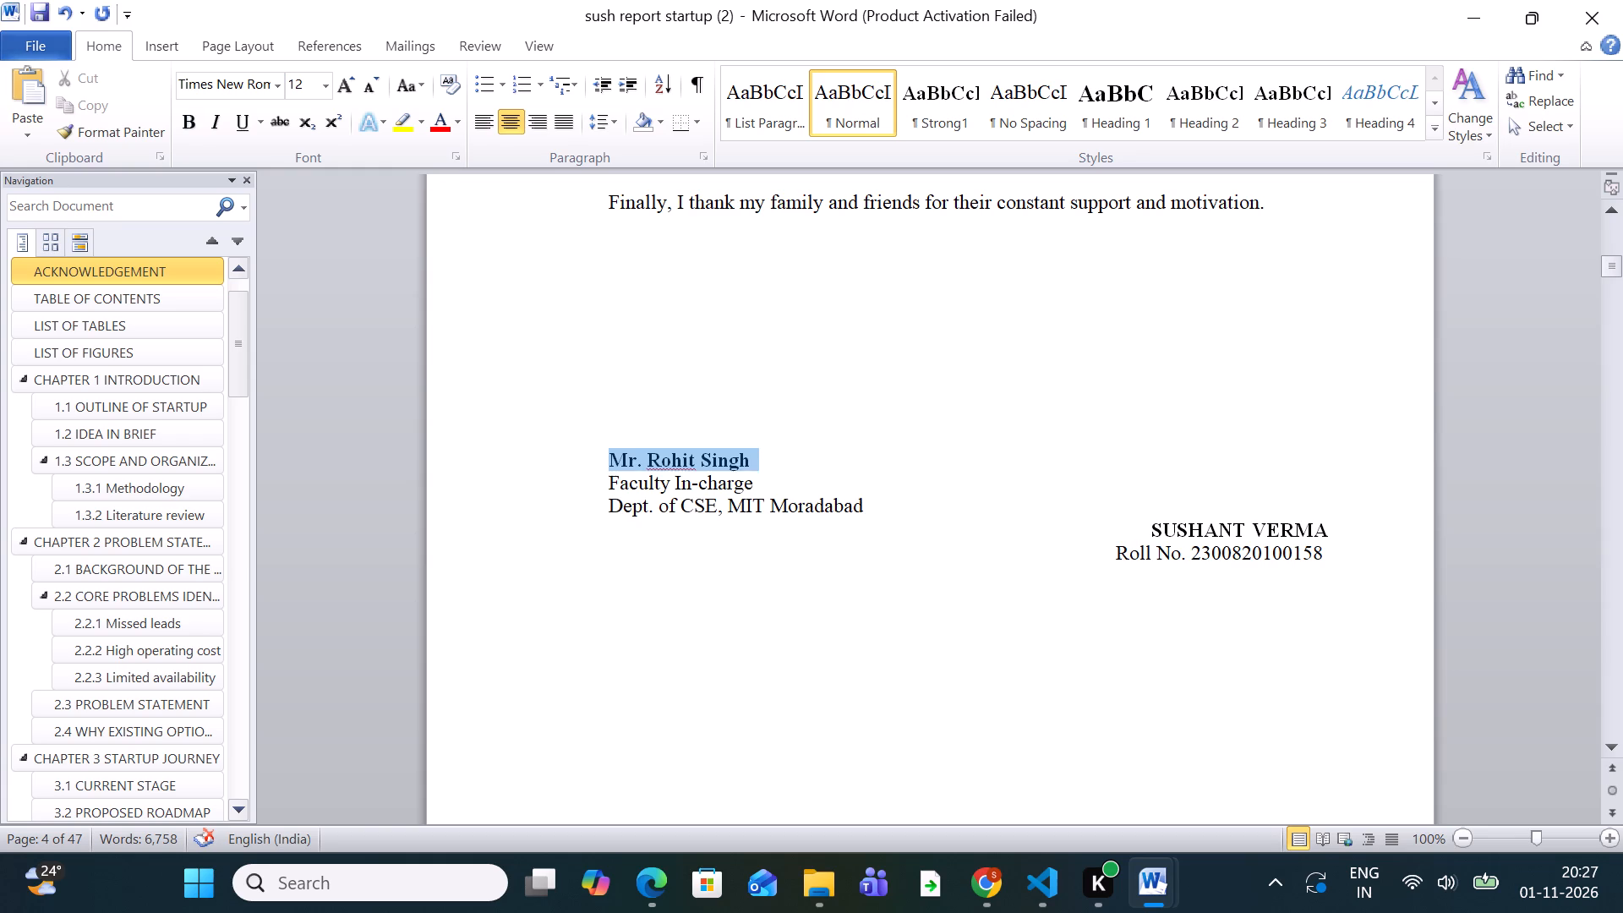
{"action": "left_click_drag", "start_coordinate": [905, 482], "coordinate": [1265, 553]}
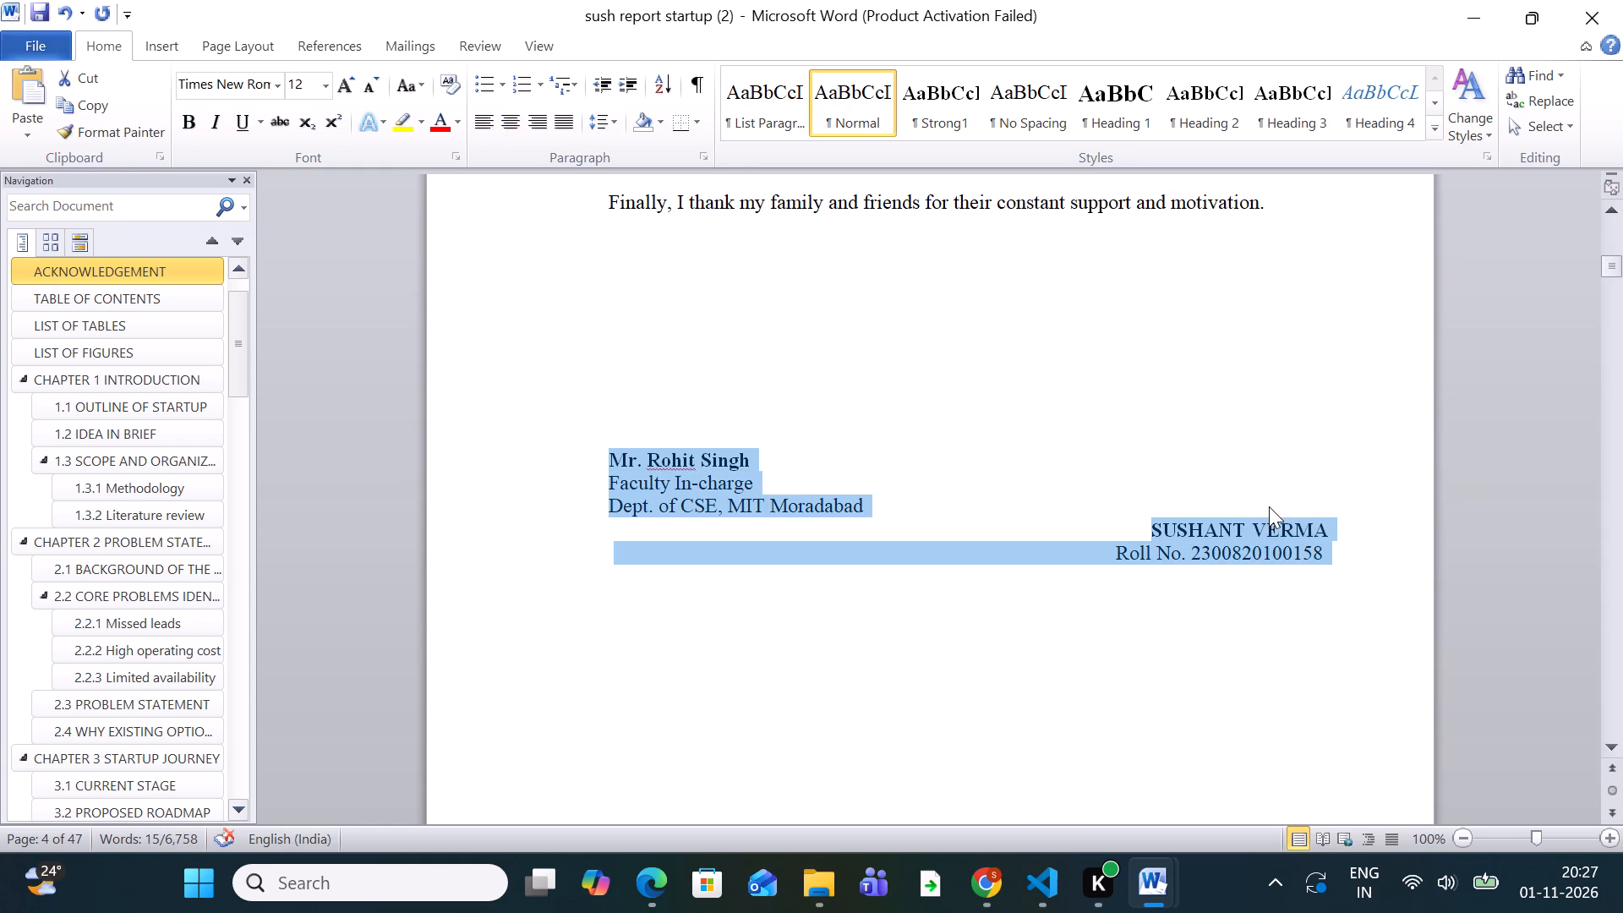
{"action": "key", "text": "ctrl+v"}
{"action": "key", "text": "ctrl+z"}
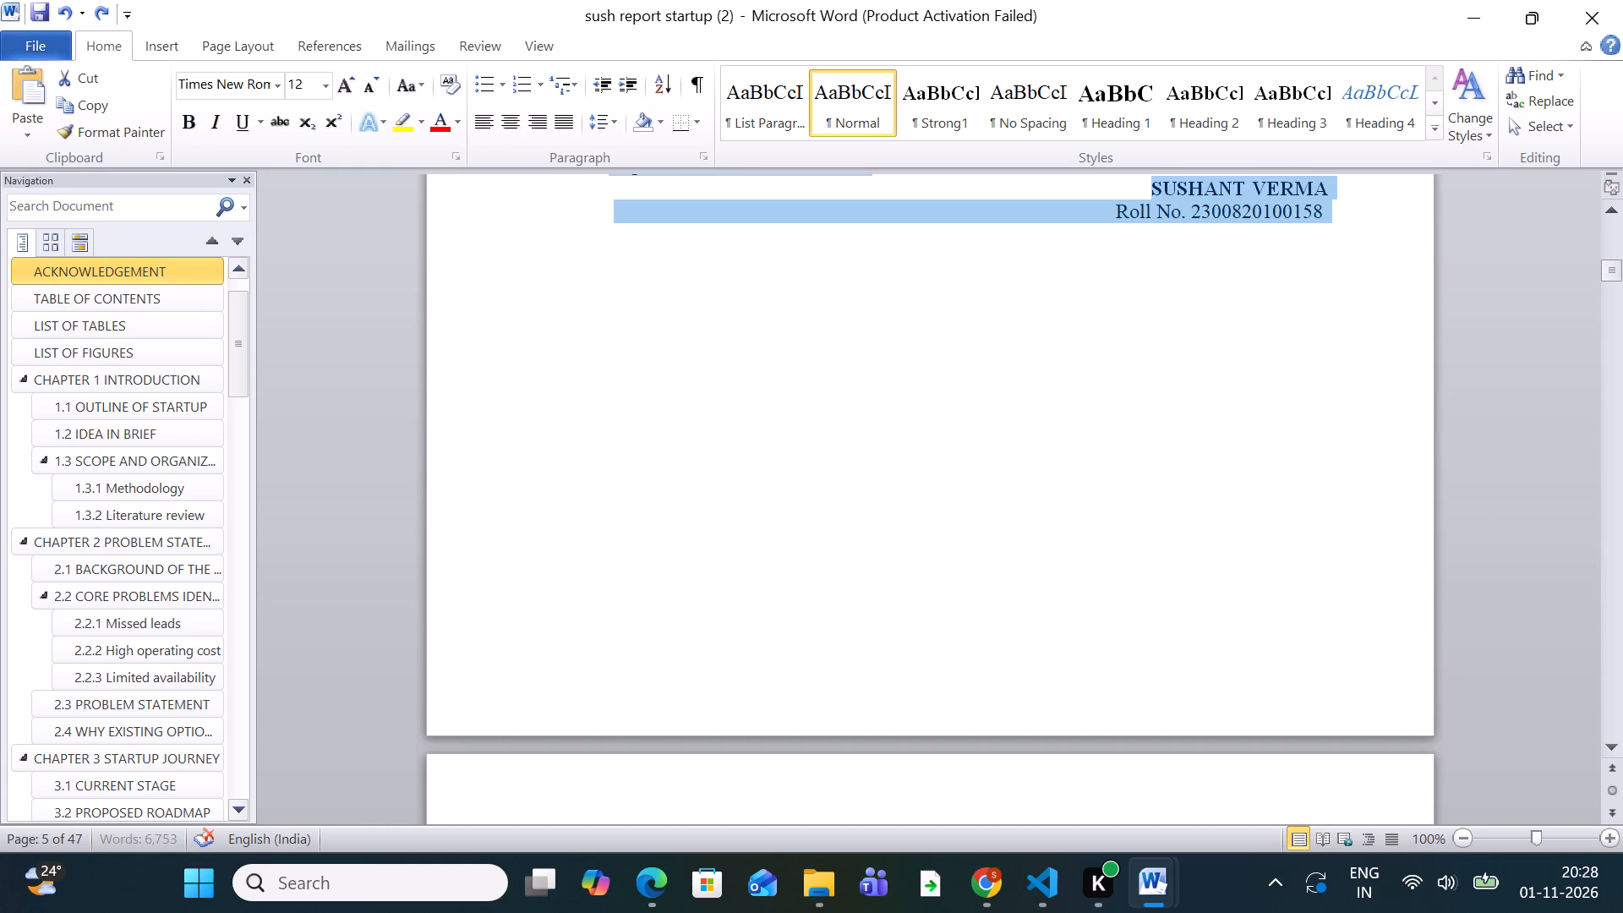
{"action": "scroll", "coordinate": [1082, 531], "scroll_direction": "up", "scroll_amount": 5}
{"action": "key", "text": "ctrl+c"}
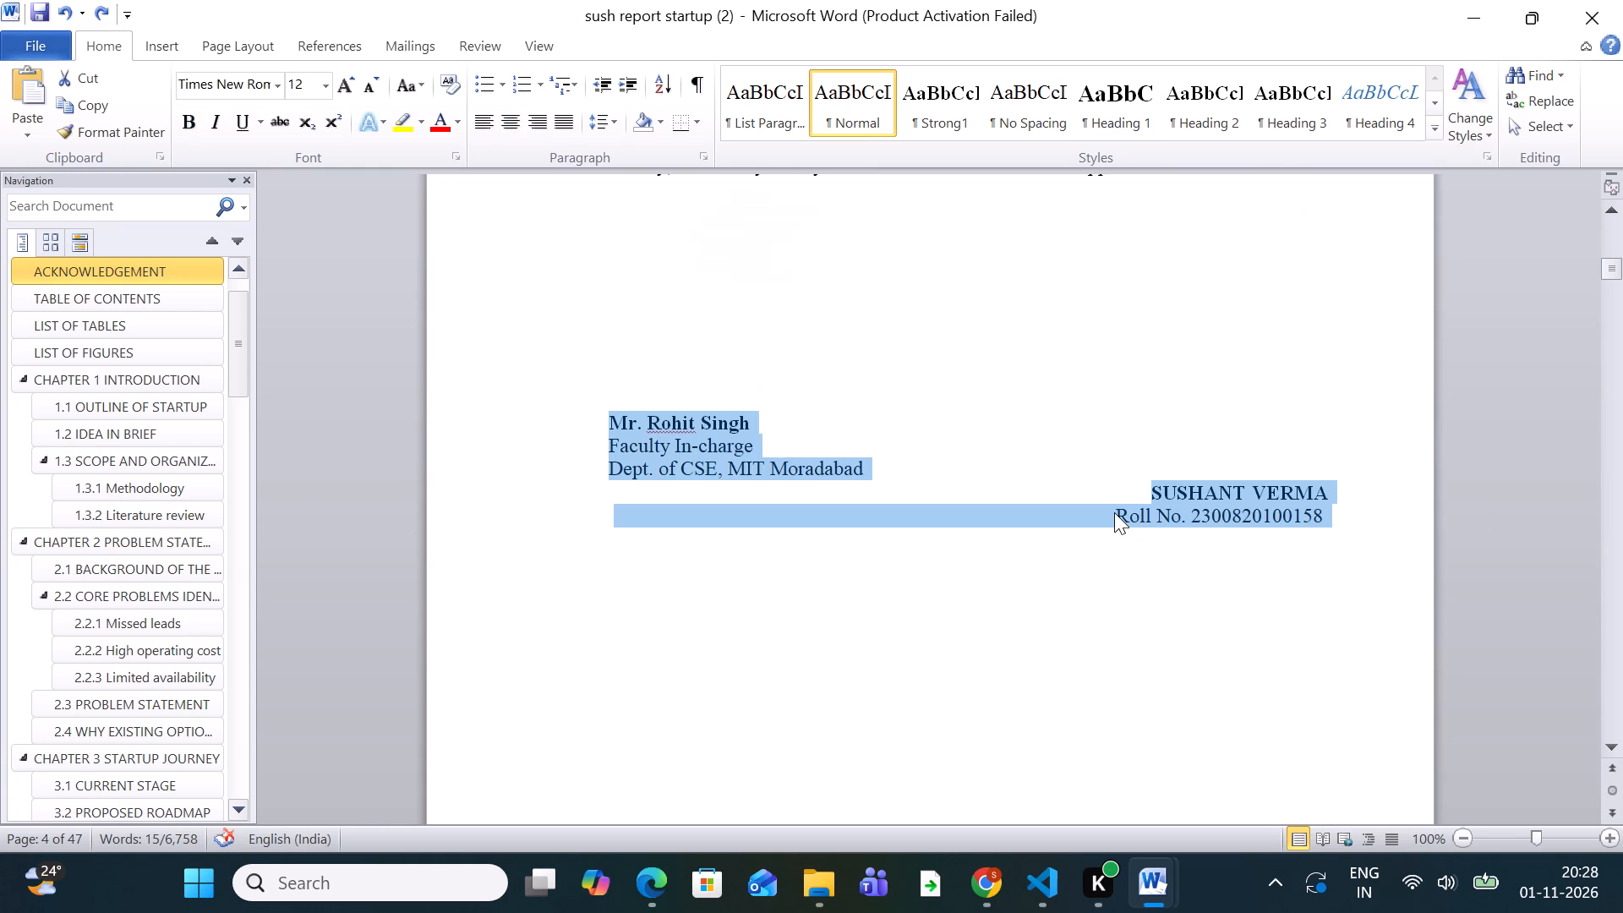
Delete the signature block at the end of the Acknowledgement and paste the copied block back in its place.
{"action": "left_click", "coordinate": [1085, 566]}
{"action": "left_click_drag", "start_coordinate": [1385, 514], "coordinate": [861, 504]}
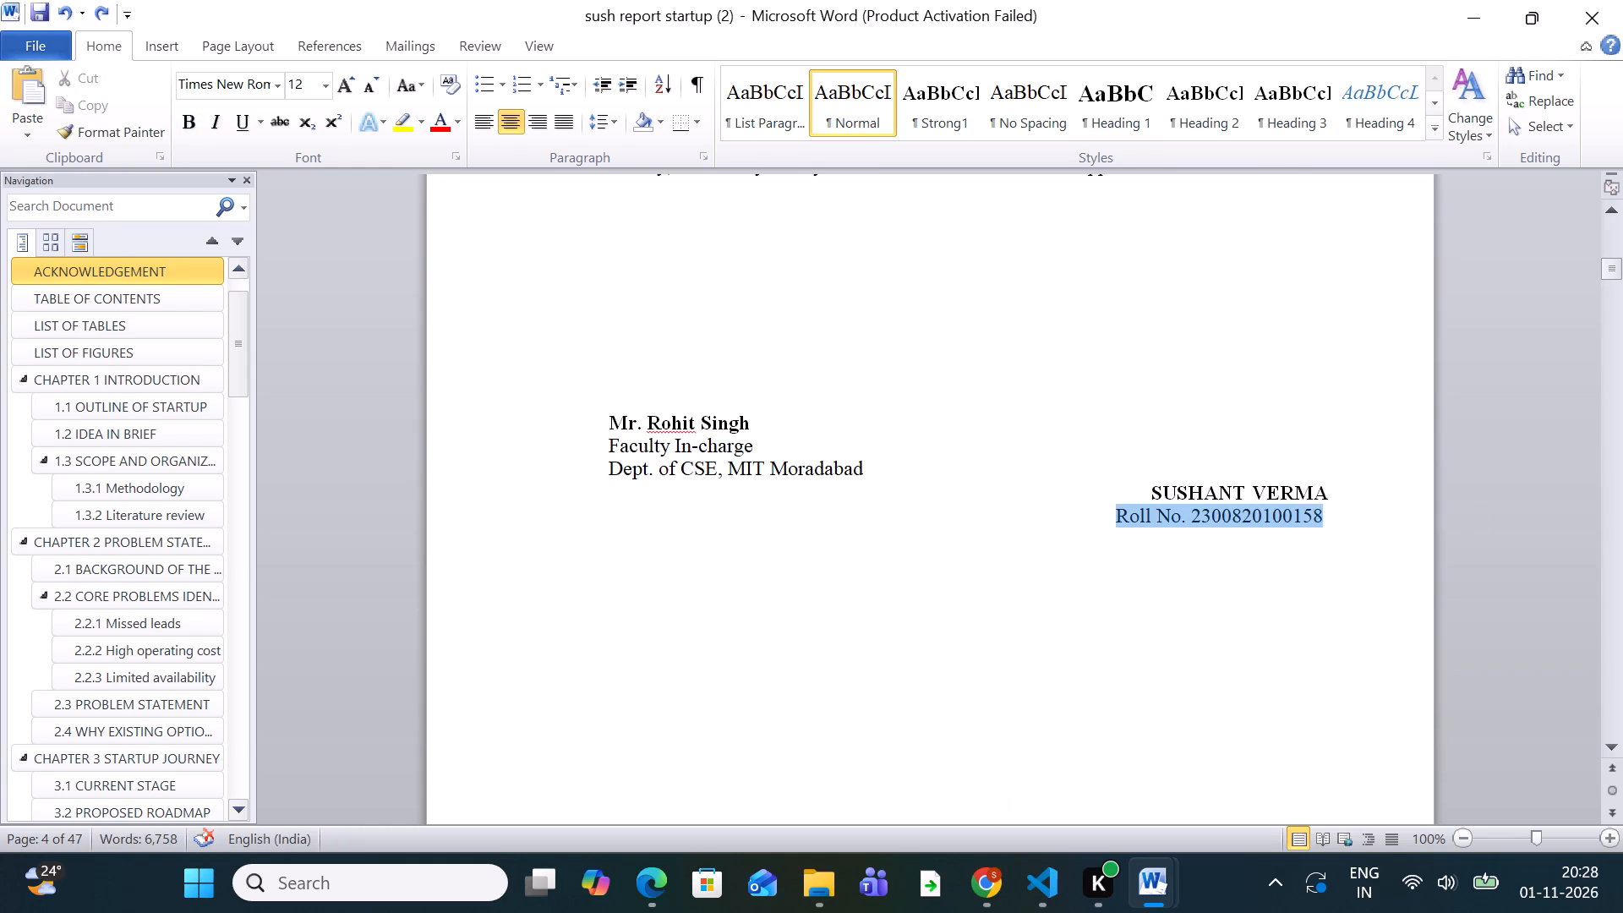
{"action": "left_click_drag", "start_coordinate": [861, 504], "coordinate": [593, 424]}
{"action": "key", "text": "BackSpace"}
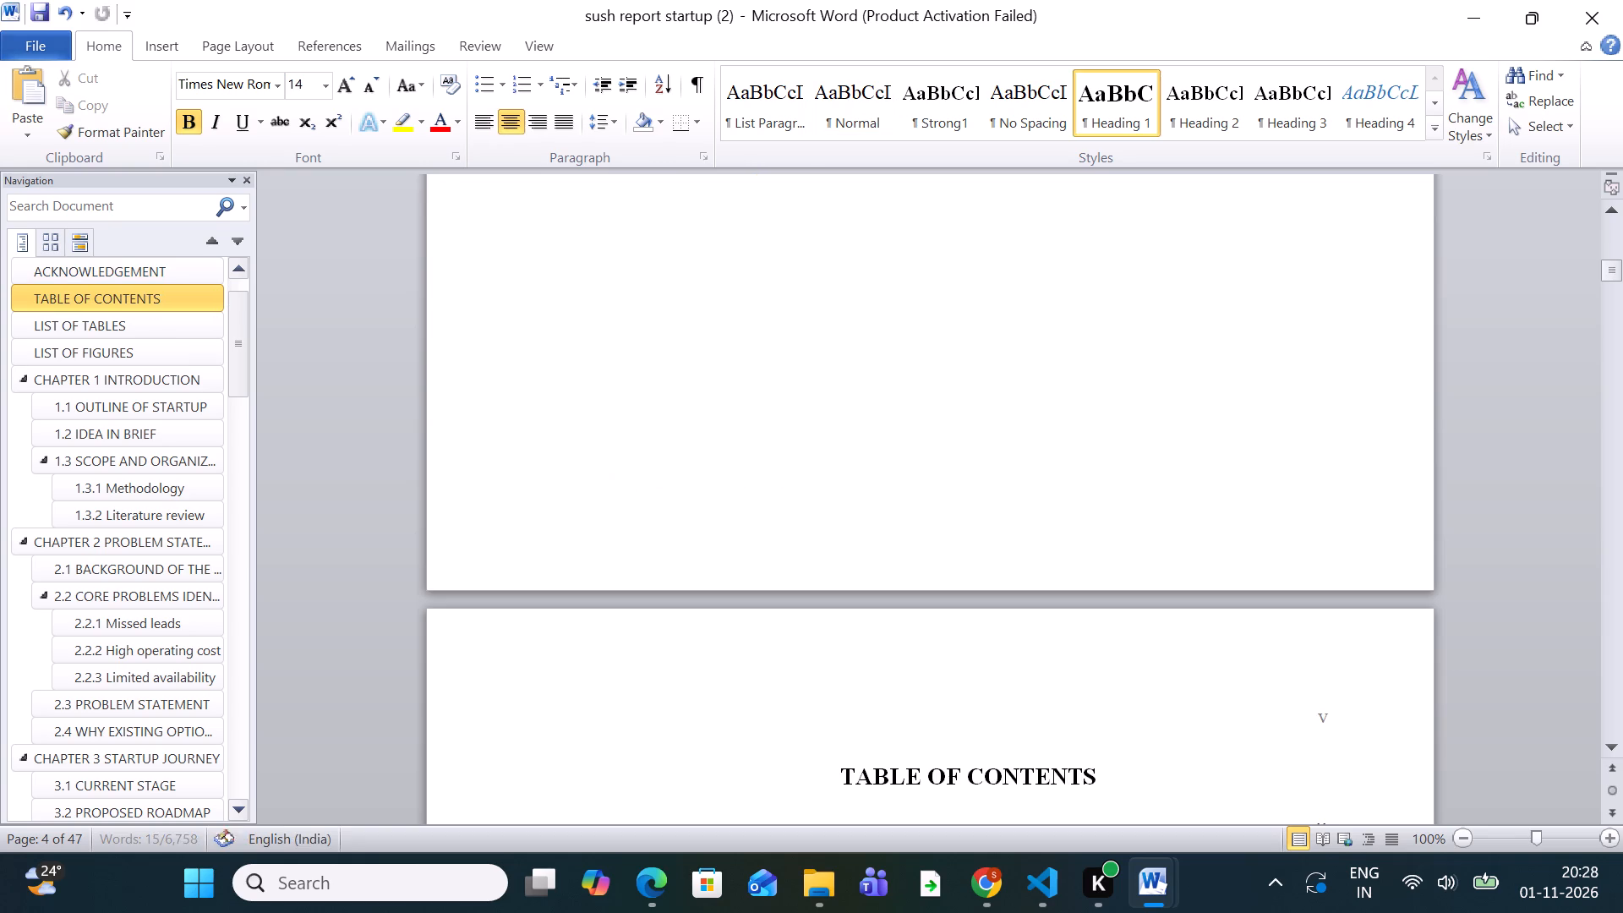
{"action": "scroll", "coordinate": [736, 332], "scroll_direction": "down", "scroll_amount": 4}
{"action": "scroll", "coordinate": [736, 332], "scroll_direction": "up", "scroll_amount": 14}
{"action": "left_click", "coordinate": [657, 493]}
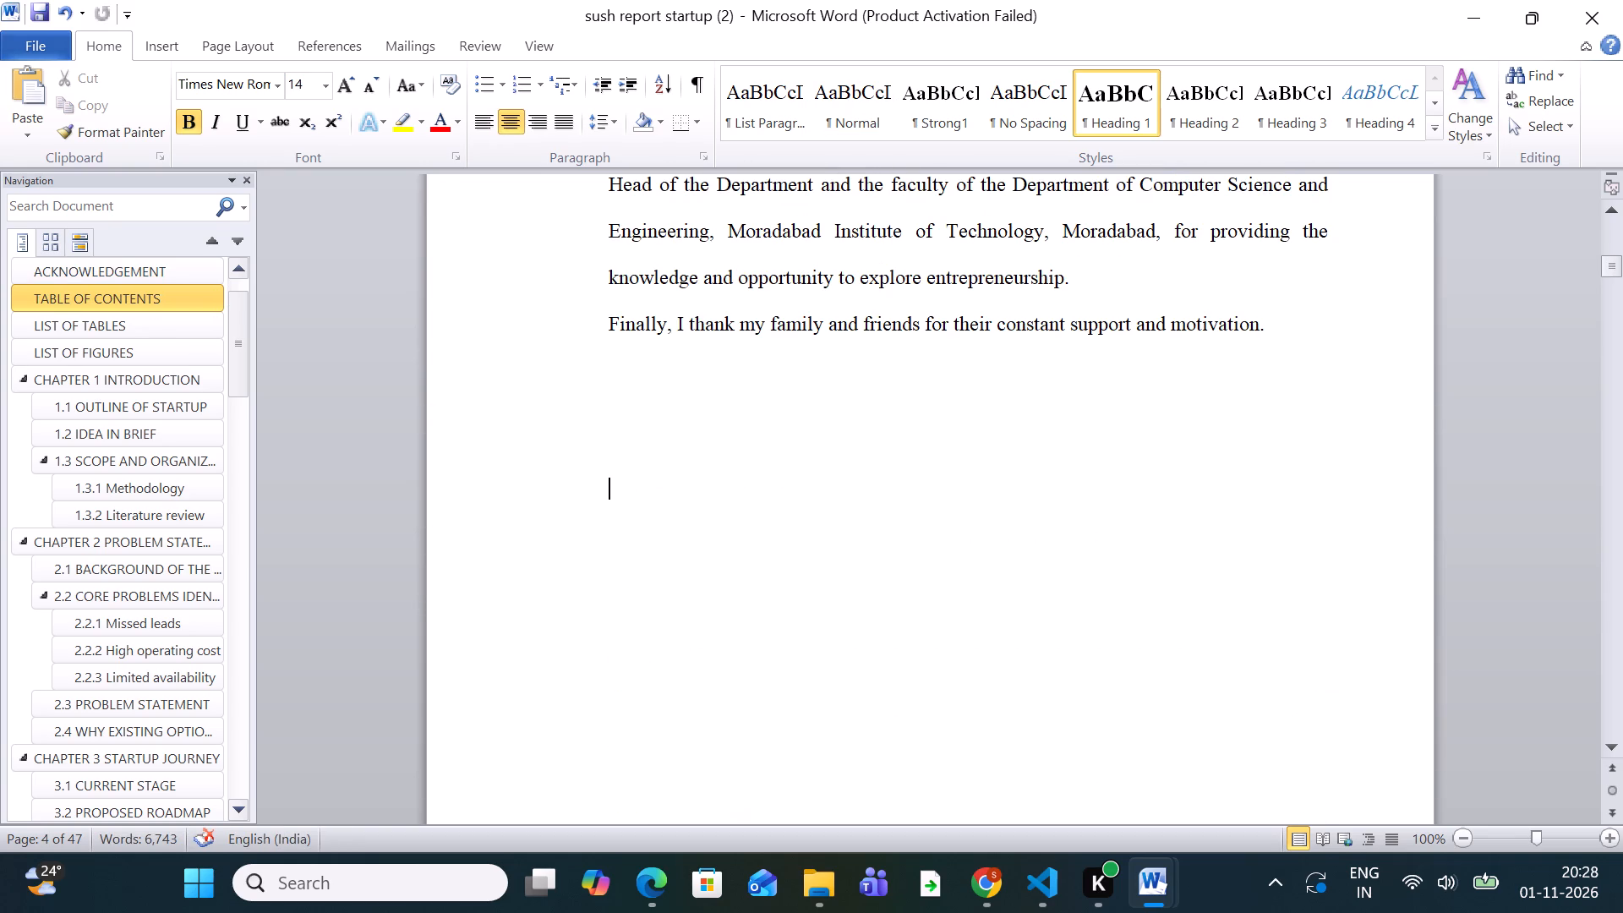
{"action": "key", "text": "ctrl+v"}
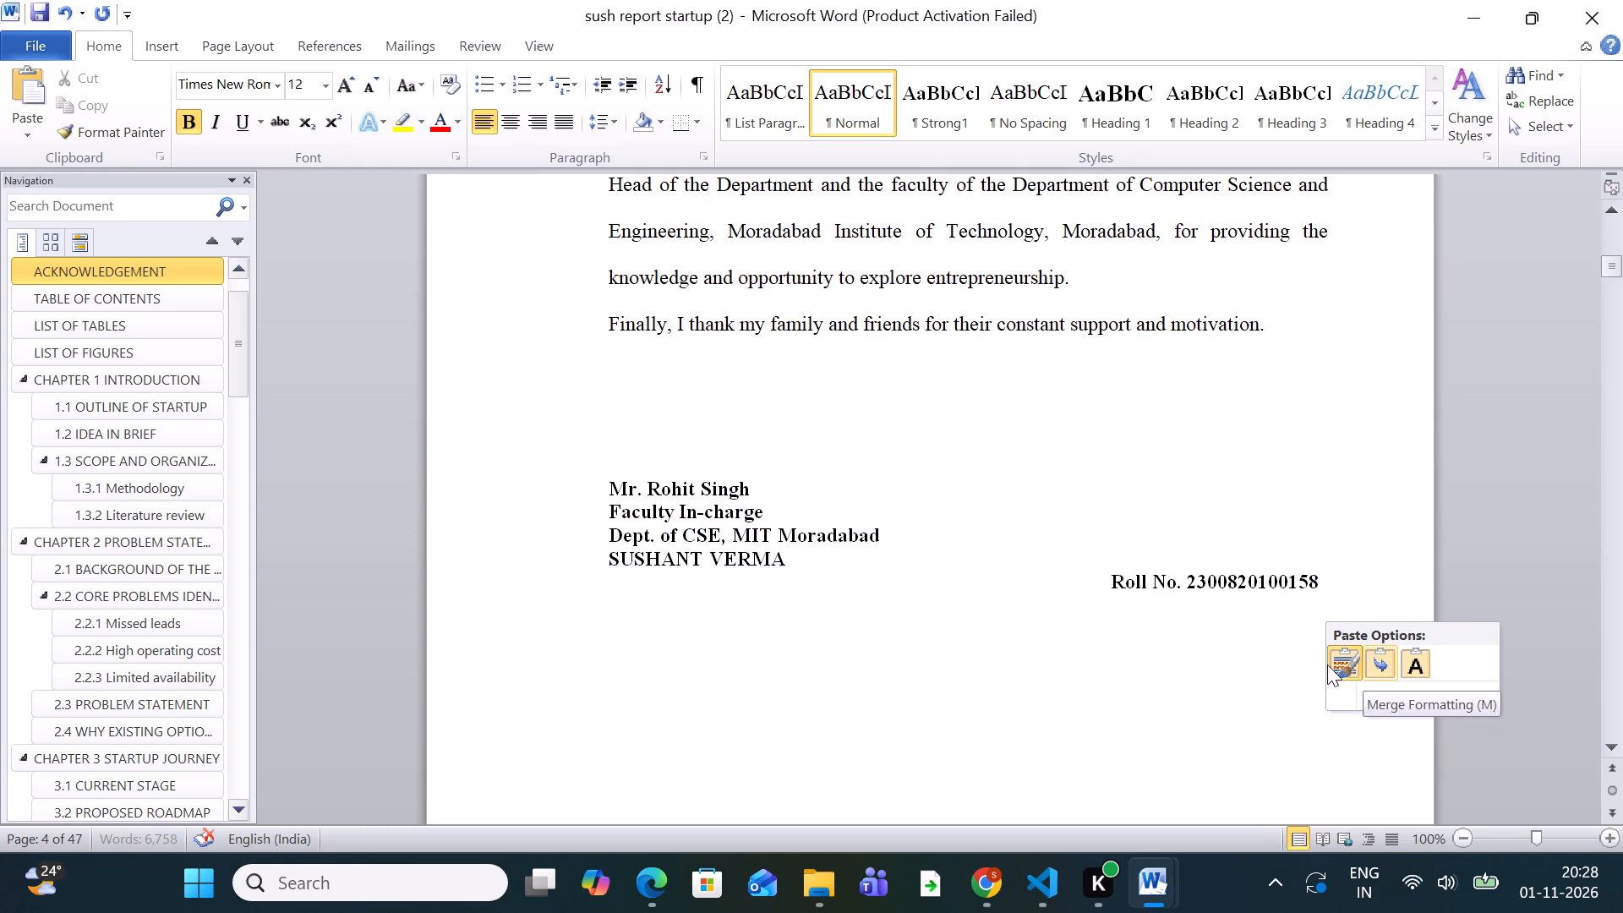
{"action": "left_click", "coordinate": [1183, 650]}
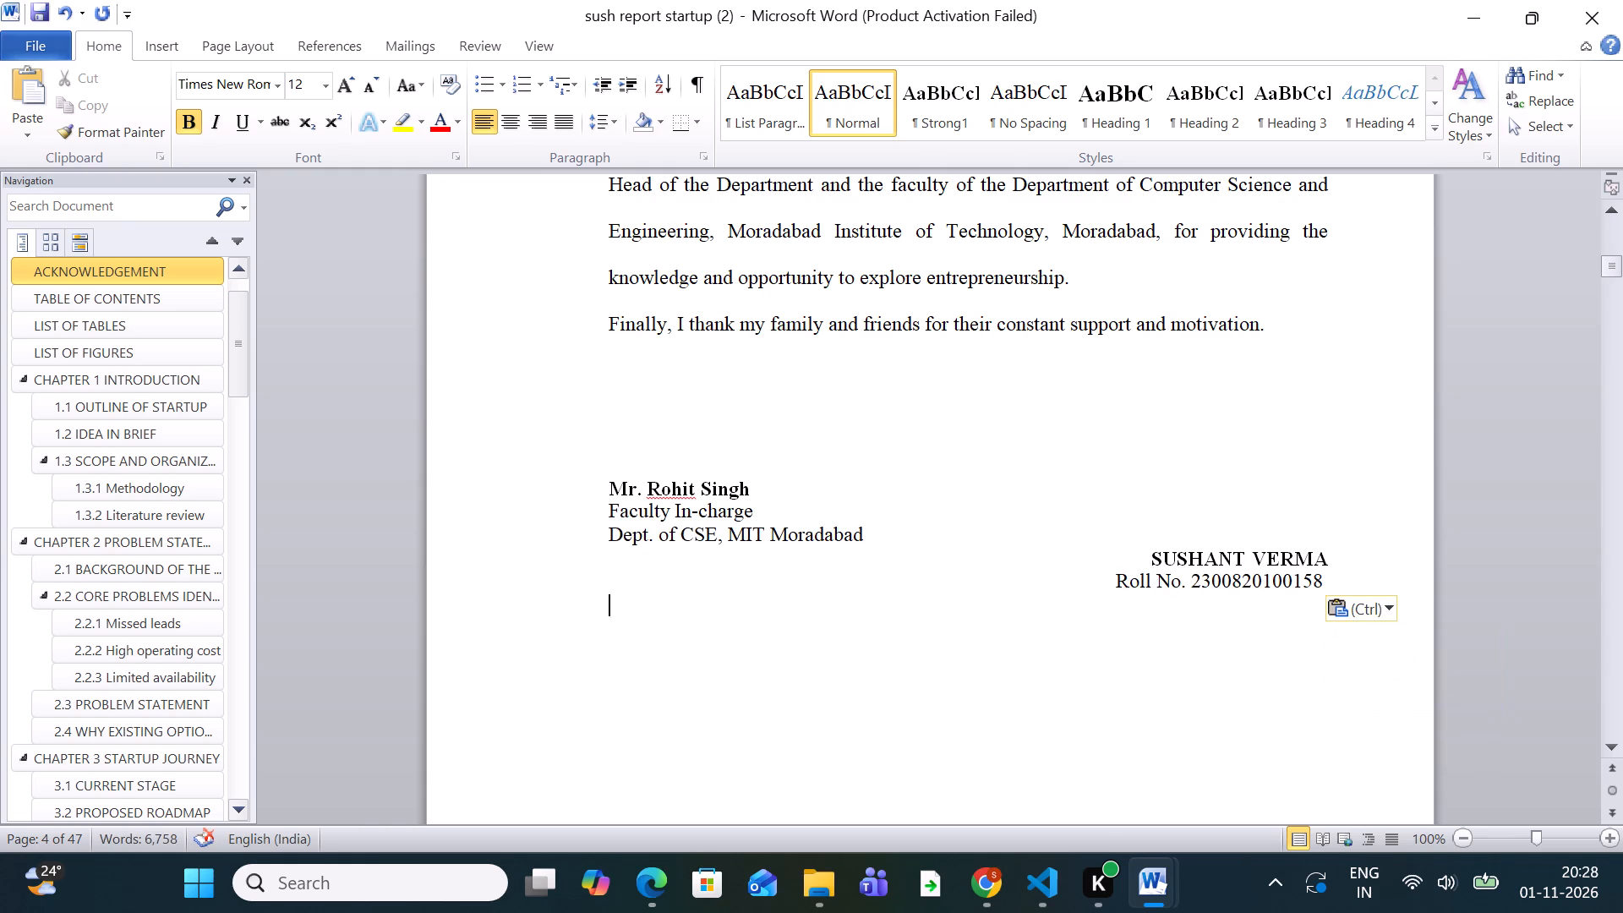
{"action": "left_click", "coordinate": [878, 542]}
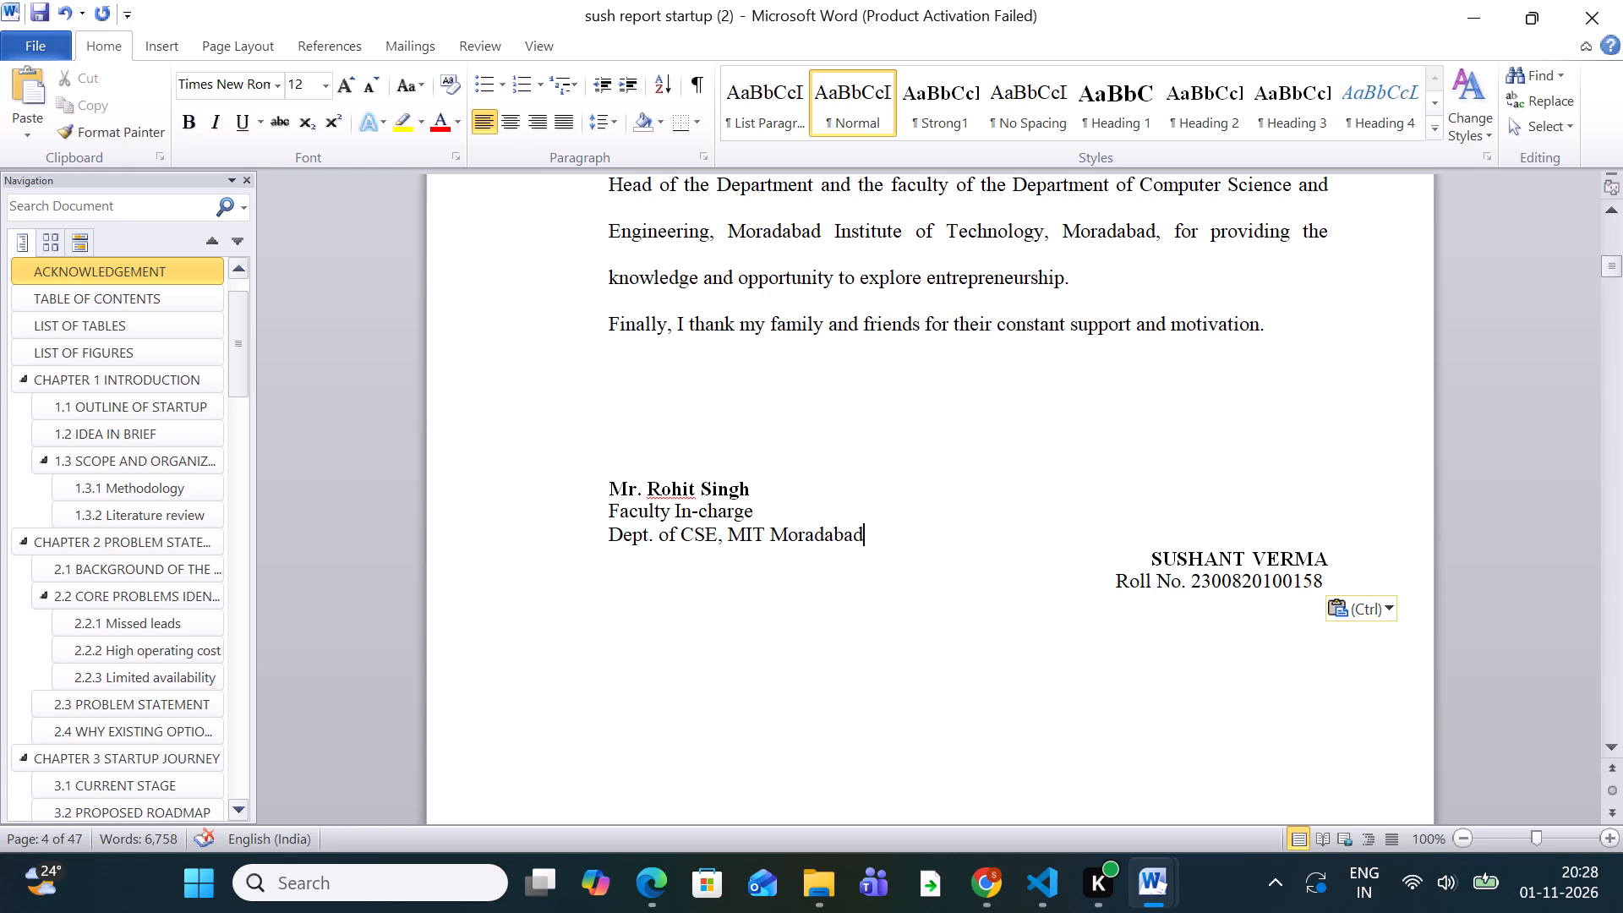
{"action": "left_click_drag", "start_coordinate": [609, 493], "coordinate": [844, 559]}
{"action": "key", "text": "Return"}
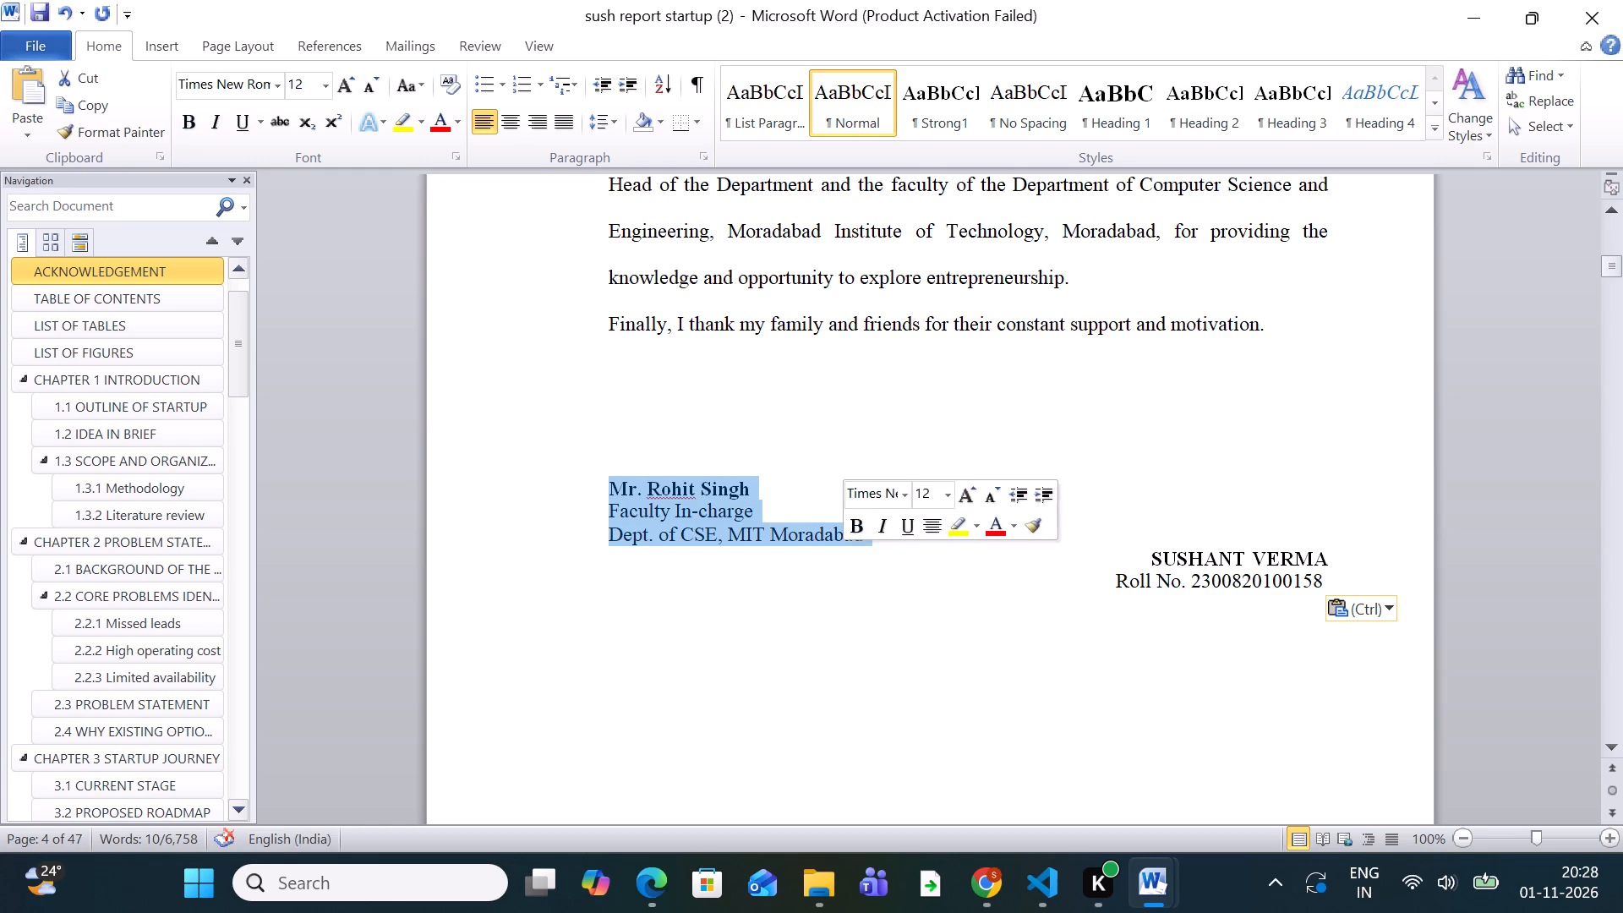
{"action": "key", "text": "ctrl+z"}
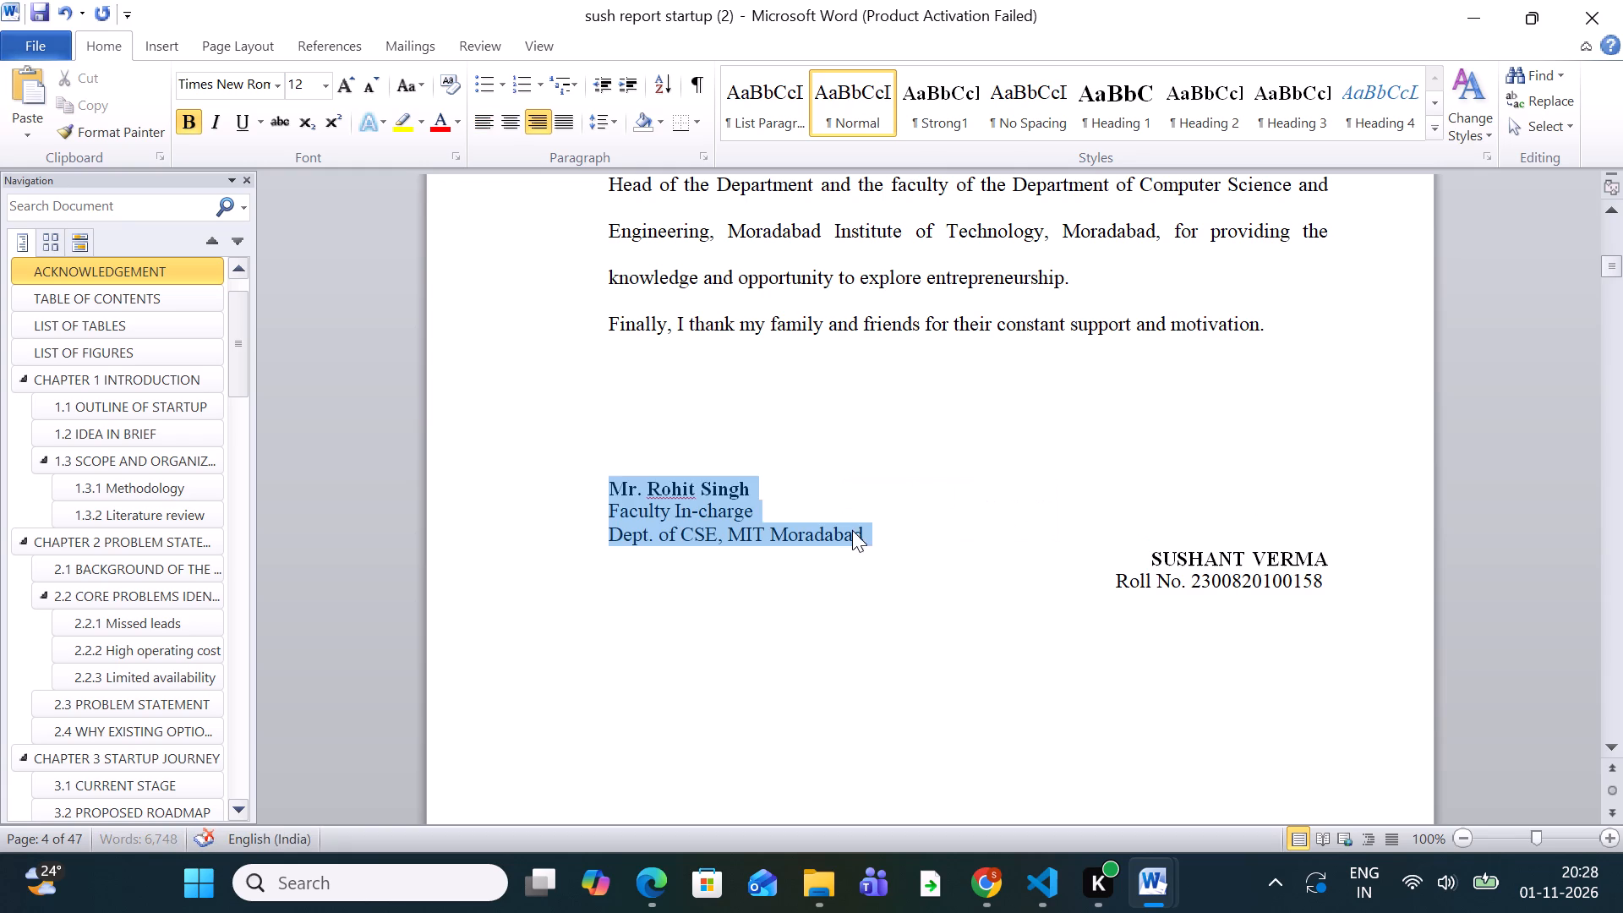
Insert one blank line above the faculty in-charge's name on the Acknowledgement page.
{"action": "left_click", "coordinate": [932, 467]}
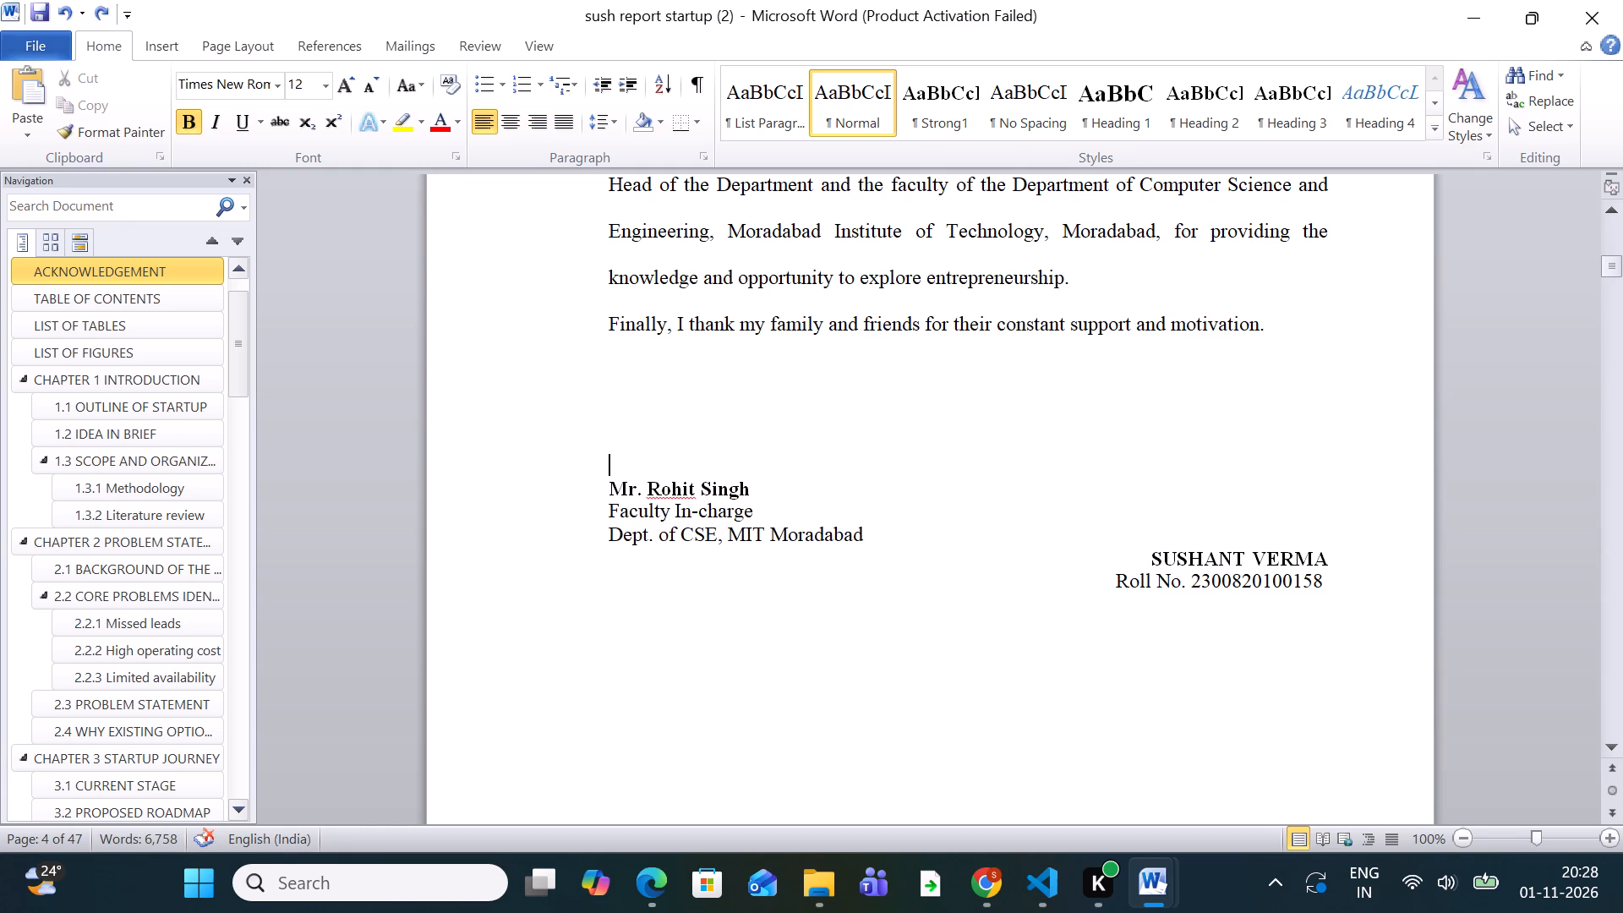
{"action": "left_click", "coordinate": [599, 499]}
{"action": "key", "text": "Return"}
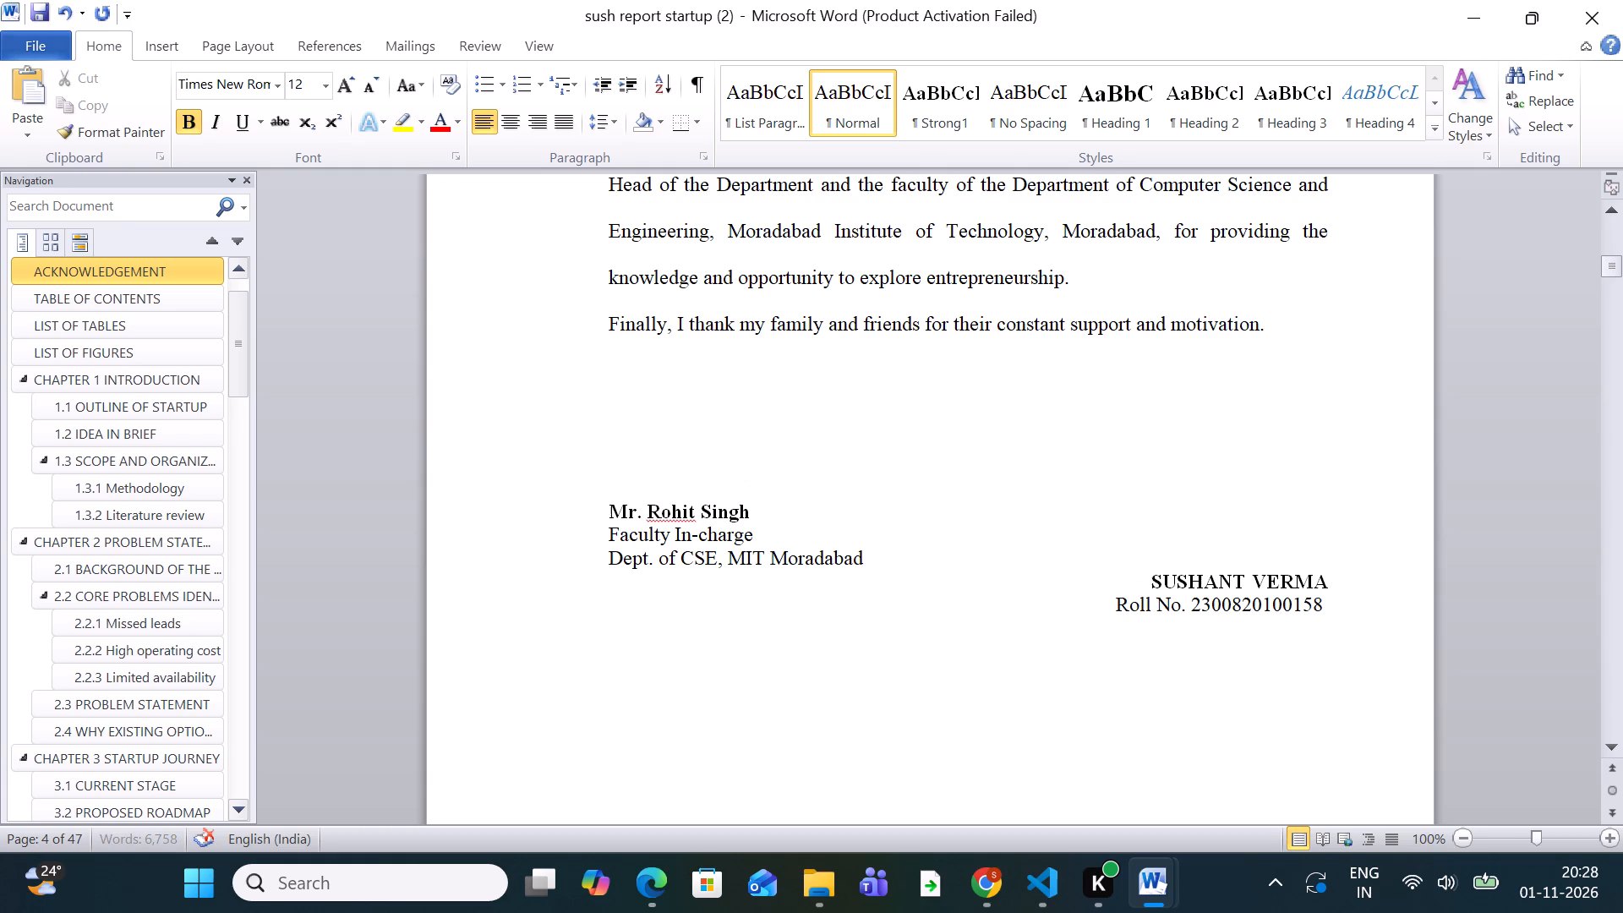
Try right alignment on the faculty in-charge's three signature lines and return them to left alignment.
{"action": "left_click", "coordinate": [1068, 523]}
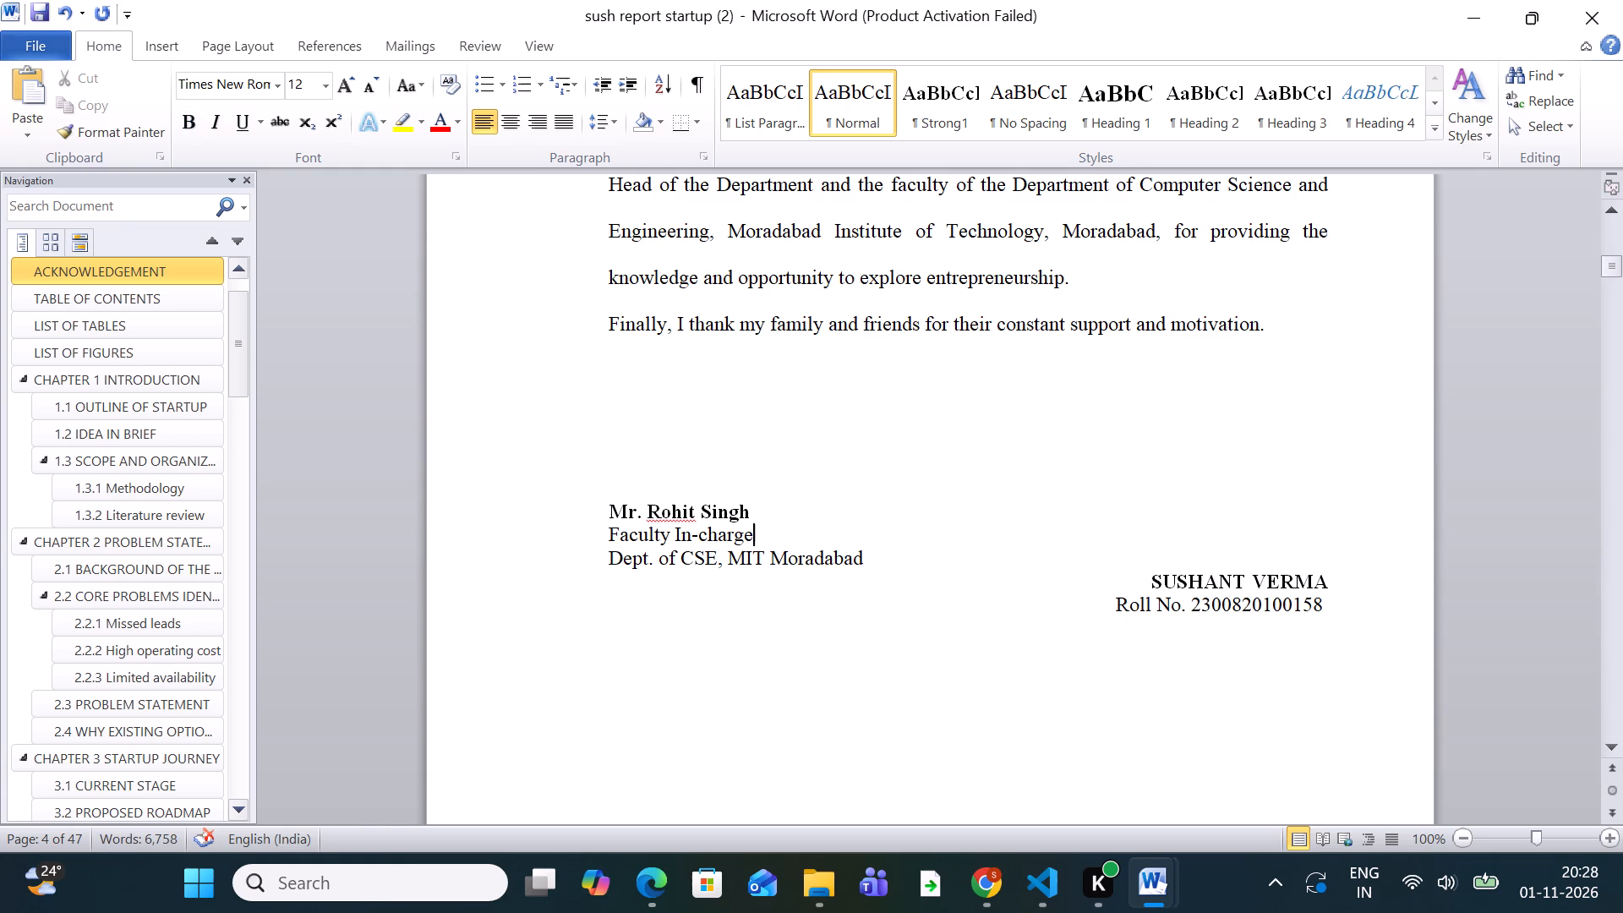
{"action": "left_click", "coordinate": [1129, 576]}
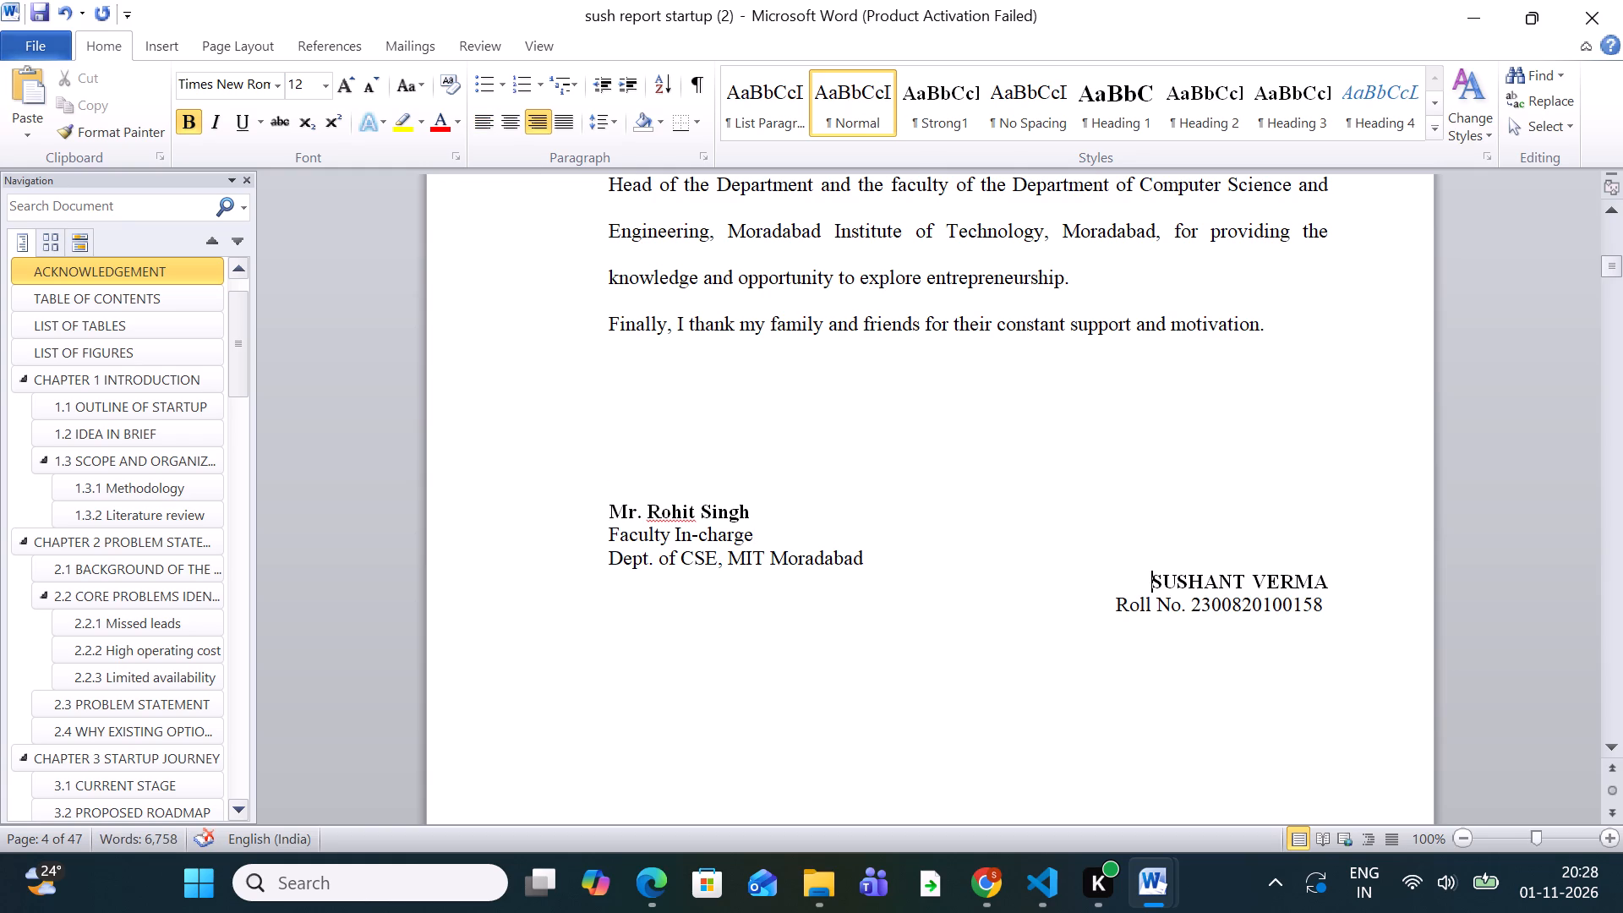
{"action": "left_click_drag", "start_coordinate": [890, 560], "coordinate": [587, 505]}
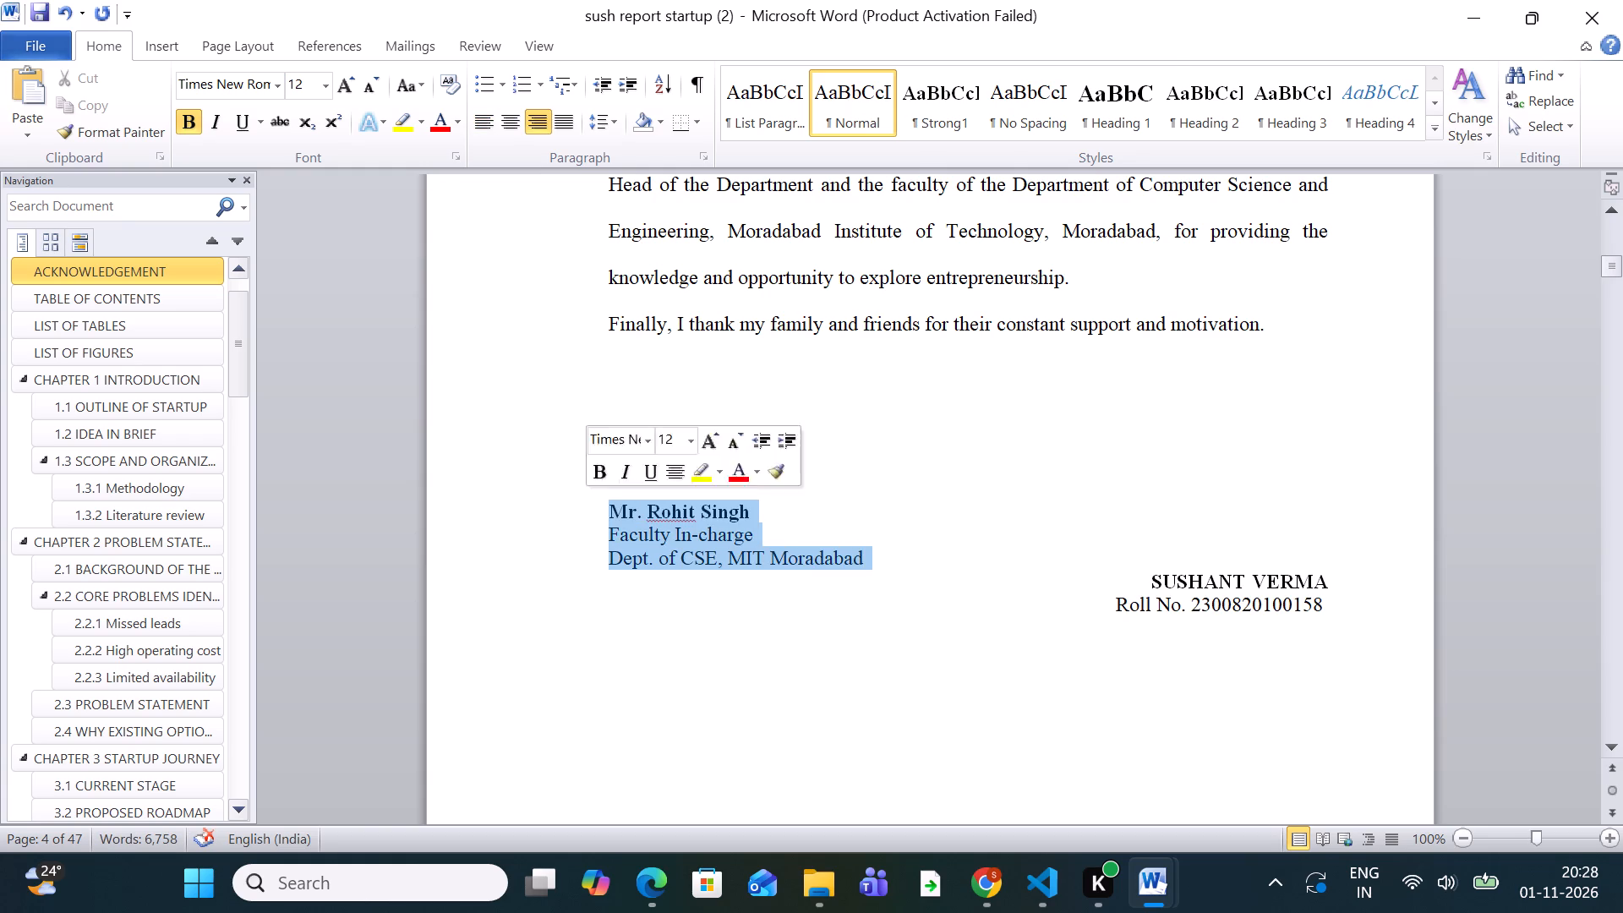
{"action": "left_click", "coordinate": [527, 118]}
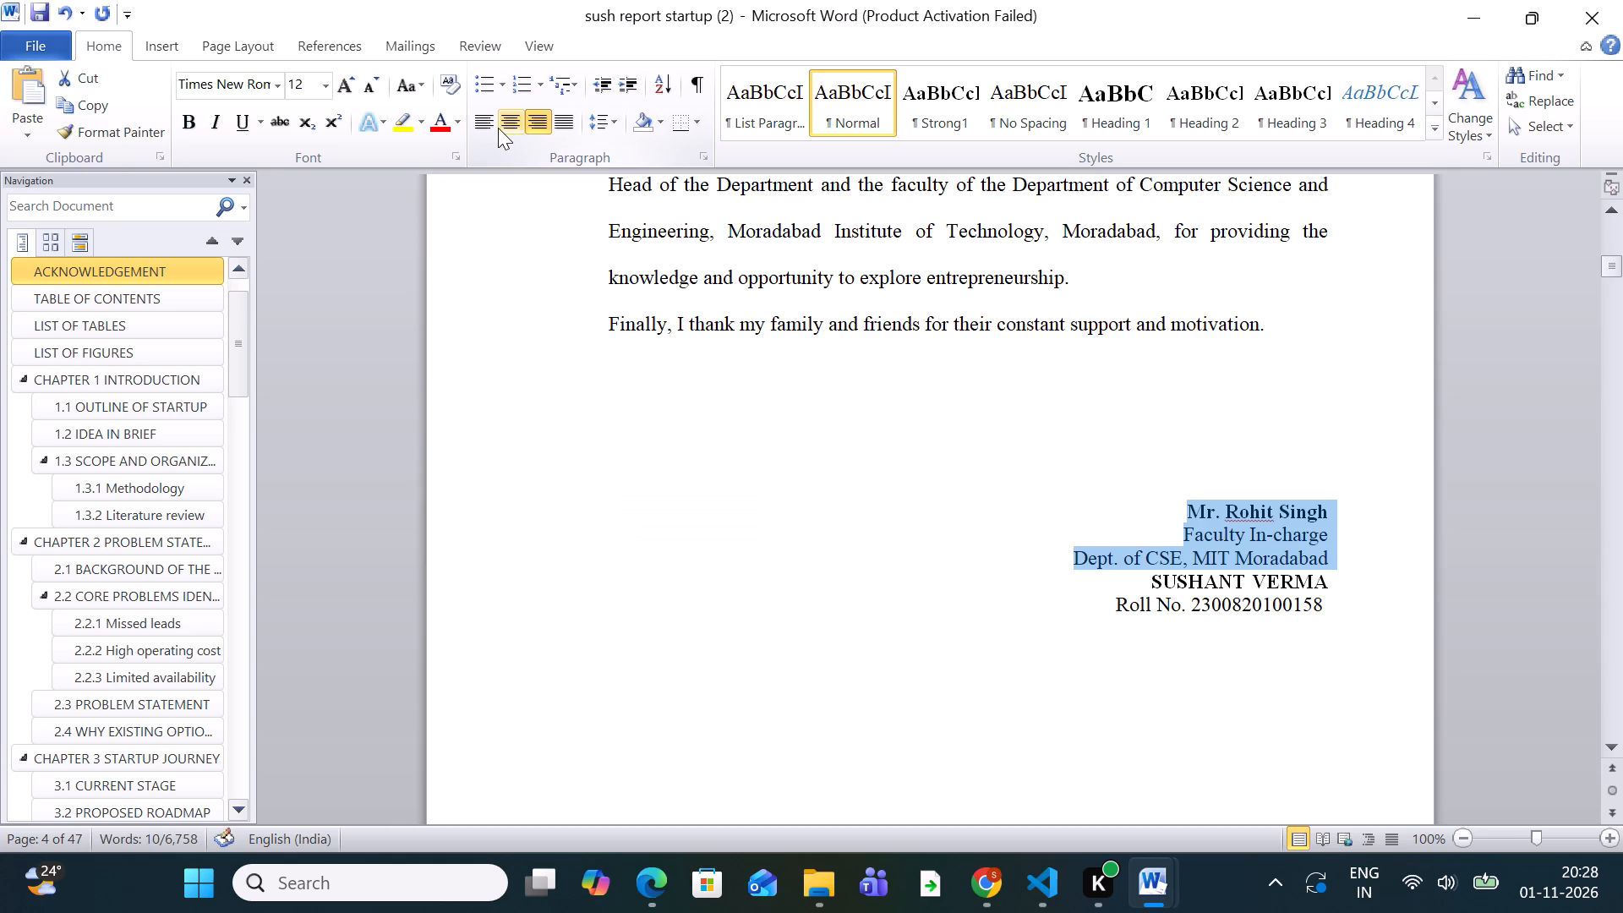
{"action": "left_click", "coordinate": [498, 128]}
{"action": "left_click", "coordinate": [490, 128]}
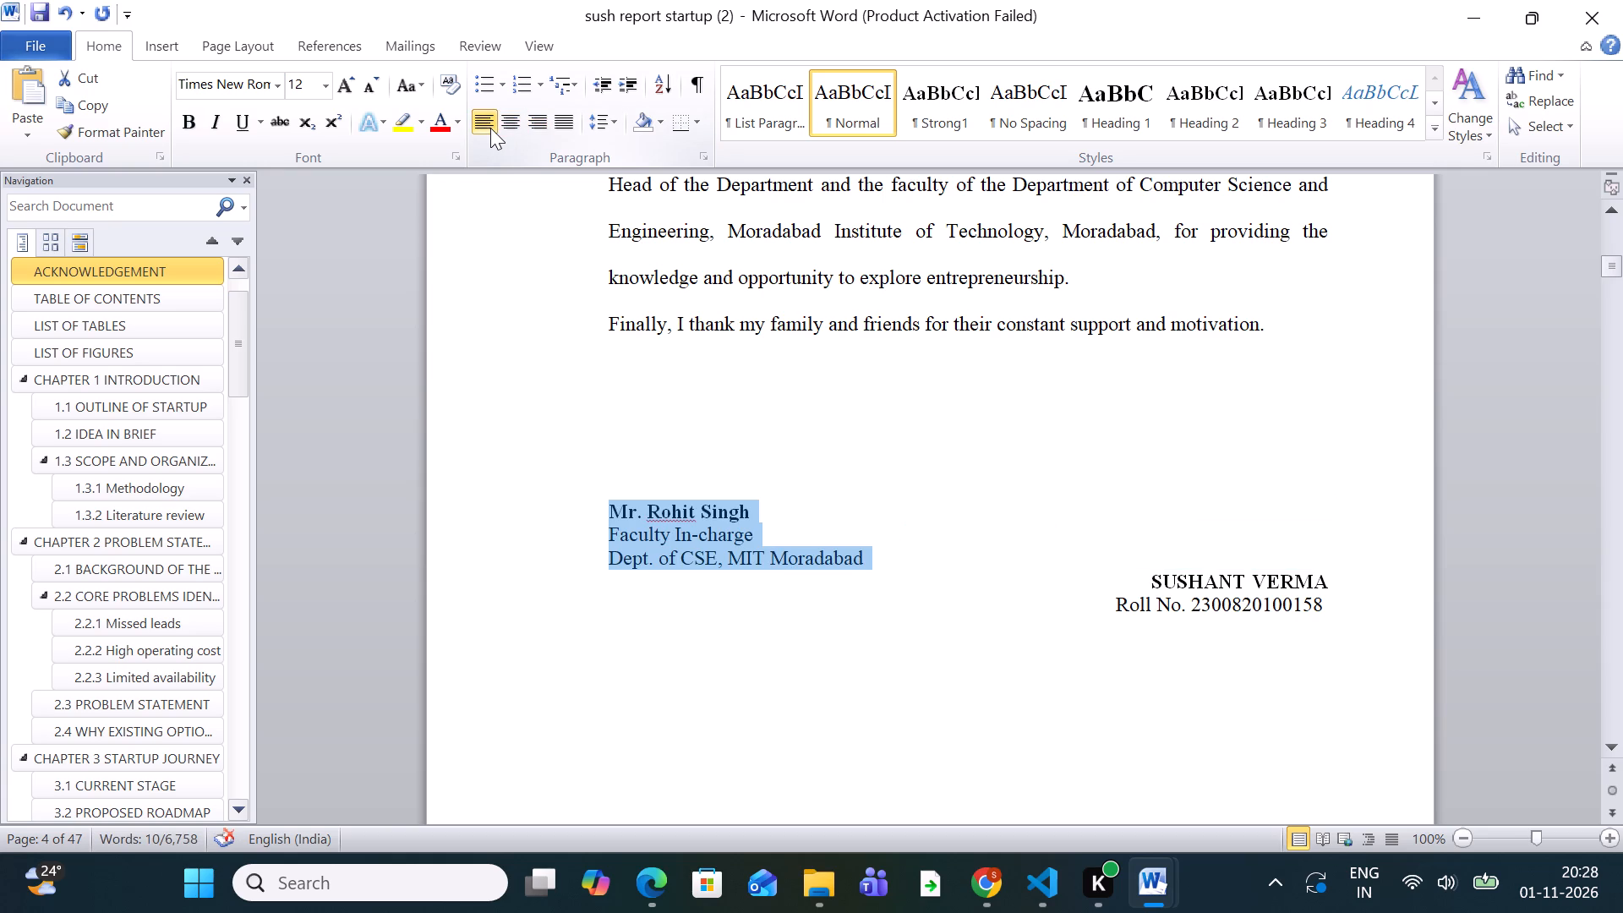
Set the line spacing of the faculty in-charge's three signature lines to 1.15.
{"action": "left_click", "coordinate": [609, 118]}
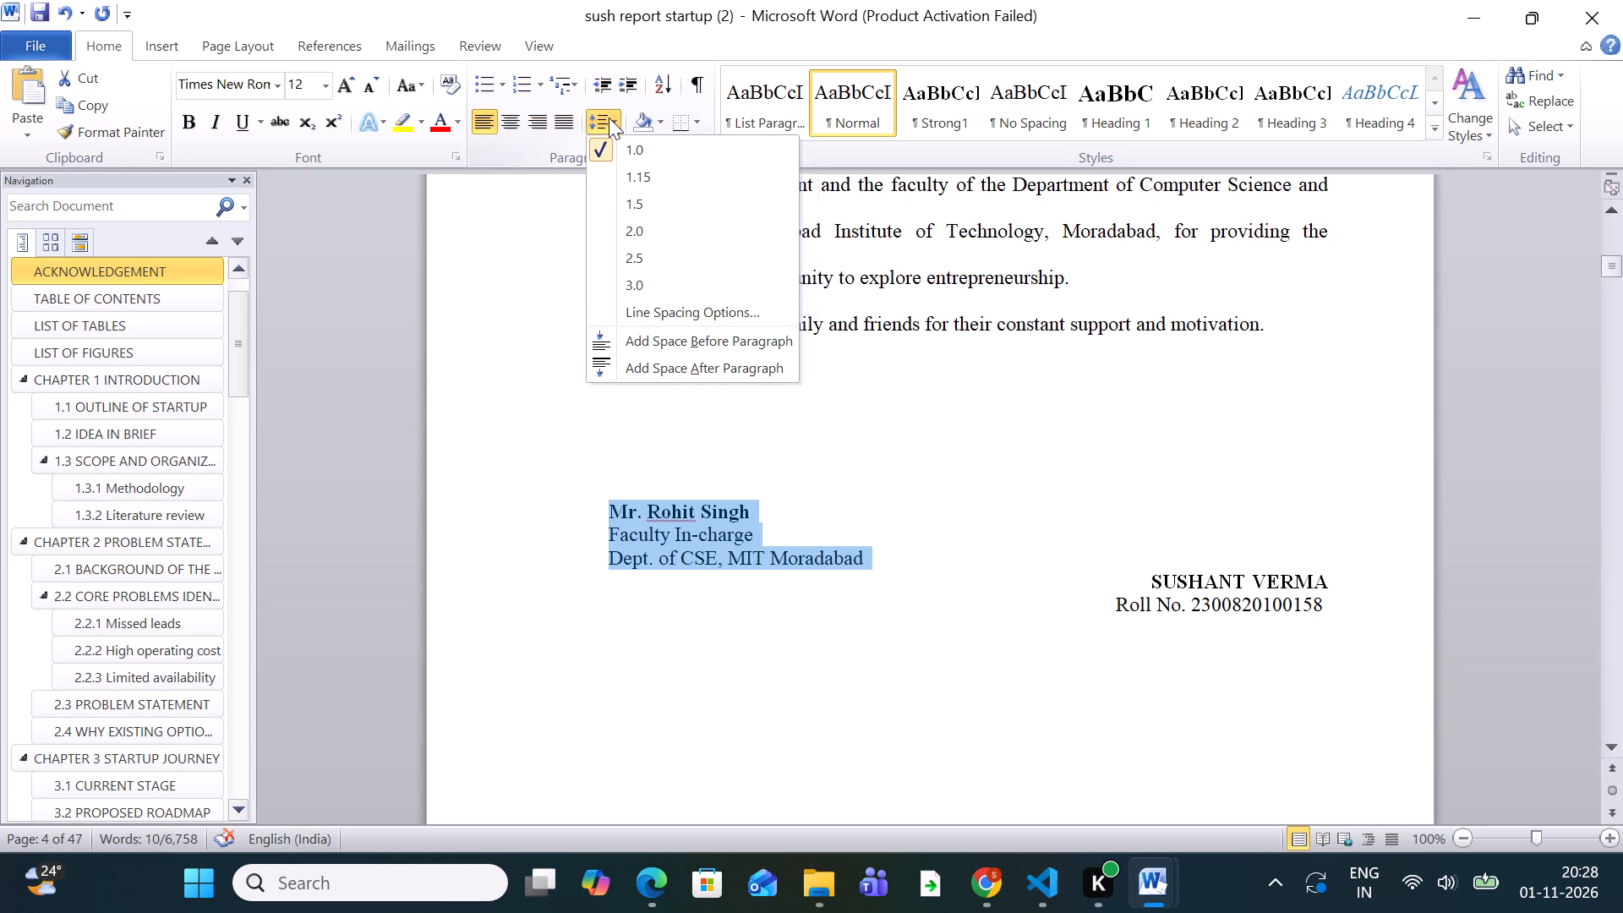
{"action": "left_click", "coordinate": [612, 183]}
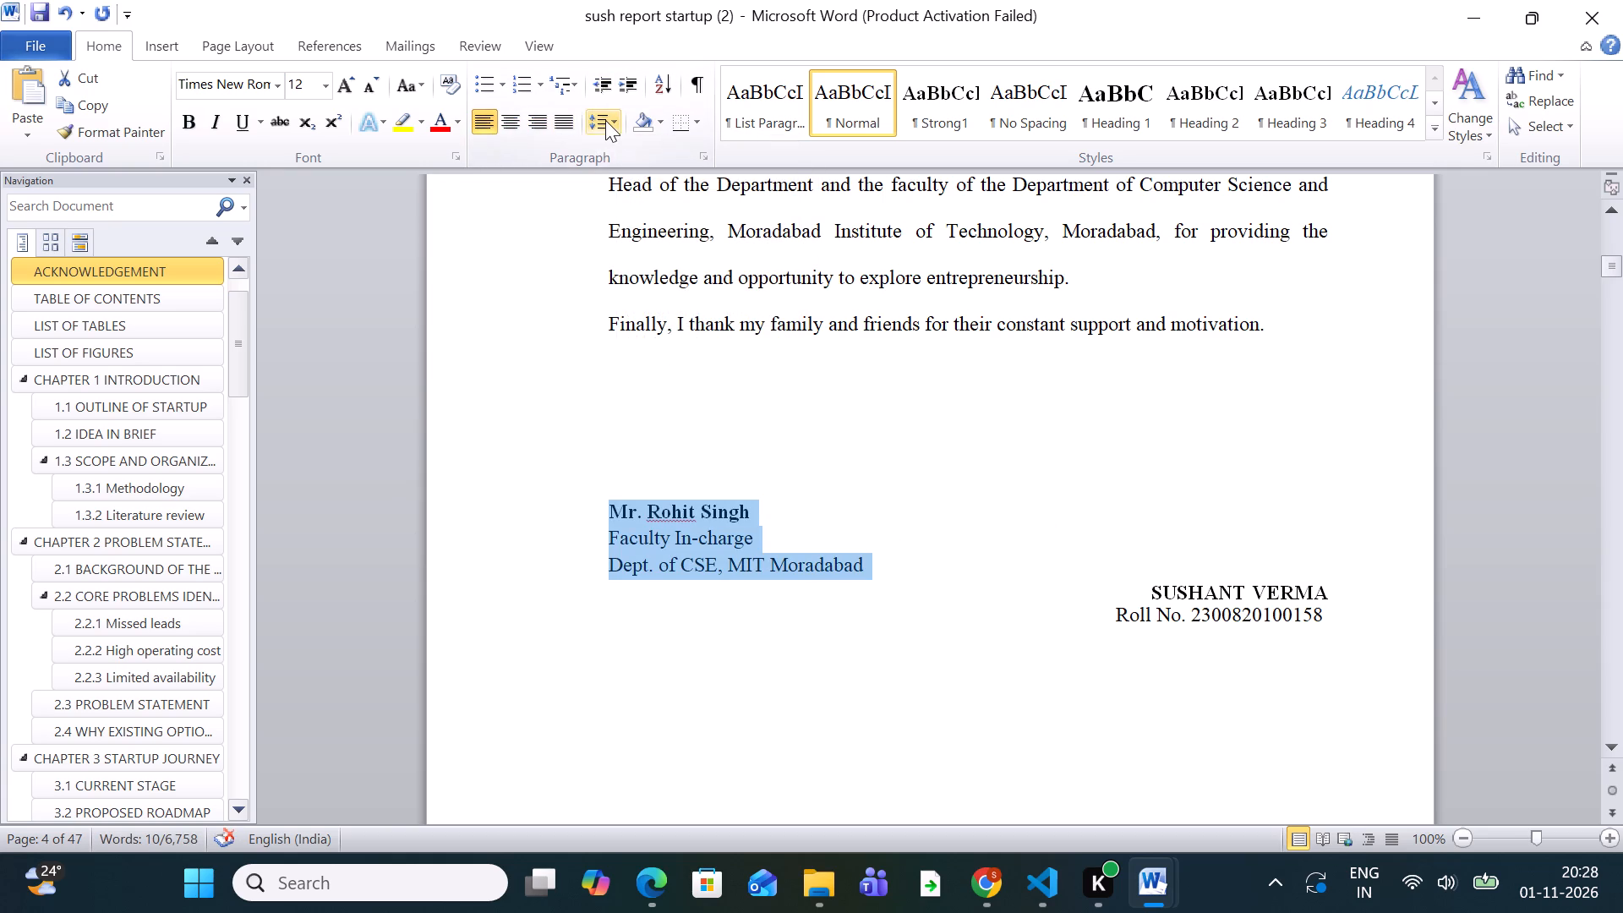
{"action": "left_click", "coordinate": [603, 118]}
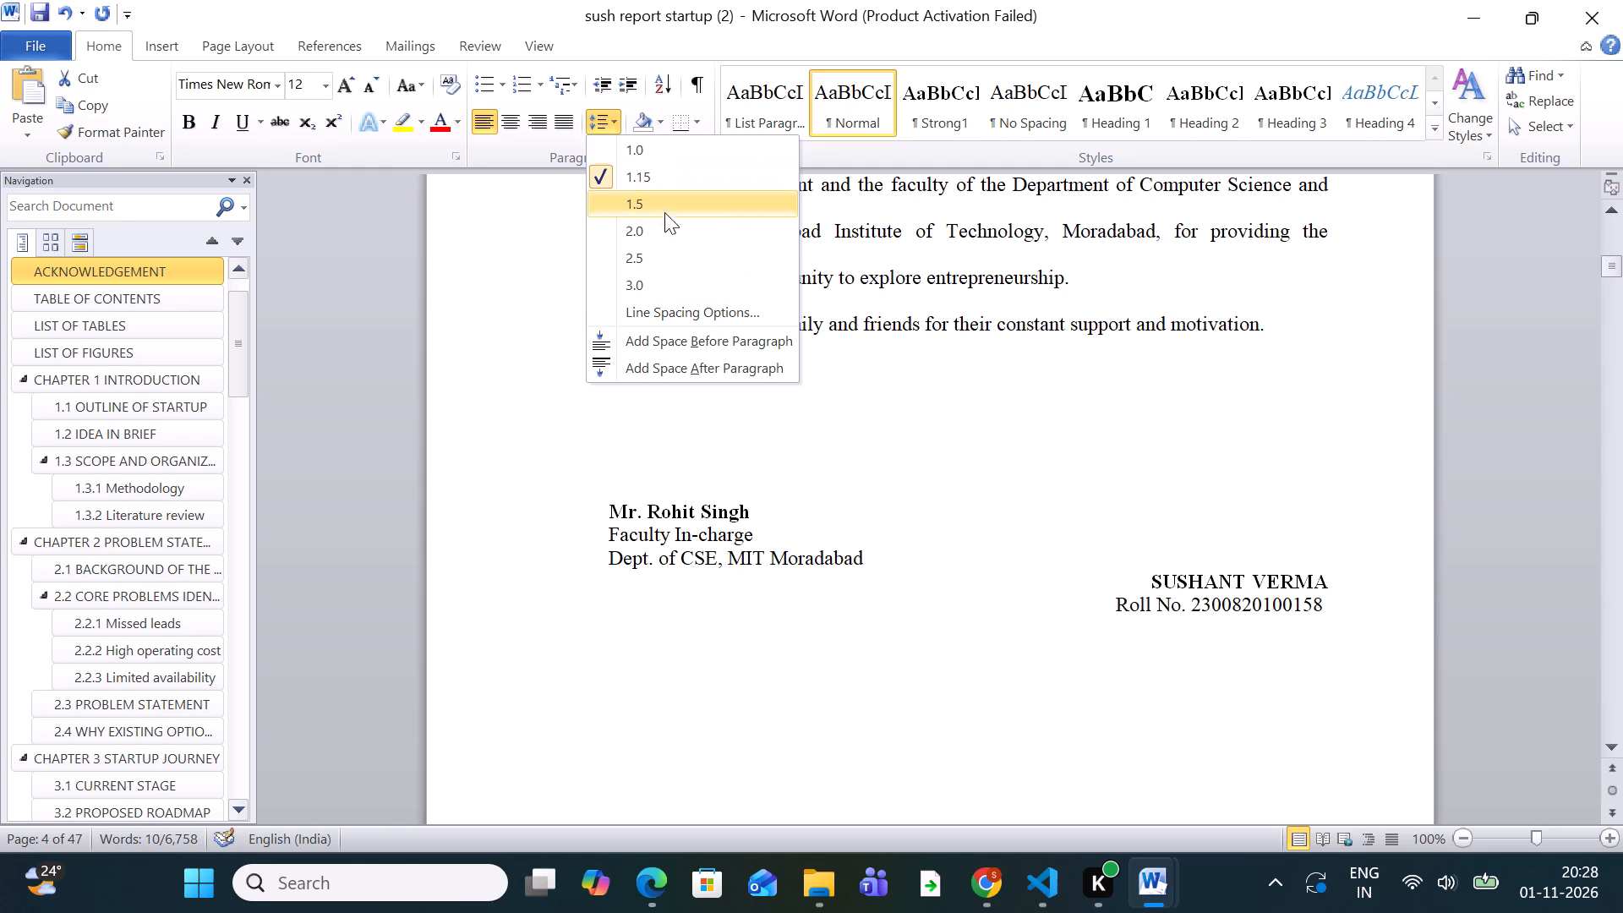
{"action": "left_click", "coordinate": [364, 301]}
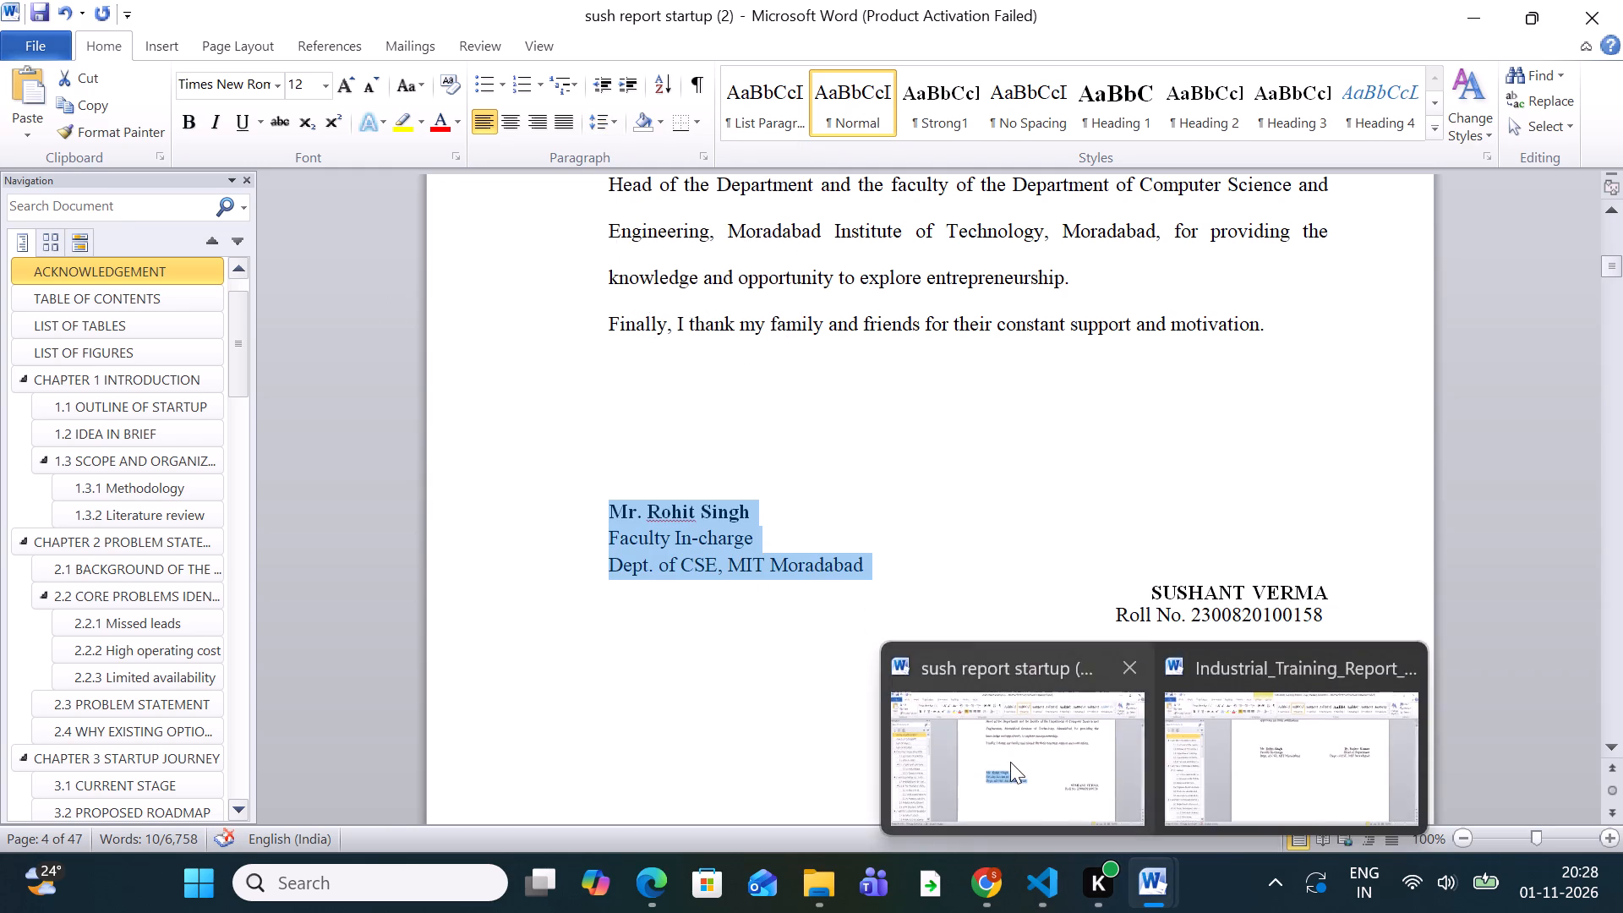
Switch to Industrial_Training_Report_Crop_Disease_Detection and copy the side-by-side signature table of the faculty in-charge and Head of Department.
{"action": "left_click", "coordinate": [1010, 762]}
{"action": "left_click", "coordinate": [1389, 746]}
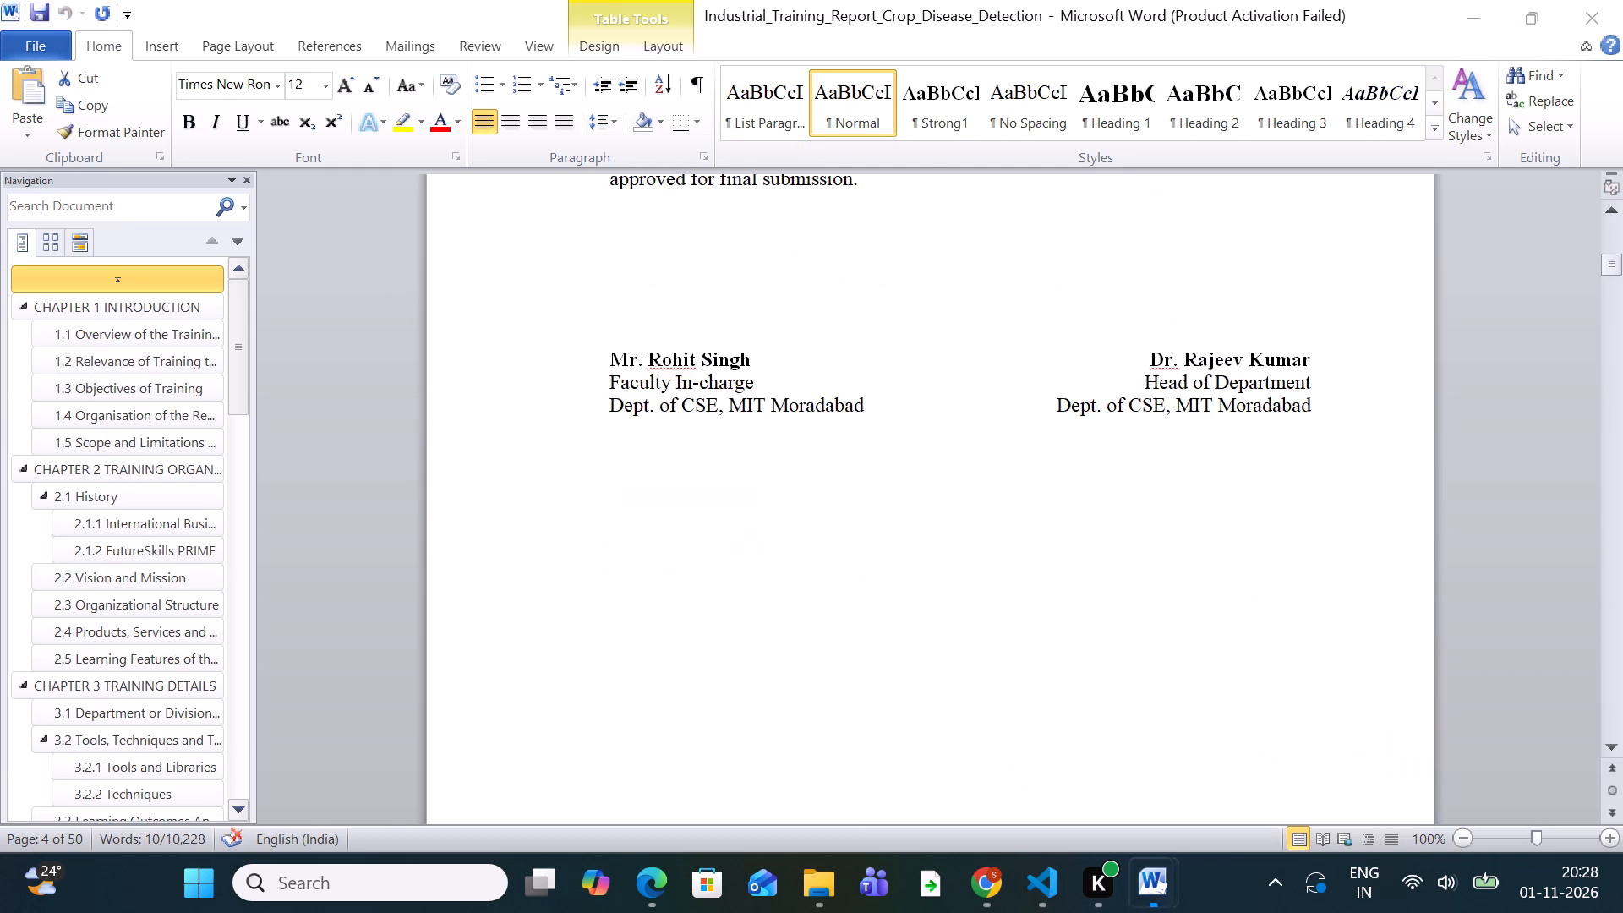
{"action": "left_click", "coordinate": [796, 523]}
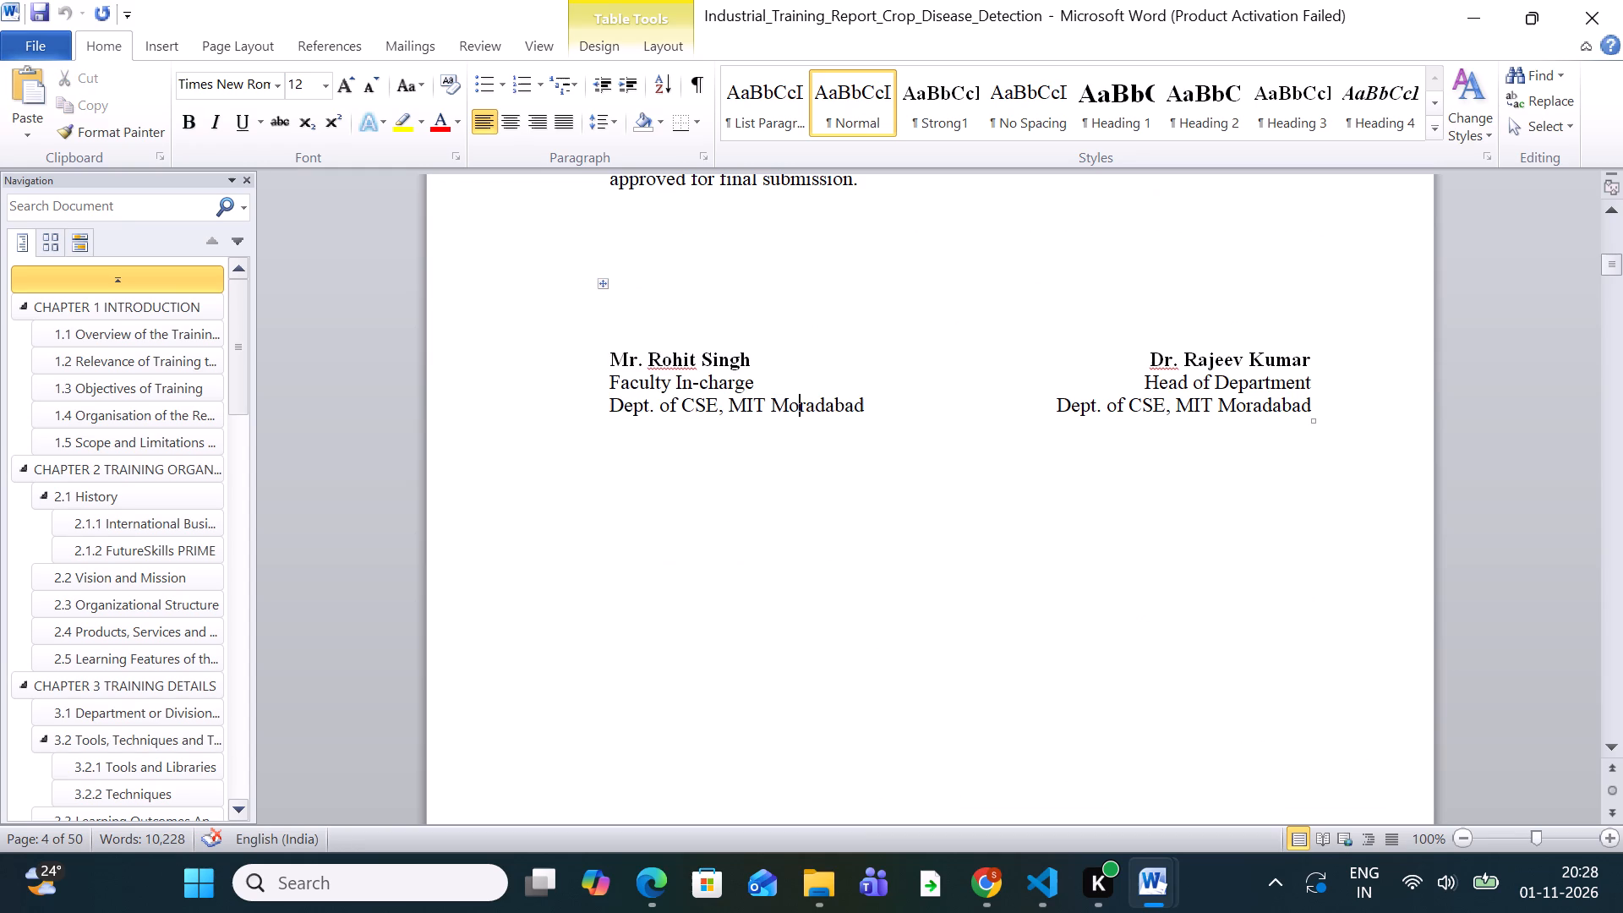
{"action": "left_click_drag", "start_coordinate": [1345, 397], "coordinate": [806, 378]}
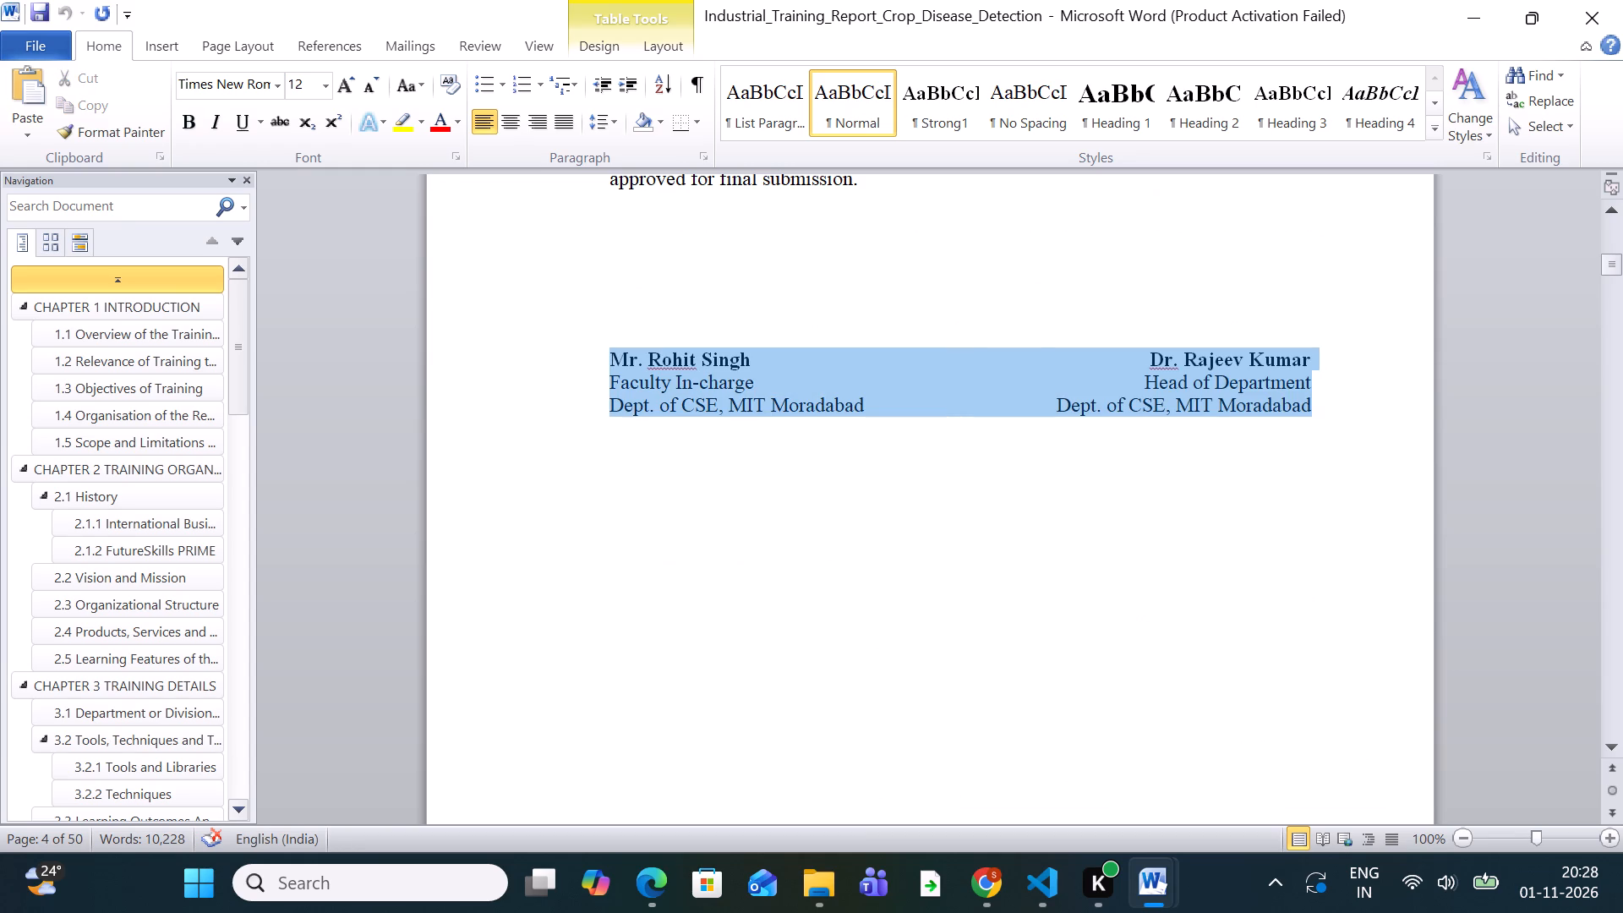
{"action": "left_click_drag", "start_coordinate": [806, 378], "coordinate": [790, 377]}
{"action": "key", "text": "ctrl+c"}
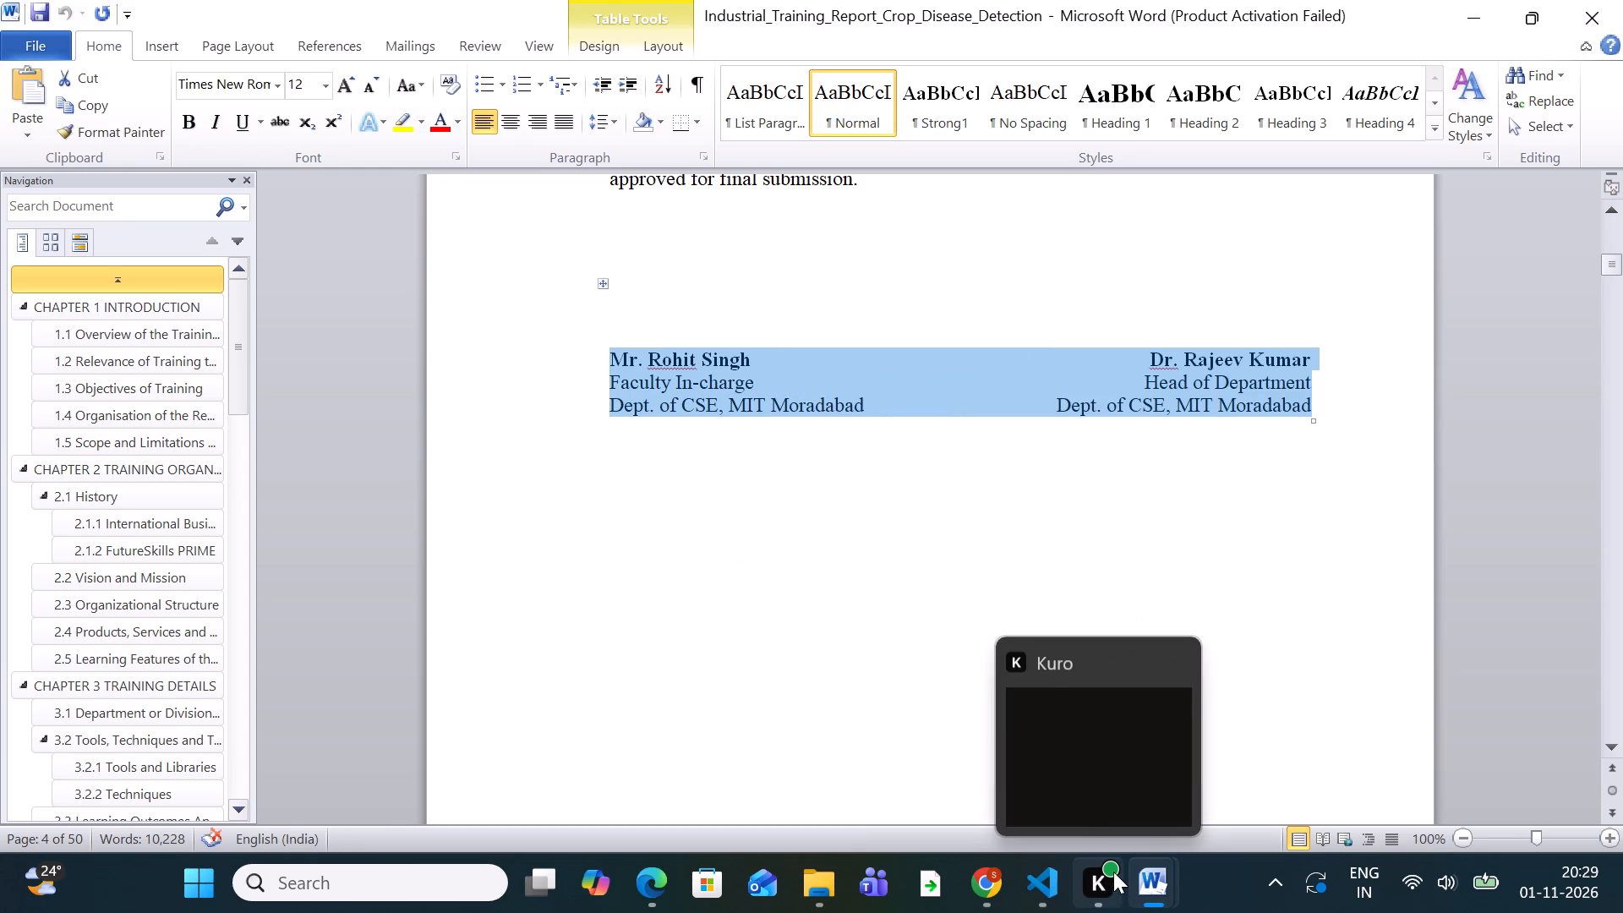
Return to "sush report startup (2)" and replace the Acknowledgement's whole signature block with the copied two-column signature table.
{"action": "left_click", "coordinate": [1126, 801]}
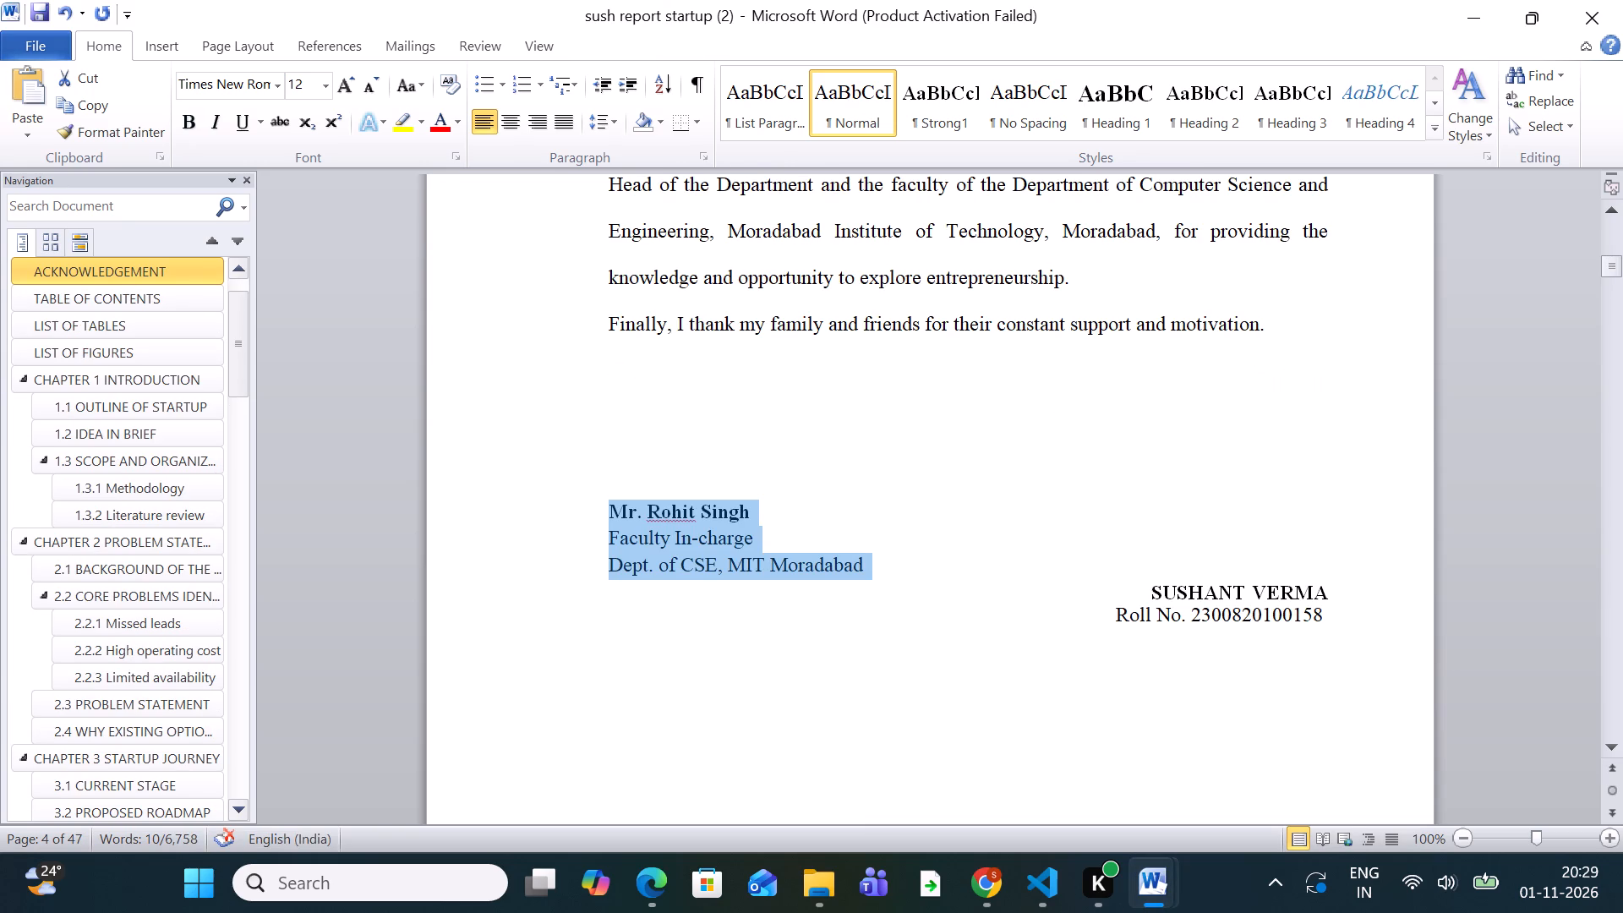
{"action": "left_click_drag", "start_coordinate": [1356, 616], "coordinate": [752, 487]}
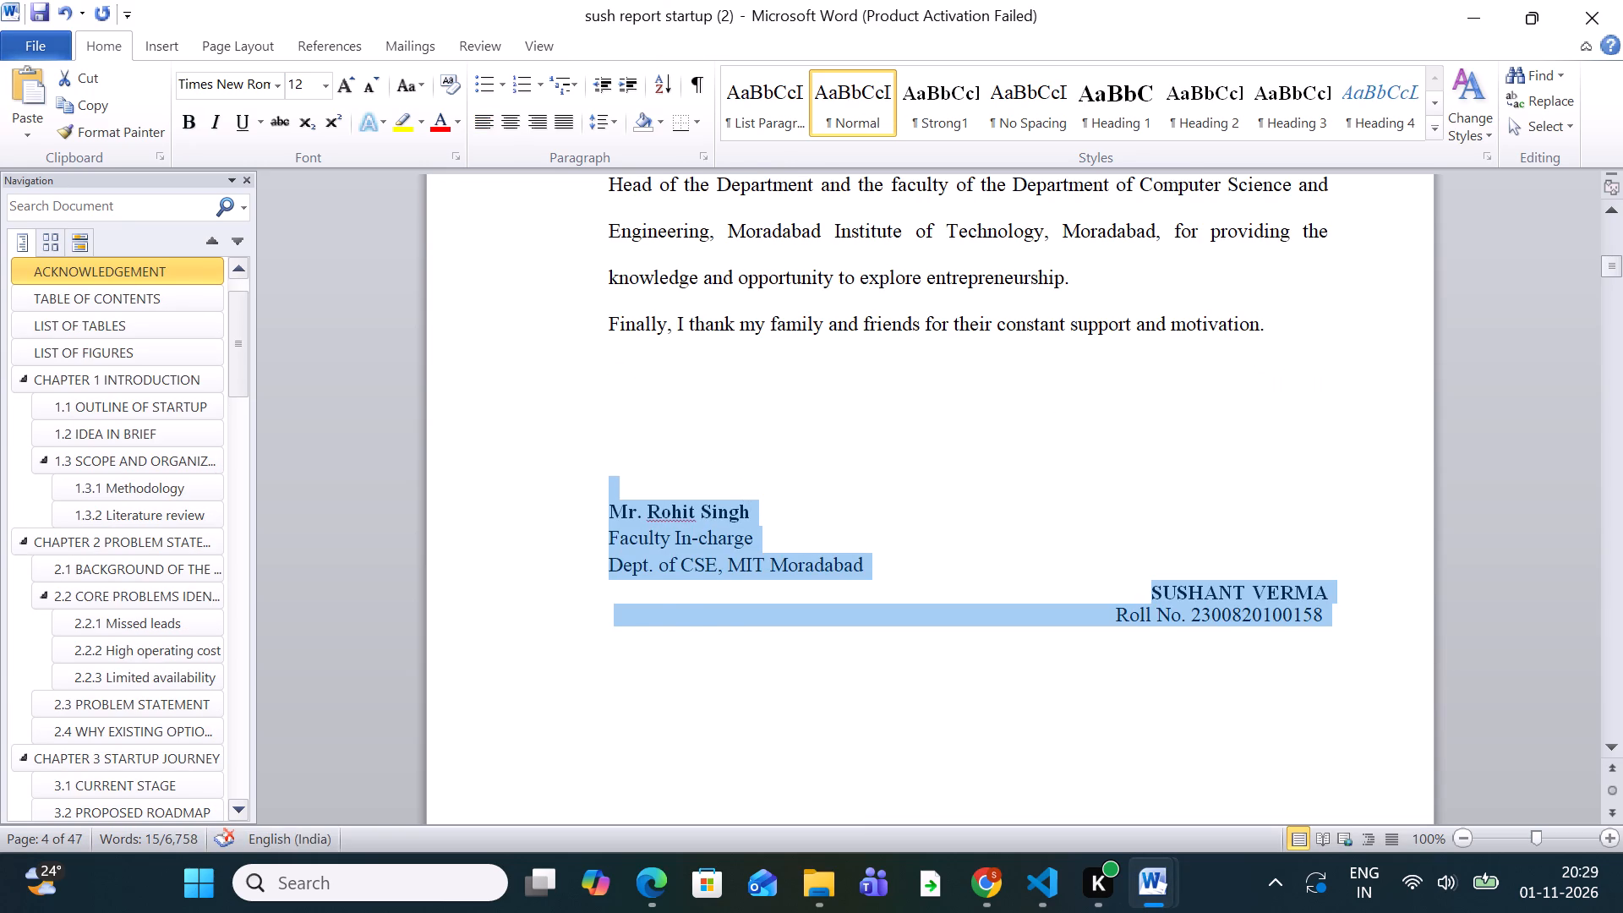
{"action": "key", "text": "ctrl+v"}
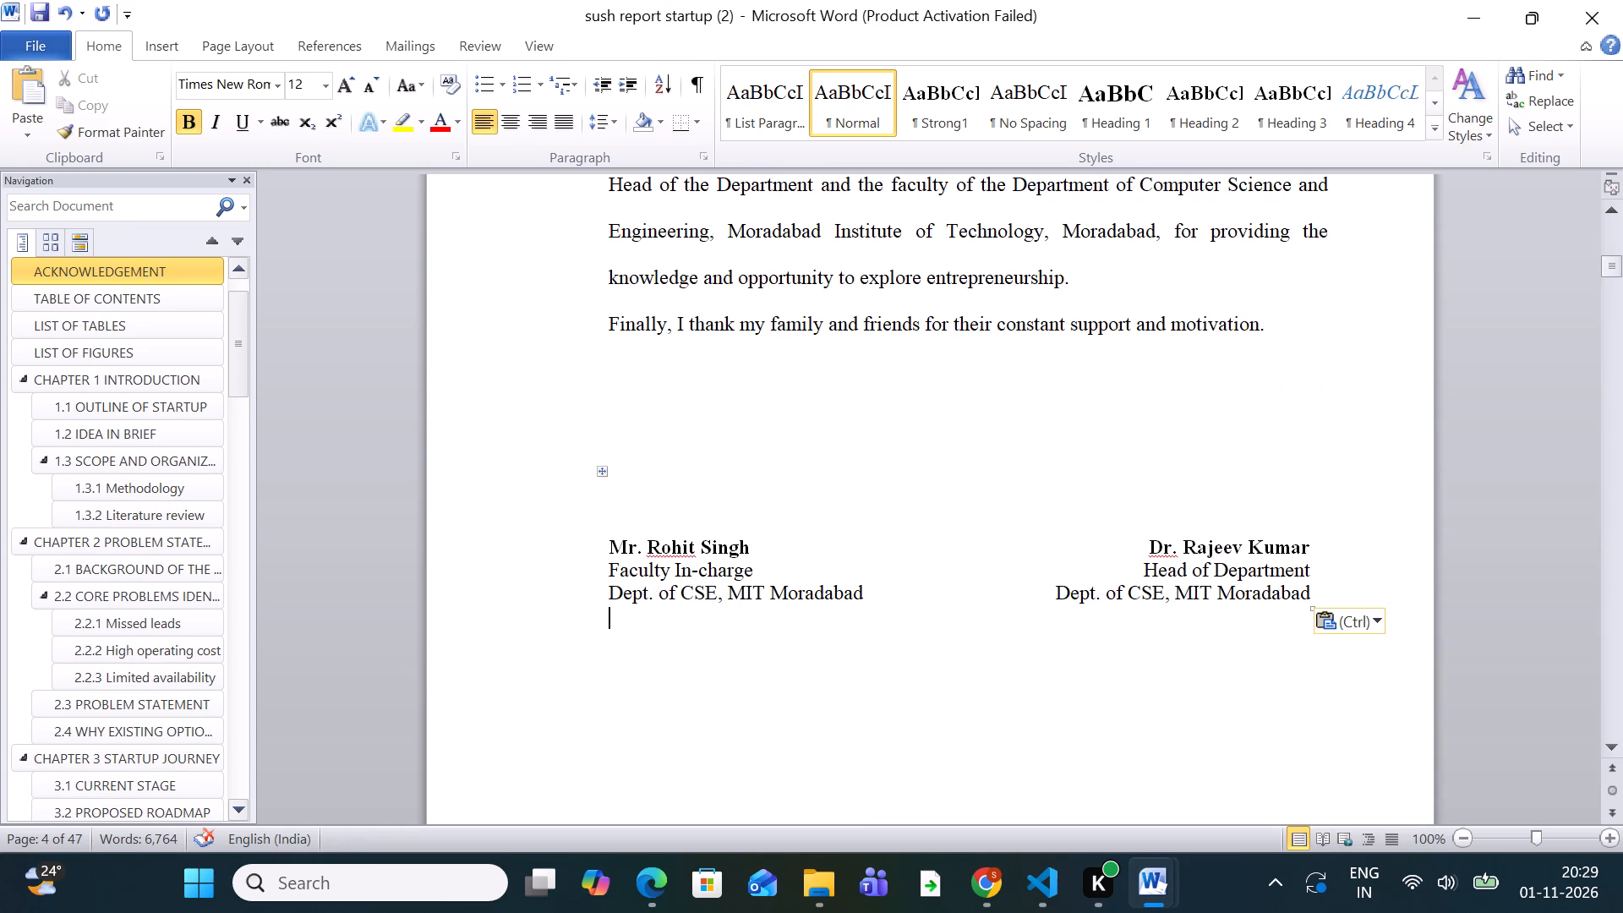
{"action": "left_click_drag", "start_coordinate": [862, 692], "coordinate": [865, 701]}
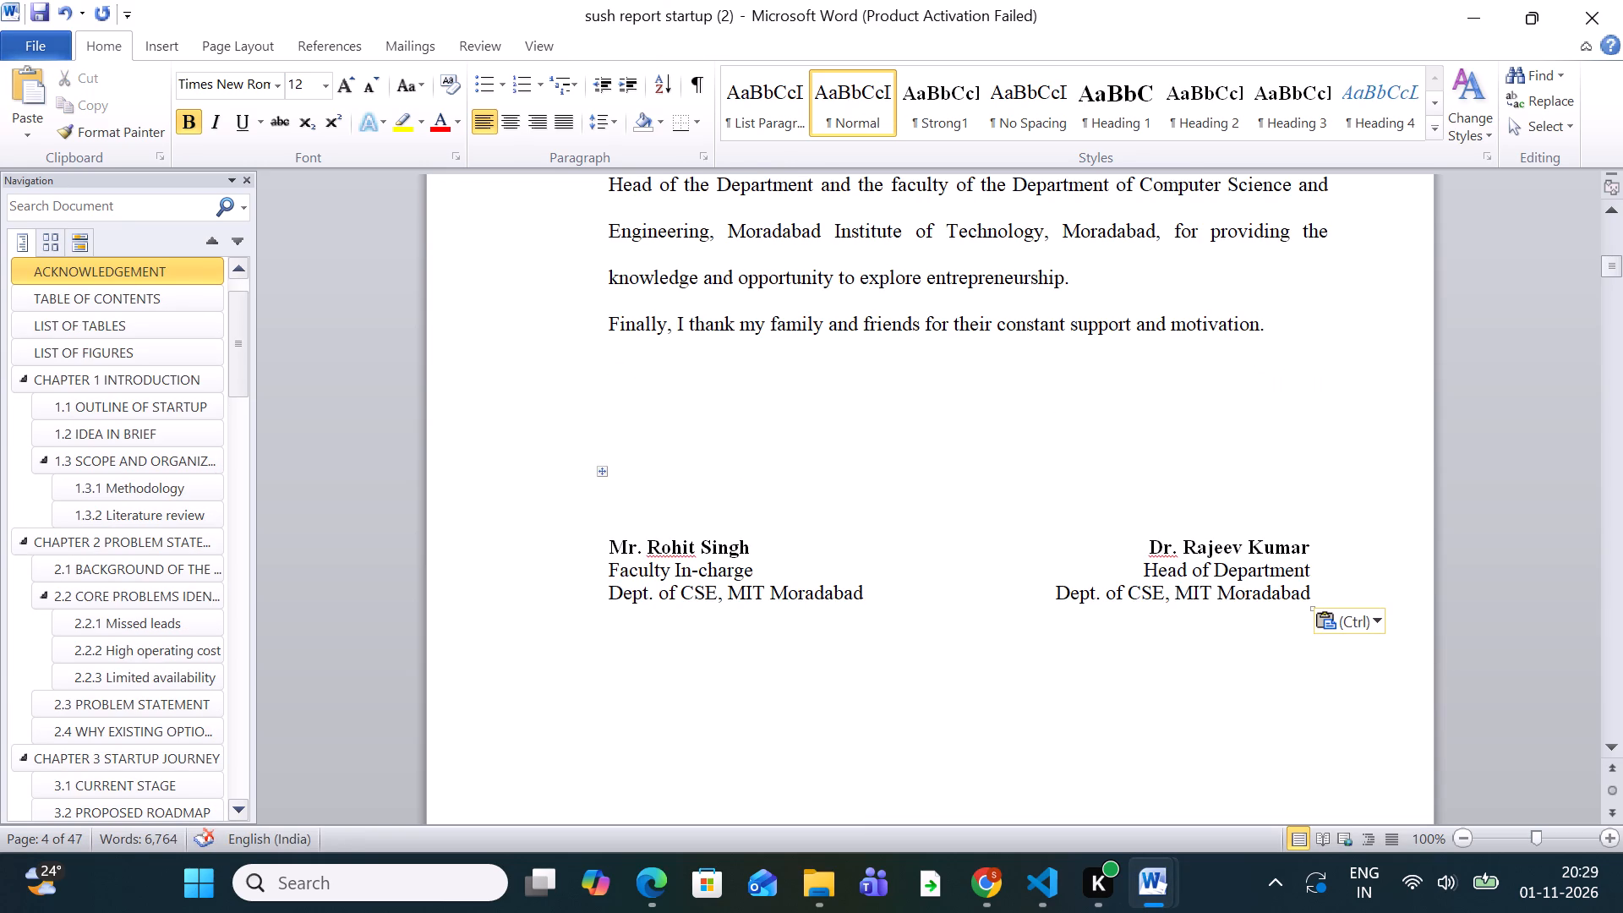
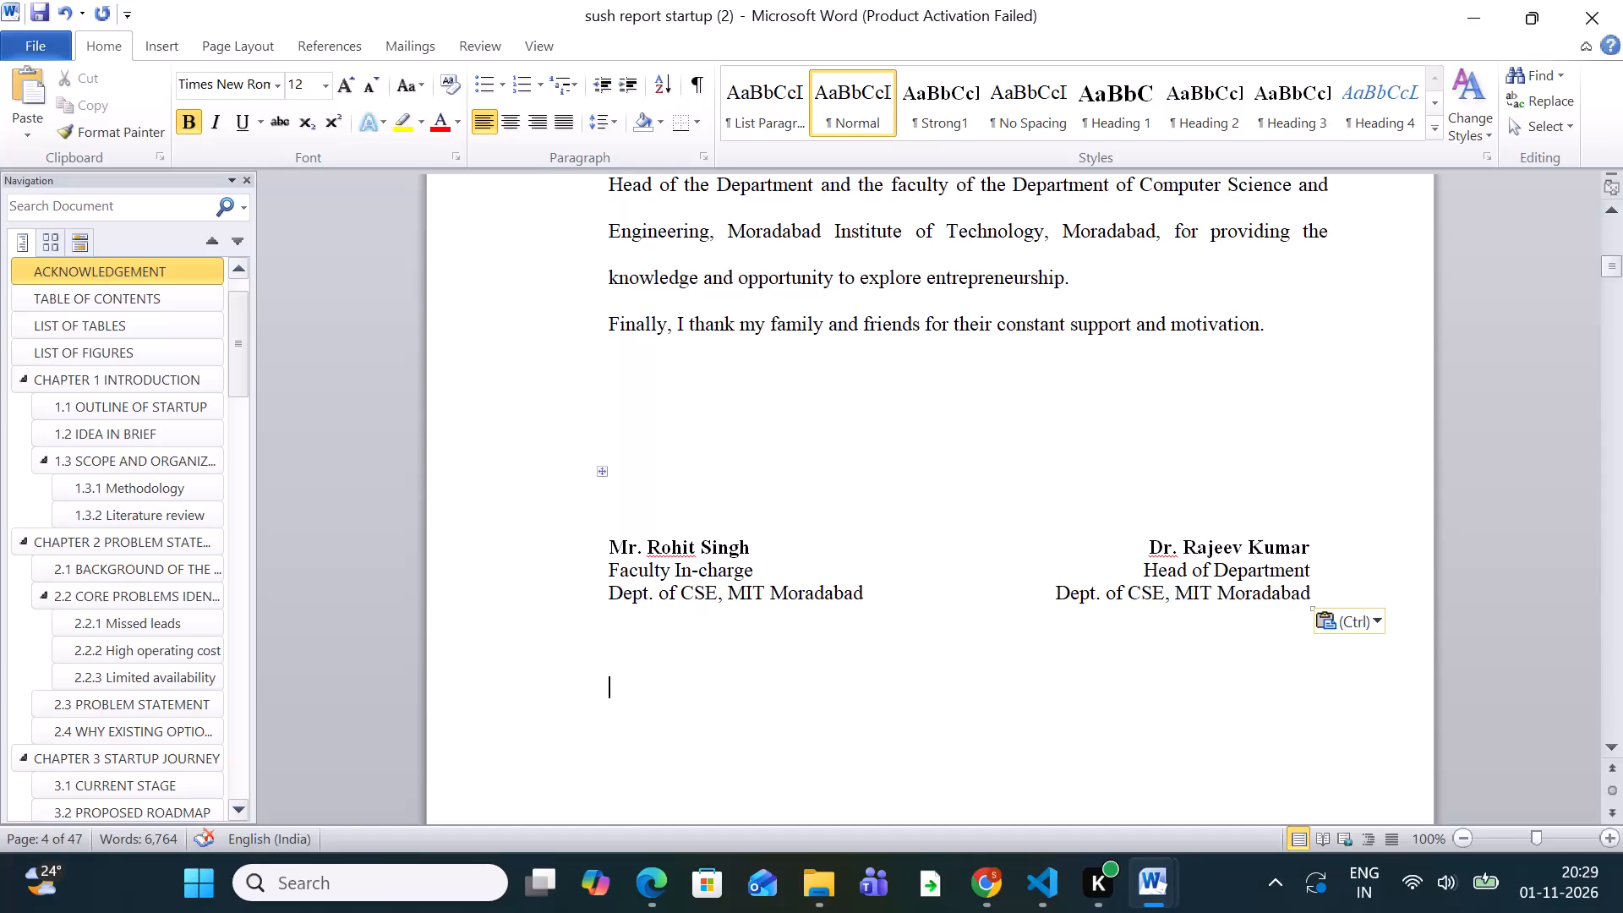
Replace the faculty in-charge's name and title in the Acknowledgement signature table with the title "Ms.".
{"action": "left_click", "coordinate": [761, 549]}
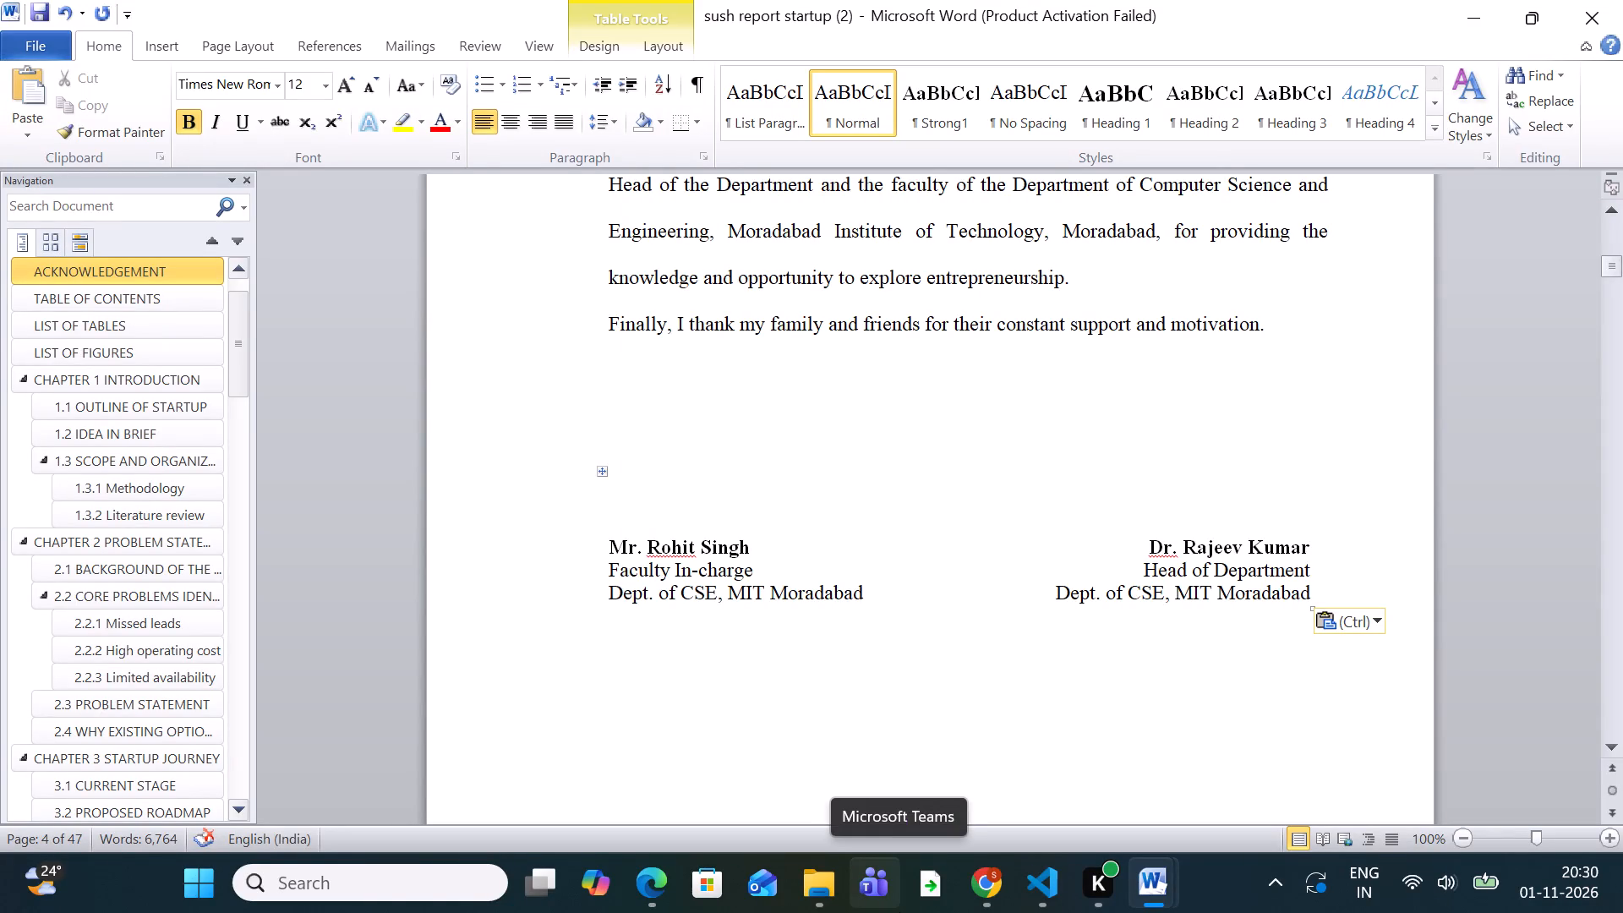
{"action": "key", "text": "BackSpace"}
{"action": "key", "text": "BackSpace"}
{"action": "key", "text": "BackSpace"}
{"action": "key", "text": "BackSpace"}
{"action": "key", "text": "BackSpace"}
{"action": "key", "text": "BackSpace"}
{"action": "key", "text": "BackSpace"}
{"action": "key", "text": "BackSpace"}
{"action": "key", "text": "BackSpace"}
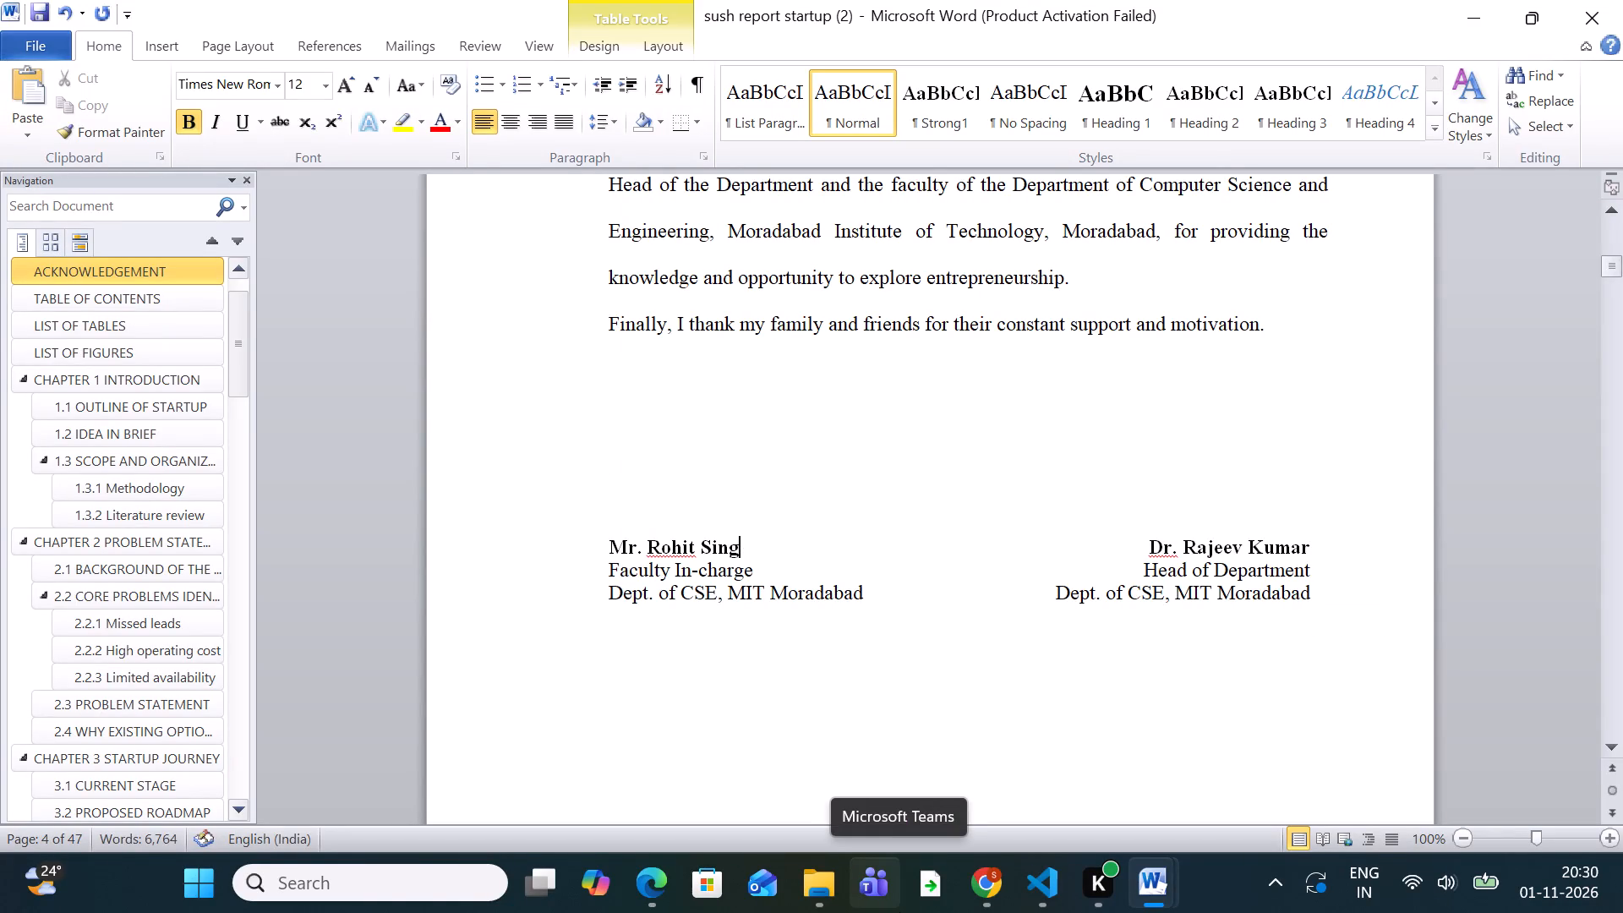
{"action": "key", "text": "BackSpace"}
{"action": "key", "text": "BackSpace"}
{"action": "key", "text": "BackSpace"}
{"action": "key", "text": "BackSpace"}
{"action": "key", "text": "BackSpace"}
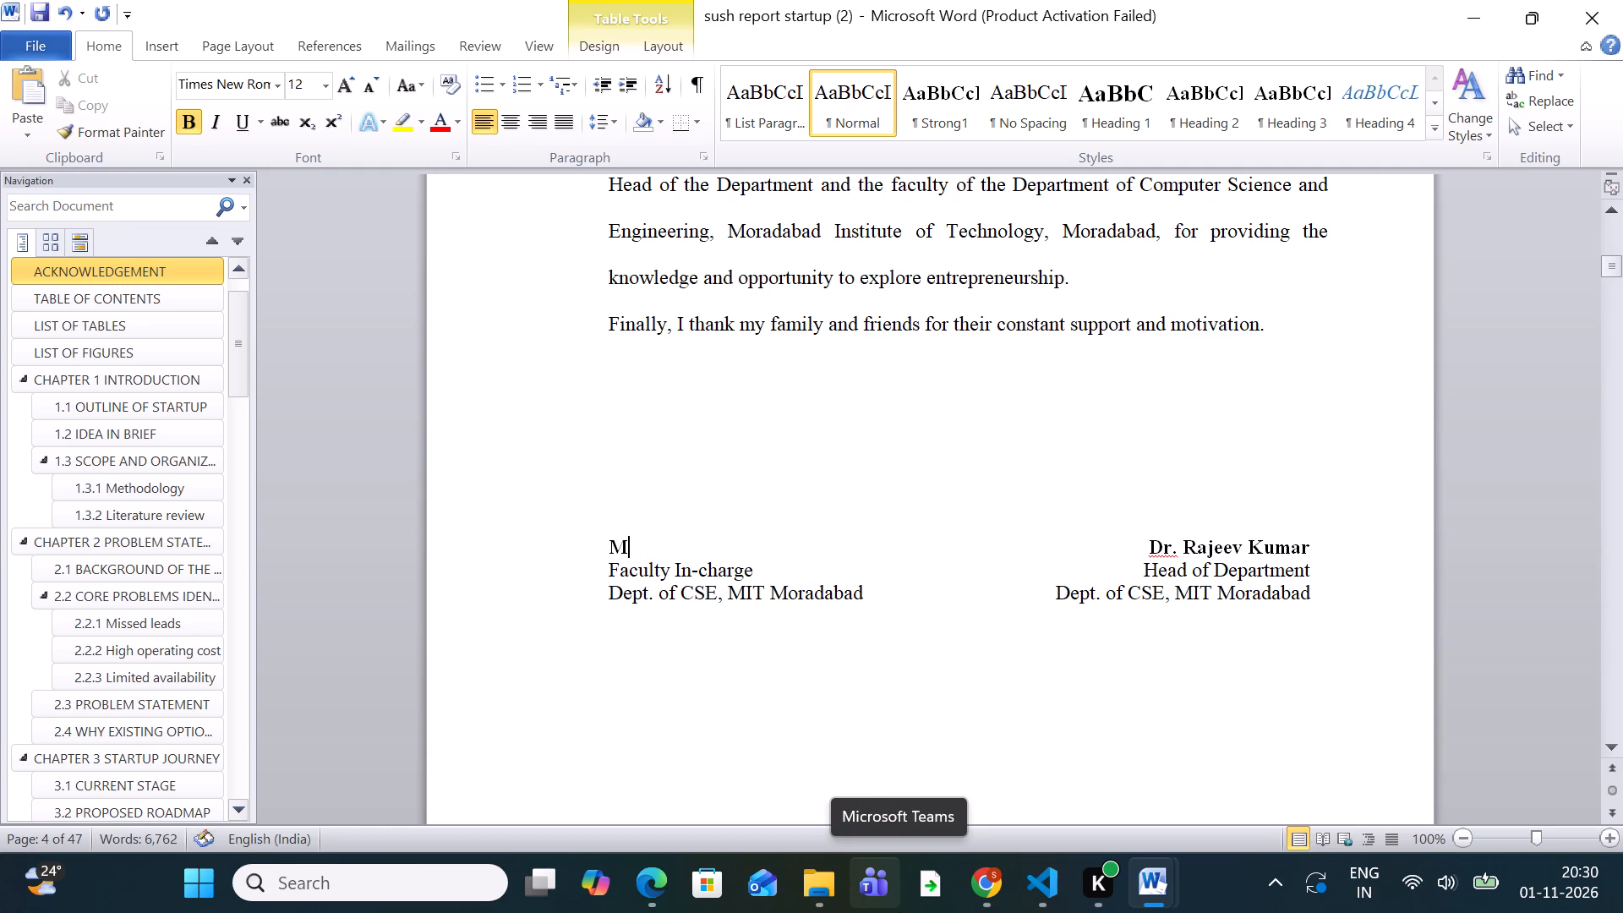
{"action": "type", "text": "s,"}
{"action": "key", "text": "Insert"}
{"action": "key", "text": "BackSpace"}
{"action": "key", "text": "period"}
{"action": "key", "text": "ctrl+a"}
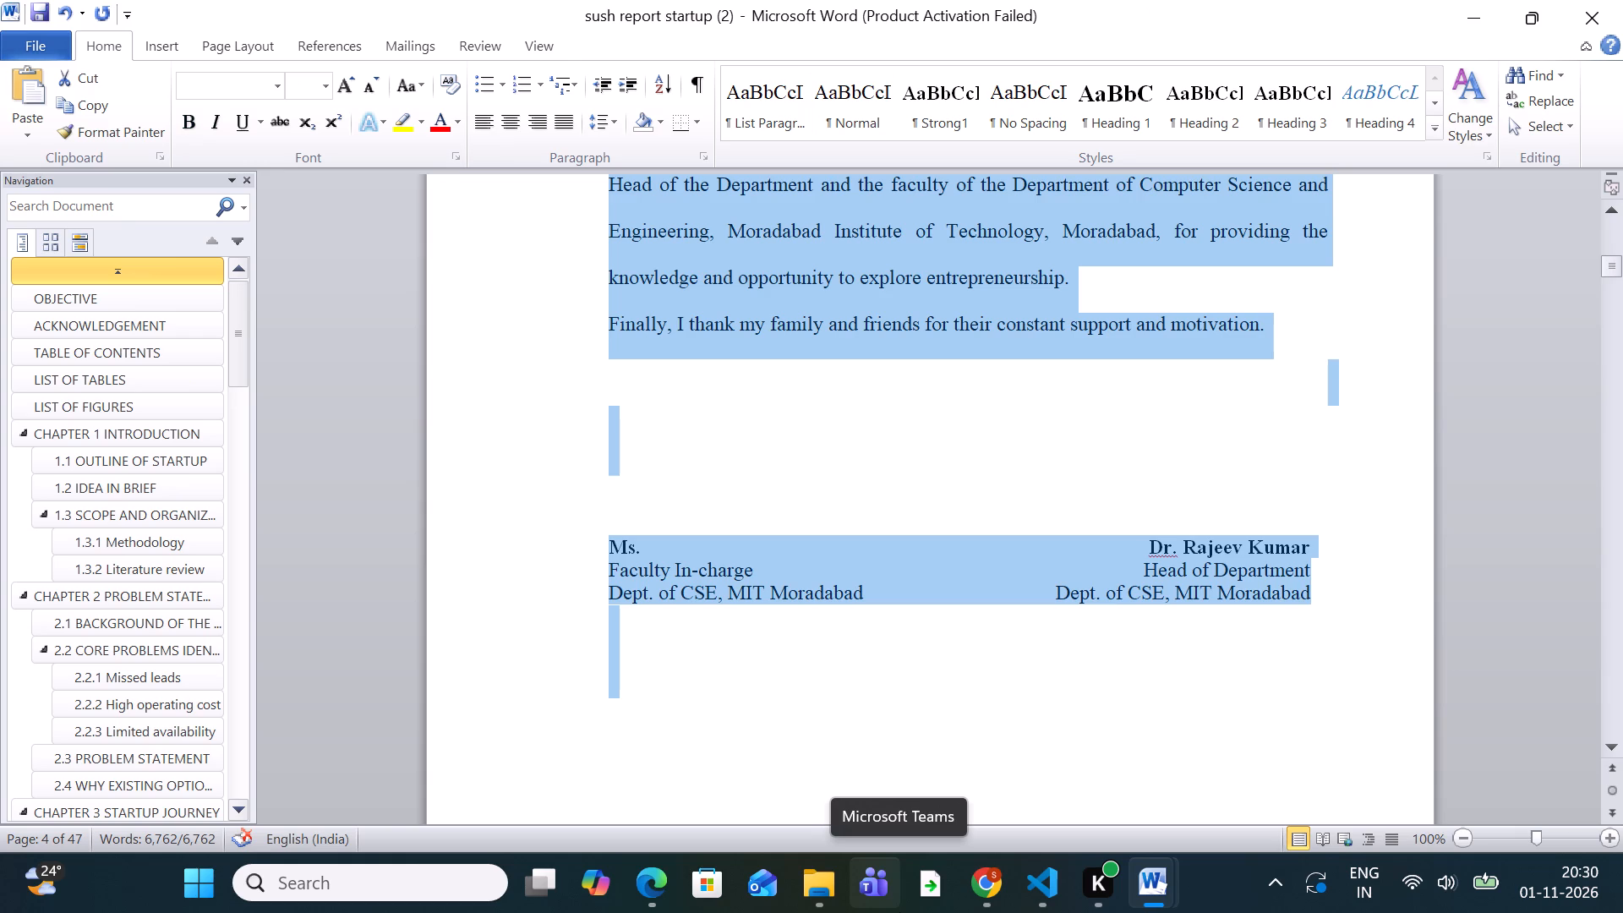
{"action": "left_click", "coordinate": [604, 757]}
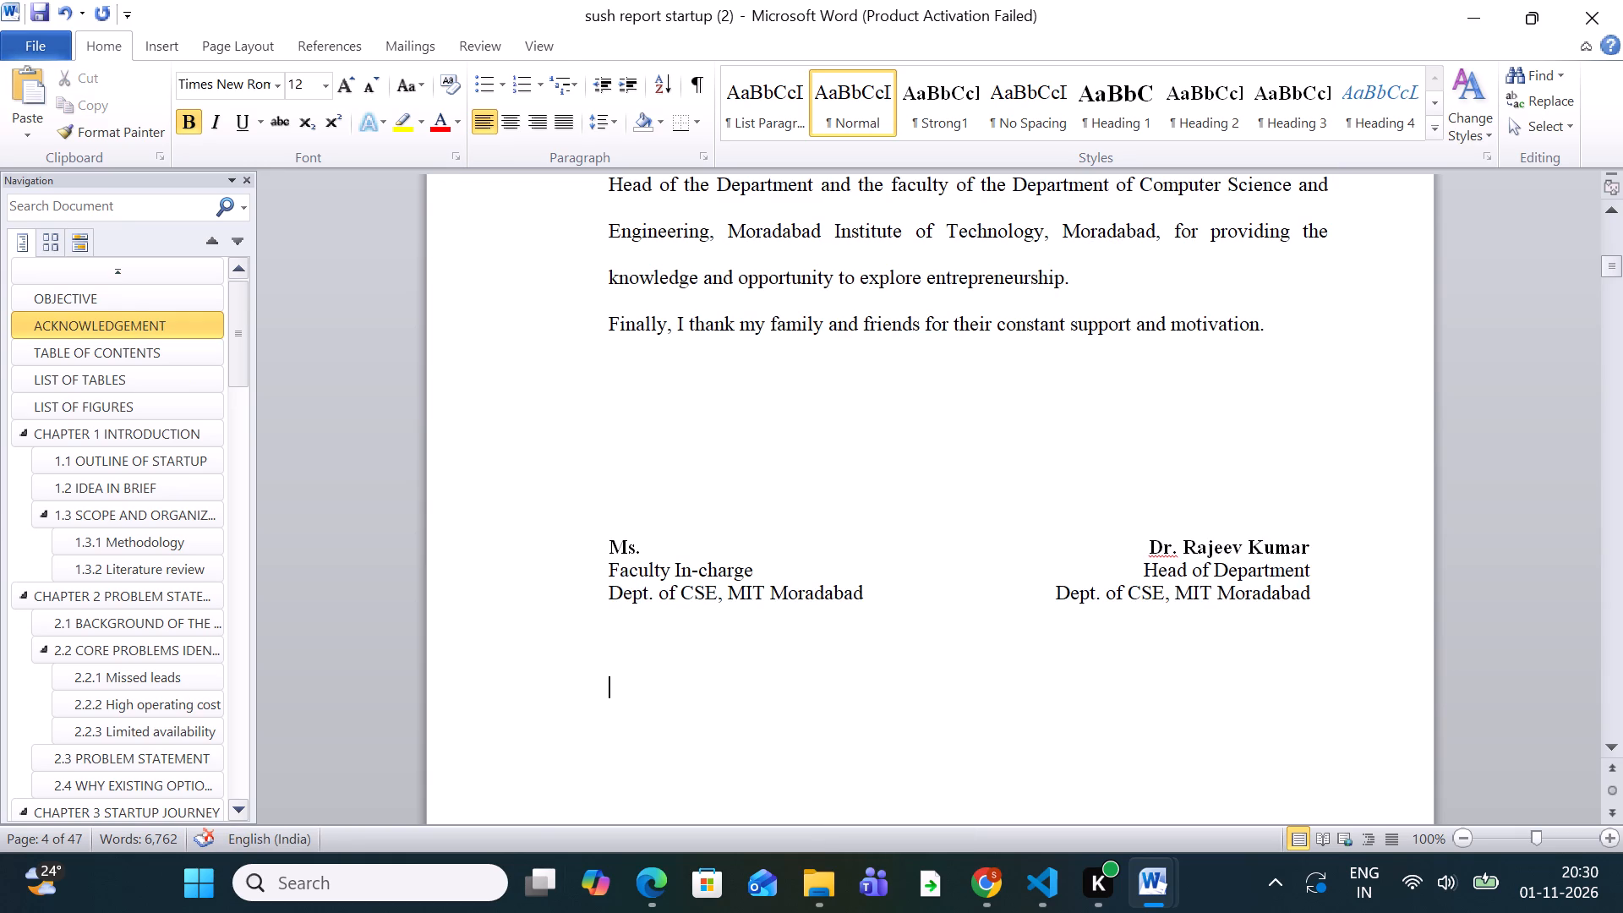
Enter the new faculty in-charge's name followed by "mam" after "Ms." in the first signature cell.
{"action": "left_click", "coordinate": [687, 533]}
{"action": "left_click", "coordinate": [689, 544]}
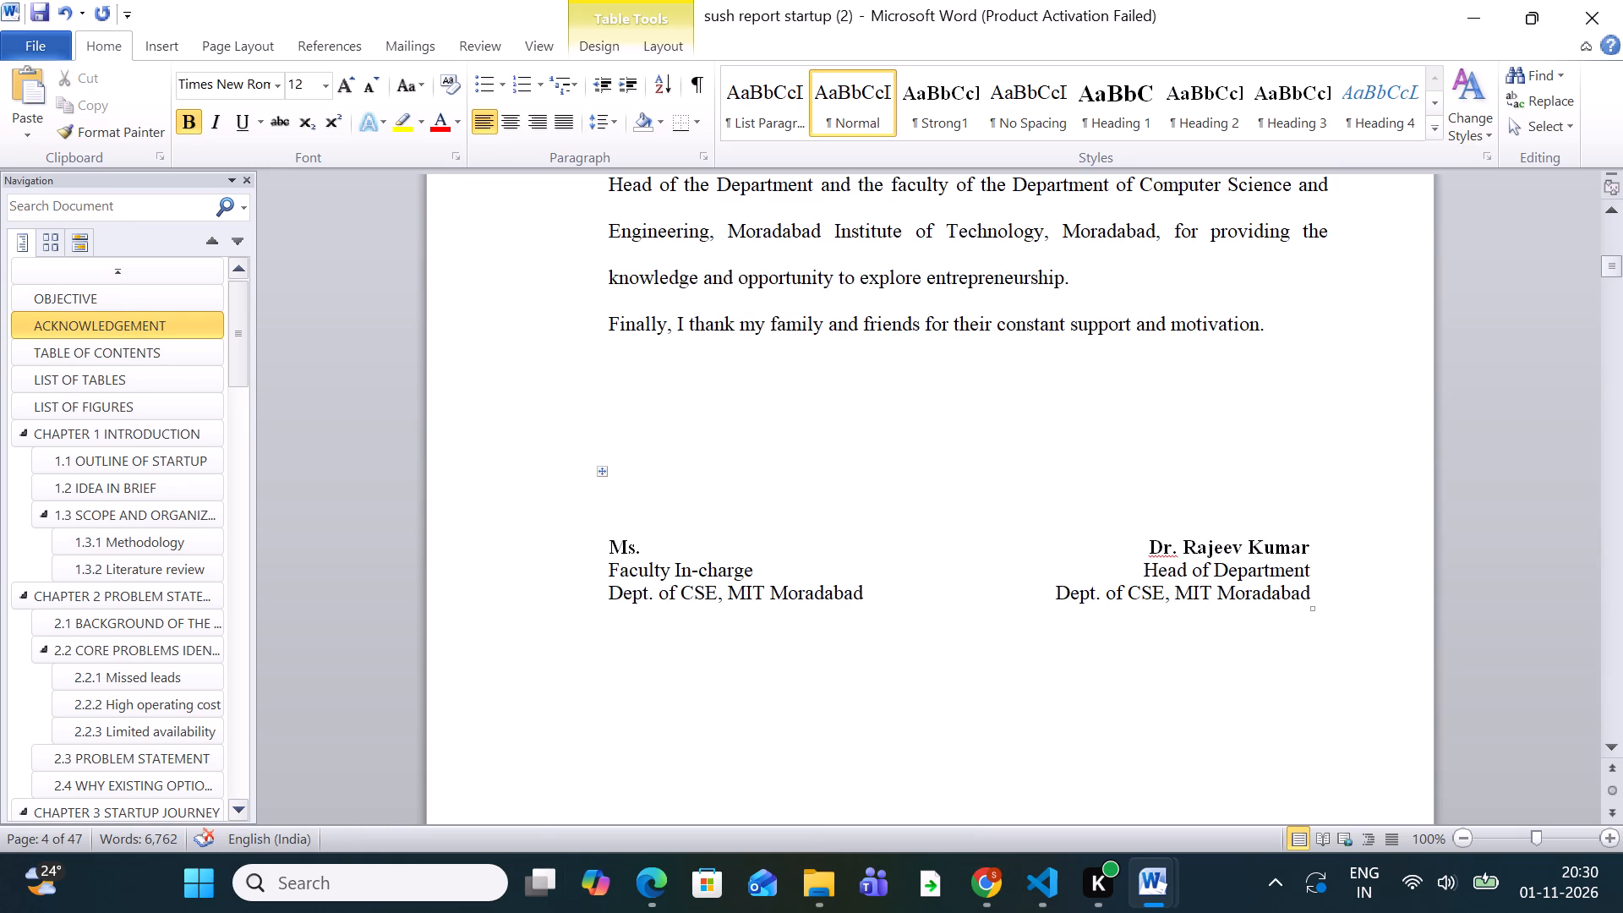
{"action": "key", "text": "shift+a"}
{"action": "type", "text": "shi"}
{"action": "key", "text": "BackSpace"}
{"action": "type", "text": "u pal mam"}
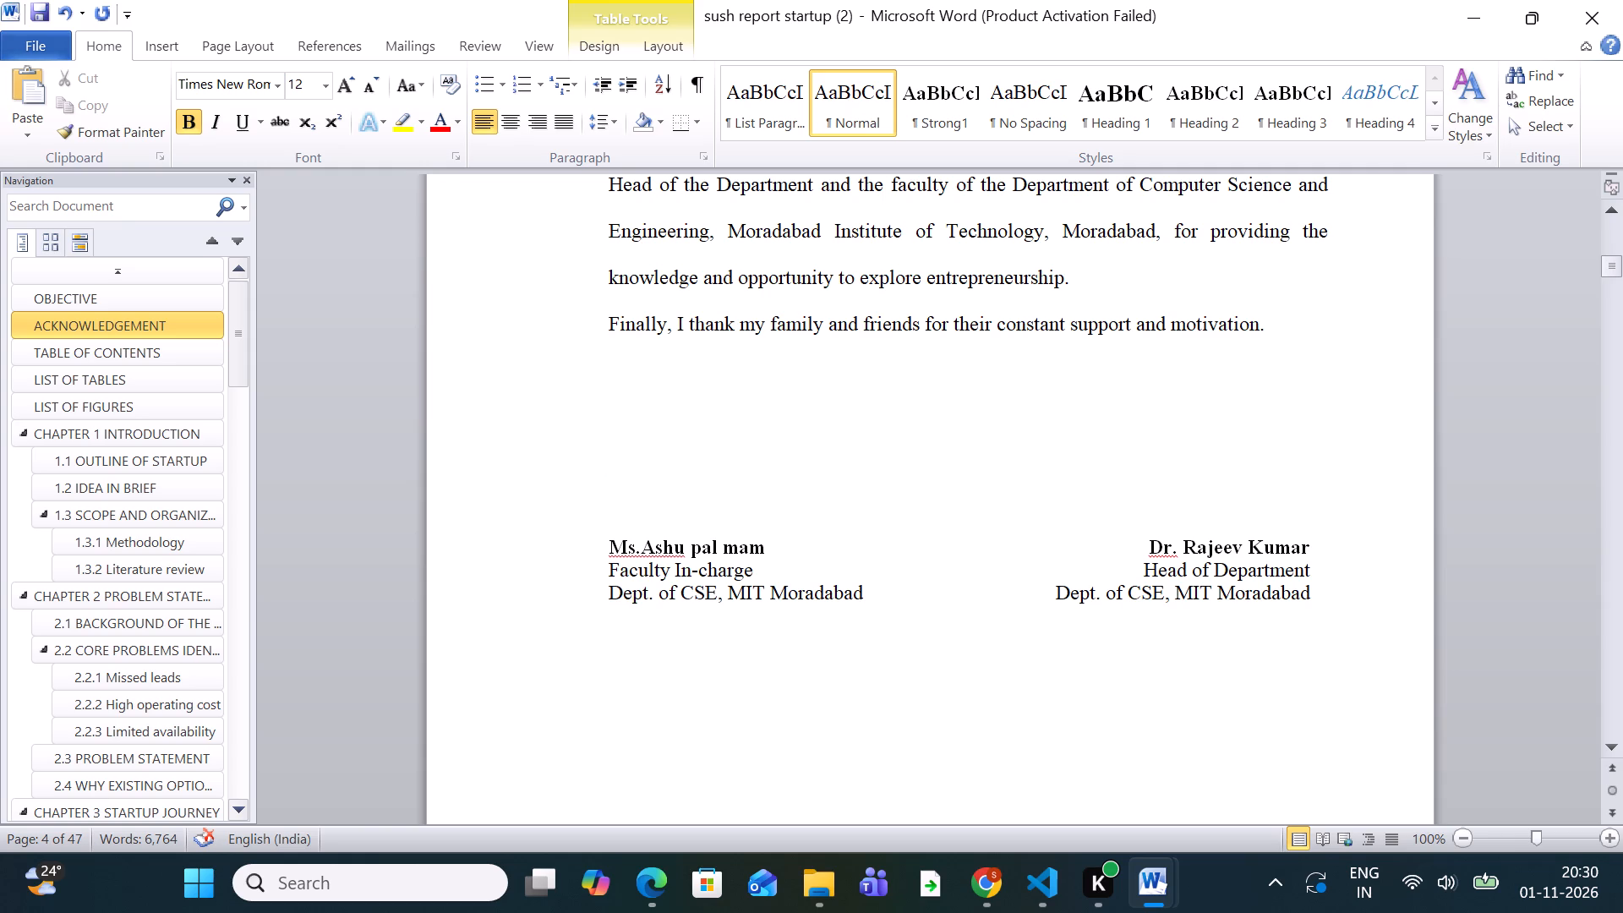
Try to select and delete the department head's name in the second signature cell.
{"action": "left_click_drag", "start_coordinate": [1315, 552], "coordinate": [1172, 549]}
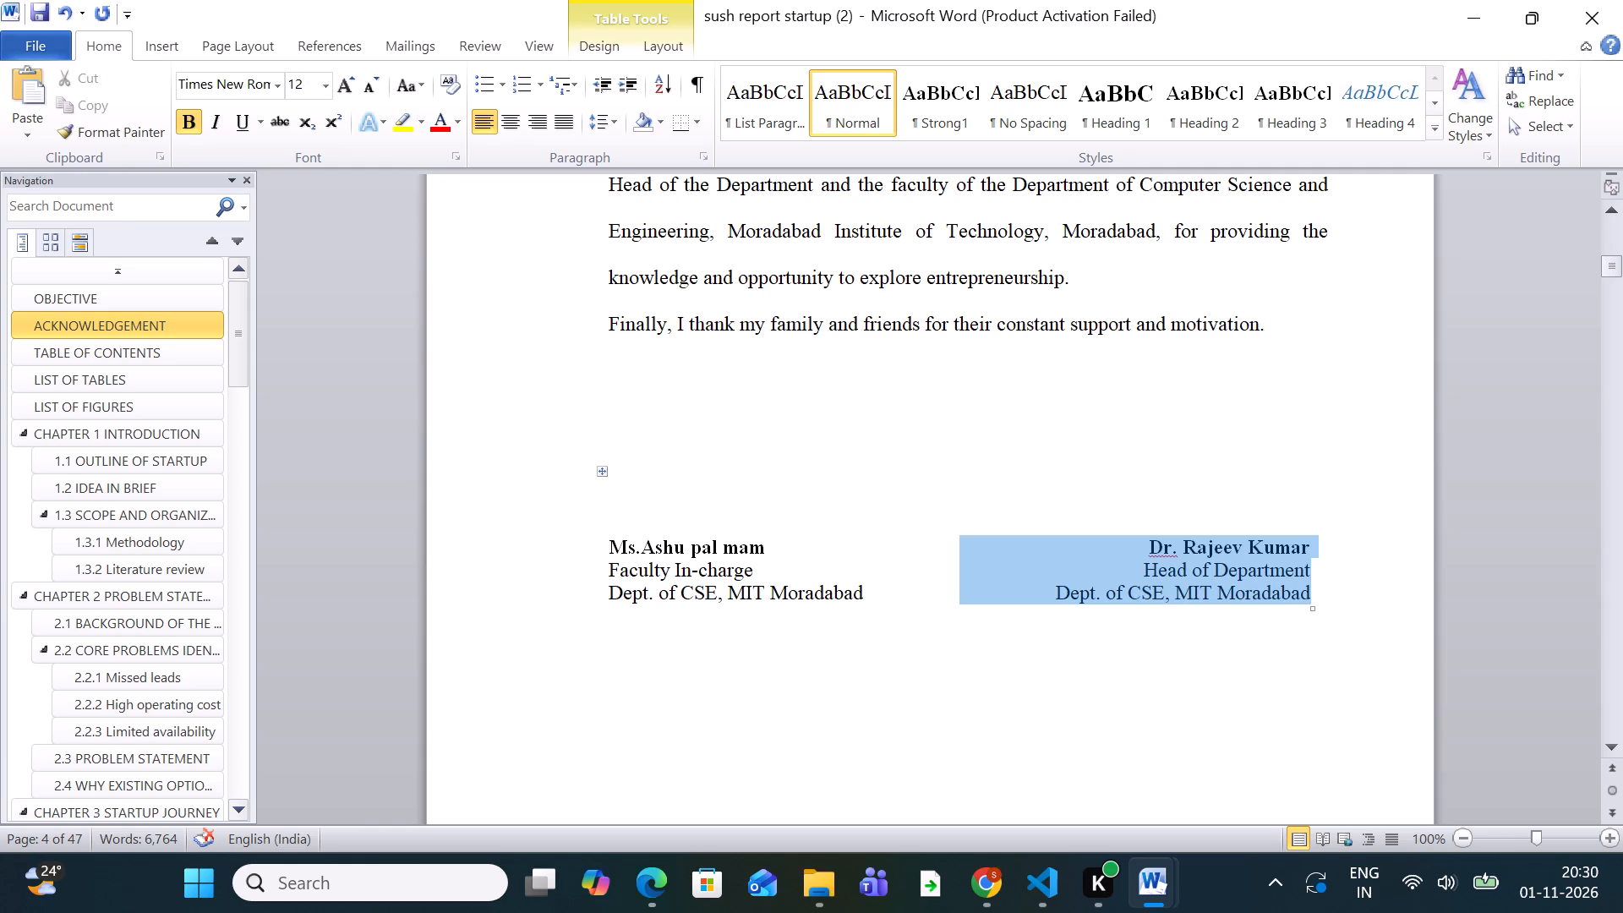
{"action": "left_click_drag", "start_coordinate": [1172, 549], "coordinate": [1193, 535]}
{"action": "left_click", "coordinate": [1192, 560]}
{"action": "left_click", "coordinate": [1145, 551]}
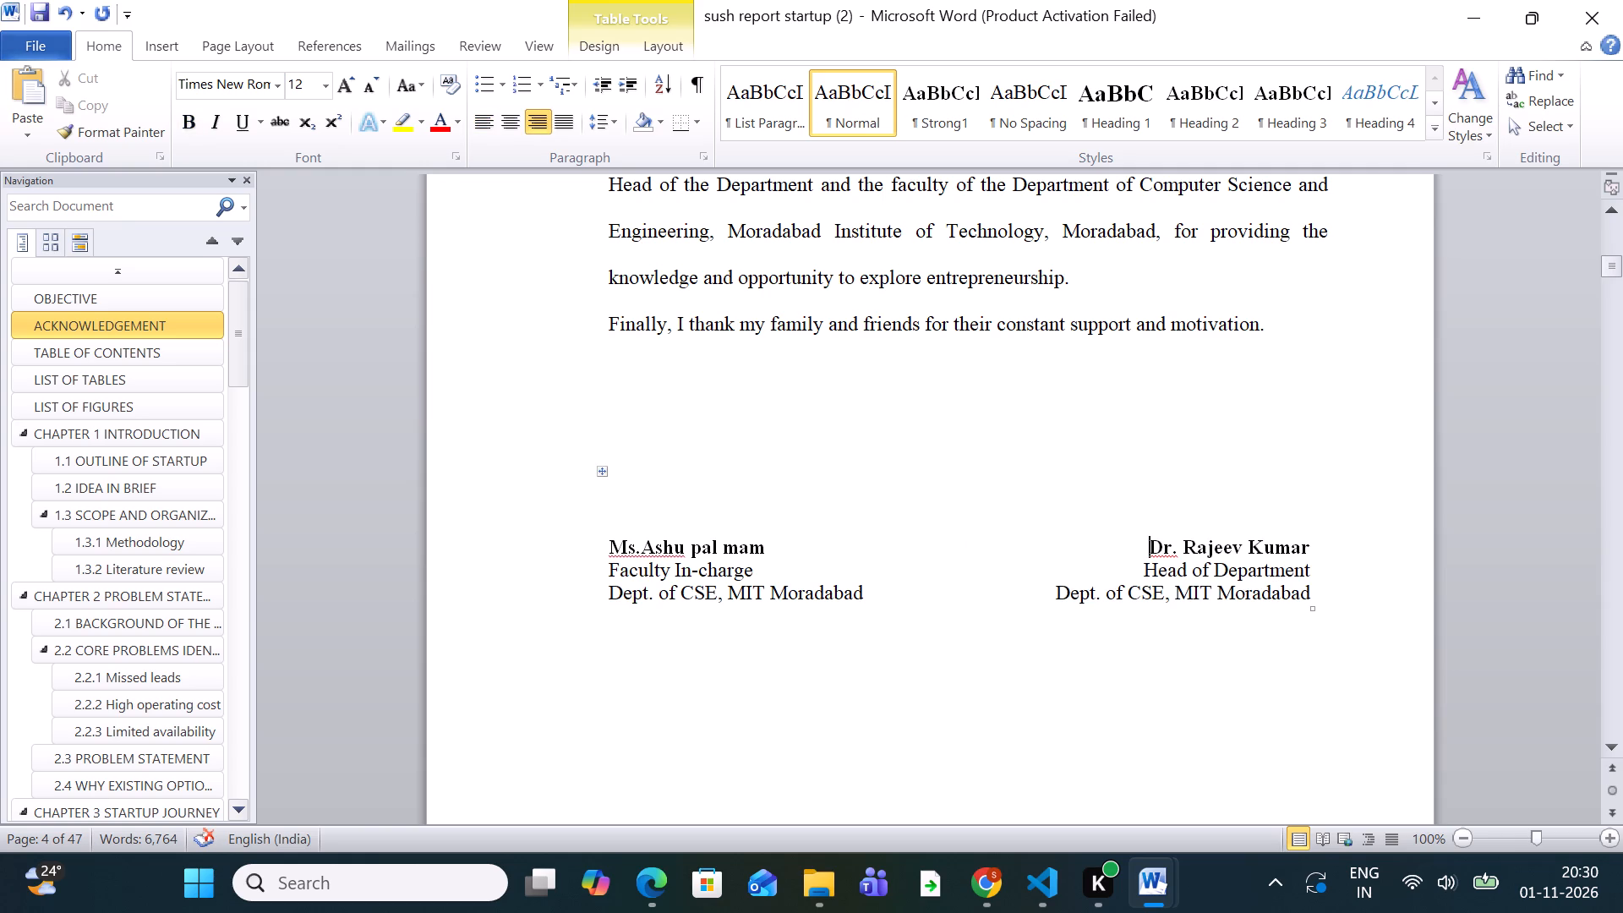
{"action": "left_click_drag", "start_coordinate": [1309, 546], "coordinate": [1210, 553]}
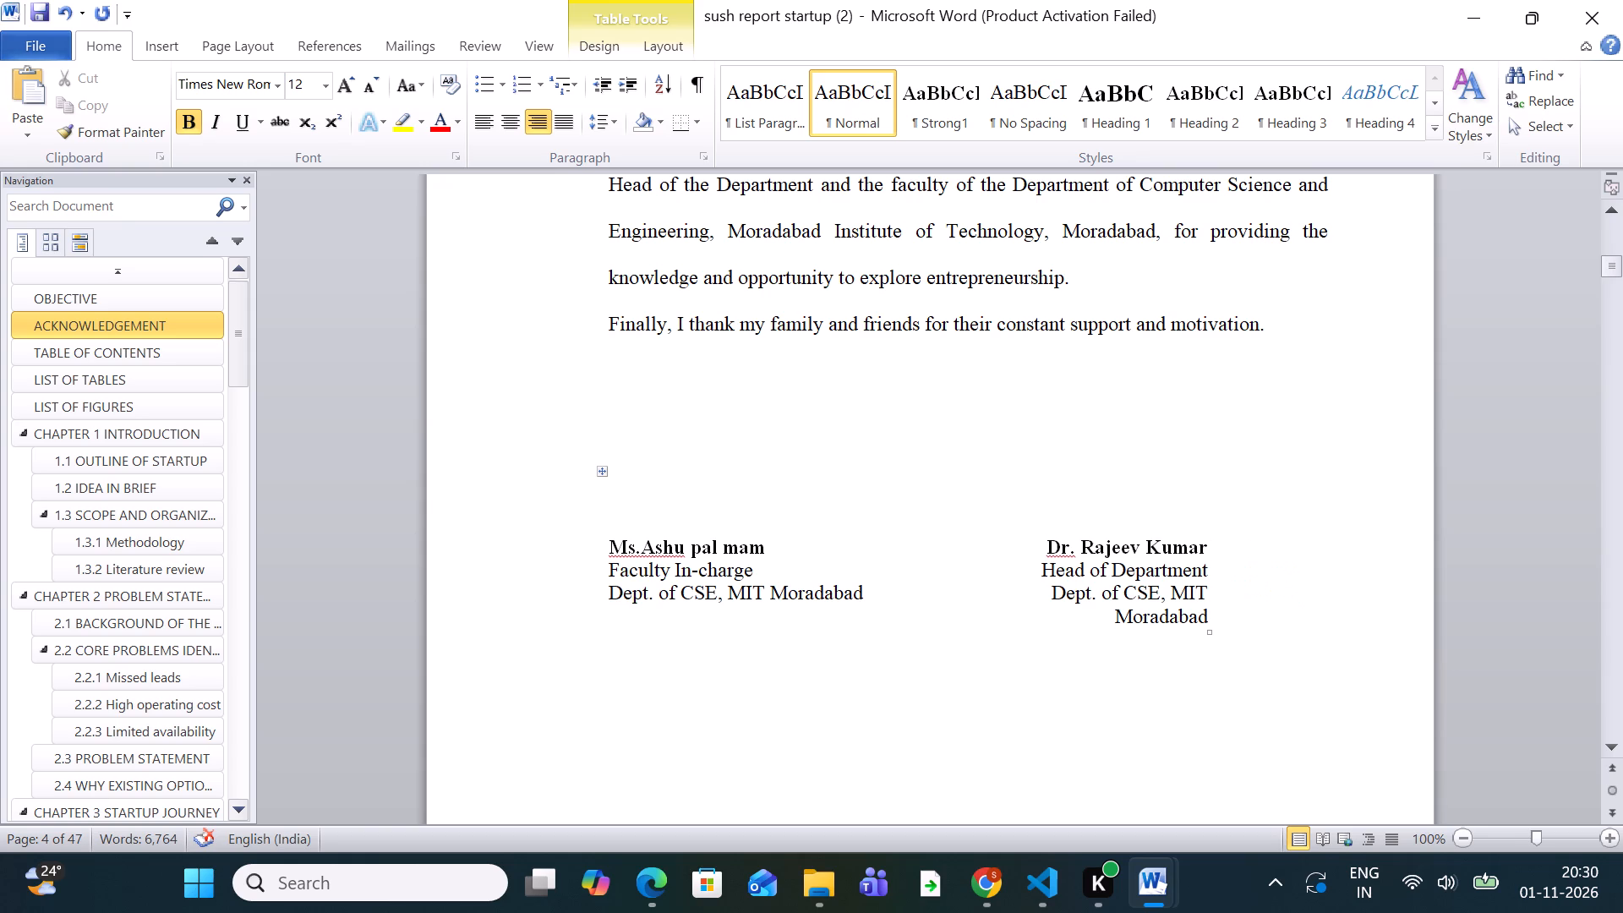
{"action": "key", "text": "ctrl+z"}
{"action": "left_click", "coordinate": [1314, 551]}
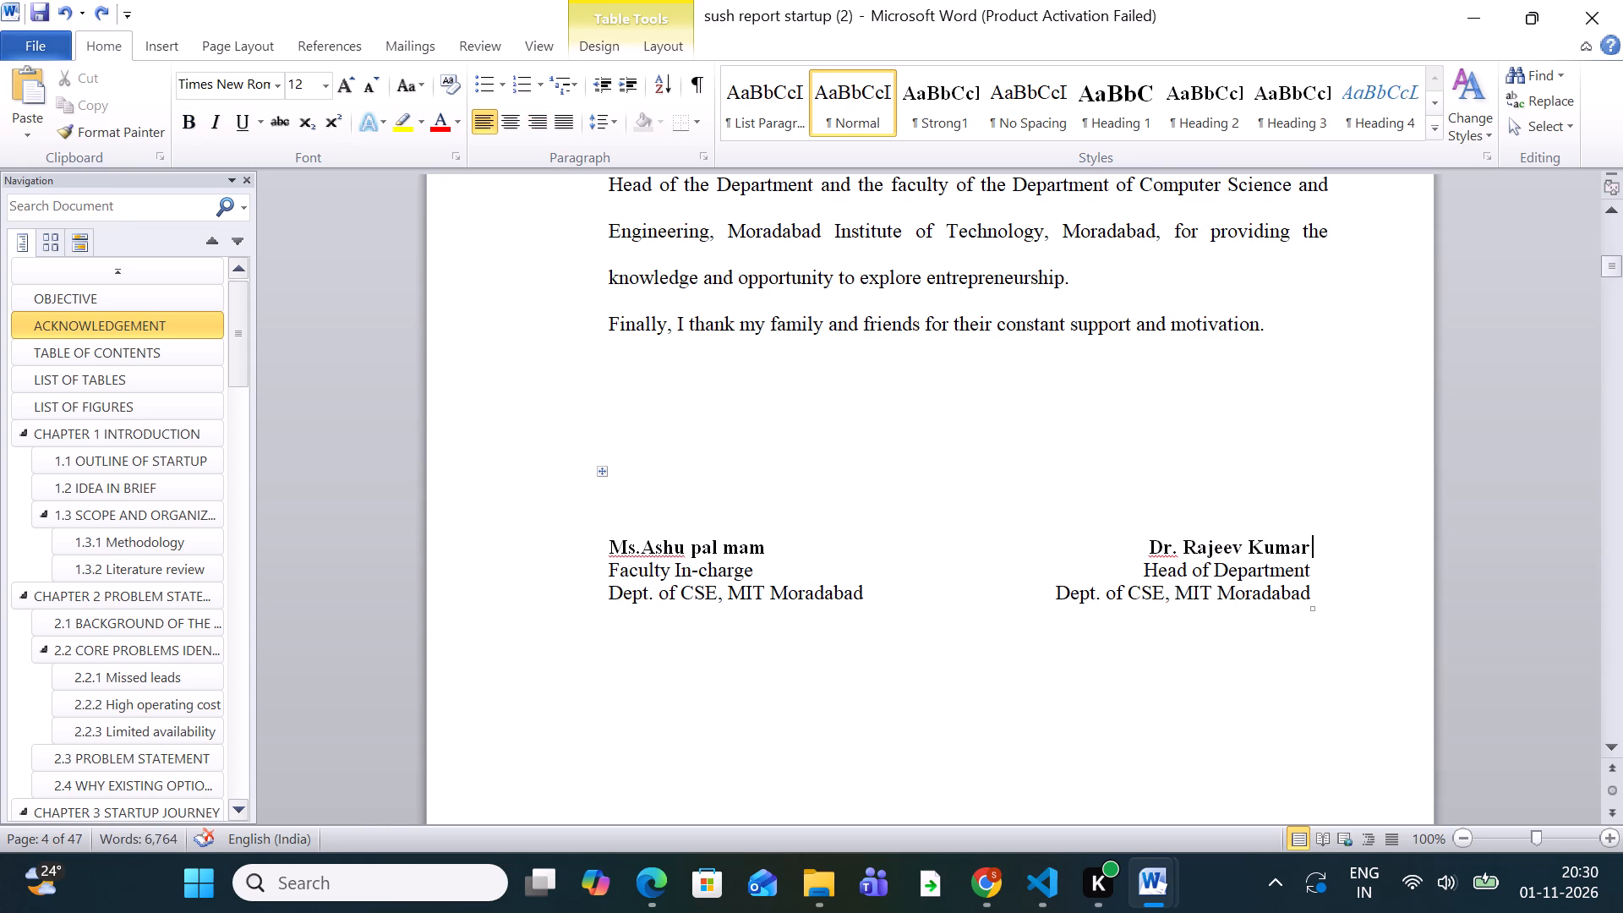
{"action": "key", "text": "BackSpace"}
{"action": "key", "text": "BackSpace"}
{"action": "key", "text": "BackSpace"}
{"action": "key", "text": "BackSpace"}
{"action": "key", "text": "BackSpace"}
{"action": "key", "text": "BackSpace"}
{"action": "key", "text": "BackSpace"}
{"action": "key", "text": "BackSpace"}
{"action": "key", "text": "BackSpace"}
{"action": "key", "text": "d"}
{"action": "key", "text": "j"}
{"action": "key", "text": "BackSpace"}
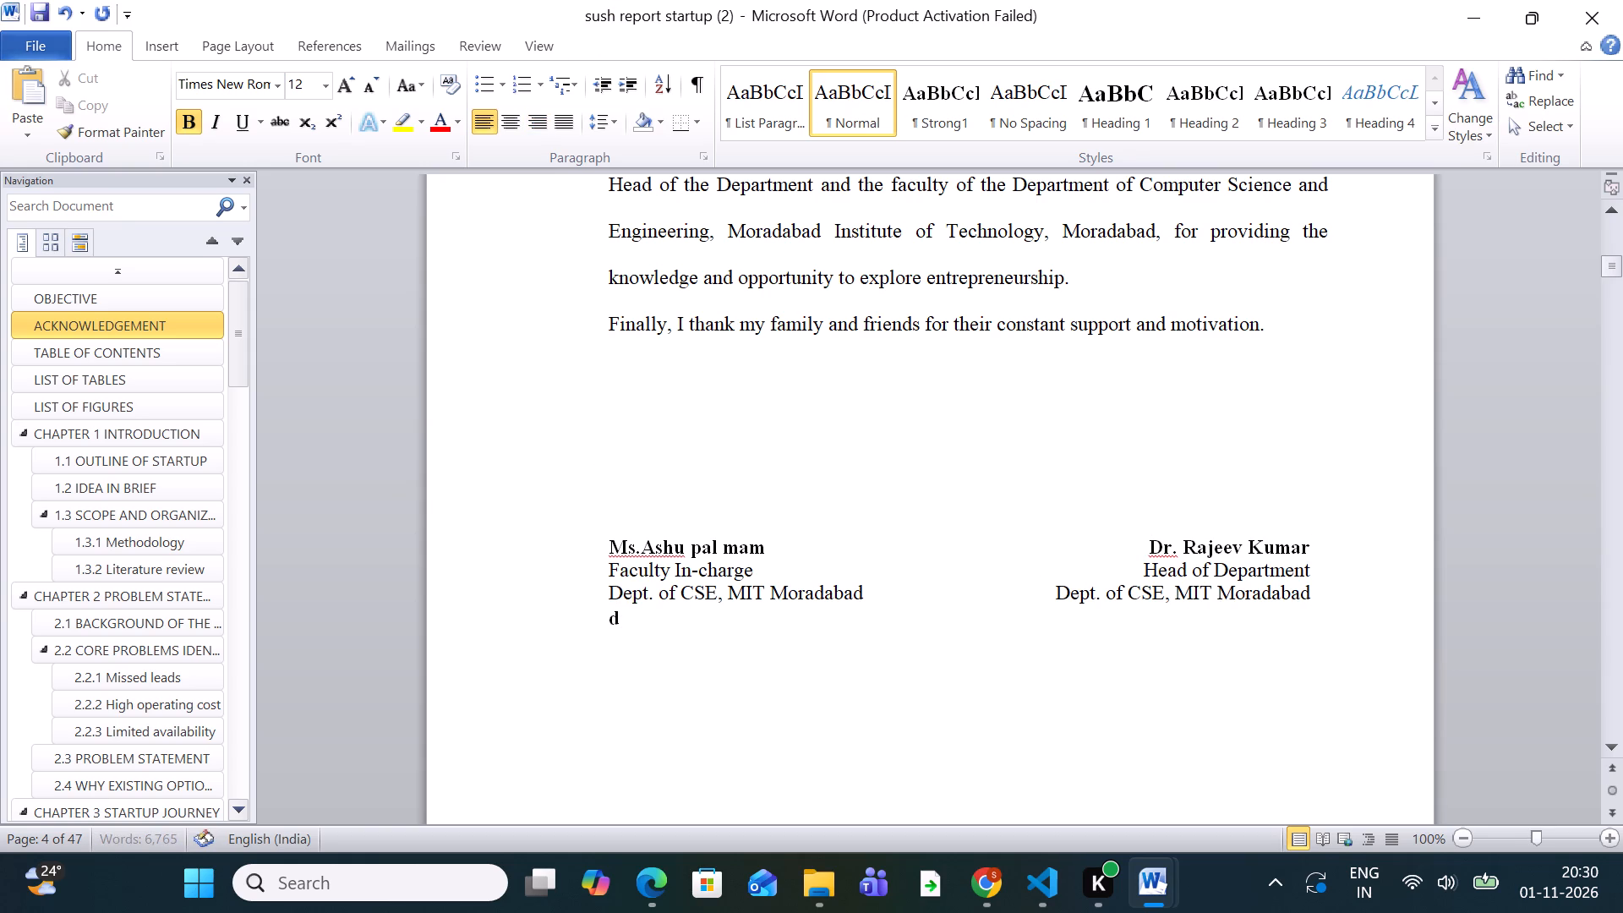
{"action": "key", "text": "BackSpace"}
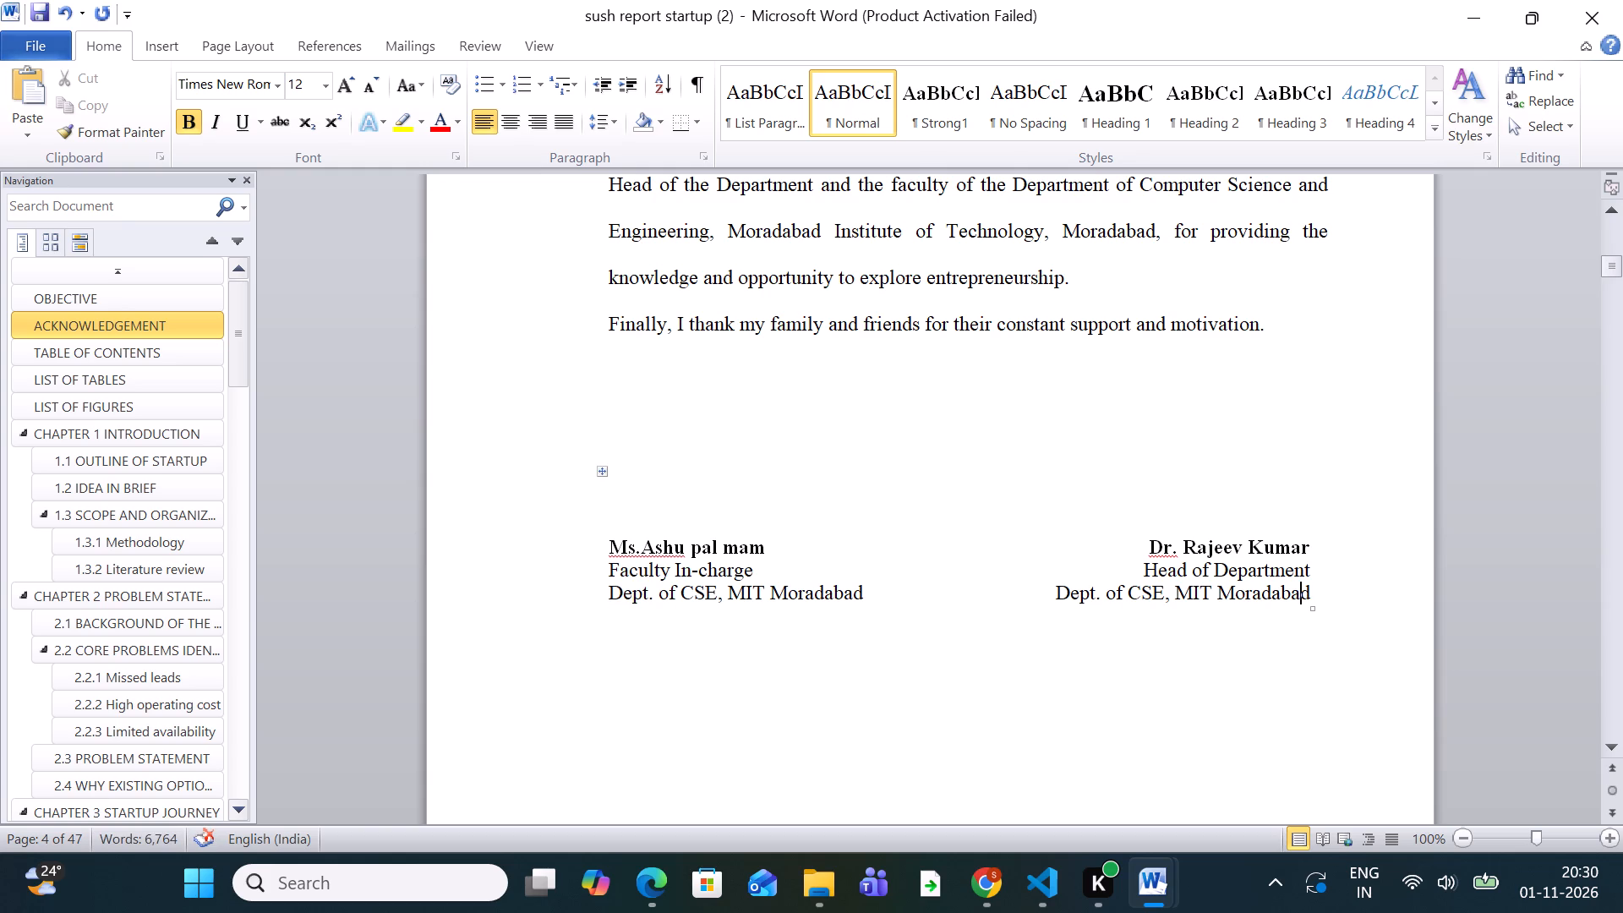
Delete the department head's title and name from the first line of the second signature cell.
{"action": "left_click", "coordinate": [1298, 600]}
{"action": "key", "text": "BackSpace"}
{"action": "key", "text": "BackSpace"}
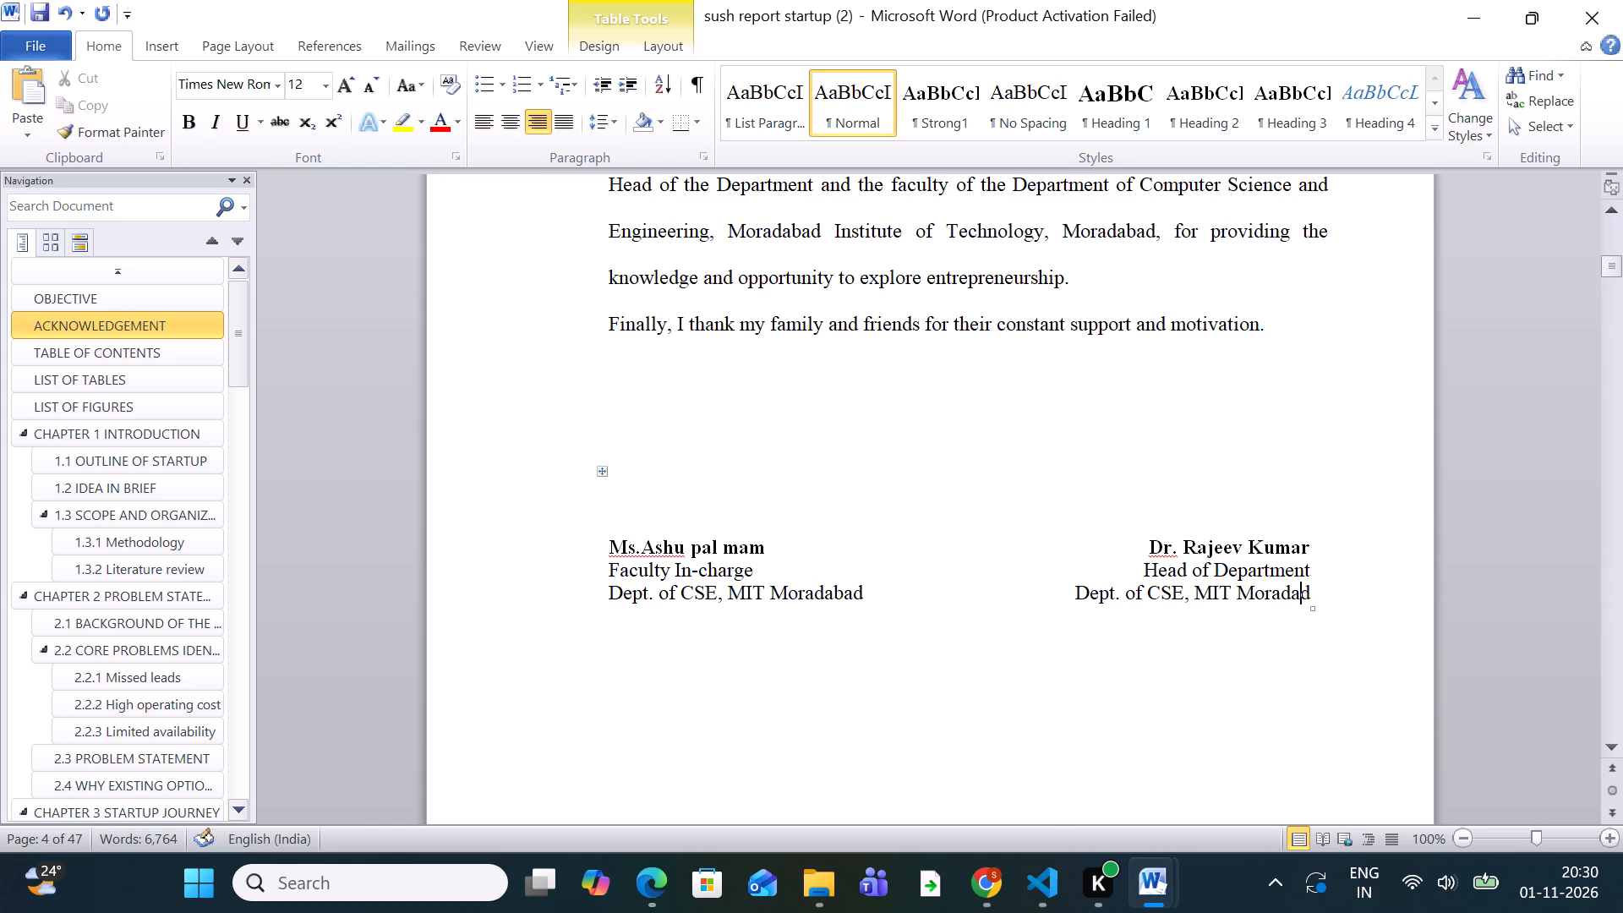
{"action": "left_click", "coordinate": [1269, 553]}
{"action": "key", "text": "BackSpace"}
{"action": "key", "text": "BackSpace"}
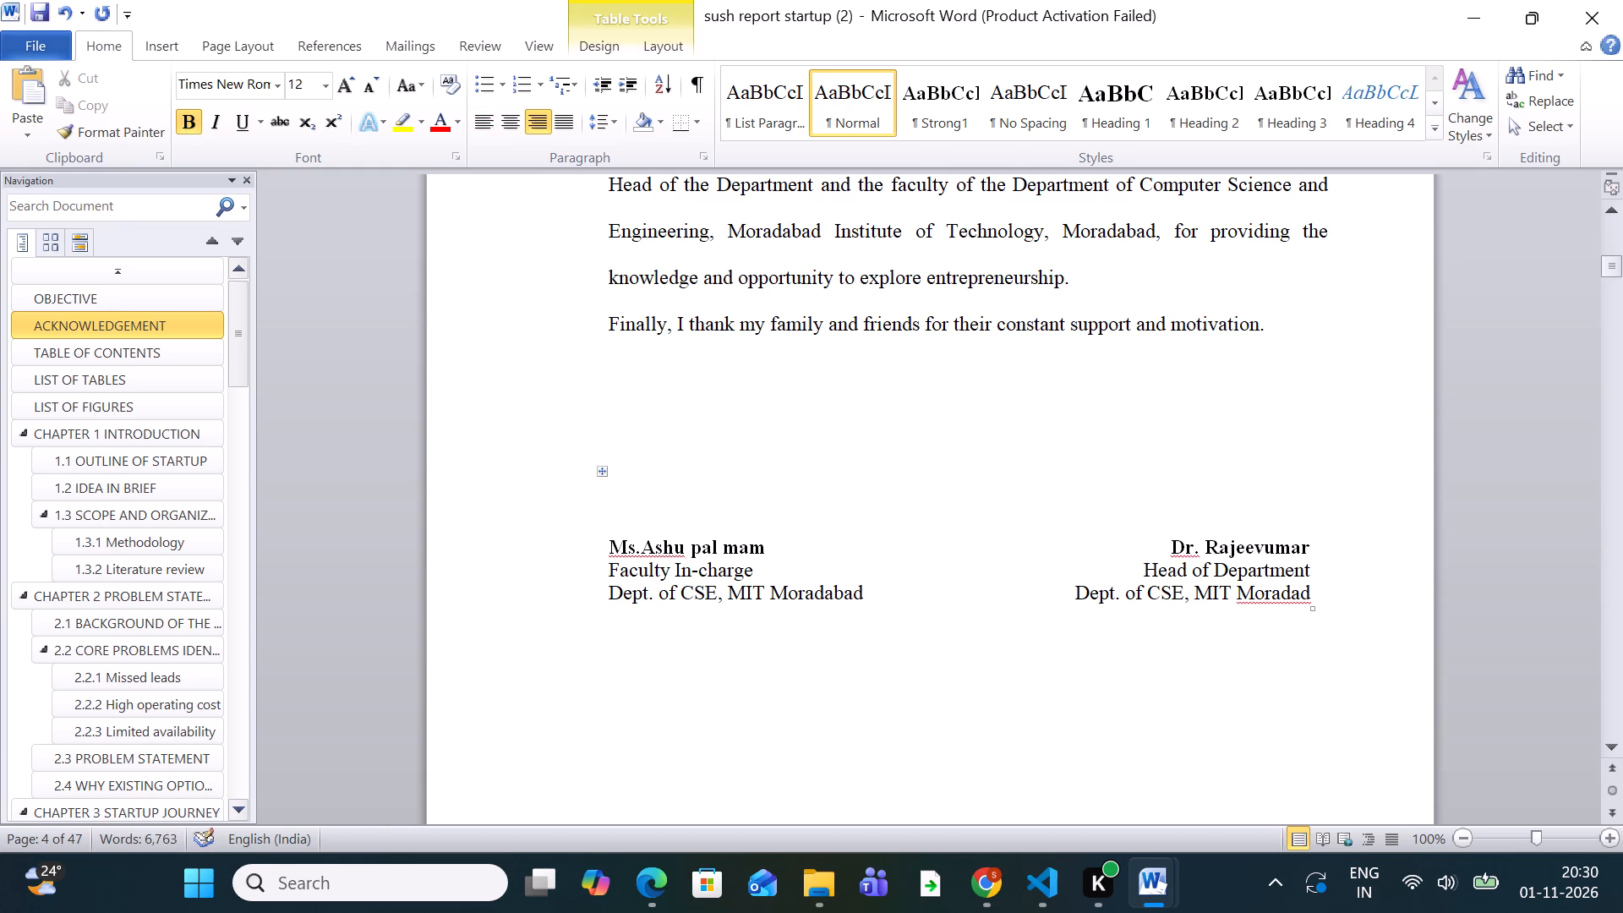
{"action": "left_click", "coordinate": [1309, 549]}
{"action": "left_click", "coordinate": [1308, 551]}
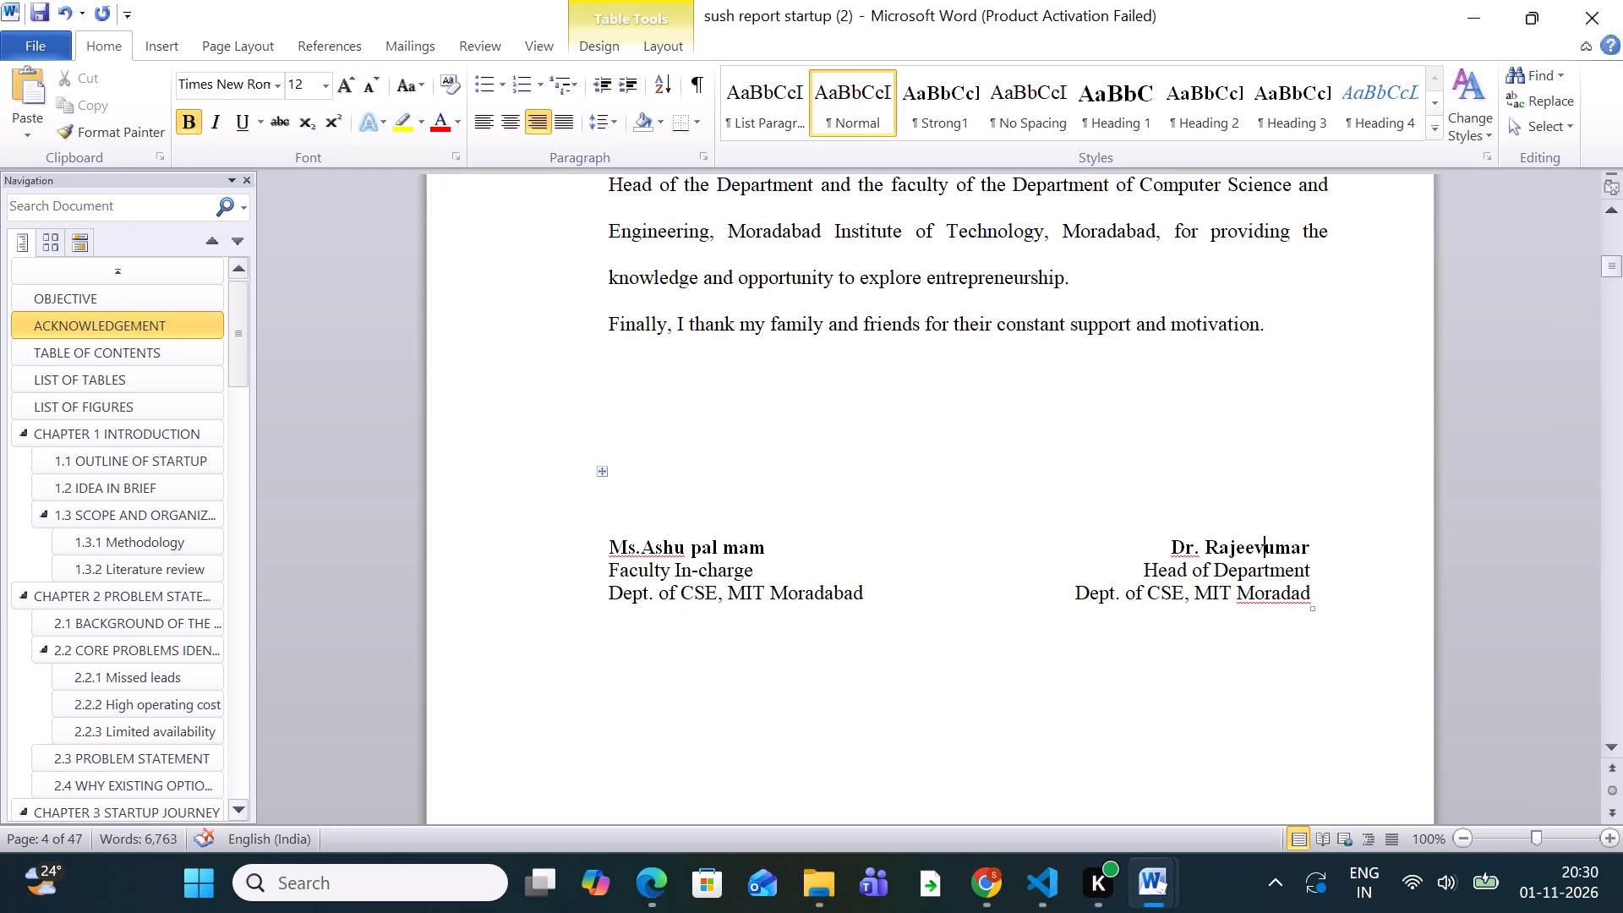
{"action": "left_click", "coordinate": [1301, 548]}
{"action": "key", "text": "BackSpace"}
{"action": "key", "text": "BackSpace"}
{"action": "key", "text": "BackSpace"}
{"action": "key", "text": "BackSpace"}
{"action": "key", "text": "BackSpace"}
{"action": "key", "text": "BackSpace"}
{"action": "key", "text": "BackSpace"}
{"action": "key", "text": "BackSpace"}
{"action": "key", "text": "BackSpace"}
{"action": "key", "text": "BackSpace"}
{"action": "key", "text": "BackSpace"}
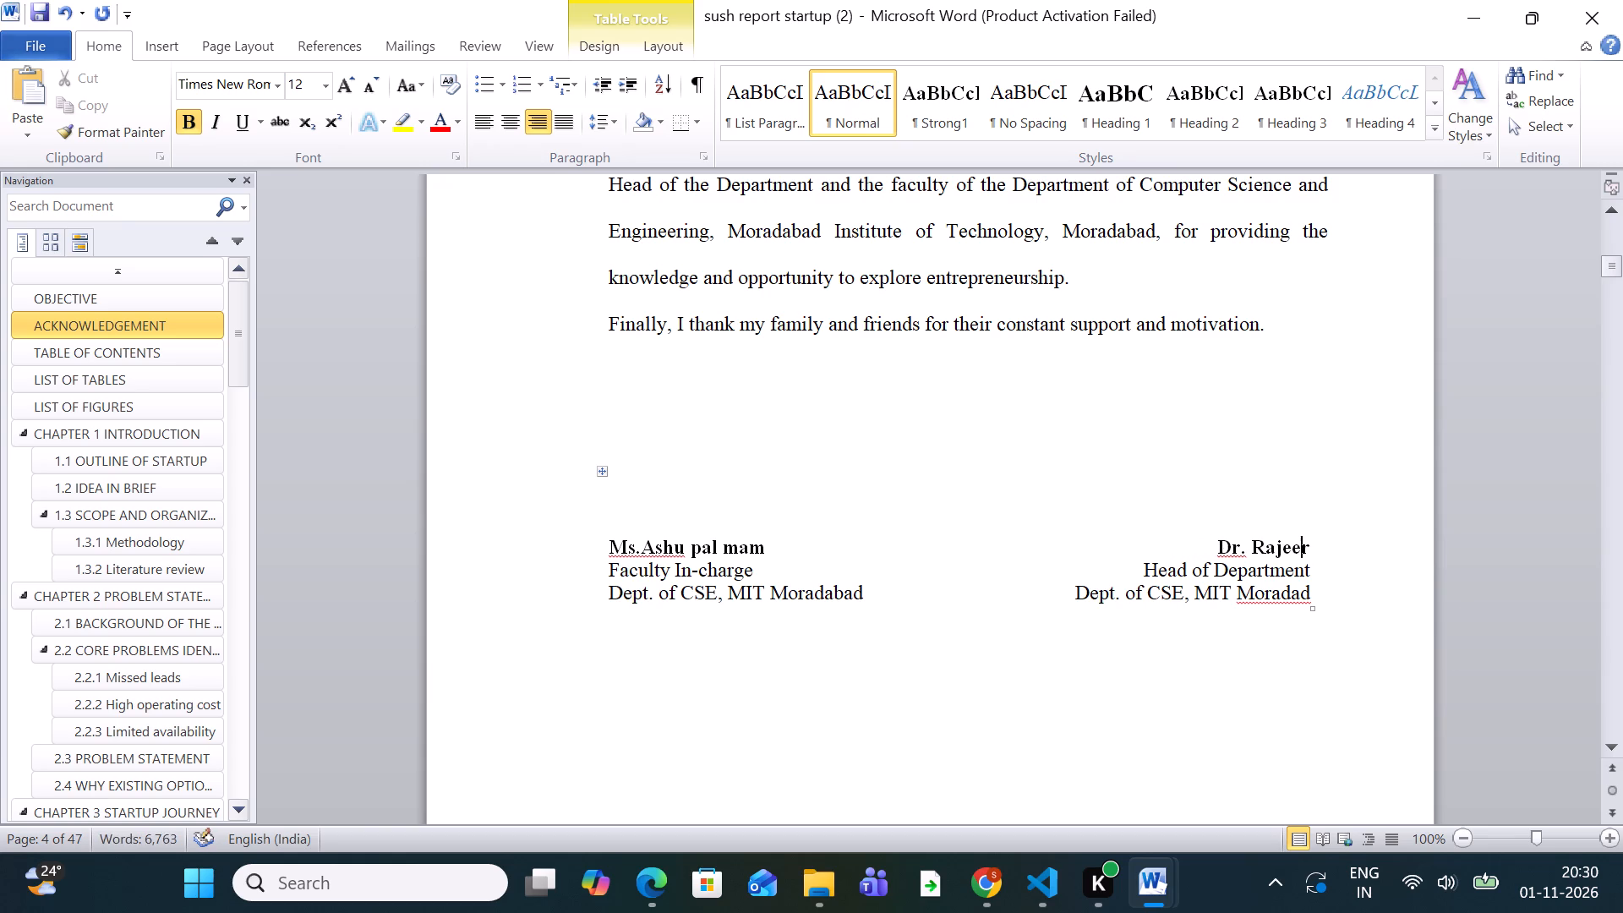
{"action": "key", "text": "BackSpace"}
{"action": "key", "text": "BackSpace"}
{"action": "key", "text": "BackSpace"}
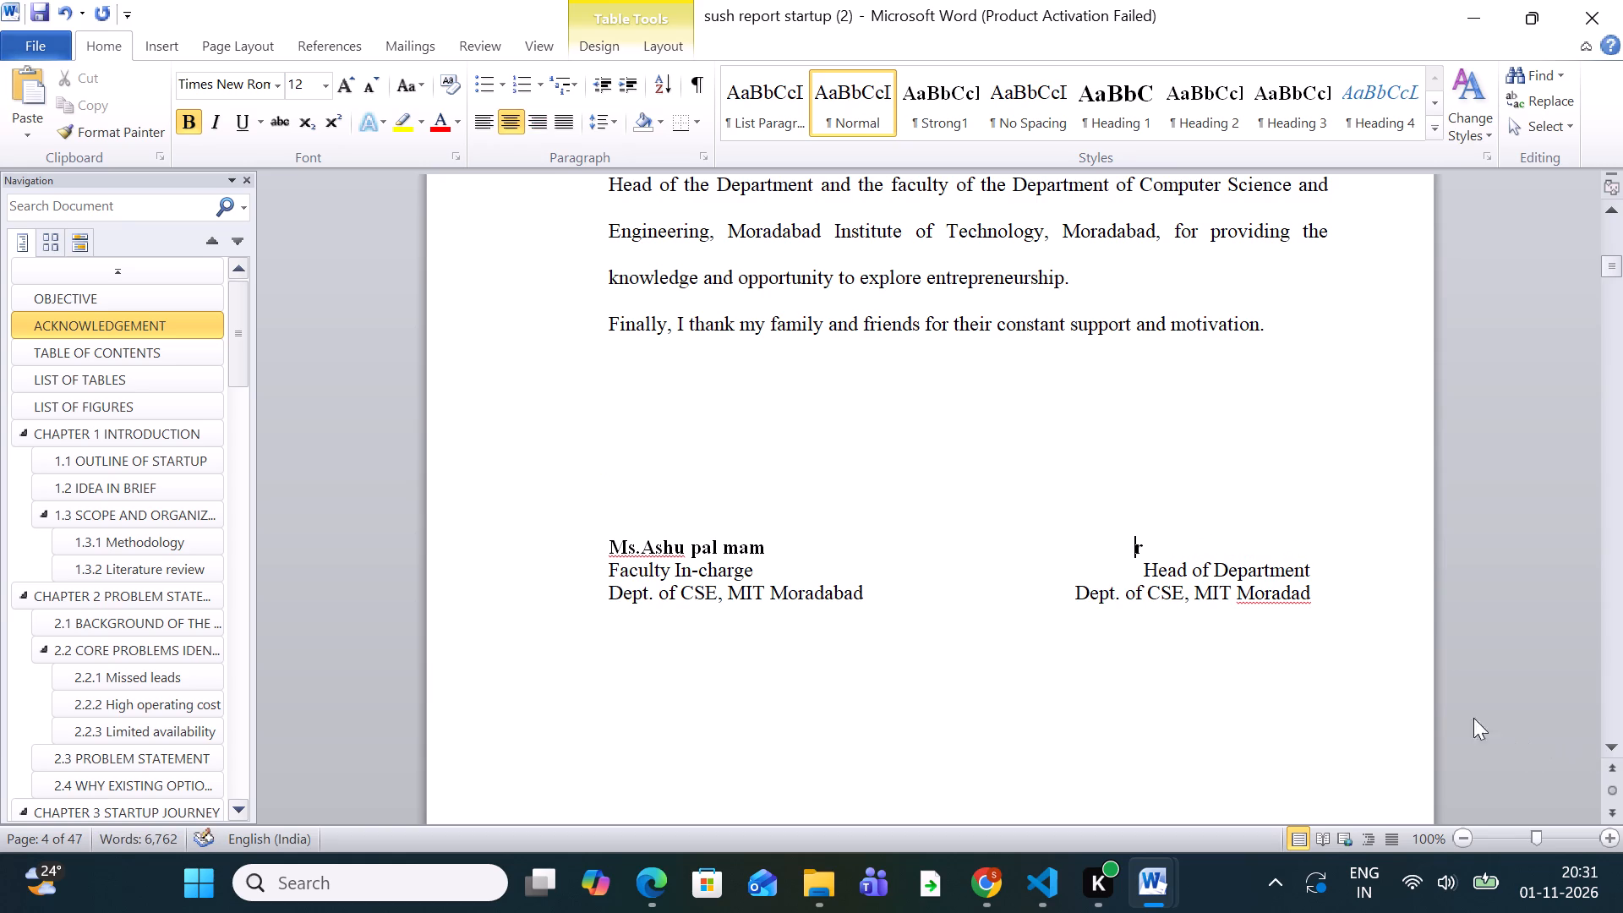
{"action": "left_click", "coordinate": [1154, 556]}
{"action": "key", "text": "BackSpace"}
Enter the student's full name on the first line of the second signature cell.
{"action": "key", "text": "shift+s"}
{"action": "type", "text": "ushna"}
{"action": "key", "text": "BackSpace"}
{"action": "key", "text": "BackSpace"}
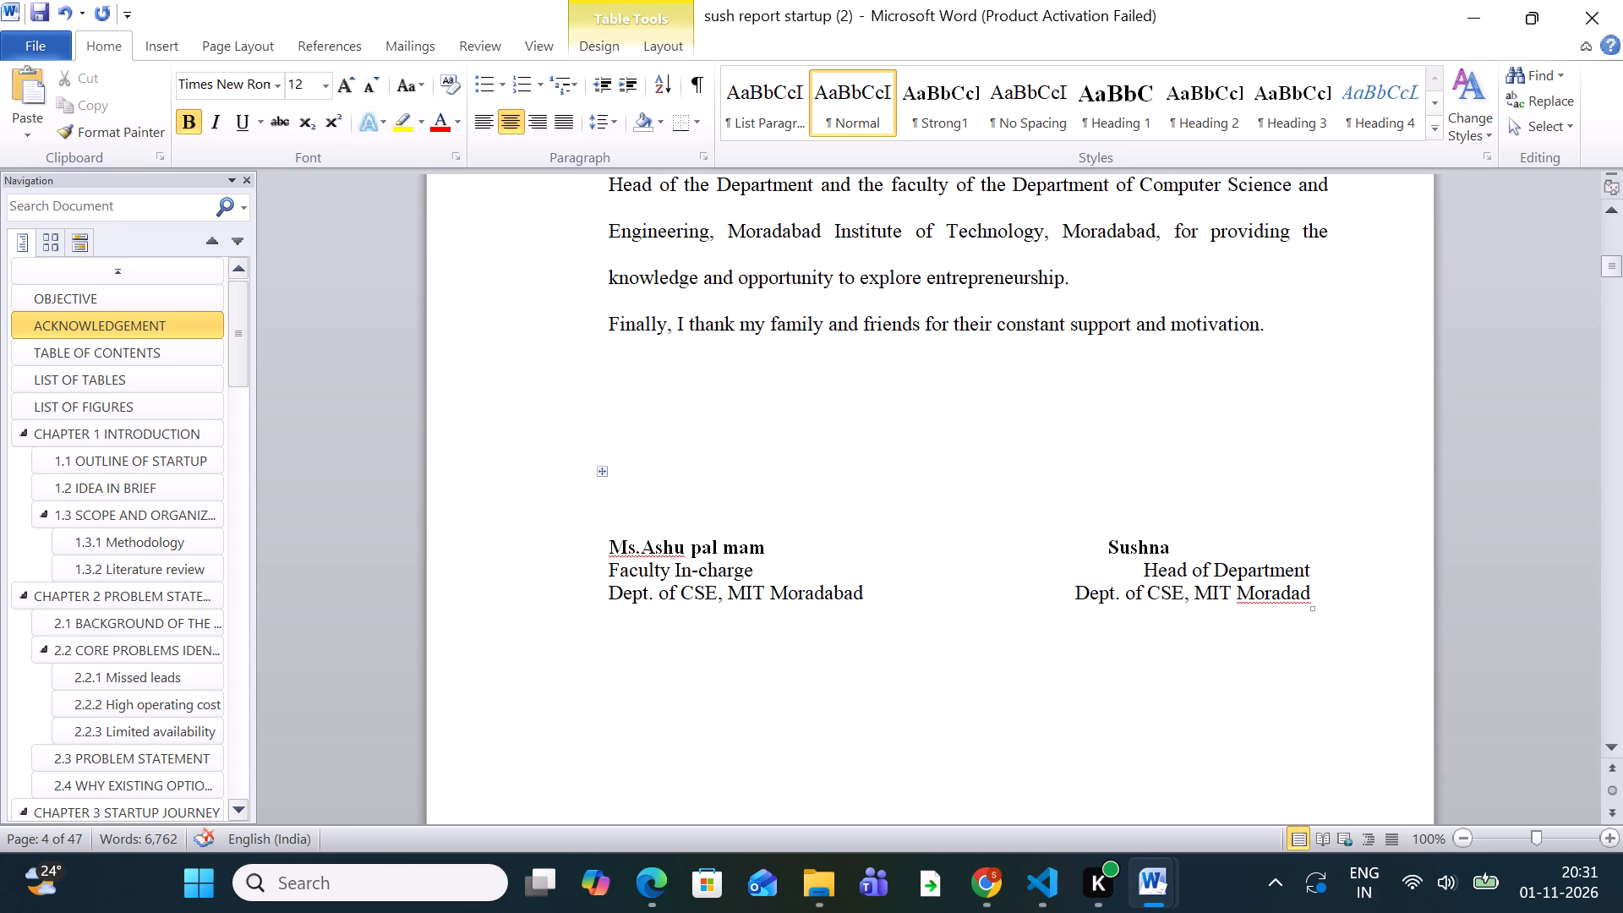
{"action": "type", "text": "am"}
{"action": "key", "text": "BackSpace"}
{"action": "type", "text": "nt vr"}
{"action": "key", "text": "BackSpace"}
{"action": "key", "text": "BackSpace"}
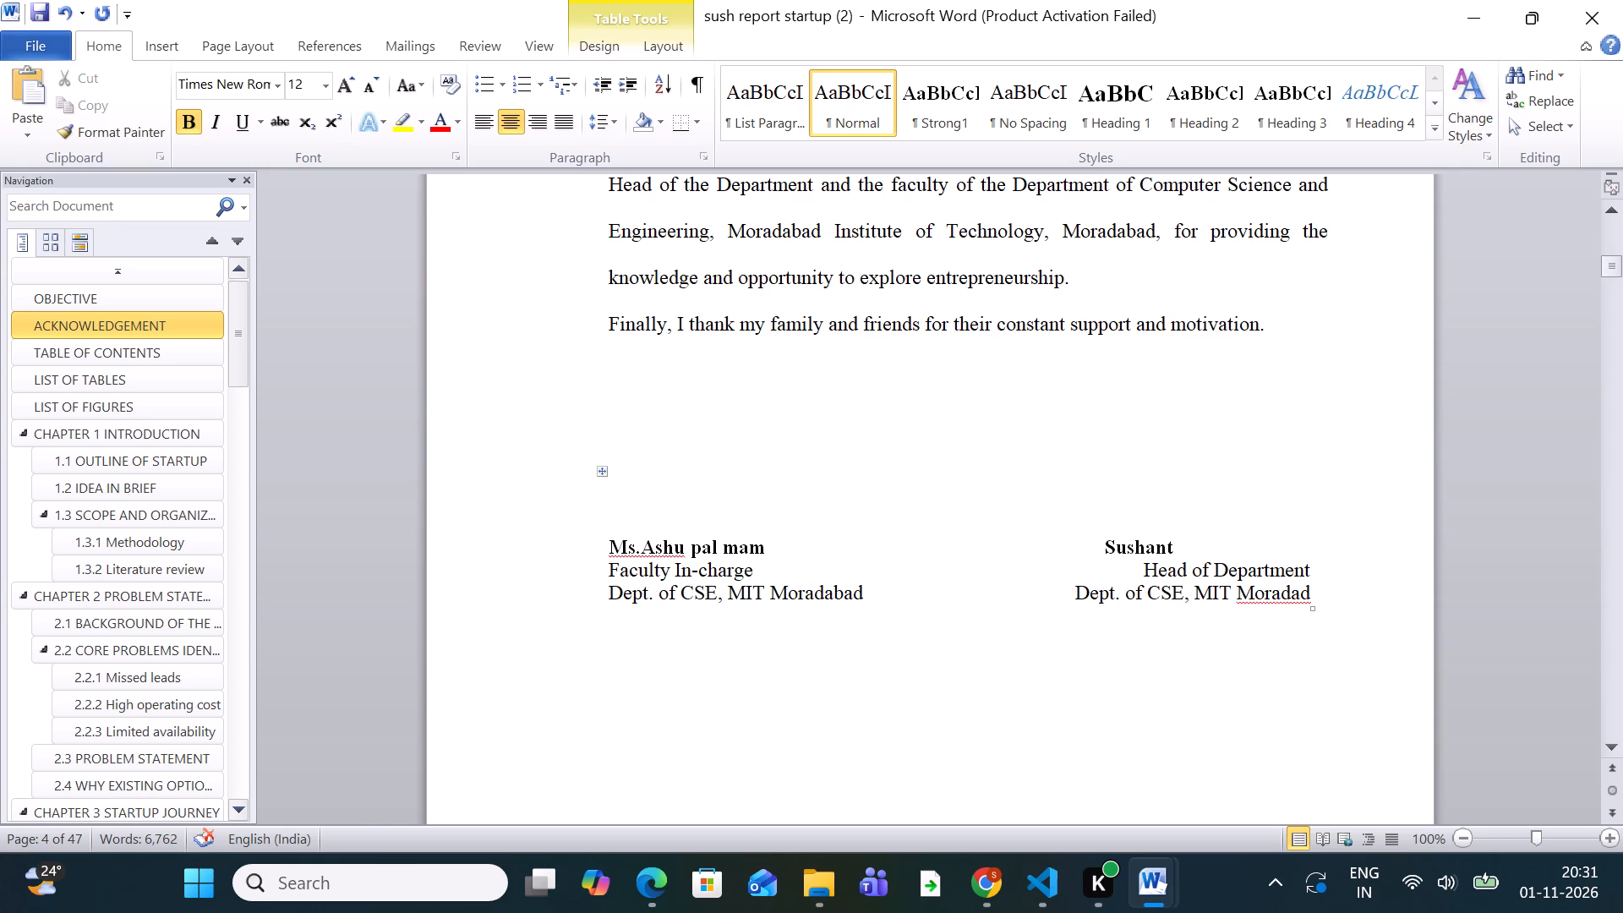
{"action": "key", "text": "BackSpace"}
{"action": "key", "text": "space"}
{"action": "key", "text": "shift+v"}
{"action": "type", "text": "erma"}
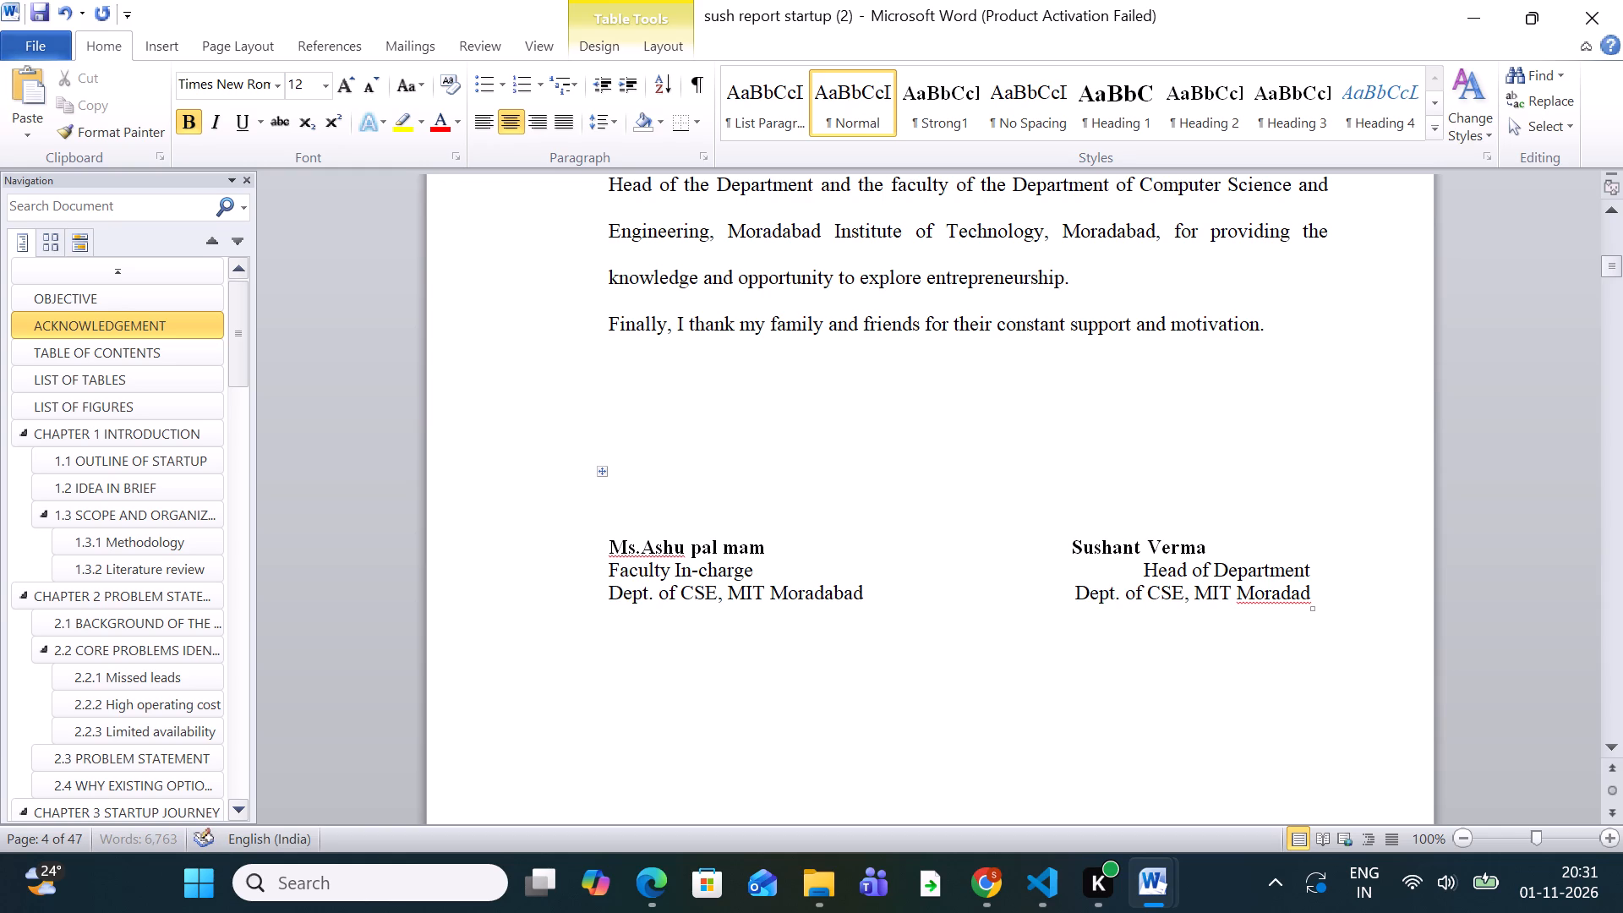
Insert leading spaces before the student's name to shift it toward the signature table's right edge.
{"action": "left_click", "coordinate": [1069, 555]}
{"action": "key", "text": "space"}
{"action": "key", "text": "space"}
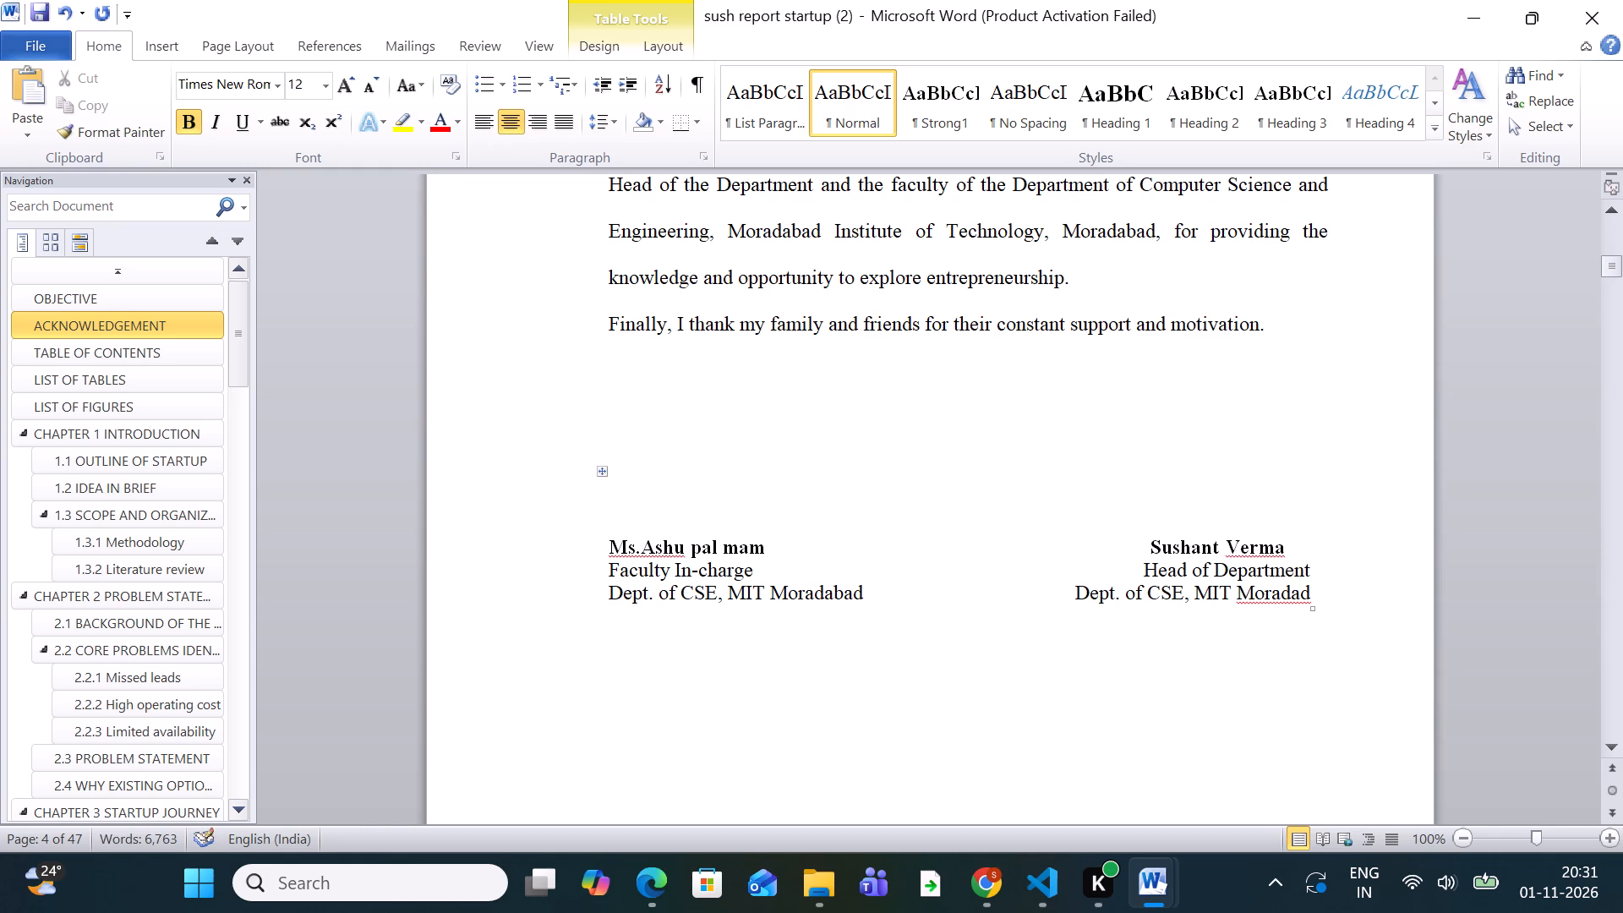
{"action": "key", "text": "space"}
Delete the "Head of Department" text below the student's name.
{"action": "left_click_drag", "start_coordinate": [1333, 602], "coordinate": [1222, 571]}
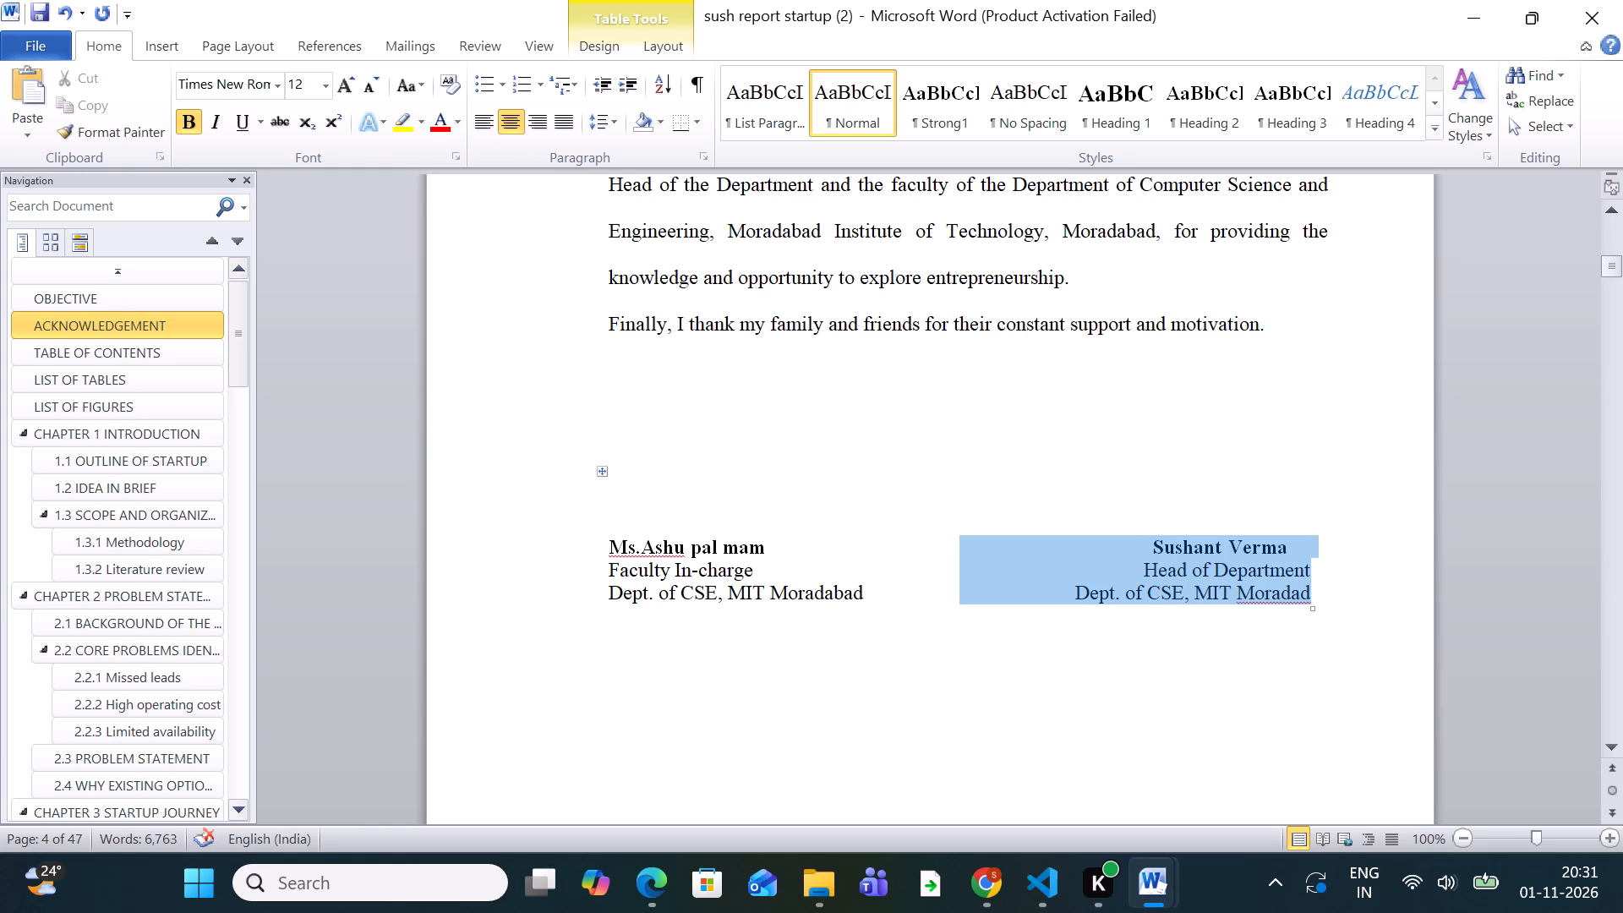
{"action": "left_click_drag", "start_coordinate": [1222, 571], "coordinate": [1232, 574]}
{"action": "left_click", "coordinate": [1244, 646]}
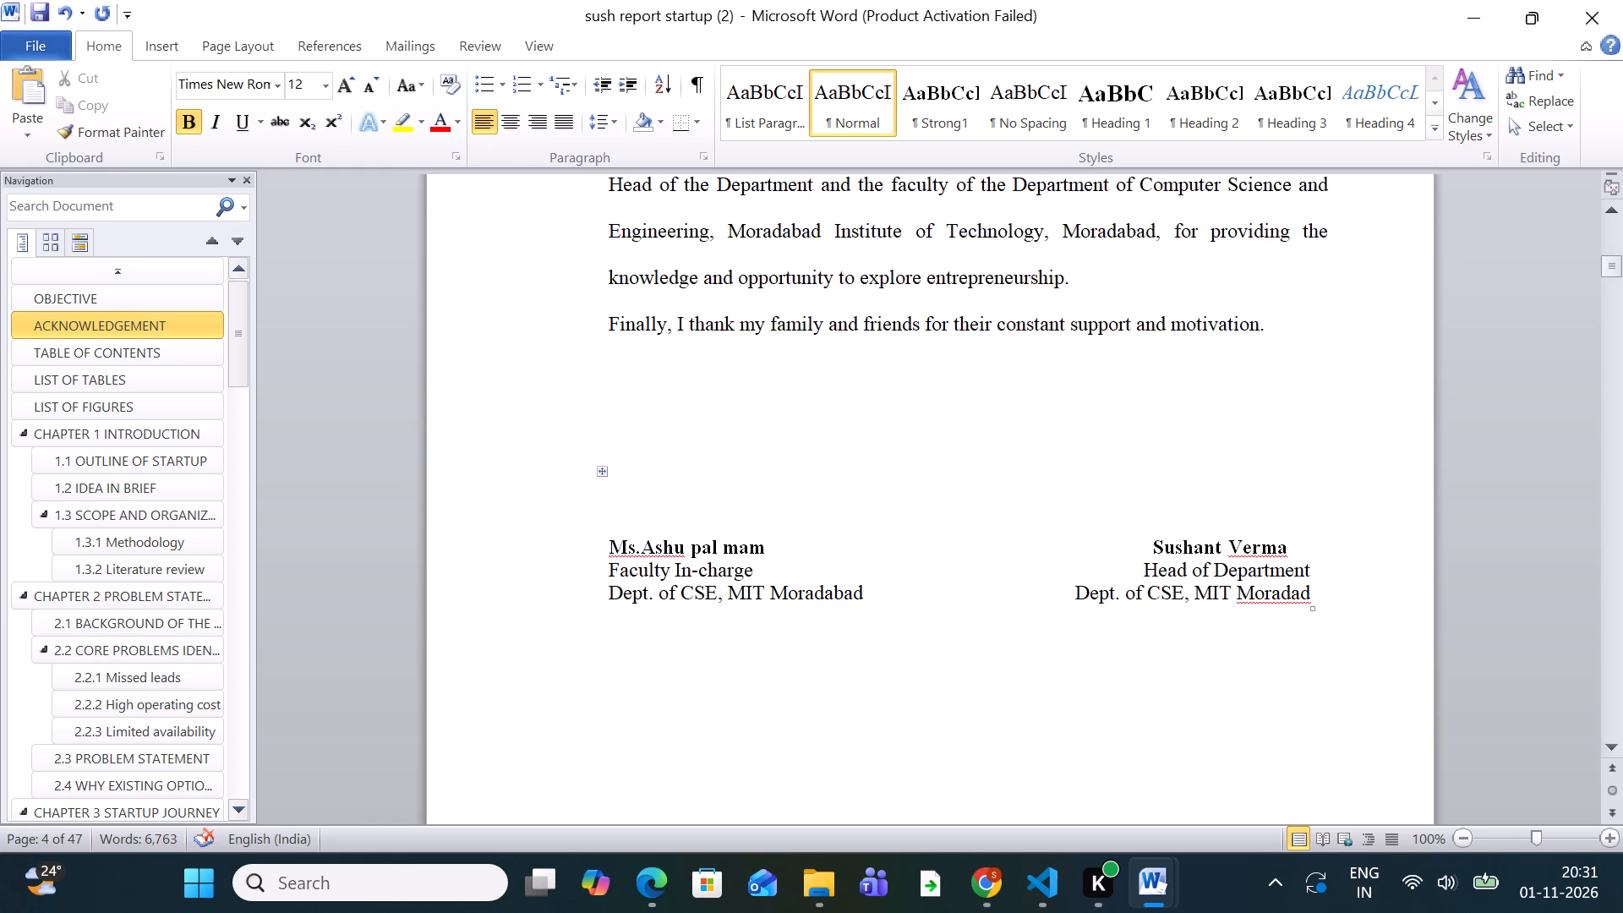
{"action": "left_click", "coordinate": [1320, 596]}
{"action": "left_click", "coordinate": [1305, 569]}
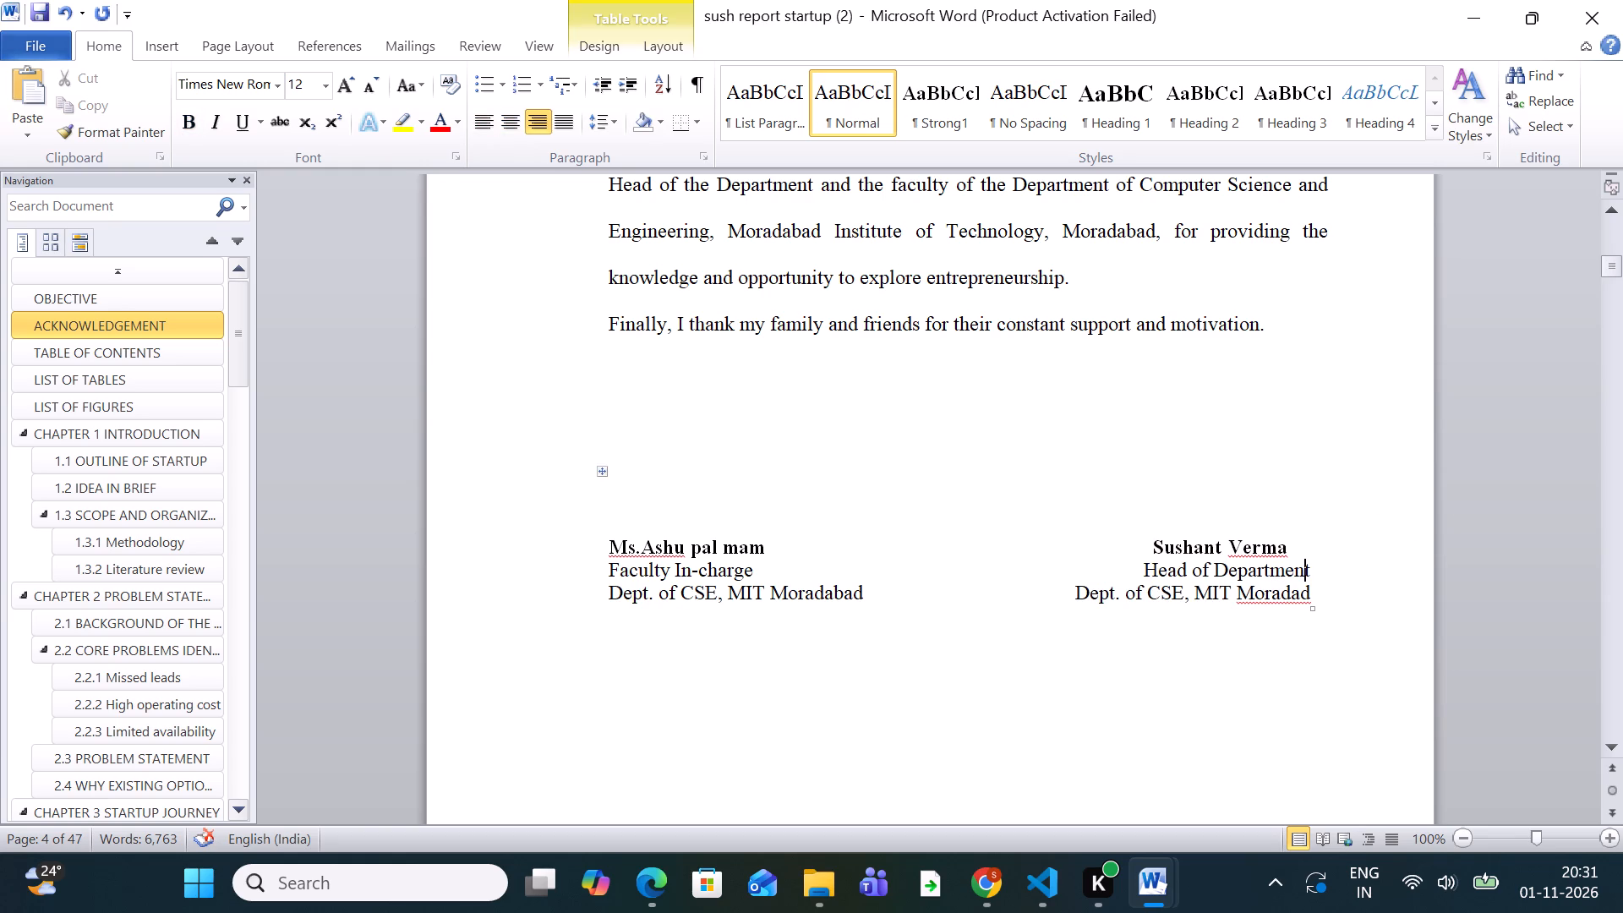
{"action": "key", "text": "BackSpace"}
{"action": "key", "text": "BackSpace"}
{"action": "key", "text": "BackSpace"}
{"action": "key", "text": "BackSpace"}
{"action": "key", "text": "BackSpace"}
{"action": "key", "text": "BackSpace"}
{"action": "key", "text": "BackSpace"}
{"action": "key", "text": "BackSpace"}
{"action": "key", "text": "BackSpace"}
{"action": "key", "text": "BackSpace"}
{"action": "key", "text": "BackSpace"}
{"action": "key", "text": "BackSpace"}
{"action": "key", "text": "BackSpace"}
{"action": "key", "text": "BackSpace"}
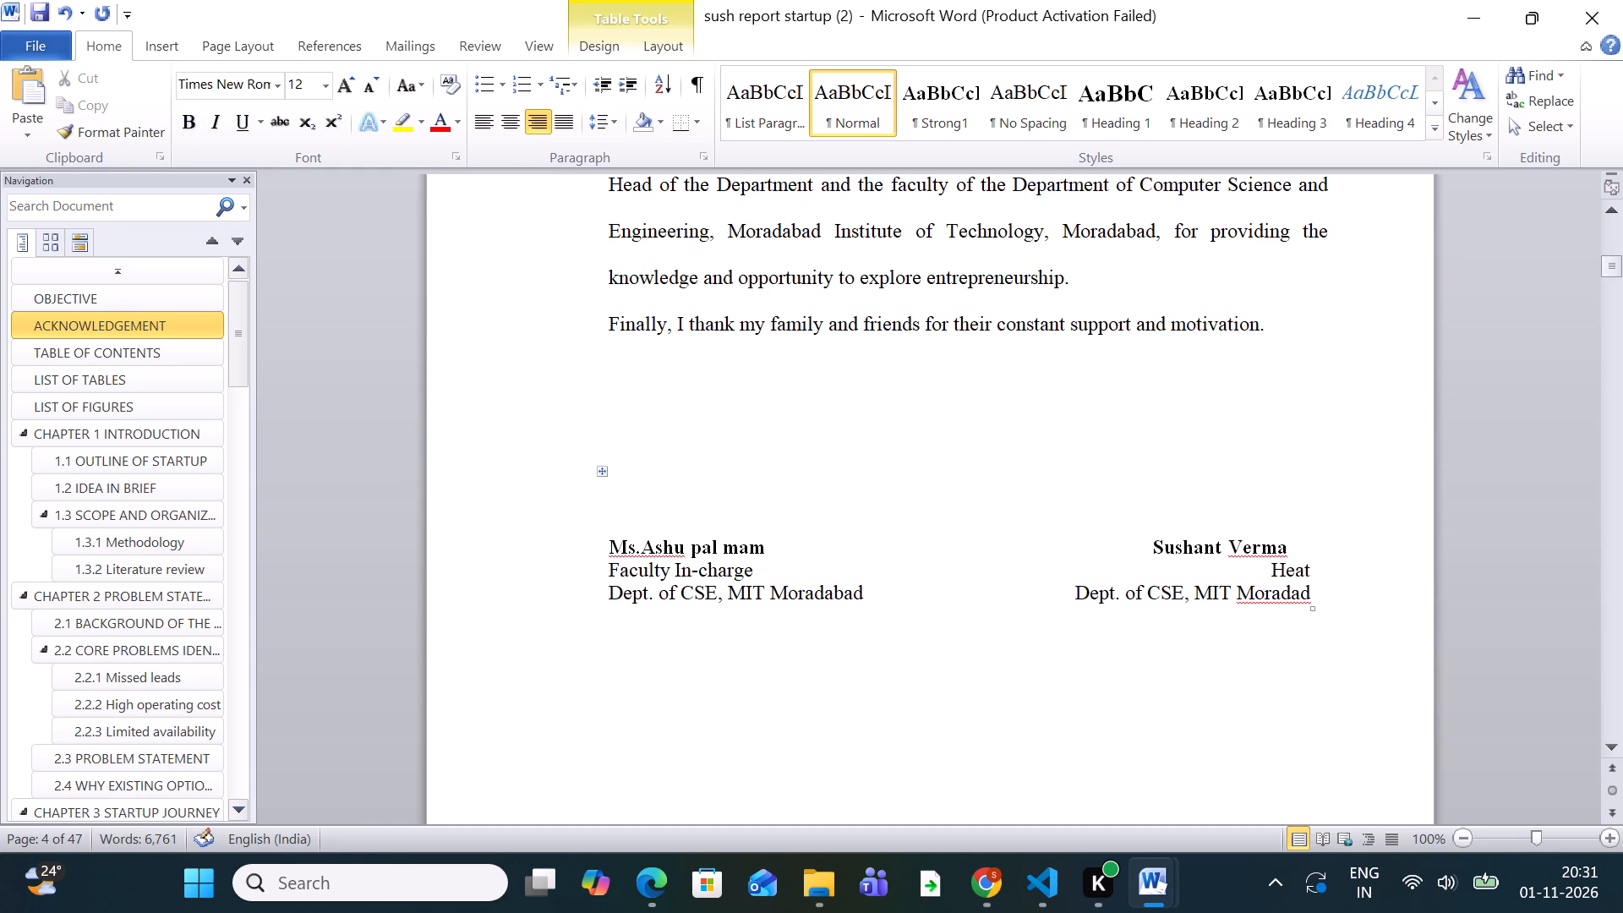
{"action": "key", "text": "BackSpace"}
{"action": "key", "text": "BackSpace"}
{"action": "key", "text": "BackSpace"}
{"action": "key", "text": "BackSpace"}
Delete the "Dept. of CSE" text from the last line of the student's signature cell.
{"action": "left_click", "coordinate": [1305, 591]}
{"action": "key", "text": "BackSpace"}
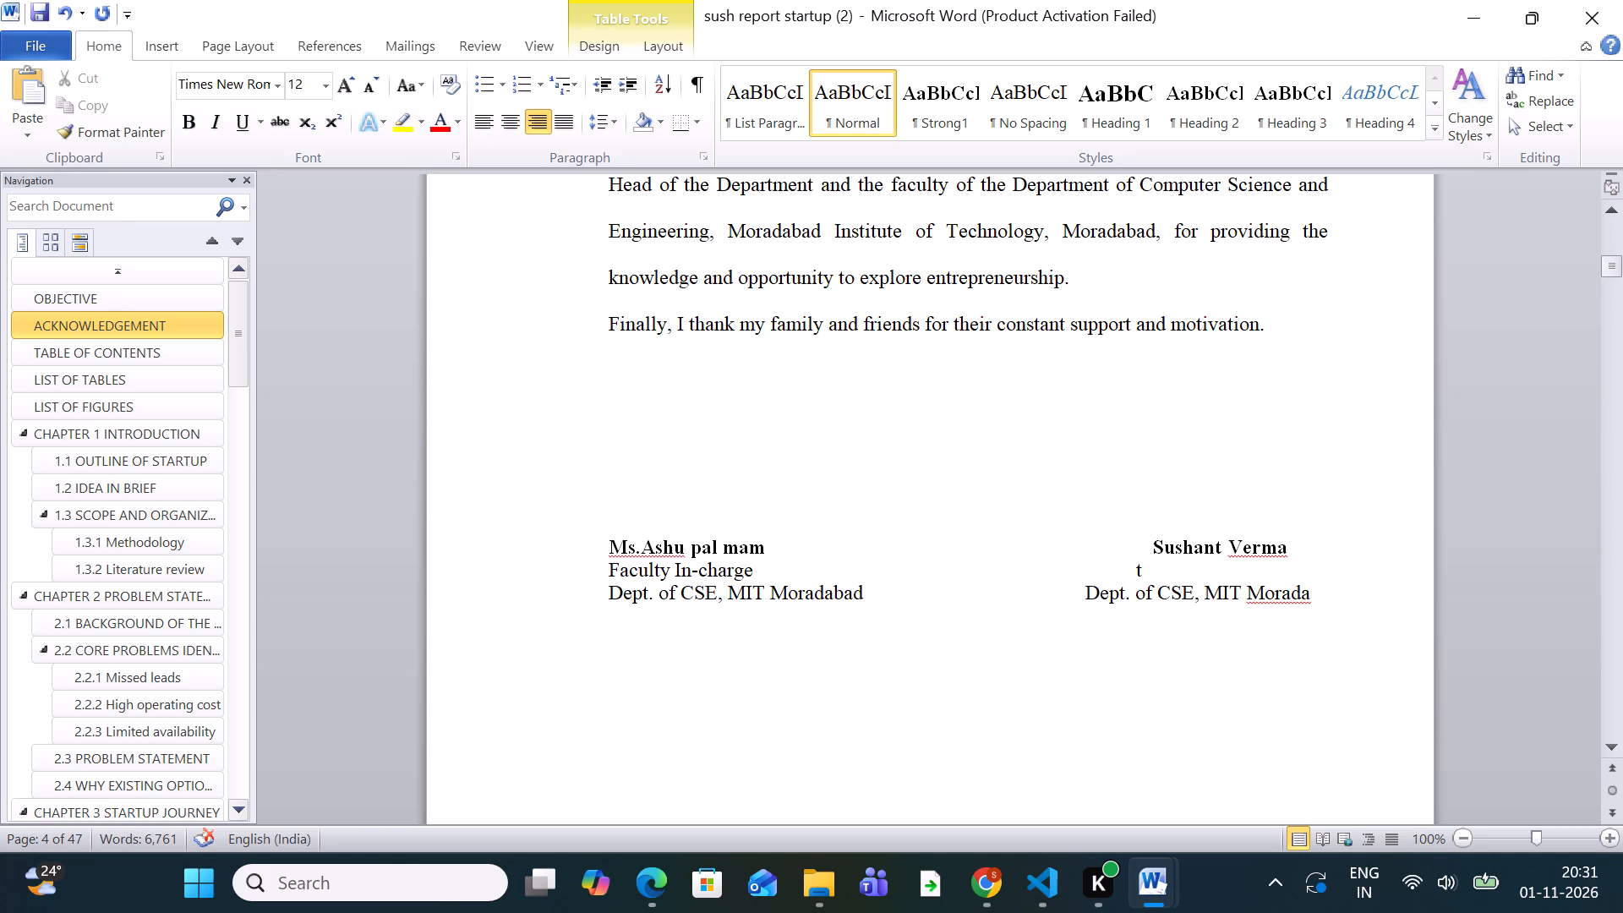
{"action": "key", "text": "BackSpace"}
{"action": "key", "text": "BackSpace"}
{"action": "key", "text": "BackSpace"}
{"action": "key", "text": "BackSpace"}
{"action": "key", "text": "BackSpace"}
{"action": "key", "text": "BackSpace"}
{"action": "key", "text": "BackSpace"}
{"action": "key", "text": "BackSpace"}
{"action": "key", "text": "BackSpace"}
{"action": "key", "text": "BackSpace"}
{"action": "key", "text": "BackSpace"}
{"action": "key", "text": "BackSpace"}
{"action": "key", "text": "BackSpace"}
{"action": "key", "text": "BackSpace"}
{"action": "key", "text": "BackSpace"}
{"action": "key", "text": "BackSpace"}
{"action": "key", "text": "BackSpace"}
{"action": "key", "text": "BackSpace"}
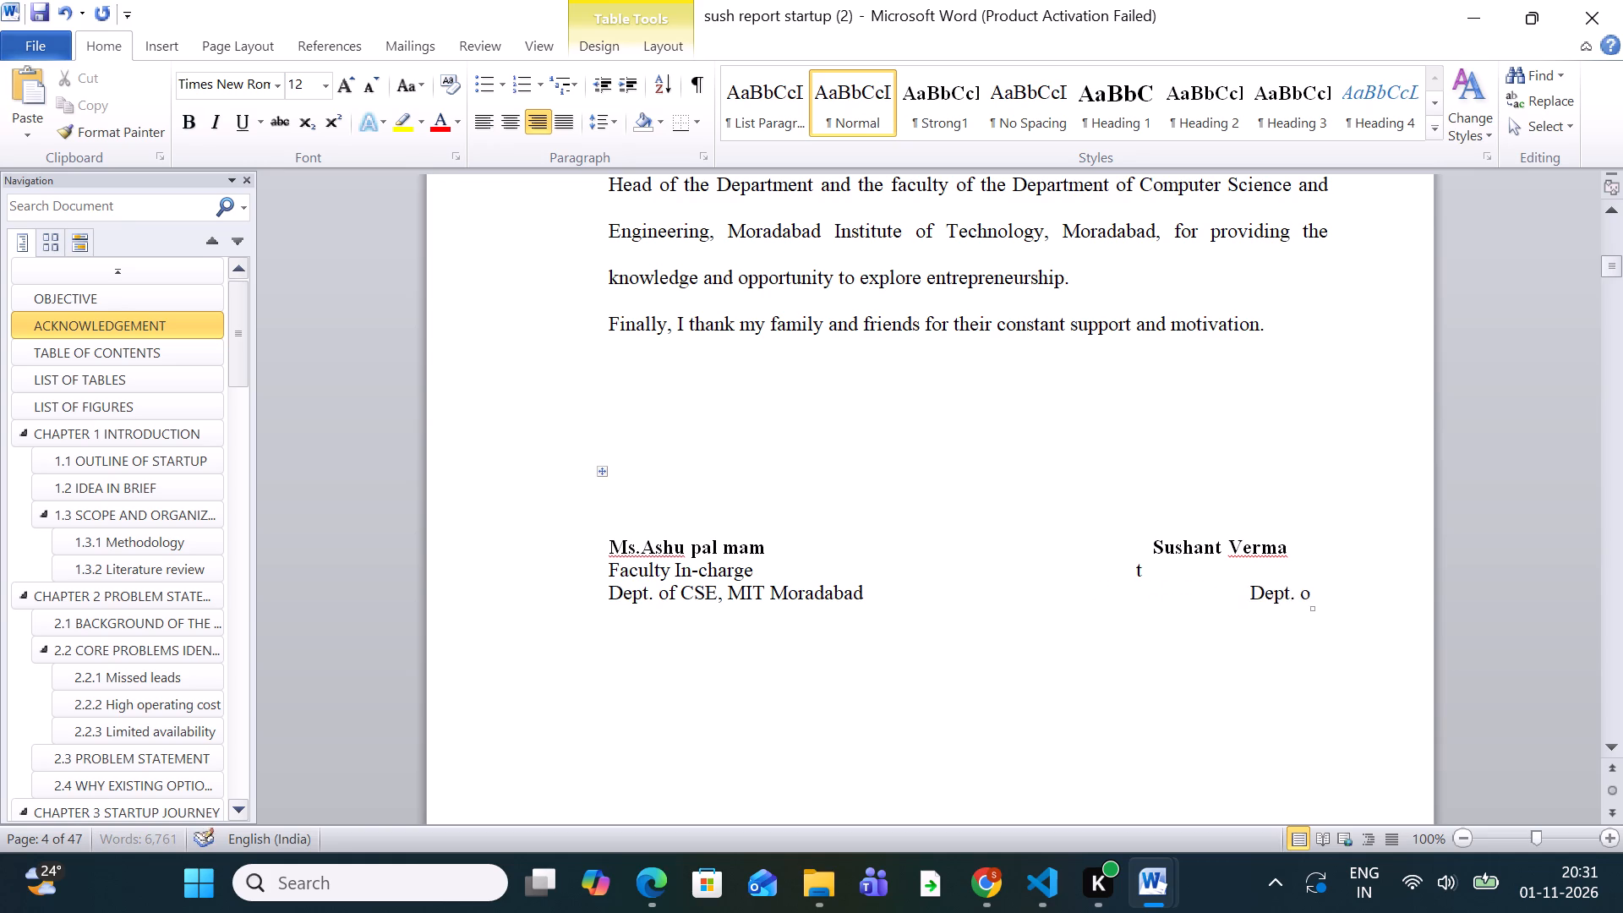
{"action": "key", "text": "BackSpace"}
{"action": "key", "text": "BackSpace"}
{"action": "key", "text": "BackSpace"}
{"action": "key", "text": "BackSpace"}
{"action": "key", "text": "BackSpace"}
{"action": "key", "text": "BackSpace"}
Replace the leftover letter on the line below the student's name with "(signature)".
{"action": "left_click", "coordinate": [1142, 573]}
{"action": "key", "text": "BackSpace"}
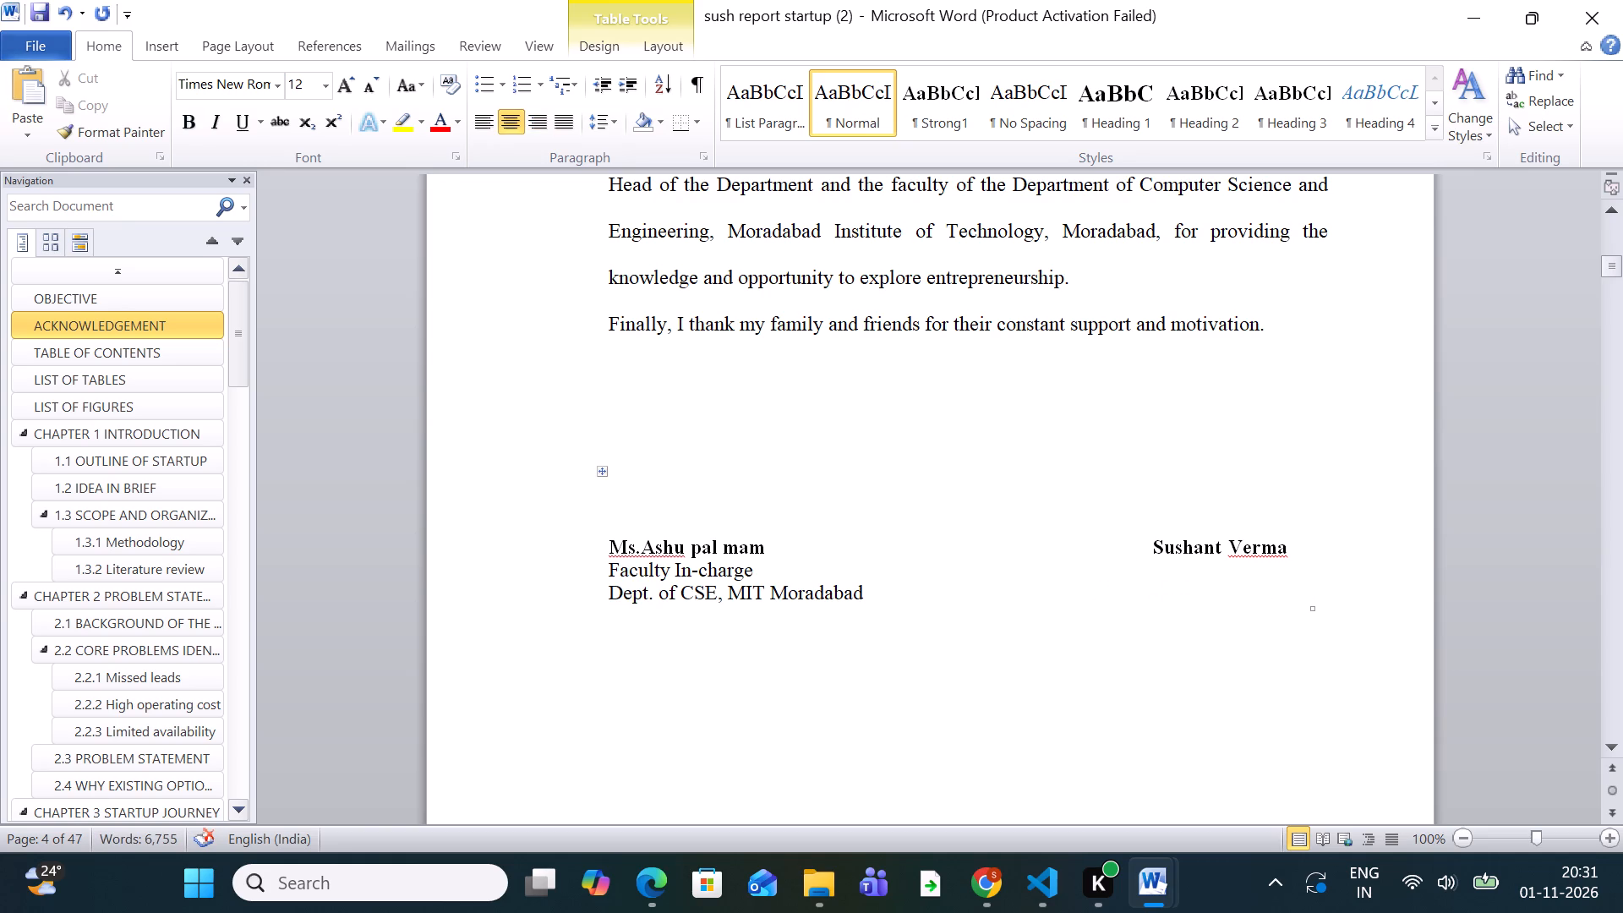
{"action": "key", "text": "shift+parenleft"}
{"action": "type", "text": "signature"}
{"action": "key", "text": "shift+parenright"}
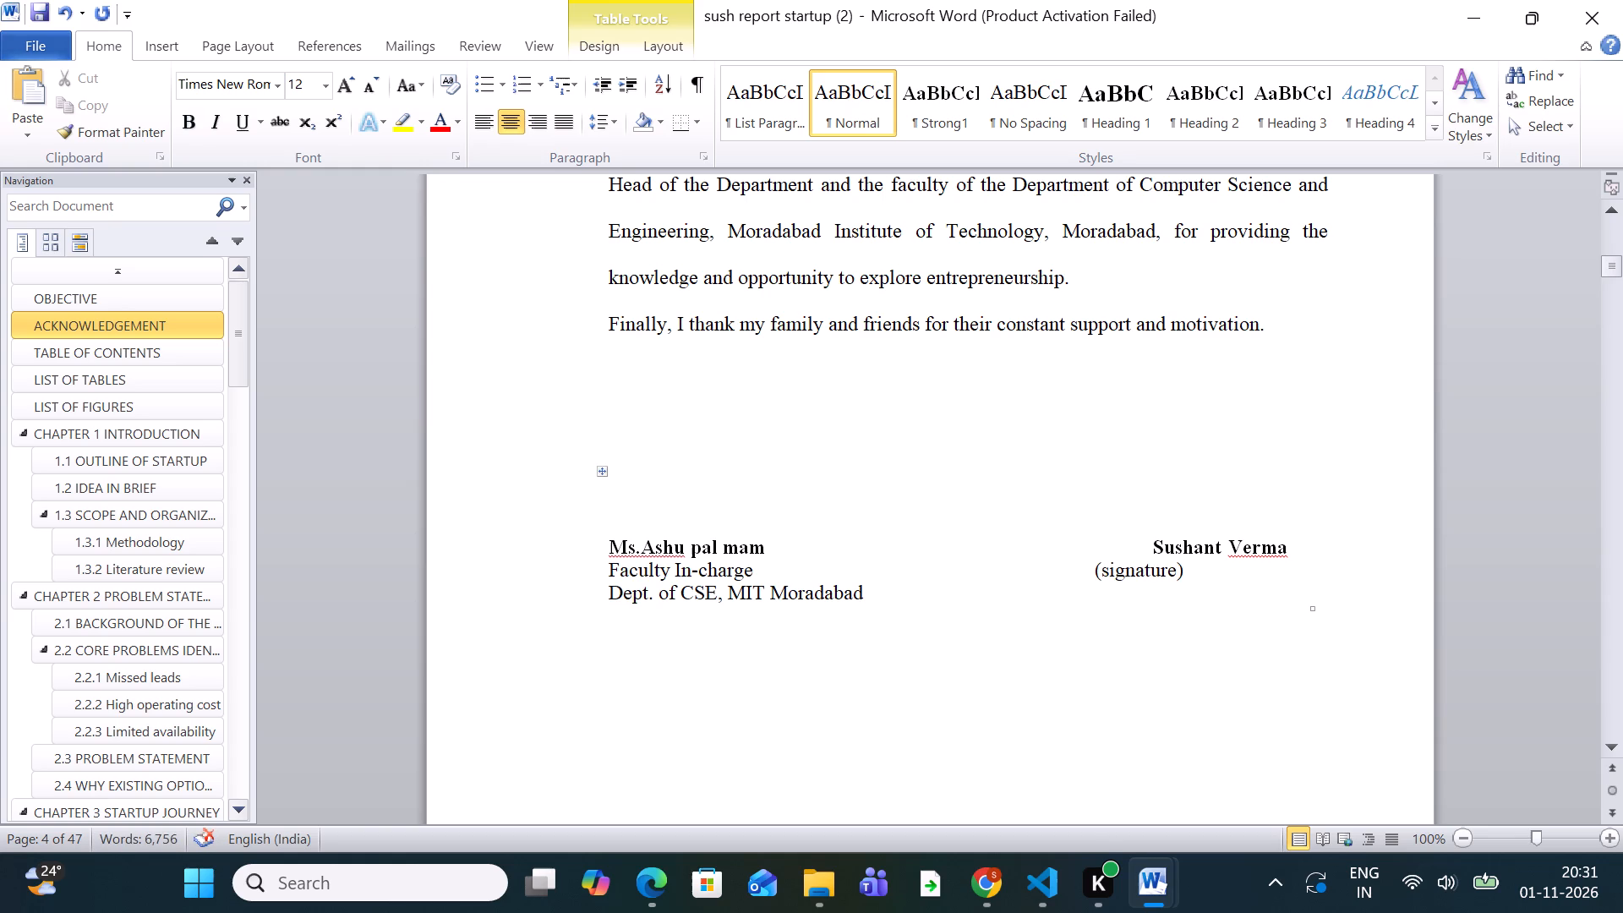
Insert leading spaces before "(signature)" so it sits centred beneath the student's name.
{"action": "left_click", "coordinate": [1090, 571]}
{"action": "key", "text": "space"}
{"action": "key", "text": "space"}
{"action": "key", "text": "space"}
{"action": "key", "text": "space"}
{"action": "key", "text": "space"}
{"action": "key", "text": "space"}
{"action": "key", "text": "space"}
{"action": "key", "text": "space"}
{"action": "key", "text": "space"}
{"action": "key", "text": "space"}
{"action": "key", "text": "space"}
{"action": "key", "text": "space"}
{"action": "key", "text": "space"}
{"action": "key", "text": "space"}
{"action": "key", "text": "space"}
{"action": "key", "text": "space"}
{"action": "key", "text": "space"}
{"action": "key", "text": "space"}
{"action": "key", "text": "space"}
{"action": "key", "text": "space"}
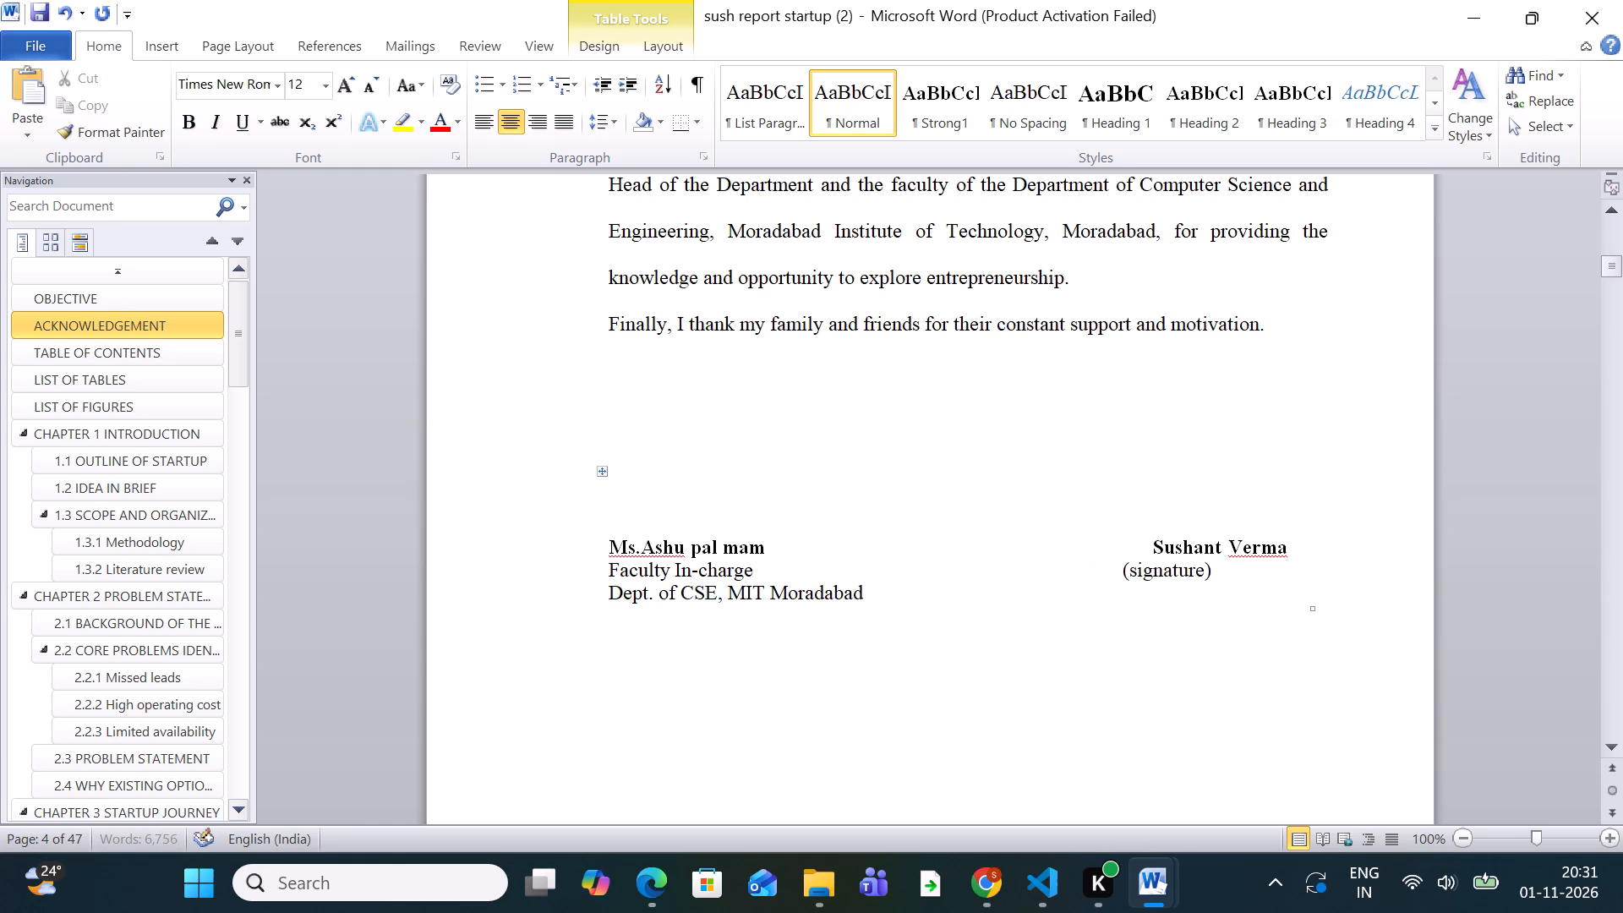
Delete the "Dept. of CSE, MIT Moradabad" and "Faculty In-charge" text below the faculty member's name in the signature table.
{"action": "left_click", "coordinate": [865, 596]}
{"action": "key", "text": "BackSpace"}
{"action": "key", "text": "BackSpace"}
{"action": "key", "text": "BackSpace"}
{"action": "key", "text": "BackSpace"}
{"action": "key", "text": "BackSpace"}
{"action": "key", "text": "BackSpace"}
{"action": "key", "text": "BackSpace"}
{"action": "key", "text": "BackSpace"}
{"action": "key", "text": "BackSpace"}
{"action": "key", "text": "BackSpace"}
{"action": "key", "text": "BackSpace"}
{"action": "key", "text": "BackSpace"}
{"action": "key", "text": "BackSpace"}
{"action": "key", "text": "BackSpace"}
{"action": "key", "text": "BackSpace"}
{"action": "key", "text": "BackSpace"}
{"action": "key", "text": "BackSpace"}
{"action": "key", "text": "BackSpace"}
{"action": "key", "text": "BackSpace"}
{"action": "key", "text": "BackSpace"}
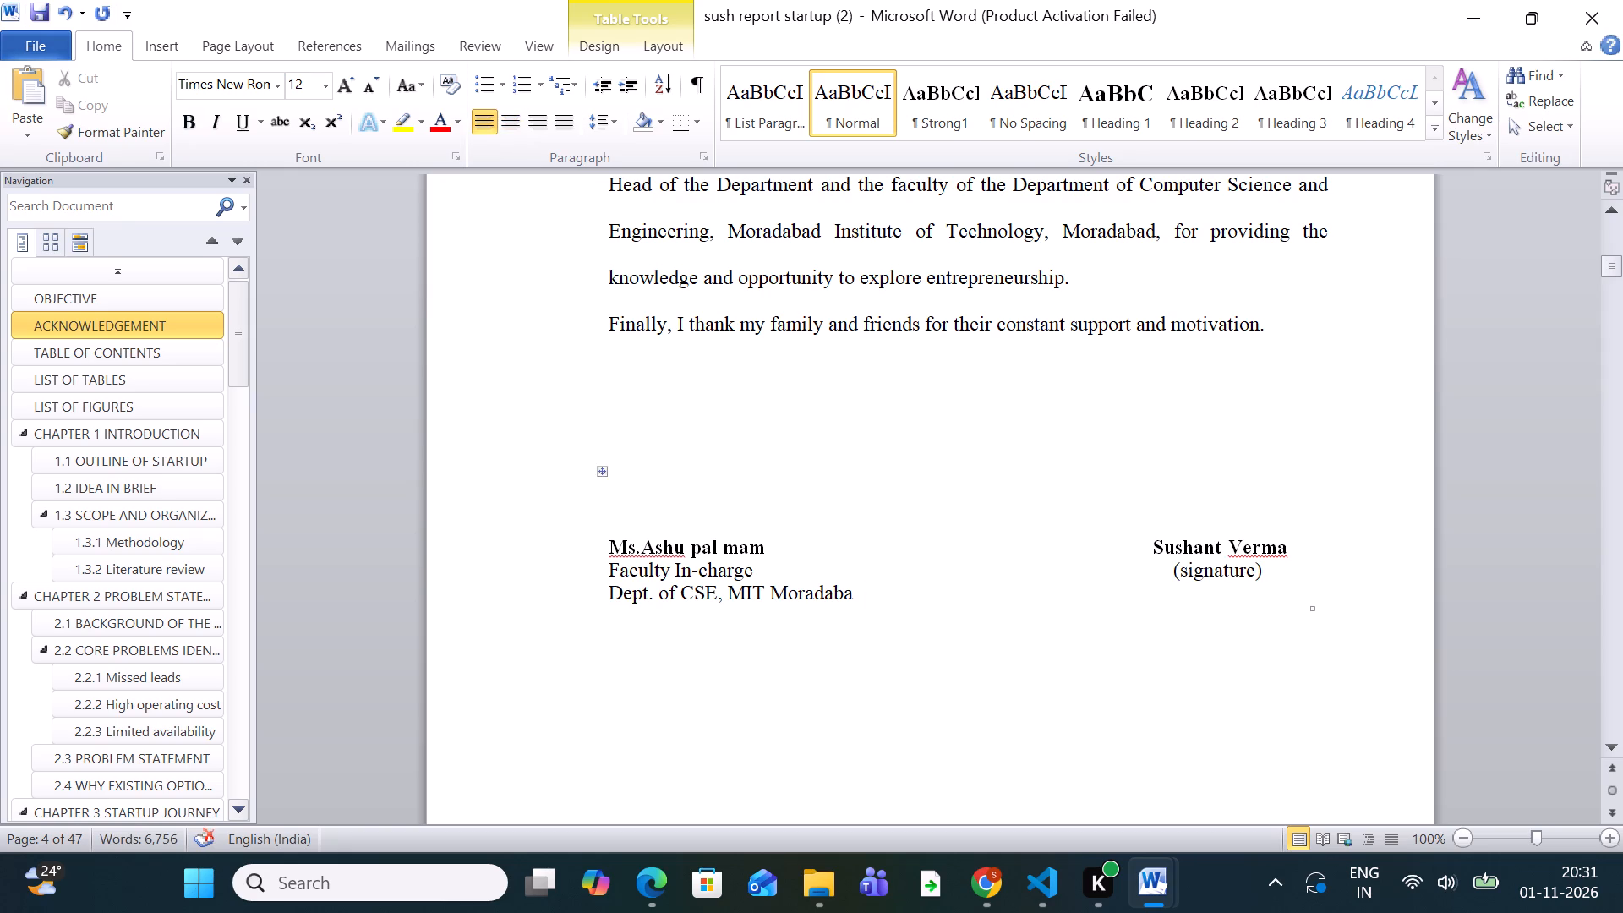
{"action": "key", "text": "BackSpace"}
{"action": "key", "text": "BackSpace"}
{"action": "key", "text": "BackSpace"}
{"action": "key", "text": "BackSpace"}
{"action": "key", "text": "BackSpace"}
{"action": "key", "text": "BackSpace"}
{"action": "key", "text": "BackSpace"}
{"action": "key", "text": "BackSpace"}
{"action": "key", "text": "BackSpace"}
{"action": "key", "text": "BackSpace"}
{"action": "key", "text": "BackSpace"}
{"action": "key", "text": "BackSpace"}
{"action": "key", "text": "BackSpace"}
{"action": "key", "text": "BackSpace"}
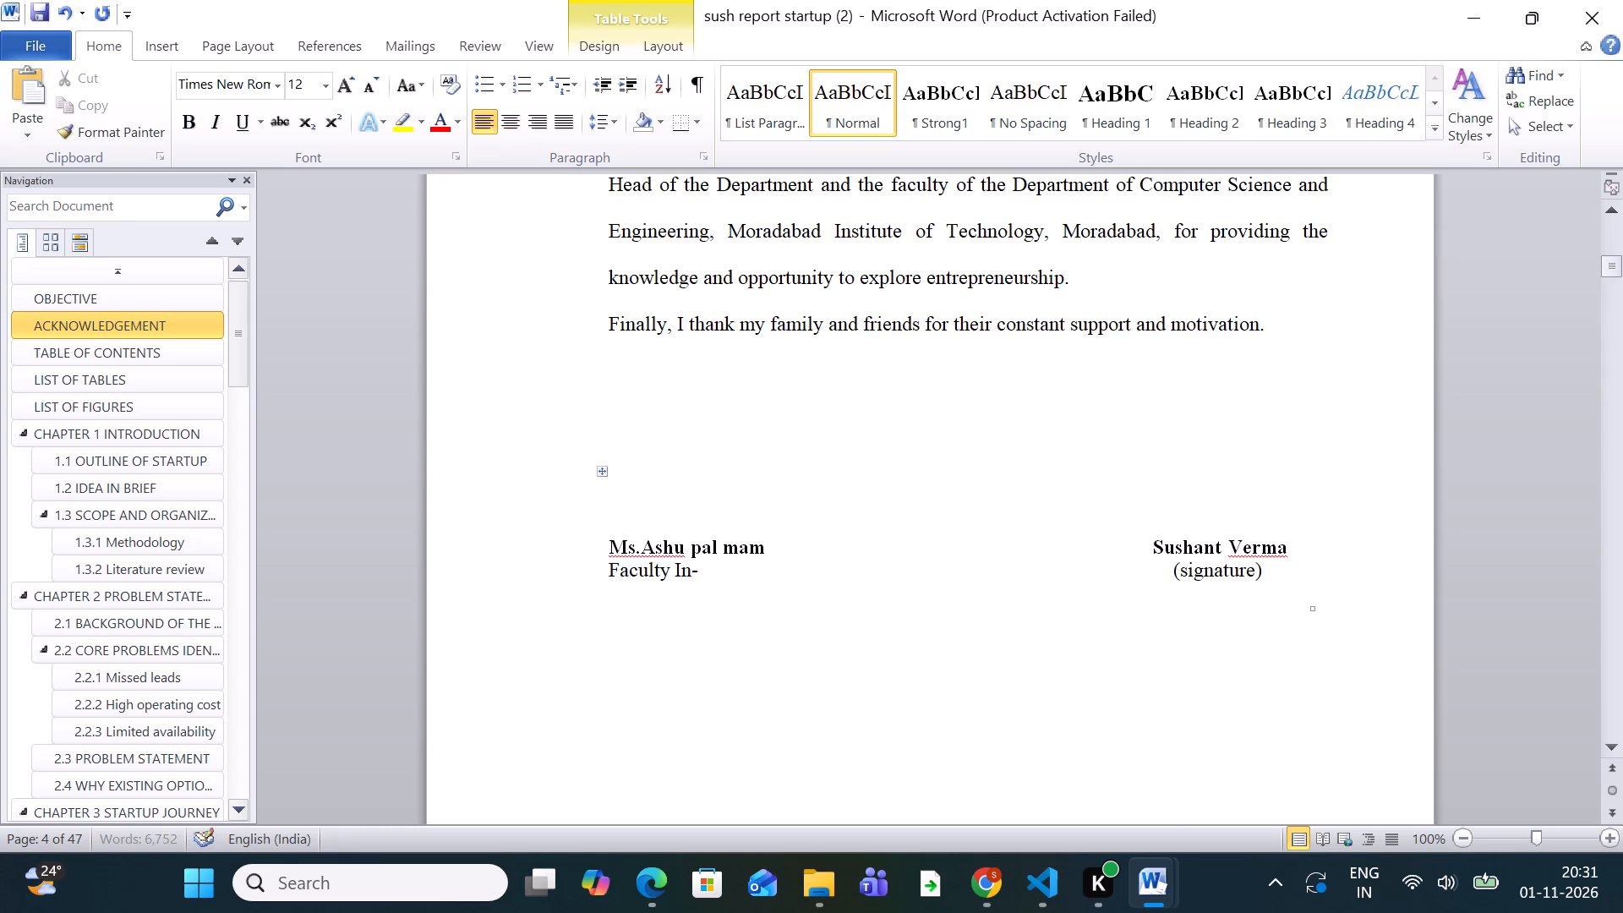
{"action": "key", "text": "BackSpace"}
{"action": "key", "text": "BackSpace"}
{"action": "key", "text": "BackSpace"}
{"action": "key", "text": "BackSpace"}
{"action": "key", "text": "BackSpace"}
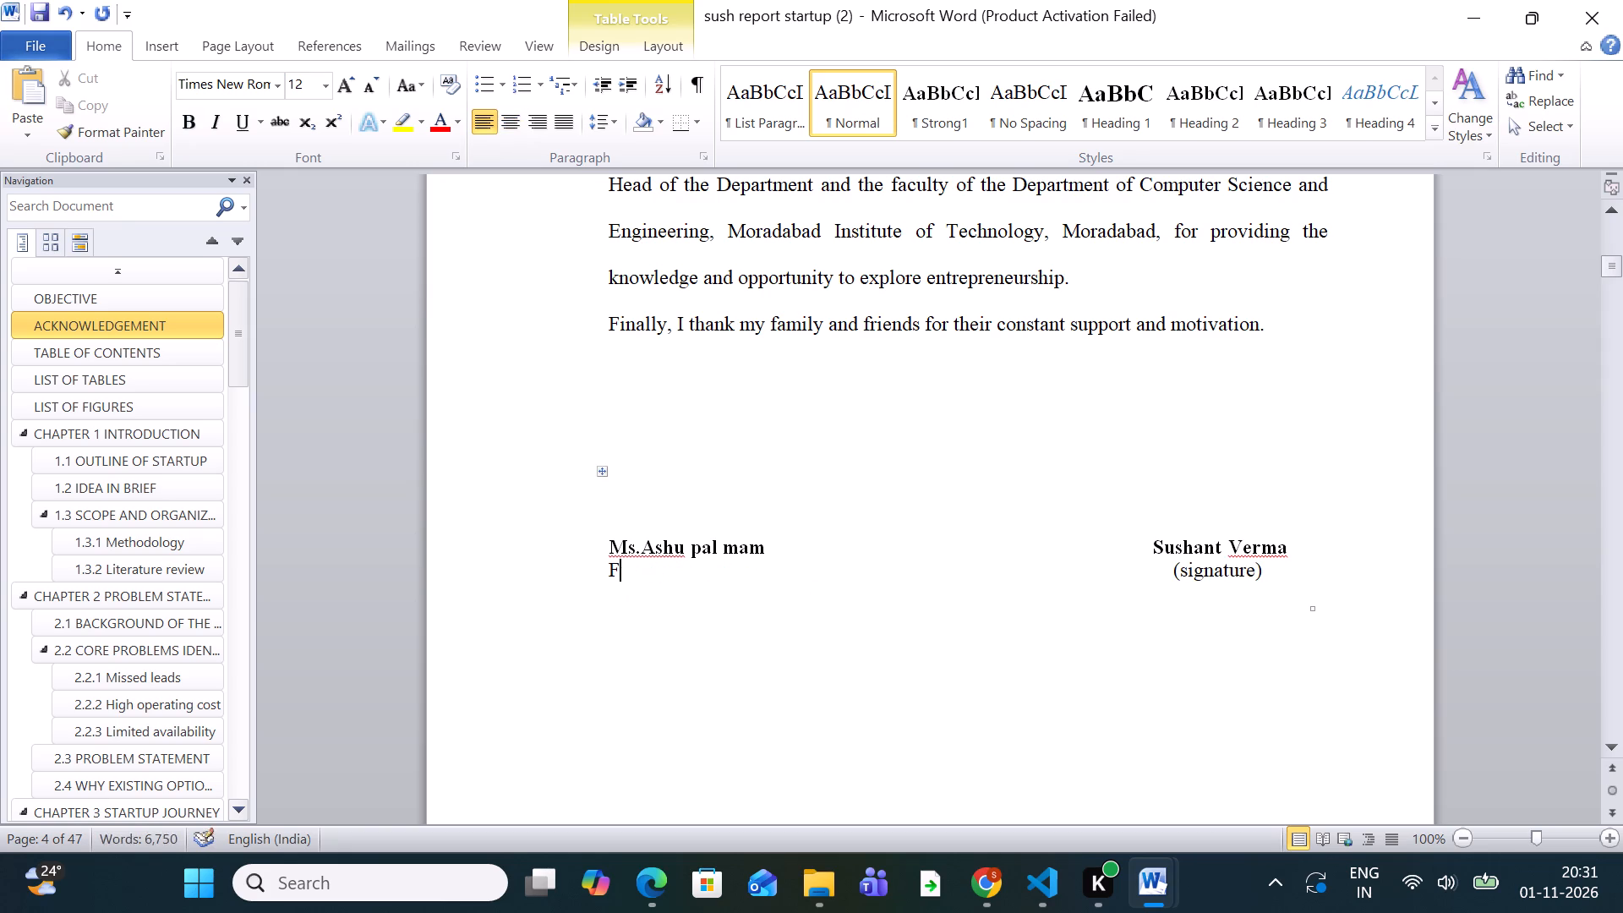
{"action": "key", "text": "BackSpace"}
Capitalise the initial "p" of the faculty member's surname in the signature table.
{"action": "left_click", "coordinate": [702, 548]}
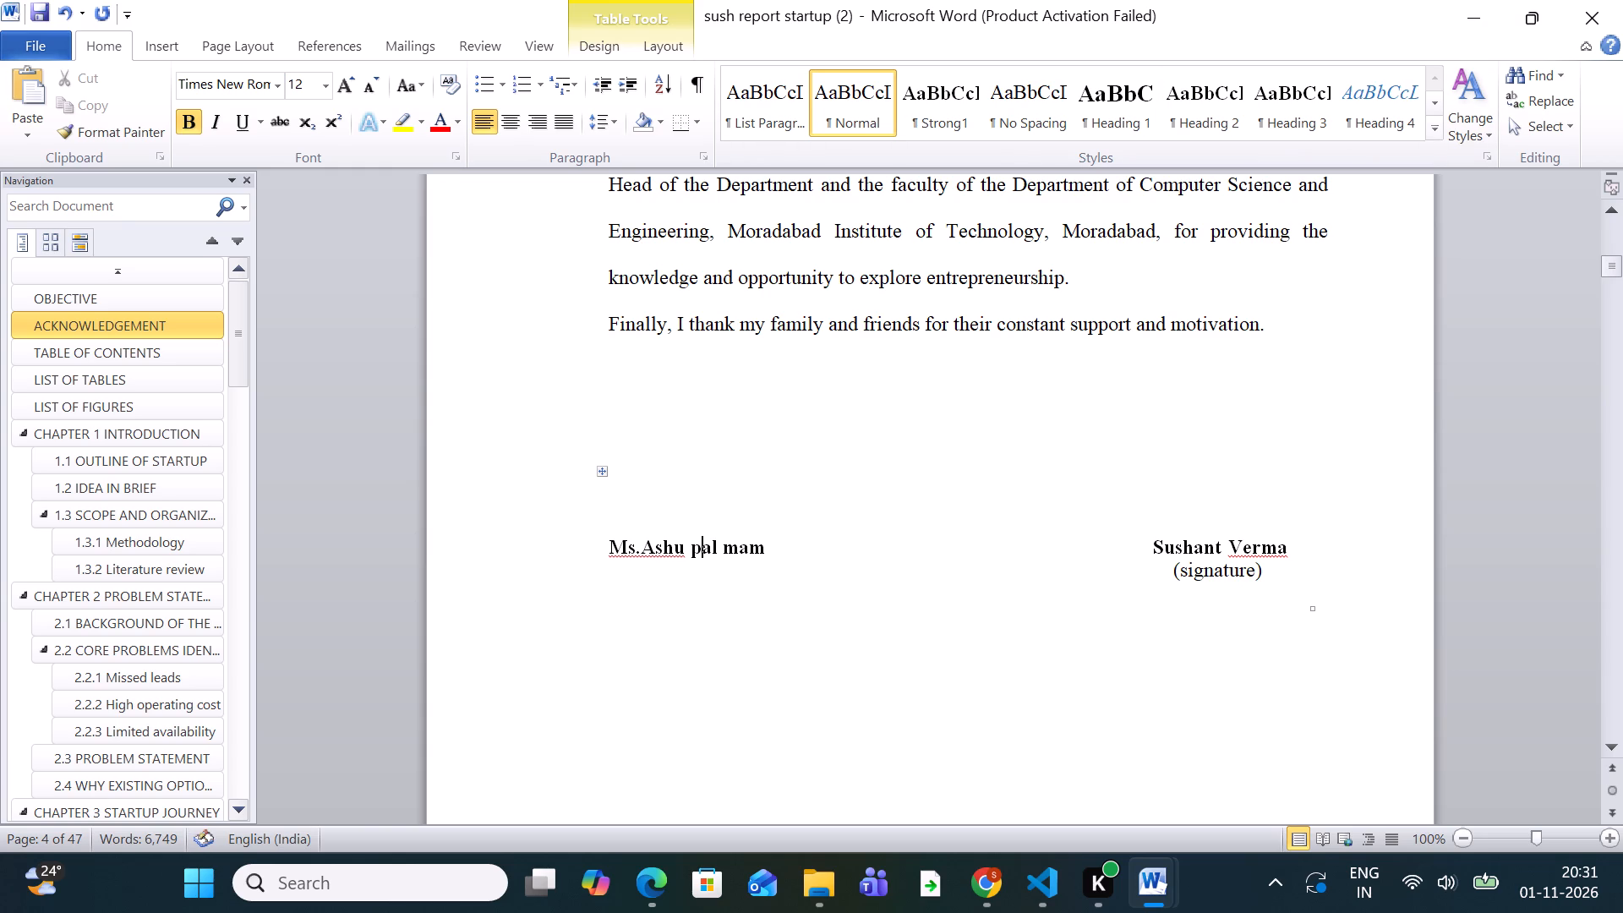
{"action": "key", "text": "BackSpace"}
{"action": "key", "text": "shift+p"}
Add the line "(Assistant Professor)" directly below the faculty member's name.
{"action": "left_click", "coordinate": [790, 555]}
{"action": "key", "text": "Return"}
{"action": "key", "text": "shift+parenleft"}
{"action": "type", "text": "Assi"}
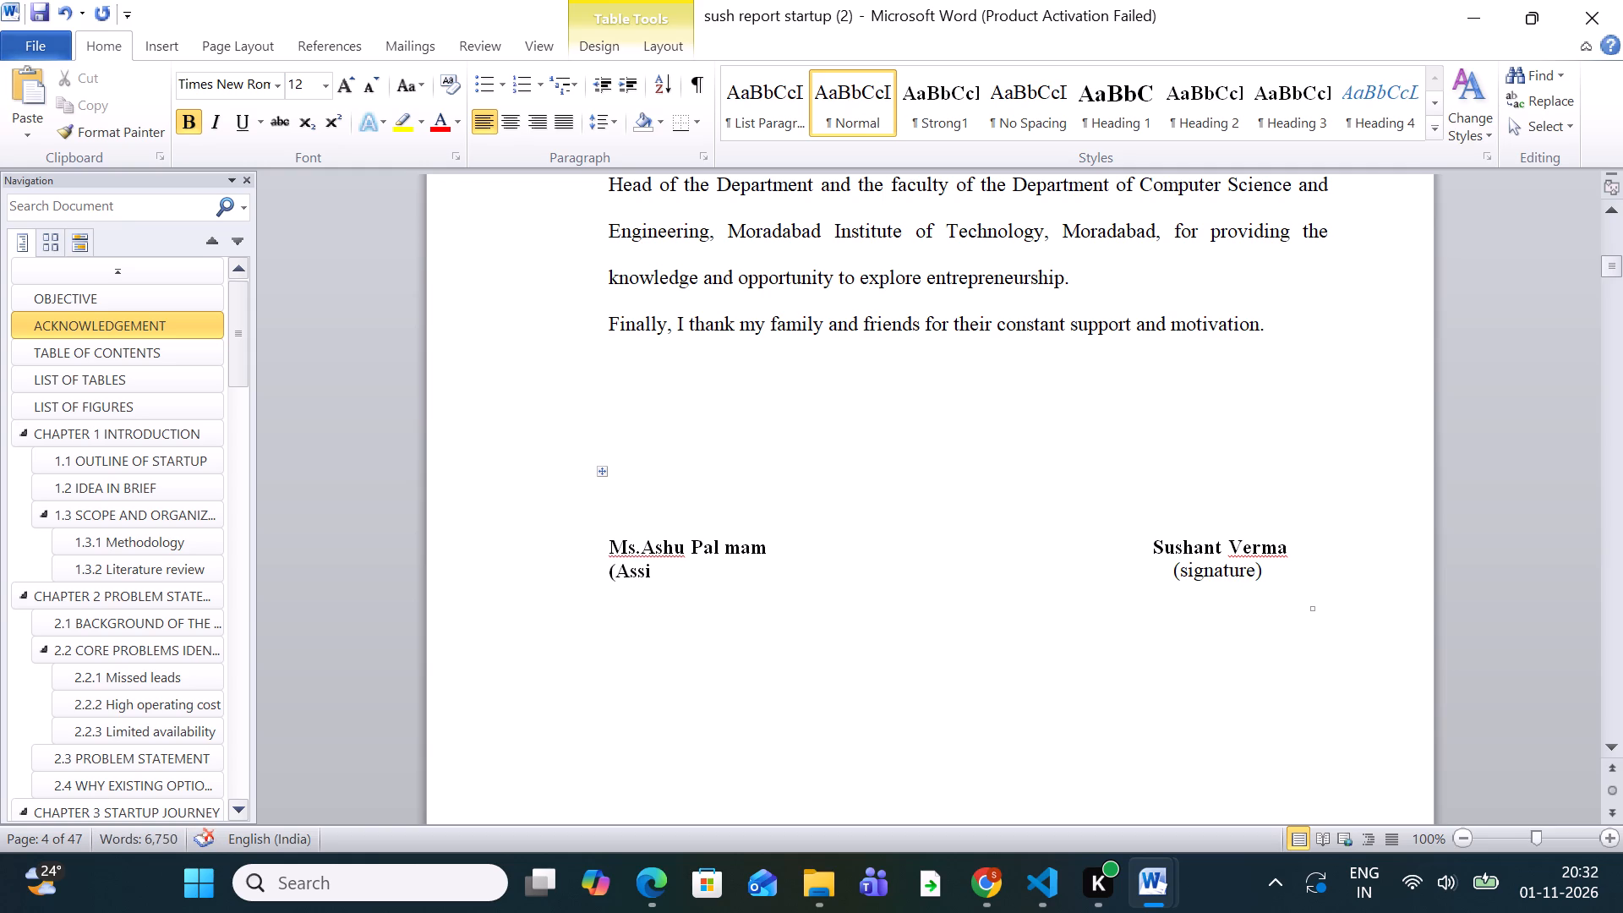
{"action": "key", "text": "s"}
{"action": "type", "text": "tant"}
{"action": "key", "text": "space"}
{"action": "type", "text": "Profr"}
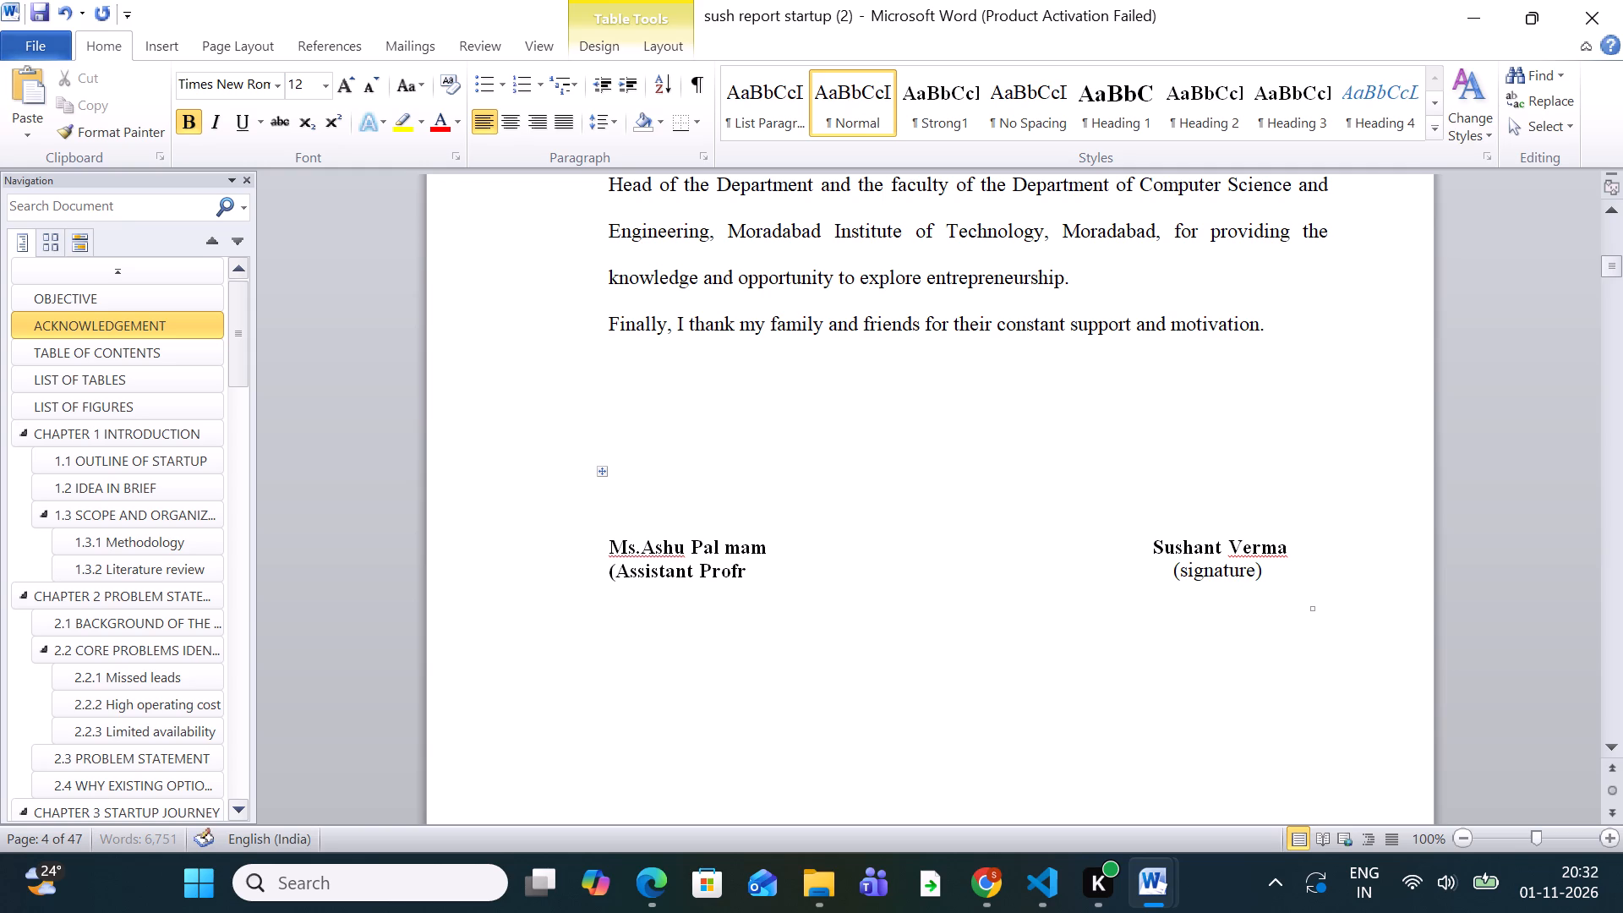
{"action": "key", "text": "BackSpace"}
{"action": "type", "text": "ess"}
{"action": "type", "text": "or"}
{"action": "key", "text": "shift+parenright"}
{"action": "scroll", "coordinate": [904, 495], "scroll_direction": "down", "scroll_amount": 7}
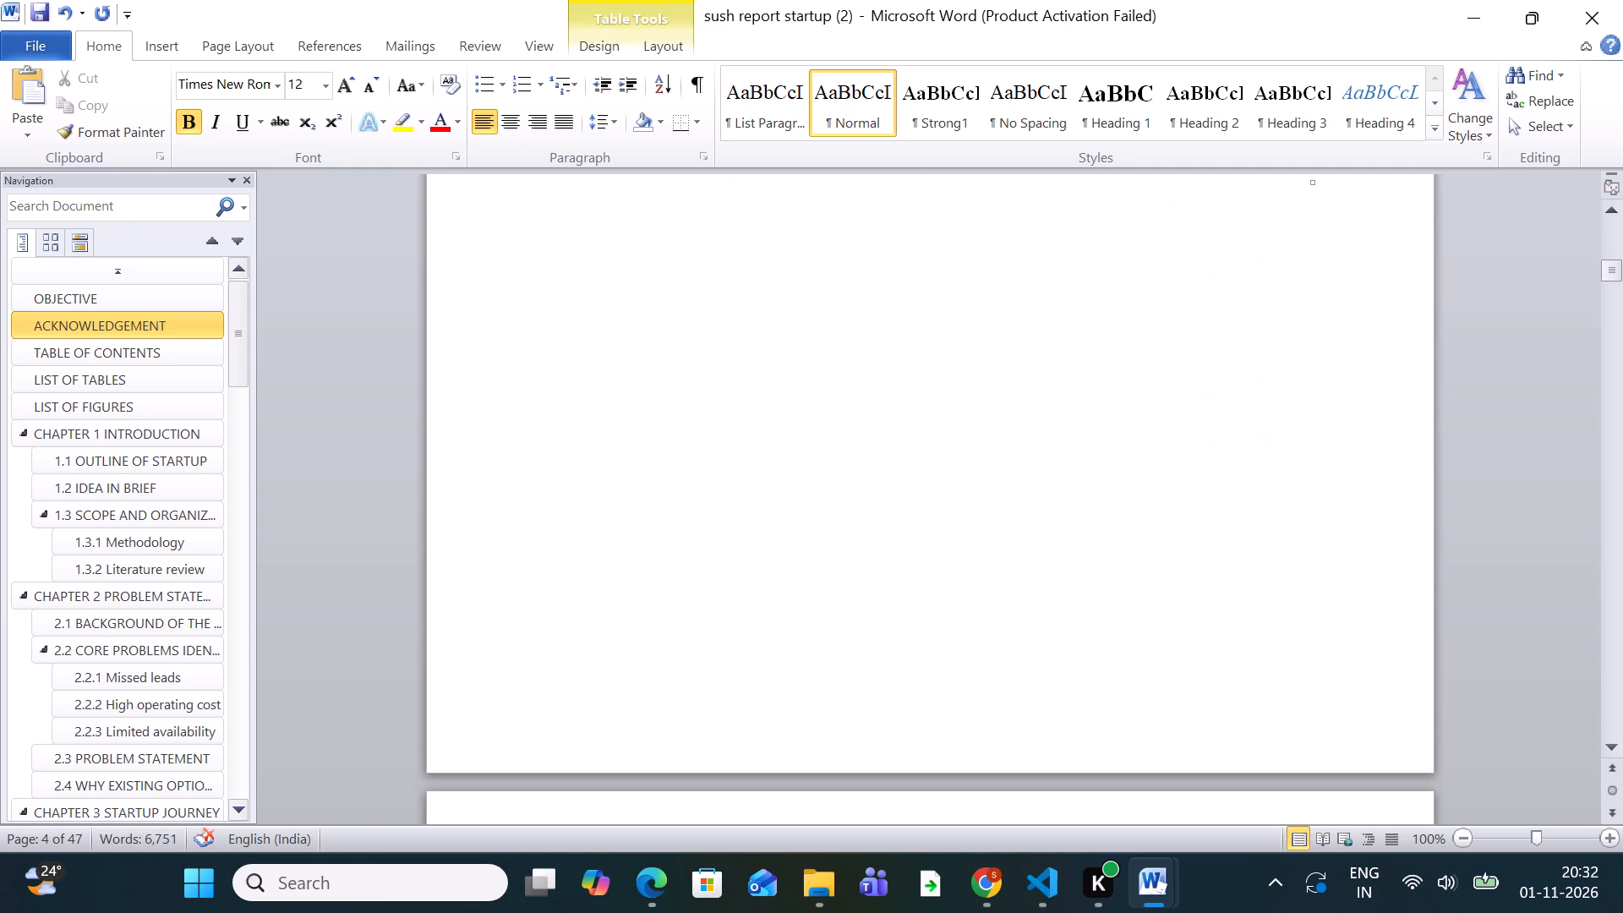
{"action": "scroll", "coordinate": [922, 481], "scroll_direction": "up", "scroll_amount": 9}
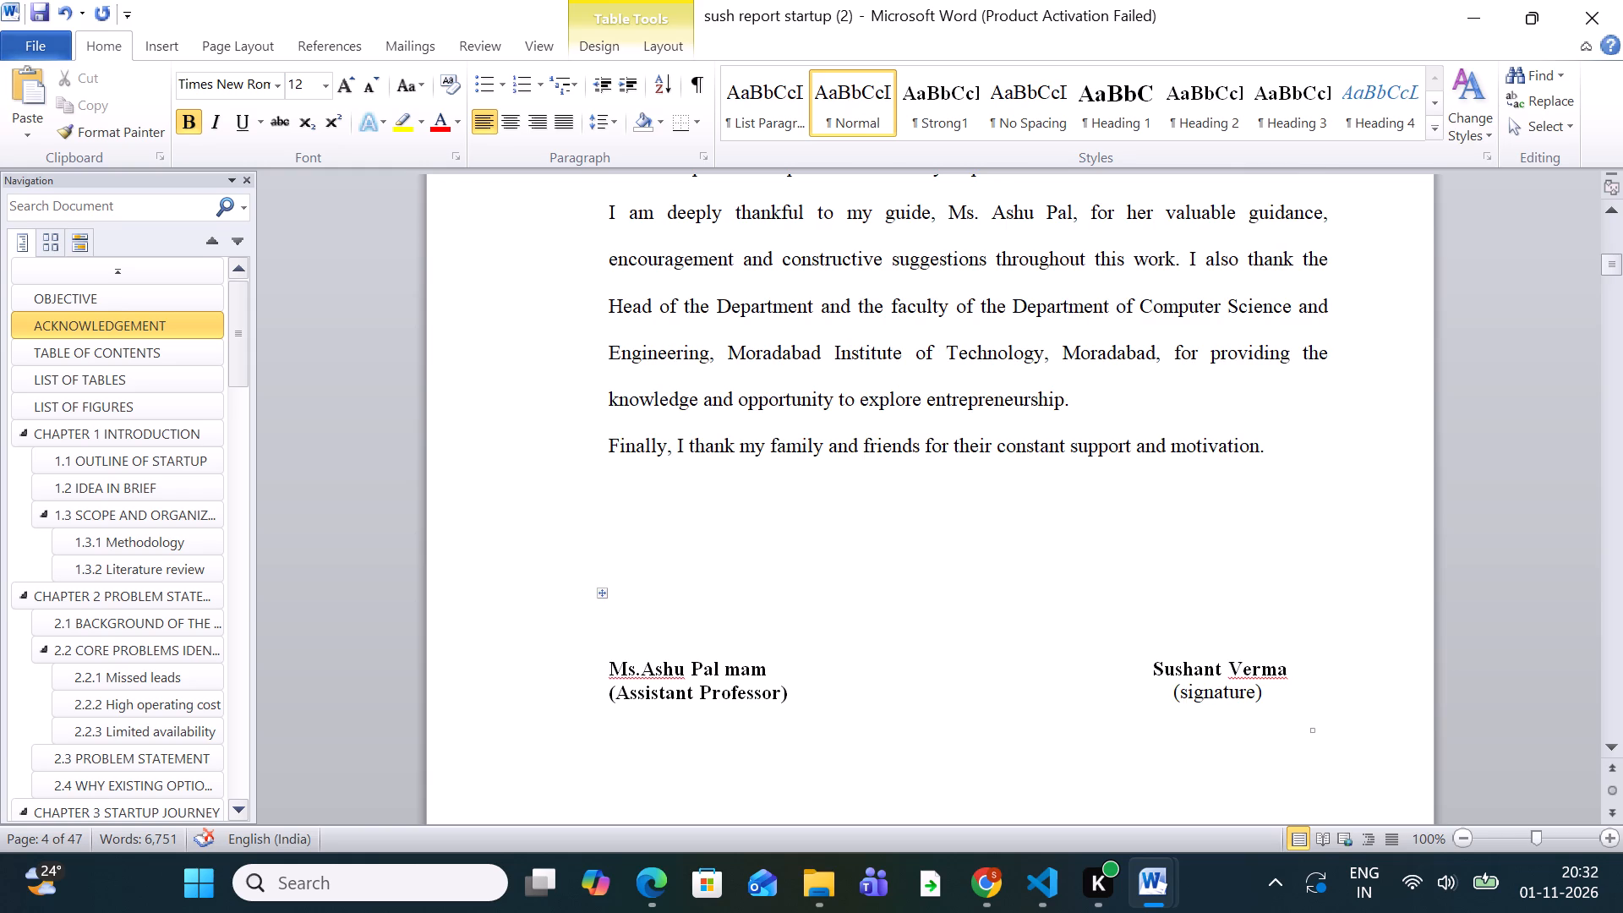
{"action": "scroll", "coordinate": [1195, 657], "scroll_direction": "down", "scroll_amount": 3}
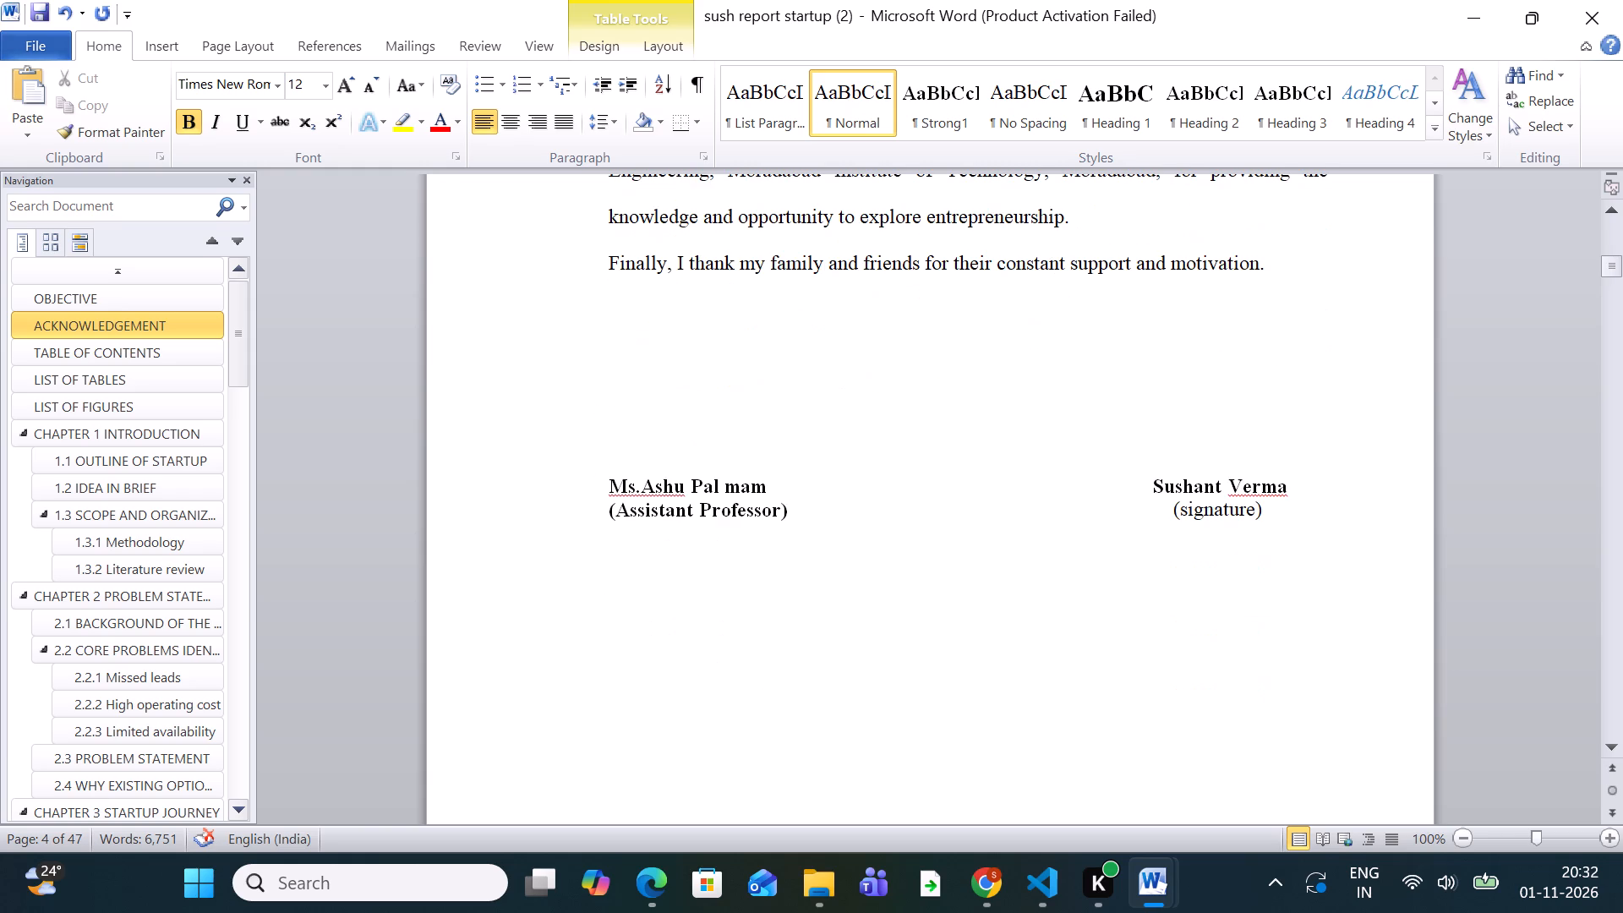
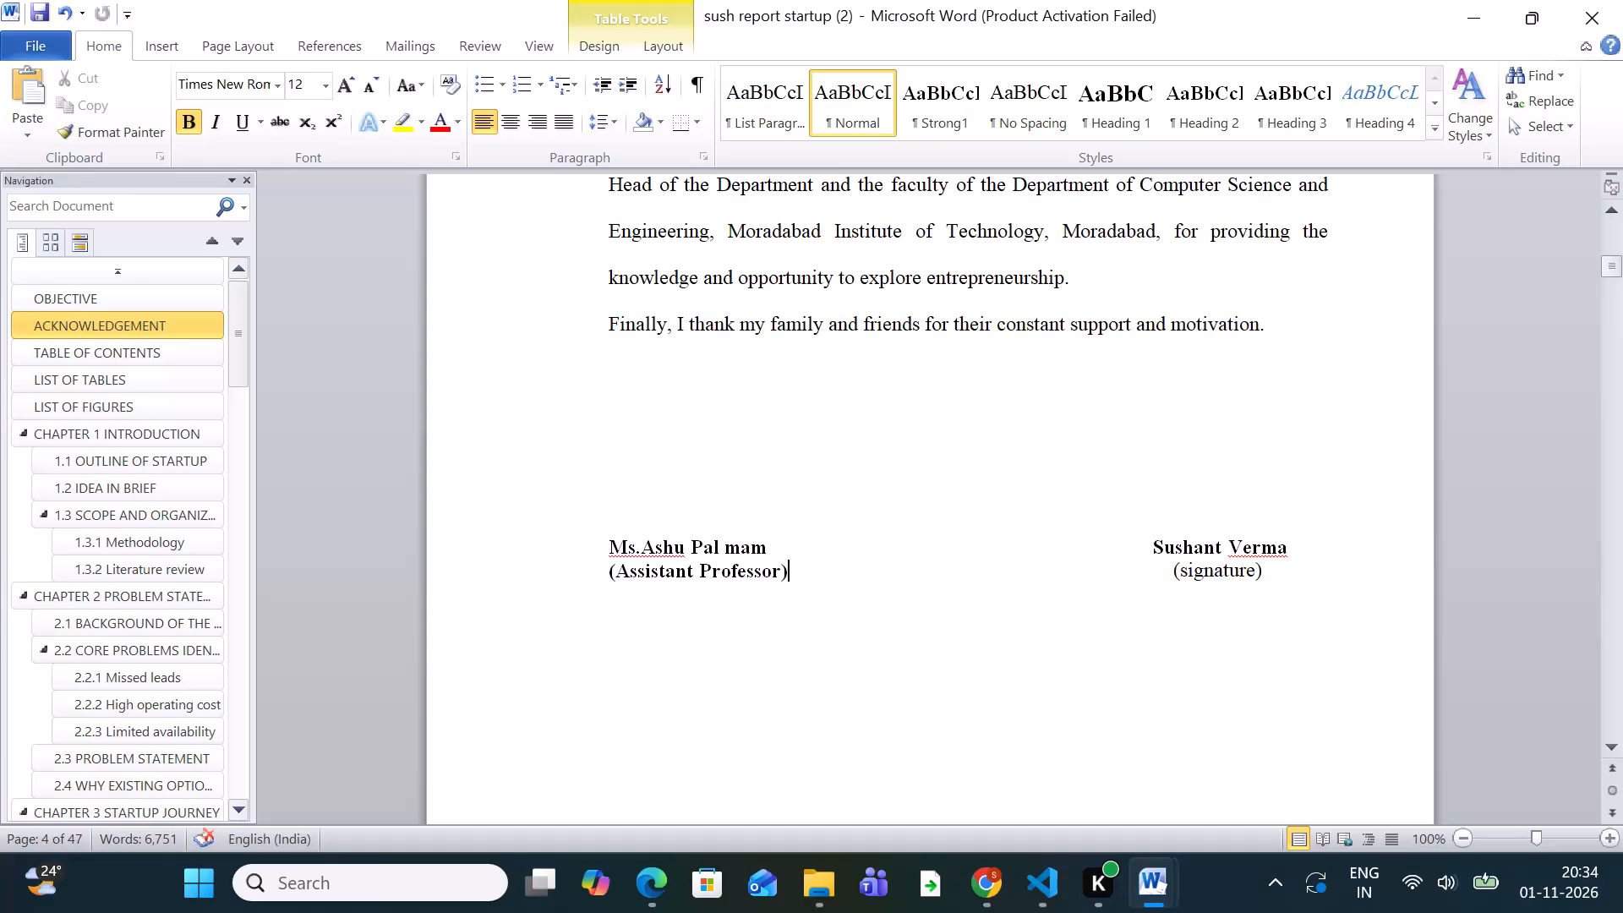
Save the report with the revised Acknowledgement page.
{"action": "scroll", "coordinate": [1107, 631], "scroll_direction": "down", "scroll_amount": 17}
{"action": "scroll", "coordinate": [1107, 626], "scroll_direction": "up", "scroll_amount": 2}
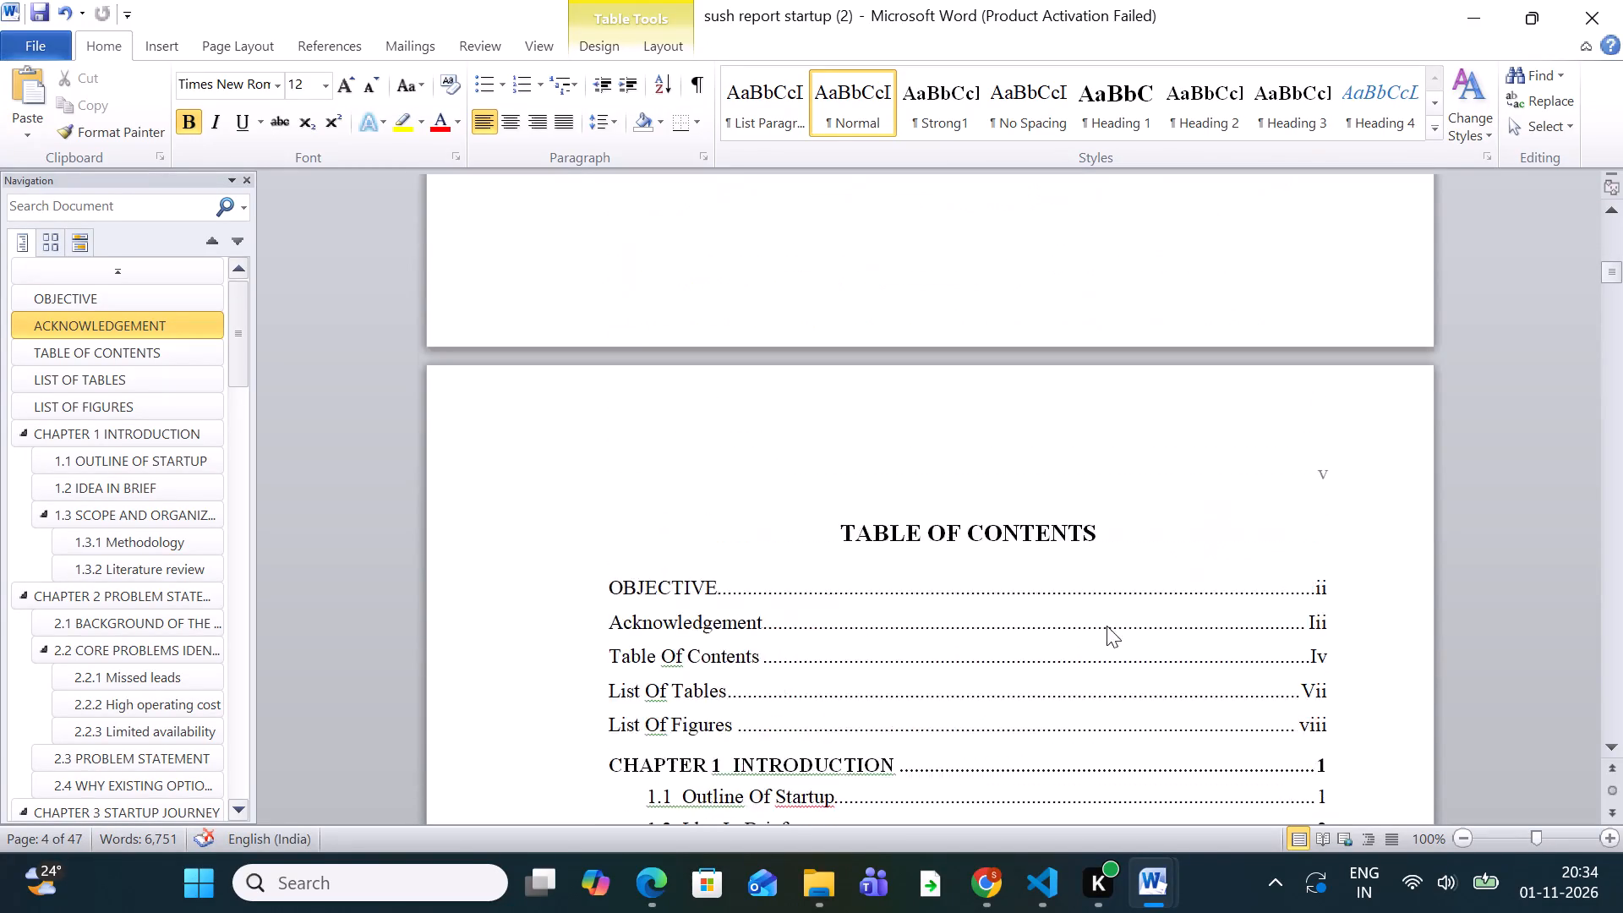
{"action": "scroll", "coordinate": [1107, 626], "scroll_direction": "up", "scroll_amount": 20}
{"action": "scroll", "coordinate": [1107, 626], "scroll_direction": "up", "scroll_amount": 20}
{"action": "scroll", "coordinate": [1107, 626], "scroll_direction": "up", "scroll_amount": 9}
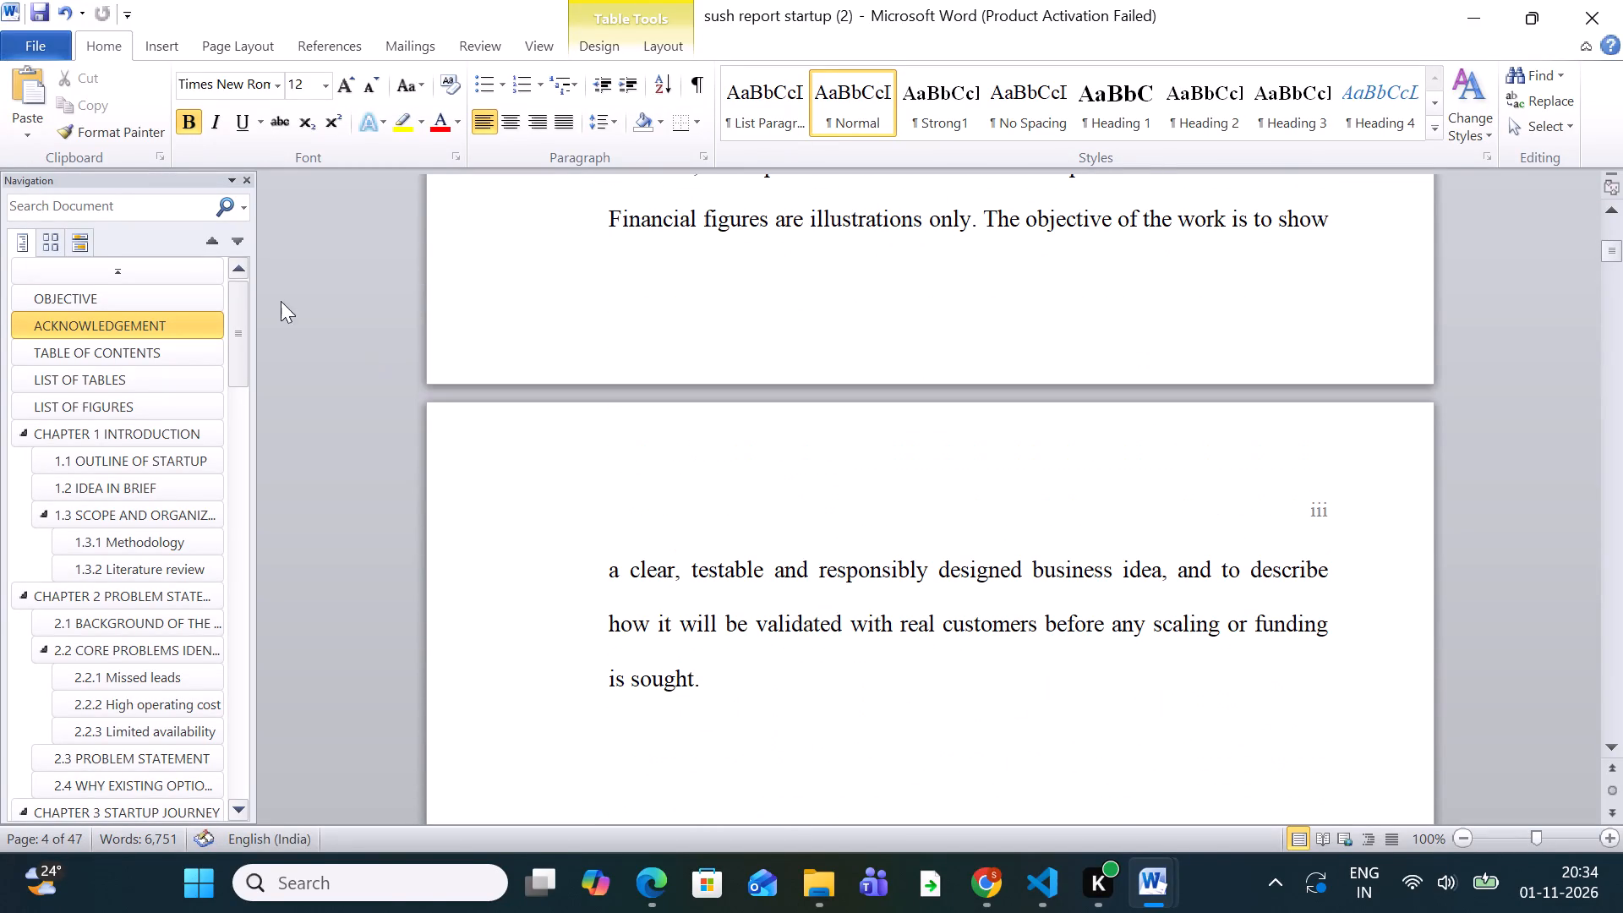
{"action": "left_click", "coordinate": [30, 3]}
On the PPTs OF THE STARTUP page, insert six blank lines between the Slide 1 picture and the Slide 2 caption.
{"action": "scroll", "coordinate": [757, 284], "scroll_direction": "down", "scroll_amount": 7}
{"action": "scroll", "coordinate": [762, 290], "scroll_direction": "up", "scroll_amount": 16}
{"action": "scroll", "coordinate": [759, 298], "scroll_direction": "down", "scroll_amount": 6}
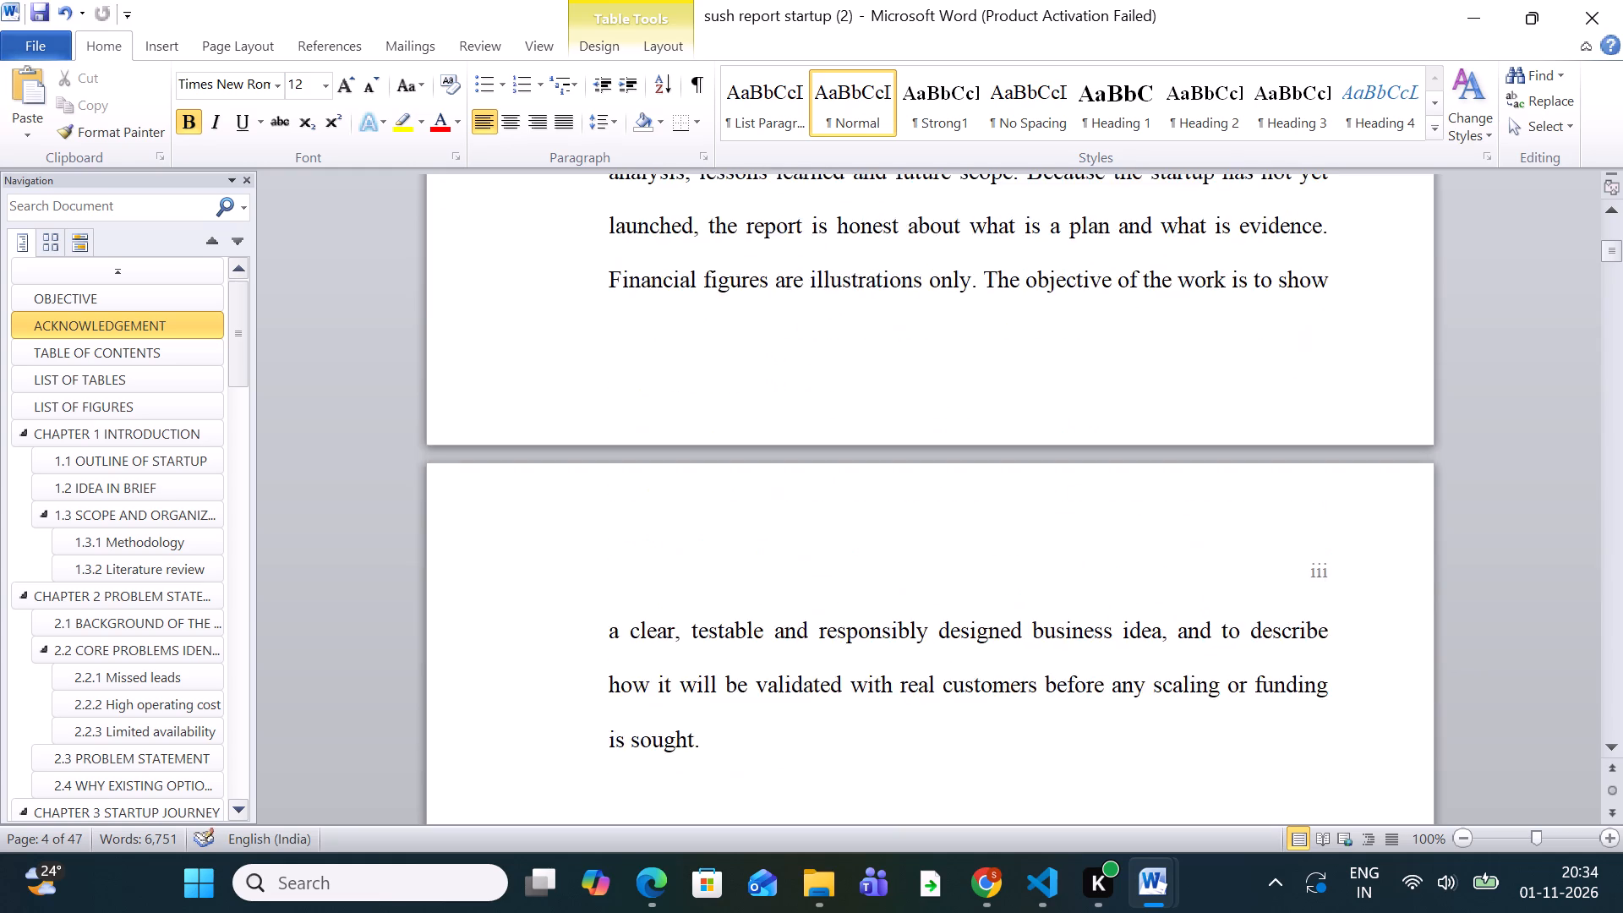
{"action": "scroll", "coordinate": [756, 310], "scroll_direction": "down", "scroll_amount": 20}
{"action": "scroll", "coordinate": [756, 310], "scroll_direction": "down", "scroll_amount": 20}
{"action": "scroll", "coordinate": [756, 310], "scroll_direction": "down", "scroll_amount": 8}
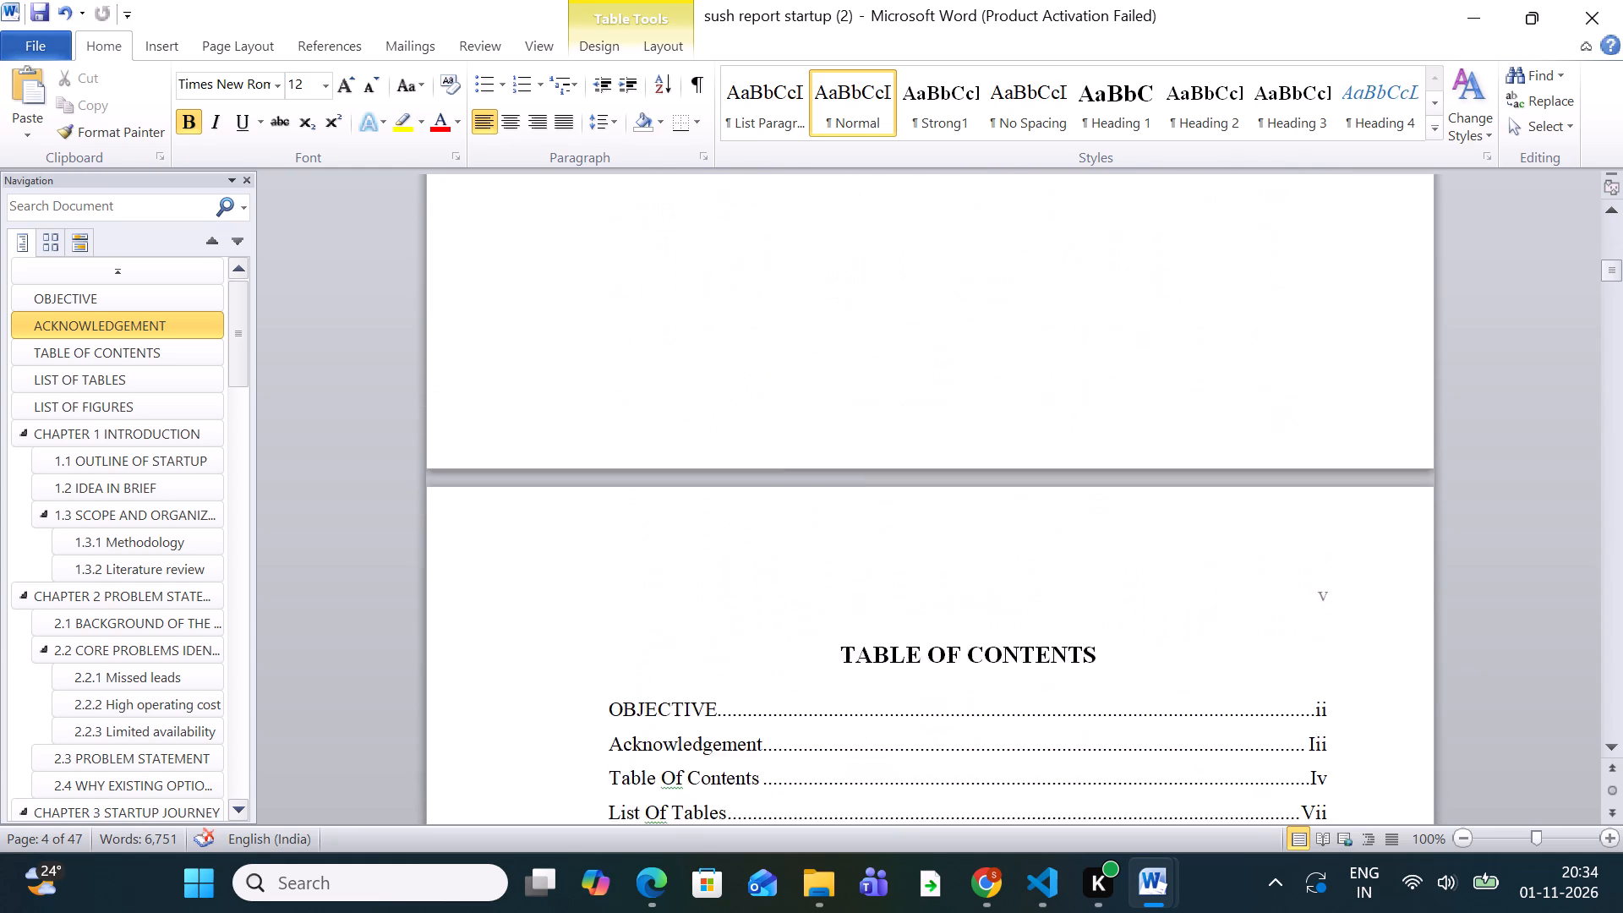
{"action": "scroll", "coordinate": [748, 352], "scroll_direction": "down", "scroll_amount": 20}
{"action": "scroll", "coordinate": [748, 352], "scroll_direction": "down", "scroll_amount": 14}
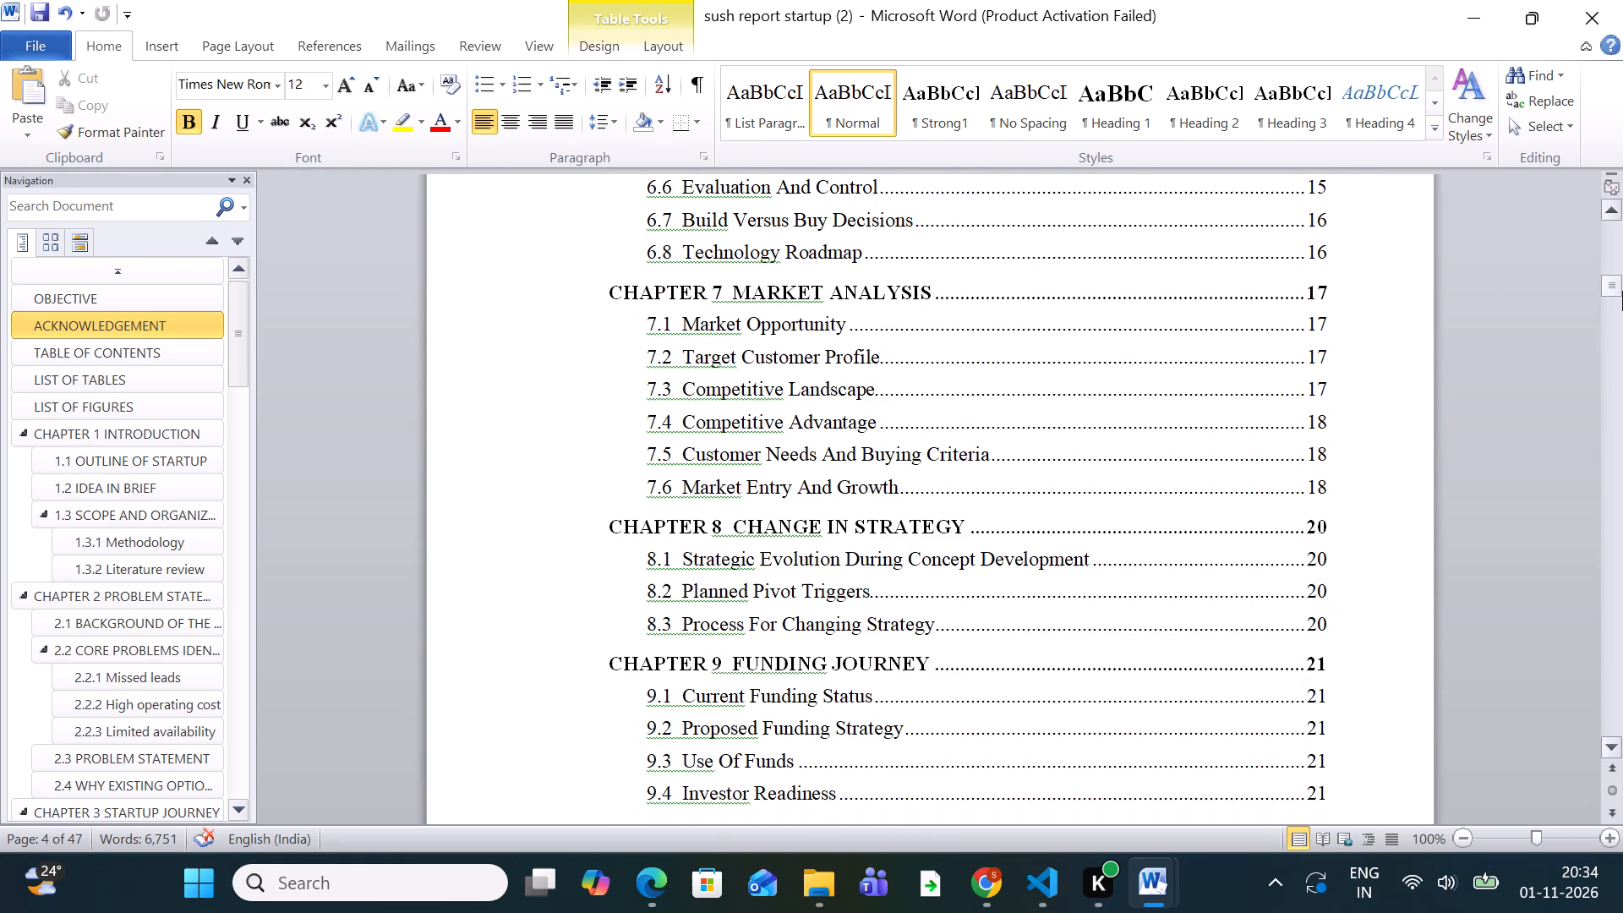
{"action": "left_click_drag", "start_coordinate": [1620, 288], "coordinate": [1549, 815]}
{"action": "scroll", "coordinate": [1305, 566], "scroll_direction": "down", "scroll_amount": 5}
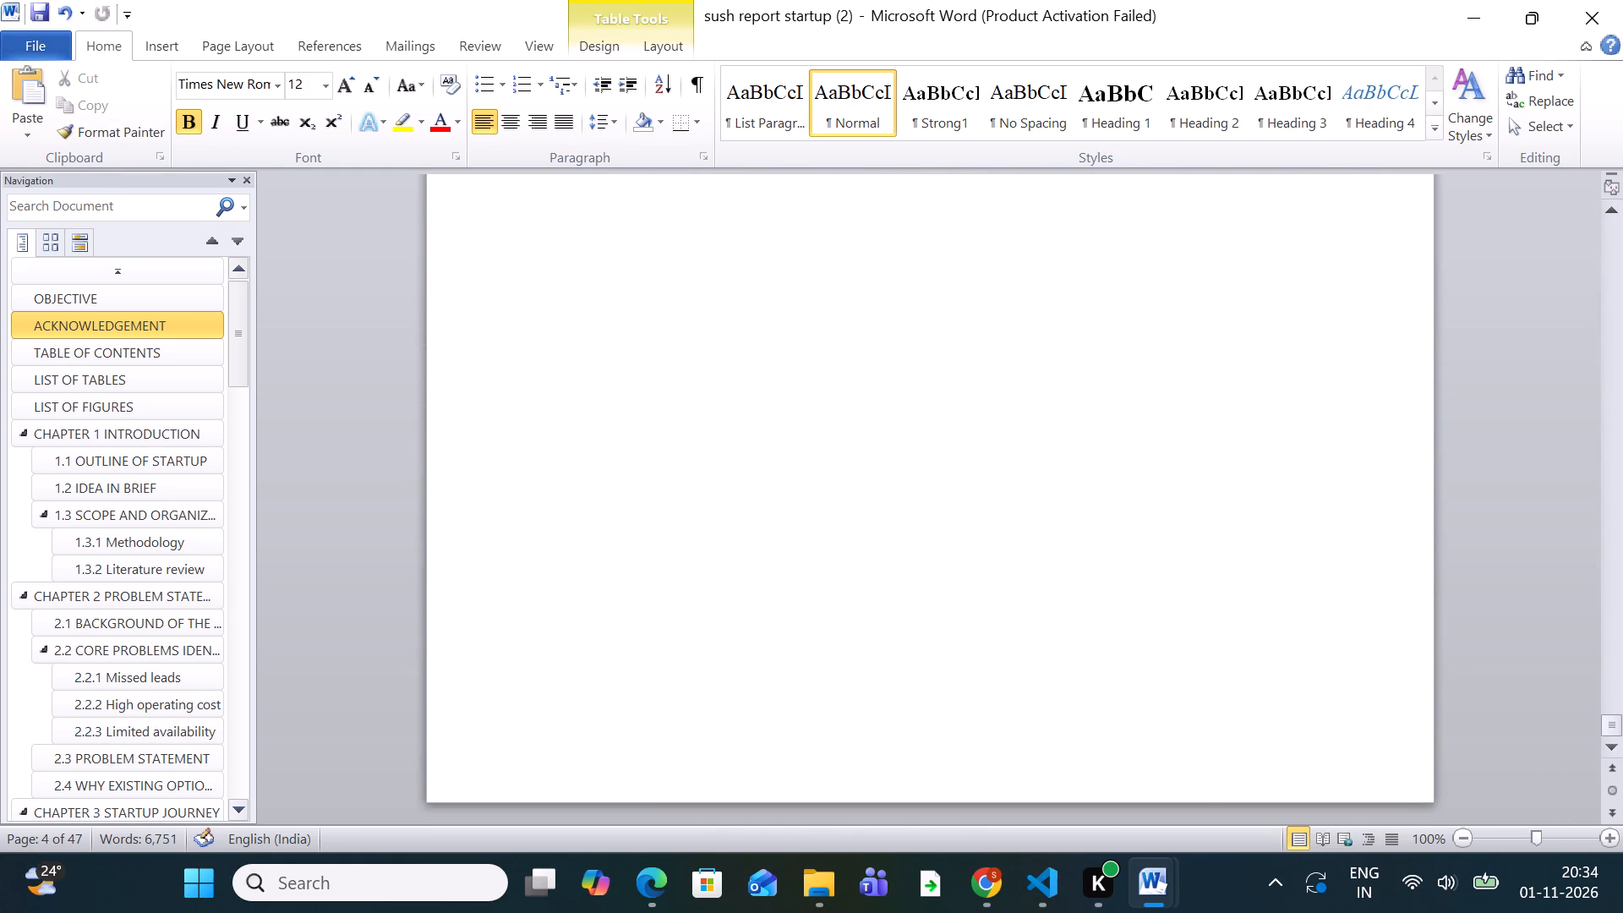
{"action": "scroll", "coordinate": [1305, 566], "scroll_direction": "up", "scroll_amount": 20}
{"action": "scroll", "coordinate": [1305, 566], "scroll_direction": "up", "scroll_amount": 20}
{"action": "scroll", "coordinate": [1305, 566], "scroll_direction": "up", "scroll_amount": 1}
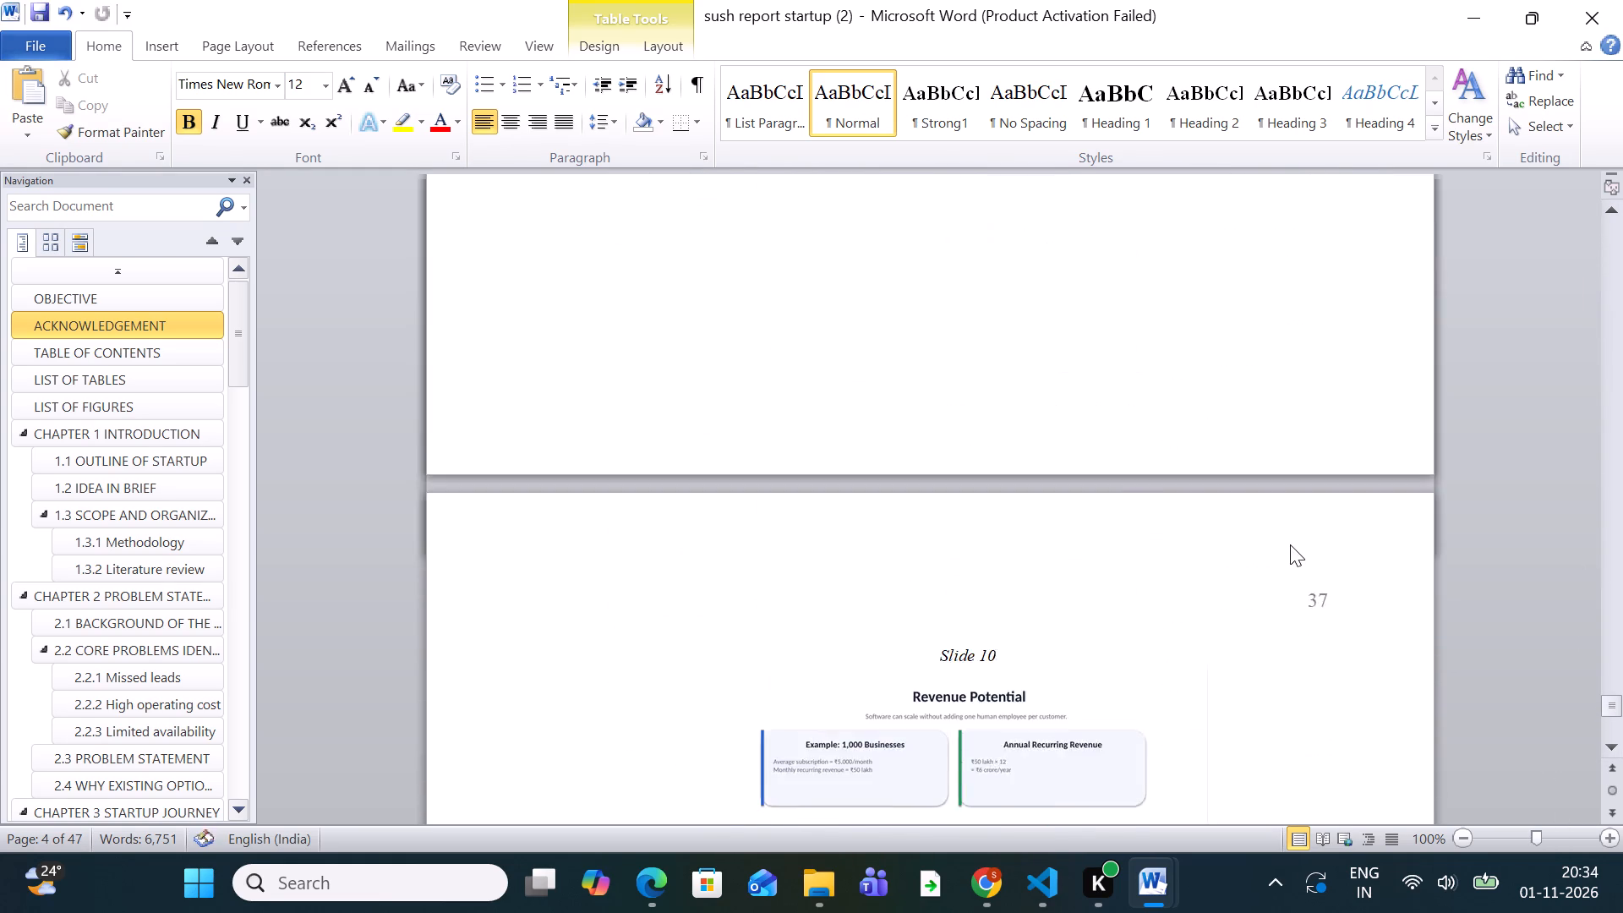
{"action": "scroll", "coordinate": [1290, 544], "scroll_direction": "up", "scroll_amount": 20}
{"action": "scroll", "coordinate": [1290, 544], "scroll_direction": "up", "scroll_amount": 20}
{"action": "scroll", "coordinate": [1290, 544], "scroll_direction": "up", "scroll_amount": 2}
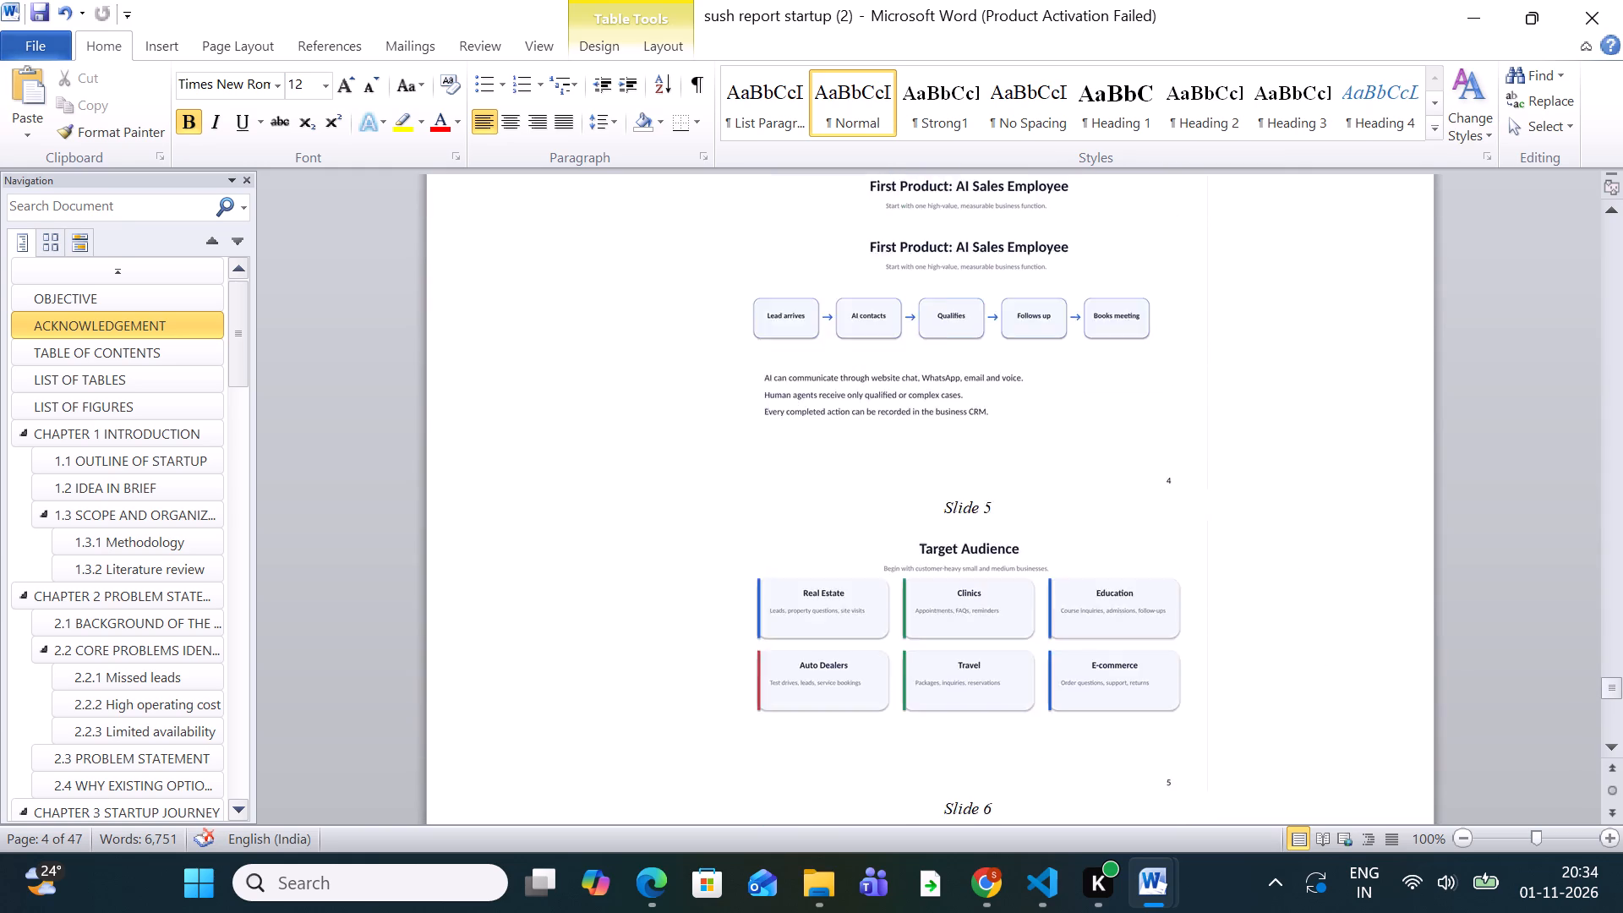
{"action": "scroll", "coordinate": [1290, 544], "scroll_direction": "up", "scroll_amount": 20}
{"action": "scroll", "coordinate": [1290, 544], "scroll_direction": "up", "scroll_amount": 3}
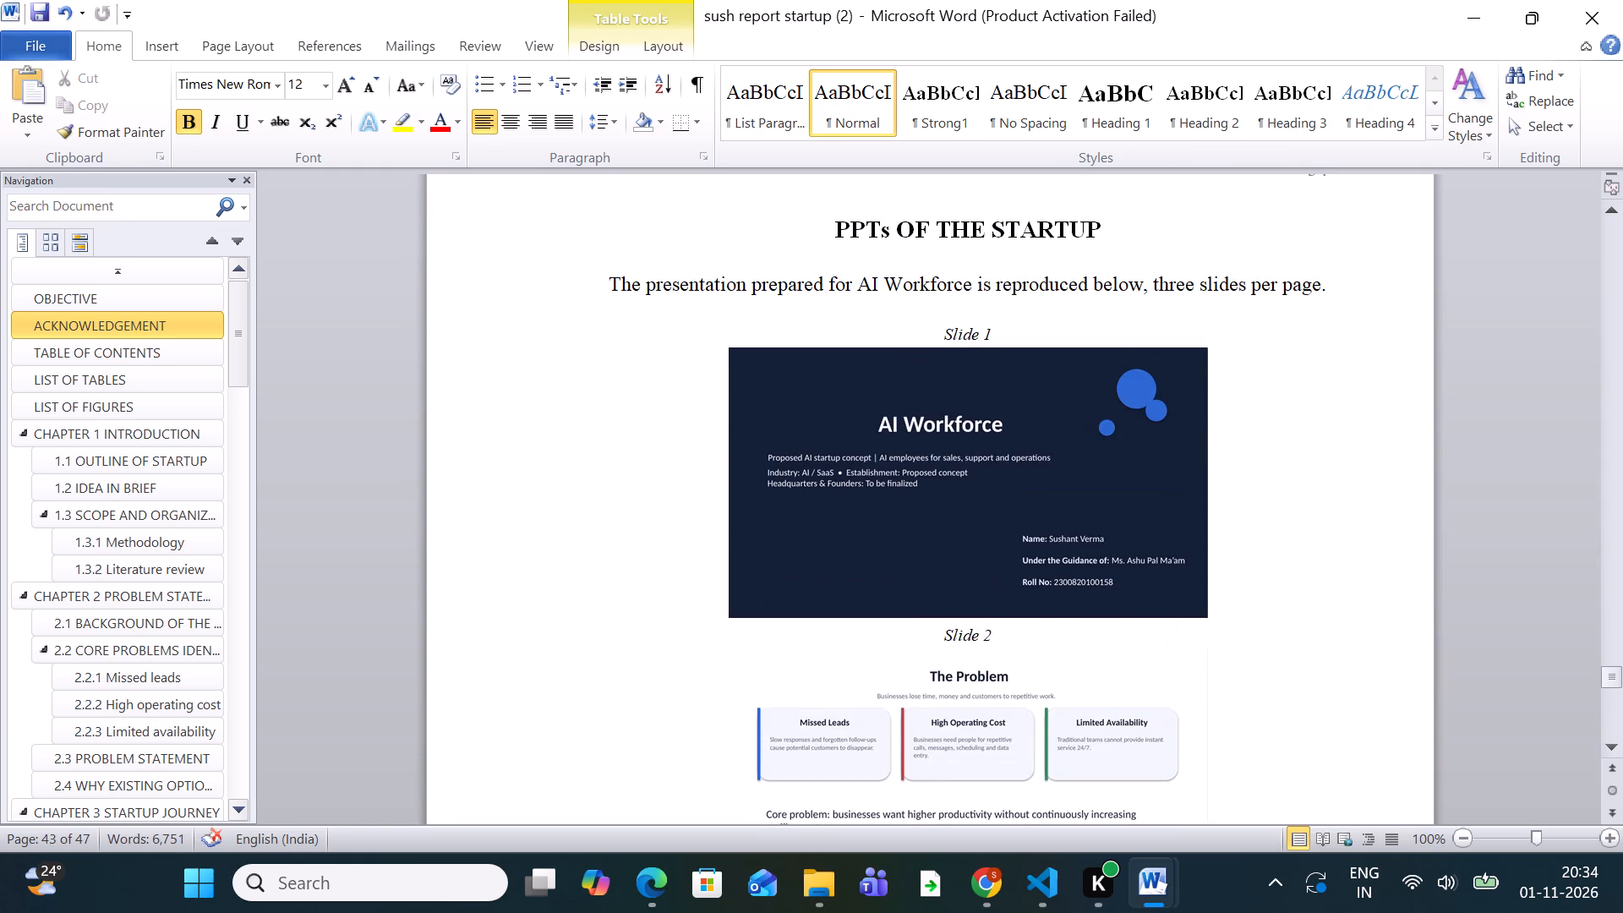
{"action": "left_click", "coordinate": [1104, 518]}
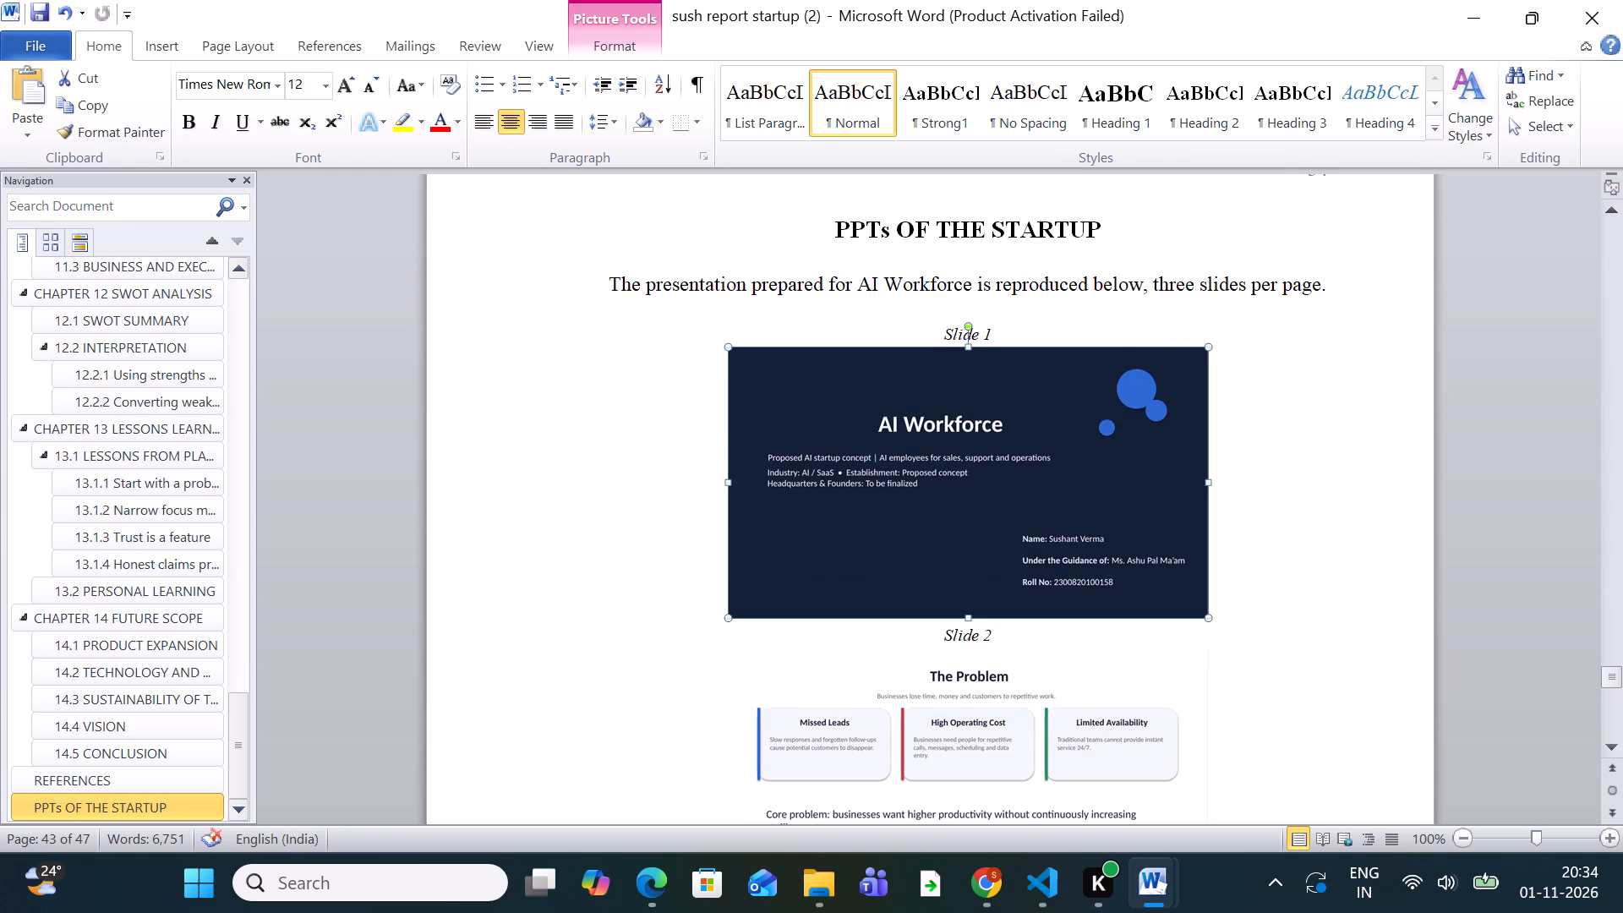
{"action": "left_click", "coordinate": [942, 638]}
{"action": "key", "text": "Return"}
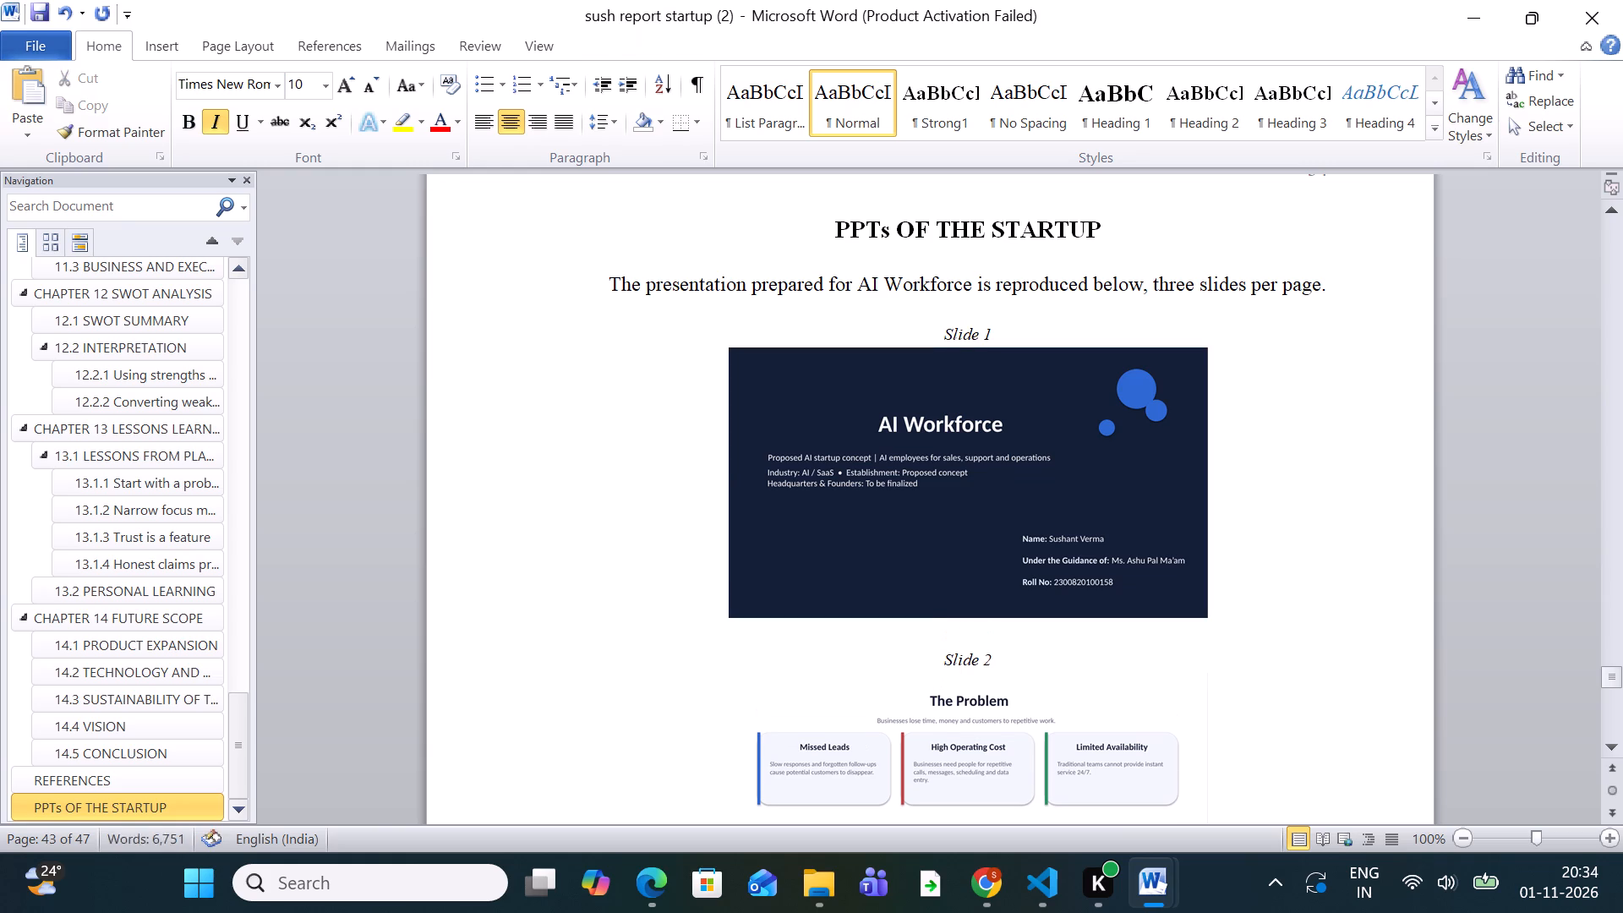
{"action": "key", "text": "Return"}
{"action": "key", "text": "Return"}
{"action": "key", "text": "Return"}
{"action": "key", "text": "Return"}
{"action": "key", "text": "Return"}
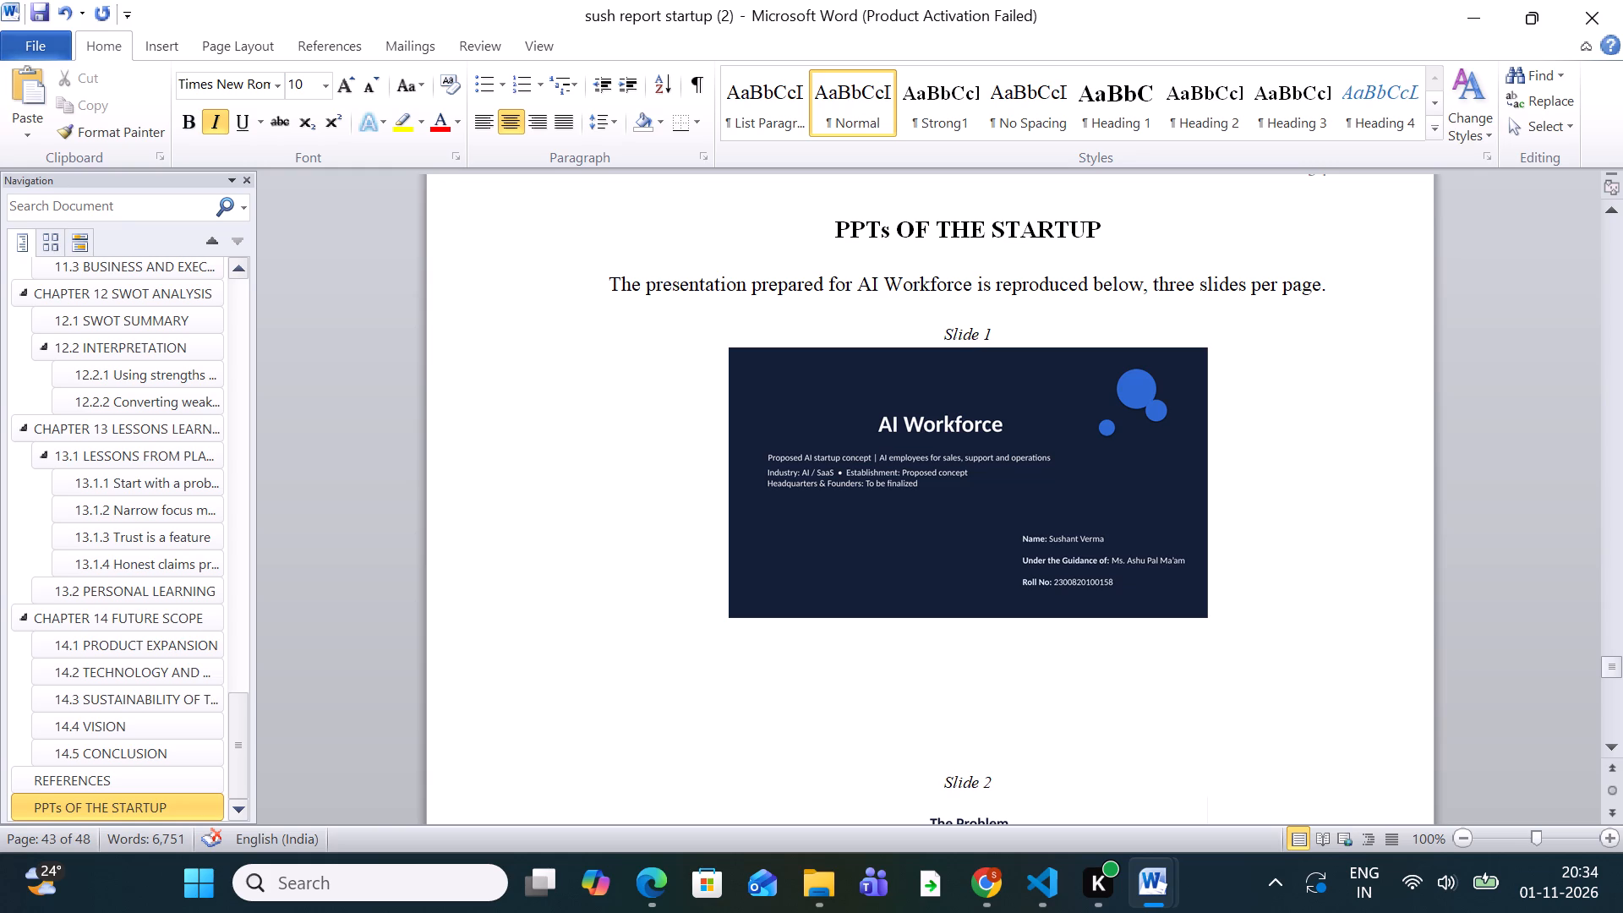
Enlarge the Slide 1 picture proportionally, using some of the blank space beneath it.
{"action": "left_click", "coordinate": [1107, 456]}
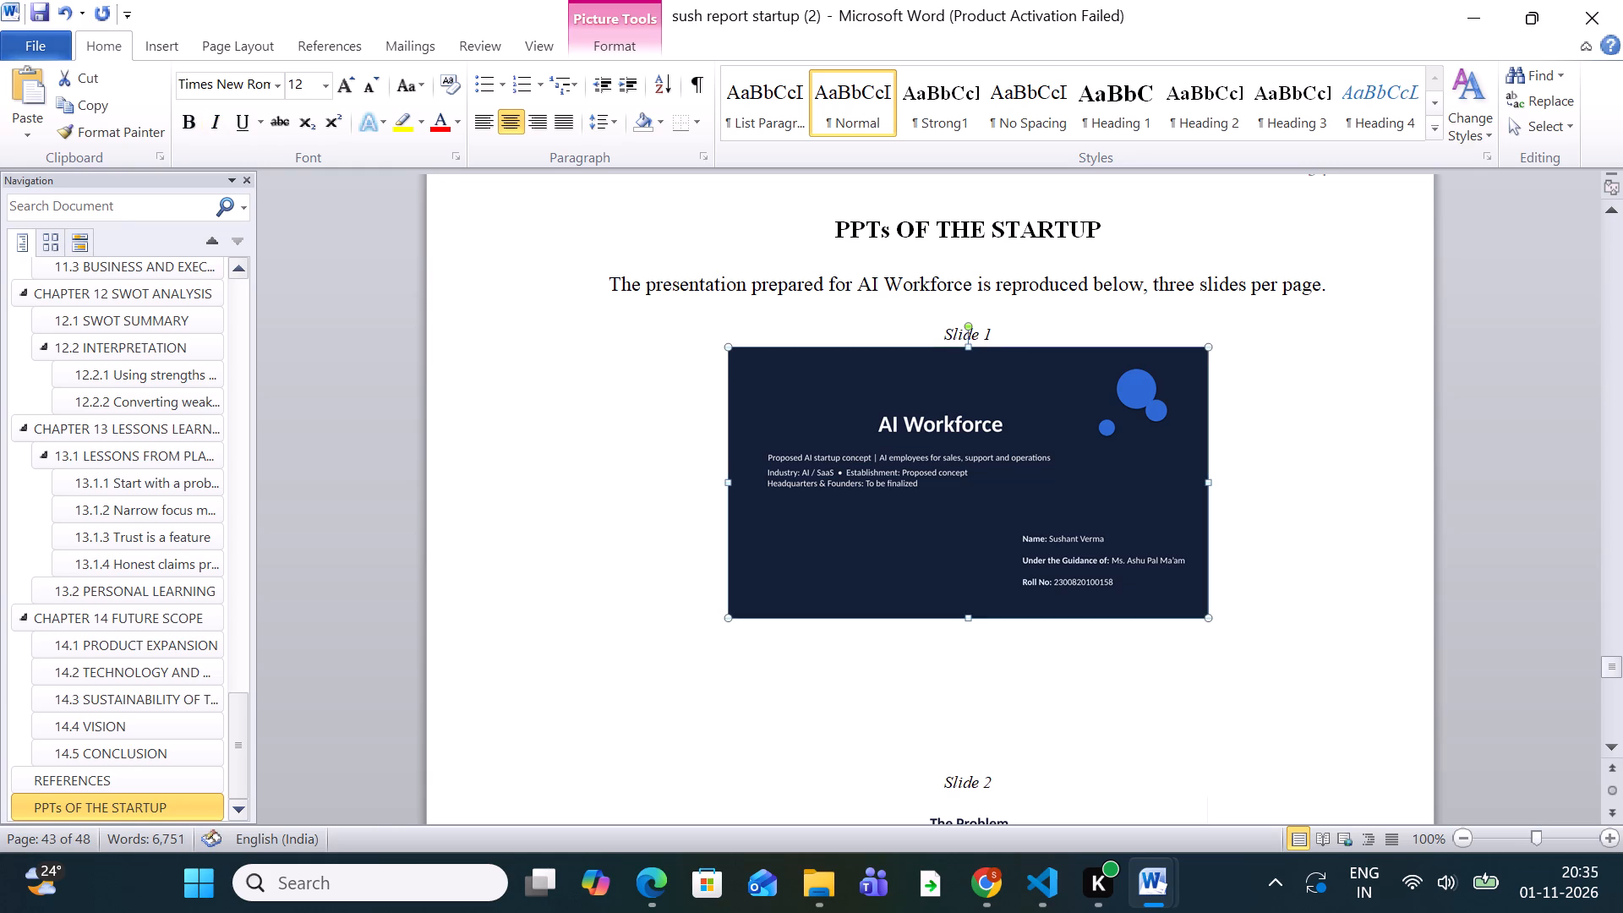
{"action": "left_click_drag", "start_coordinate": [1205, 618], "coordinate": [1258, 686]}
{"action": "left_click_drag", "start_coordinate": [846, 533], "coordinate": [804, 539]}
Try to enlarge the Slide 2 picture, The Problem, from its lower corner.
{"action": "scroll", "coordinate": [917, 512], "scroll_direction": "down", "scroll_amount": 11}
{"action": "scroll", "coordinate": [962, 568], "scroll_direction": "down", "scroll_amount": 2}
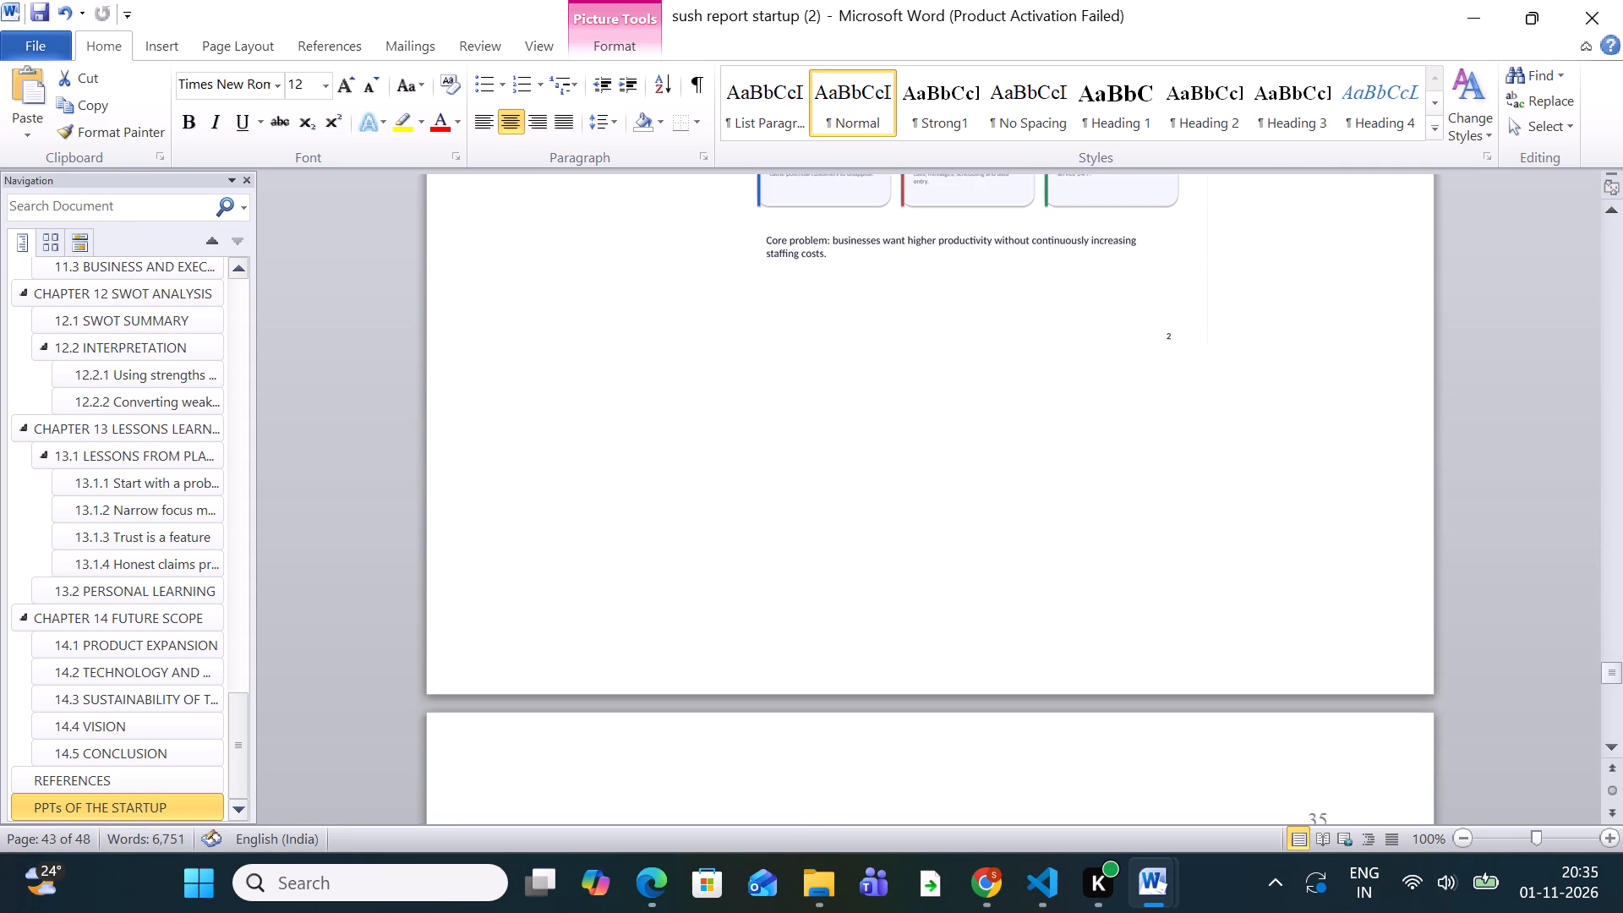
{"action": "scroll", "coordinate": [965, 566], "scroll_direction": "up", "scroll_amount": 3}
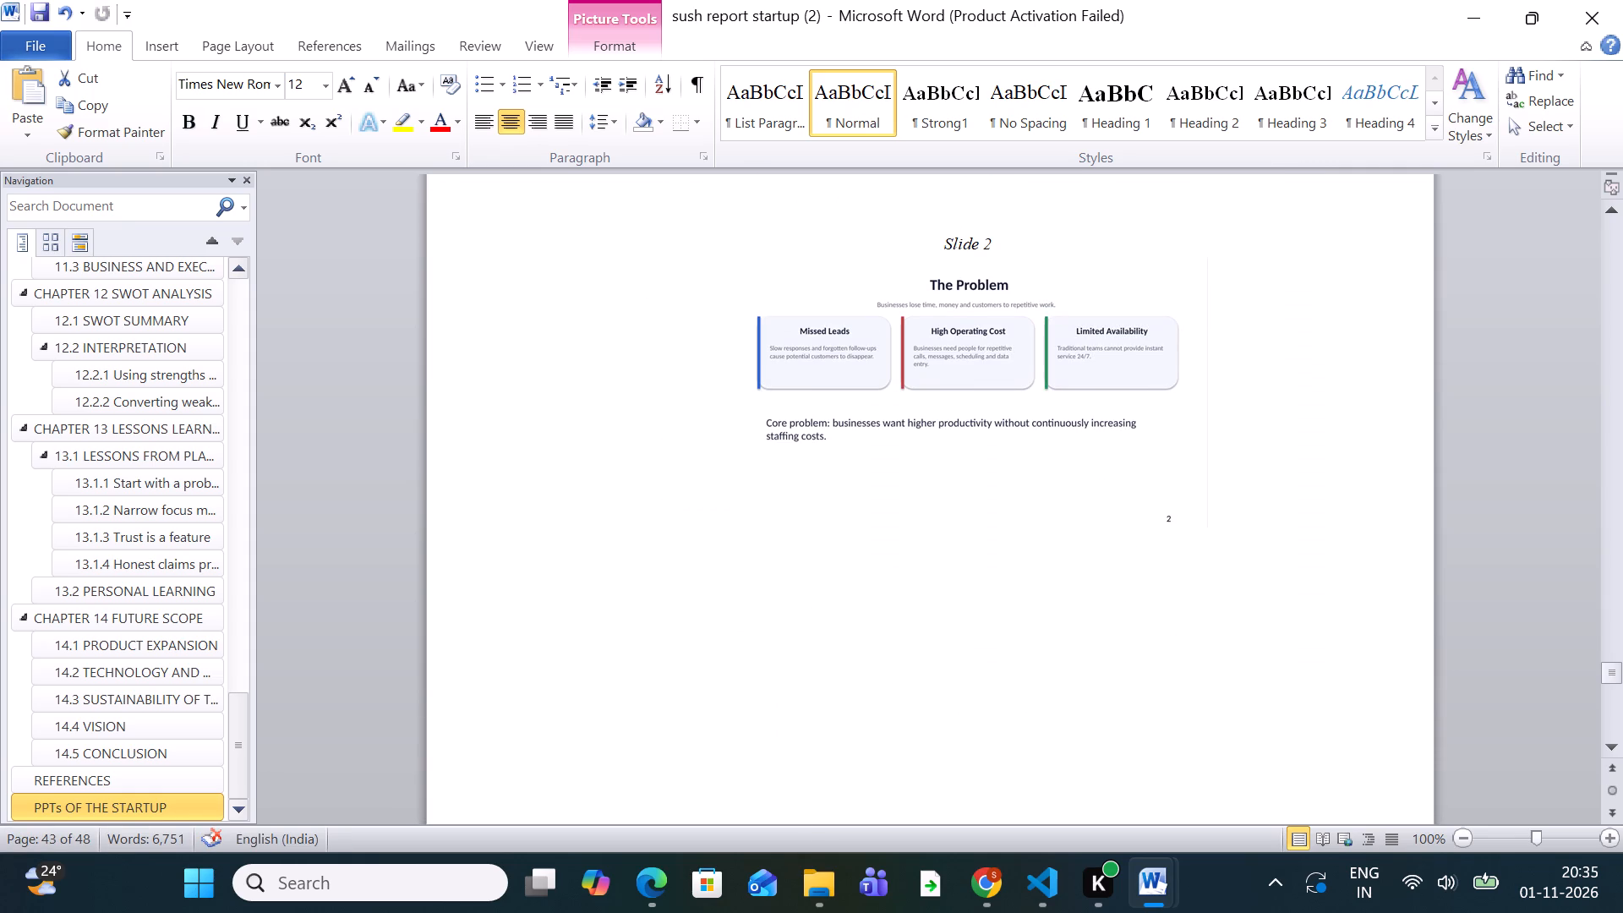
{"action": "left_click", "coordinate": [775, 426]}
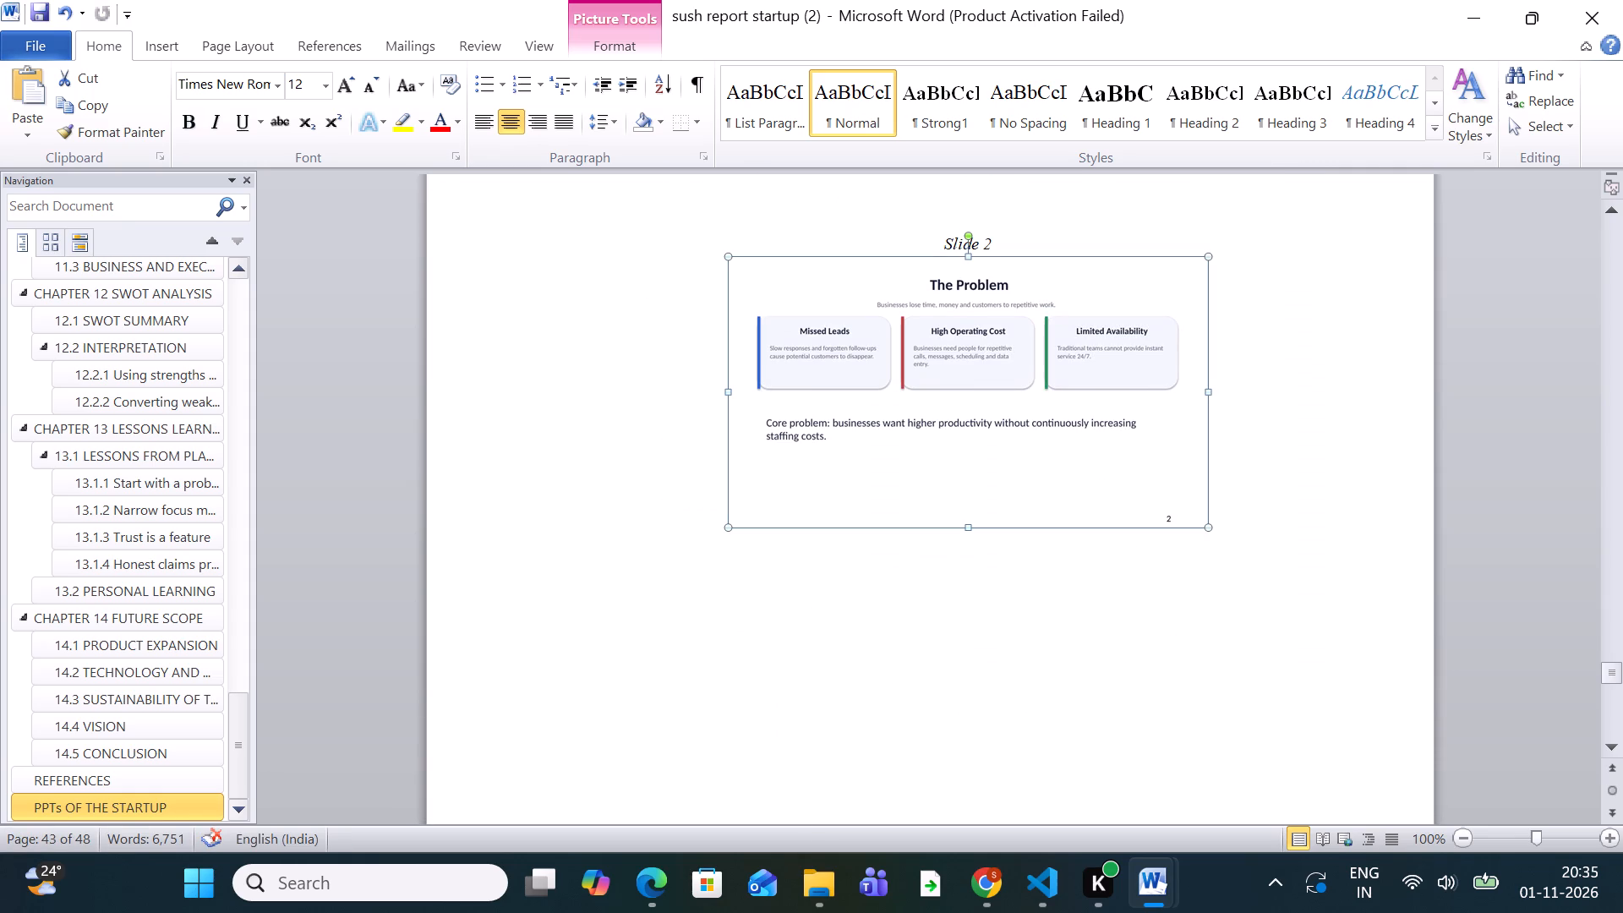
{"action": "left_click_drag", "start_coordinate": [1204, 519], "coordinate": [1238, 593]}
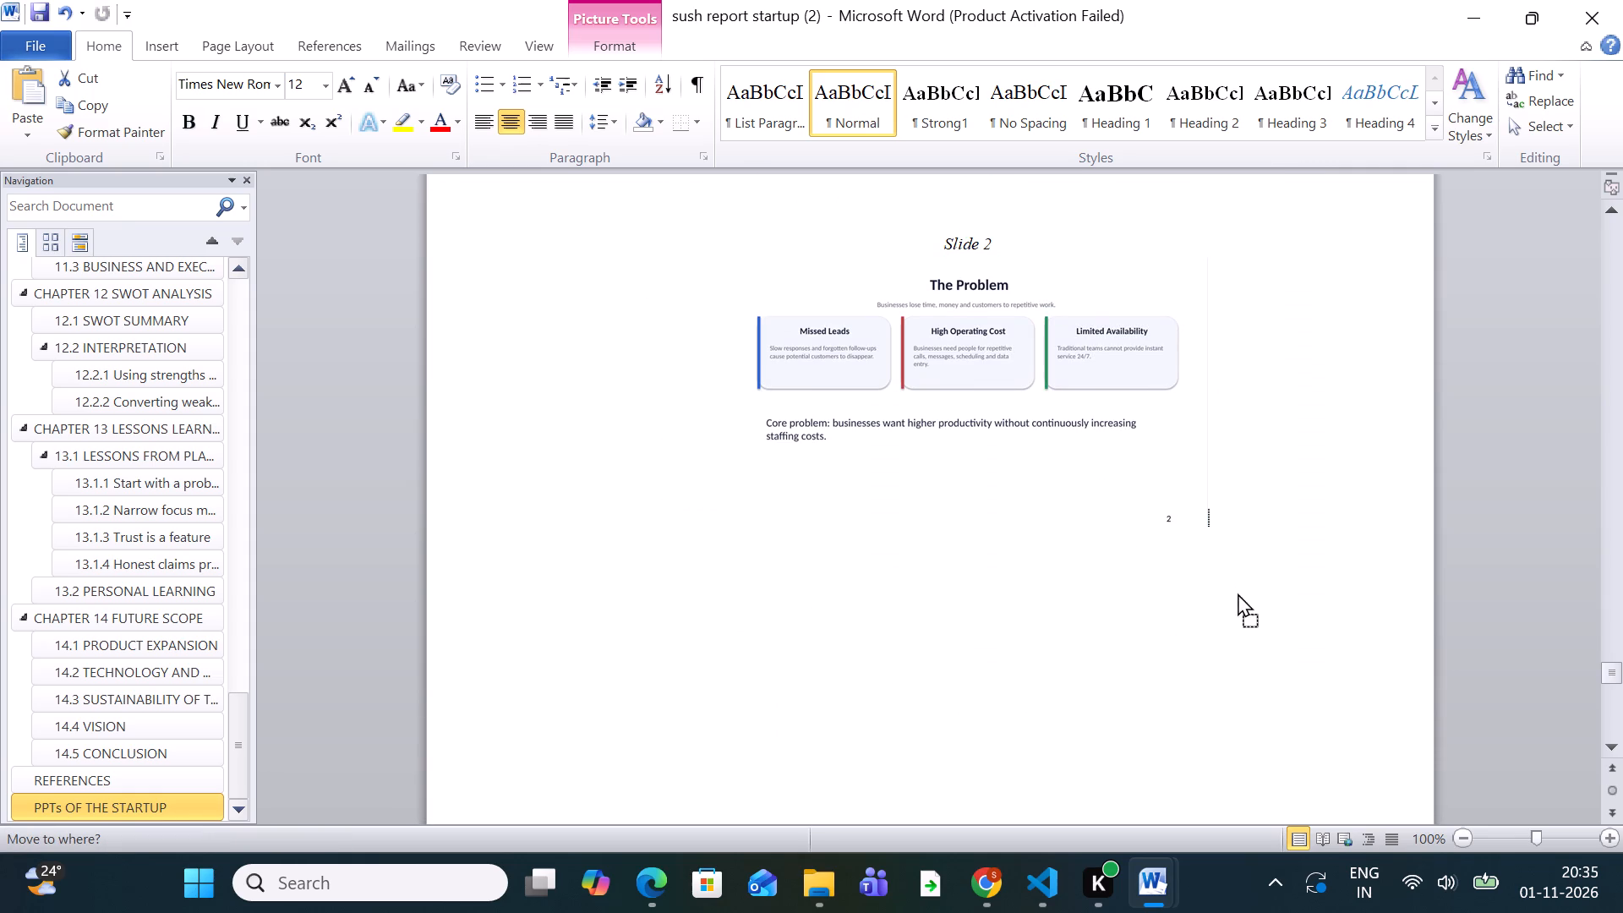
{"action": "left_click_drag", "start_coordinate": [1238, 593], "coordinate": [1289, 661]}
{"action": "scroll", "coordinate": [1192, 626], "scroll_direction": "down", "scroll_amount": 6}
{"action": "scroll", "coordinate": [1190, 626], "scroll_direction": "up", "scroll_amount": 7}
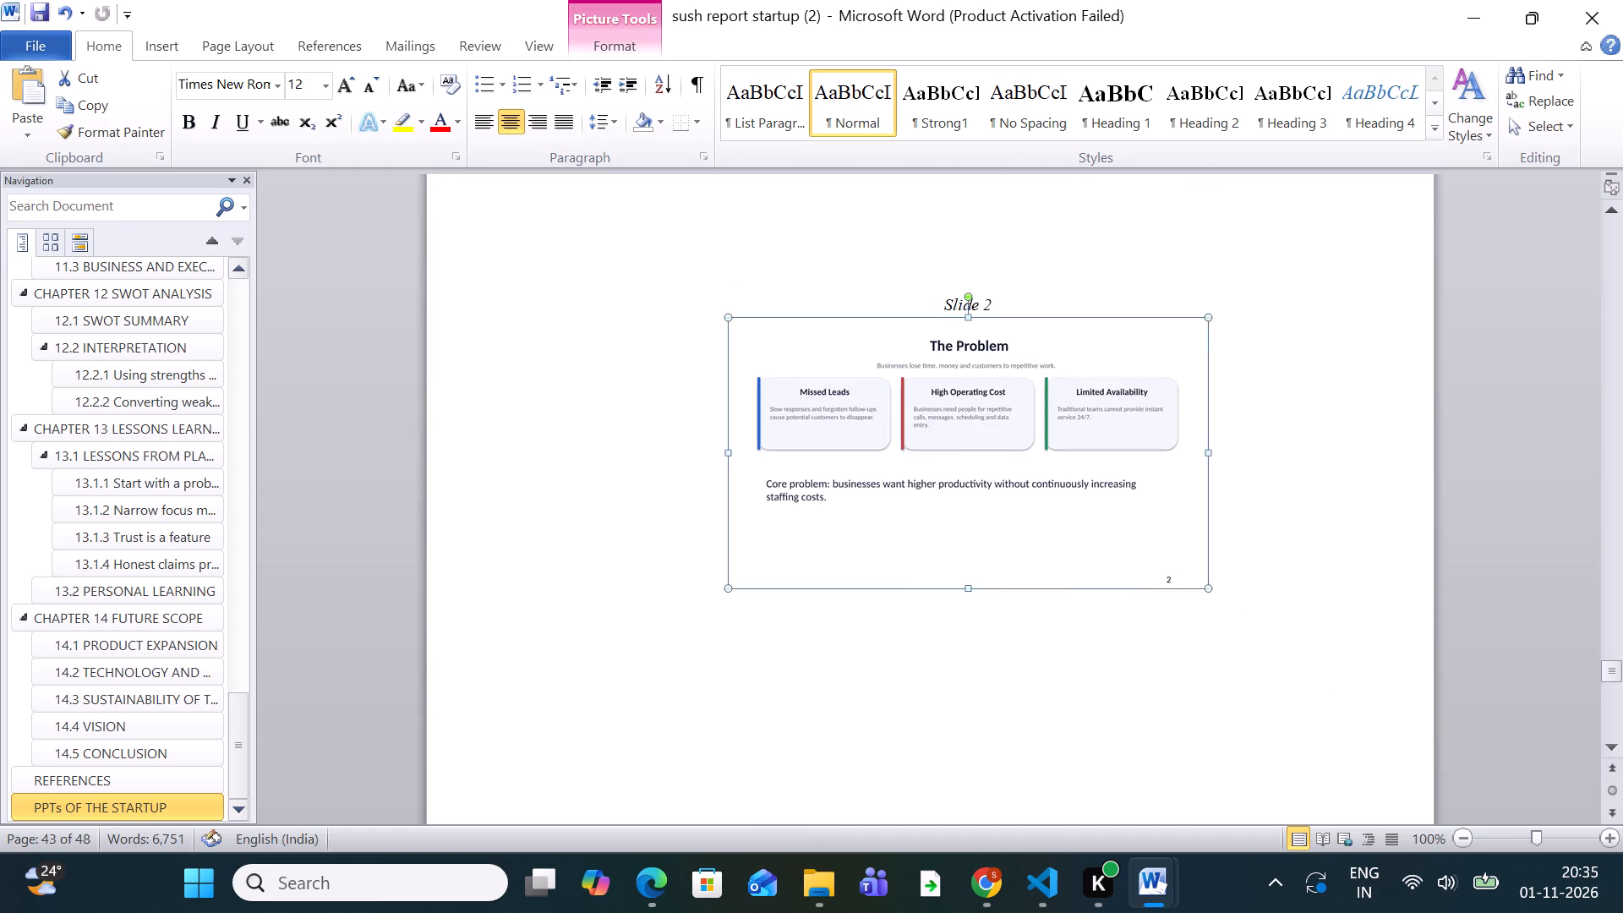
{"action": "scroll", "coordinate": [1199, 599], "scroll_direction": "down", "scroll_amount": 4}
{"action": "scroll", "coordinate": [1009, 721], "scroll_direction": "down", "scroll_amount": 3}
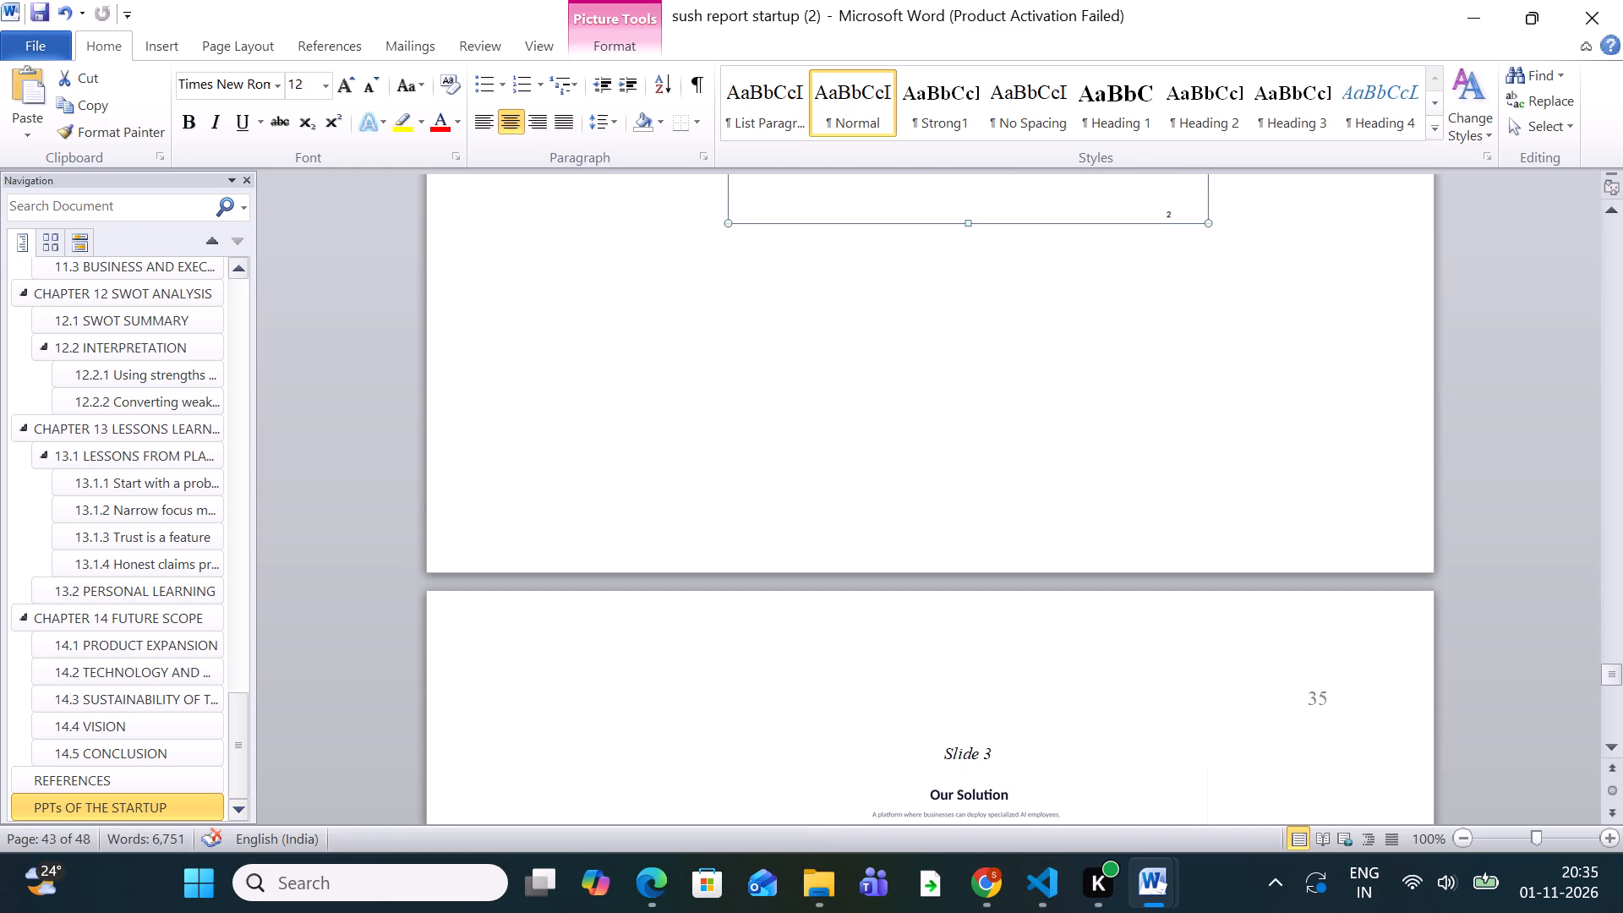
Remove the break before the Slide 3 caption, joining the caption to the line of the Slide 2 picture.
{"action": "left_click", "coordinate": [948, 691]}
{"action": "key", "text": "BackSpace"}
{"action": "key", "text": "BackSpace"}
{"action": "scroll", "coordinate": [998, 644], "scroll_direction": "up", "scroll_amount": 1}
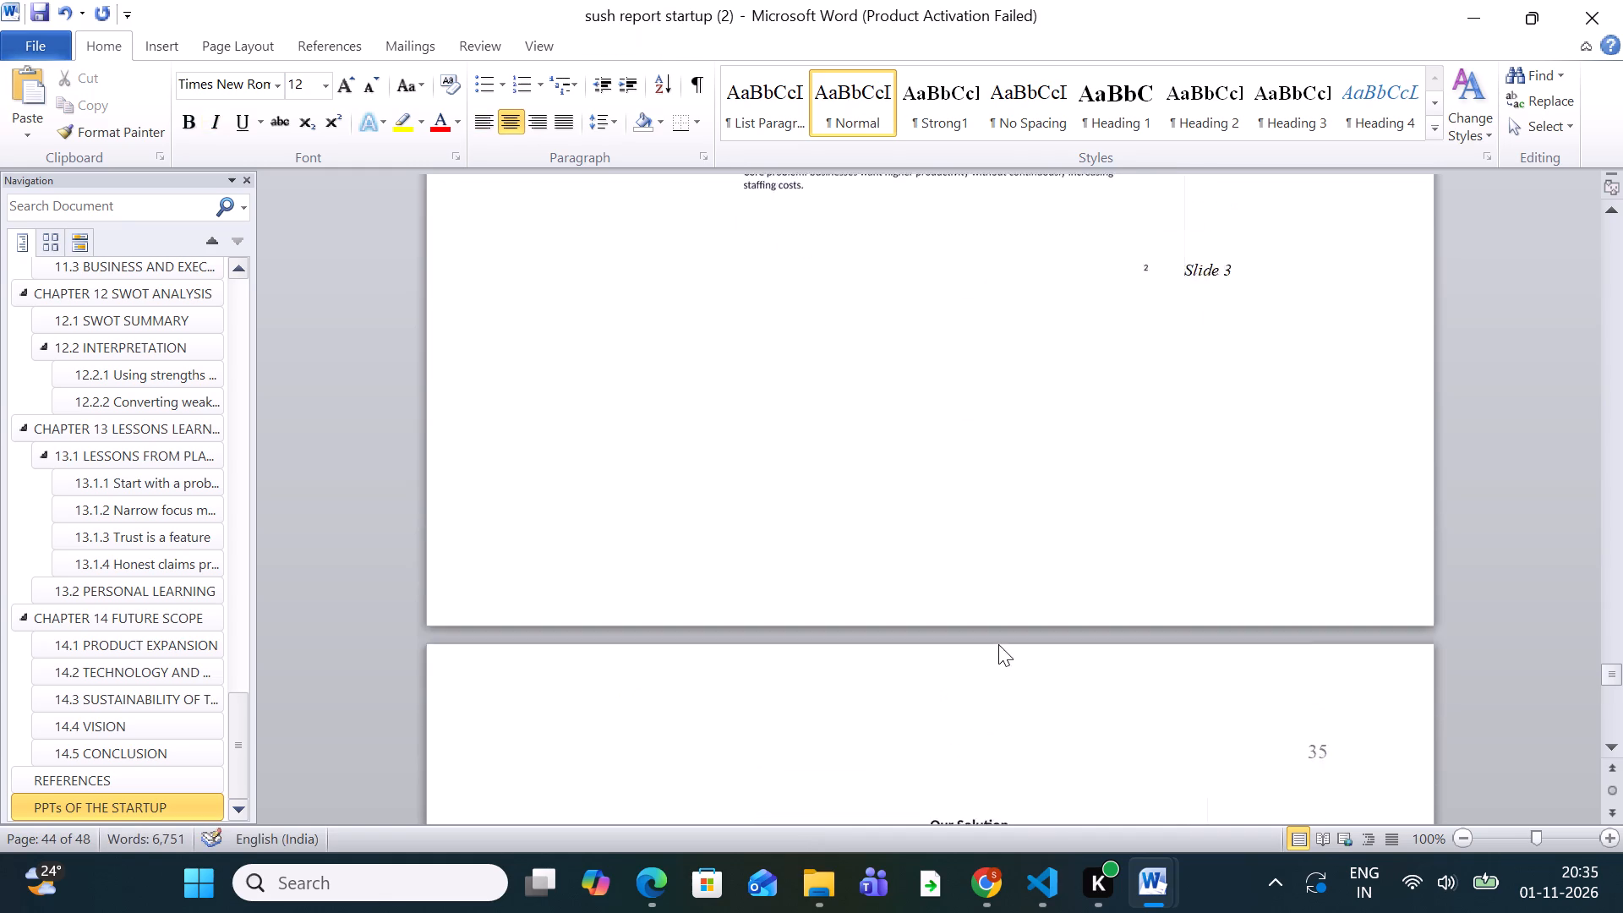
{"action": "scroll", "coordinate": [998, 644], "scroll_direction": "up", "scroll_amount": 6}
{"action": "left_click", "coordinate": [1108, 510]}
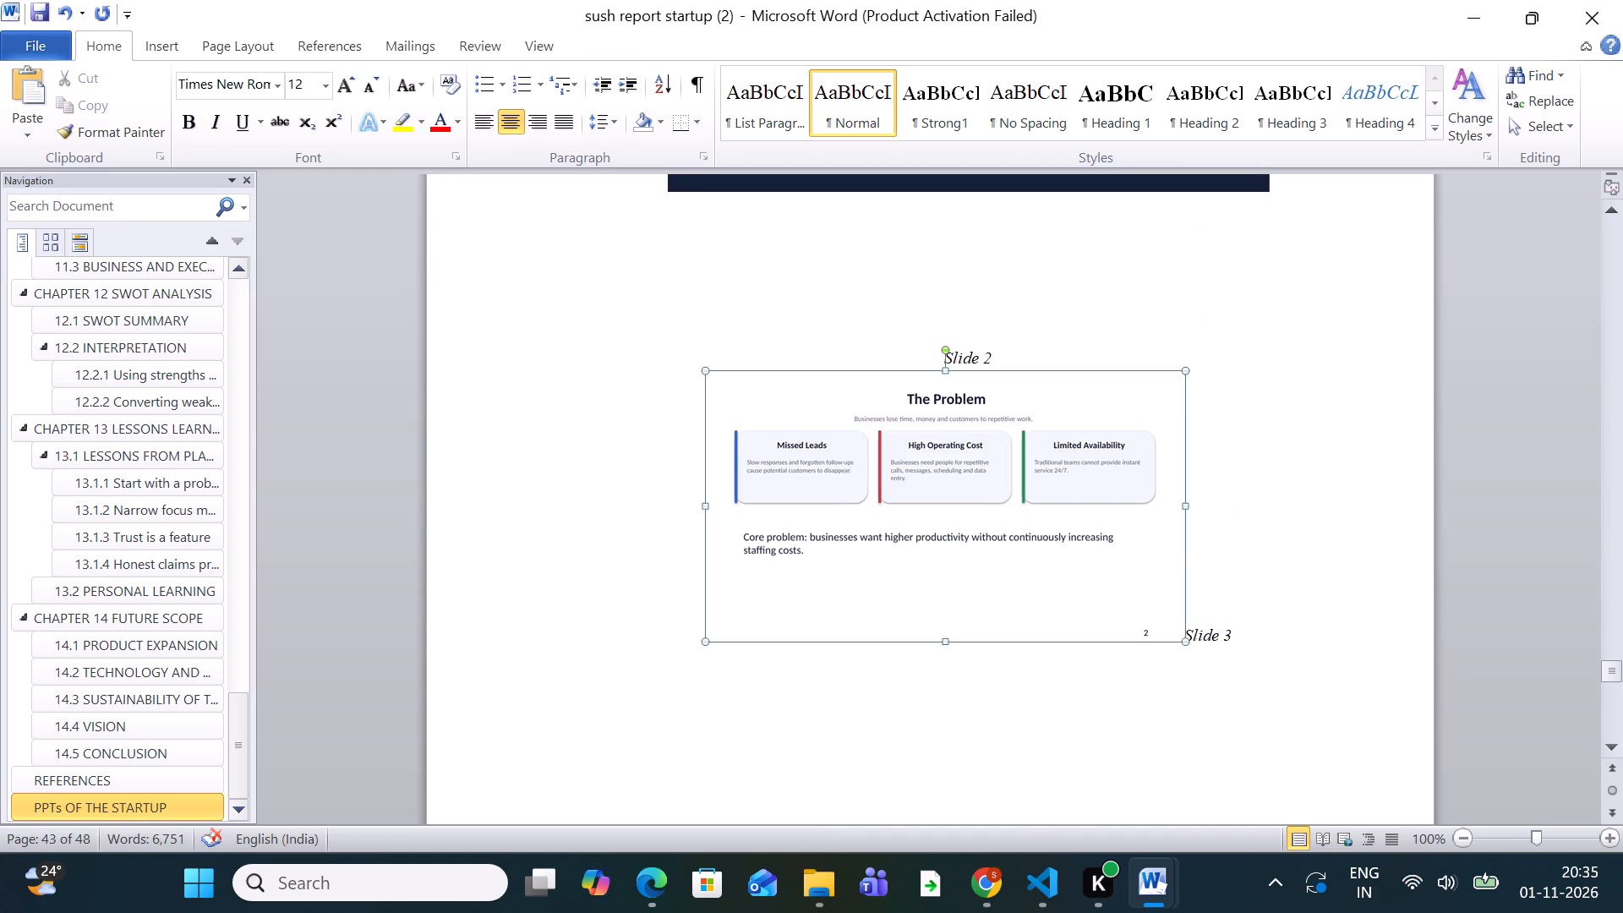
Enlarge the Slide 1 picture further in proportion until it spans about the full text width of the page.
{"action": "scroll", "coordinate": [1176, 591], "scroll_direction": "up", "scroll_amount": 12}
{"action": "scroll", "coordinate": [1176, 591], "scroll_direction": "down", "scroll_amount": 7}
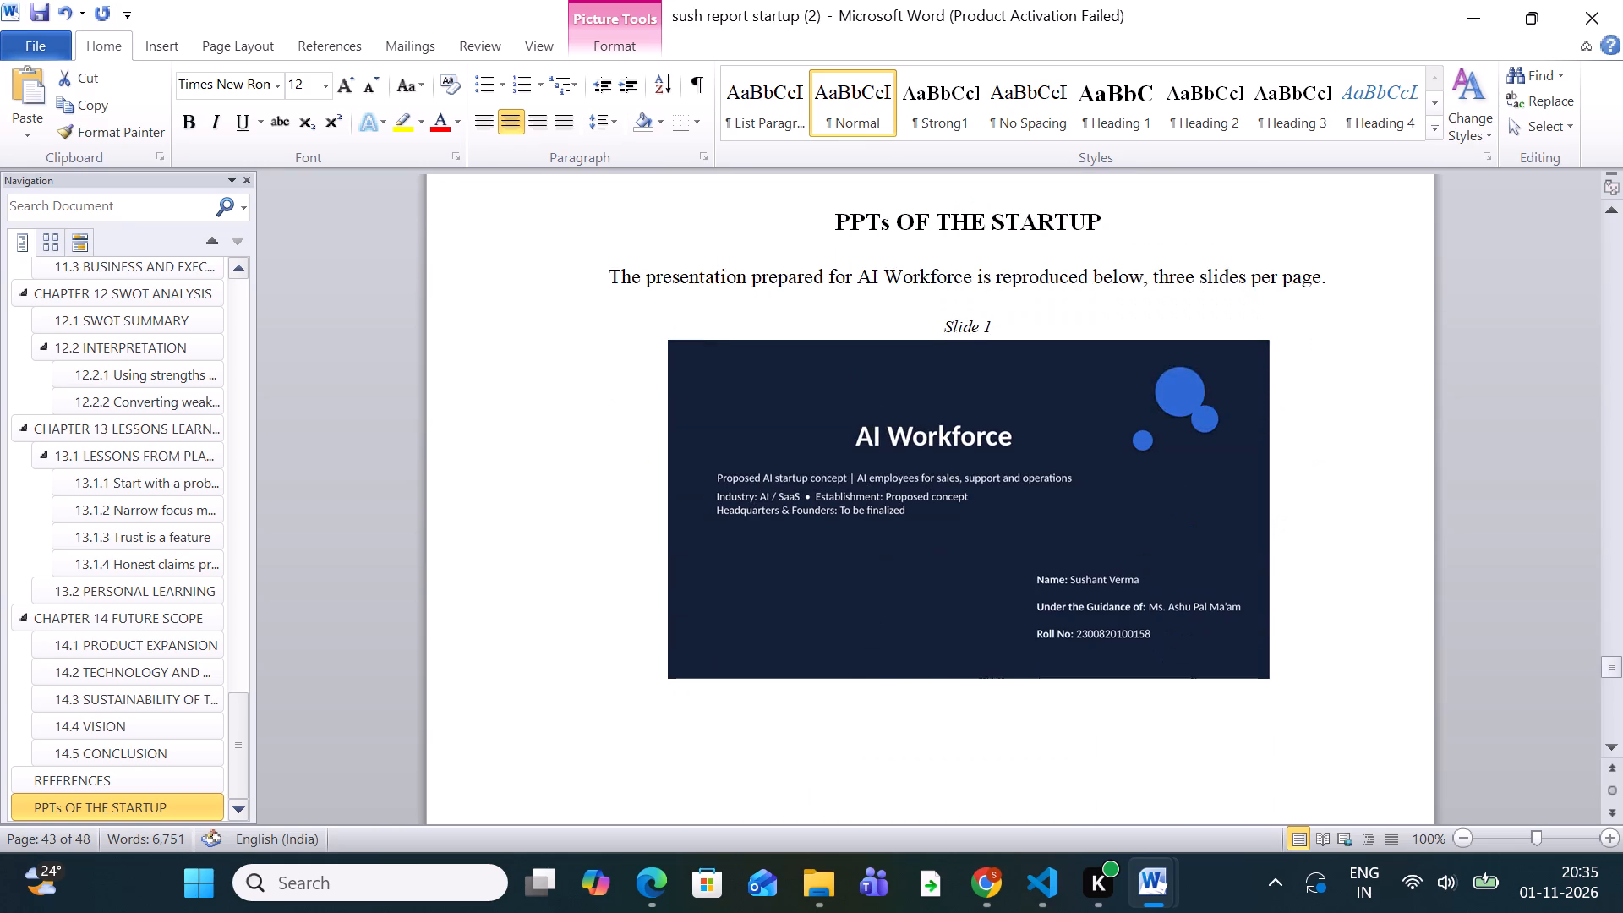
{"action": "scroll", "coordinate": [1176, 588], "scroll_direction": "down", "scroll_amount": 1}
{"action": "scroll", "coordinate": [1113, 556], "scroll_direction": "up", "scroll_amount": 4}
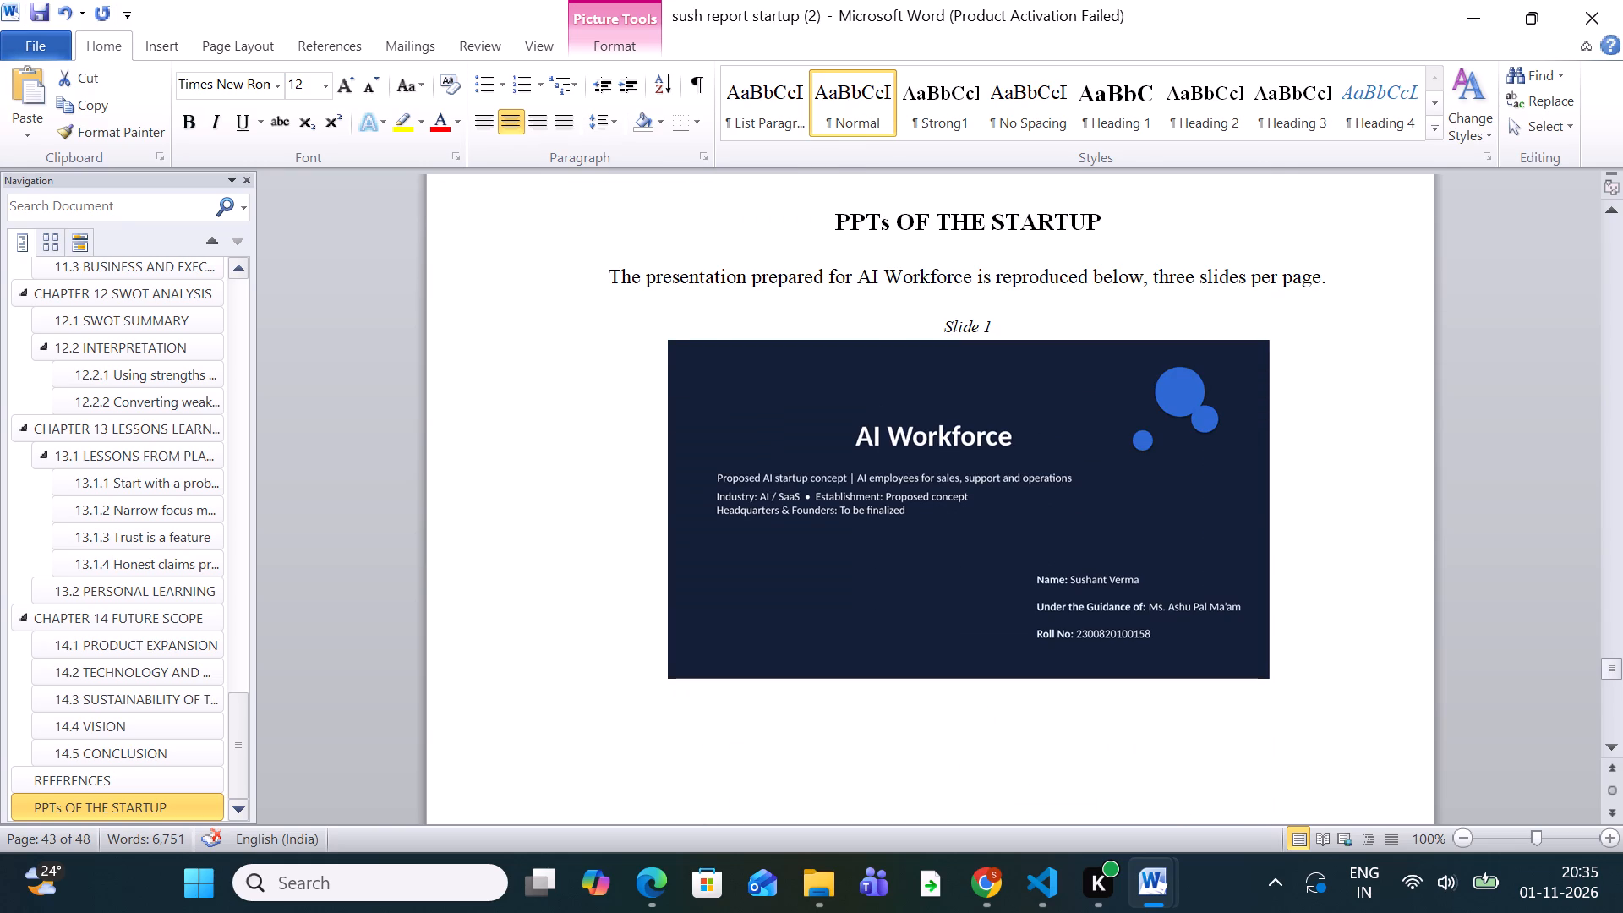
{"action": "left_click", "coordinate": [1236, 642]}
{"action": "left_click_drag", "start_coordinate": [1266, 679], "coordinate": [1297, 739]}
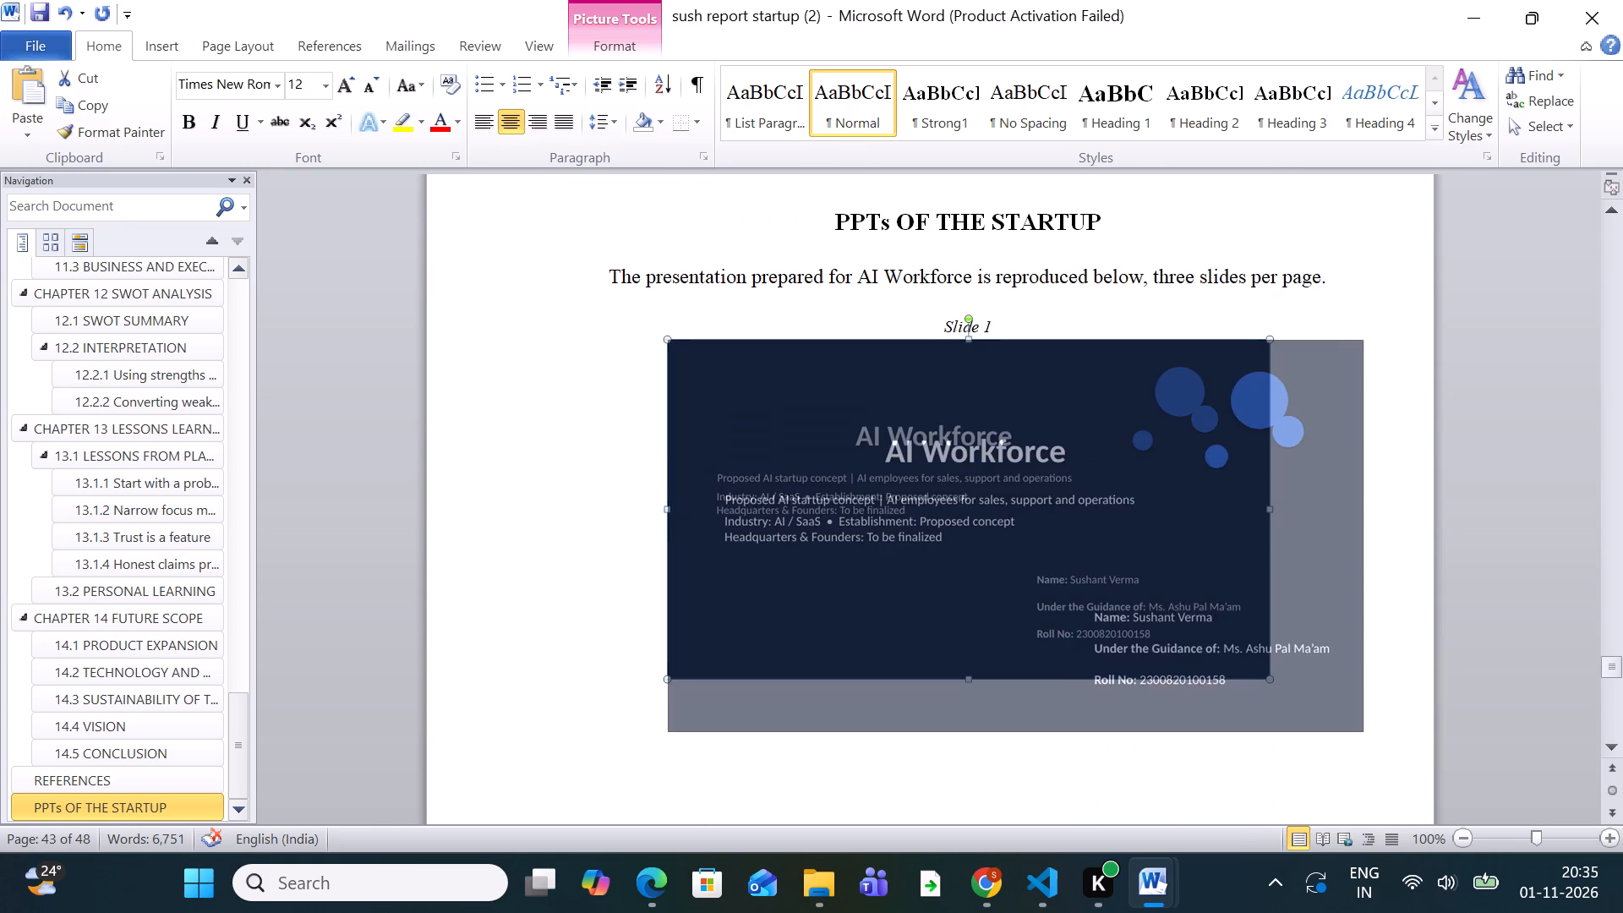
{"action": "left_click_drag", "start_coordinate": [1297, 739], "coordinate": [1306, 759]}
Move the Slide 1 picture above its caption, directly below the introductory sentence of the PPTs page.
{"action": "left_click_drag", "start_coordinate": [1123, 633], "coordinate": [1046, 640]}
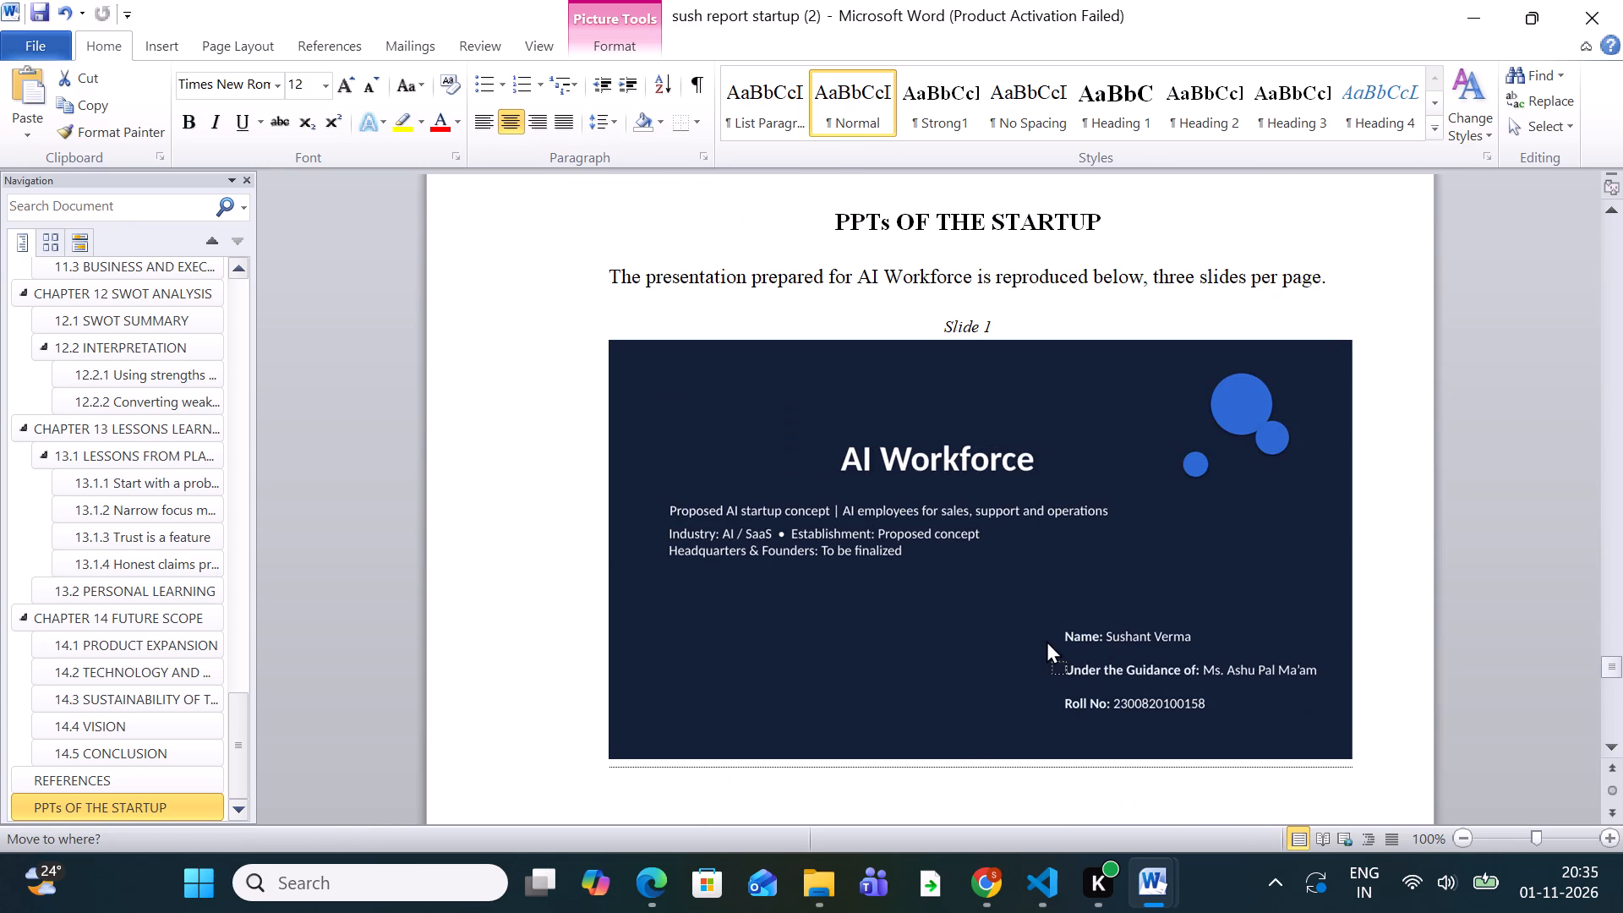
{"action": "left_click_drag", "start_coordinate": [1046, 640], "coordinate": [1041, 640]}
{"action": "left_click_drag", "start_coordinate": [973, 620], "coordinate": [774, 610]}
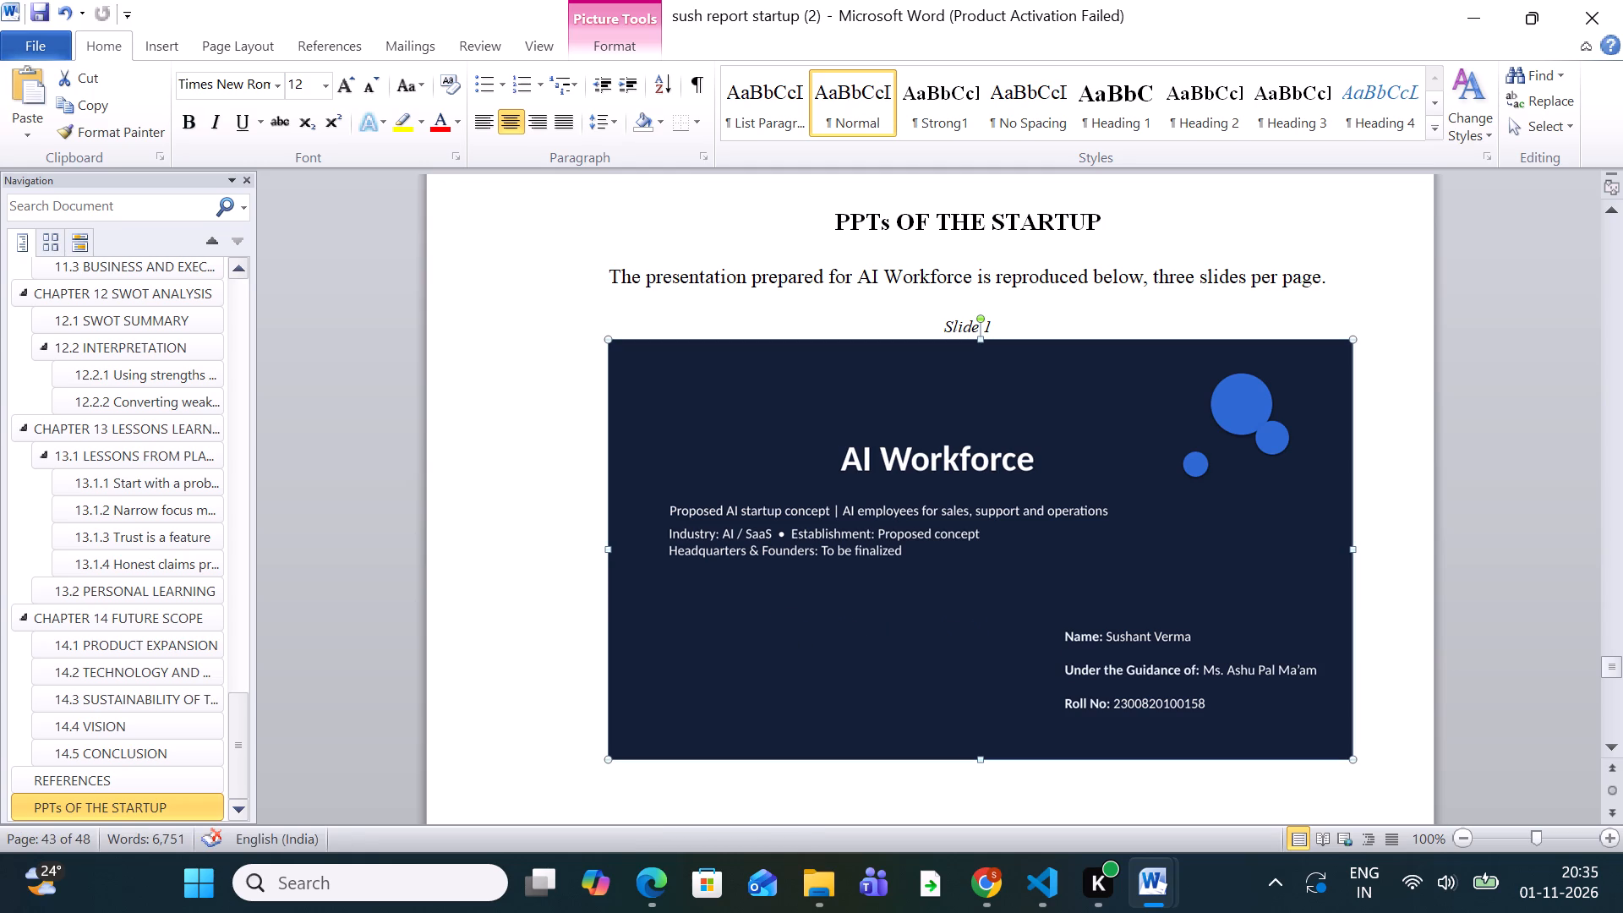
{"action": "left_click_drag", "start_coordinate": [940, 344], "coordinate": [850, 340]}
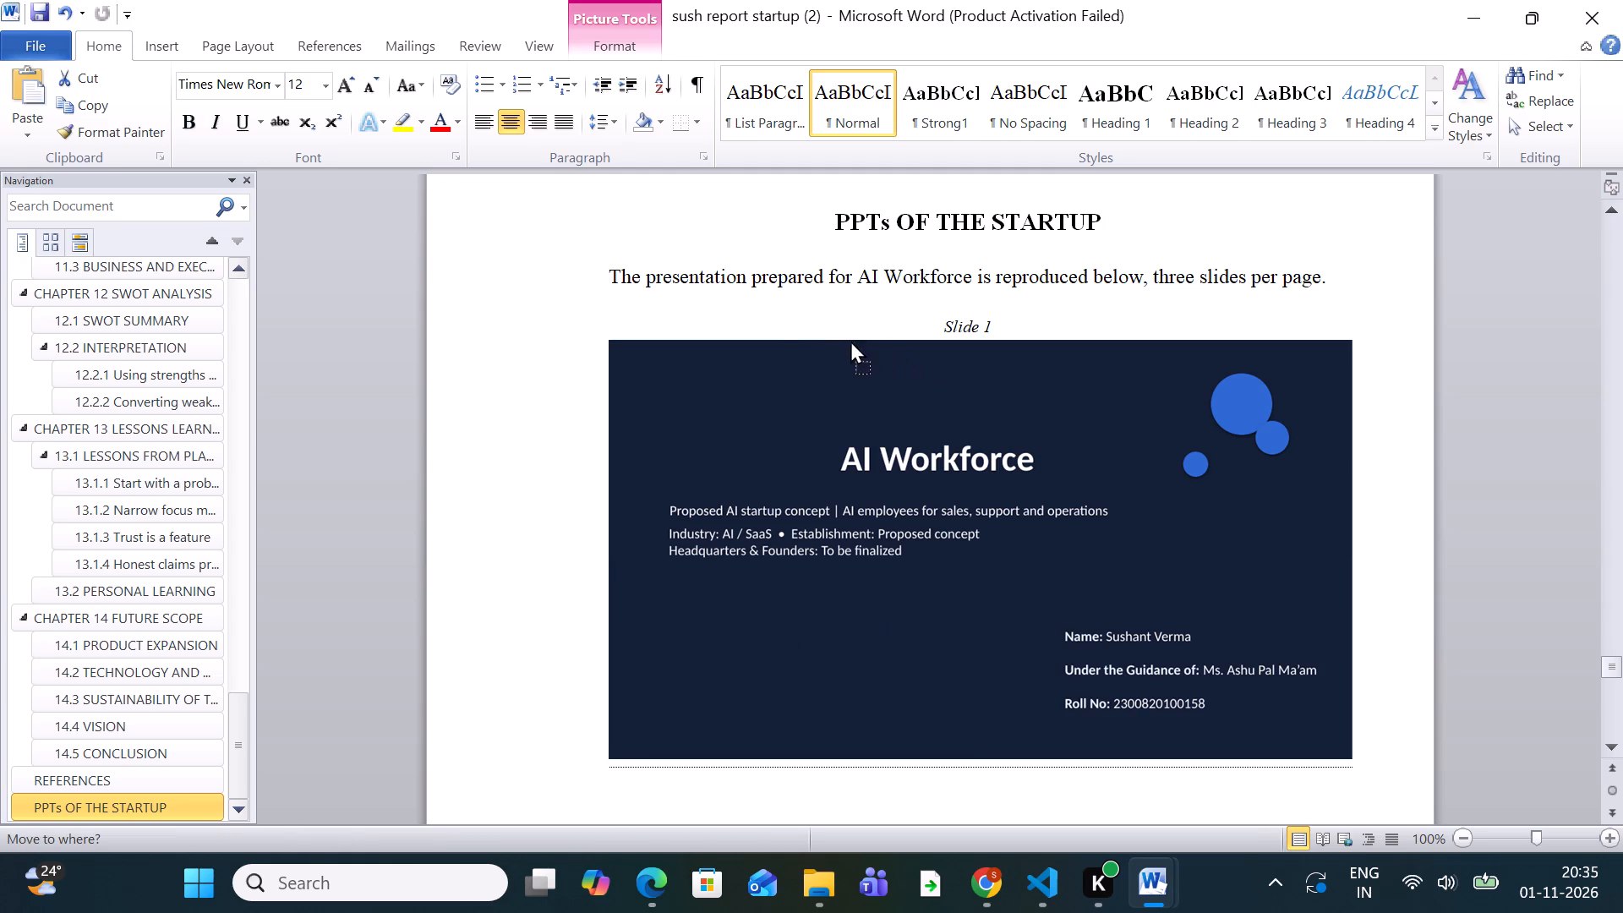
{"action": "left_click_drag", "start_coordinate": [850, 340], "coordinate": [762, 337]}
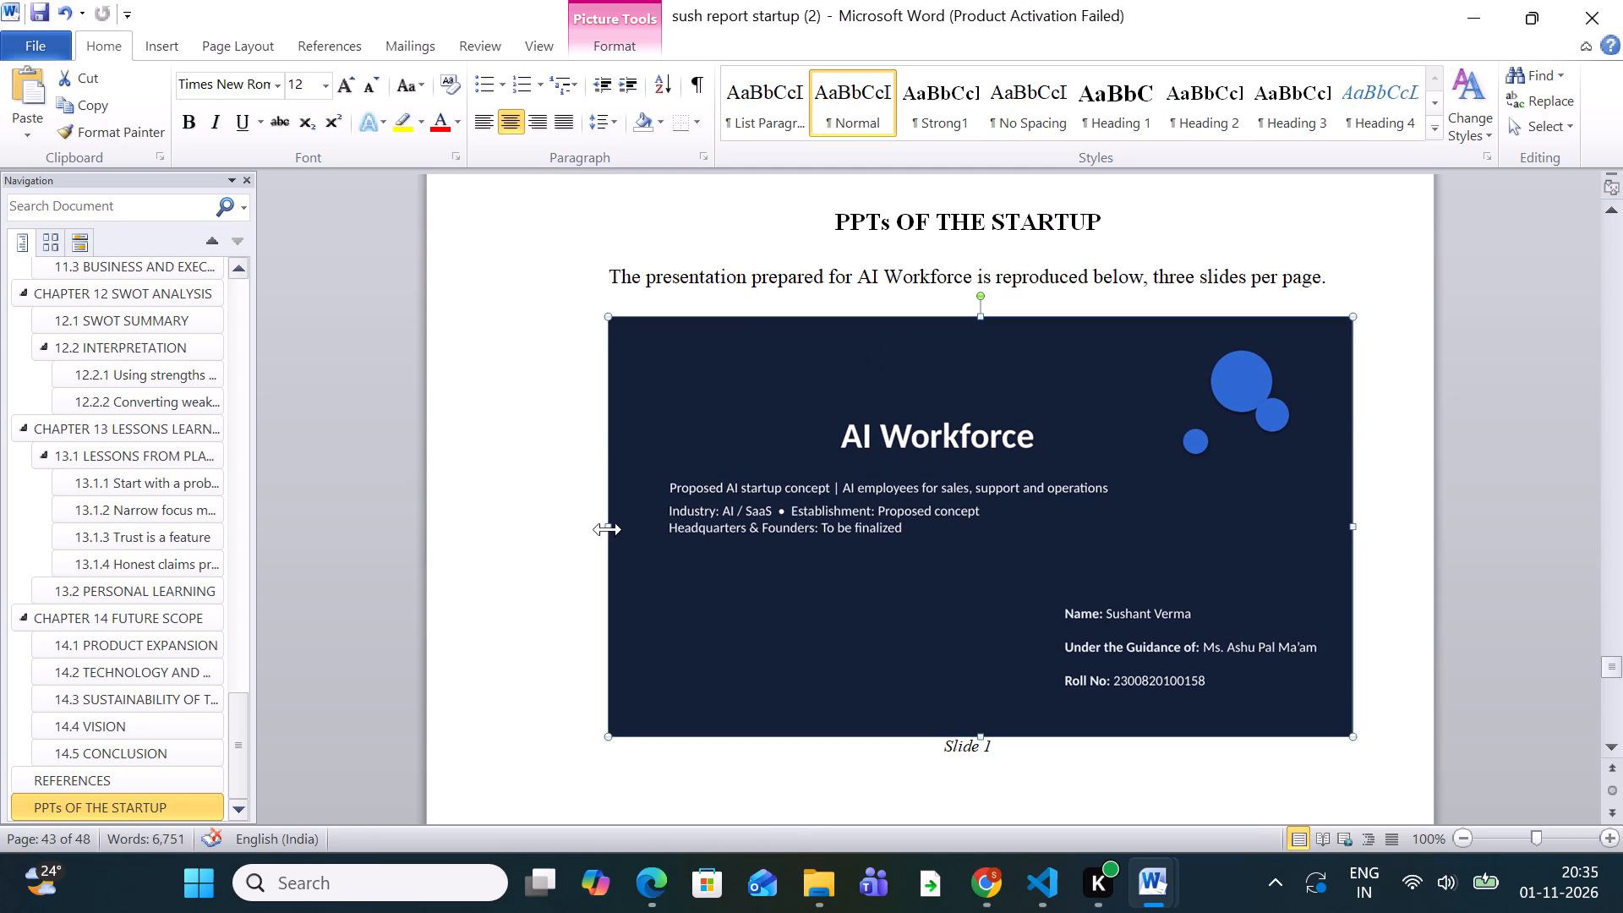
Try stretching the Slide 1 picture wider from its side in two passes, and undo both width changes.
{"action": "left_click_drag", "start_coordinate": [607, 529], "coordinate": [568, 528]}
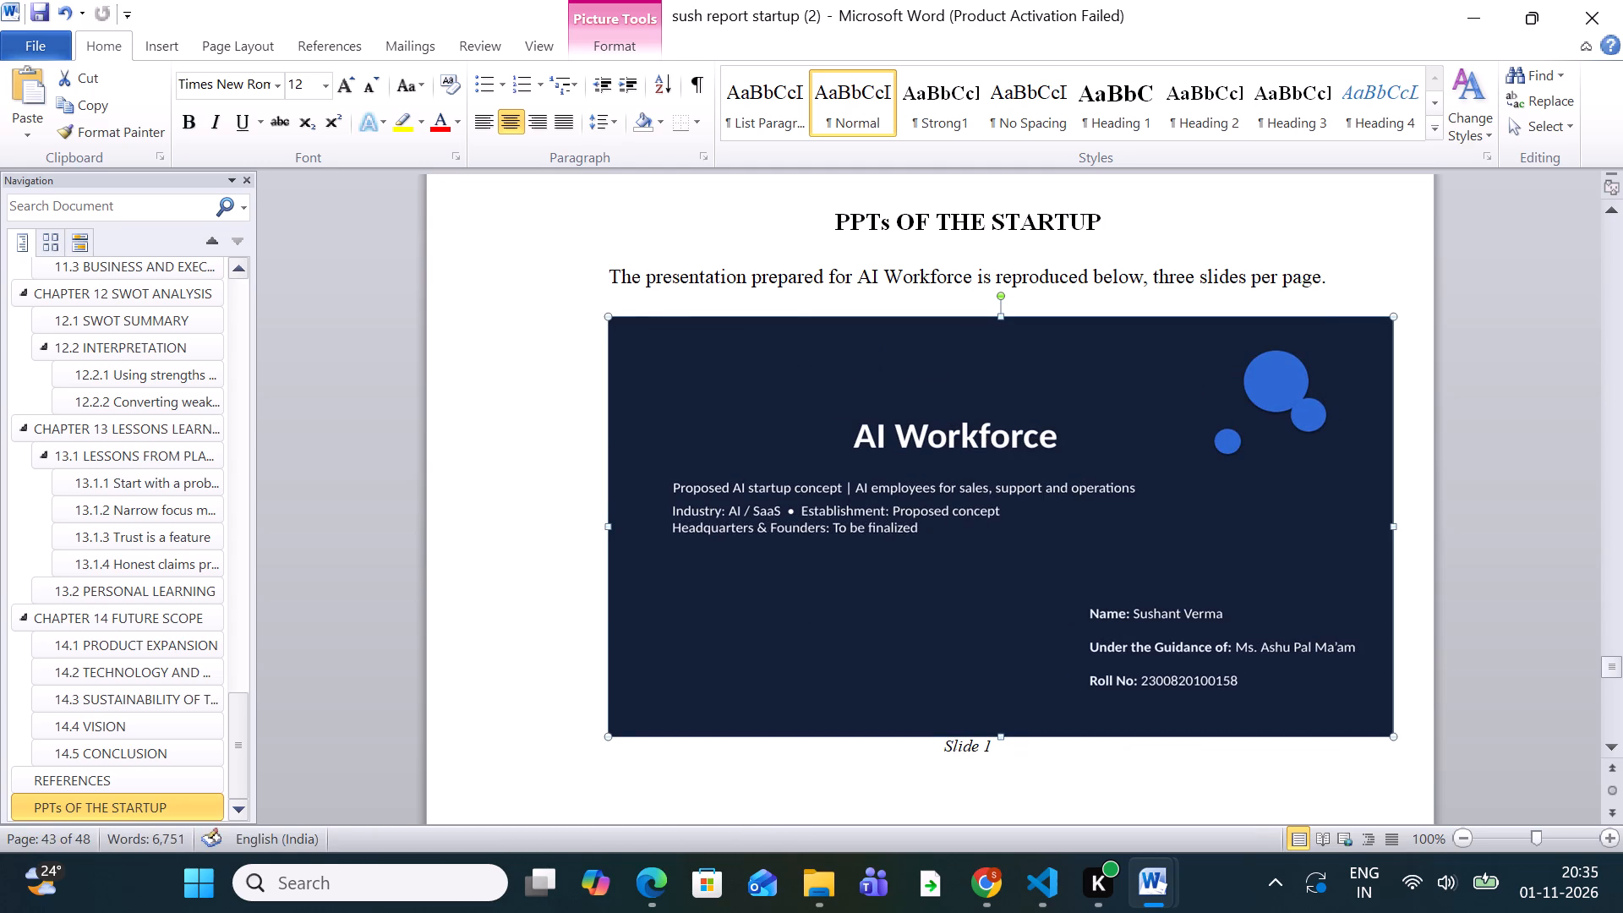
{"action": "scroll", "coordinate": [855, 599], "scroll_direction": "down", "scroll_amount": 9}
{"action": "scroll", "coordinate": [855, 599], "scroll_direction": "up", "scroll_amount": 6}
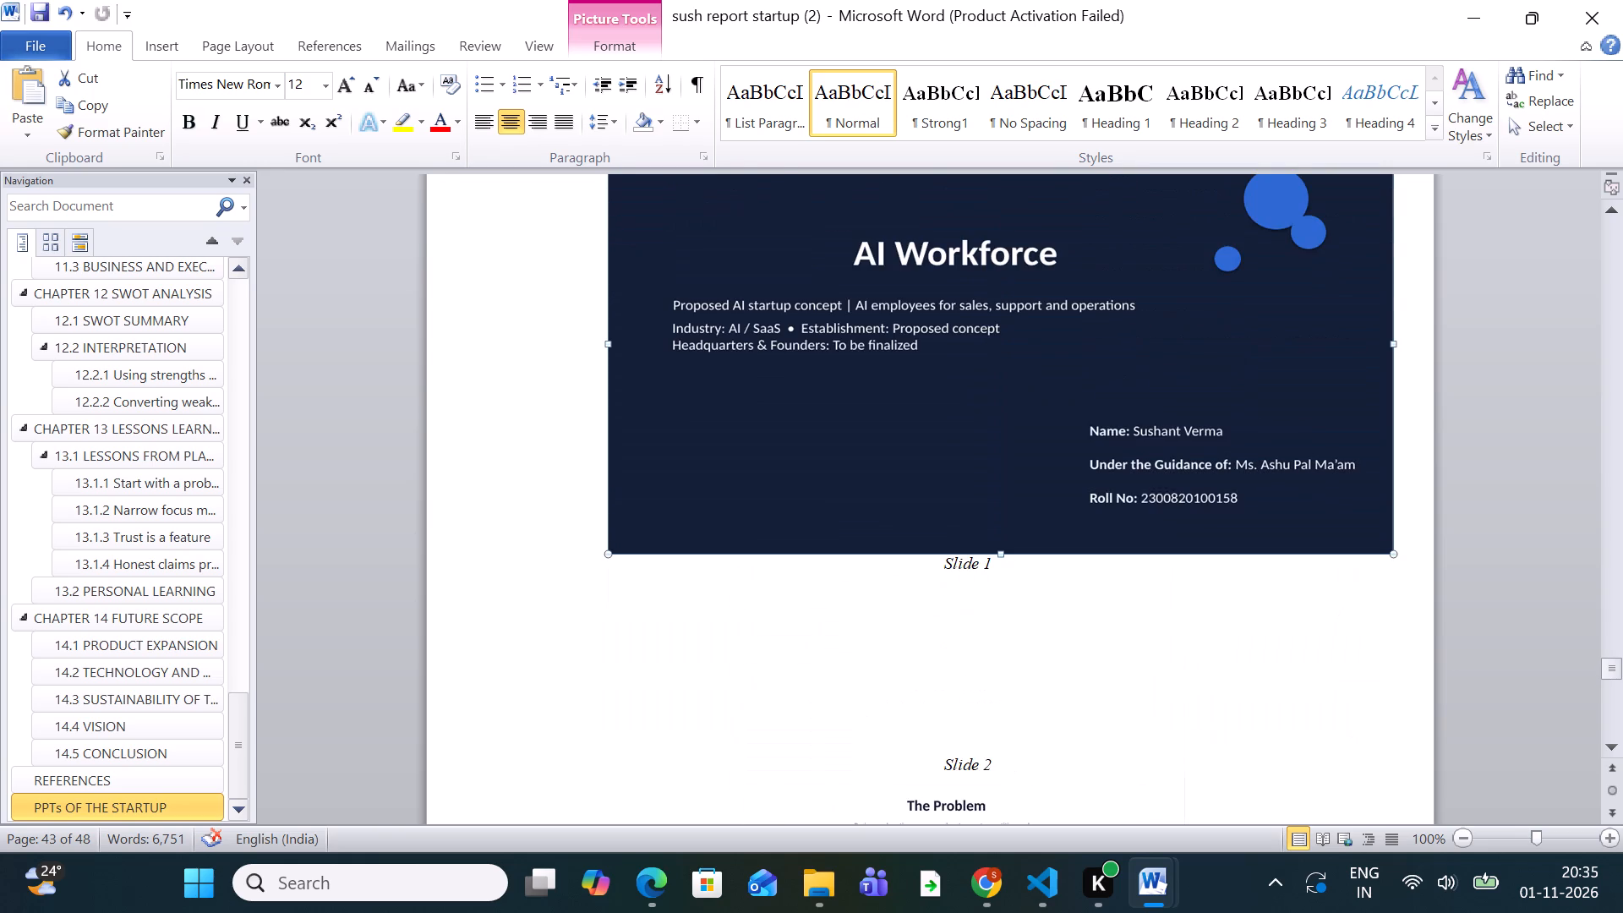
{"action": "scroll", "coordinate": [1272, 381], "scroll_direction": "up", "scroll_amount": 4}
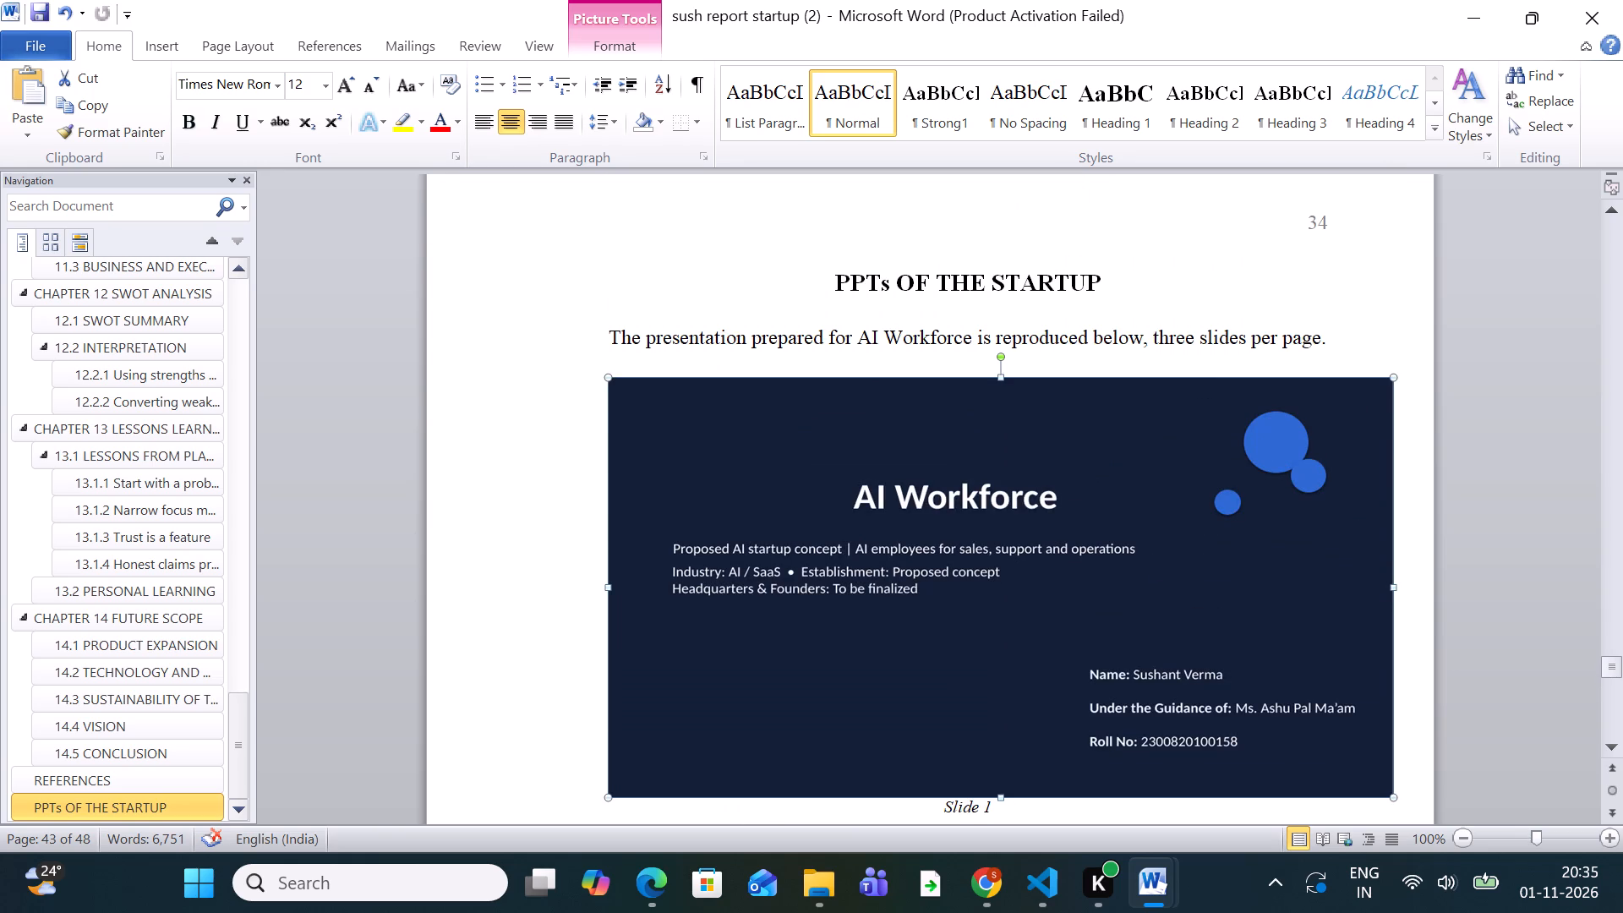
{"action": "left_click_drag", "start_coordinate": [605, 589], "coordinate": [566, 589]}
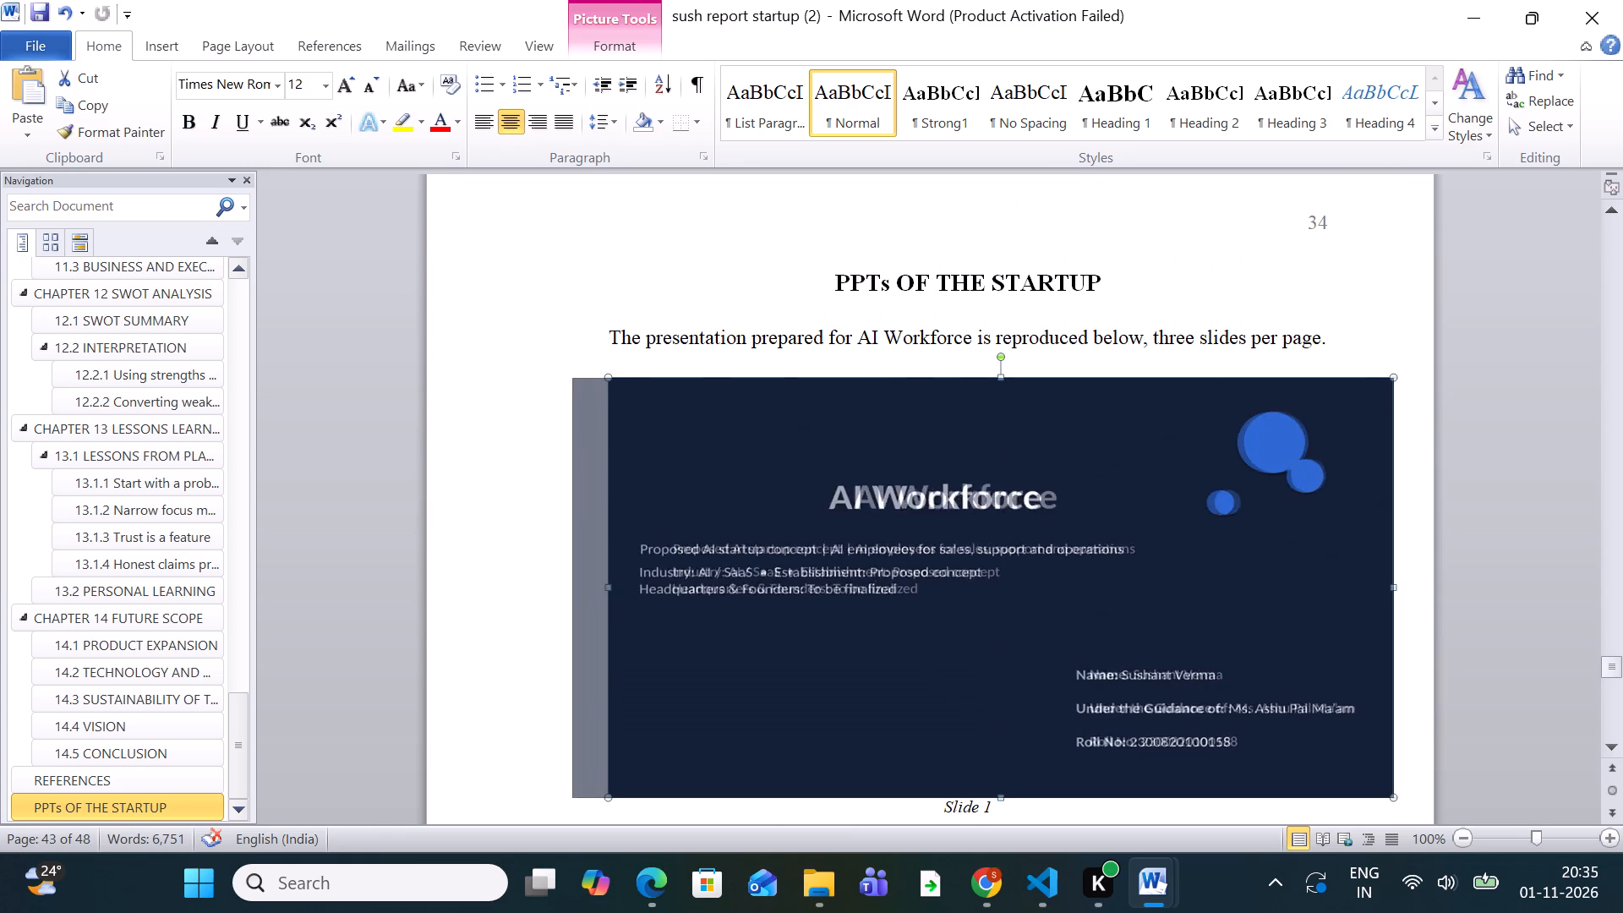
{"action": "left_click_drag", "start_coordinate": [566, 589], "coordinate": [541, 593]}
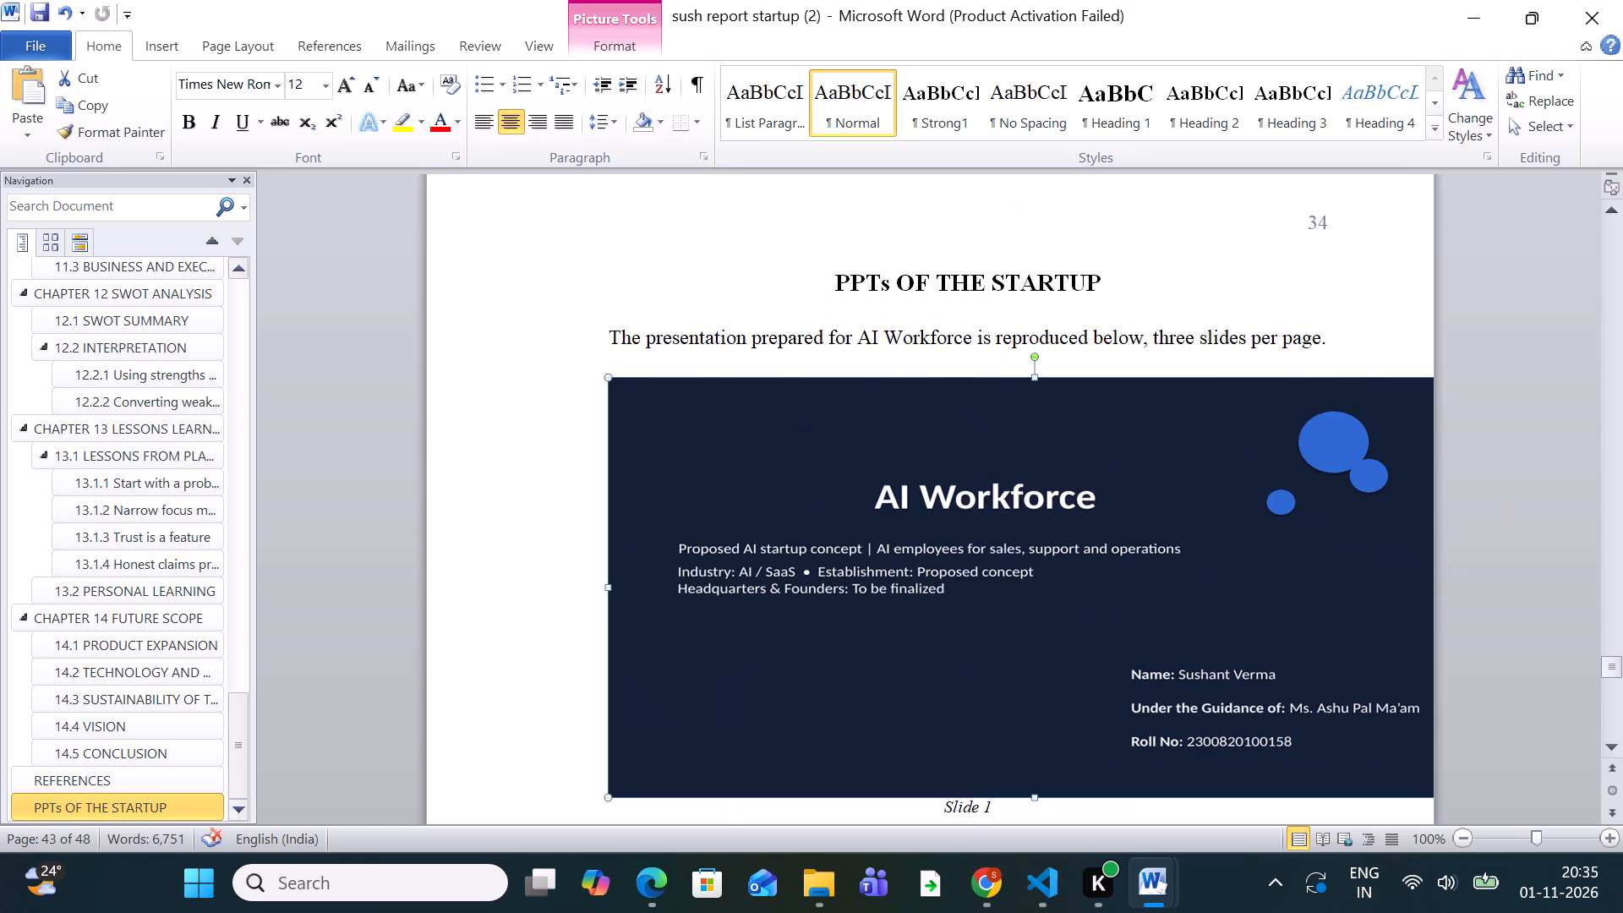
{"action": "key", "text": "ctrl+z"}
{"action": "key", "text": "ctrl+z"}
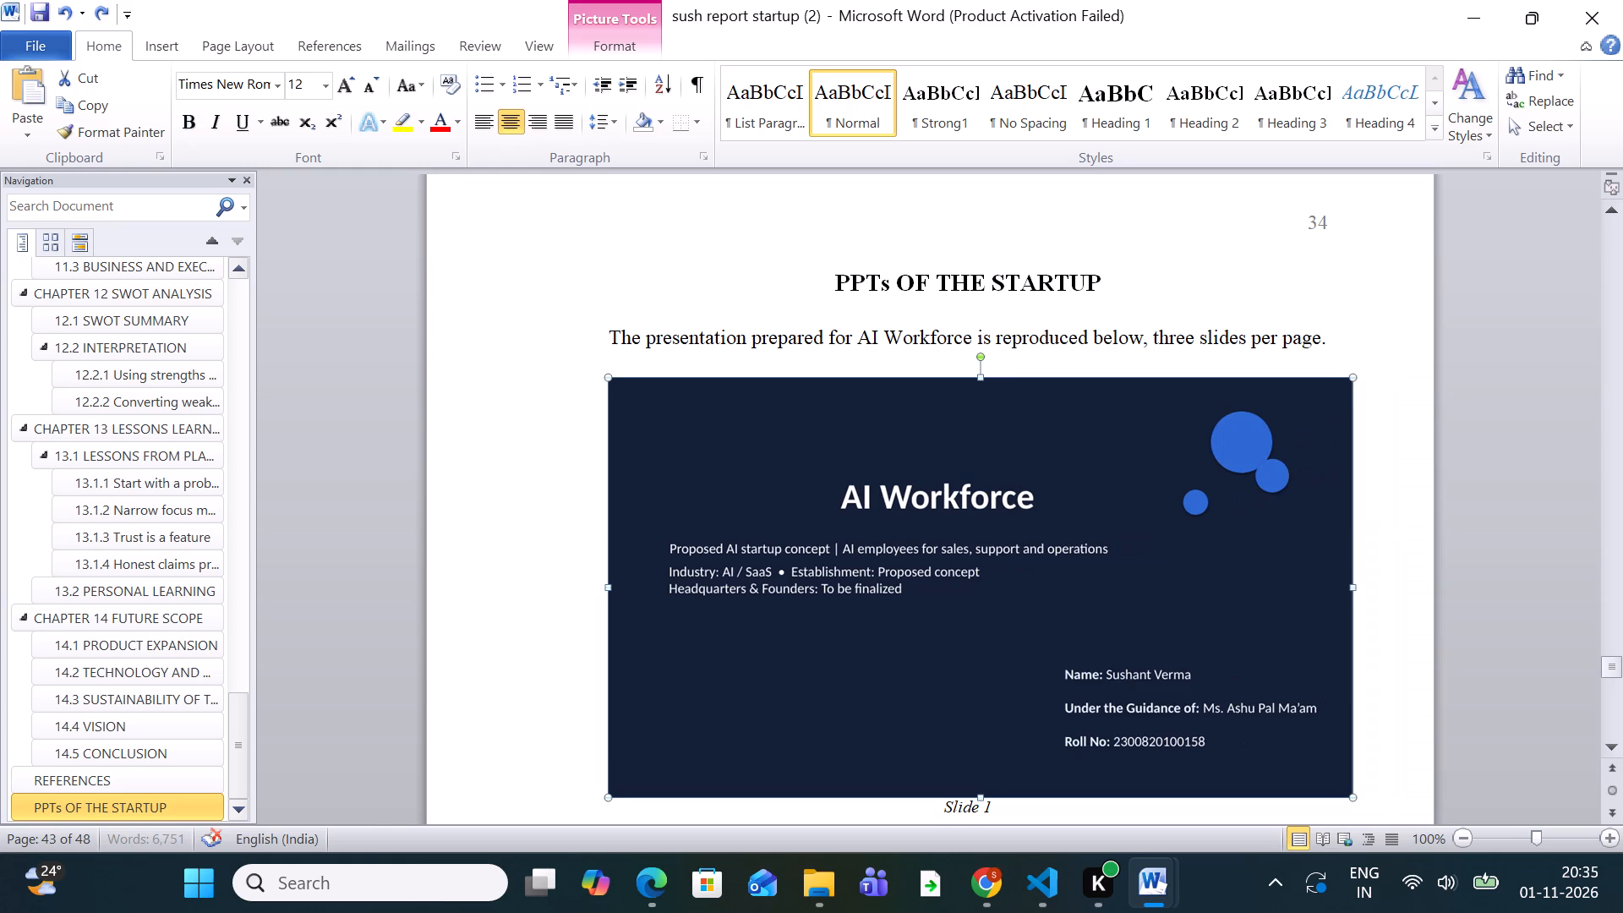
Insert five line breaks before the Slide 3 caption to separate it from the Slide 2 picture and move it down.
{"action": "scroll", "coordinate": [1475, 590], "scroll_direction": "down", "scroll_amount": 5}
{"action": "scroll", "coordinate": [964, 624], "scroll_direction": "down", "scroll_amount": 3}
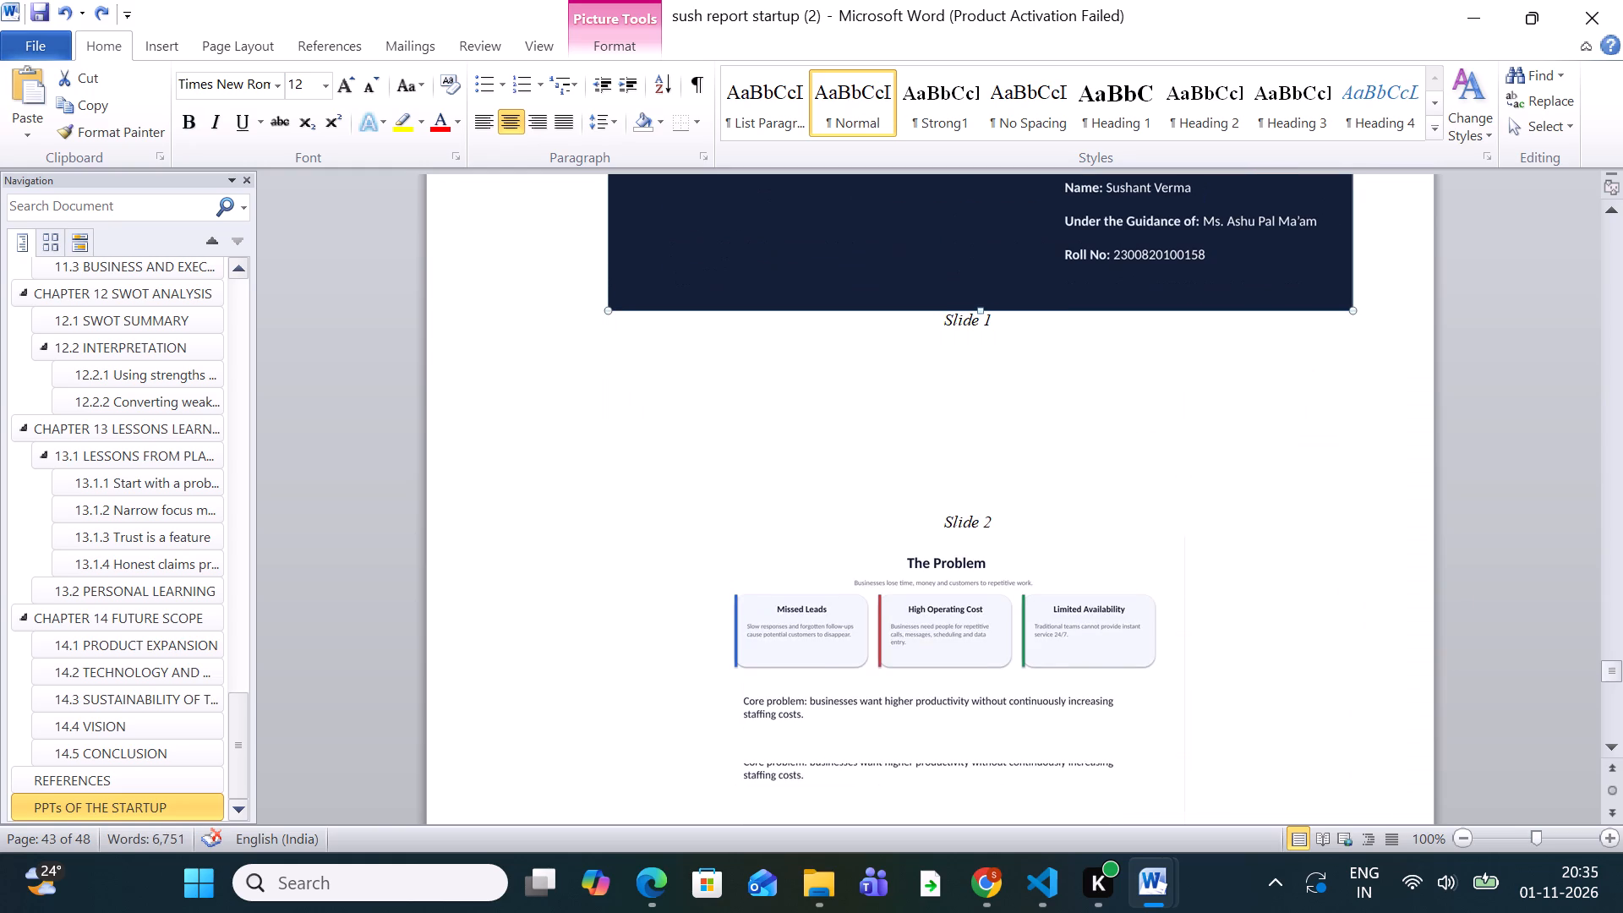
{"action": "left_click", "coordinate": [981, 602]}
{"action": "scroll", "coordinate": [1144, 654], "scroll_direction": "down", "scroll_amount": 2}
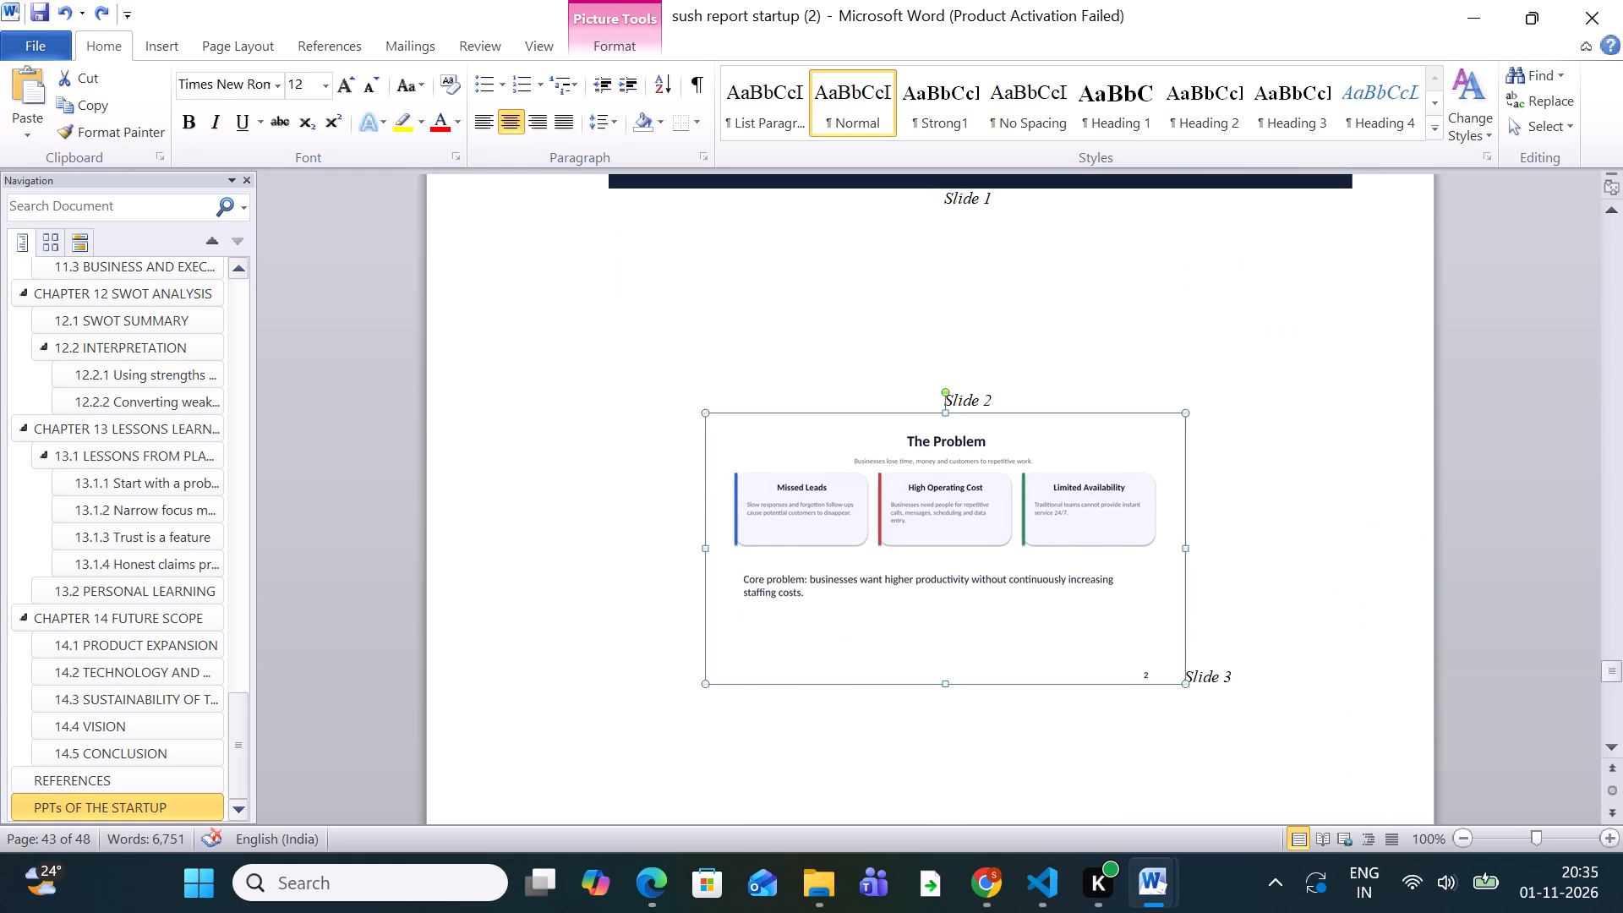
{"action": "left_click", "coordinate": [1193, 675]}
{"action": "left_click", "coordinate": [1180, 680]}
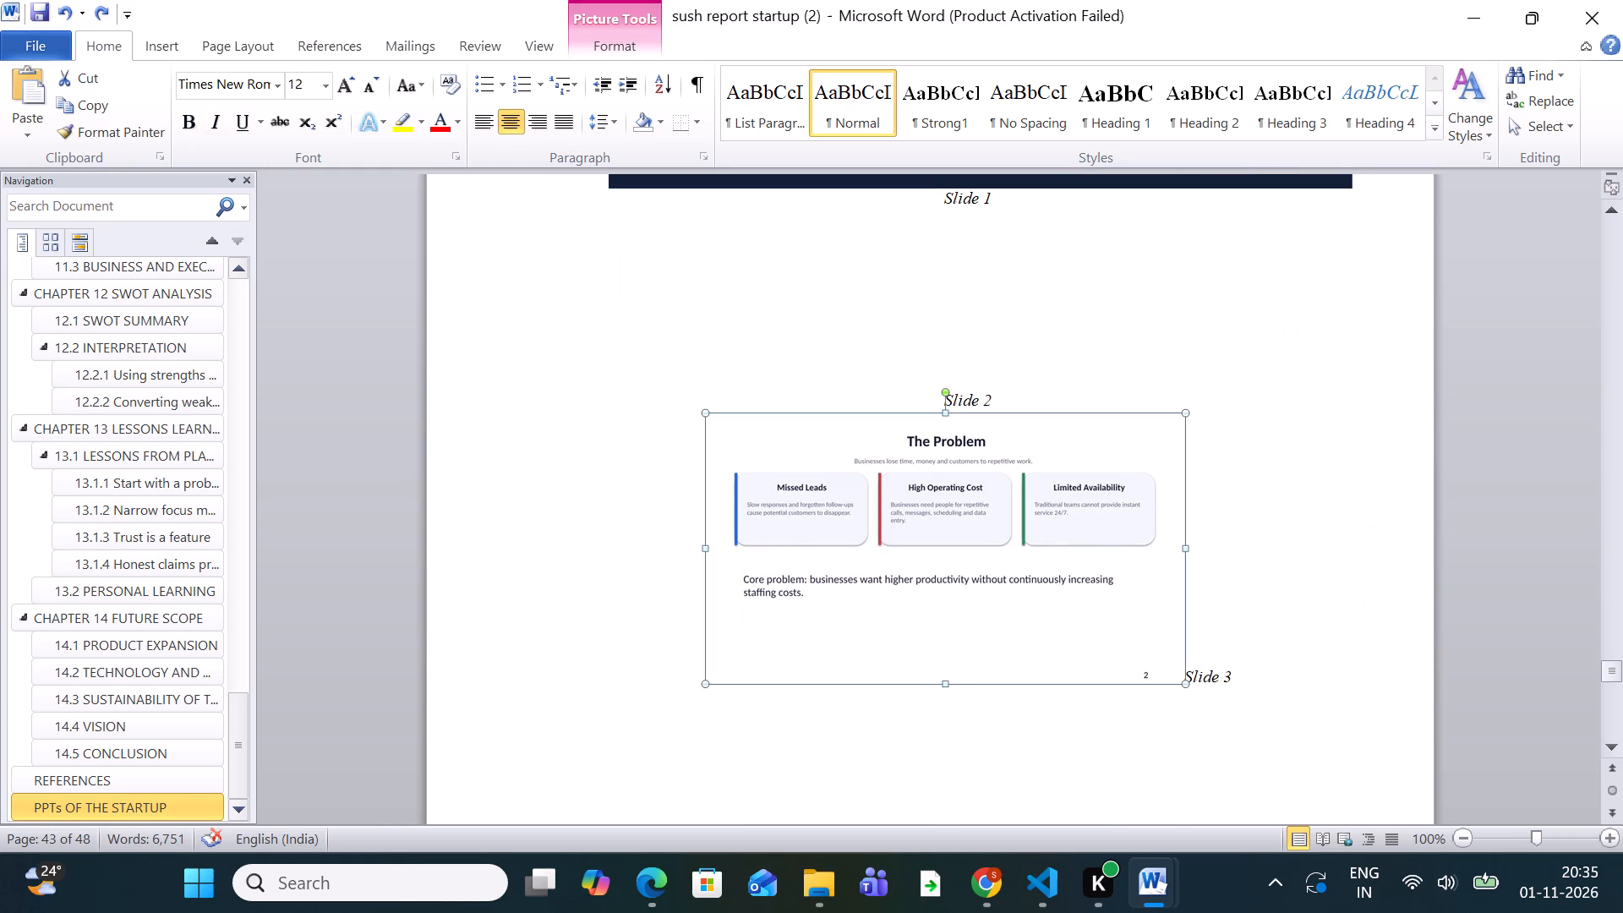
{"action": "left_click", "coordinate": [1191, 671]}
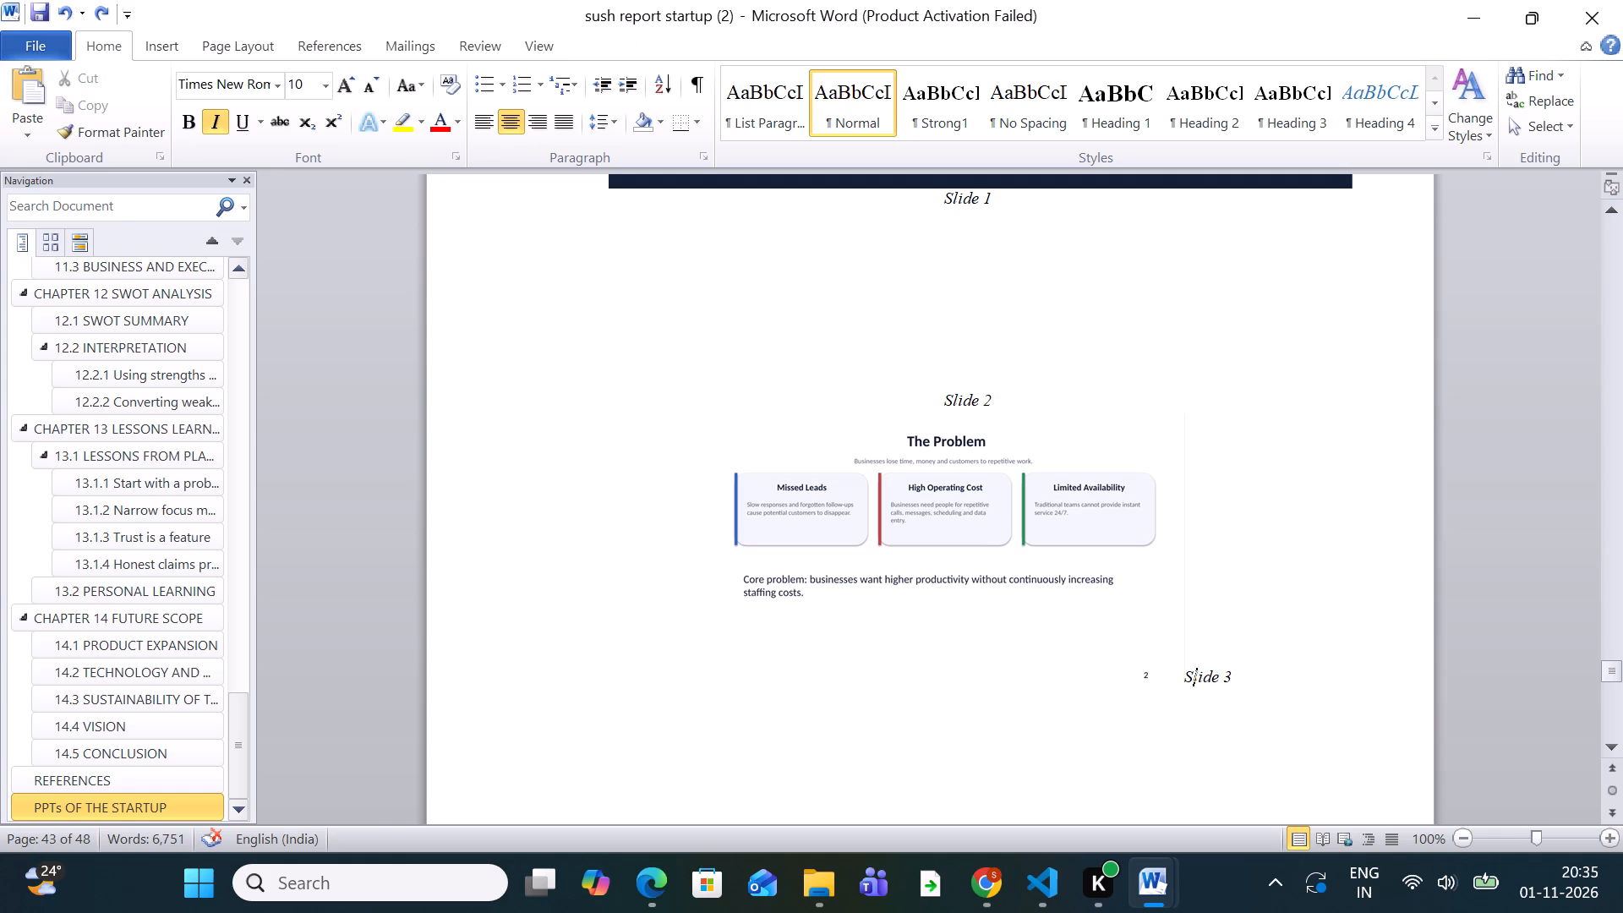
{"action": "left_click", "coordinate": [1189, 675]}
{"action": "key", "text": "Return"}
{"action": "key", "text": "Return"}
{"action": "key", "text": "Return"}
{"action": "key", "text": "Return"}
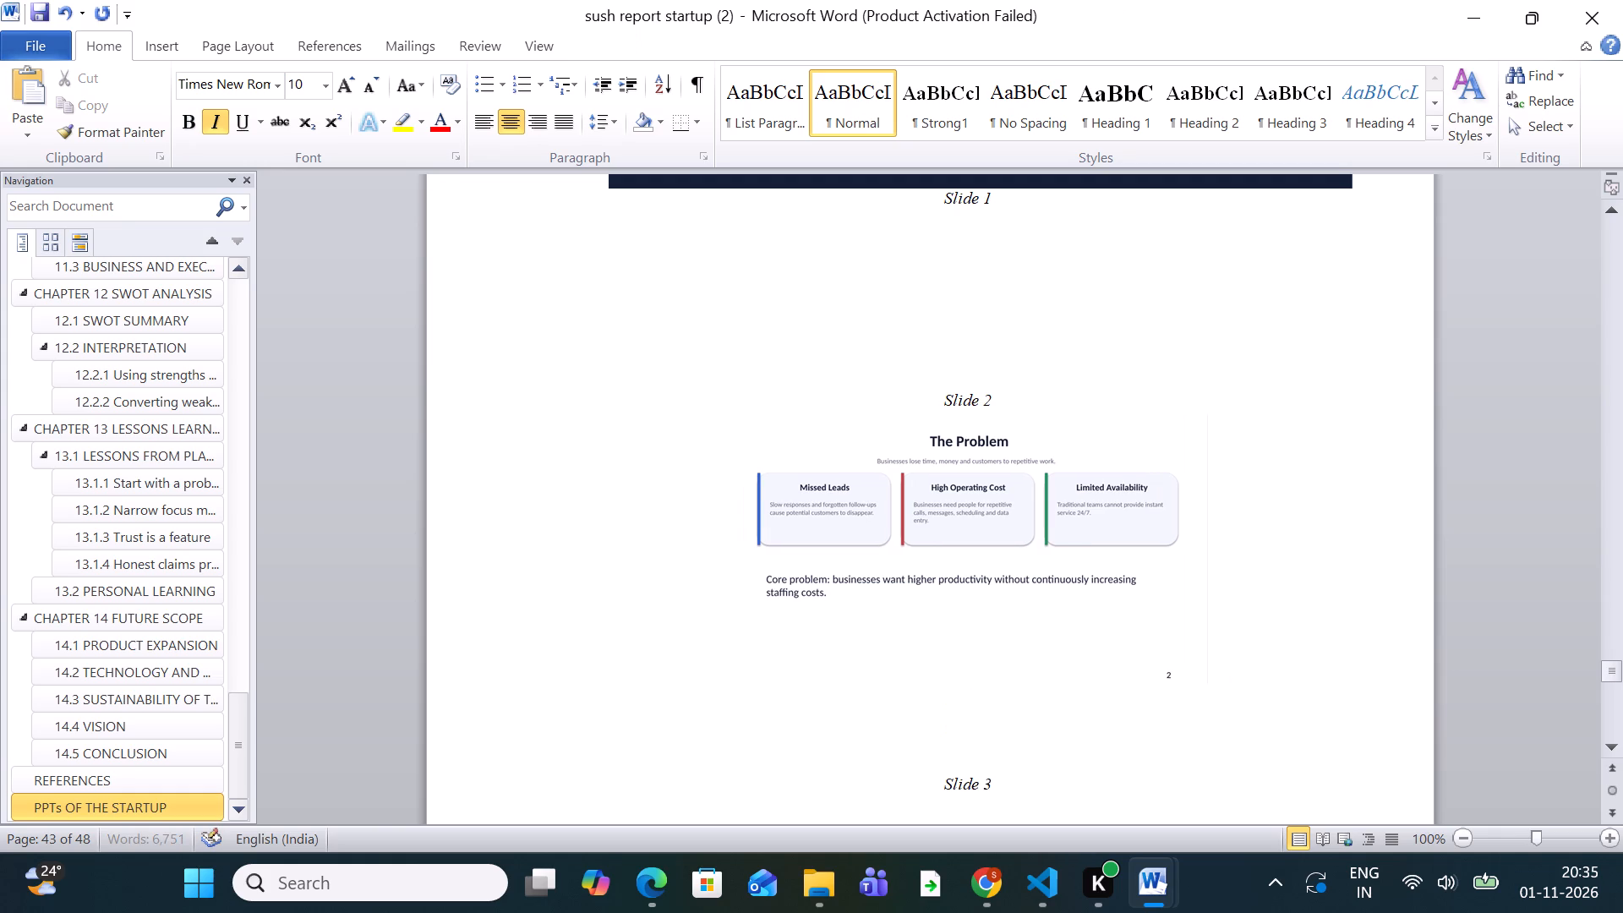
{"action": "key", "text": "Return"}
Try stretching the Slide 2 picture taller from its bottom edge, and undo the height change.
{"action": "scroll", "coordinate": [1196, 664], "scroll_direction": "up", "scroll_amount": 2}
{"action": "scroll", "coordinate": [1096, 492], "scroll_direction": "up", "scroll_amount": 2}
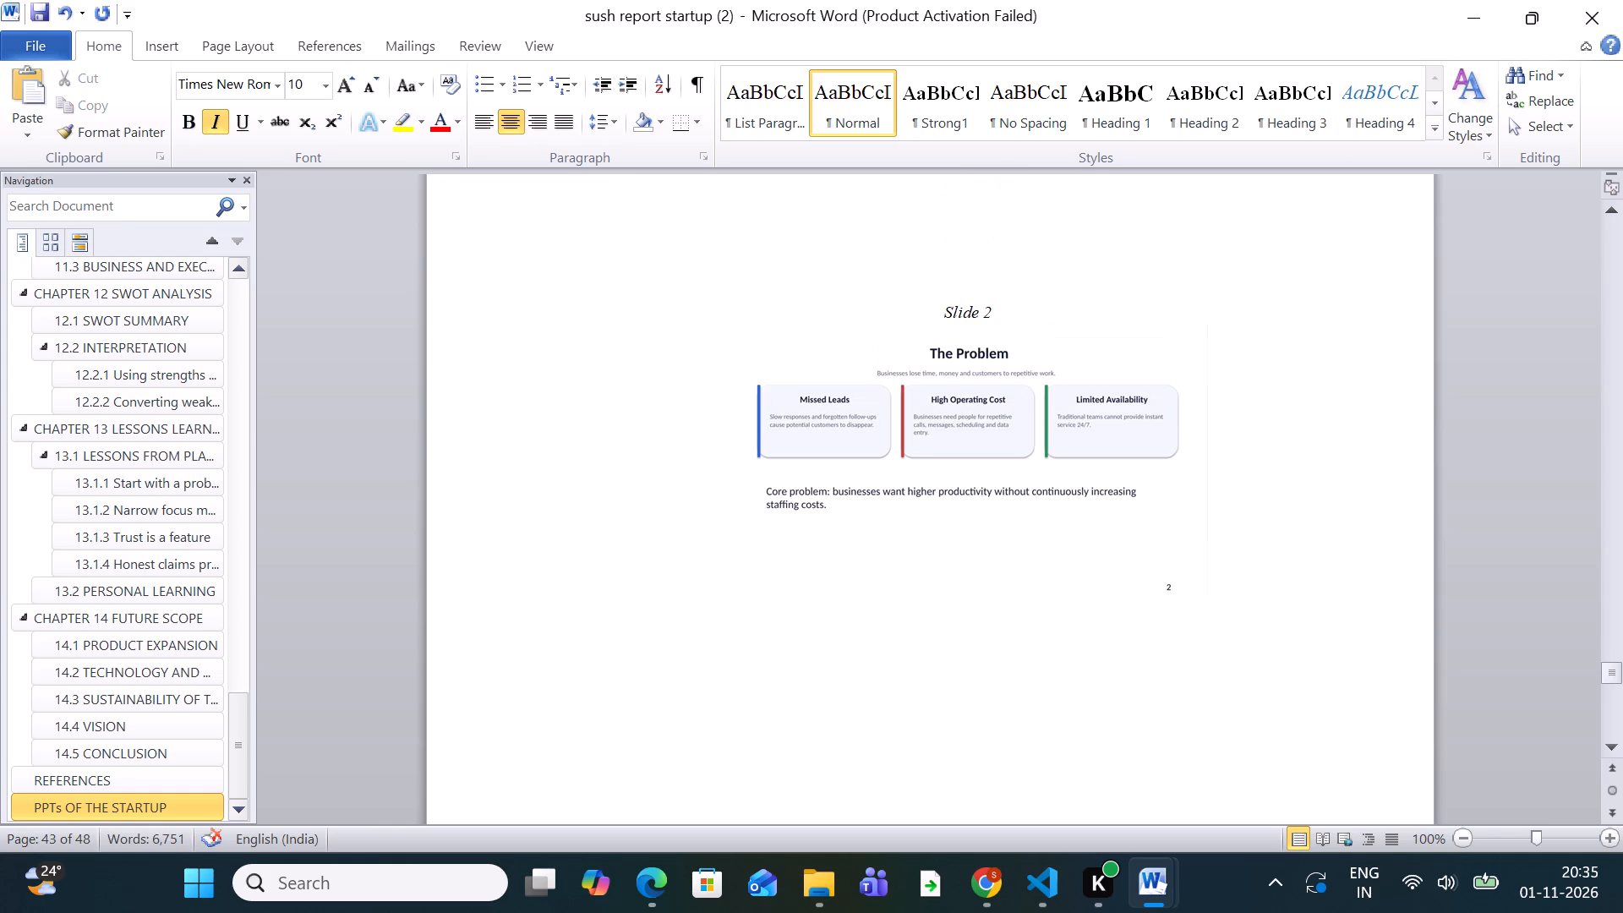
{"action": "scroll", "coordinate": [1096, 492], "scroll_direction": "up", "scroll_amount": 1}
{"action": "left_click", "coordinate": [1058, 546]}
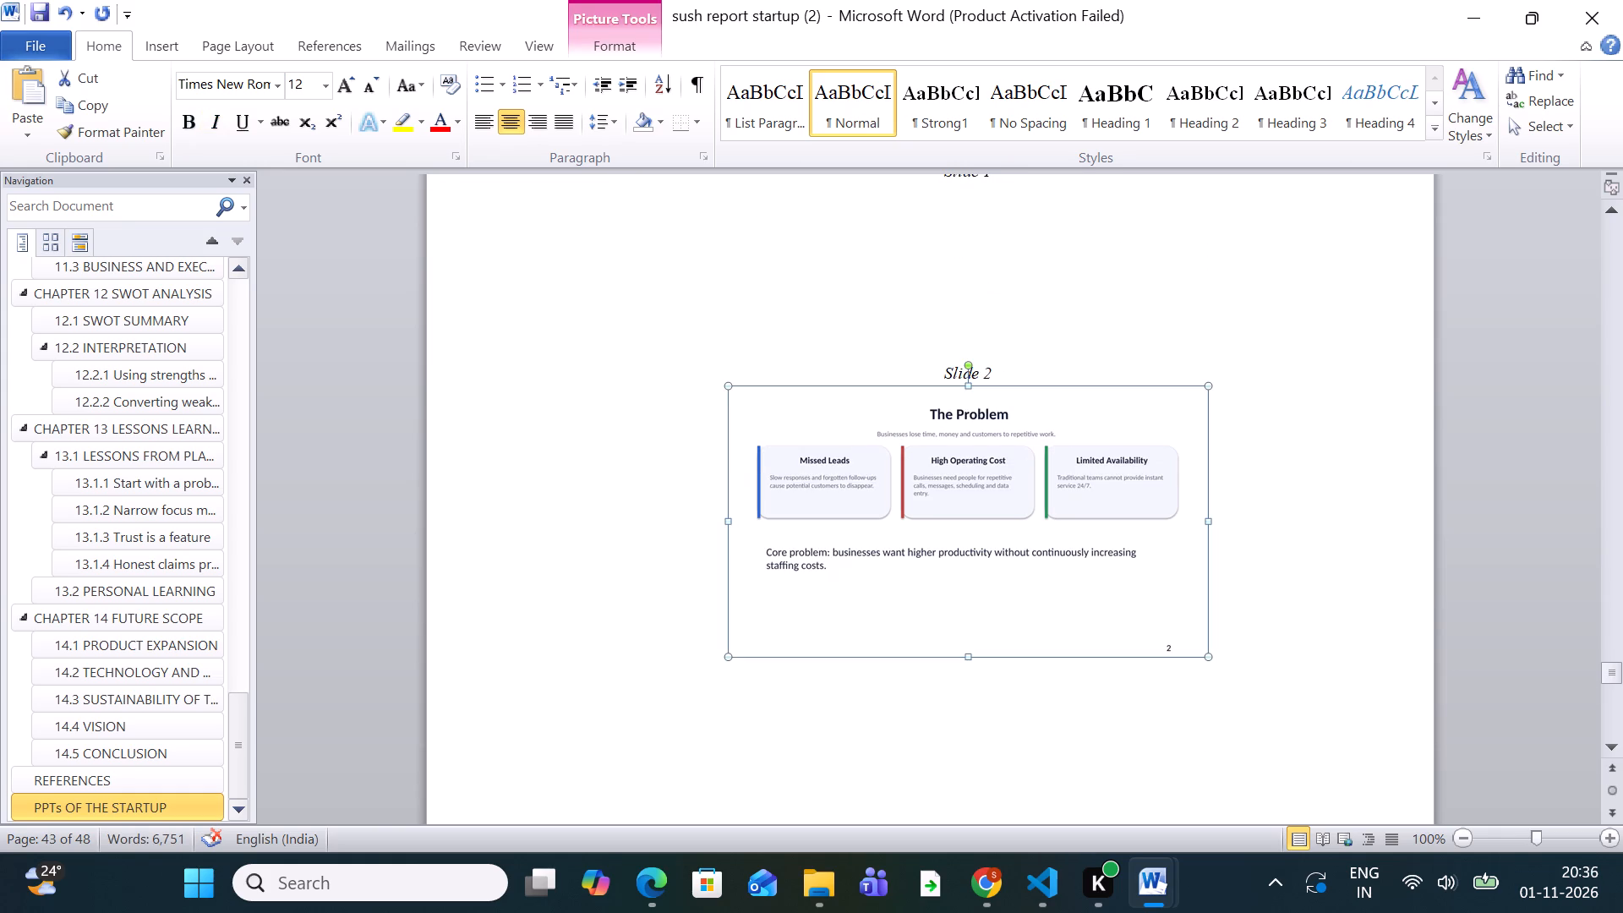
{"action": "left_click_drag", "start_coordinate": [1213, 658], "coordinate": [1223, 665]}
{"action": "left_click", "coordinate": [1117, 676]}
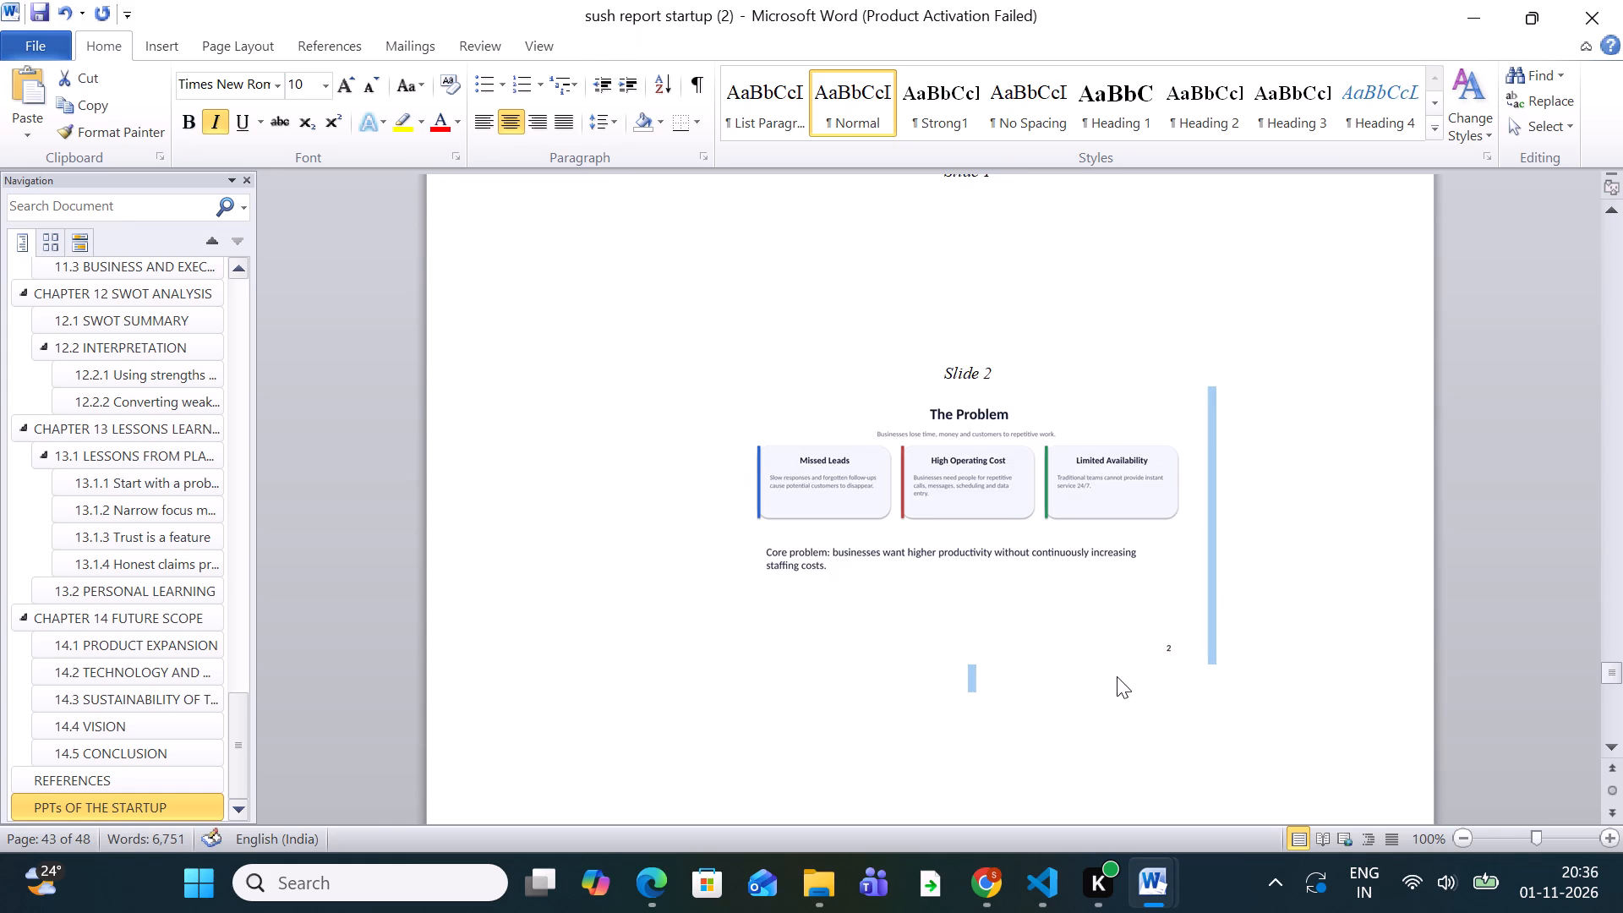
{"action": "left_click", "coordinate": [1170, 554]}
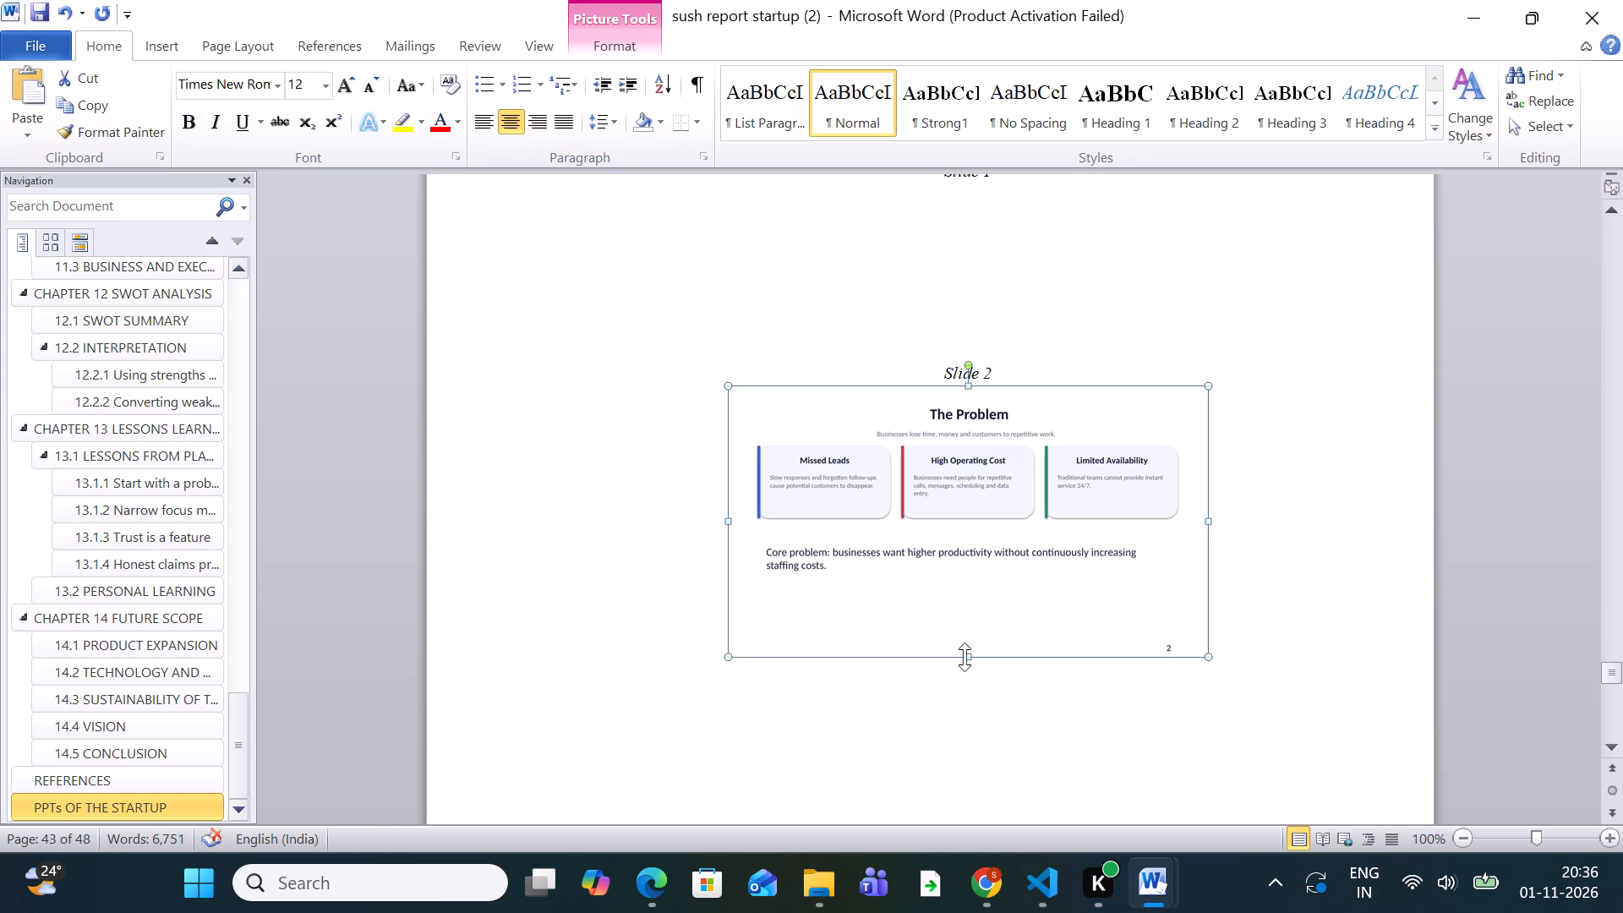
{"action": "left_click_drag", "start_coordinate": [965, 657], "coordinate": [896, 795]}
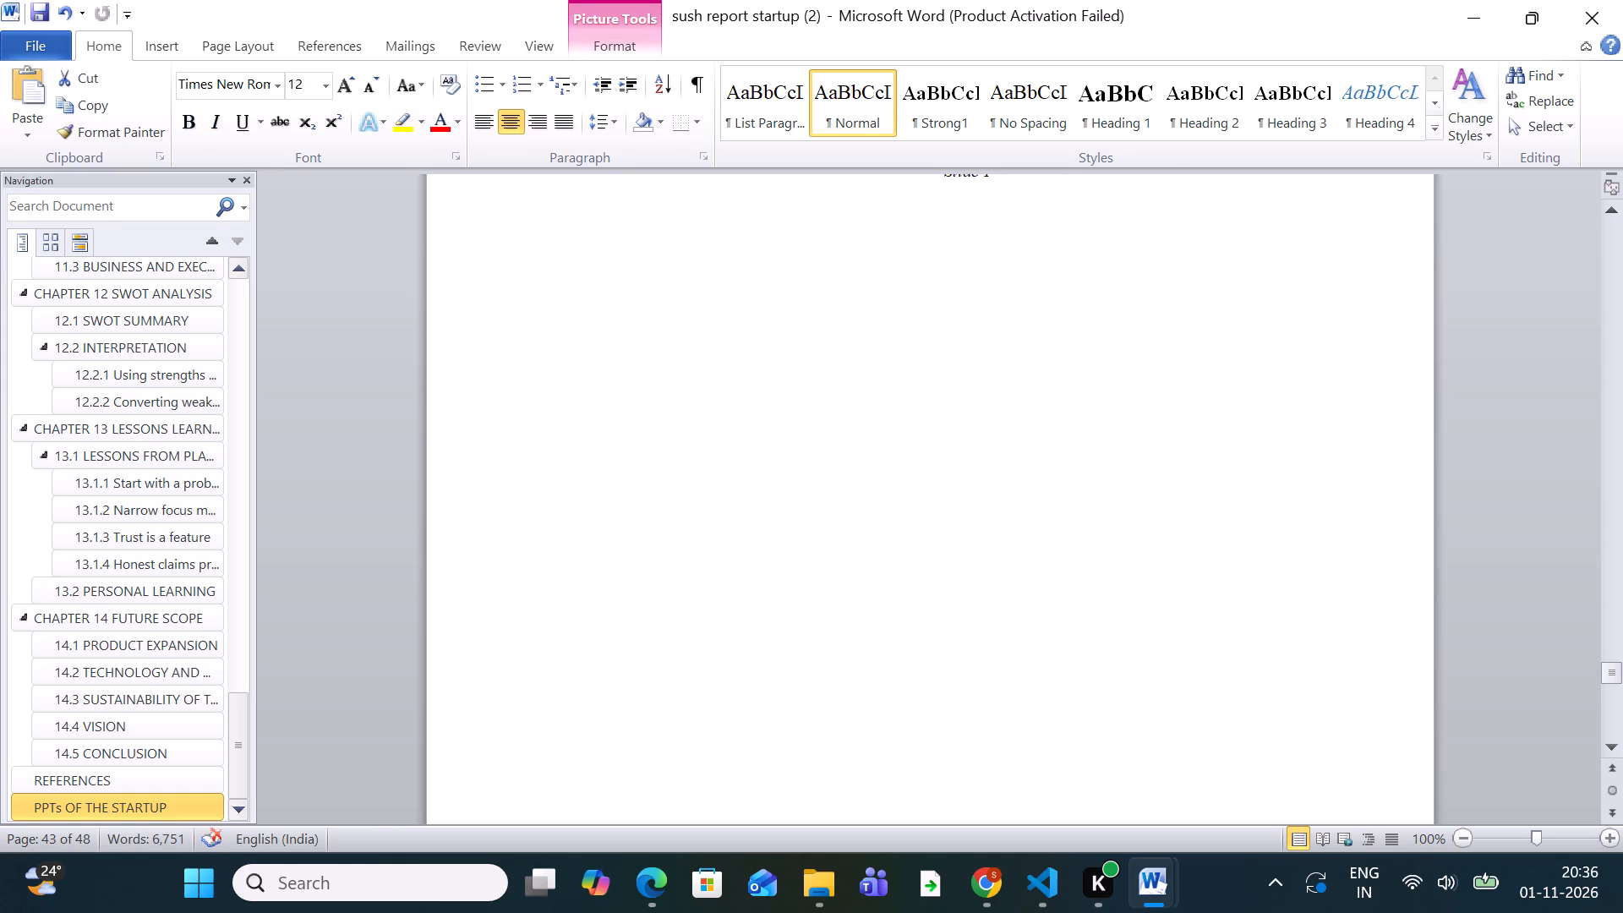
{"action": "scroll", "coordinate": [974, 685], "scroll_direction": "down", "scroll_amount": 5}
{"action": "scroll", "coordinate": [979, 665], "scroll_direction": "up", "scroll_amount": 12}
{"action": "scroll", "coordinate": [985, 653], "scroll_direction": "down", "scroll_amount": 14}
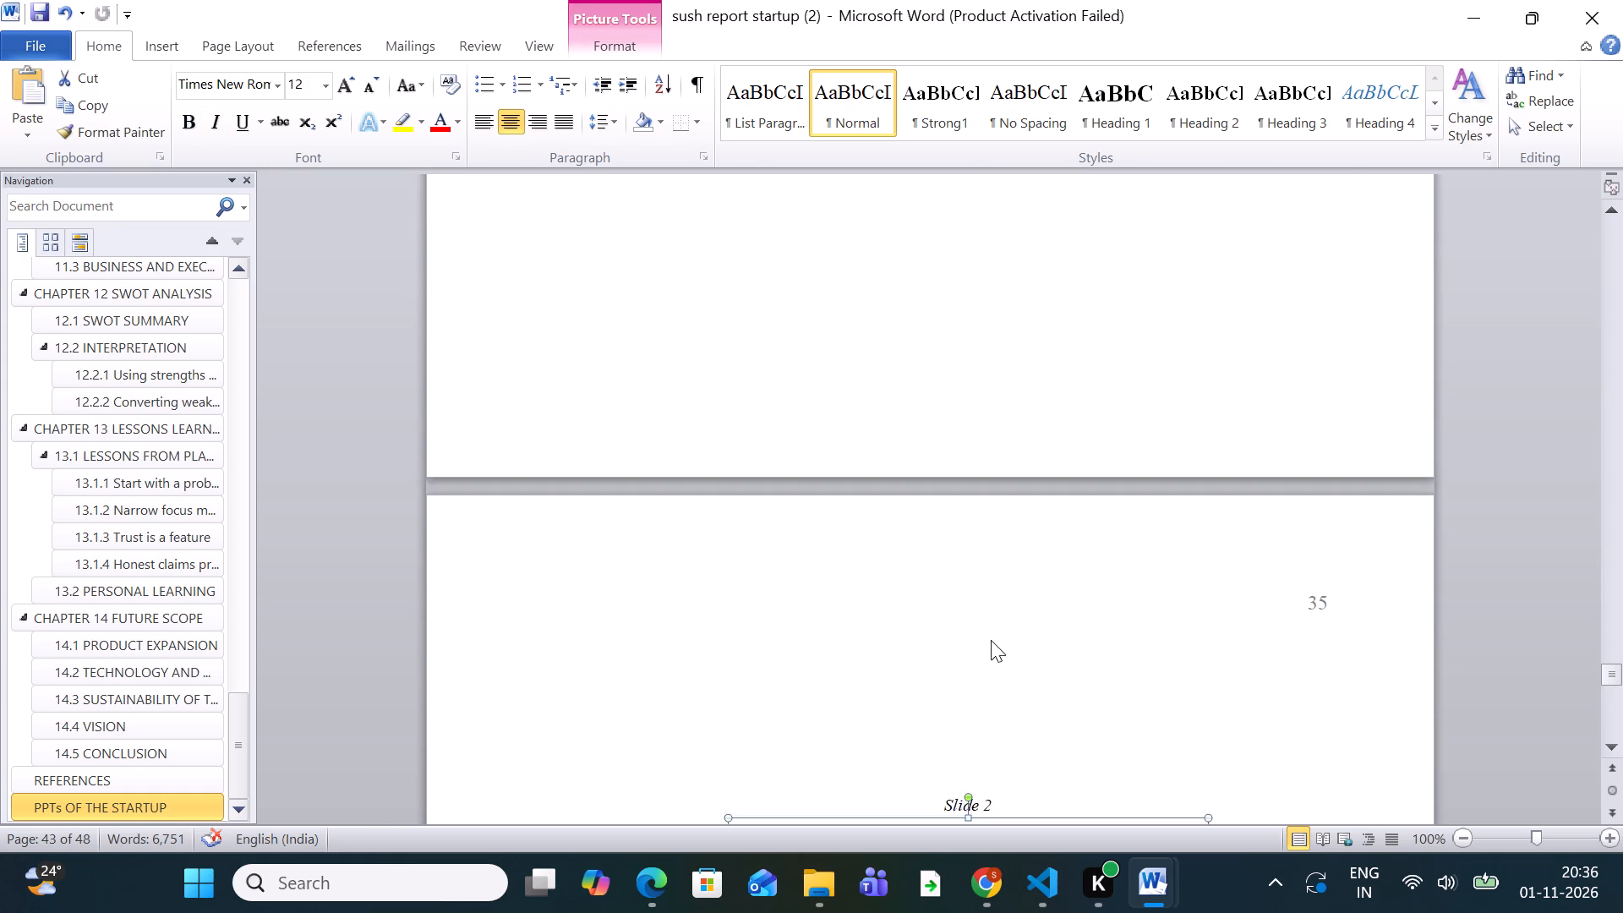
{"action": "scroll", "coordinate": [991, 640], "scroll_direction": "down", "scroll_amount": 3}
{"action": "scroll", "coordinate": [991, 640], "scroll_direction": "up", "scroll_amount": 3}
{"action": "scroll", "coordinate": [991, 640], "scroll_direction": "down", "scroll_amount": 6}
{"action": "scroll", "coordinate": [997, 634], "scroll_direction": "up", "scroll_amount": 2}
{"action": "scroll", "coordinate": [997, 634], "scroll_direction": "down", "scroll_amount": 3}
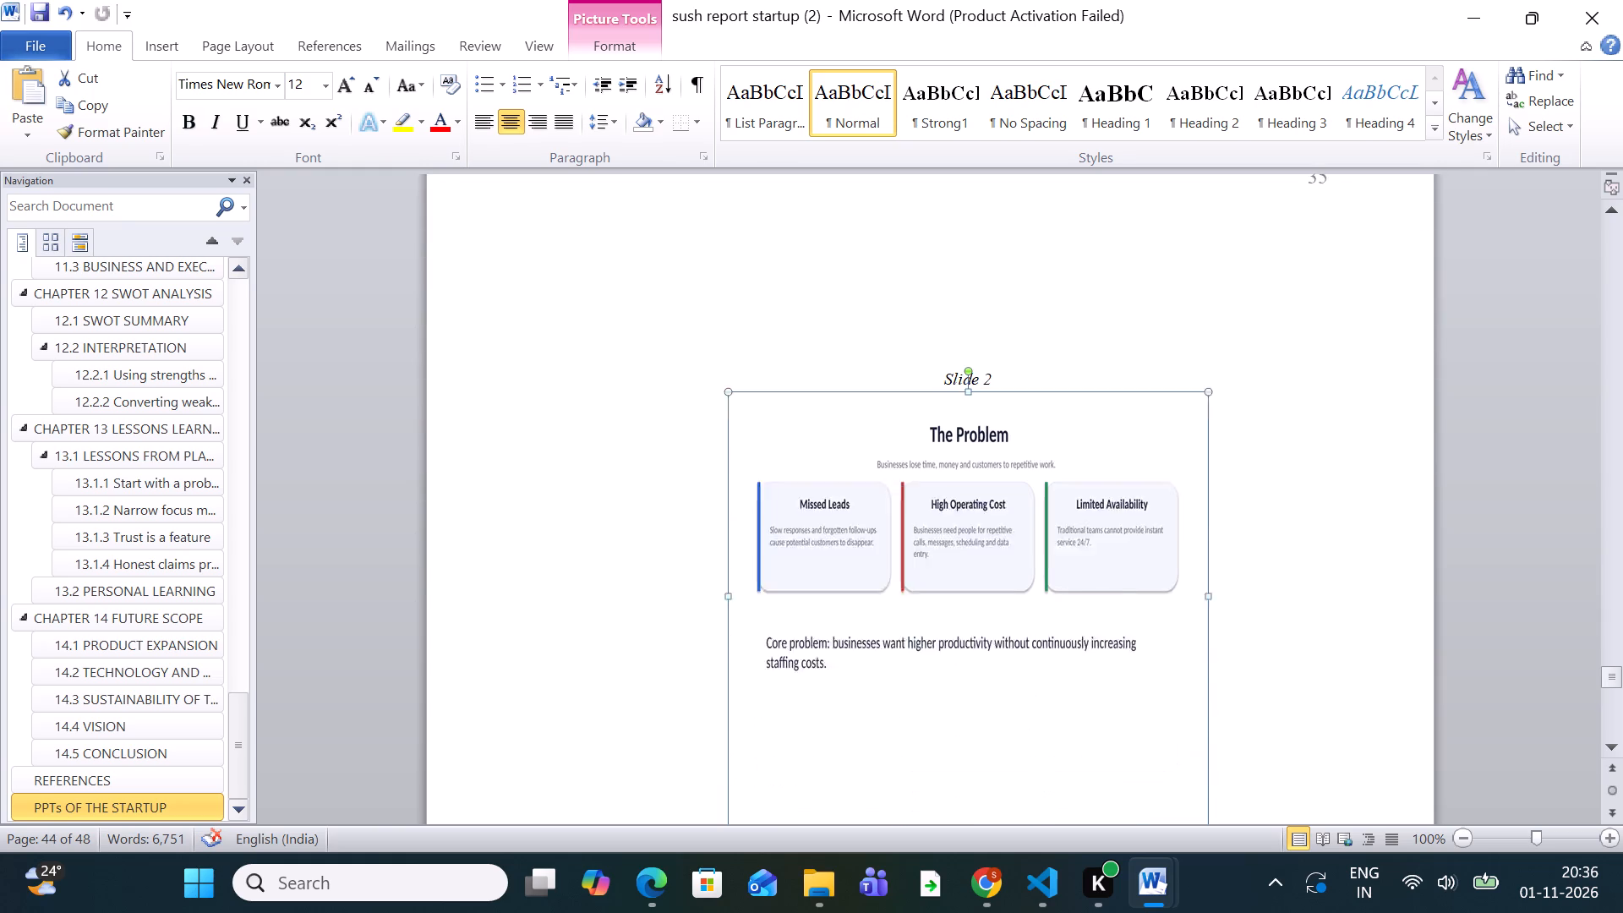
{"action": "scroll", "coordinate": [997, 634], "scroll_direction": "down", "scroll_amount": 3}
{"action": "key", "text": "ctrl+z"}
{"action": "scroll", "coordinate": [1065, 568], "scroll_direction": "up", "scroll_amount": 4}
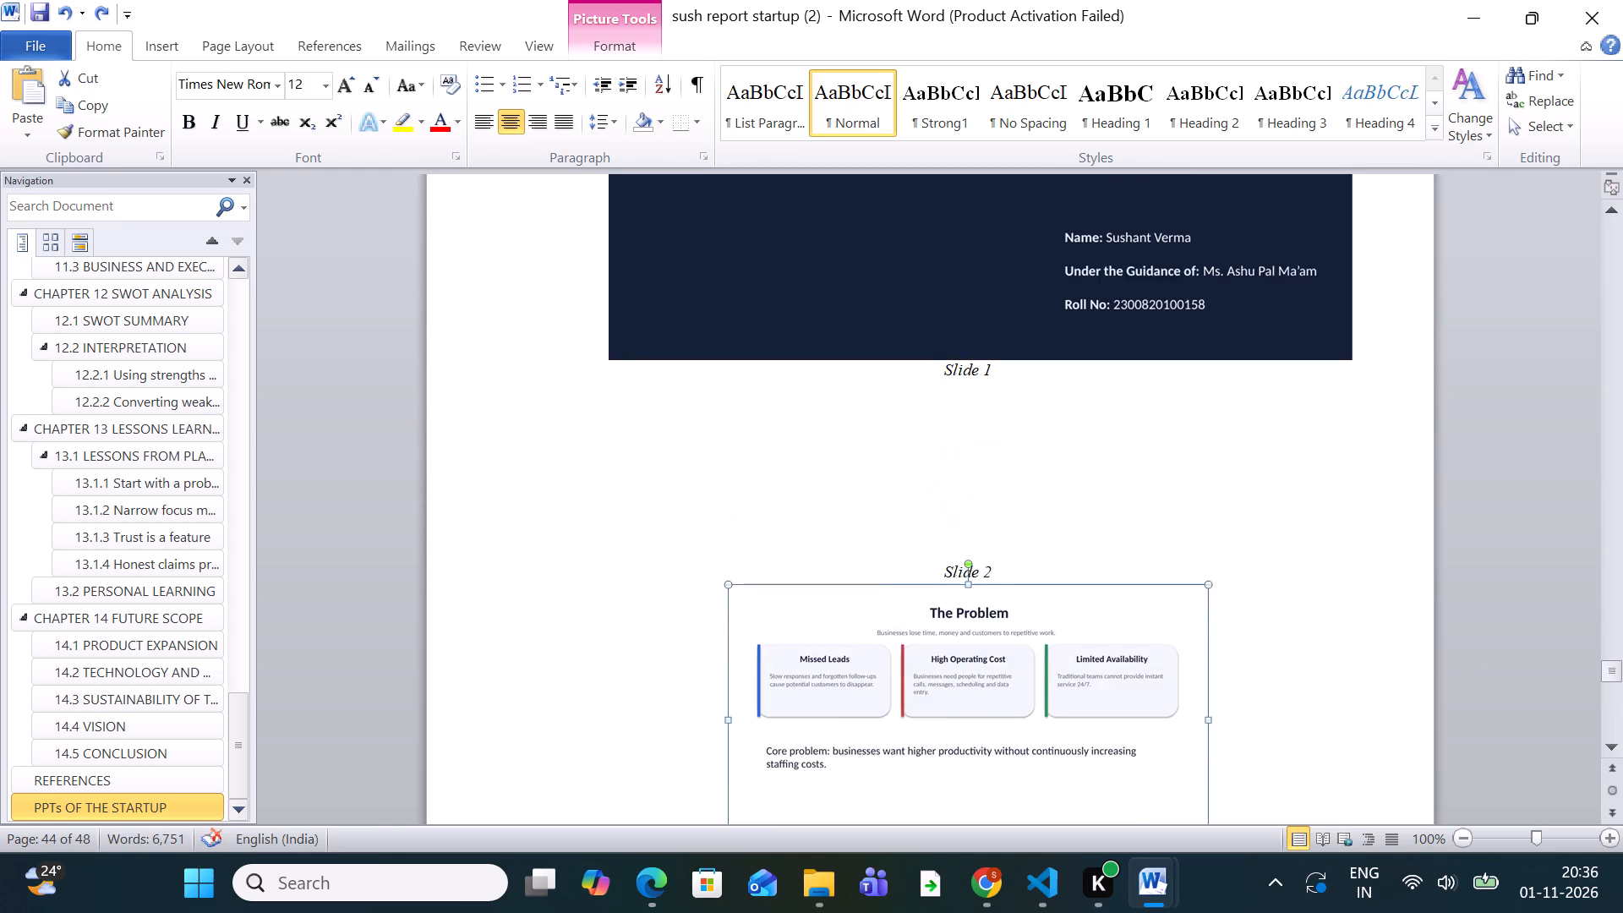
Move the Slide 2 picture down onto a blank line a few lines below its caption.
{"action": "scroll", "coordinate": [1195, 653], "scroll_direction": "down", "scroll_amount": 5}
{"action": "left_click_drag", "start_coordinate": [1206, 545], "coordinate": [1269, 622]}
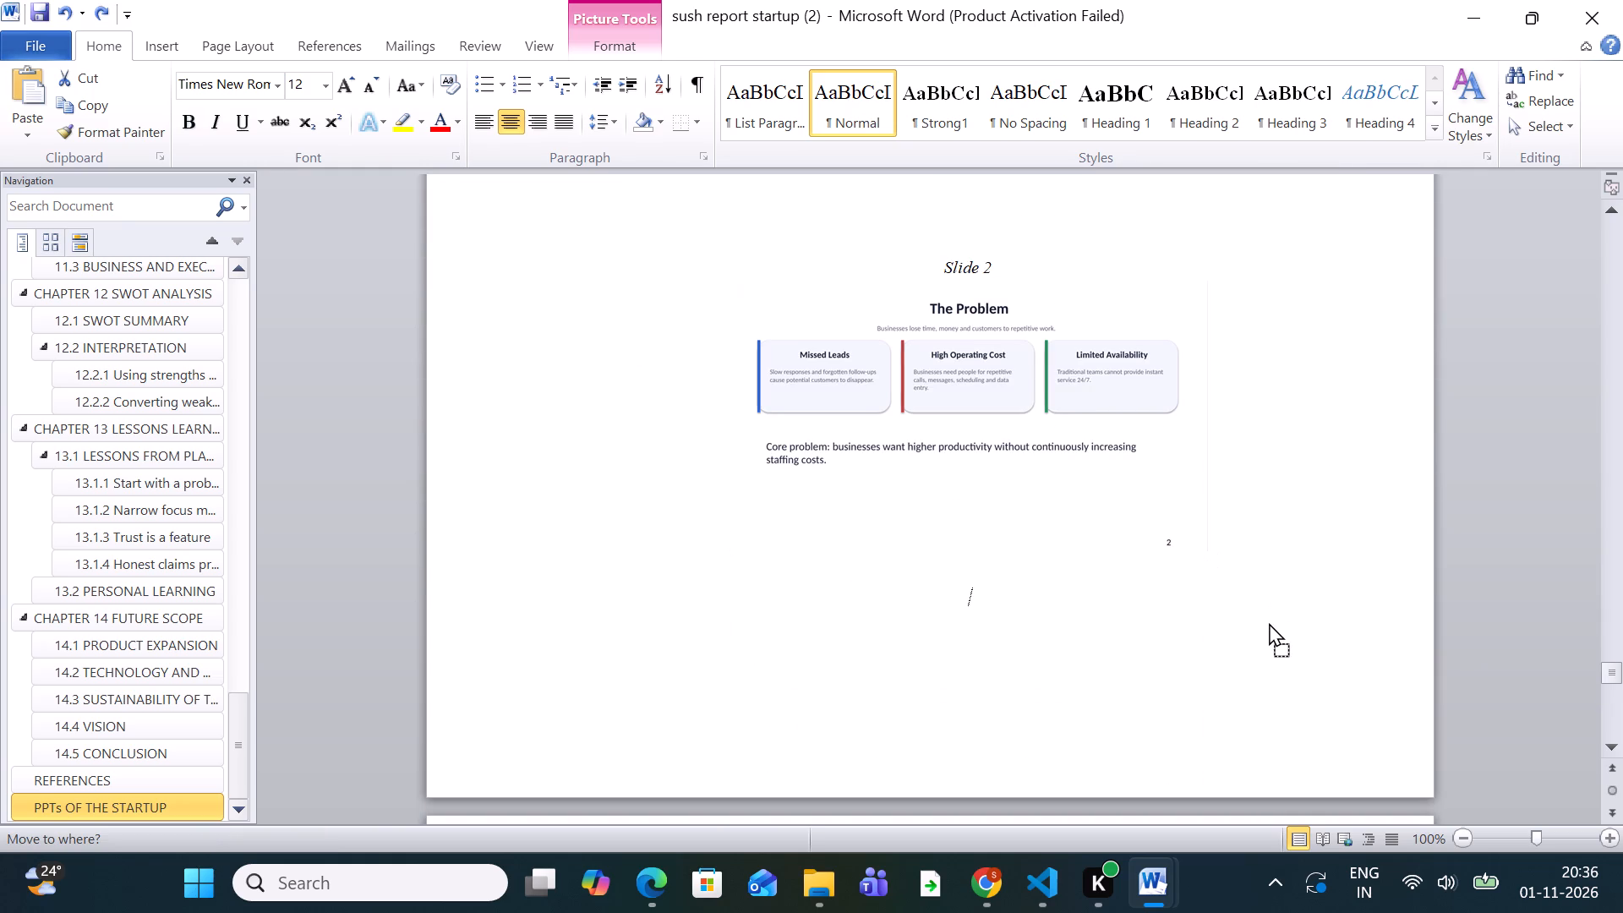
{"action": "left_click_drag", "start_coordinate": [1269, 622], "coordinate": [1343, 681]}
{"action": "left_click_drag", "start_coordinate": [1343, 681], "coordinate": [1334, 630]}
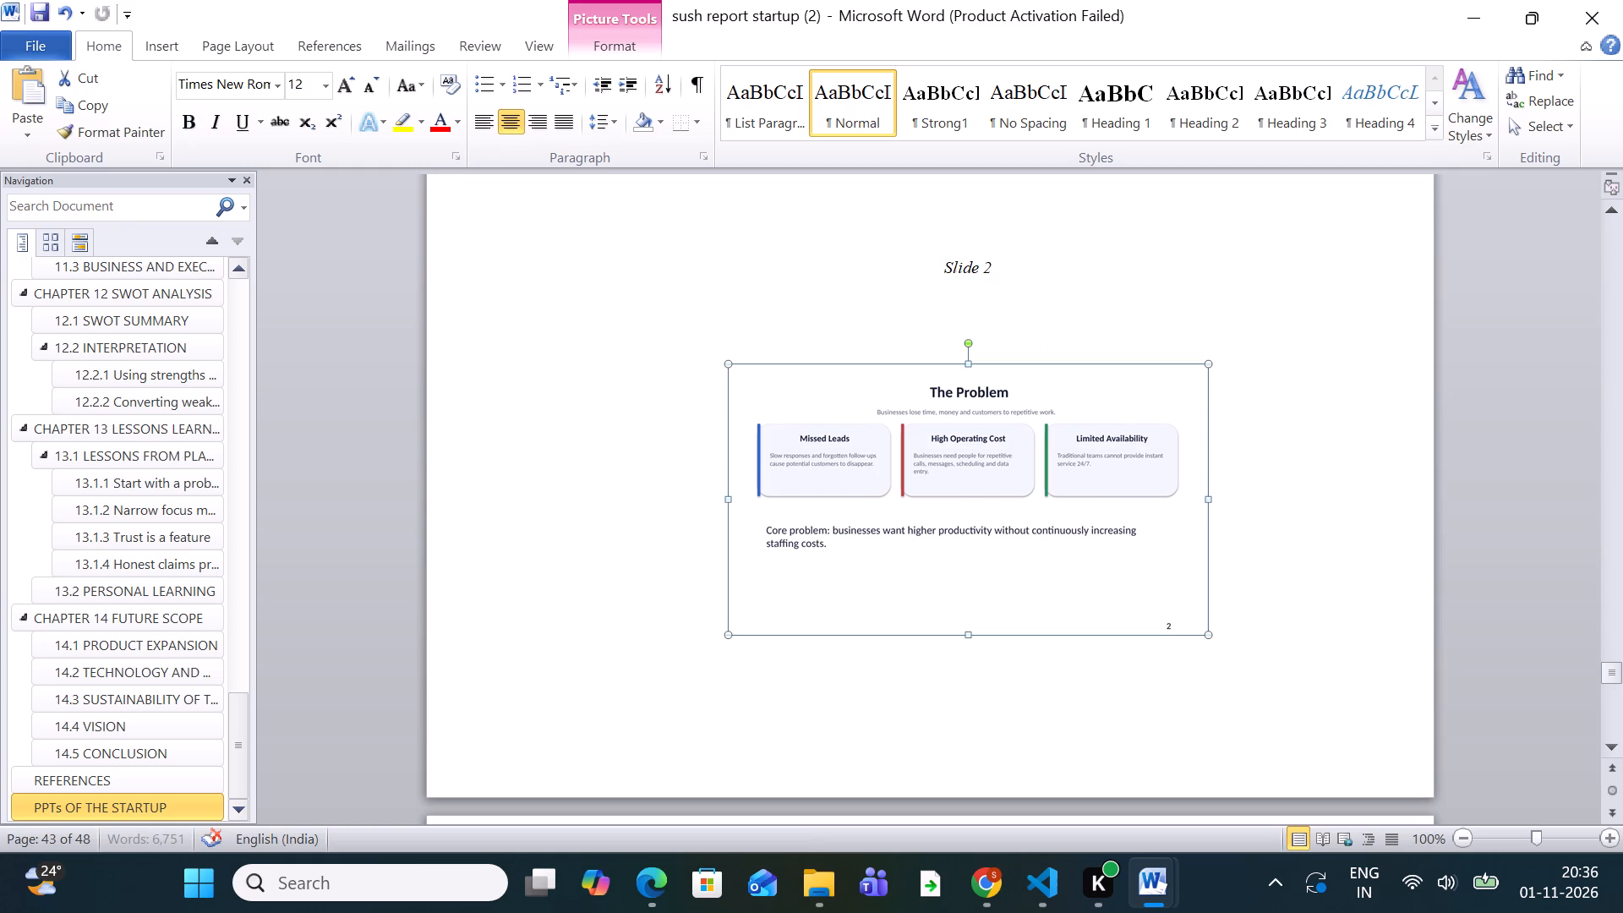
{"action": "scroll", "coordinate": [1257, 639], "scroll_direction": "down", "scroll_amount": 4}
{"action": "scroll", "coordinate": [1257, 639], "scroll_direction": "up", "scroll_amount": 5}
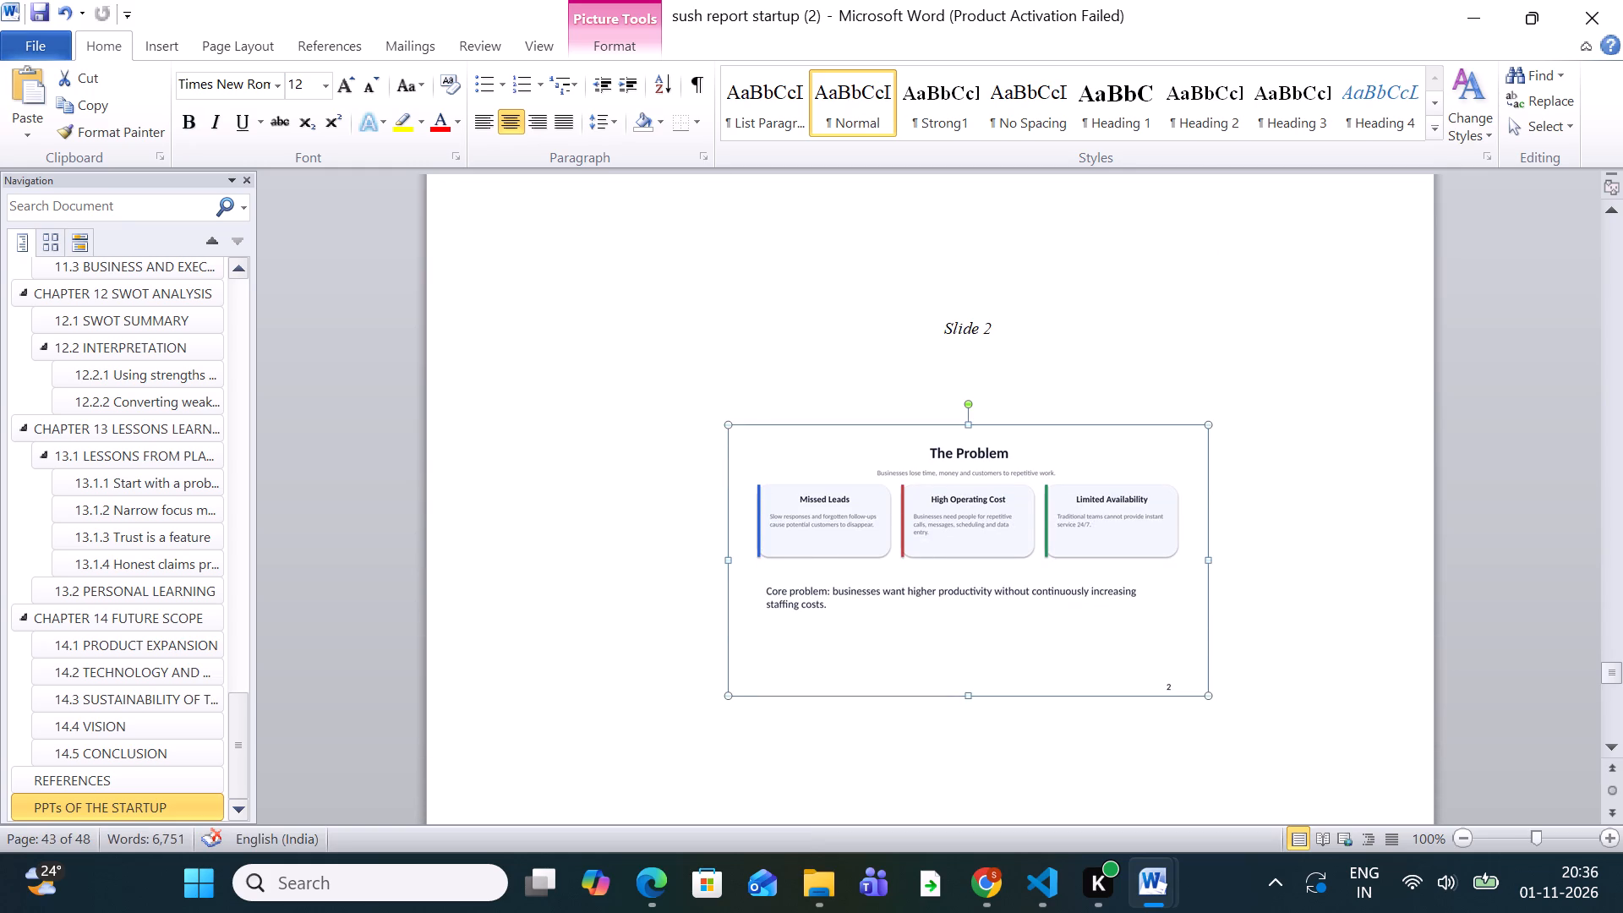
Stretch the Slide 2 picture wider from its side, keeping its height.
{"action": "left_click_drag", "start_coordinate": [1210, 558], "coordinate": [1303, 562]}
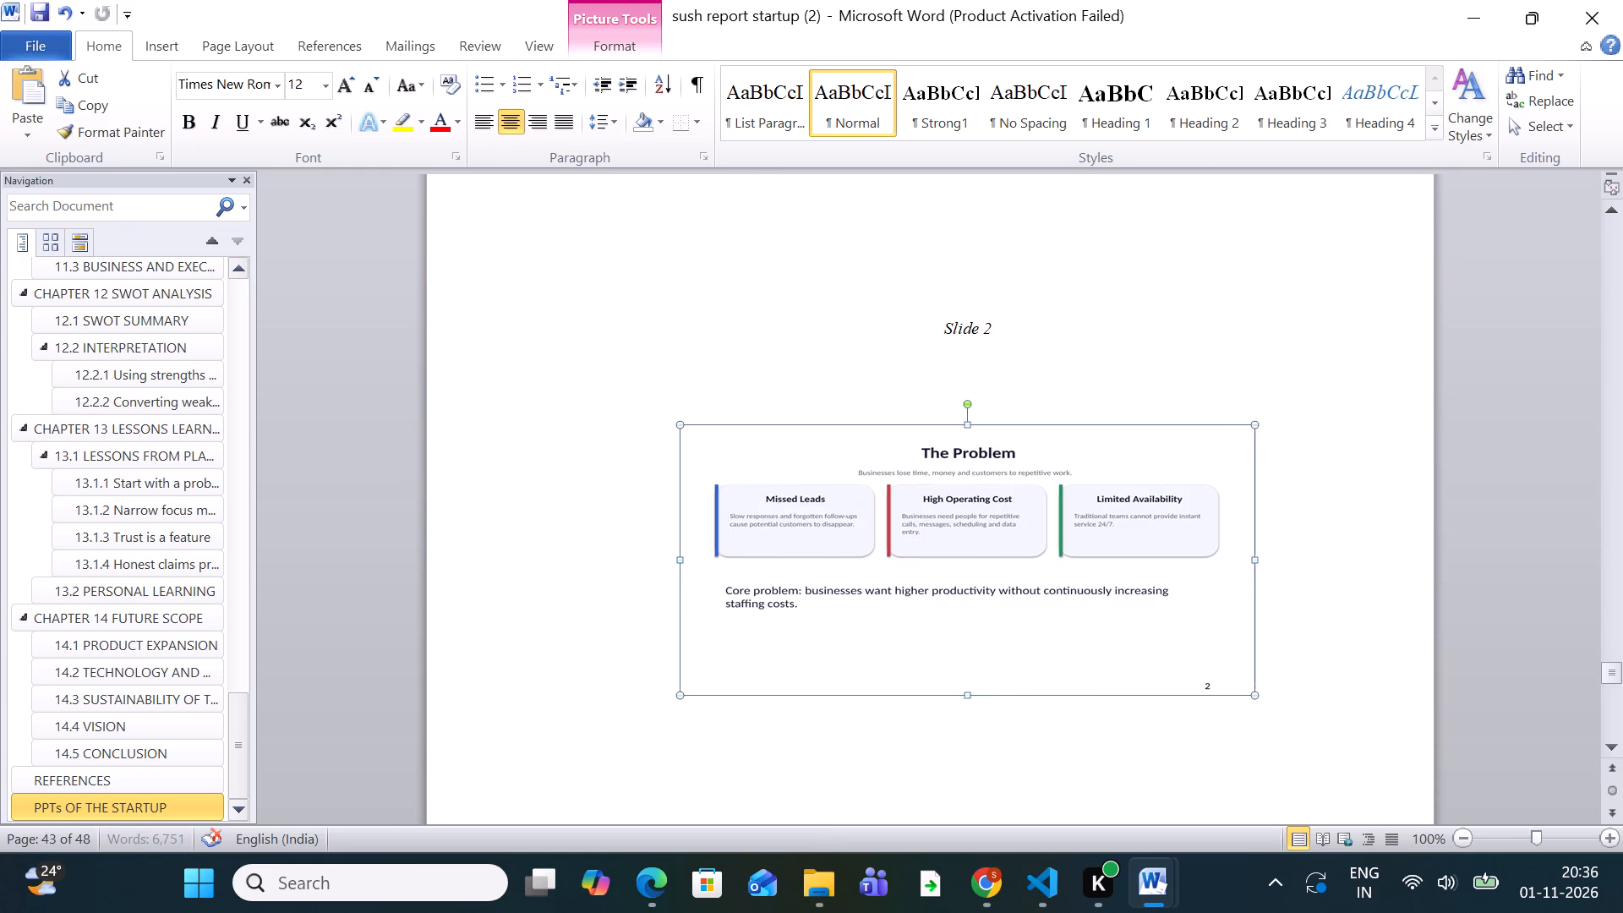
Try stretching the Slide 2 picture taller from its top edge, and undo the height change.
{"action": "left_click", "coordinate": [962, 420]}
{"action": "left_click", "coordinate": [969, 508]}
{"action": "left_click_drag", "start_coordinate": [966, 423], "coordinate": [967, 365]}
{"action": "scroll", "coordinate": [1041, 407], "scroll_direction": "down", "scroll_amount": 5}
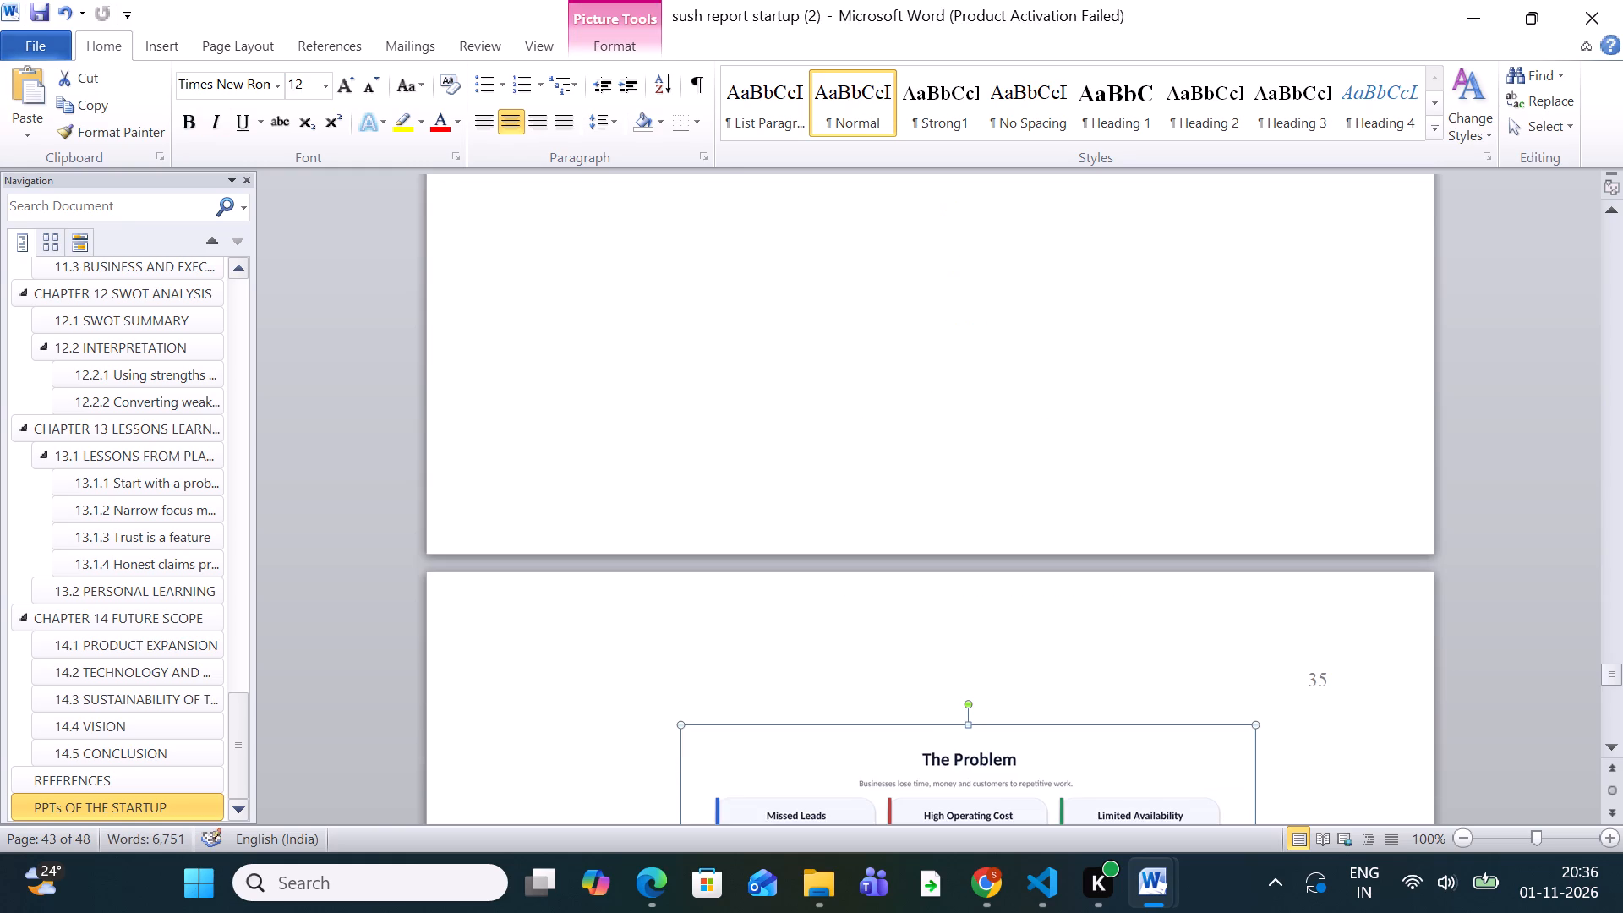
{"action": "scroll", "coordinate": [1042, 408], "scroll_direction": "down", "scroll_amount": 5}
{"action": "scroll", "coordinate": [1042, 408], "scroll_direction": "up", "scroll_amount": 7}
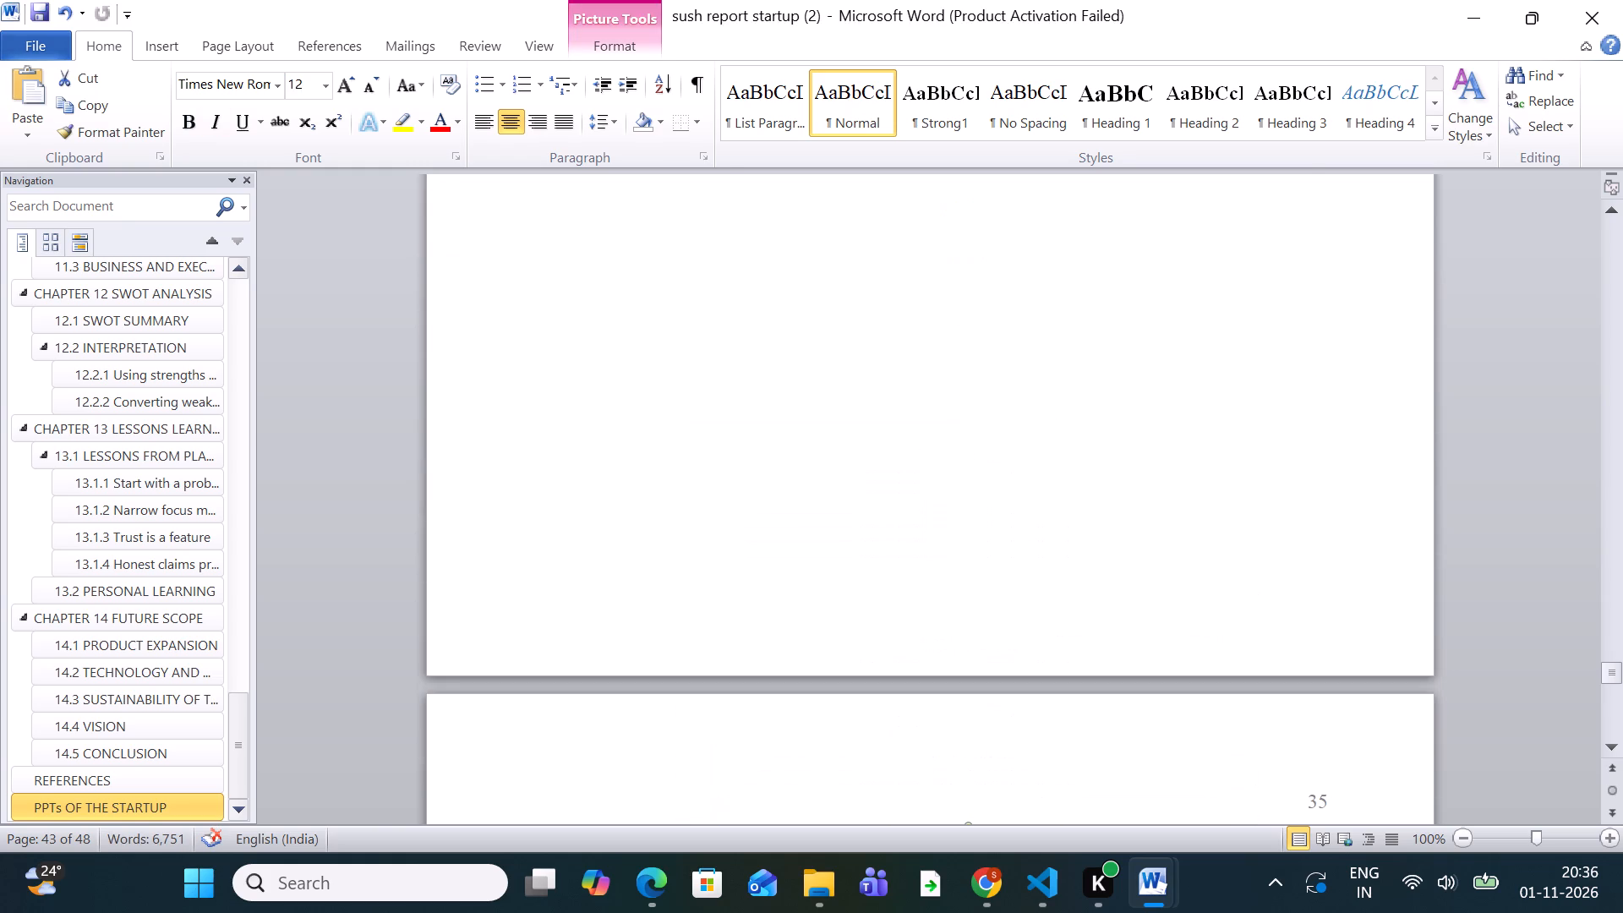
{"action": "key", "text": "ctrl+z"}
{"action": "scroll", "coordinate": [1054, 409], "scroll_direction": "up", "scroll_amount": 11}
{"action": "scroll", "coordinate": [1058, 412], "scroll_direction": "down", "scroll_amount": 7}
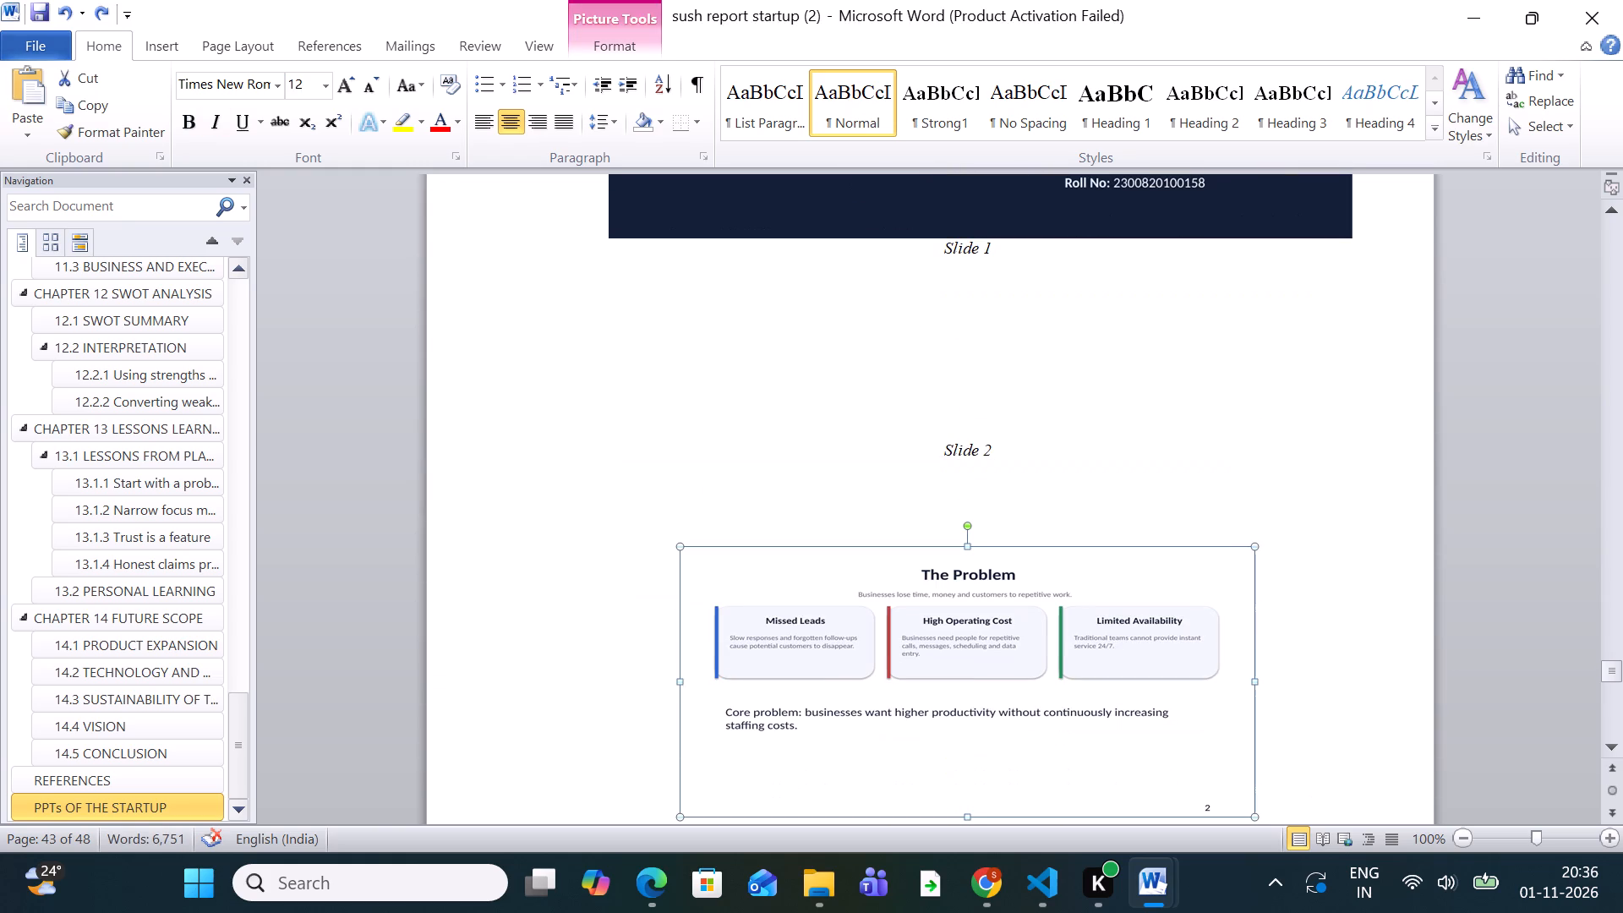
Remove five blank lines between the Slide 1 and Slide 2 captions to pull the Slide 2 caption and picture up.
{"action": "left_click", "coordinate": [942, 395]}
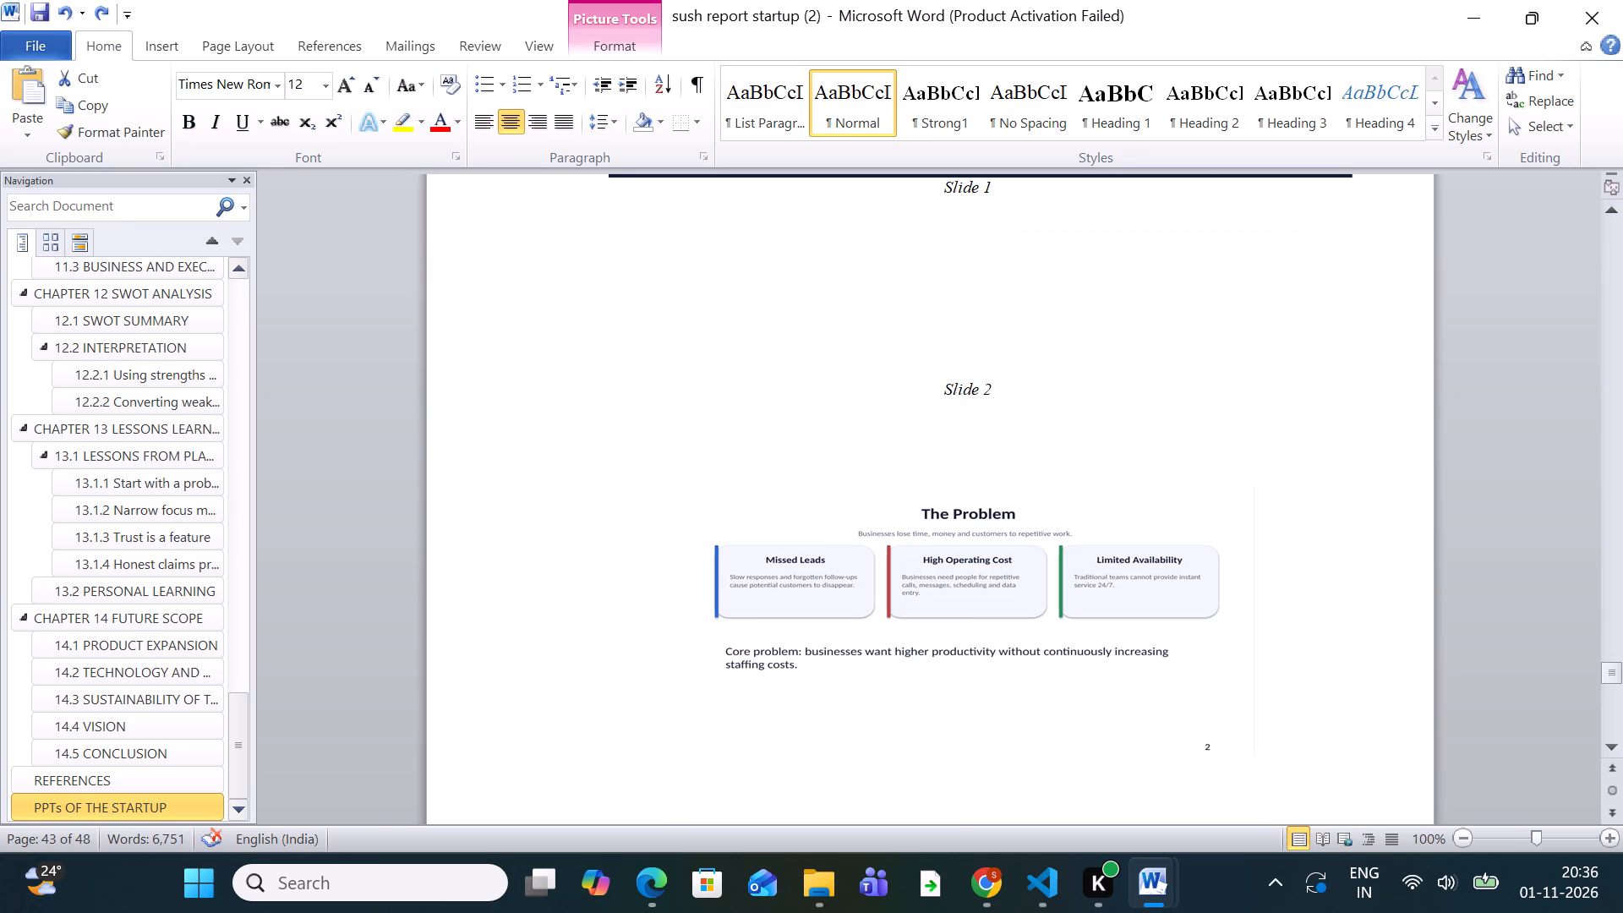
{"action": "key", "text": "Return"}
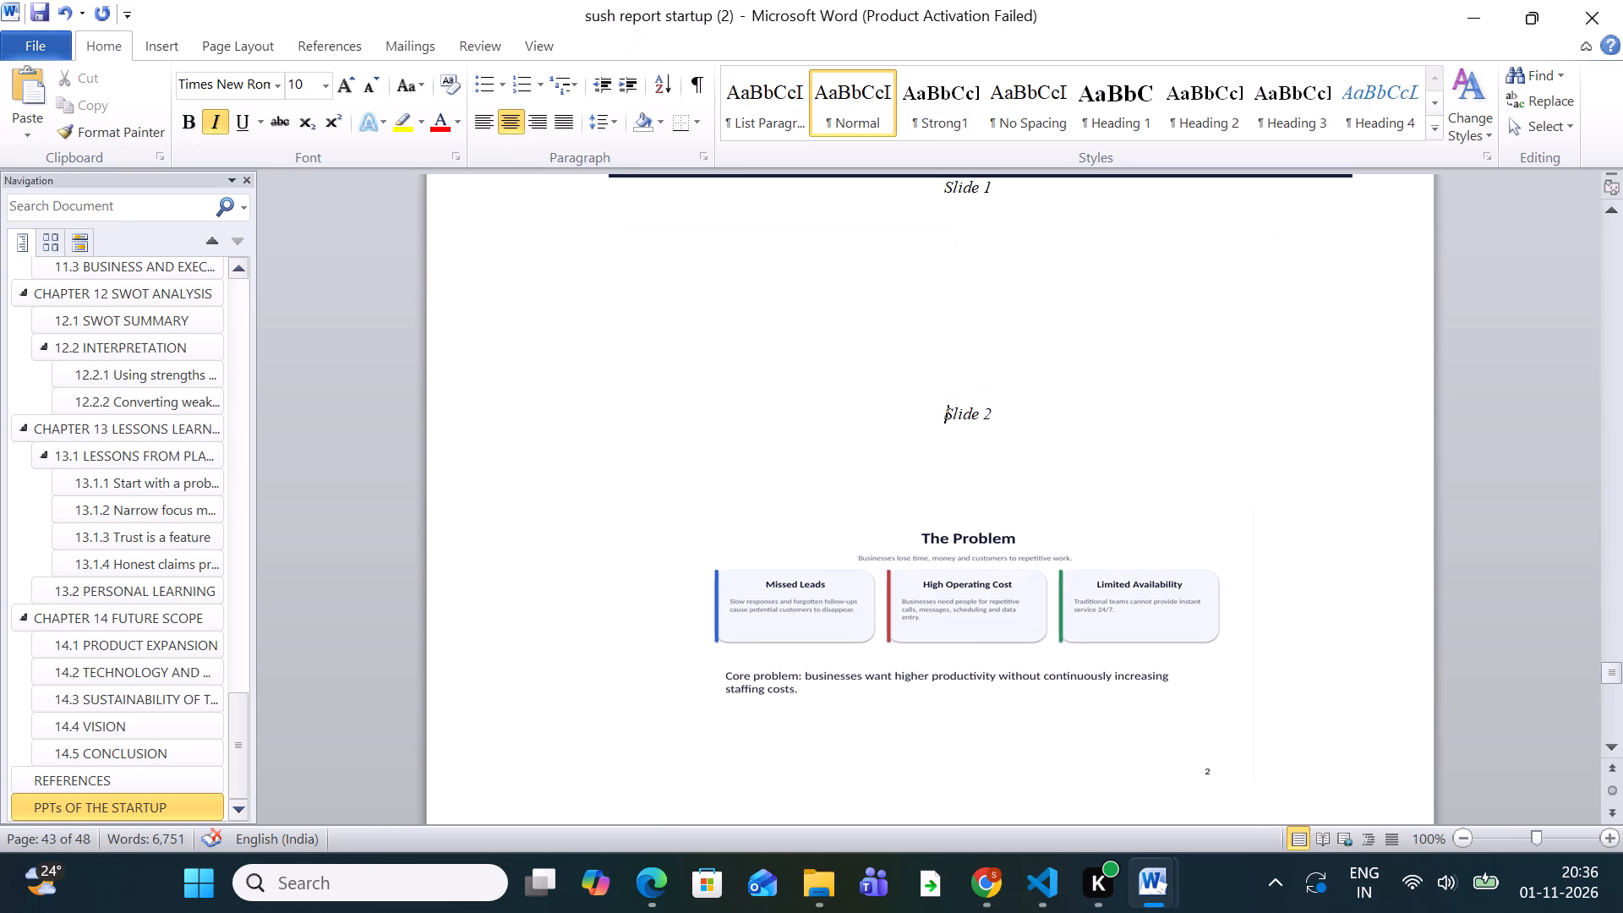
{"action": "key", "text": "BackSpace"}
{"action": "key", "text": "BackSpace"}
{"action": "key", "text": "BackSpace"}
{"action": "key", "text": "BackSpace"}
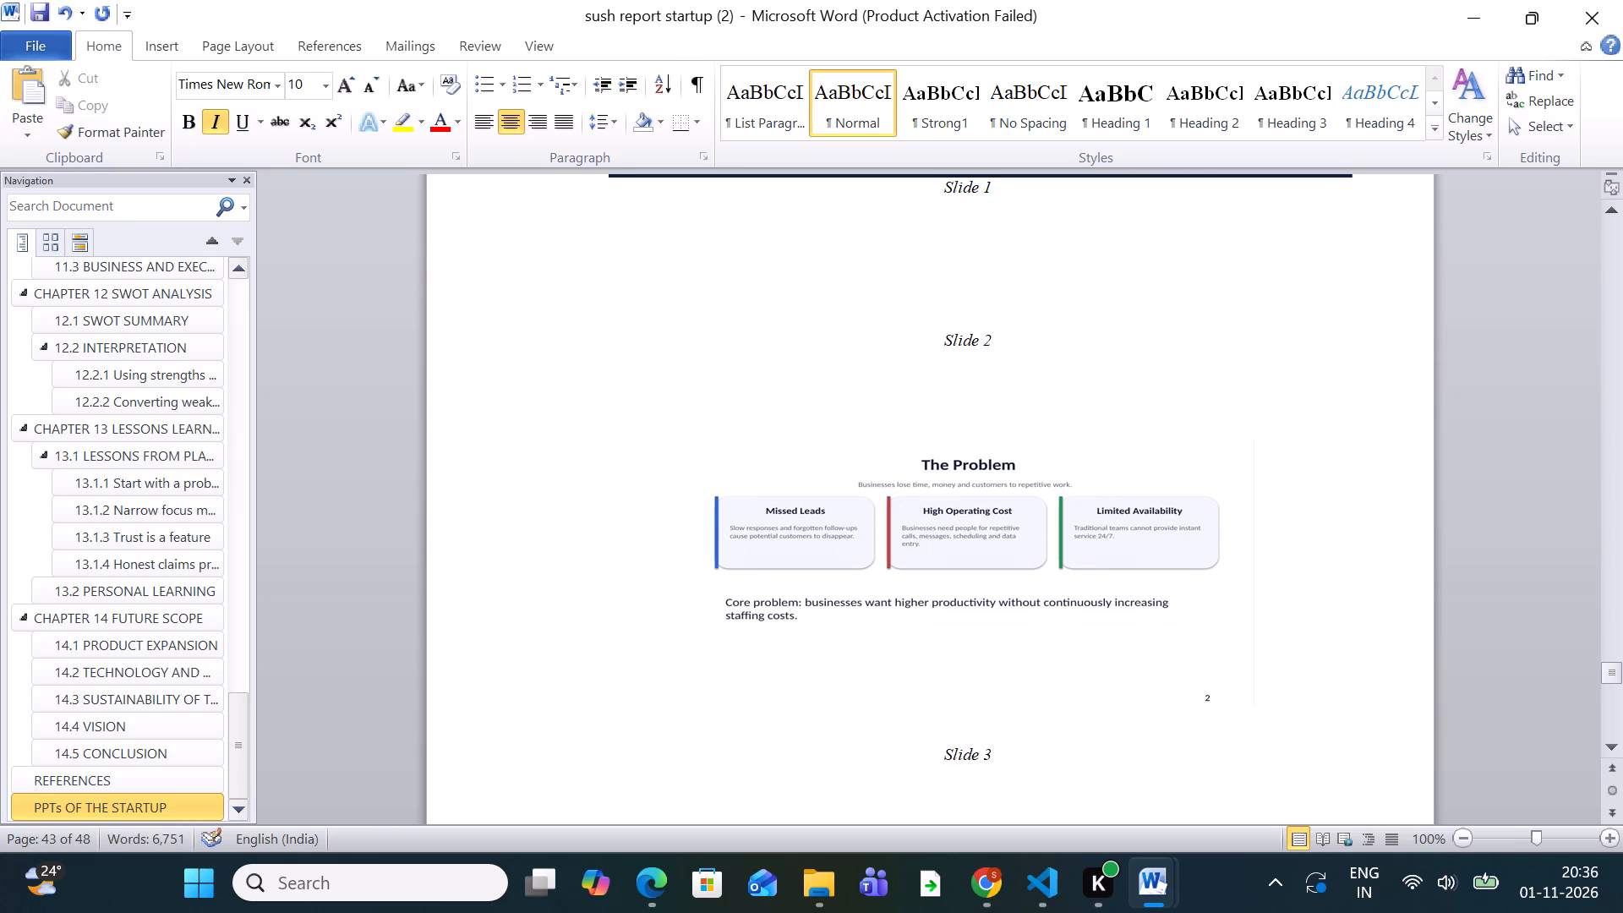
{"action": "key", "text": "BackSpace"}
{"action": "key", "text": "BackSpace"}
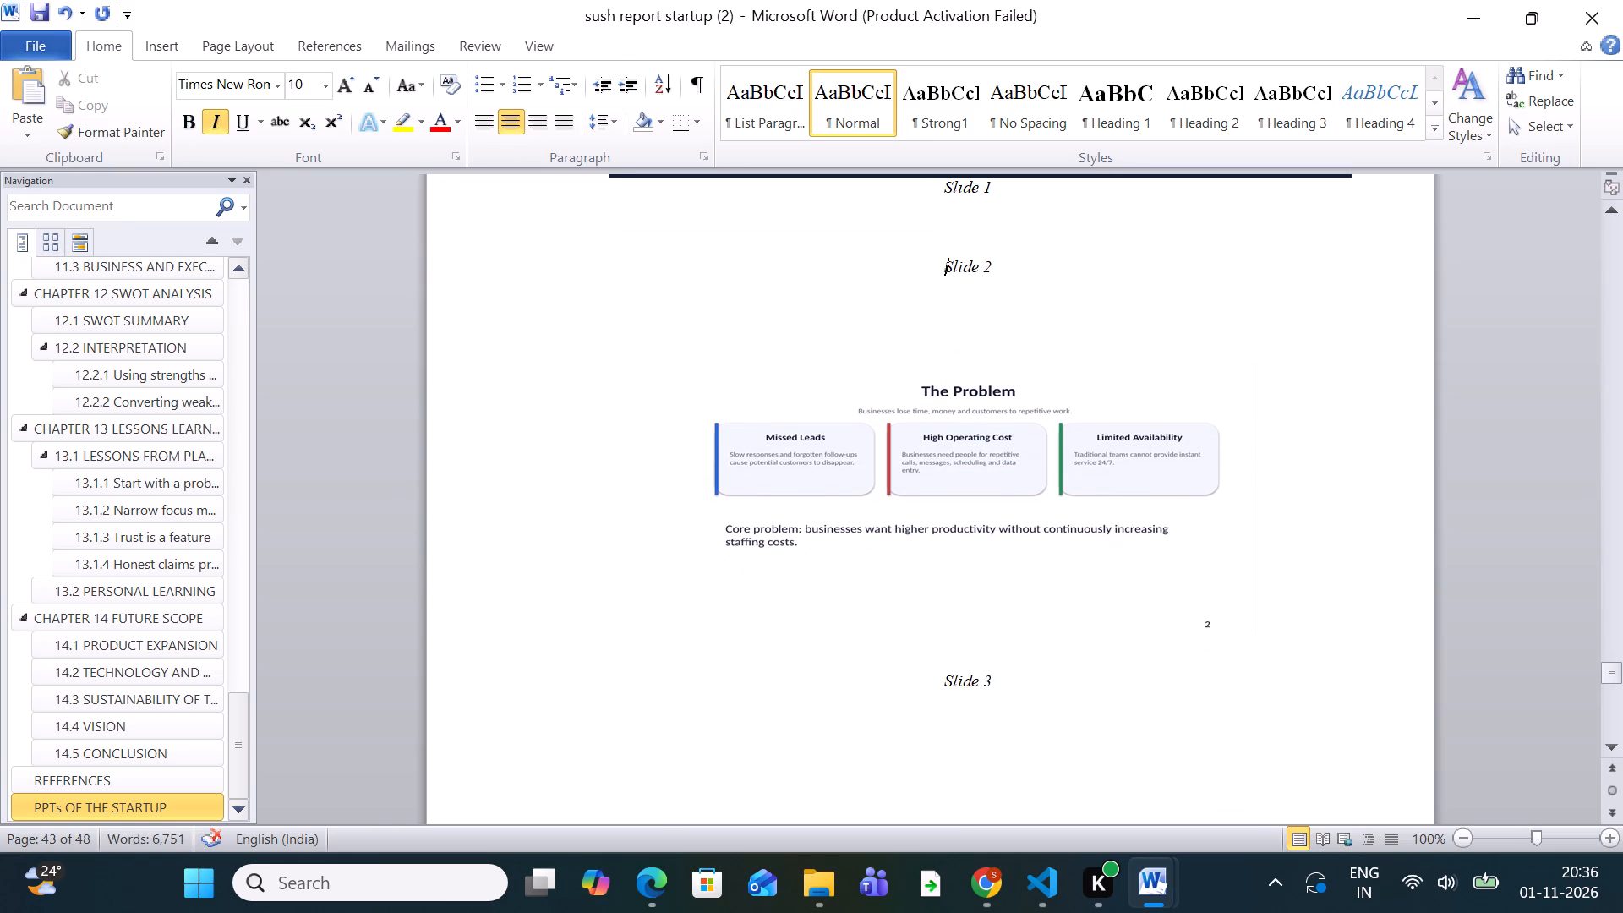
Enlarge the Slide 2 picture in proportion from its corner until it spans nearly the full text width.
{"action": "left_click", "coordinate": [969, 497]}
{"action": "left_click_drag", "start_coordinate": [1257, 633], "coordinate": [1296, 690]}
{"action": "scroll", "coordinate": [1042, 627], "scroll_direction": "down", "scroll_amount": 3}
{"action": "scroll", "coordinate": [1150, 563], "scroll_direction": "down", "scroll_amount": 4}
{"action": "scroll", "coordinate": [1151, 566], "scroll_direction": "up", "scroll_amount": 4}
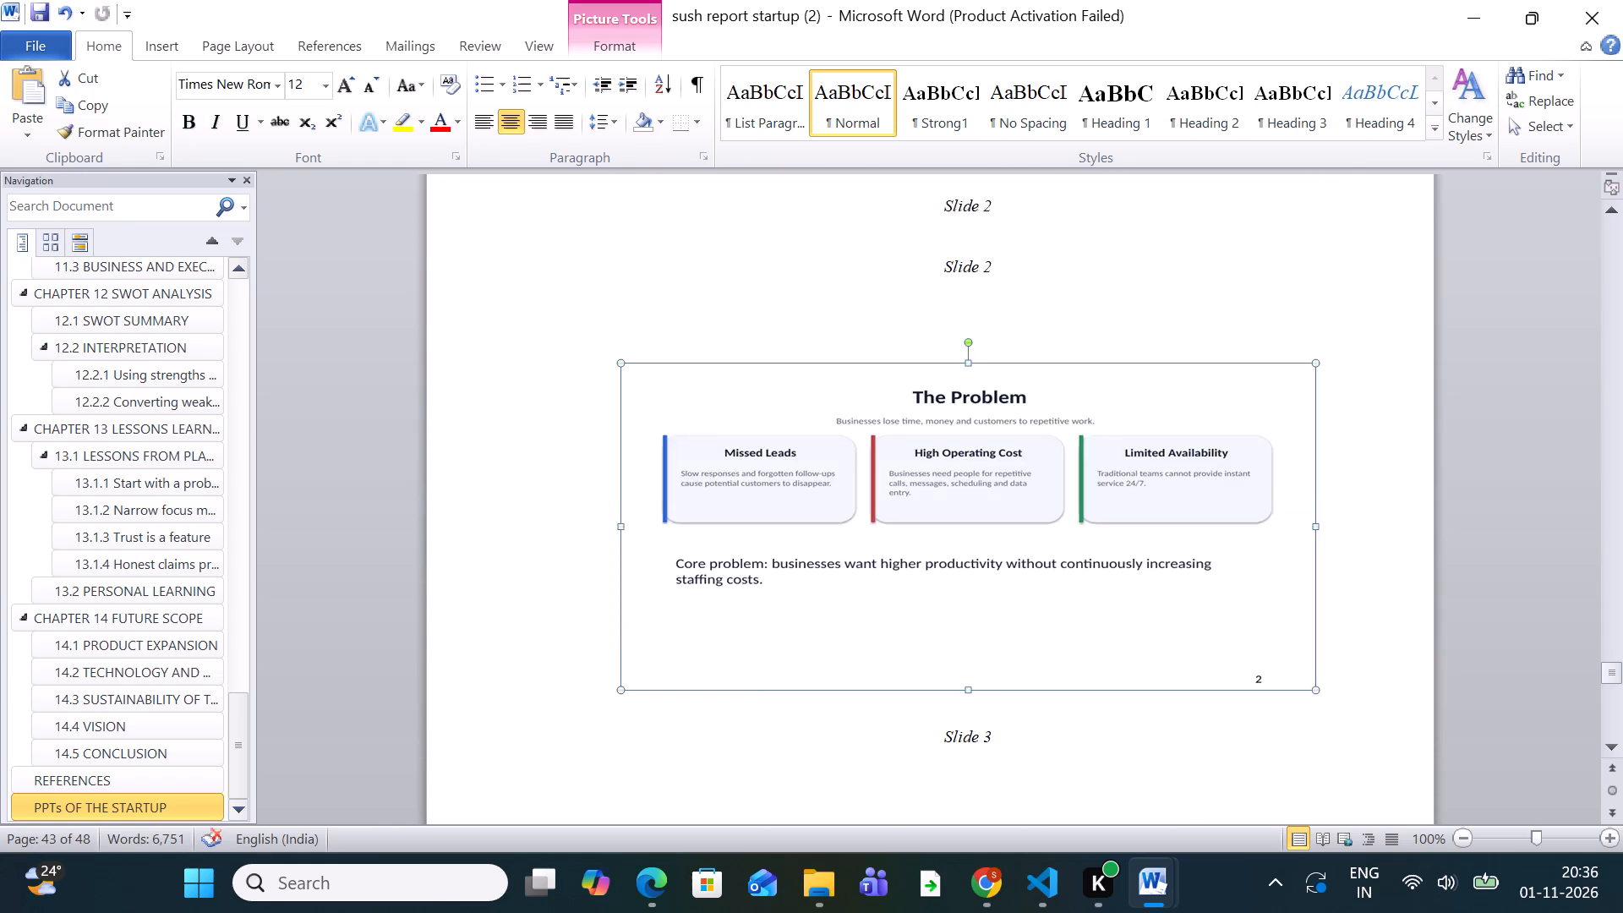
Compare the size and placement of the Slide 1 and Slide 2 pictures and their captions on the page.
{"action": "scroll", "coordinate": [1151, 566], "scroll_direction": "up", "scroll_amount": 12}
{"action": "scroll", "coordinate": [1151, 566], "scroll_direction": "down", "scroll_amount": 8}
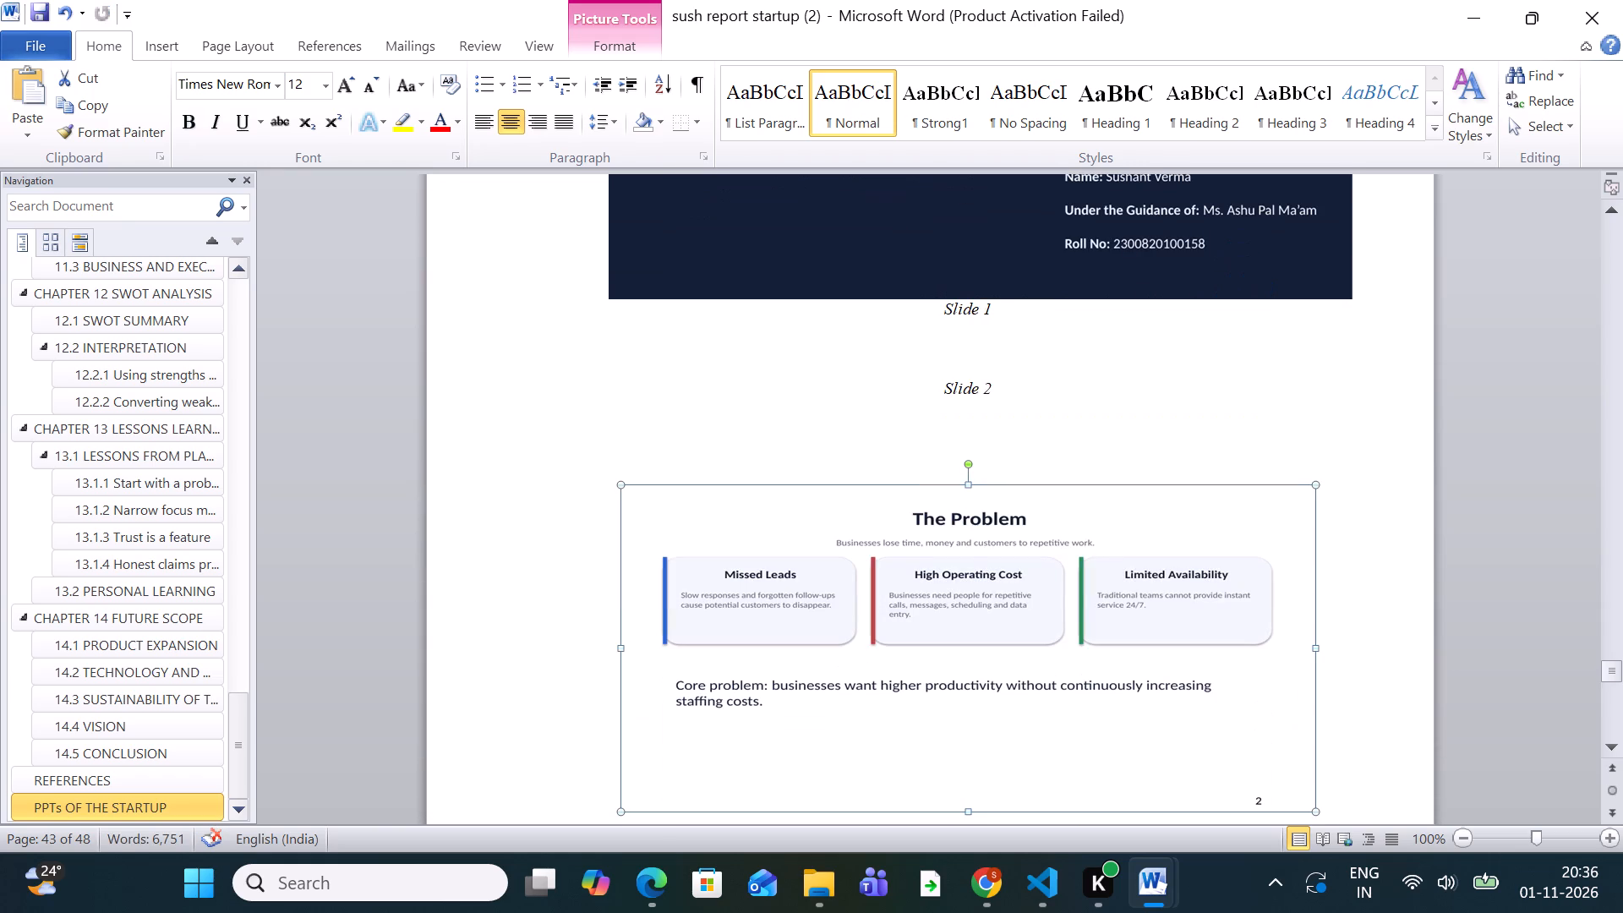
{"action": "left_click", "coordinate": [1004, 616]}
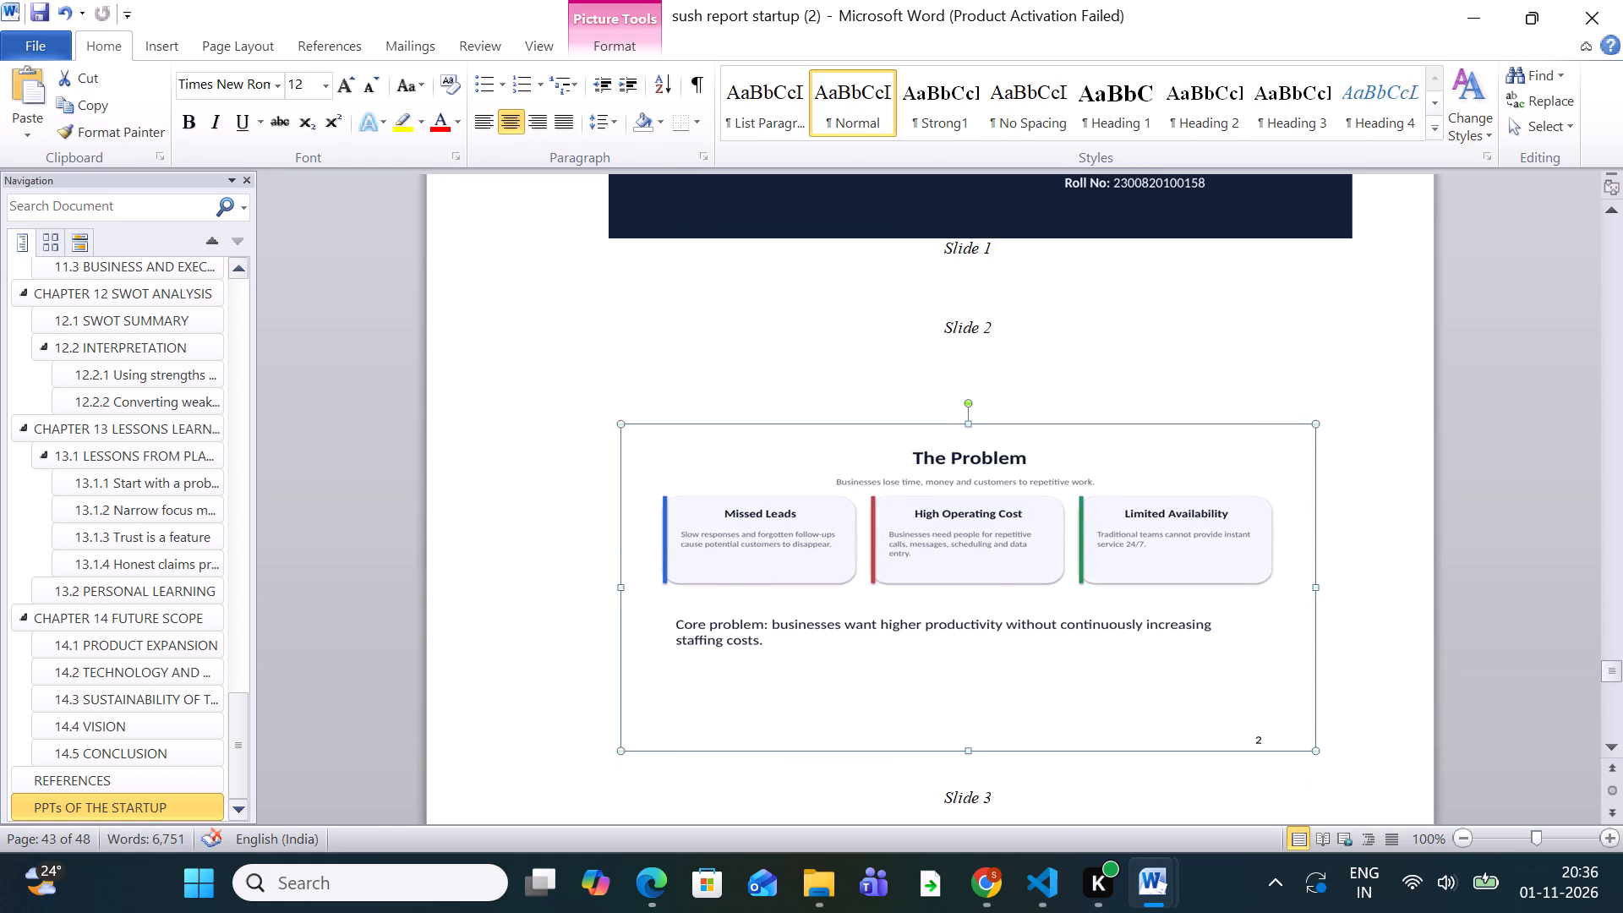
{"action": "left_click", "coordinate": [943, 210]}
{"action": "left_click", "coordinate": [948, 496]}
{"action": "left_click", "coordinate": [1006, 218]}
{"action": "scroll", "coordinate": [985, 291], "scroll_direction": "down", "scroll_amount": 3}
{"action": "scroll", "coordinate": [985, 291], "scroll_direction": "up", "scroll_amount": 6}
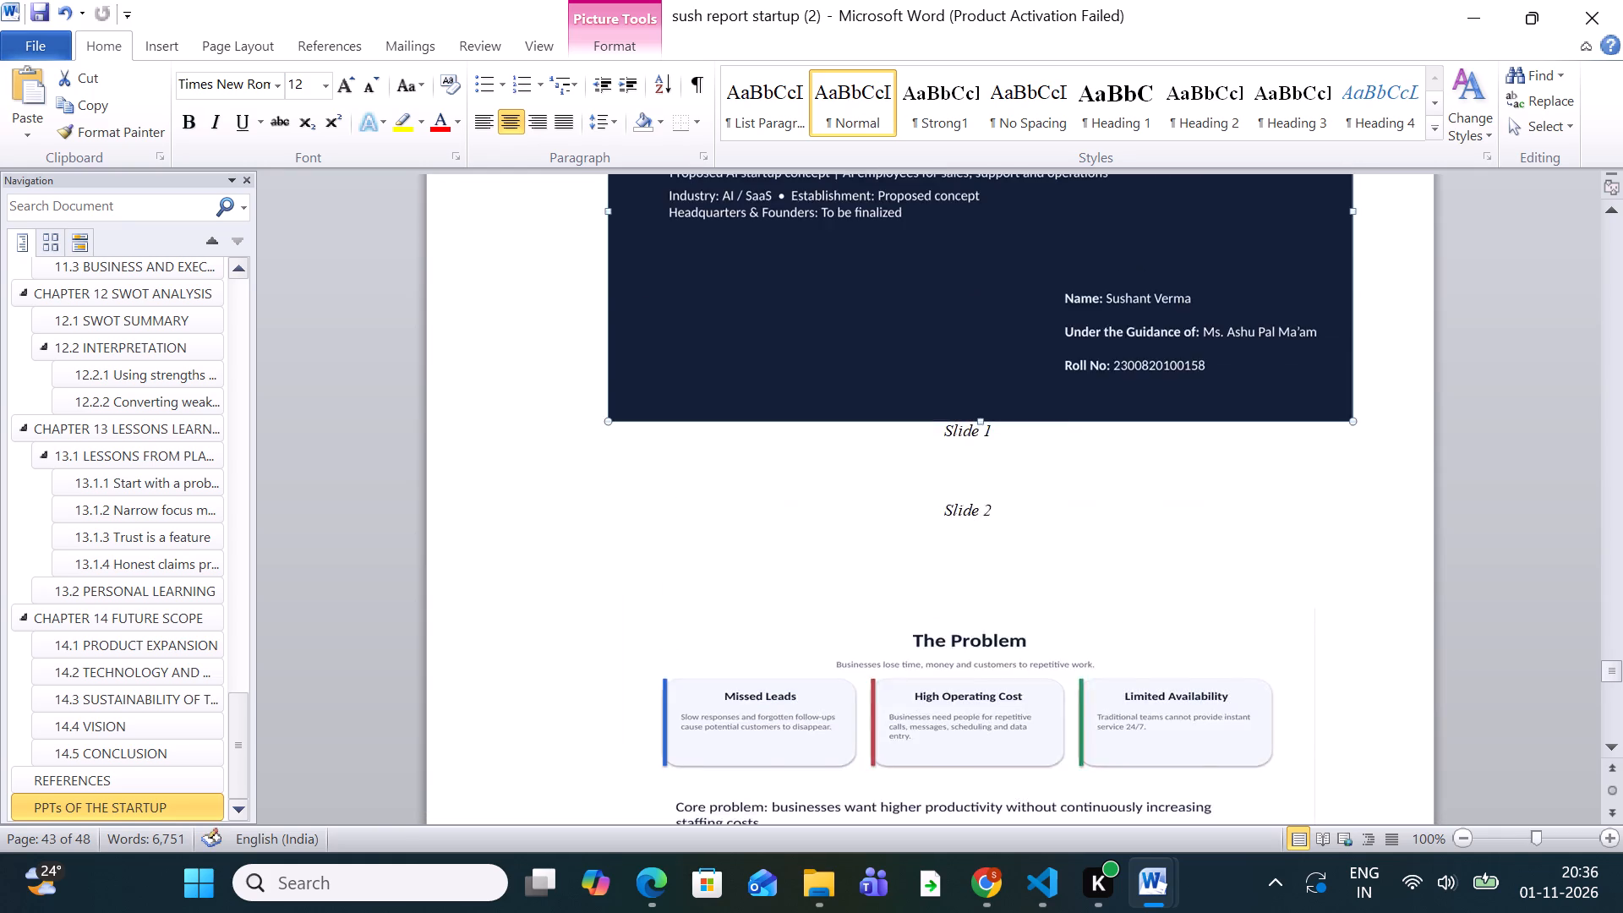
{"action": "scroll", "coordinate": [985, 291], "scroll_direction": "up", "scroll_amount": 8}
{"action": "scroll", "coordinate": [985, 291], "scroll_direction": "down", "scroll_amount": 8}
Insert two line breaks before the Slide 3 caption to push it further below the Slide 2 picture, onto the following page.
{"action": "scroll", "coordinate": [935, 552], "scroll_direction": "down", "scroll_amount": 8}
{"action": "left_click", "coordinate": [944, 497]}
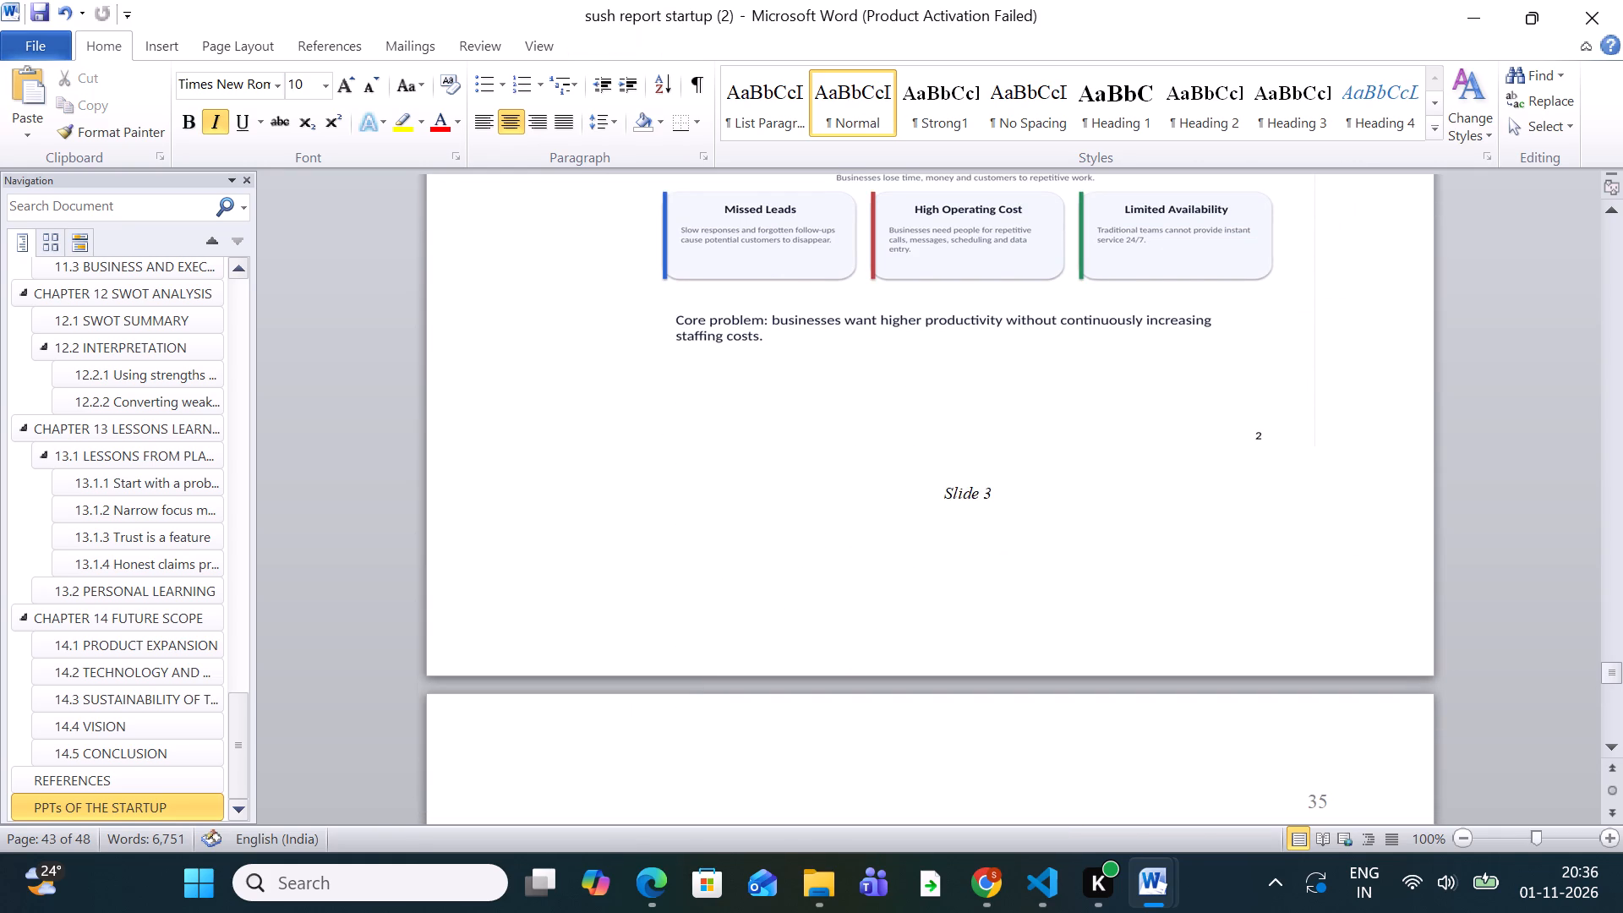
{"action": "key", "text": "Return"}
{"action": "key", "text": "Return"}
{"action": "scroll", "coordinate": [954, 476], "scroll_direction": "up", "scroll_amount": 3}
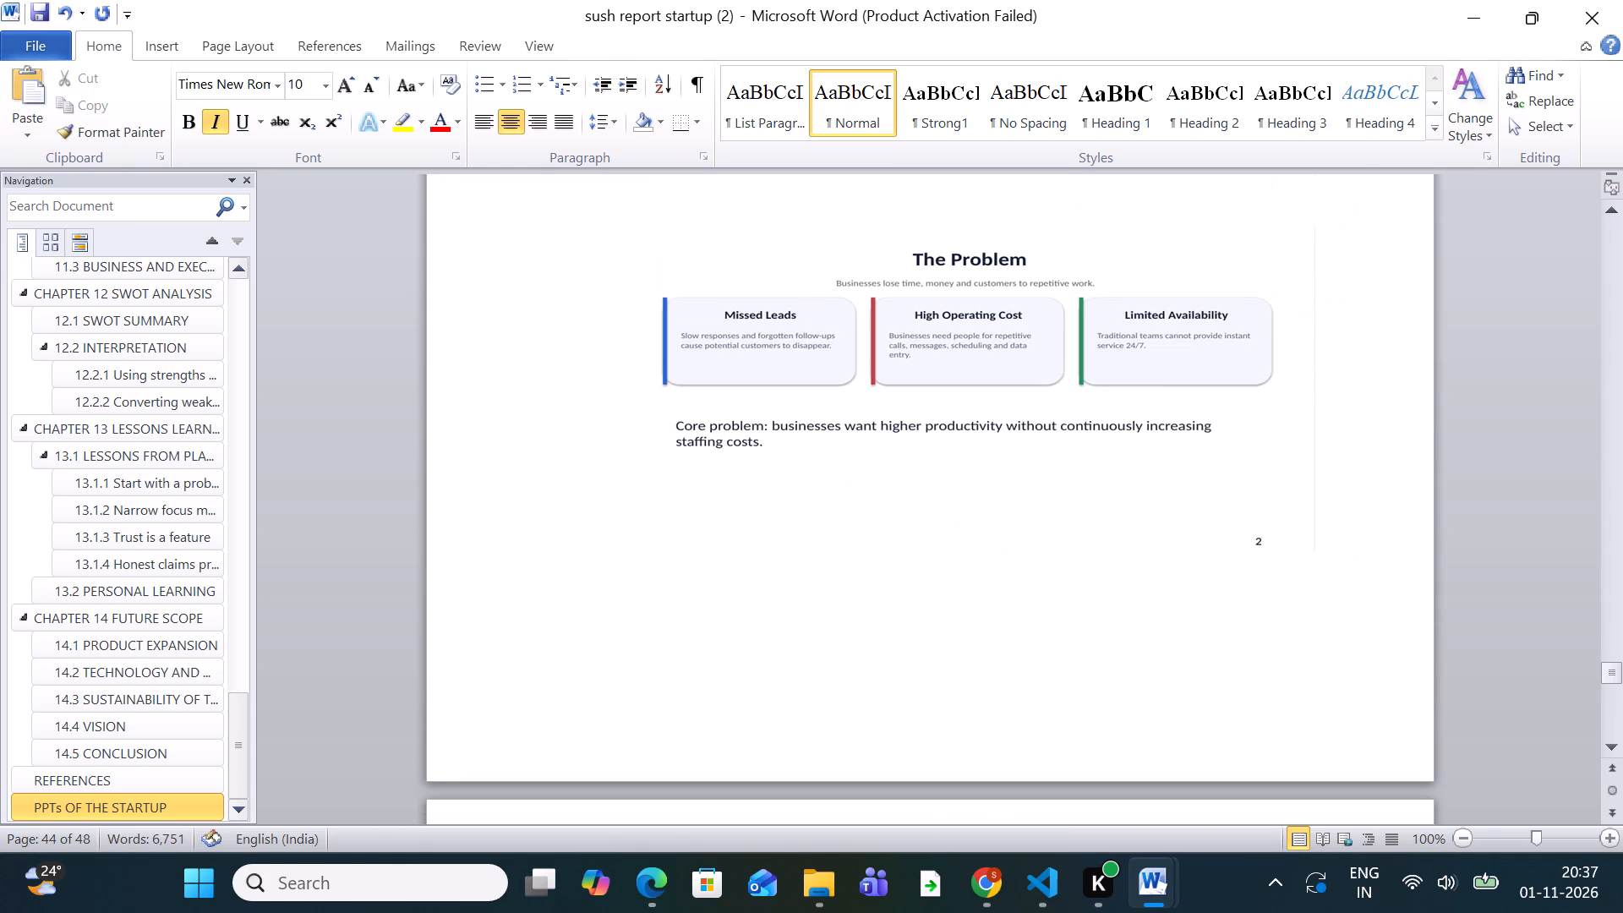
Enlarge the Slide 2 picture further in proportion from its corner, slightly wider than the Slide 1 picture.
{"action": "left_click", "coordinate": [969, 443]}
{"action": "left_click_drag", "start_coordinate": [1313, 550], "coordinate": [1323, 568]}
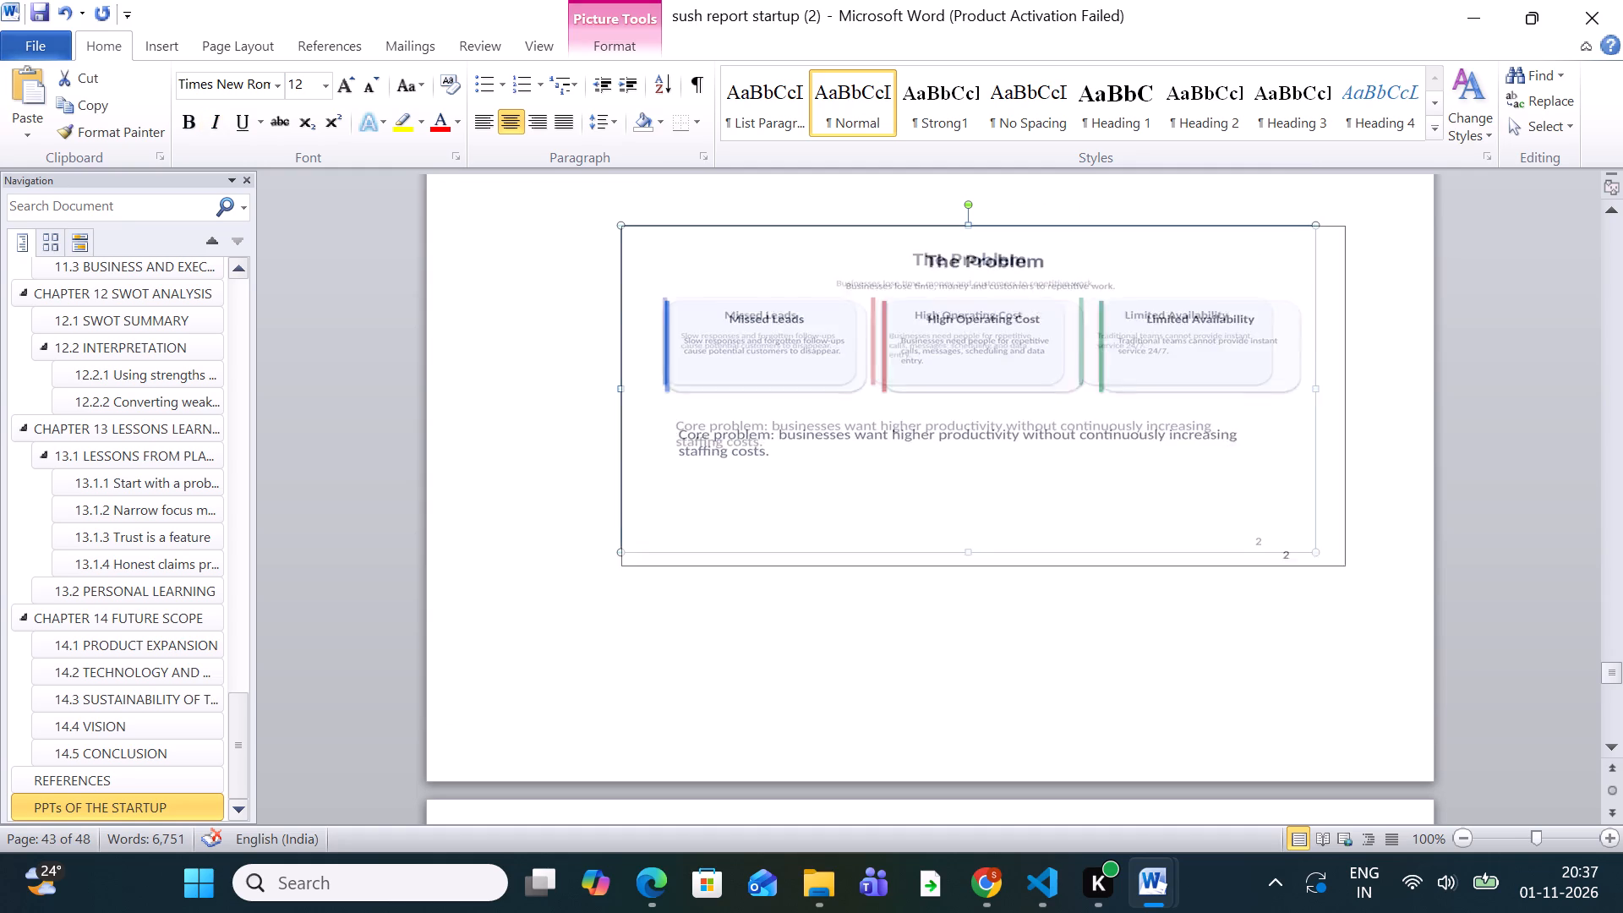
{"action": "left_click_drag", "start_coordinate": [1323, 568], "coordinate": [1328, 593]}
{"action": "scroll", "coordinate": [1057, 521], "scroll_direction": "up", "scroll_amount": 6}
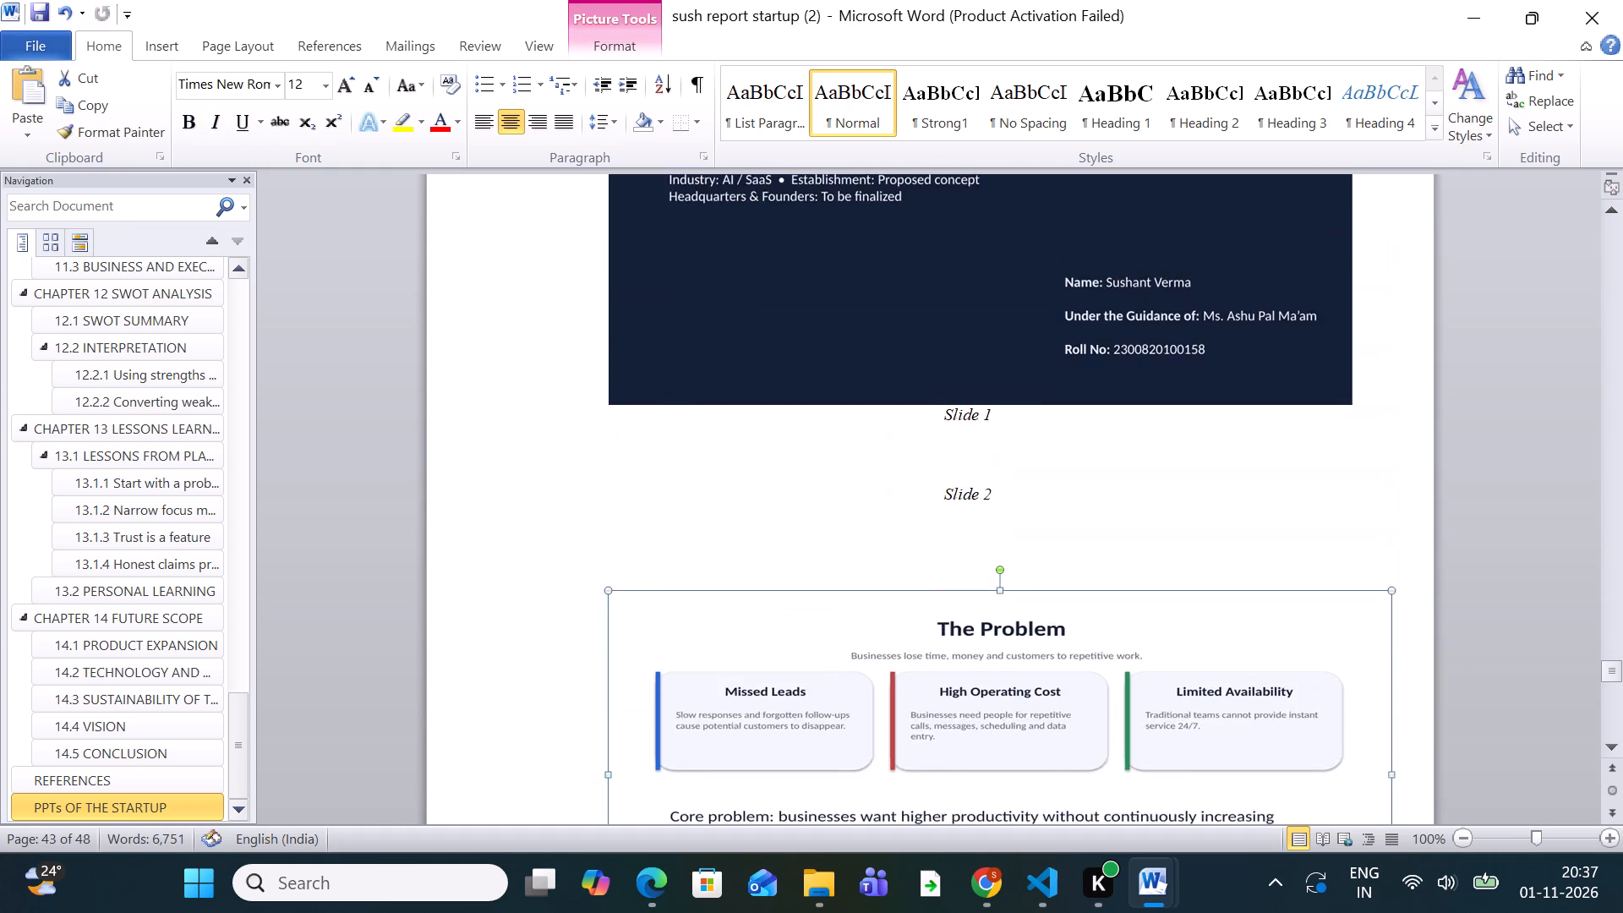
Place the text cursor on the blank line between the Slide 2 caption and its picture.
{"action": "scroll", "coordinate": [1057, 521], "scroll_direction": "down", "scroll_amount": 3}
{"action": "left_click", "coordinate": [1172, 421]}
{"action": "left_click", "coordinate": [1207, 359]}
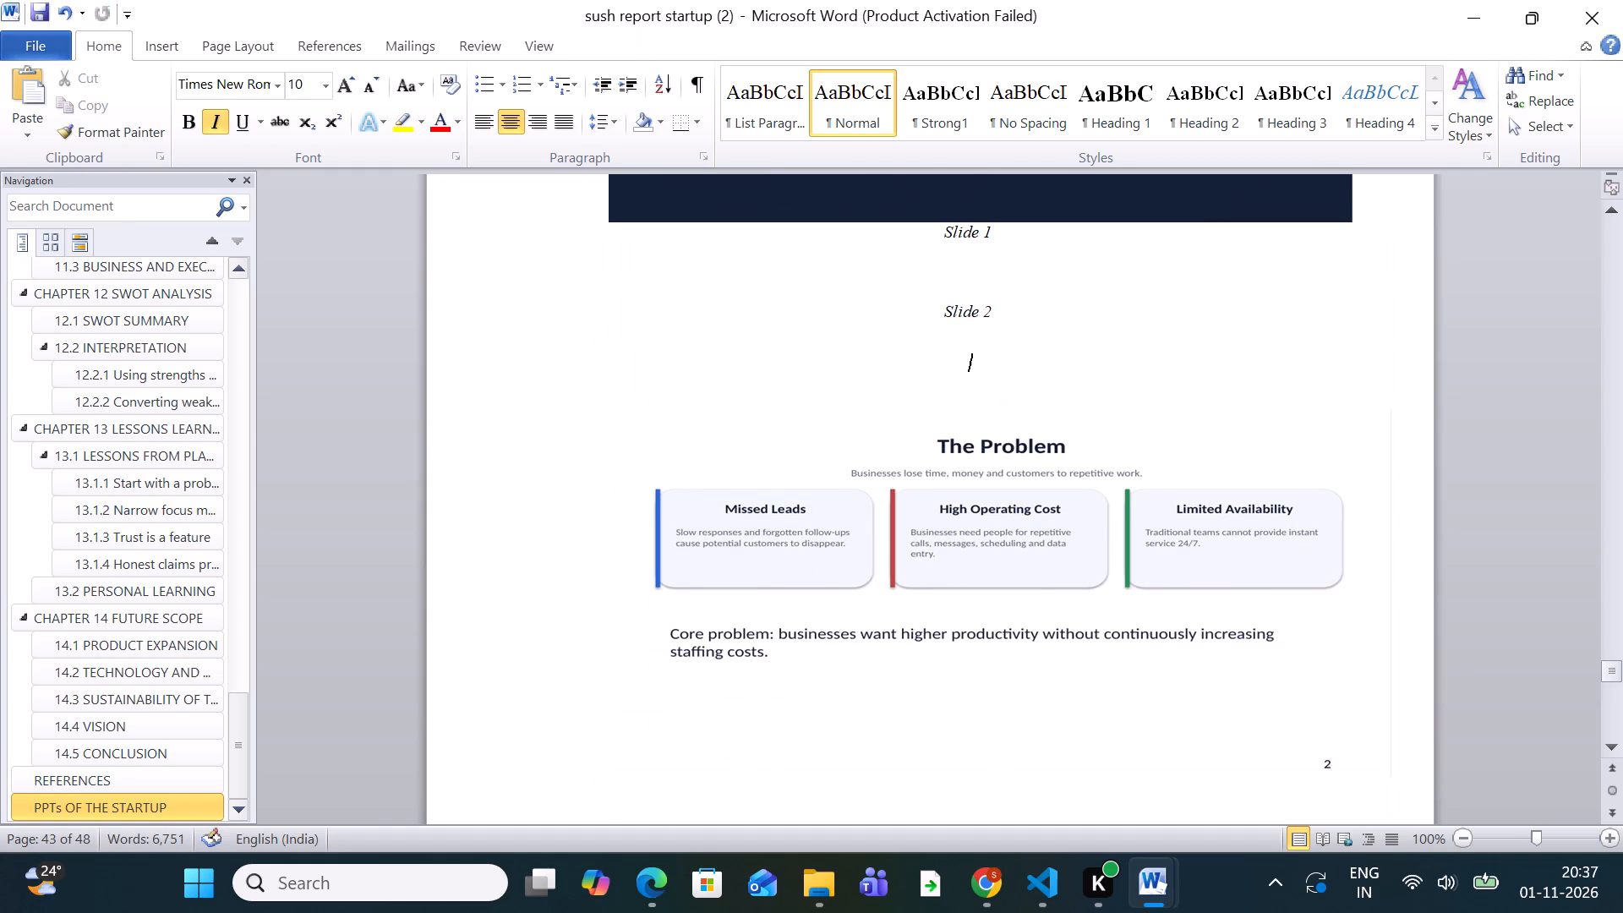
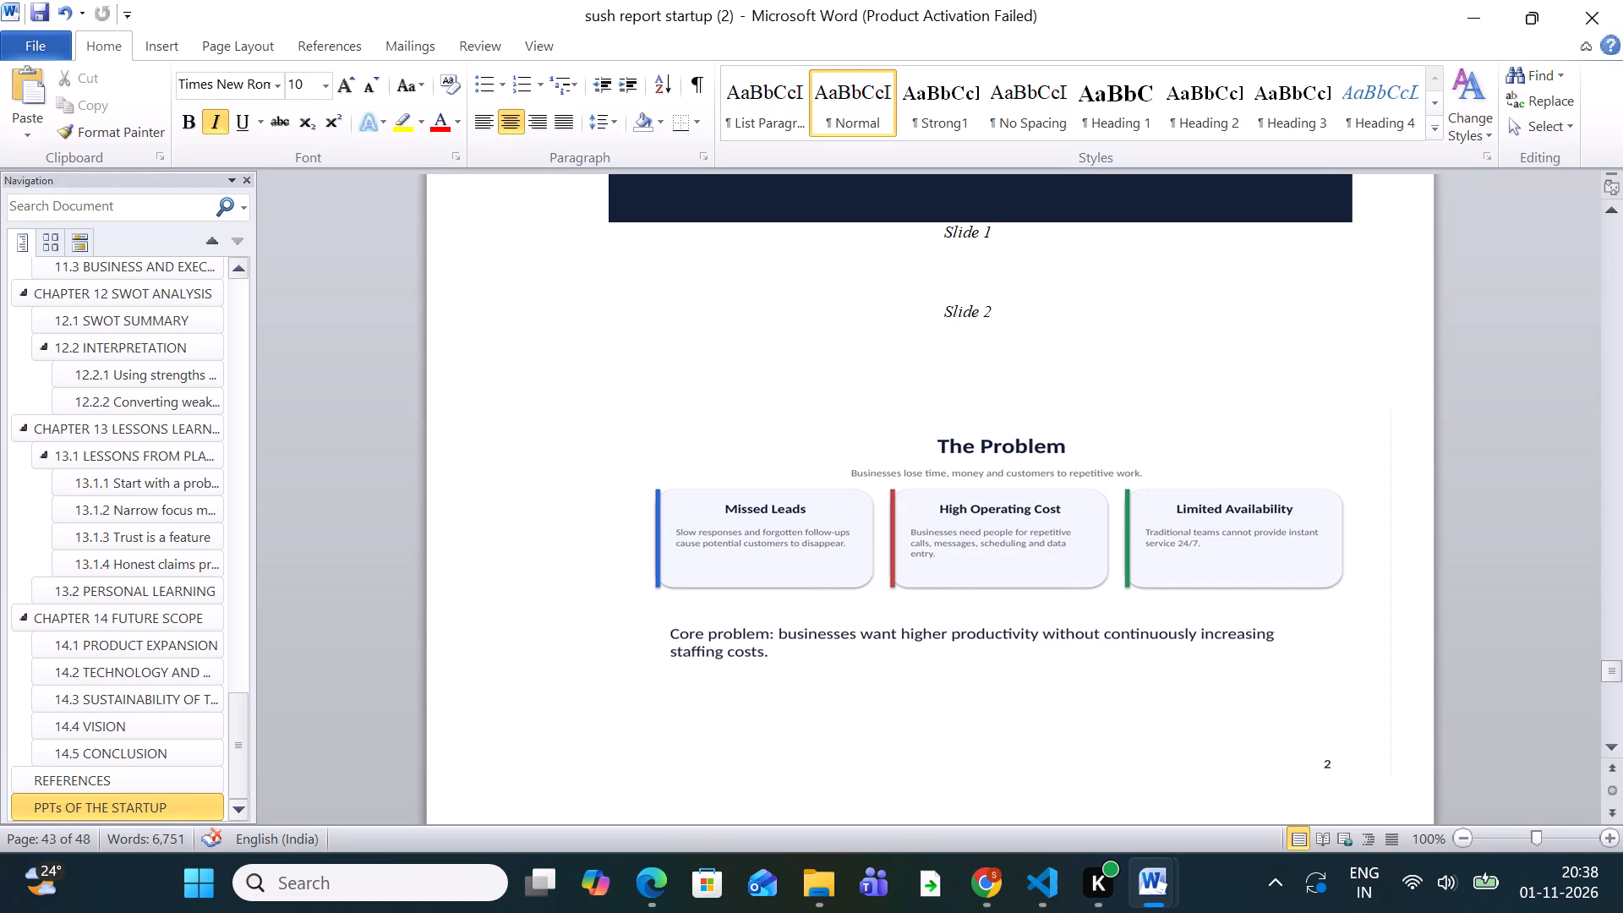
Enlarge the Slide 3 picture, Our Solution, in proportion from its corner, slightly narrower than the text column.
{"action": "scroll", "coordinate": [1213, 359], "scroll_direction": "down", "scroll_amount": 10}
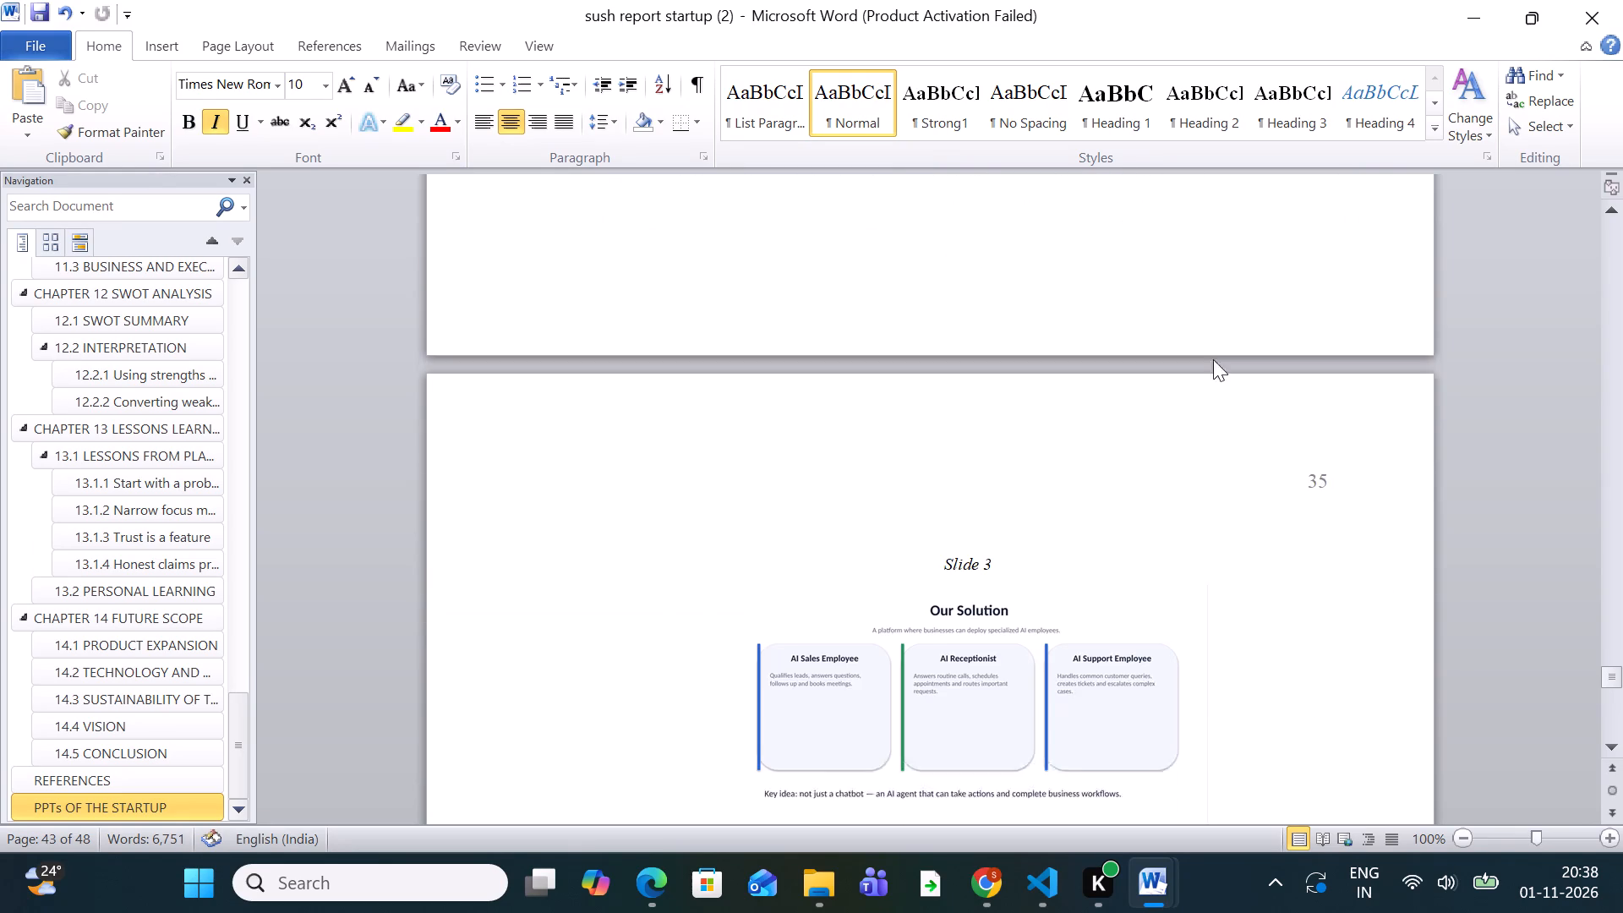
{"action": "scroll", "coordinate": [1213, 359], "scroll_direction": "down", "scroll_amount": 1}
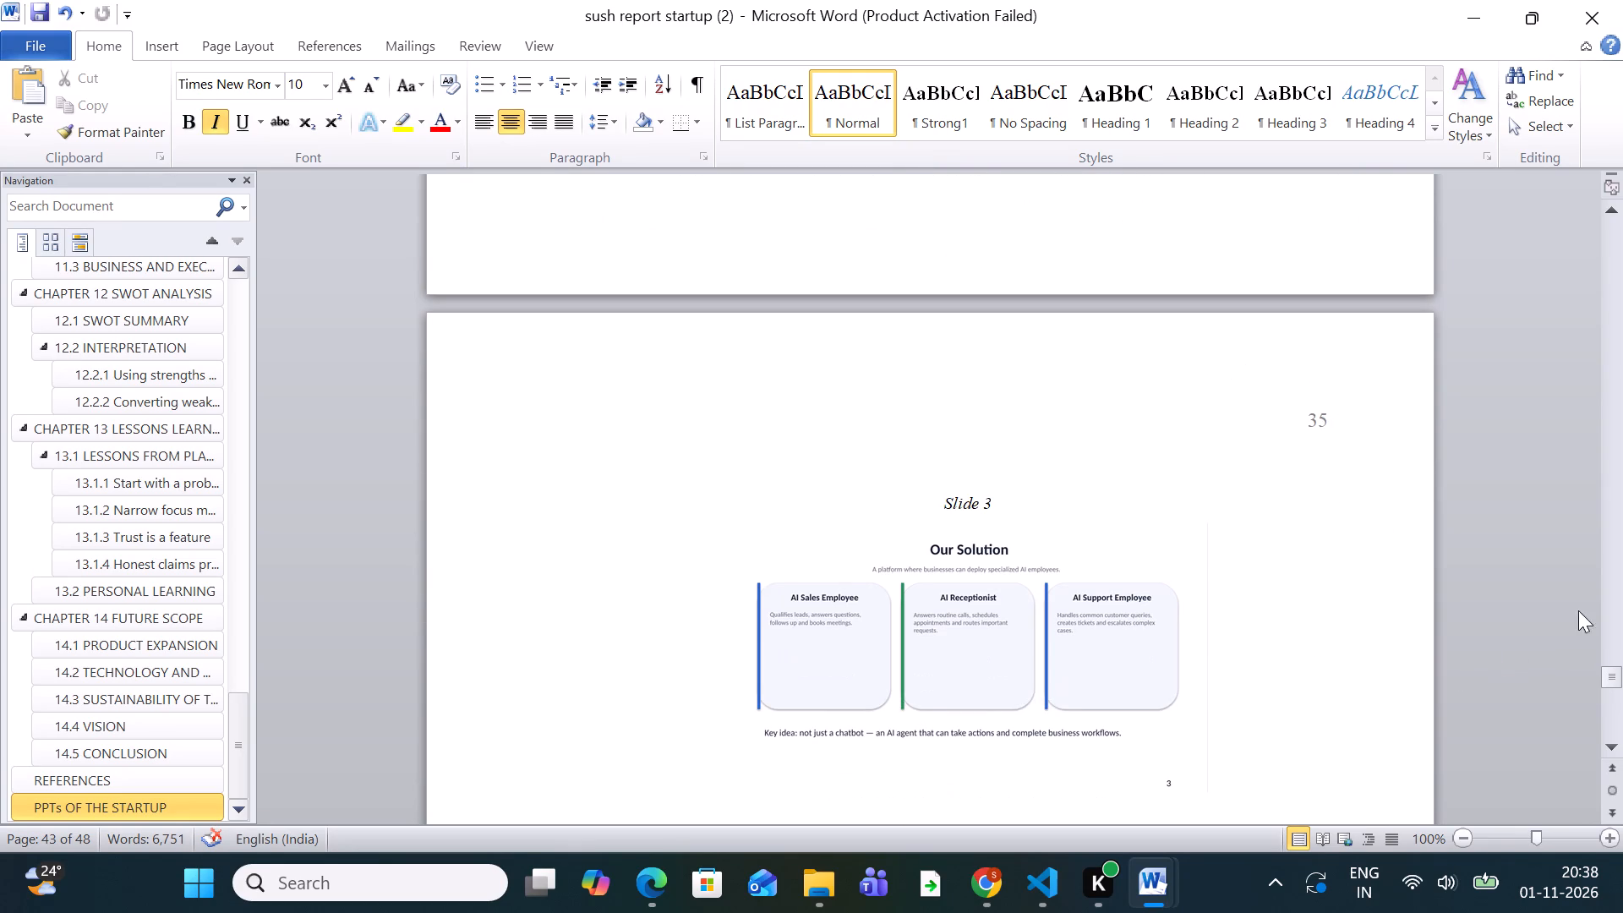
{"action": "scroll", "coordinate": [1241, 691], "scroll_direction": "down", "scroll_amount": 3}
{"action": "left_click", "coordinate": [975, 530]}
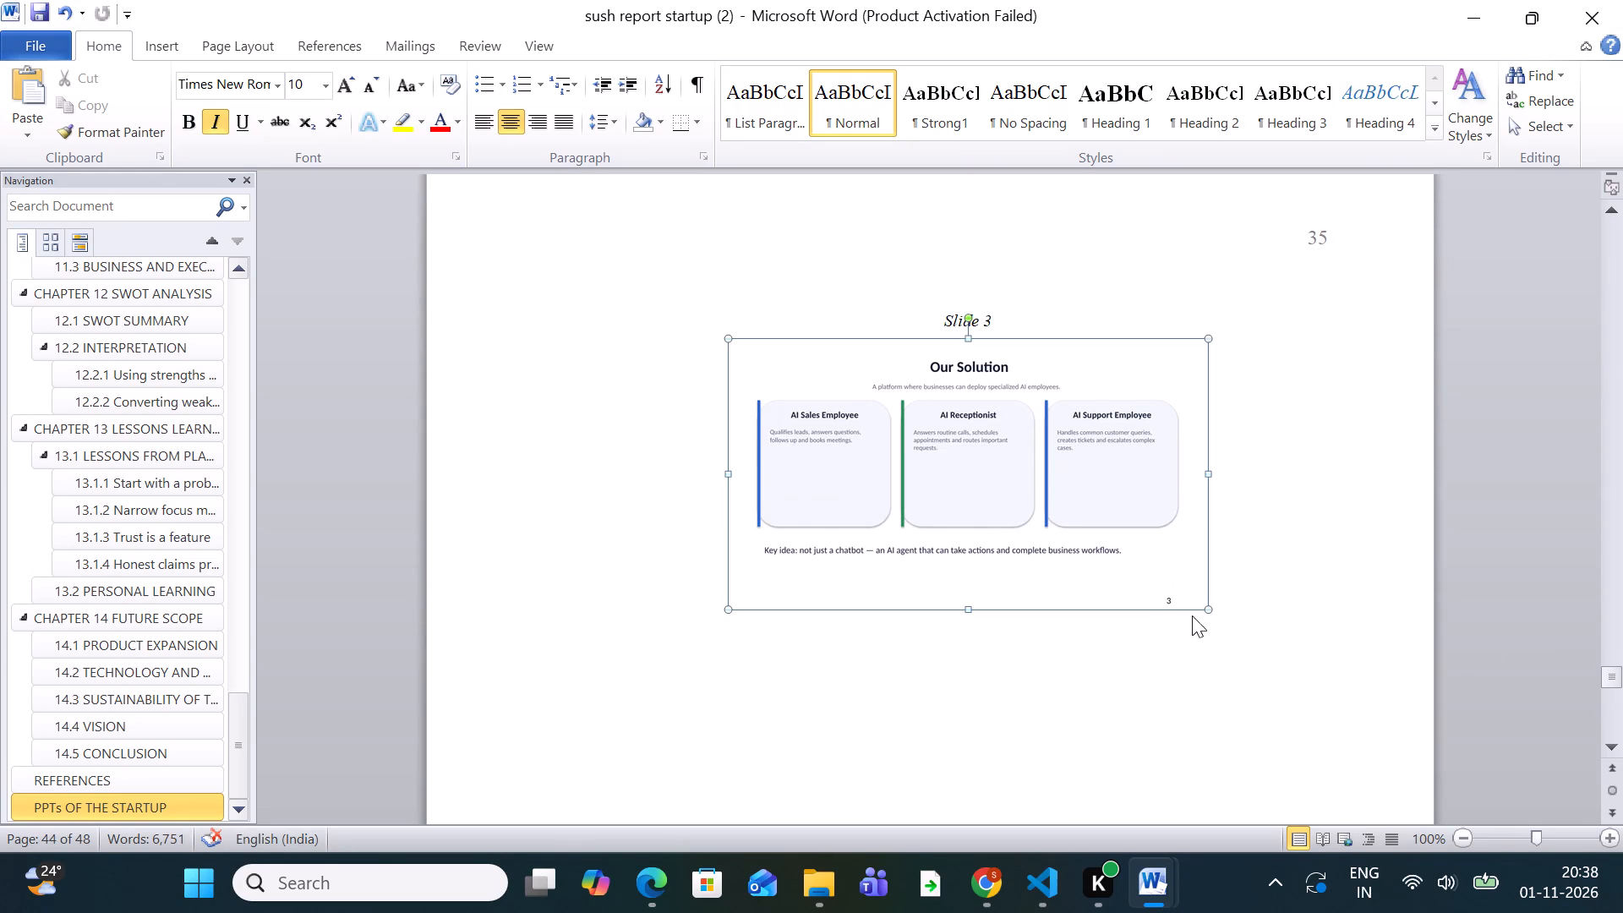
{"action": "left_click_drag", "start_coordinate": [1206, 600], "coordinate": [1216, 617]}
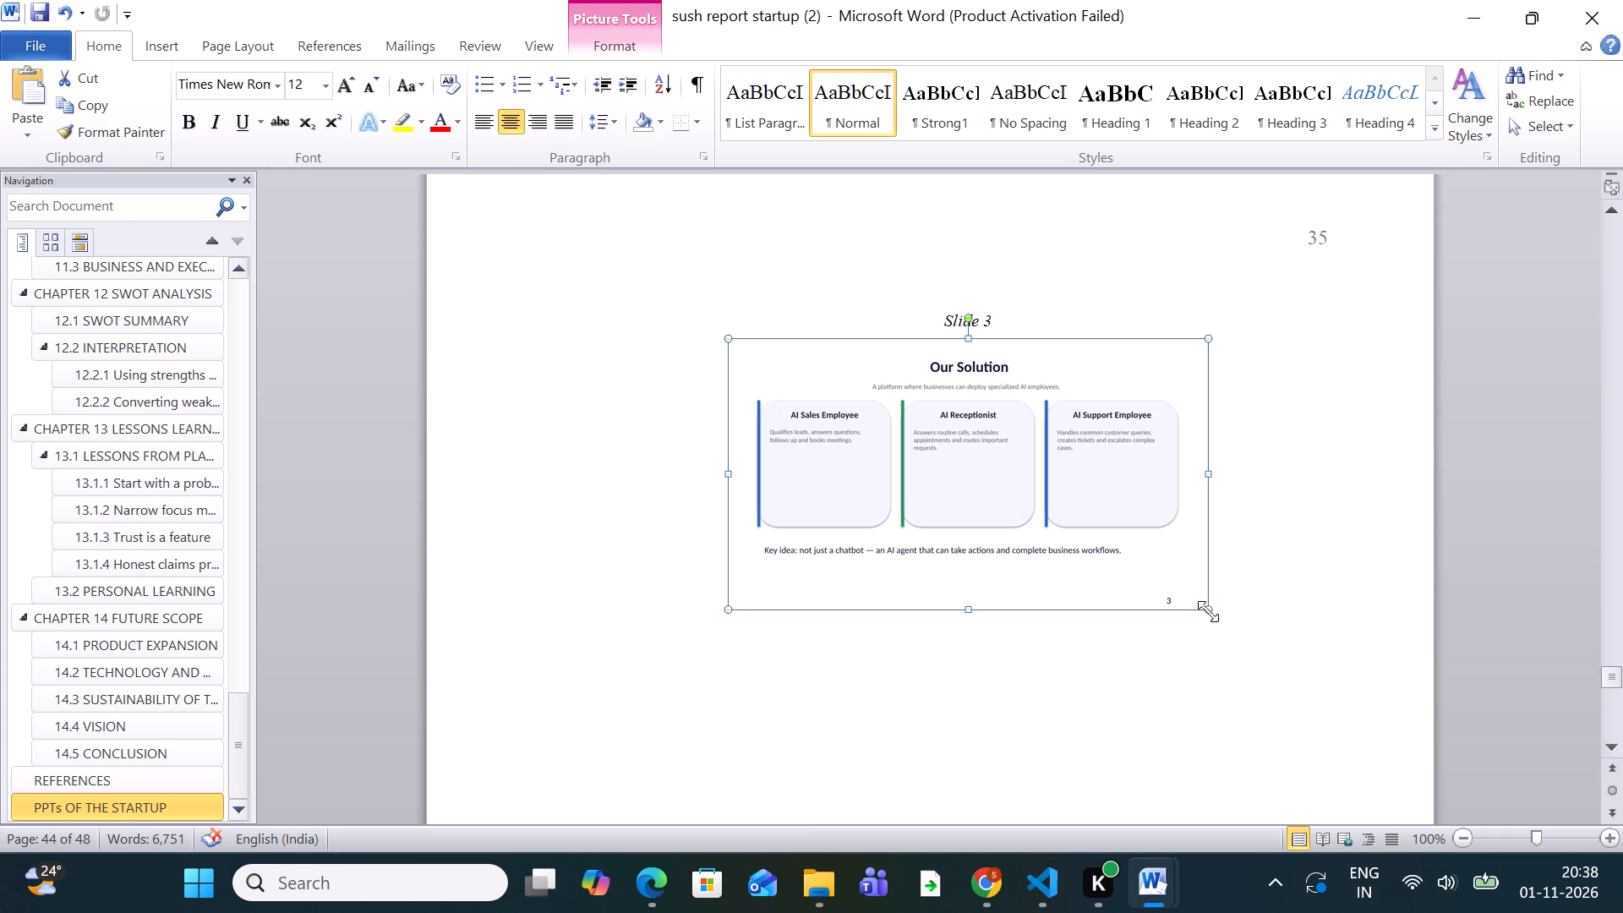
{"action": "left_click_drag", "start_coordinate": [1204, 602], "coordinate": [1202, 648]}
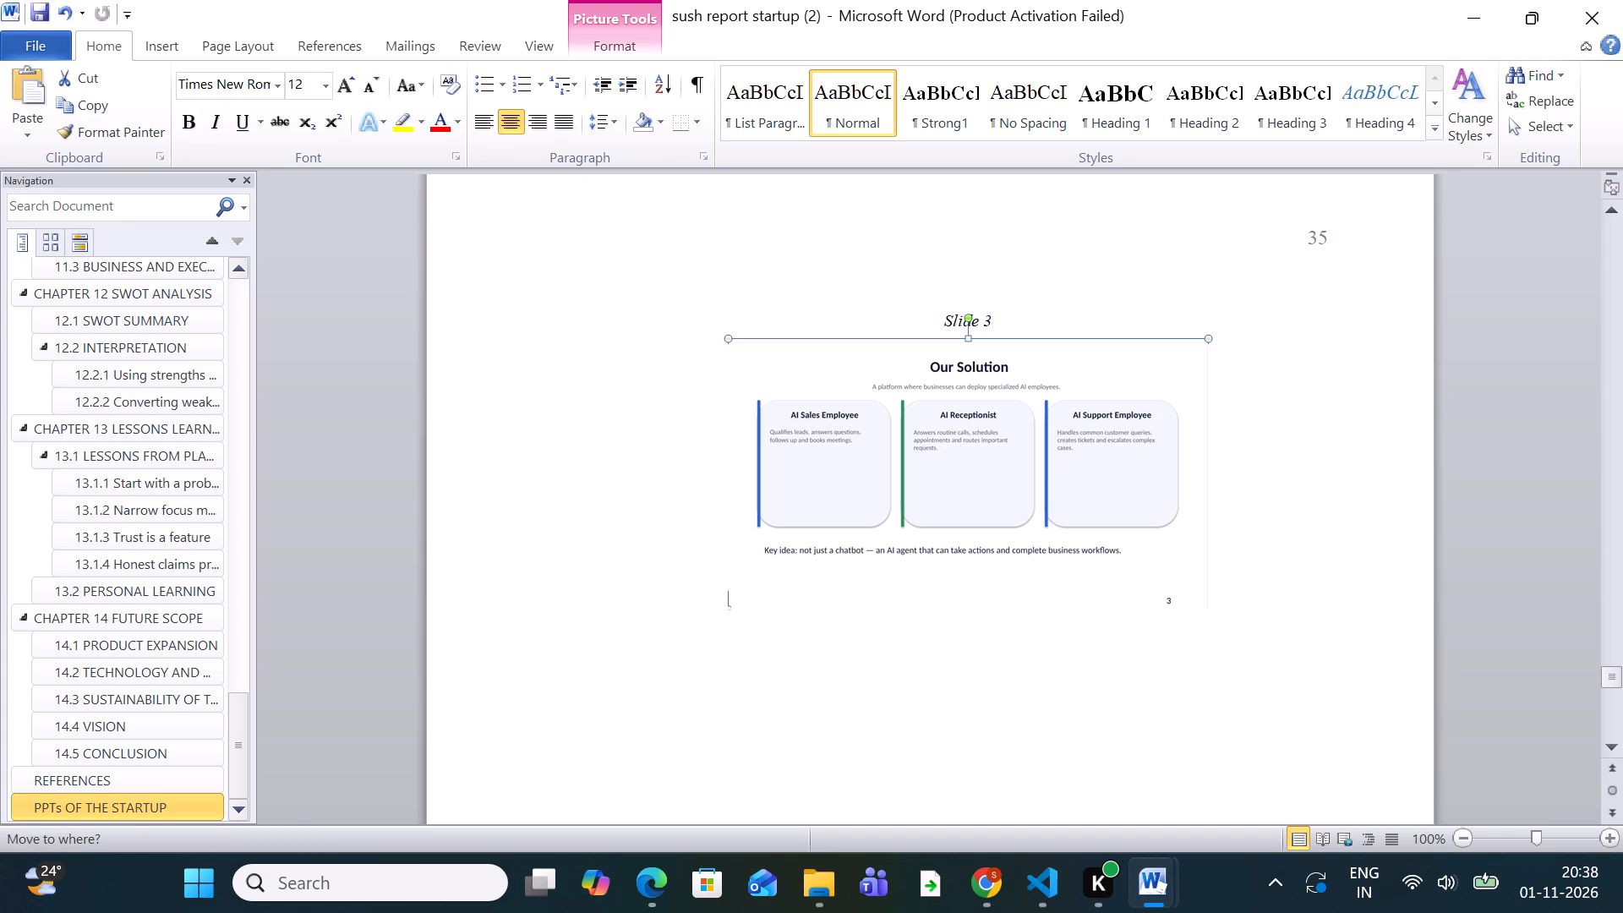
{"action": "left_click_drag", "start_coordinate": [1205, 607], "coordinate": [1254, 708]}
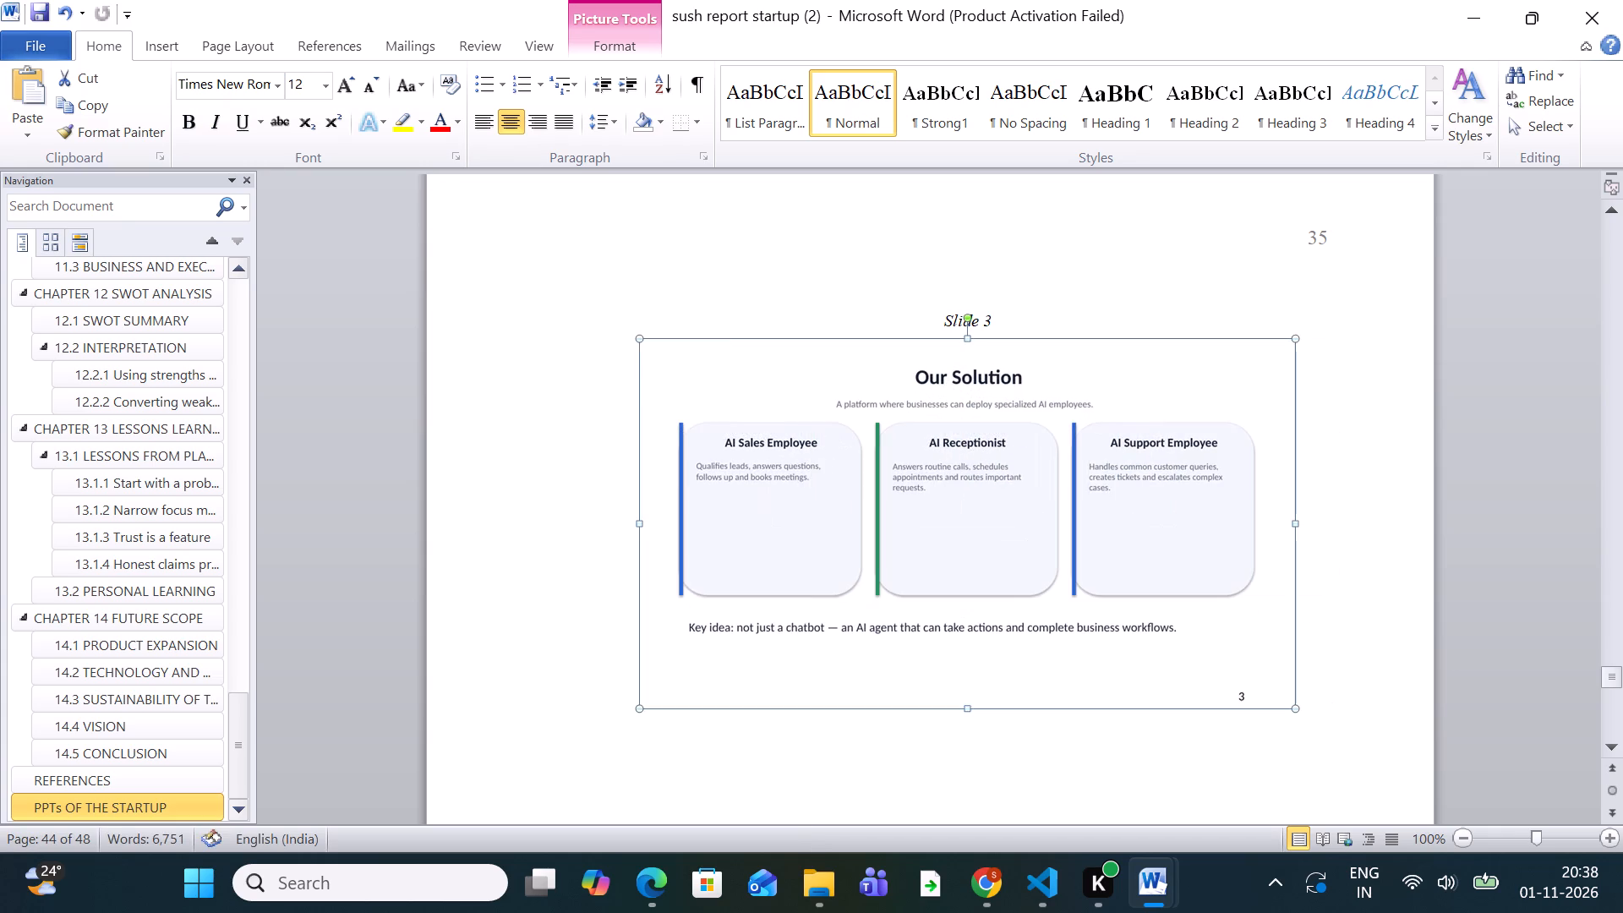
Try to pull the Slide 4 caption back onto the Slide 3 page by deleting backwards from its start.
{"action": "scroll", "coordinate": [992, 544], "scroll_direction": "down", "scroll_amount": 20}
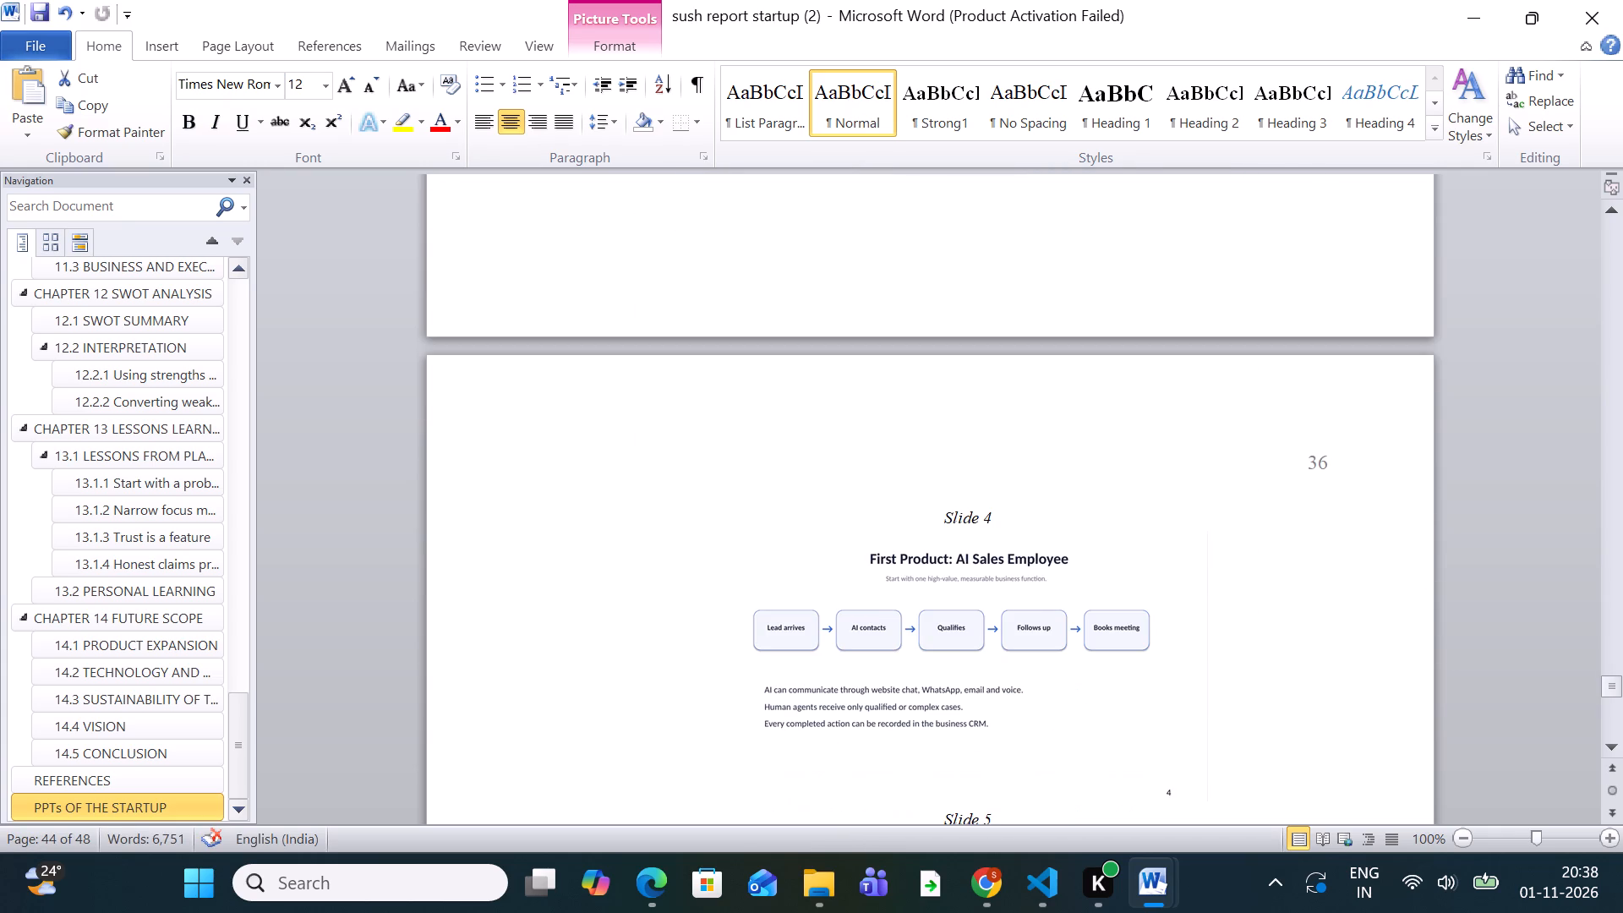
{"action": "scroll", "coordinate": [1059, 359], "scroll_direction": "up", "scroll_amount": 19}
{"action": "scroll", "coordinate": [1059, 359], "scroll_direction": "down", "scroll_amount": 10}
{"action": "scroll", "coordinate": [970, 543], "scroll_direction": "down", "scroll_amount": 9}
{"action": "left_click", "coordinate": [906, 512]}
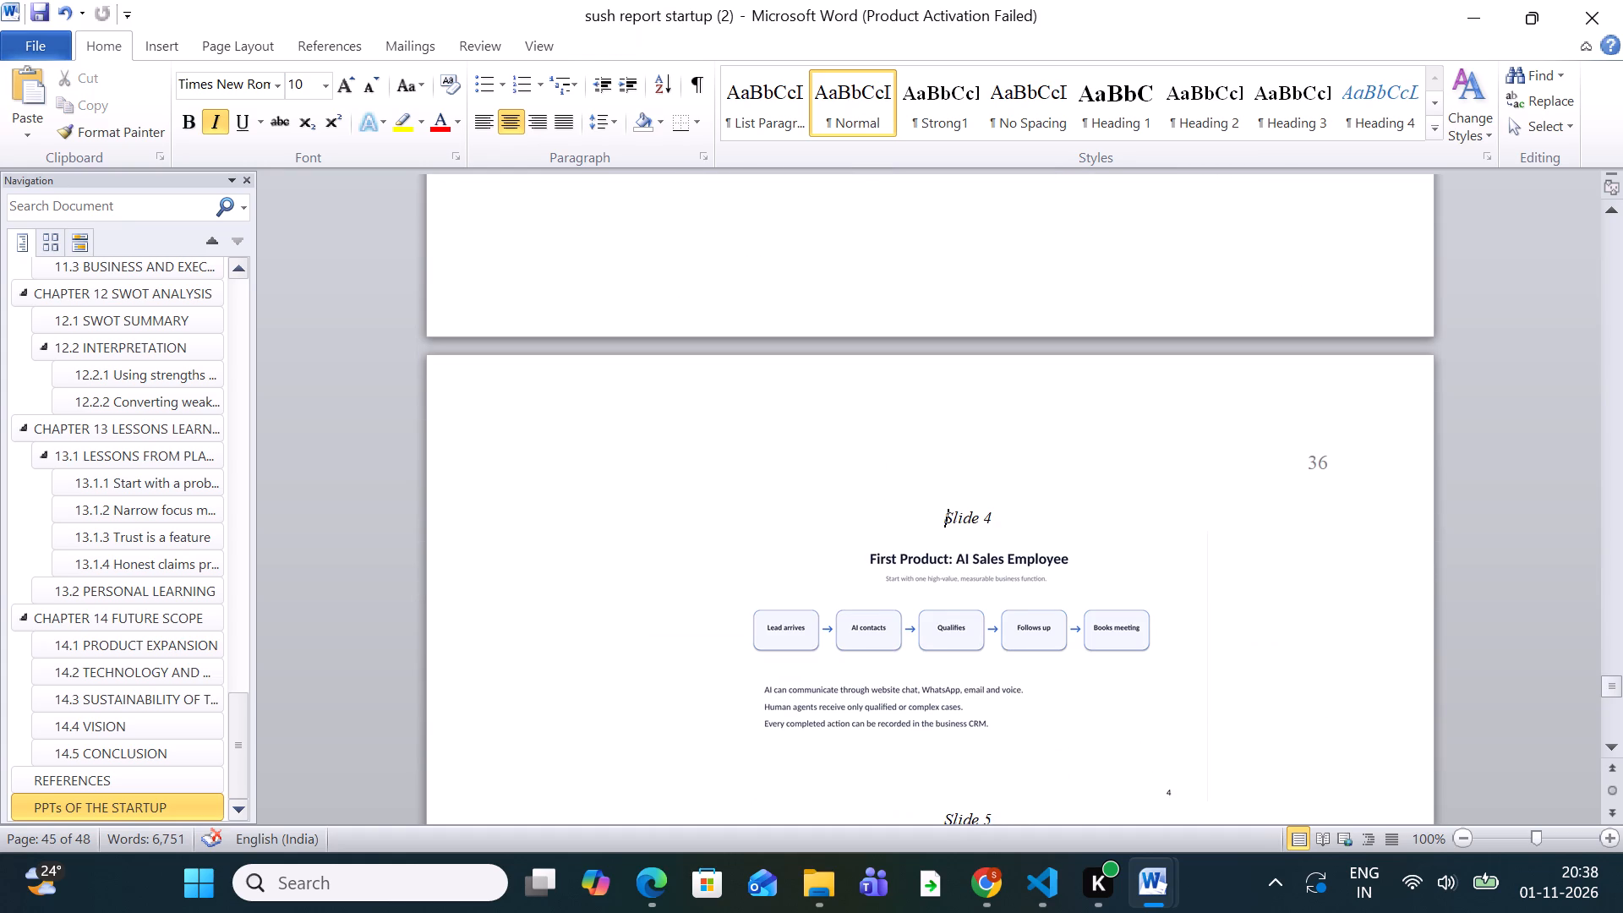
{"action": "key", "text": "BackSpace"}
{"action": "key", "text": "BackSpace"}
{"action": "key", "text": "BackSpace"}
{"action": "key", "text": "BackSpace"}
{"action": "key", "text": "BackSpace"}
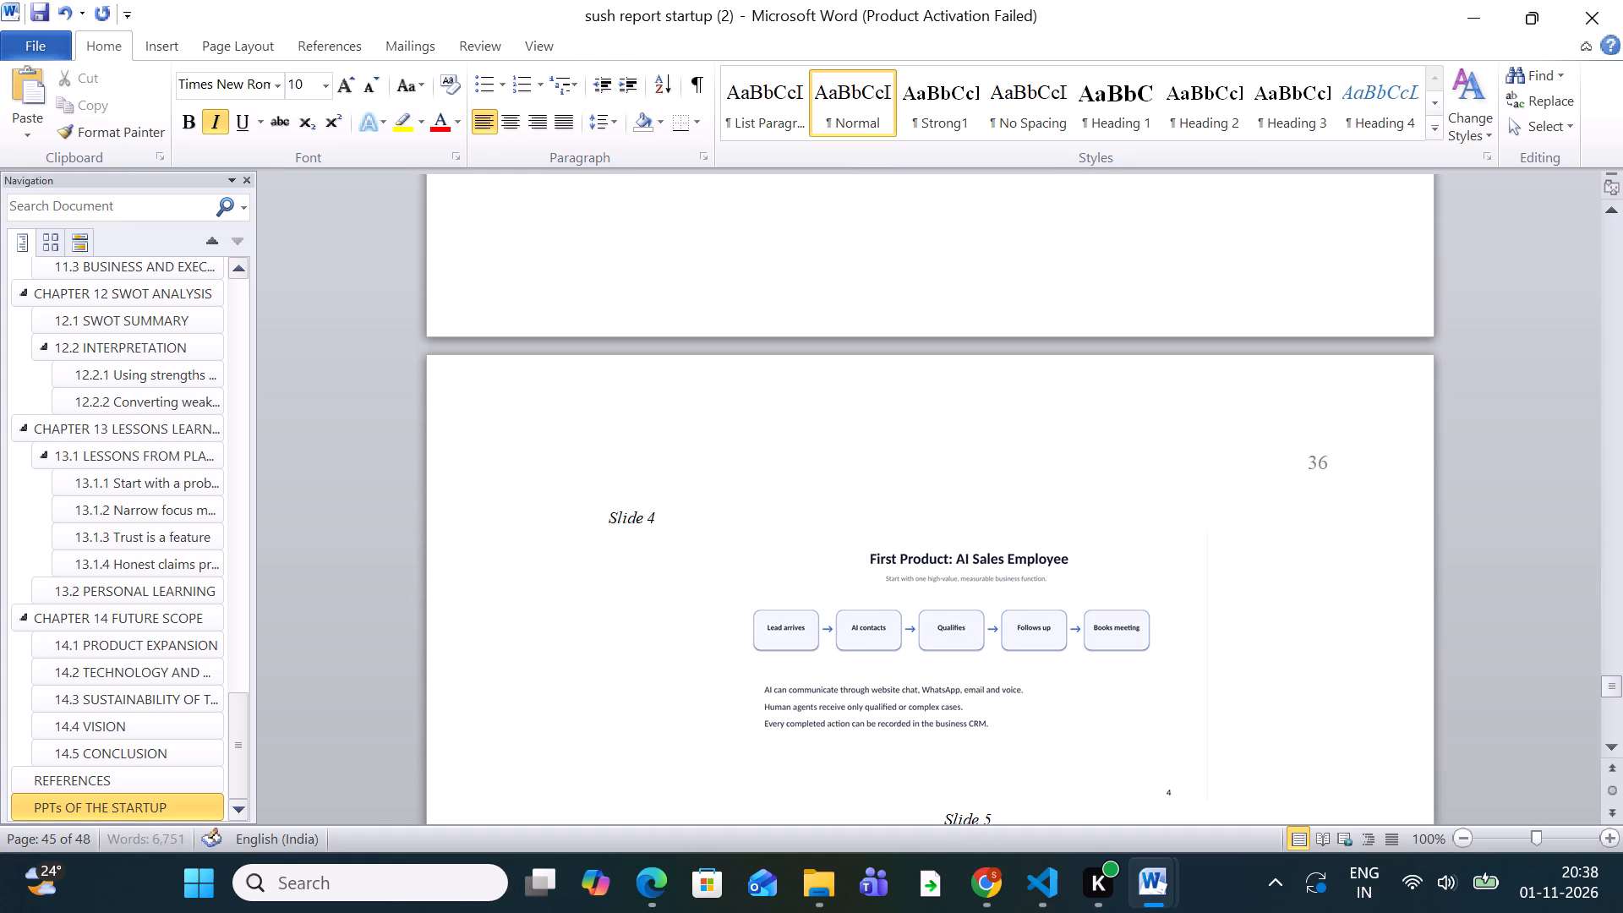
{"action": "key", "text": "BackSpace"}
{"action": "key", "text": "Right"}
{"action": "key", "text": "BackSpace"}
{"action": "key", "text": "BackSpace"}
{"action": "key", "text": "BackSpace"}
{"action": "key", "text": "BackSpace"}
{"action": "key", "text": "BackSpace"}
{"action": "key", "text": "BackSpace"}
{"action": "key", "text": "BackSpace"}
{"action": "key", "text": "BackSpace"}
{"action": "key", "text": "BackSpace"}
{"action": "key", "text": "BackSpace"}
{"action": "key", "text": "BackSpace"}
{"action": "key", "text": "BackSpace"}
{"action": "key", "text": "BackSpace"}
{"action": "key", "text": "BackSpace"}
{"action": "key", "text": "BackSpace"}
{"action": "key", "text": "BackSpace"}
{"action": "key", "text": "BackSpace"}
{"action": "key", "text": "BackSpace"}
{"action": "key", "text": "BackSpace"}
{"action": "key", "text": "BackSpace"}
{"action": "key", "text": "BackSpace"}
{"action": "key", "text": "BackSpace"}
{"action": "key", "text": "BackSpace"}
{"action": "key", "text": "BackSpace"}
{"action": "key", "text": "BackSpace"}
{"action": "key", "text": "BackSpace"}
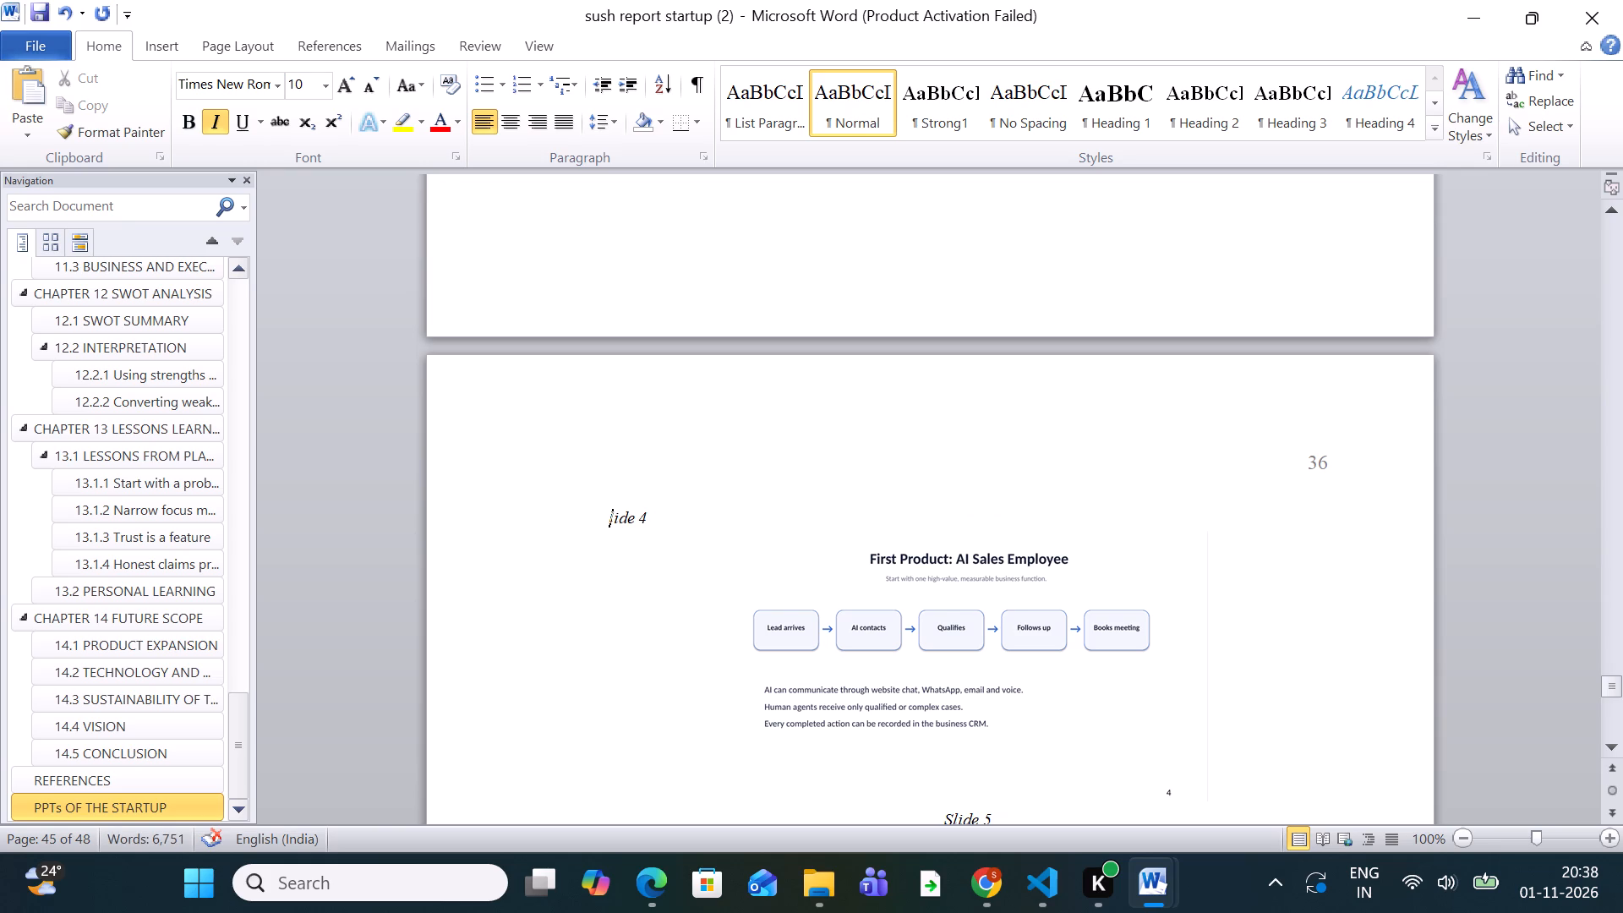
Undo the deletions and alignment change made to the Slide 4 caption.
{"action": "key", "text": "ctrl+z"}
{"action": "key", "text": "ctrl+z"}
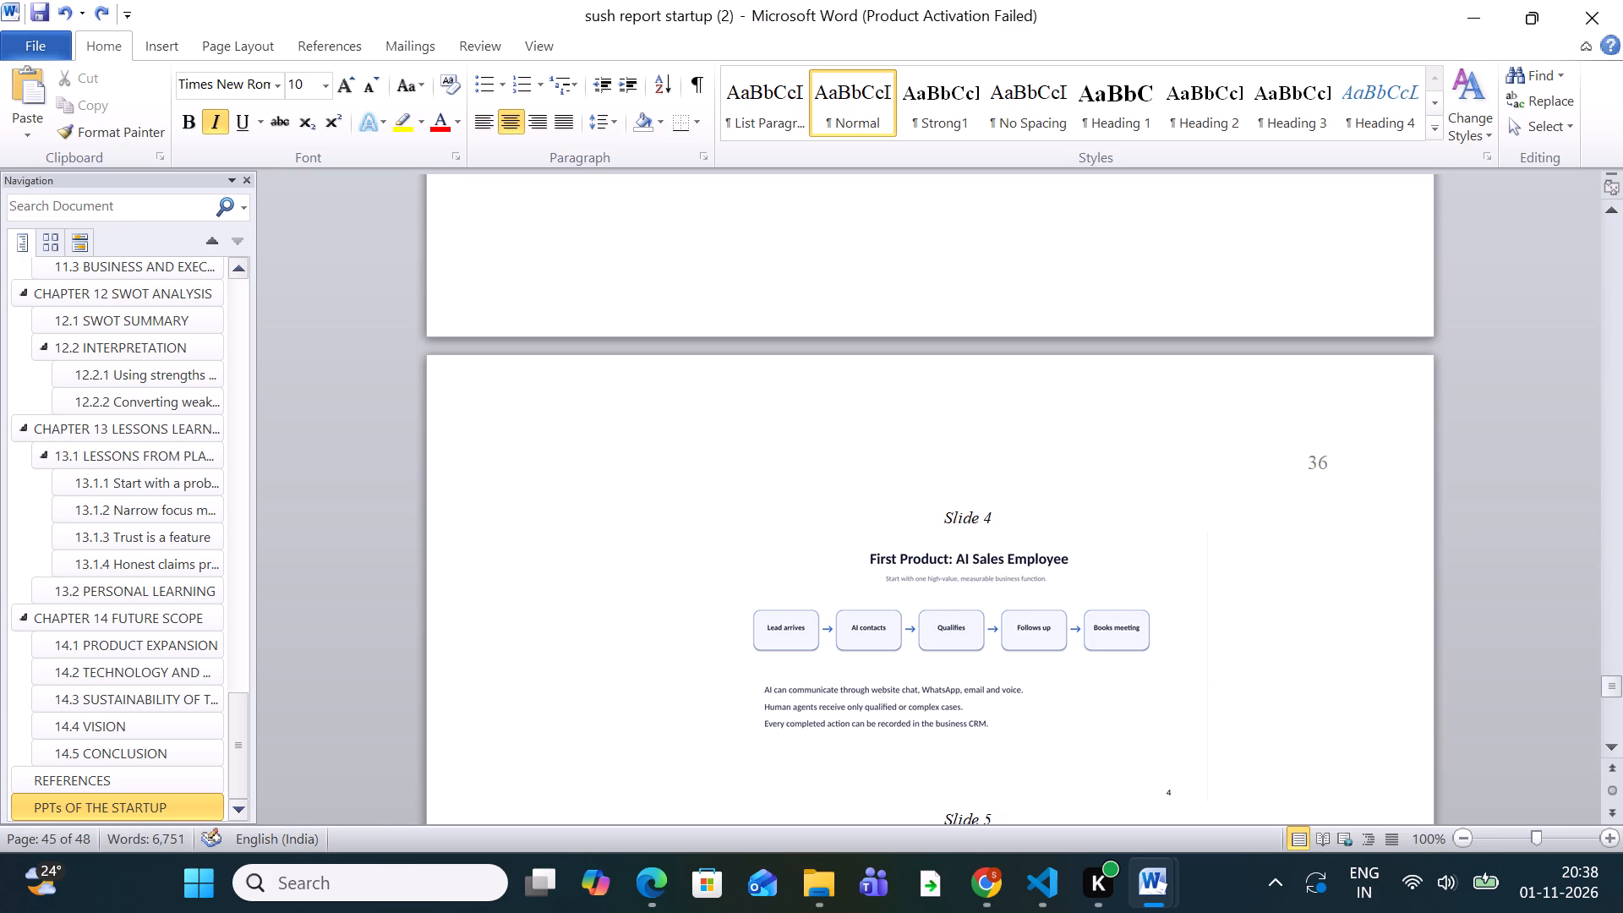
Cut the First Product: AI Sales Employee picture from below the Slide 4 caption and paste it on the Slide 3 page.
{"action": "scroll", "coordinate": [965, 375], "scroll_direction": "up", "scroll_amount": 3}
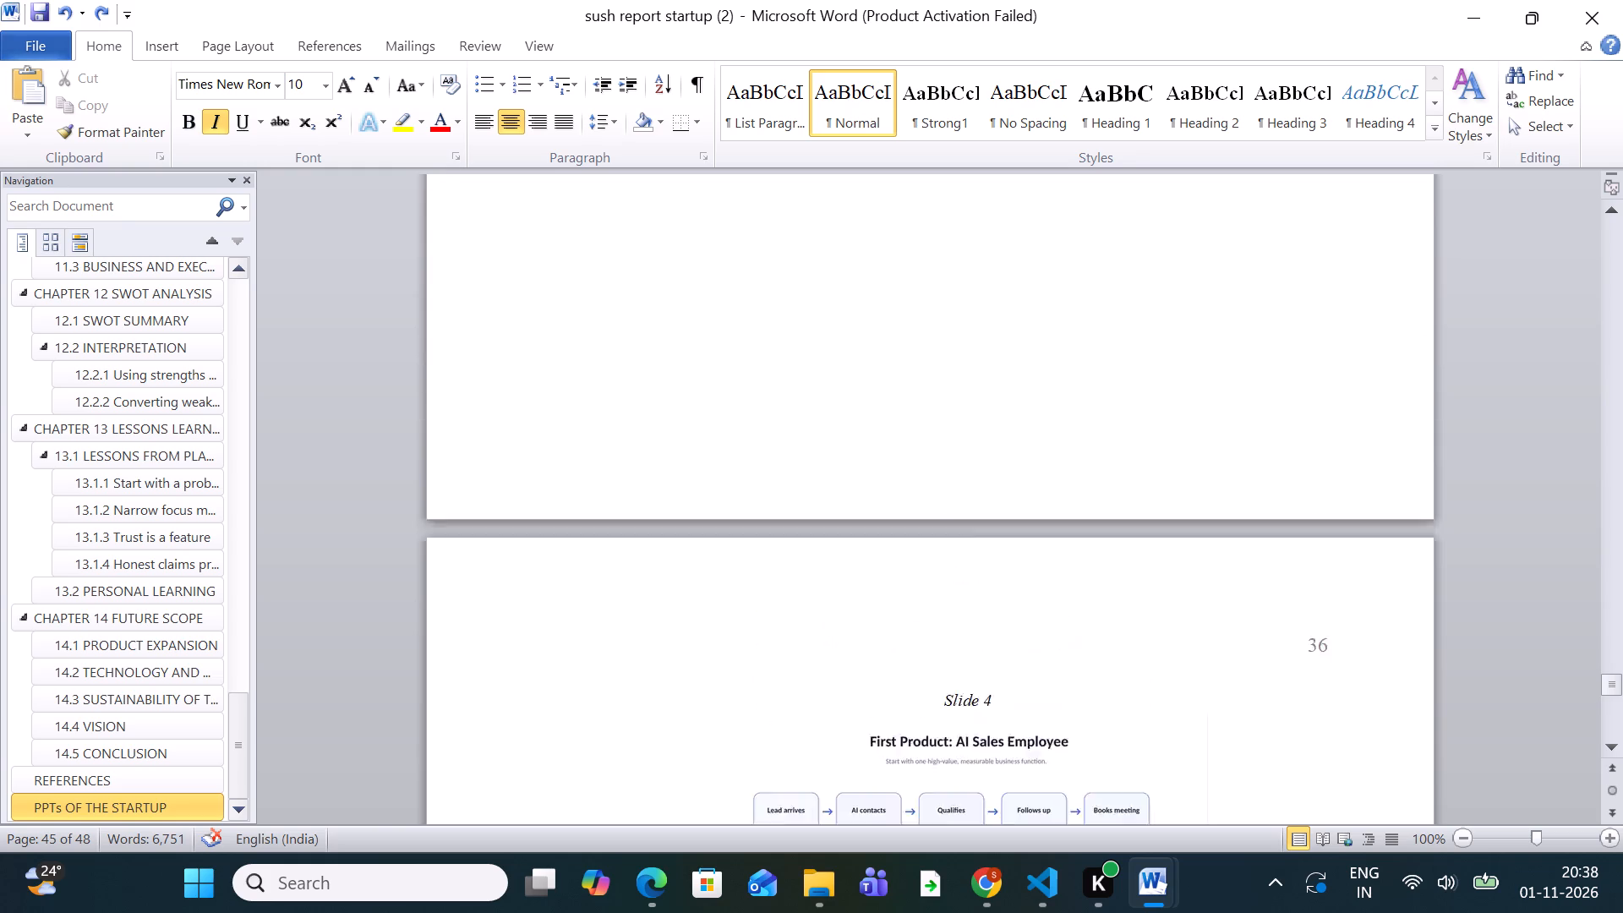
{"action": "scroll", "coordinate": [965, 373], "scroll_direction": "up", "scroll_amount": 18}
{"action": "scroll", "coordinate": [965, 374], "scroll_direction": "down", "scroll_amount": 3}
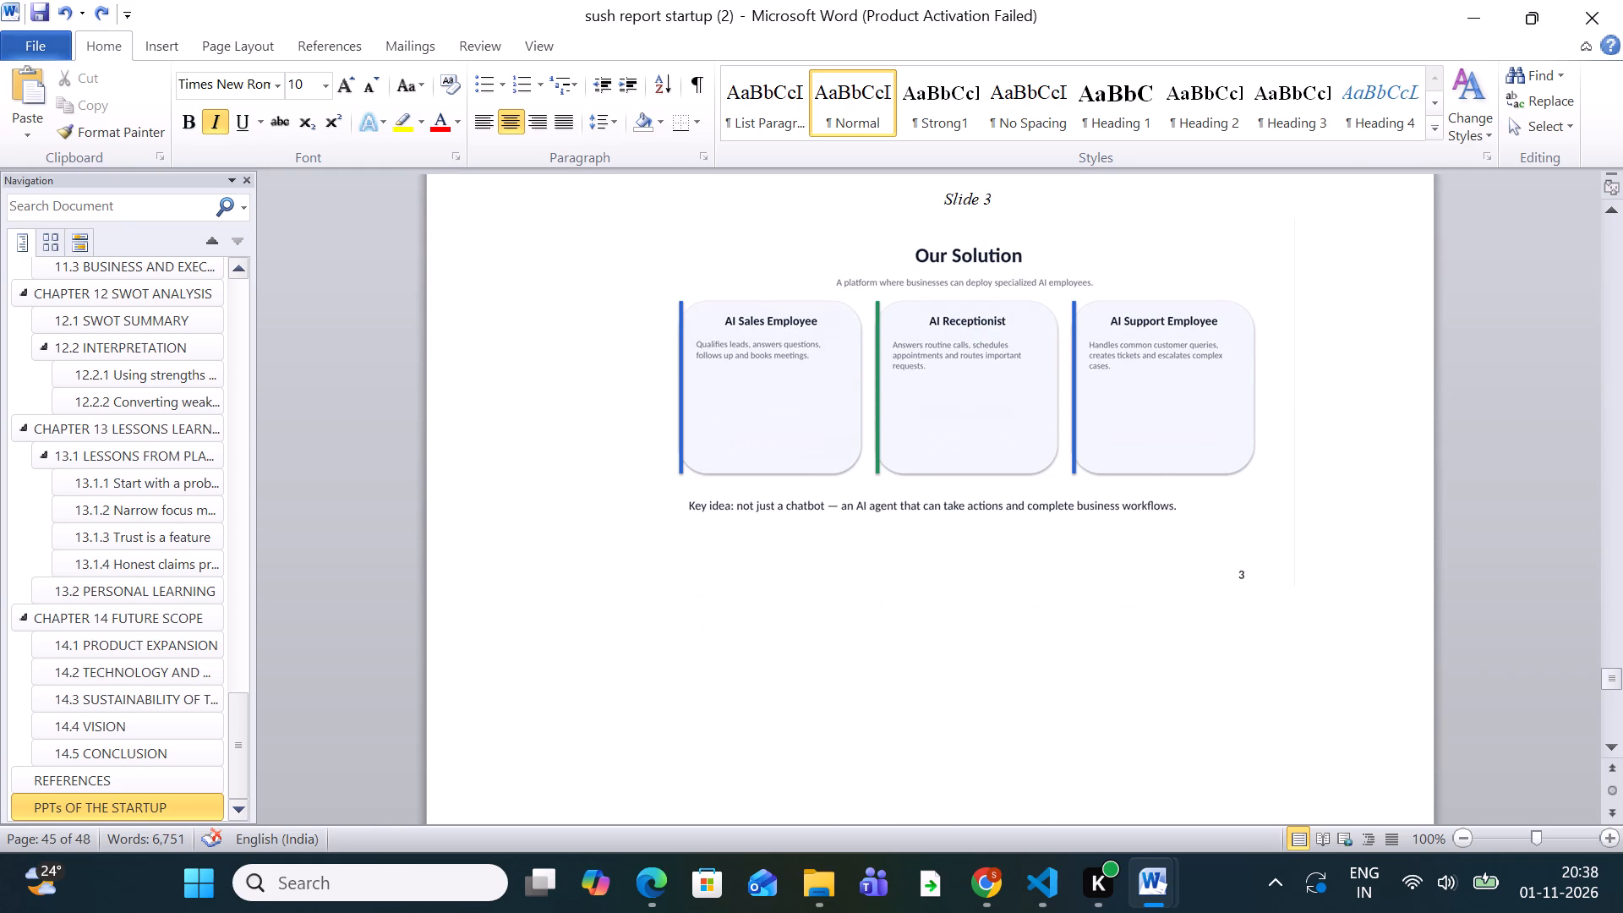
{"action": "left_click", "coordinate": [981, 388]}
{"action": "scroll", "coordinate": [1064, 615], "scroll_direction": "down", "scroll_amount": 16}
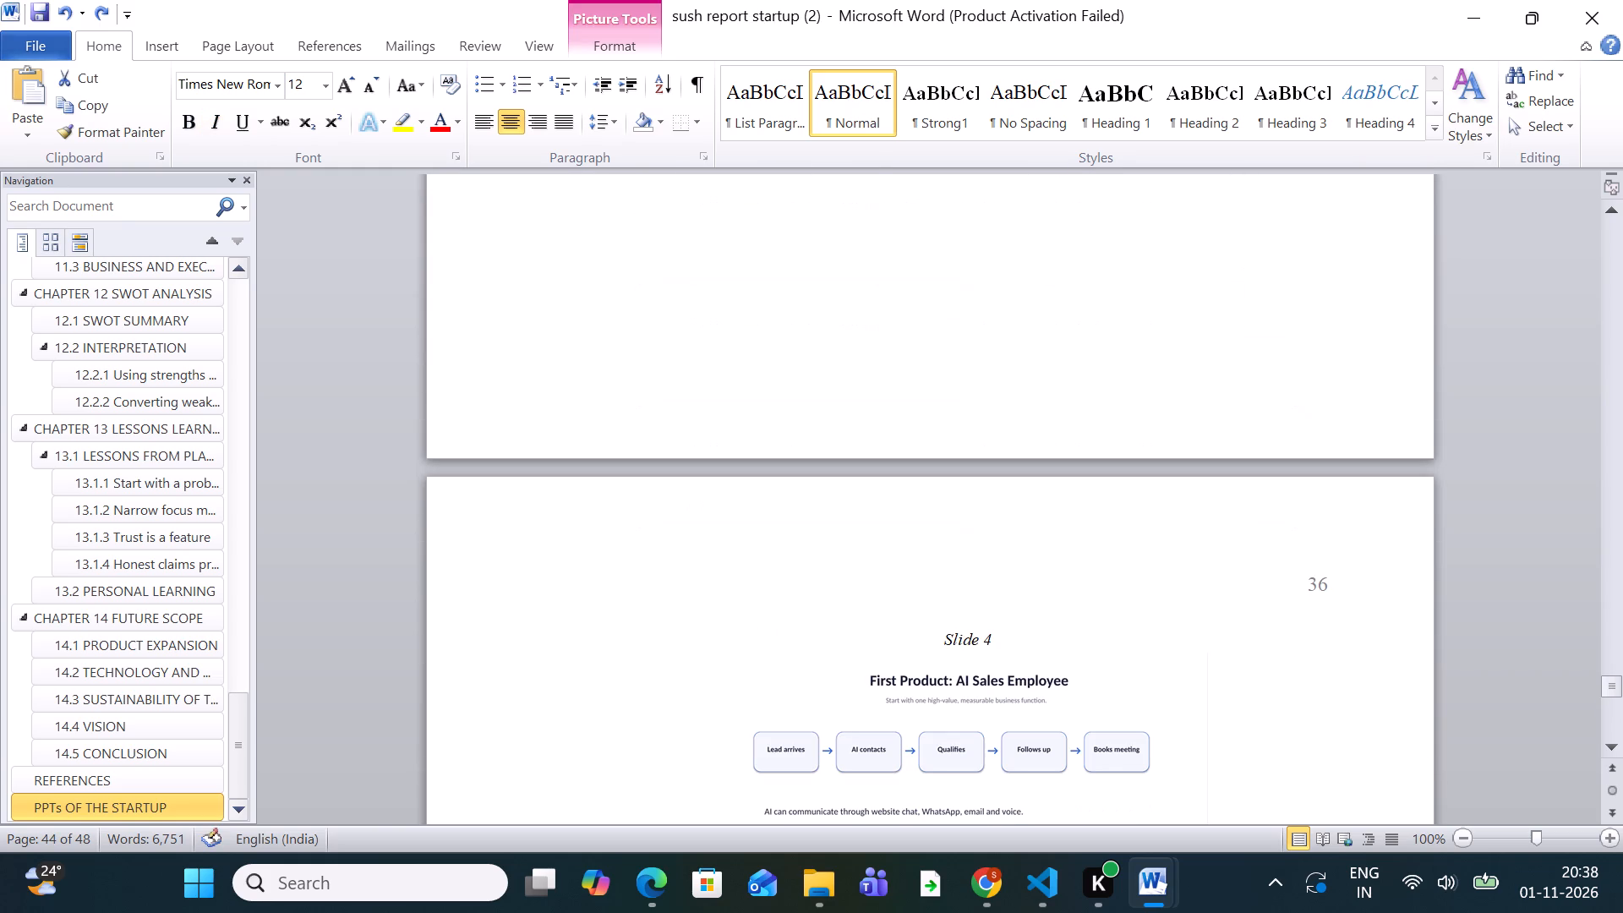
{"action": "left_click", "coordinate": [1024, 719]}
{"action": "right_click", "coordinate": [1024, 719]}
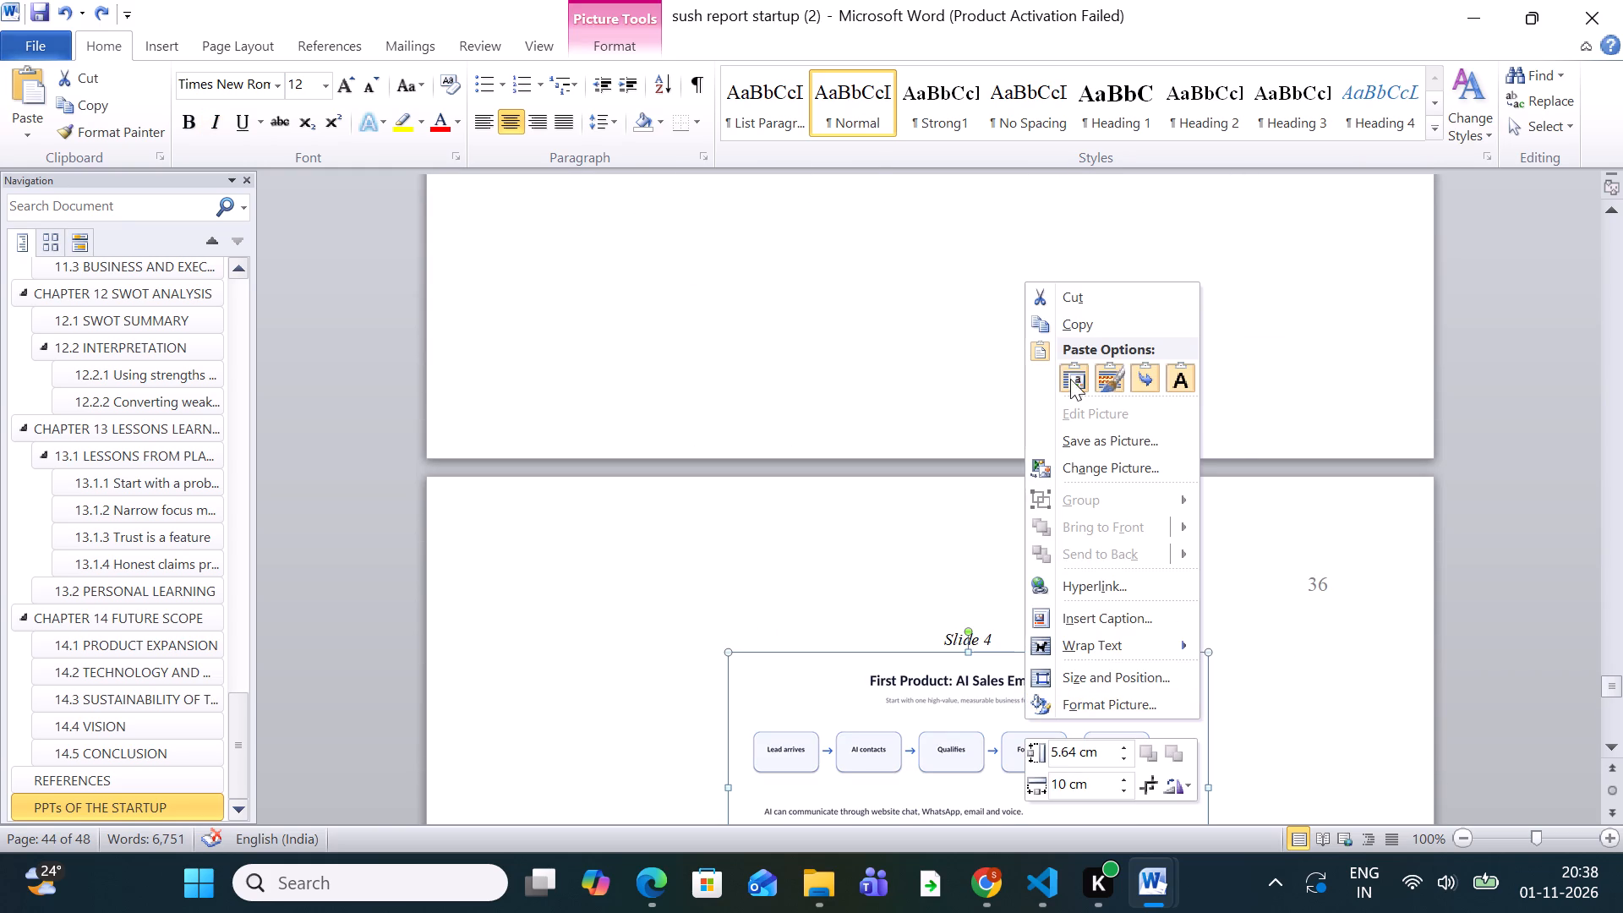
{"action": "left_click", "coordinate": [1094, 300]}
{"action": "scroll", "coordinate": [1099, 368], "scroll_direction": "up", "scroll_amount": 2}
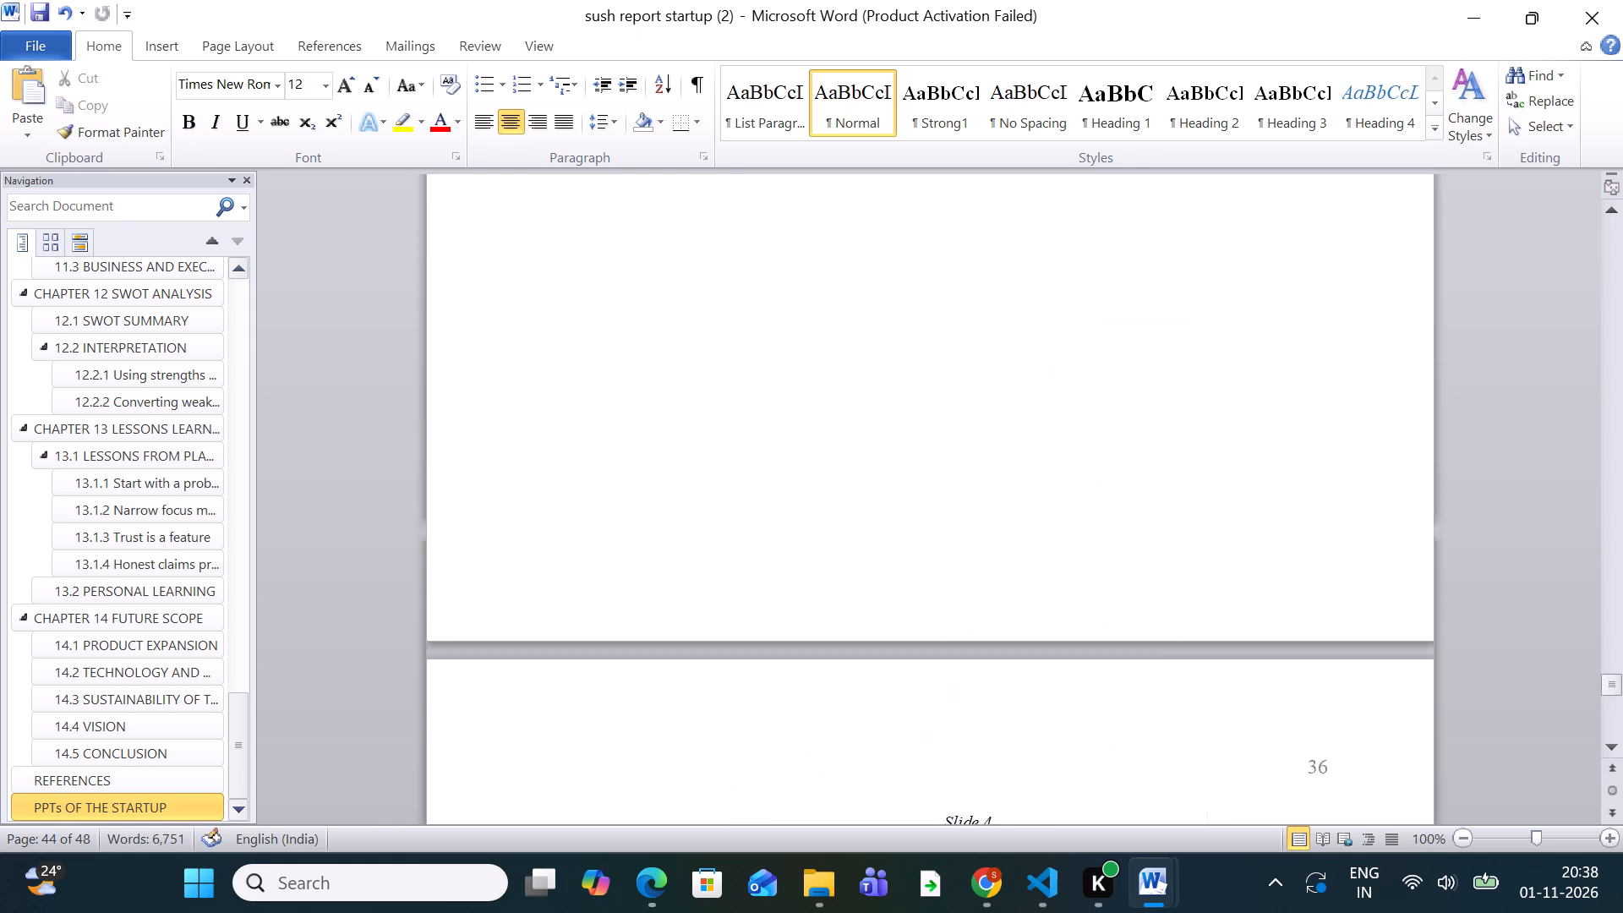
{"action": "scroll", "coordinate": [1099, 368], "scroll_direction": "up", "scroll_amount": 7}
{"action": "scroll", "coordinate": [1061, 435], "scroll_direction": "up", "scroll_amount": 4}
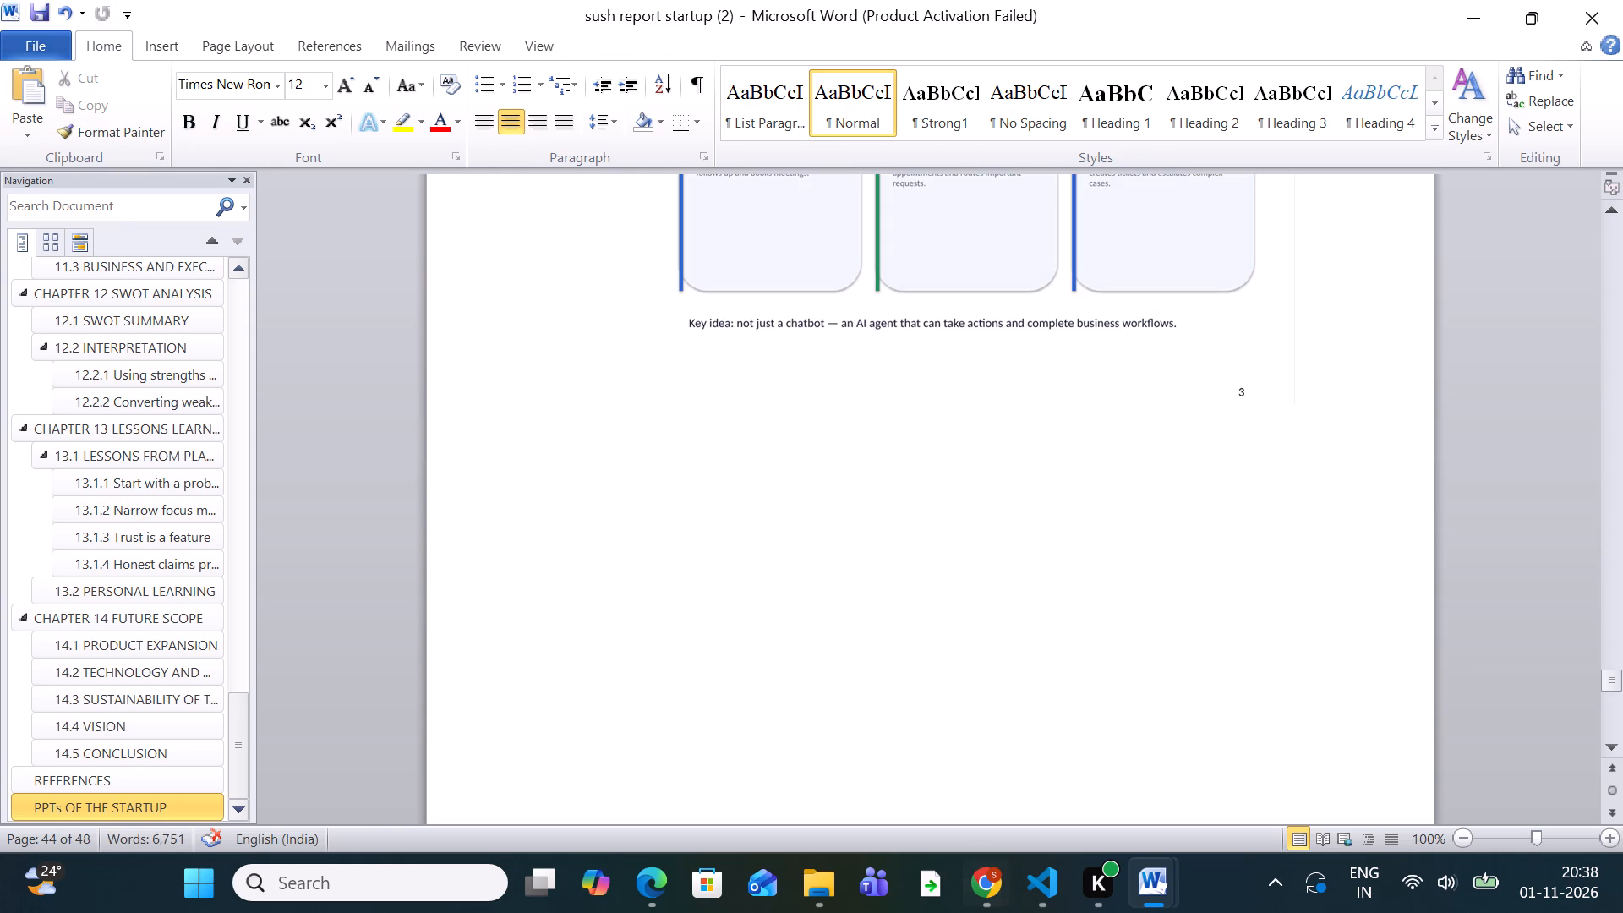
{"action": "left_click", "coordinate": [976, 738]}
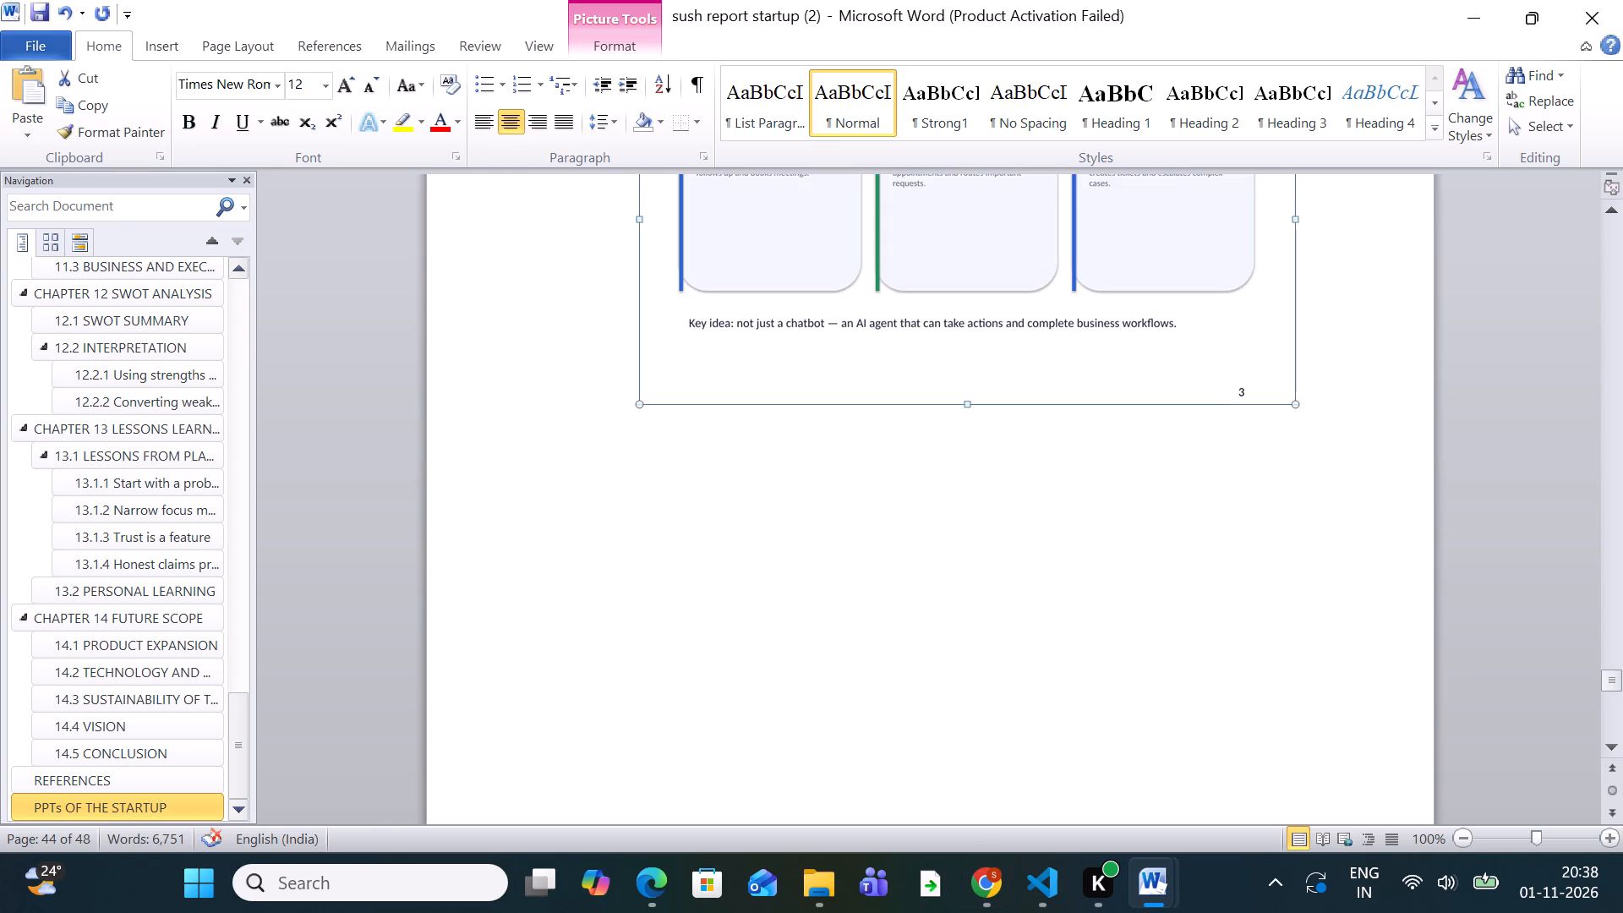
{"action": "key", "text": "ctrl+v"}
{"action": "scroll", "coordinate": [978, 737], "scroll_direction": "up", "scroll_amount": 8}
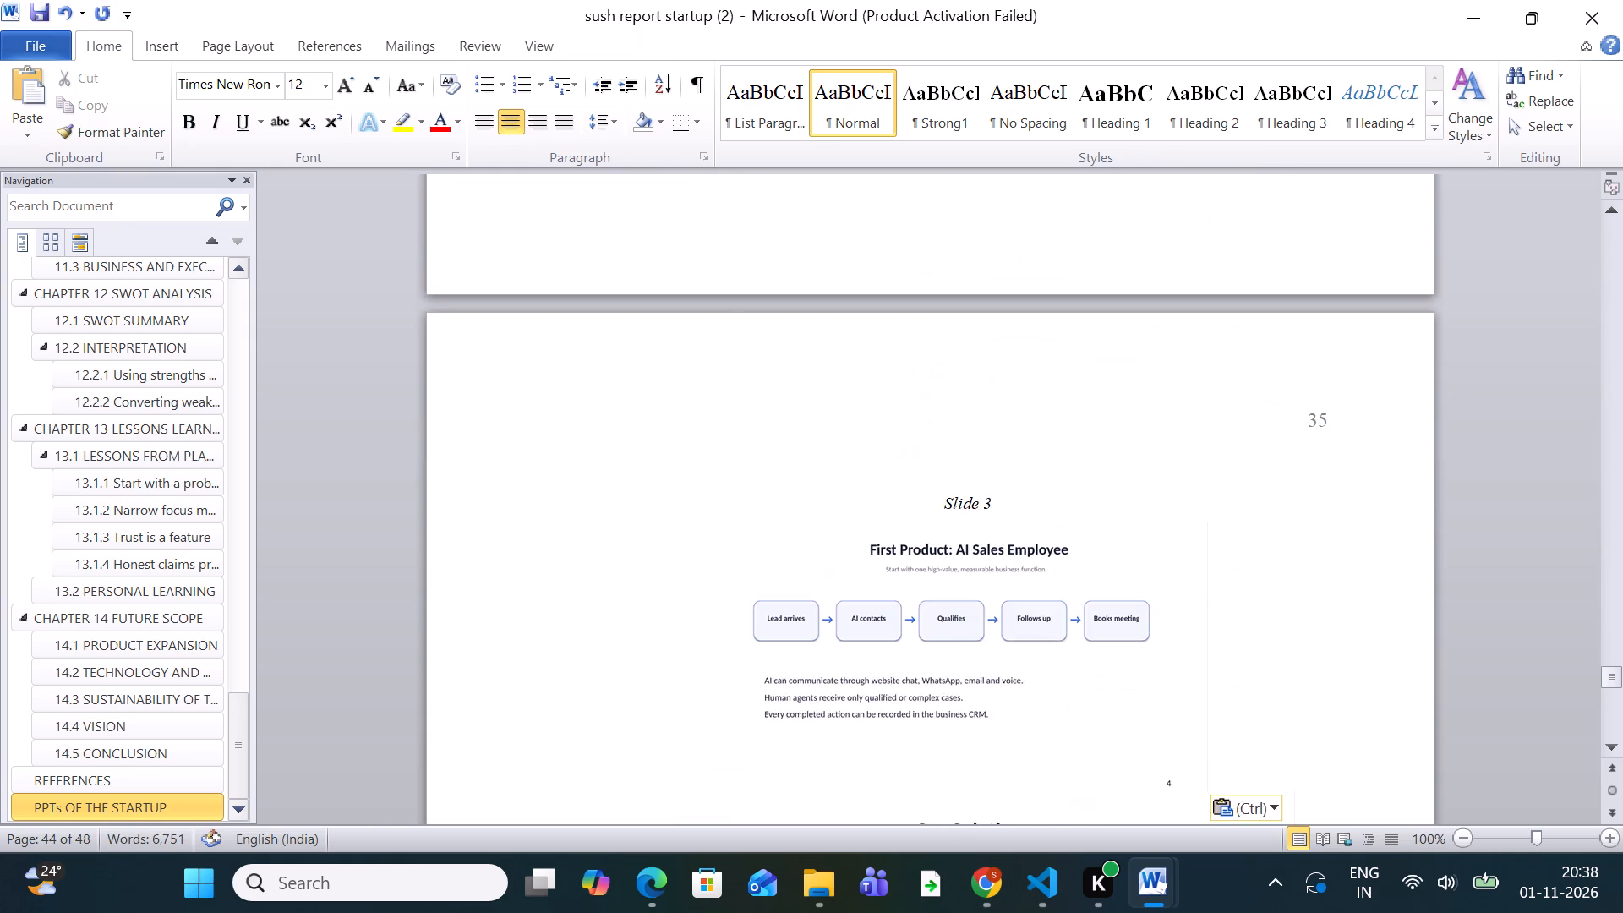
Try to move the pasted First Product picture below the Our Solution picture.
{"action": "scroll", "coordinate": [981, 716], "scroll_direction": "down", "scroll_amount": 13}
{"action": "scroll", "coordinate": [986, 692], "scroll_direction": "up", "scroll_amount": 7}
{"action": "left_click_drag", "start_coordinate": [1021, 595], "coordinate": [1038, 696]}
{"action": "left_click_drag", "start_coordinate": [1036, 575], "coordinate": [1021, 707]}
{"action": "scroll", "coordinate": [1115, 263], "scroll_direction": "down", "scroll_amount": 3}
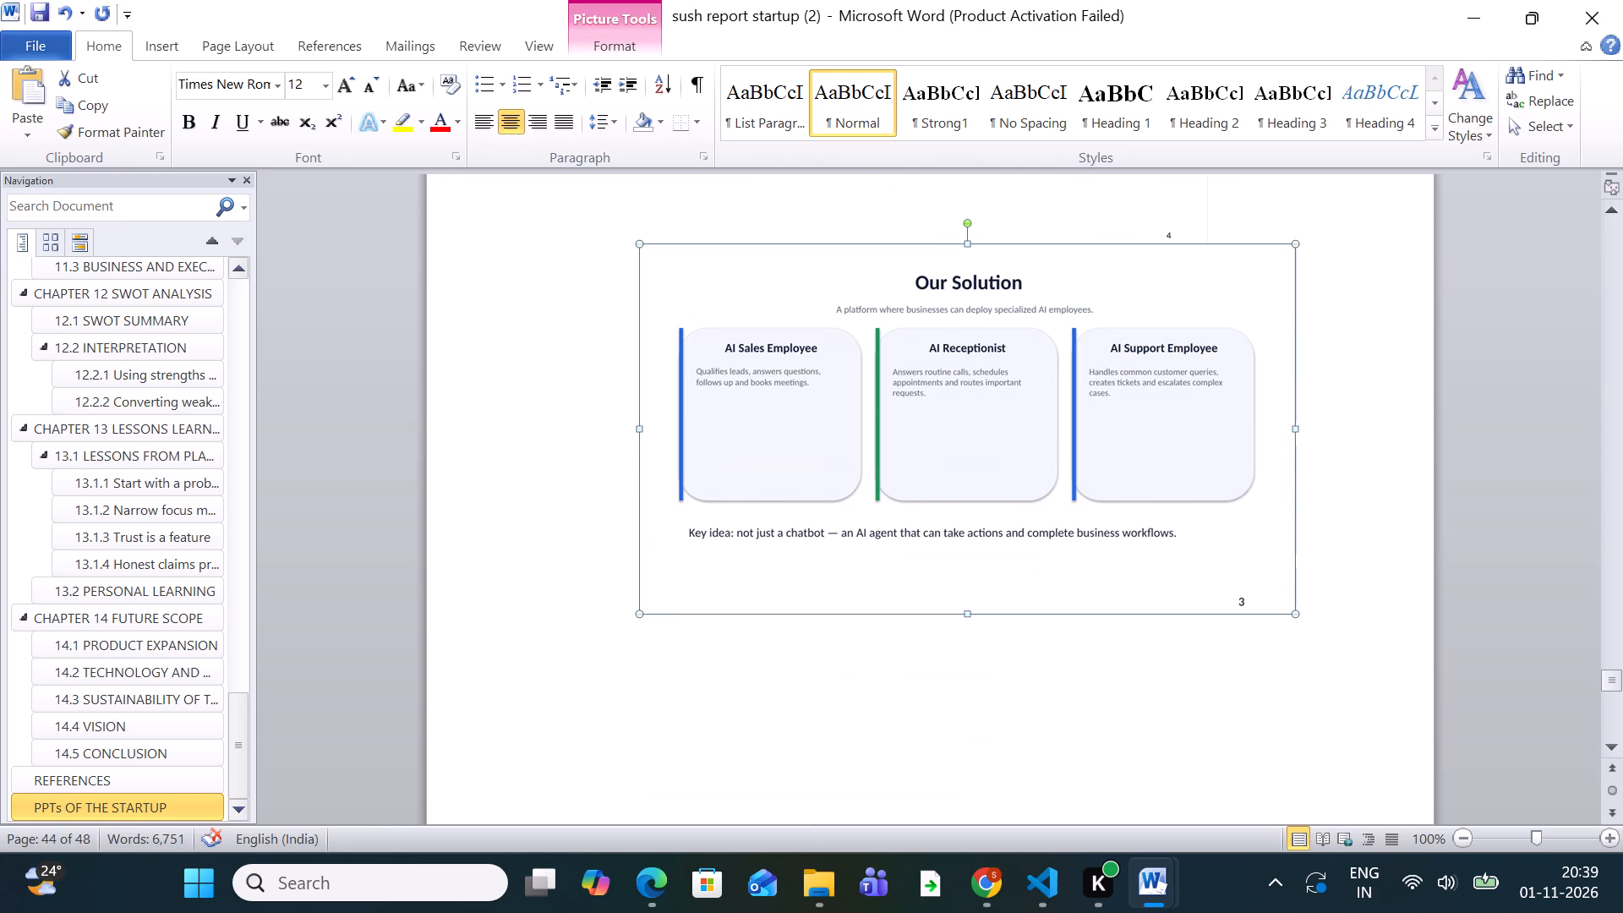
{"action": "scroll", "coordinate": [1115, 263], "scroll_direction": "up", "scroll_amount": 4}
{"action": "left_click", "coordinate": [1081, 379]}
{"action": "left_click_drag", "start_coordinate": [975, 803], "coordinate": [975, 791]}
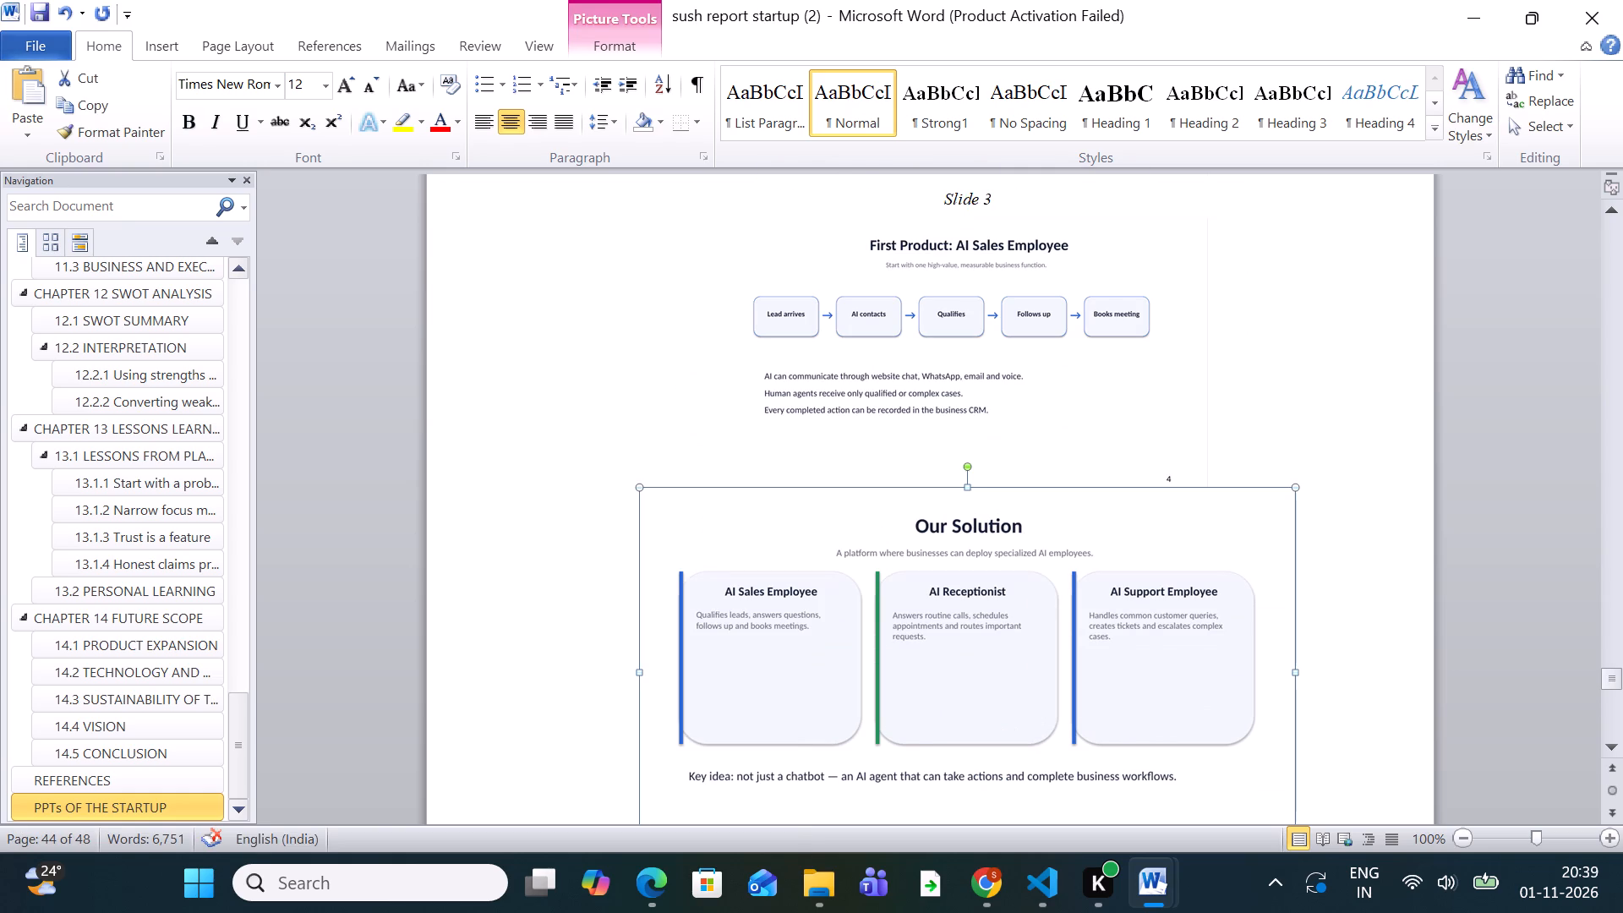
Insert five line breaks between the First Product picture and the Our Solution picture.
{"action": "left_click", "coordinate": [1184, 400]}
{"action": "left_click", "coordinate": [1227, 435]}
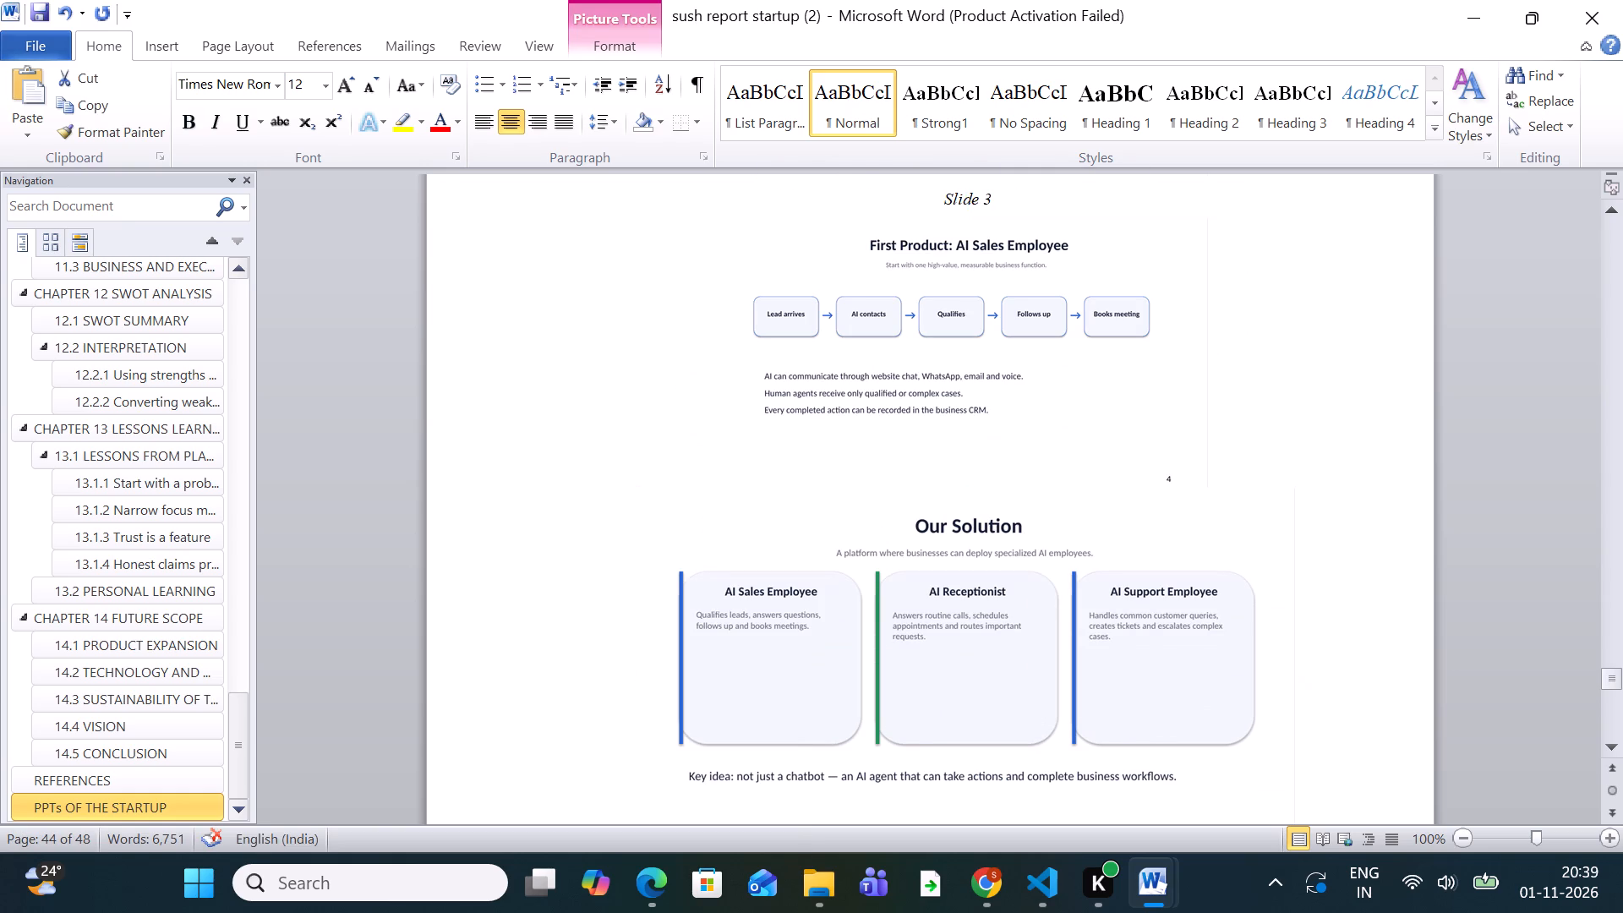
{"action": "key", "text": "Return"}
{"action": "key", "text": "Return"}
{"action": "key", "text": "Return"}
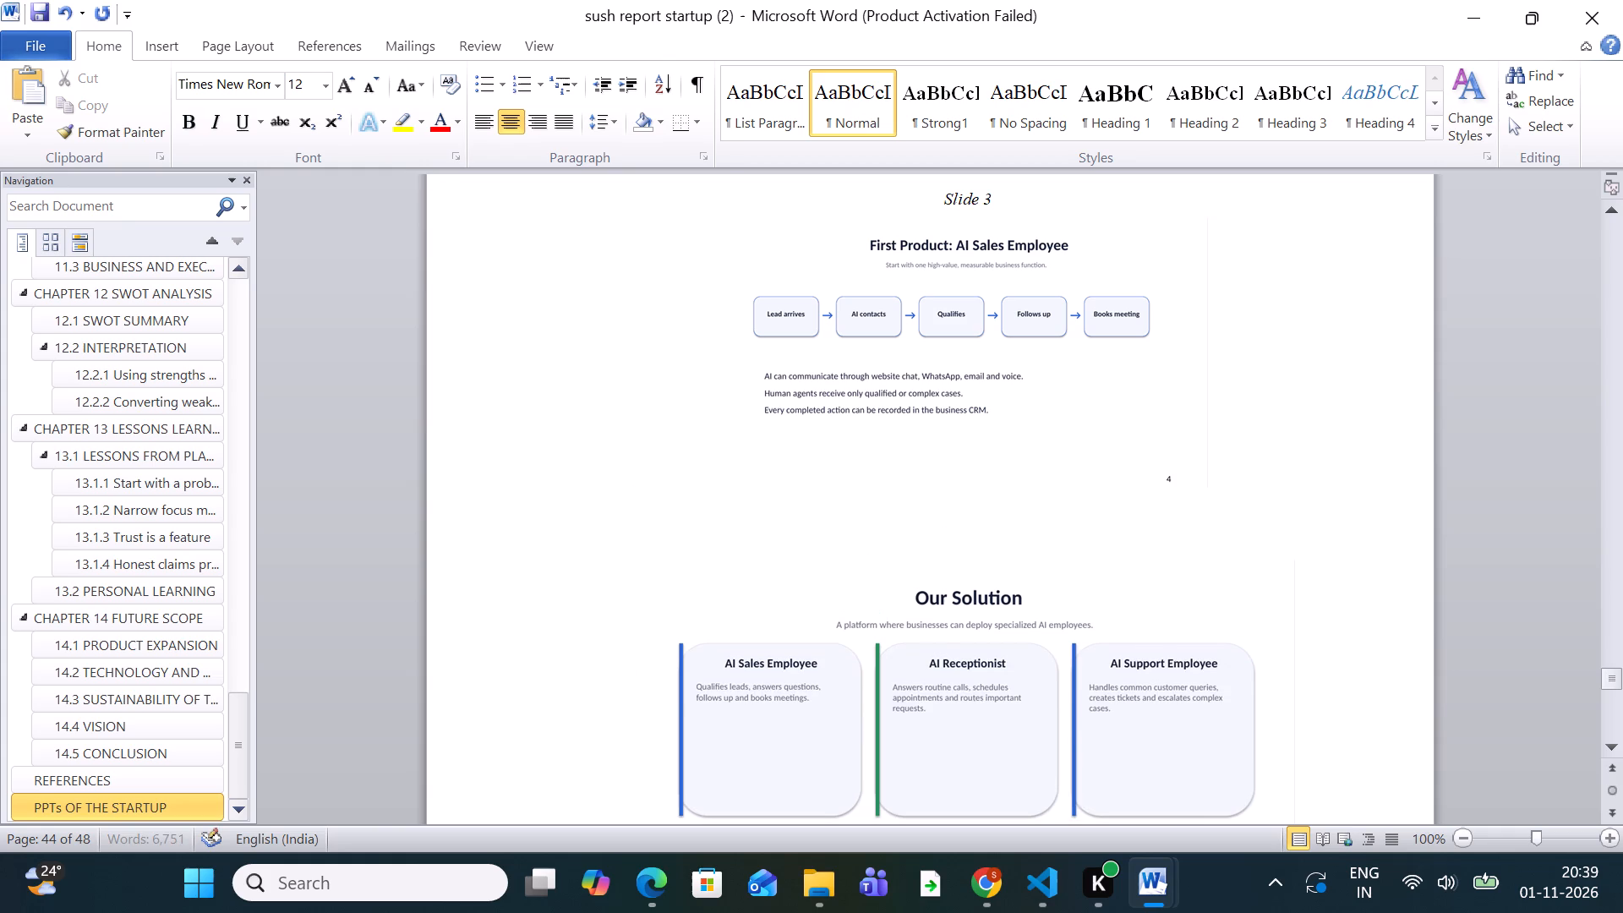
{"action": "key", "text": "Return"}
{"action": "key", "text": "Return"}
Enlarge the First Product picture in proportion from its corner, slightly narrower than the Our Solution picture.
{"action": "left_click", "coordinate": [898, 430]}
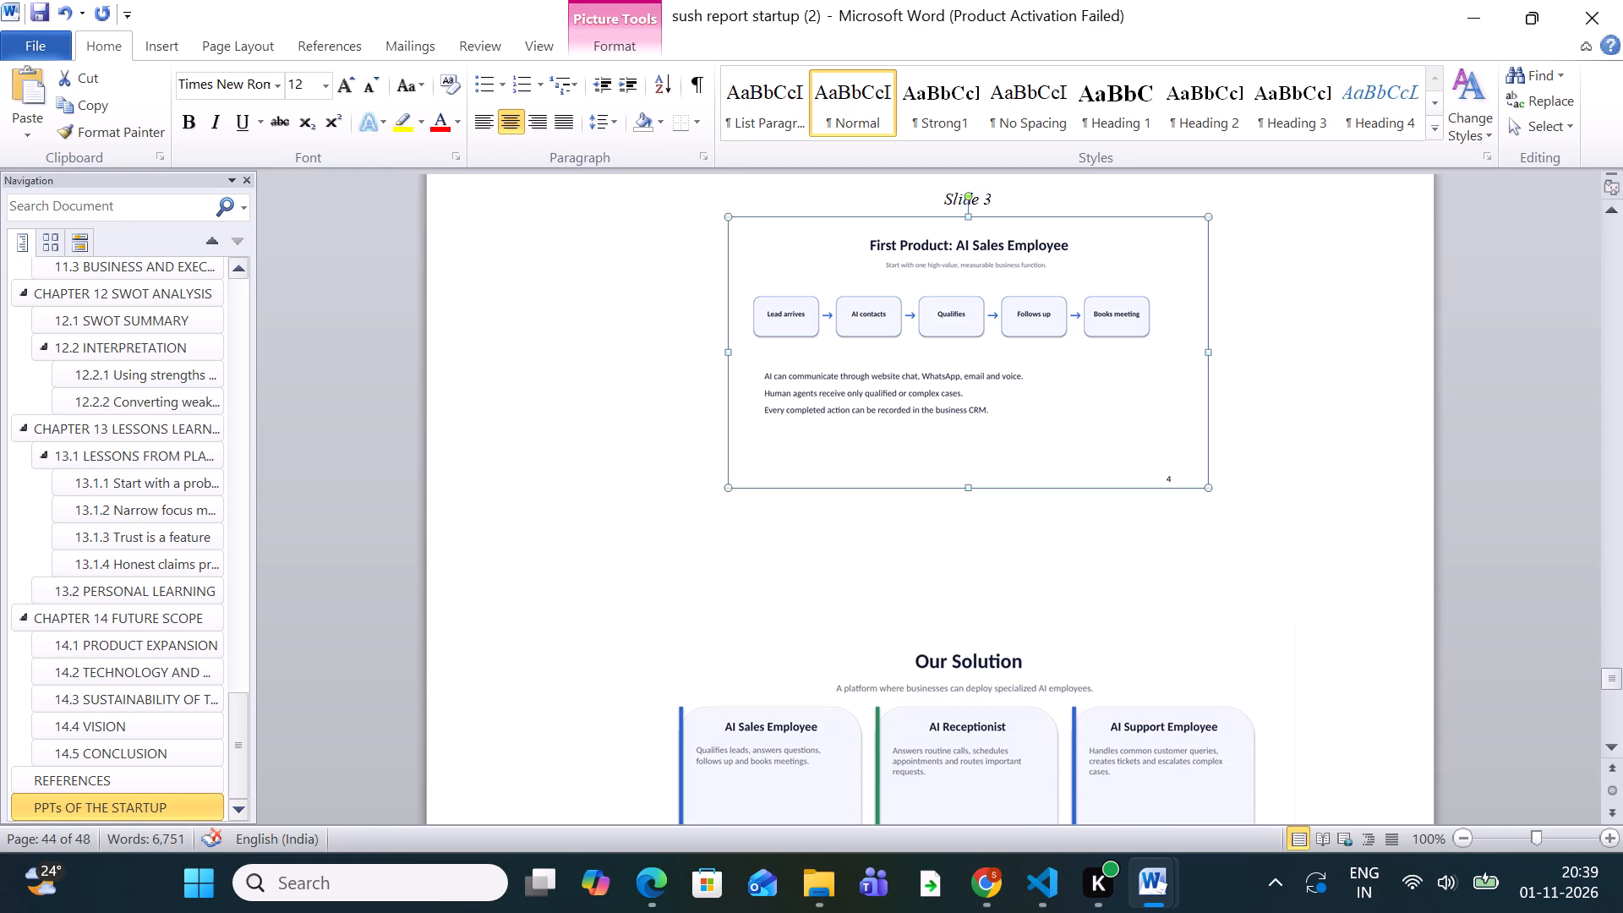
{"action": "left_click_drag", "start_coordinate": [1211, 487], "coordinate": [1258, 568]}
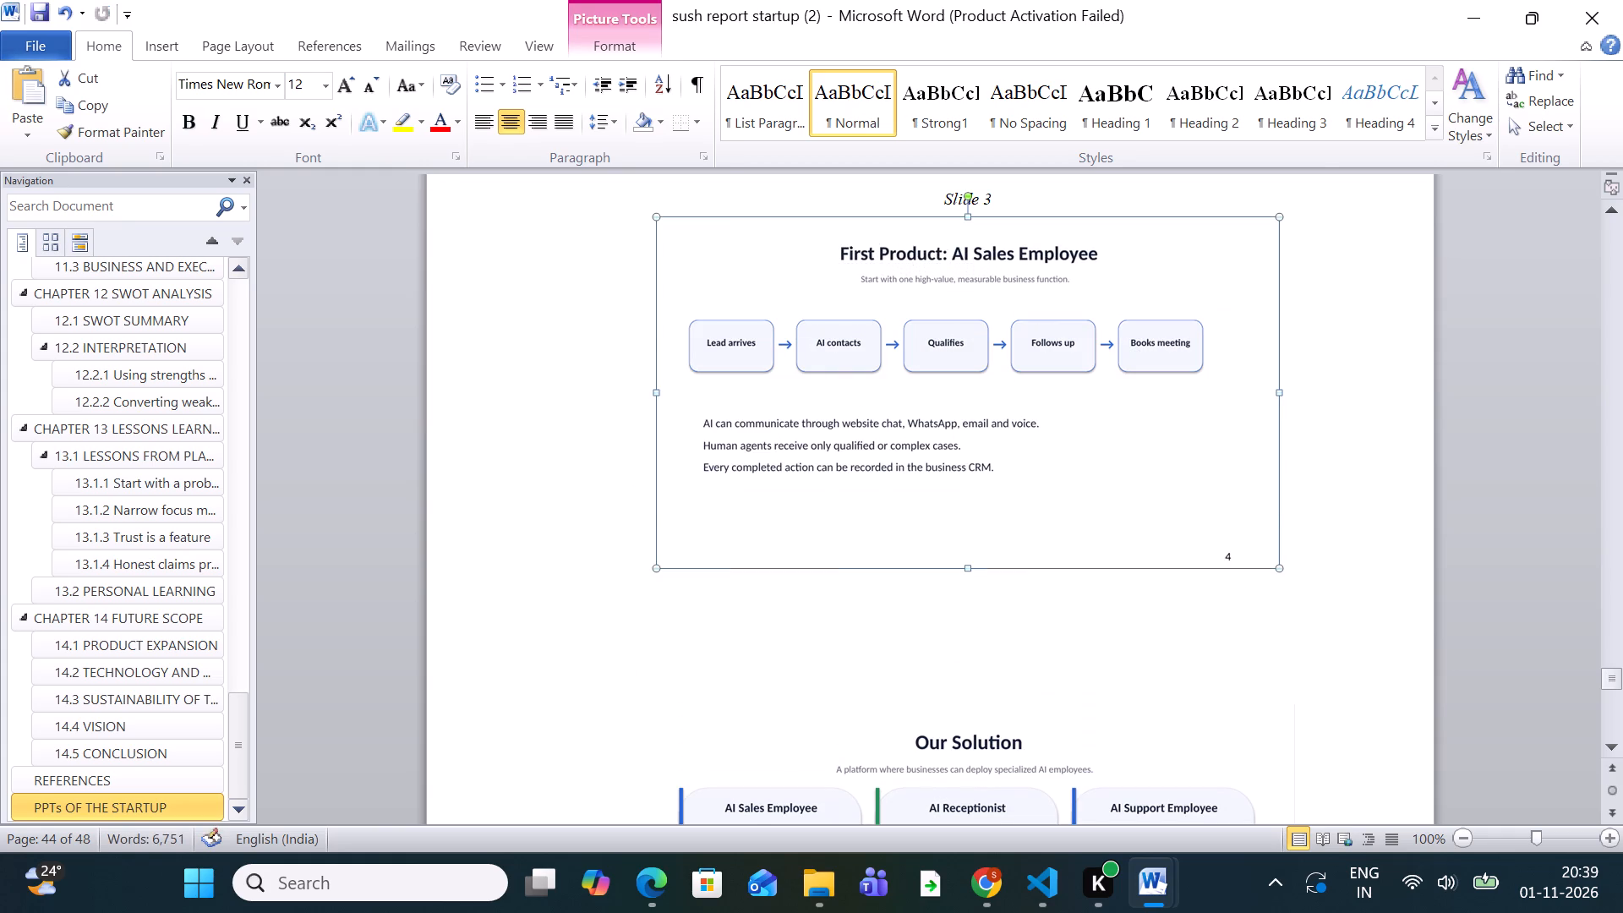
Enlarge the First Product picture a little more in proportion, slightly wider than the Our Solution picture.
{"action": "scroll", "coordinate": [921, 430], "scroll_direction": "up", "scroll_amount": 2}
{"action": "scroll", "coordinate": [925, 435], "scroll_direction": "down", "scroll_amount": 12}
{"action": "scroll", "coordinate": [929, 436], "scroll_direction": "up", "scroll_amount": 7}
{"action": "scroll", "coordinate": [934, 430], "scroll_direction": "down", "scroll_amount": 5}
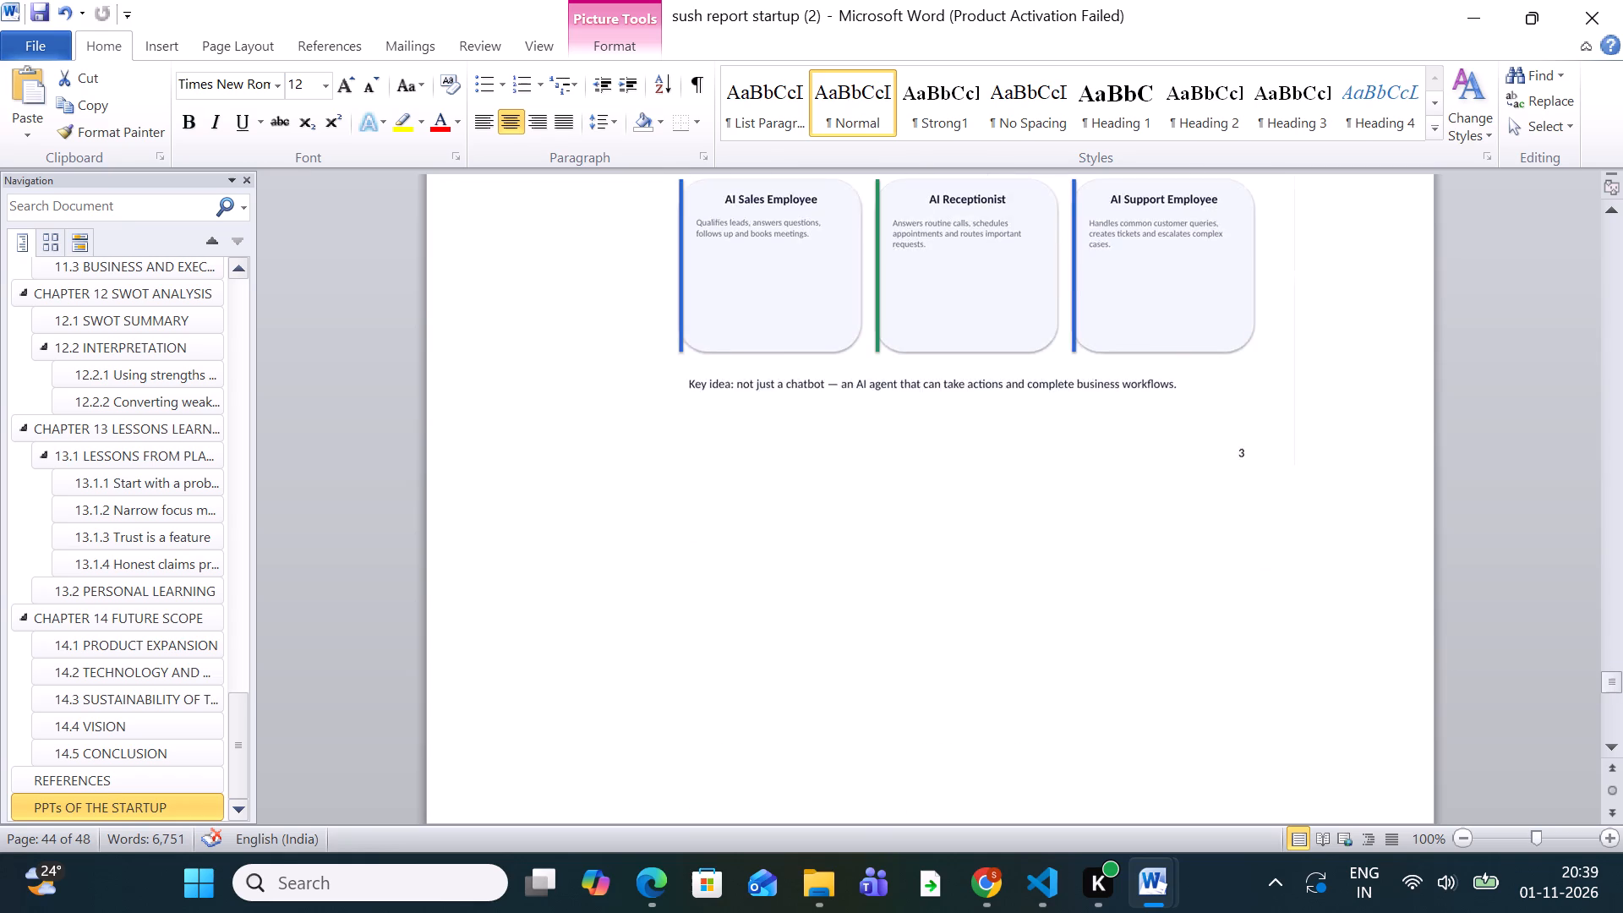
{"action": "scroll", "coordinate": [934, 431], "scroll_direction": "down", "scroll_amount": 9}
{"action": "scroll", "coordinate": [946, 422], "scroll_direction": "up", "scroll_amount": 13}
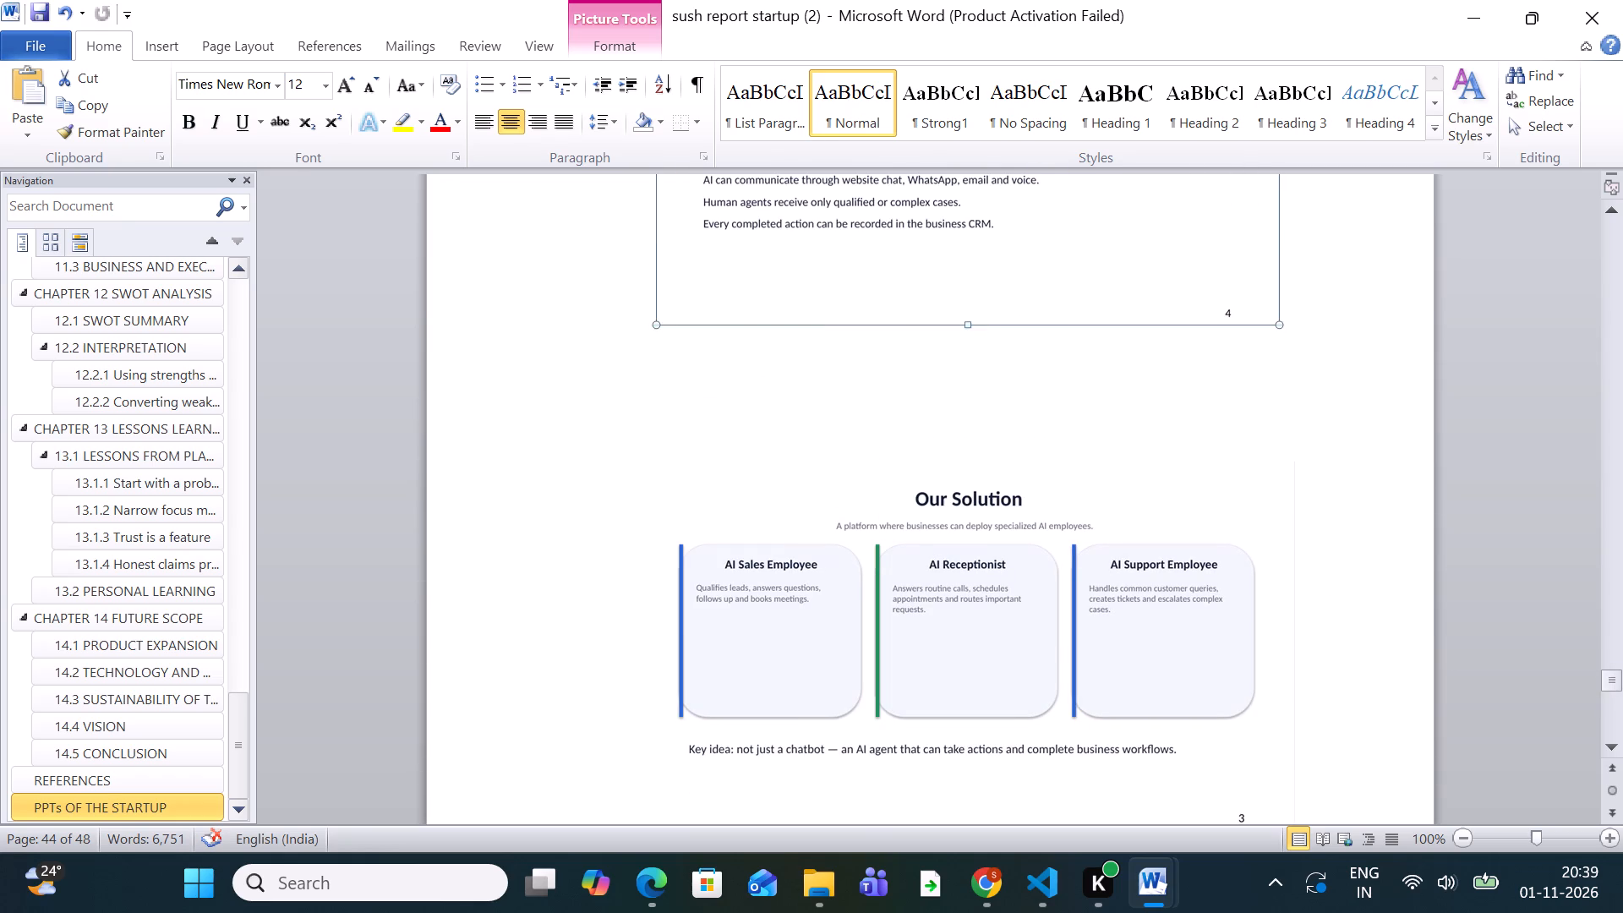
{"action": "left_click", "coordinate": [978, 577]}
{"action": "scroll", "coordinate": [1116, 664], "scroll_direction": "up", "scroll_amount": 4}
{"action": "left_click", "coordinate": [1127, 489]}
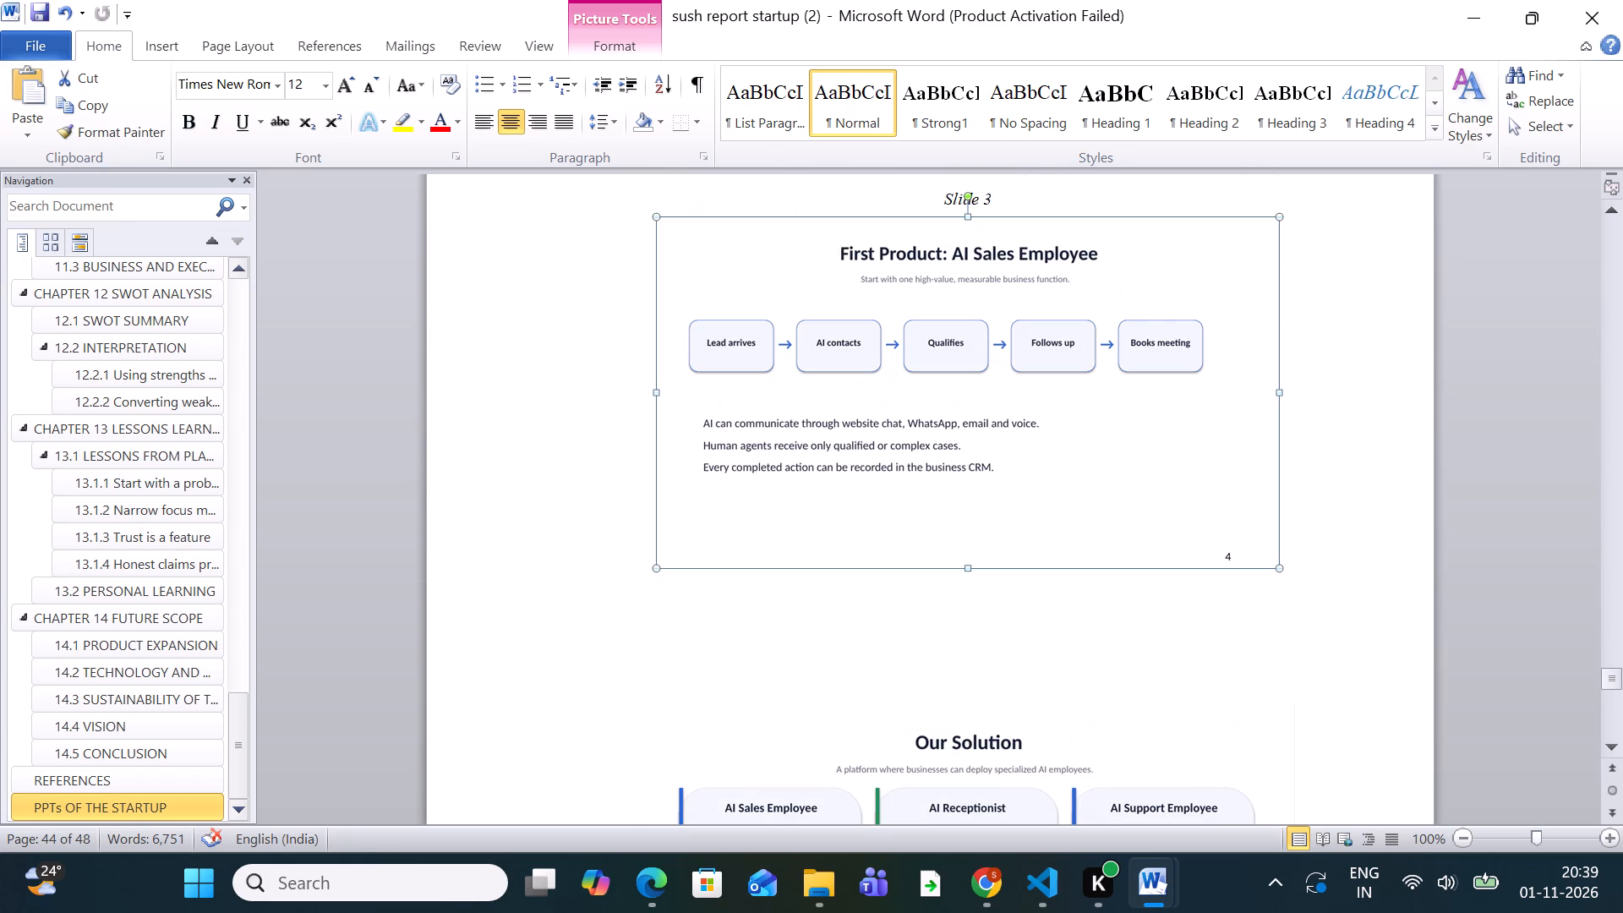
{"action": "left_click", "coordinate": [1283, 560]}
{"action": "left_click", "coordinate": [1190, 482]}
{"action": "left_click_drag", "start_coordinate": [1281, 566], "coordinate": [1301, 604]}
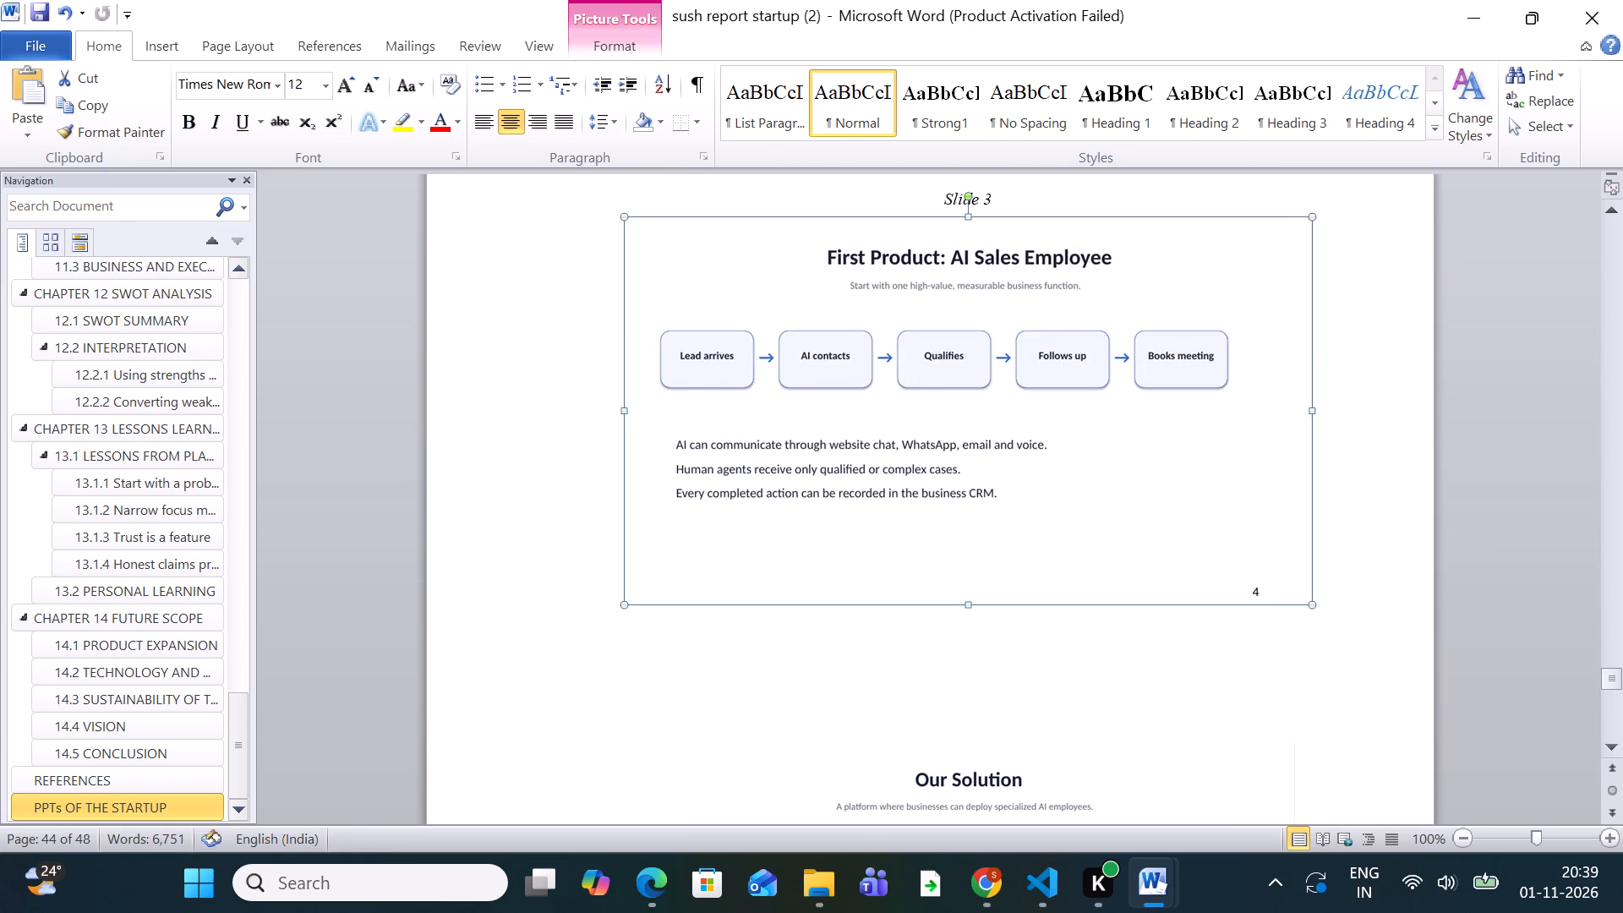
Enlarge the Our Solution picture in proportion from its corner until it spans slightly more than the text column width.
{"action": "scroll", "coordinate": [1090, 763], "scroll_direction": "down", "scroll_amount": 8}
{"action": "left_click", "coordinate": [1152, 462]}
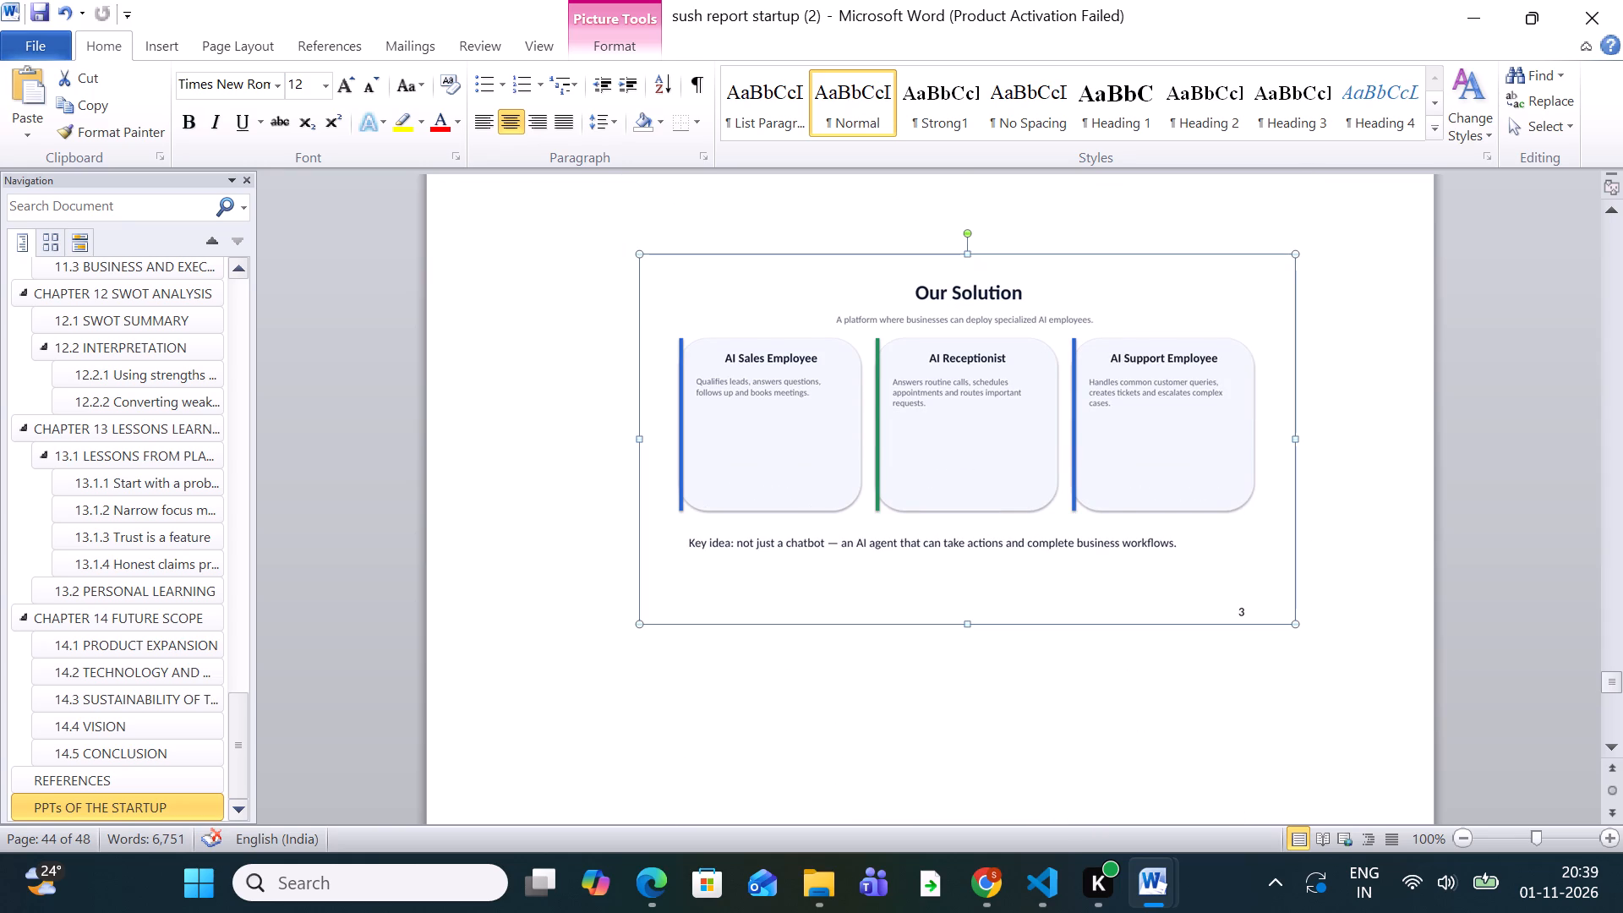
{"action": "left_click_drag", "start_coordinate": [1293, 621], "coordinate": [1317, 684]}
{"action": "left_click_drag", "start_coordinate": [1146, 567], "coordinate": [1135, 584]}
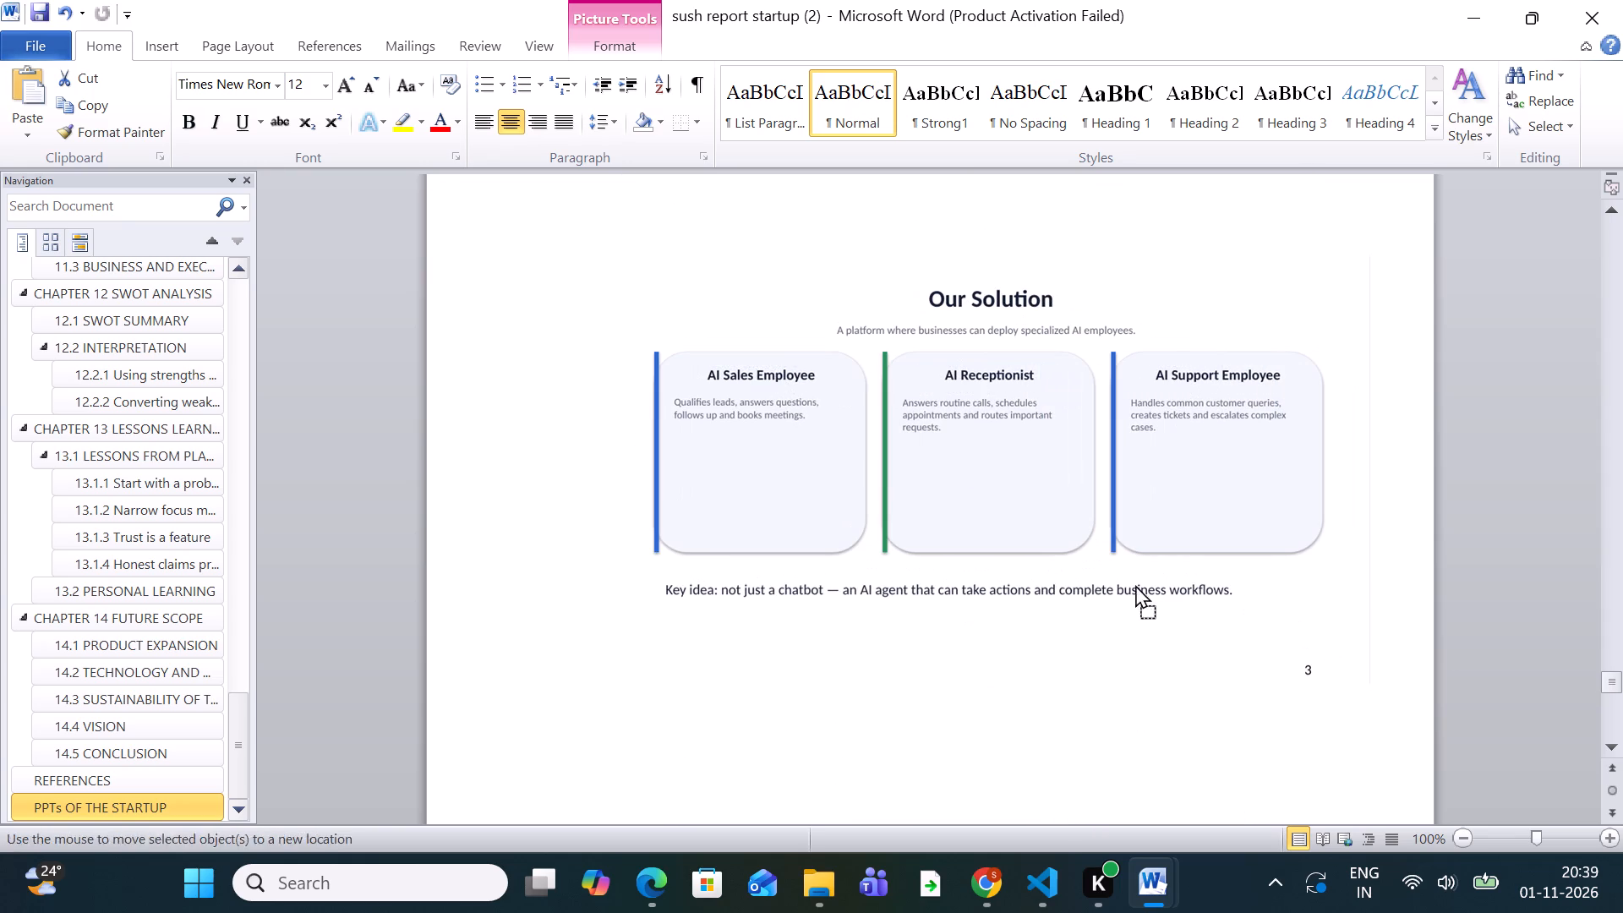
{"action": "left_click_drag", "start_coordinate": [1135, 584], "coordinate": [1094, 614]}
{"action": "scroll", "coordinate": [1121, 589], "scroll_direction": "down", "scroll_amount": 20}
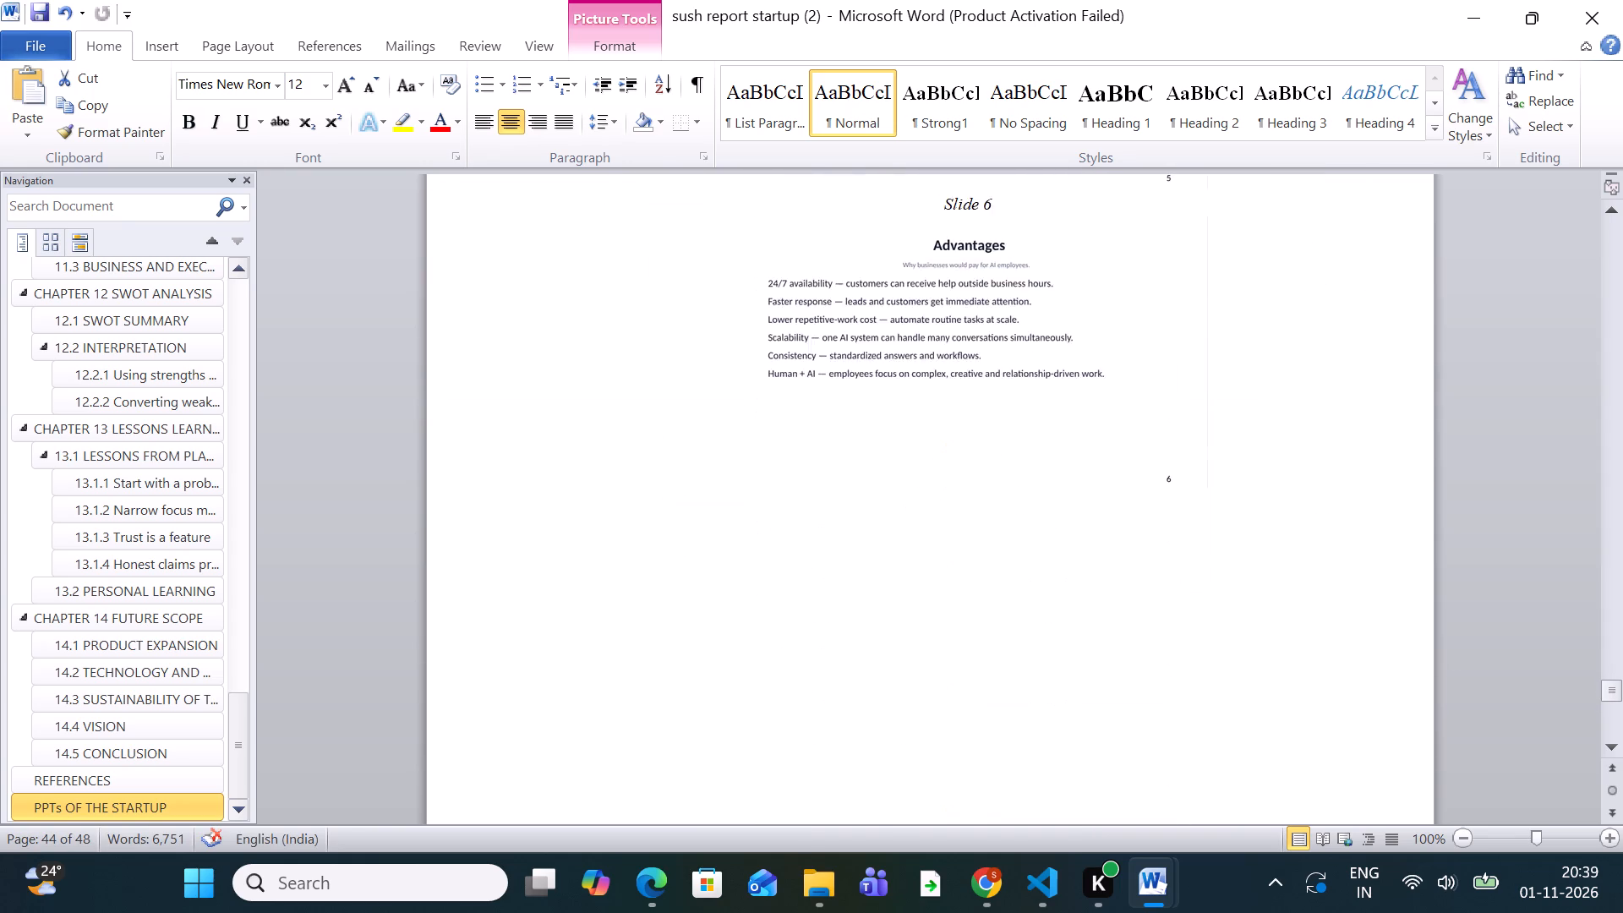
Insert eight line breaks between the Slide 6 caption and the Advantages picture.
{"action": "scroll", "coordinate": [1134, 591], "scroll_direction": "down", "scroll_amount": 12}
{"action": "scroll", "coordinate": [1142, 582], "scroll_direction": "down", "scroll_amount": 11}
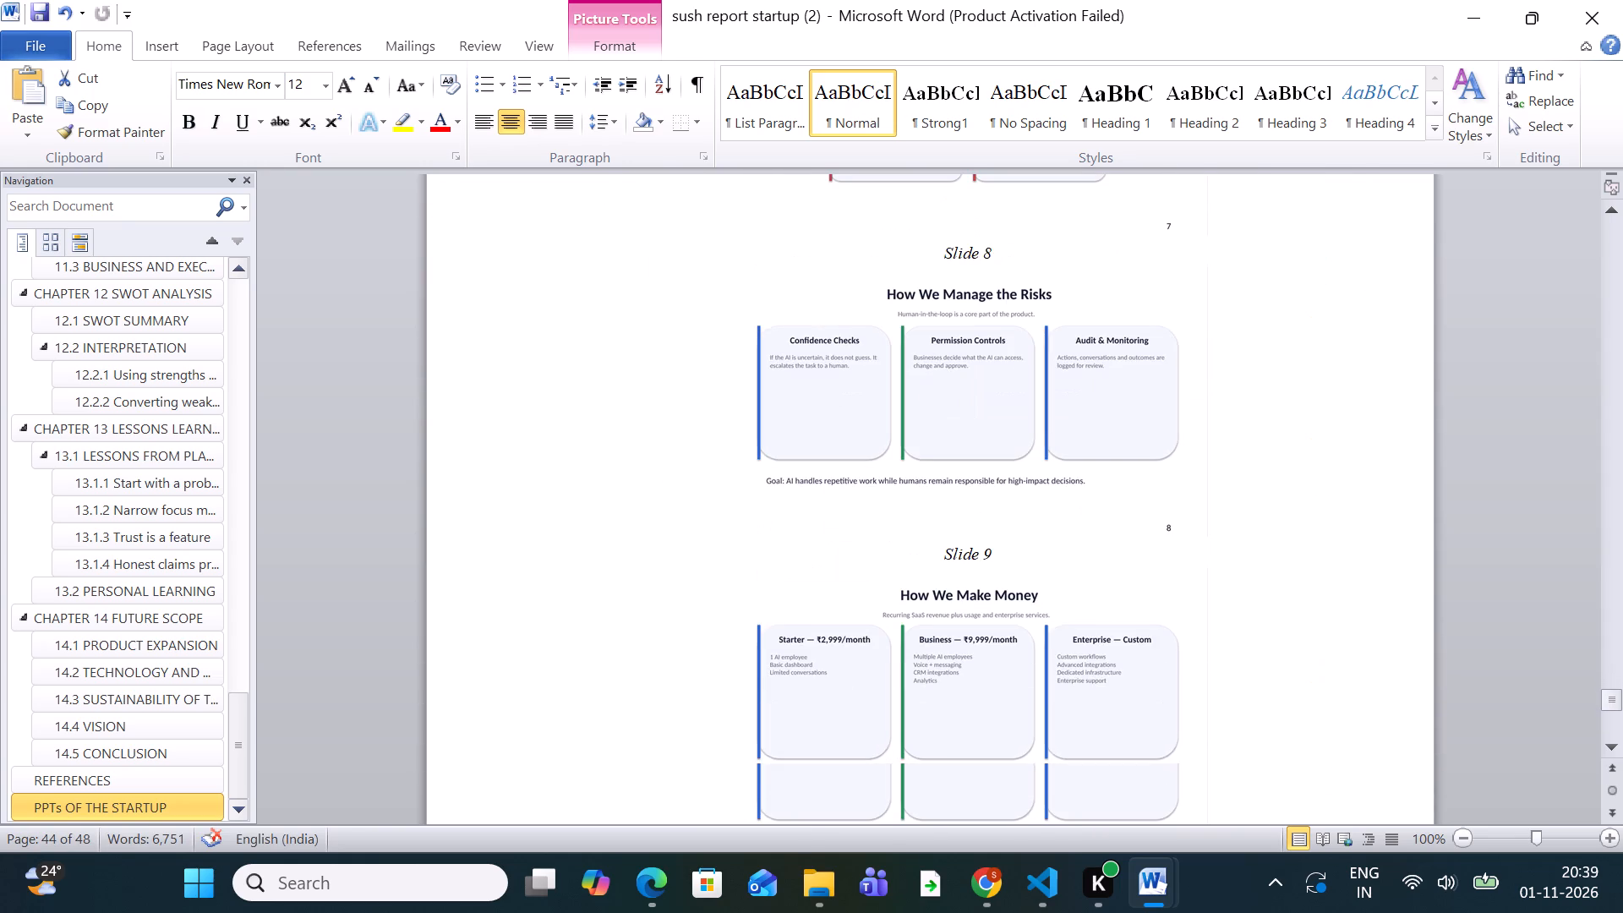
{"action": "scroll", "coordinate": [1153, 579], "scroll_direction": "up", "scroll_amount": 20}
{"action": "scroll", "coordinate": [1153, 579], "scroll_direction": "up", "scroll_amount": 13}
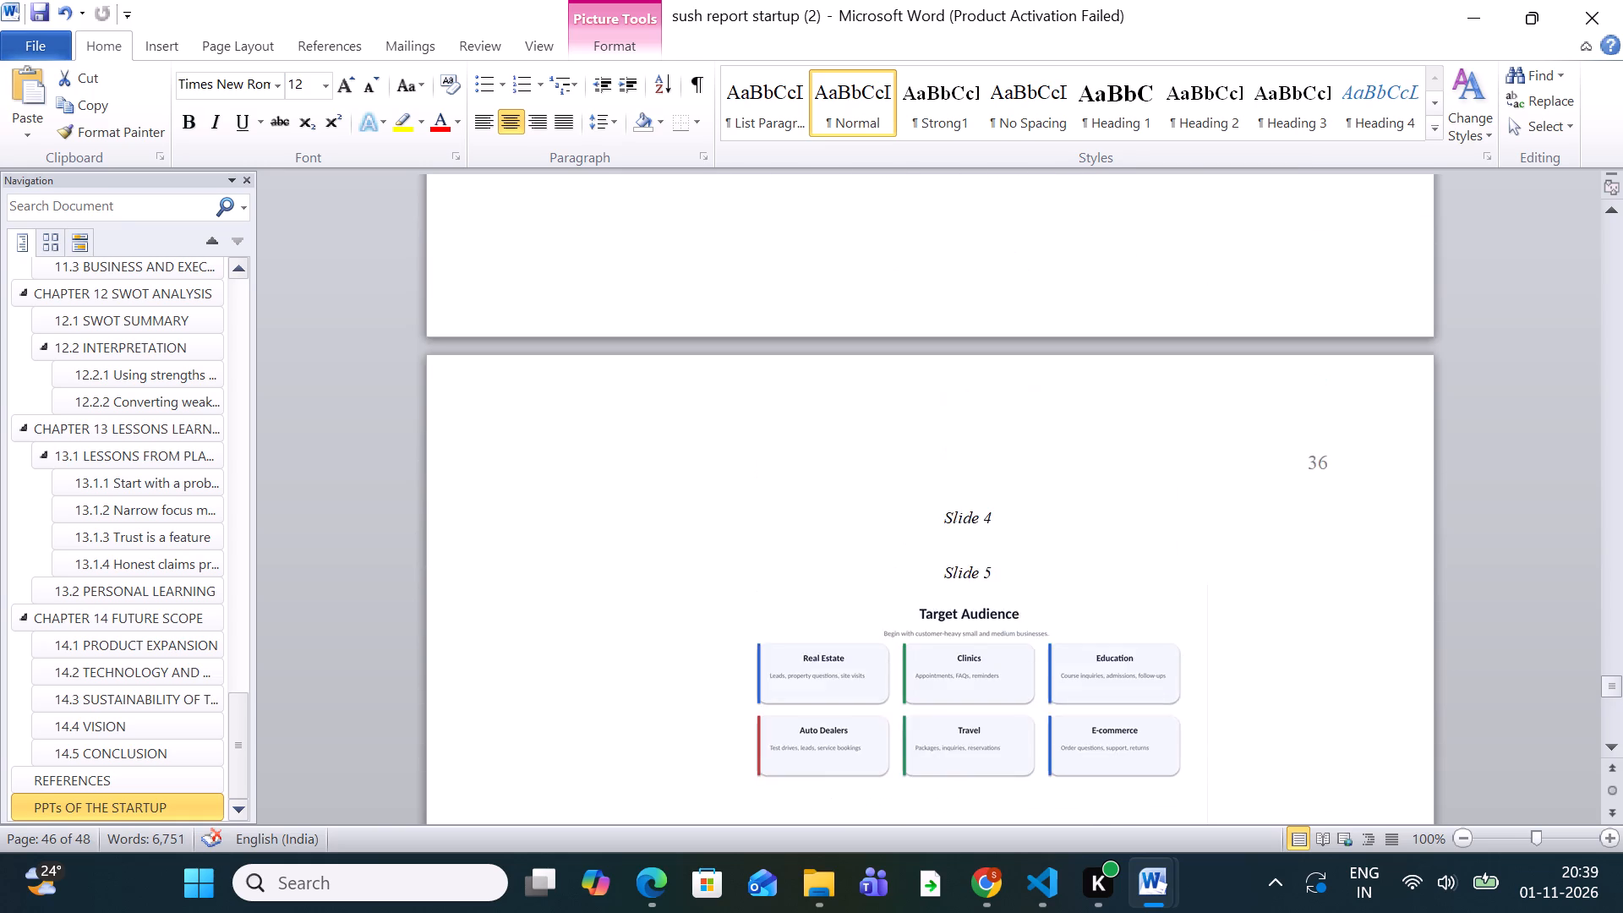
{"action": "scroll", "coordinate": [1160, 565], "scroll_direction": "up", "scroll_amount": 14}
{"action": "scroll", "coordinate": [1167, 549], "scroll_direction": "down", "scroll_amount": 20}
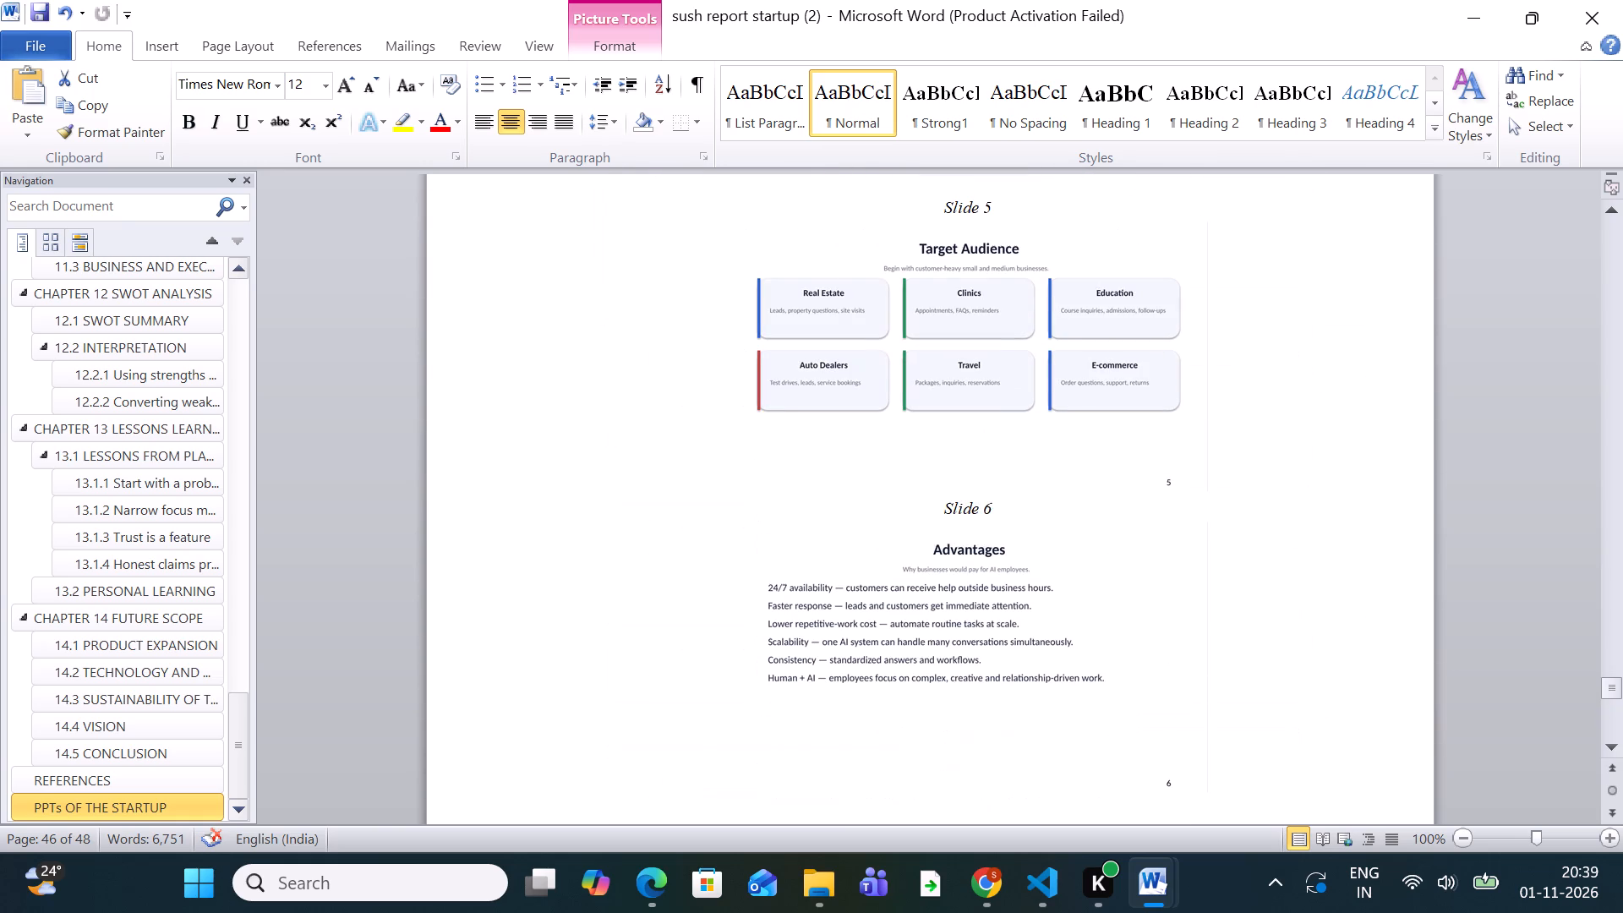
{"action": "left_click", "coordinate": [1129, 380]}
{"action": "left_click", "coordinate": [1069, 646]}
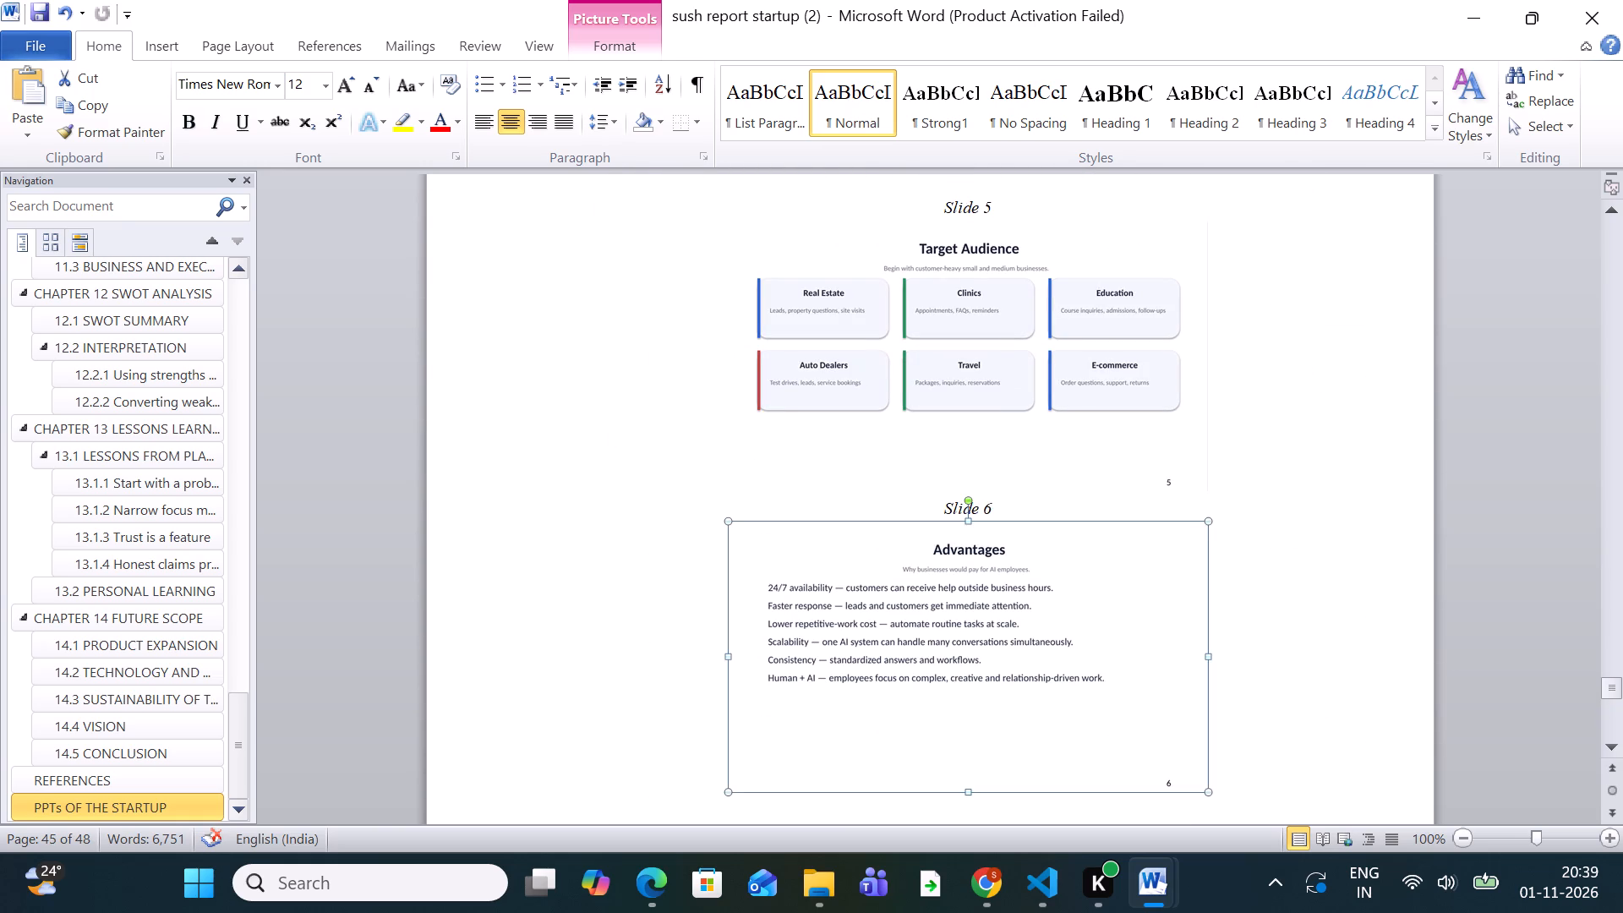
{"action": "left_click", "coordinate": [1261, 506]}
{"action": "key", "text": "Return"}
{"action": "key", "text": "Return"}
{"action": "key", "text": "Return"}
{"action": "key", "text": "Return"}
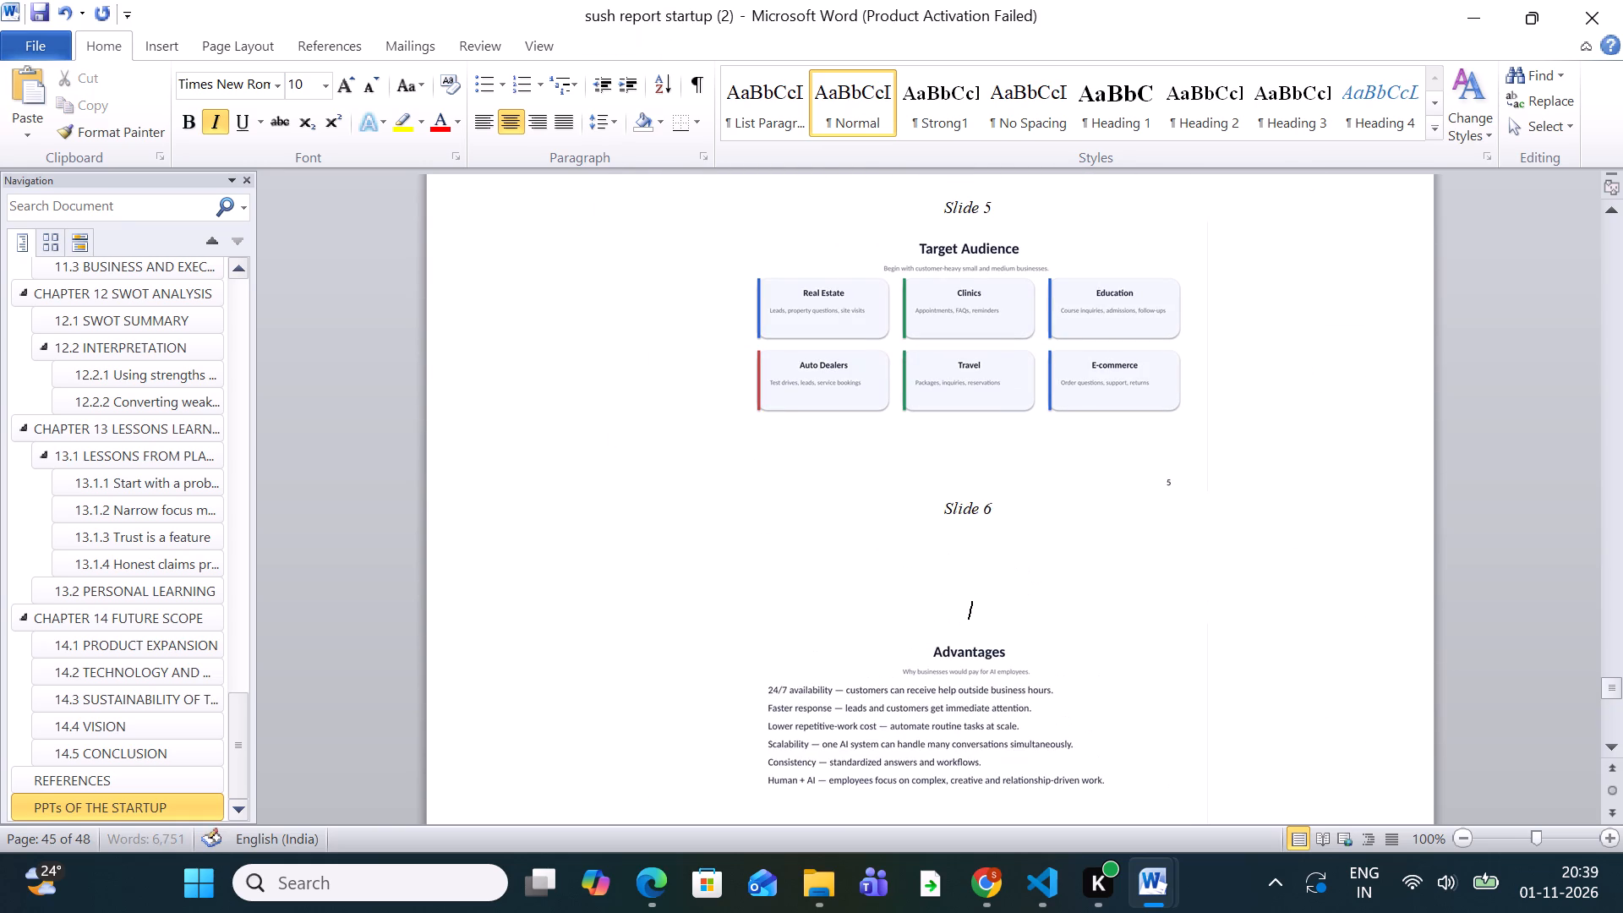
{"action": "key", "text": "Return"}
{"action": "key", "text": "Return"}
{"action": "key", "text": "Return"}
{"action": "key", "text": "Return"}
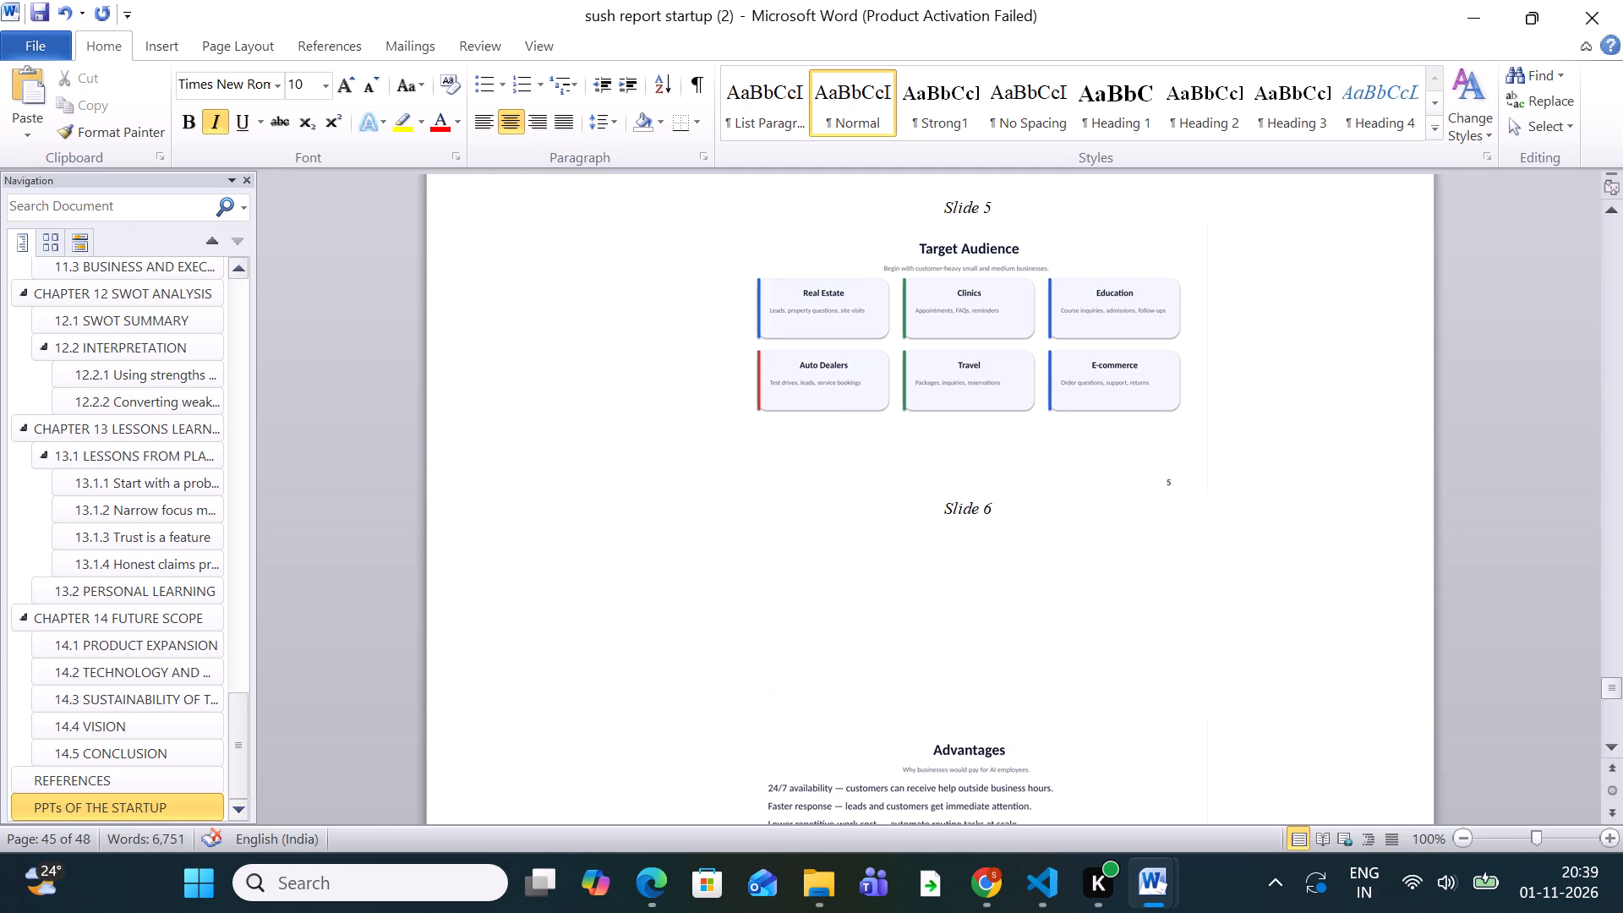
Enlarge the Target Audience picture in proportion from its corner until it spans slightly more than the text column width.
{"action": "left_click", "coordinate": [1100, 405]}
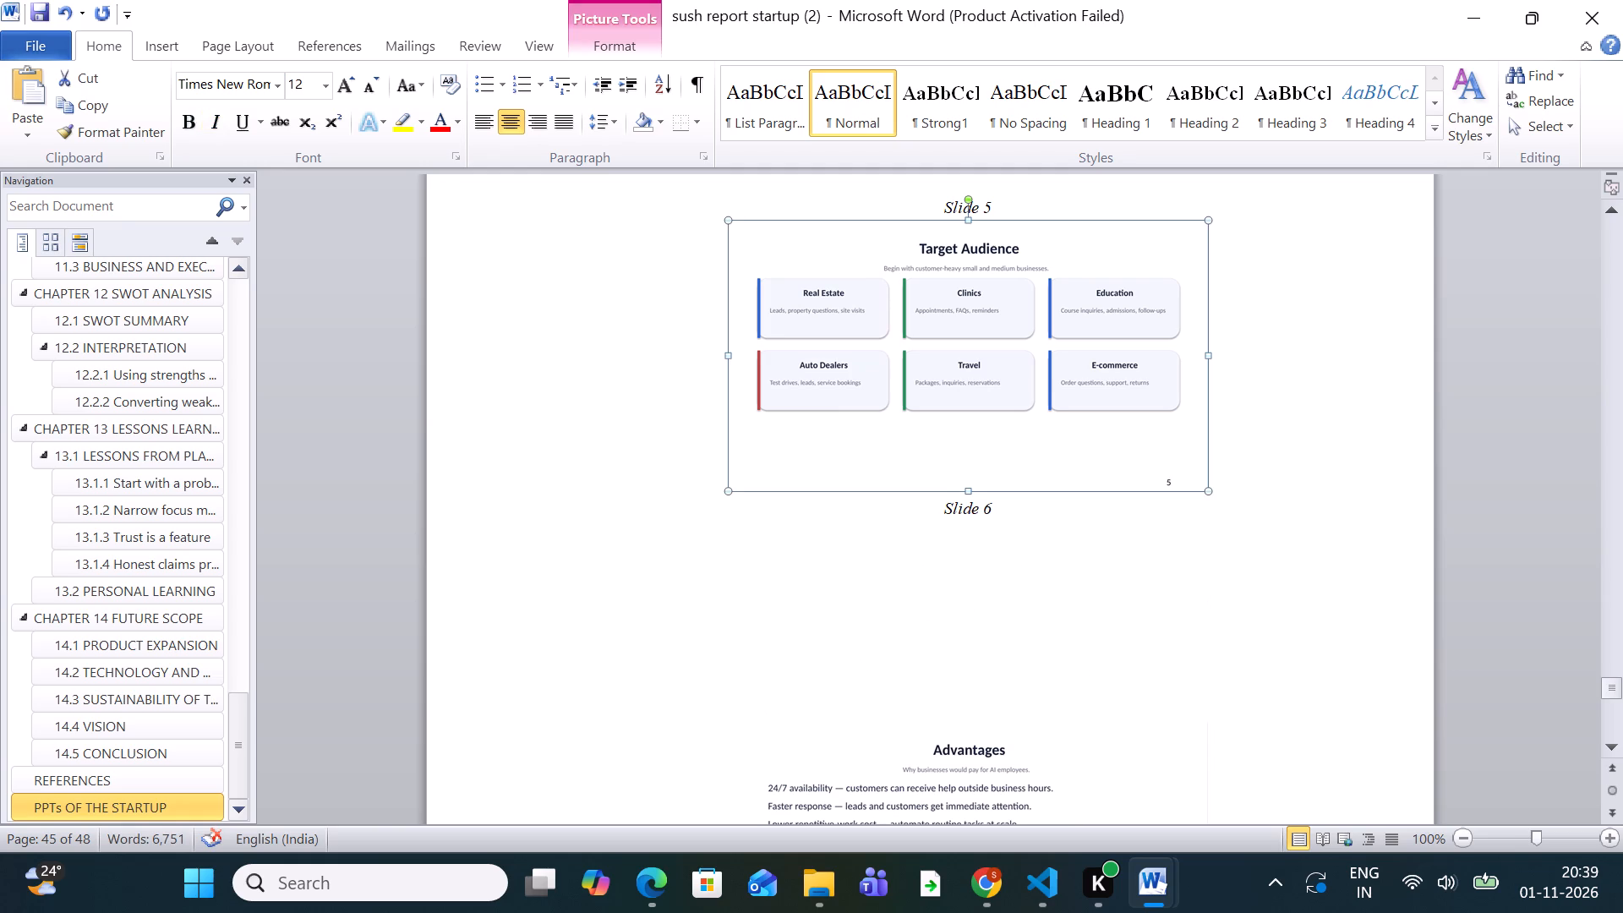
{"action": "left_click_drag", "start_coordinate": [1210, 494], "coordinate": [1251, 577]}
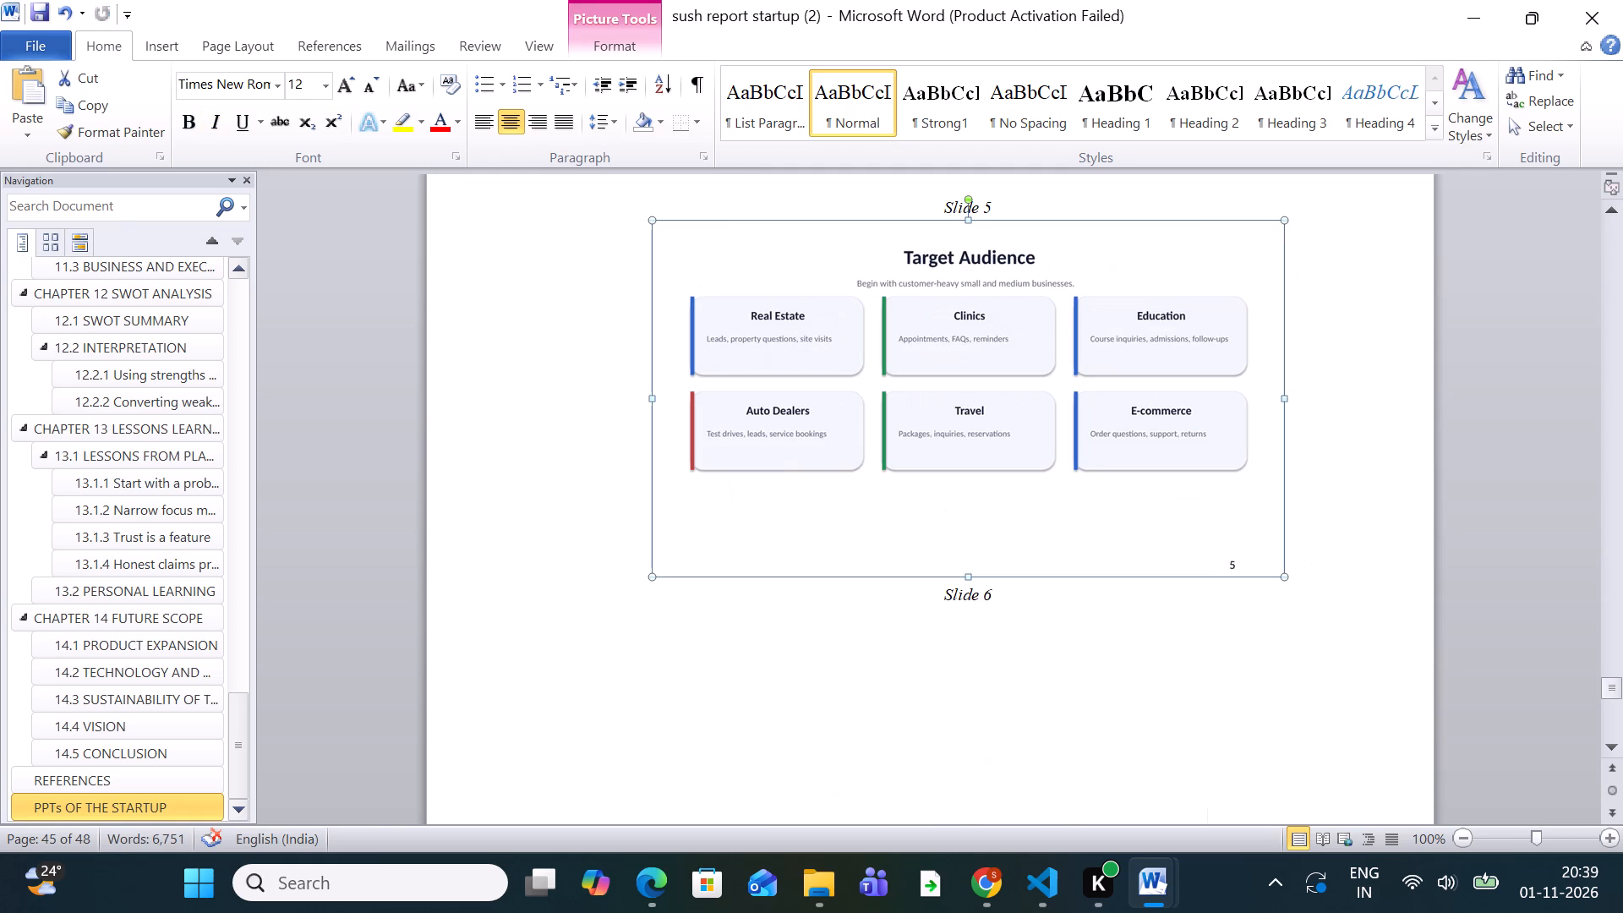
{"action": "left_click_drag", "start_coordinate": [1284, 572], "coordinate": [1303, 646]}
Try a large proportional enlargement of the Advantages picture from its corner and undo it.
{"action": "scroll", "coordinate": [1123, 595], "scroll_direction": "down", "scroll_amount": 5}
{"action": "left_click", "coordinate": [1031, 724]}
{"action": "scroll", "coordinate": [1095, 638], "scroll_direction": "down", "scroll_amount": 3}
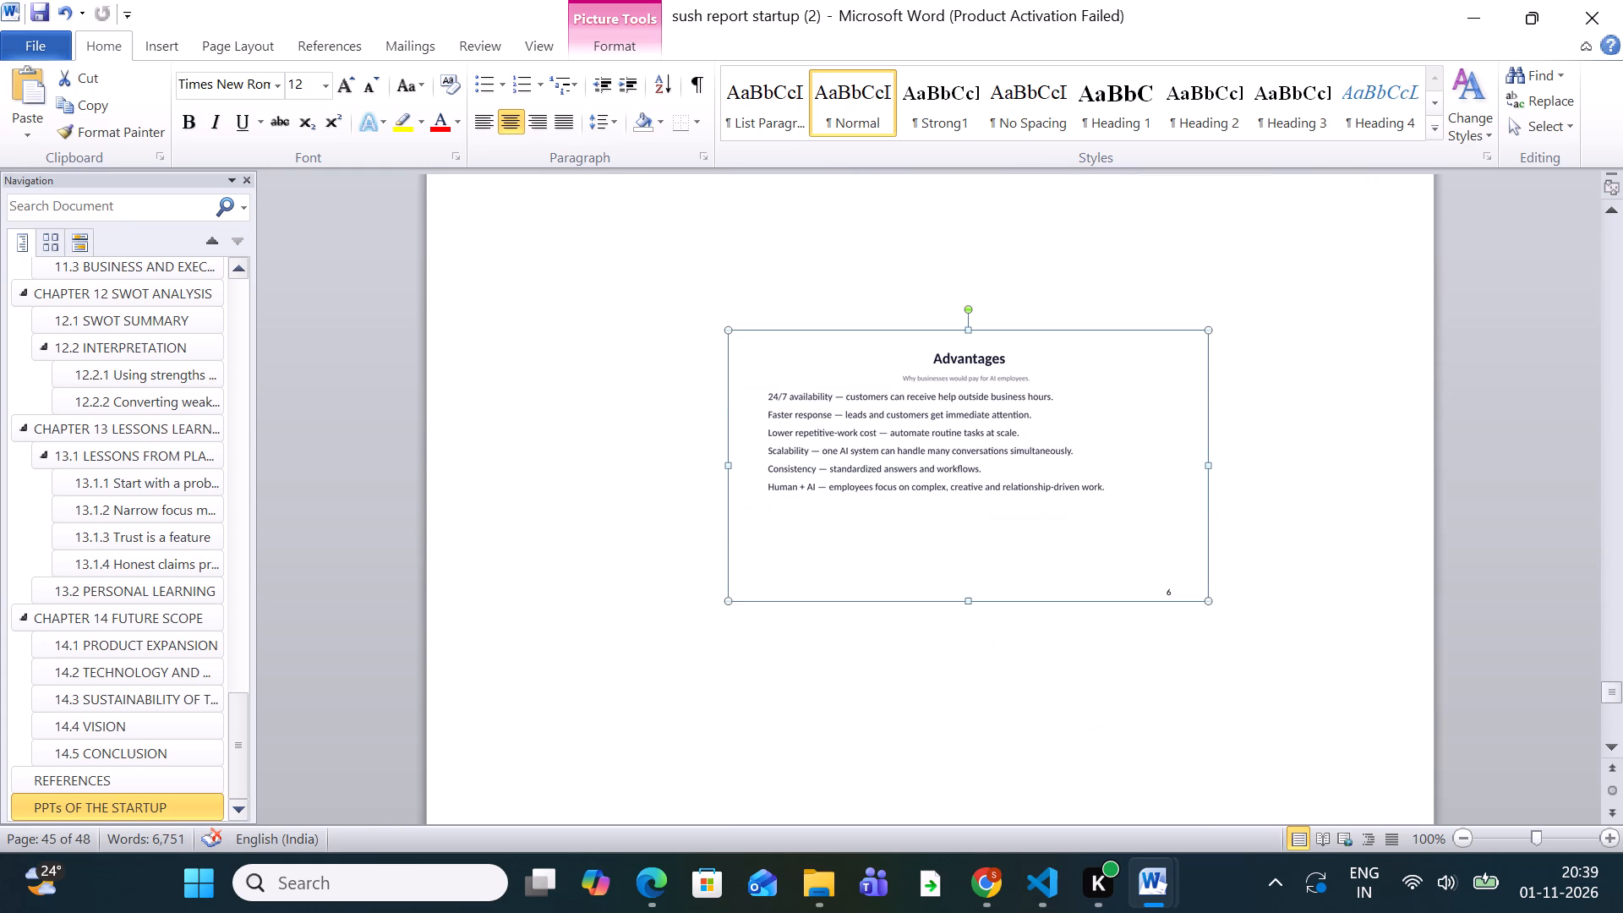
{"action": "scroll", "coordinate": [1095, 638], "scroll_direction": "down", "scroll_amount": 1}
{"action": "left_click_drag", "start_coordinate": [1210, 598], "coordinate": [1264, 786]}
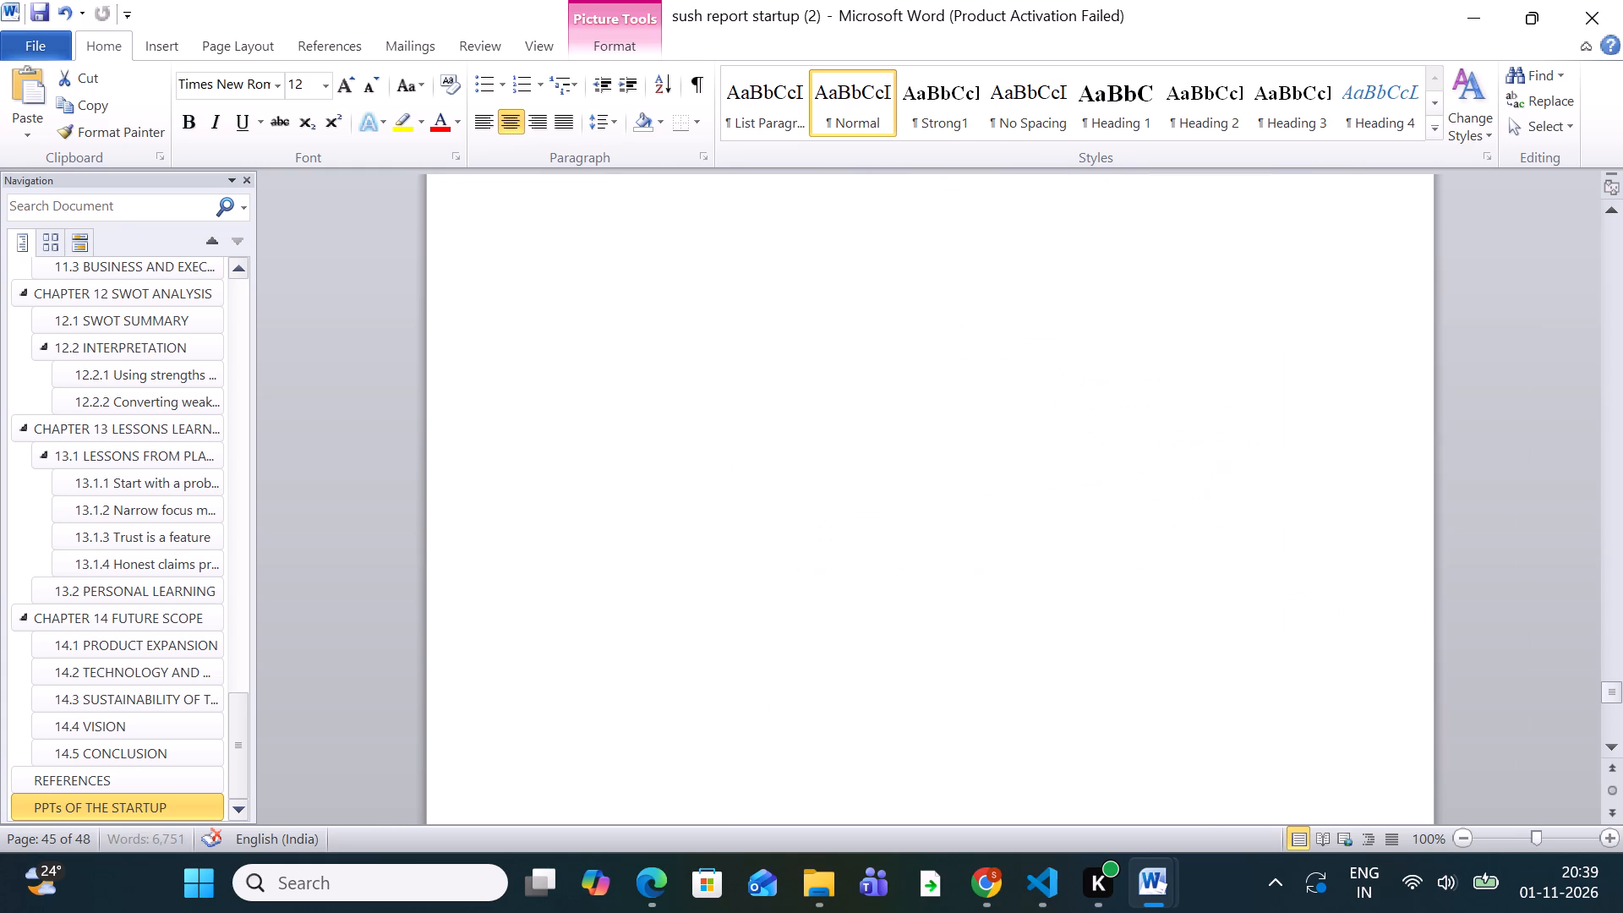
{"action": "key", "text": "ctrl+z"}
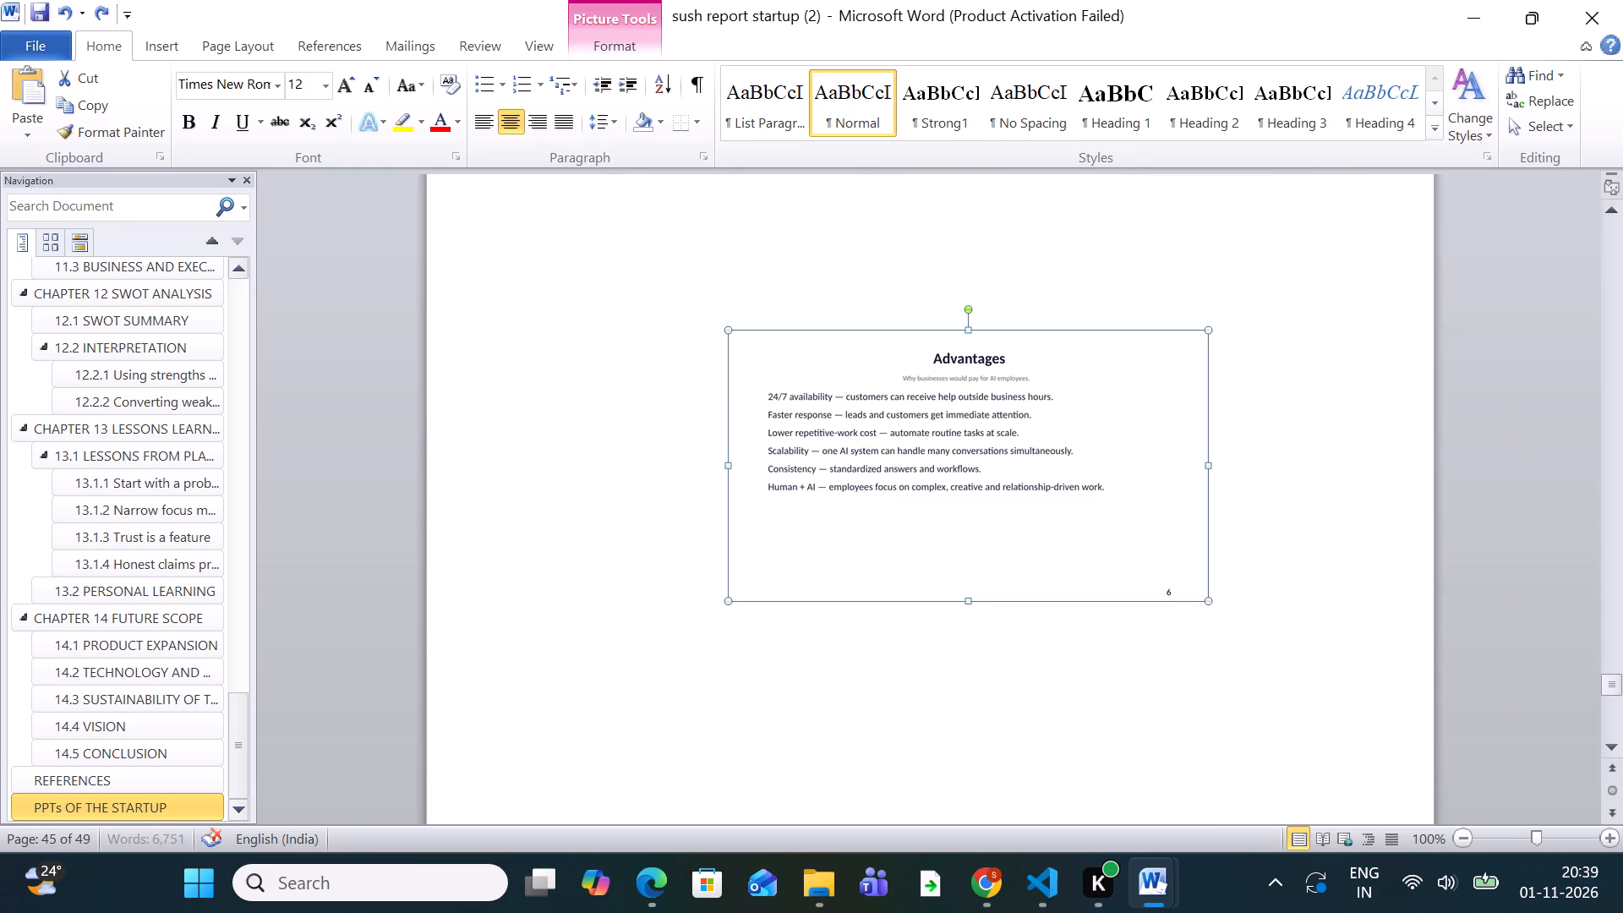
Make the Advantages picture slightly taller and enlarge it in proportion from its corner, keeping it narrower than the Target Audience picture.
{"action": "scroll", "coordinate": [1123, 592], "scroll_direction": "up", "scroll_amount": 1}
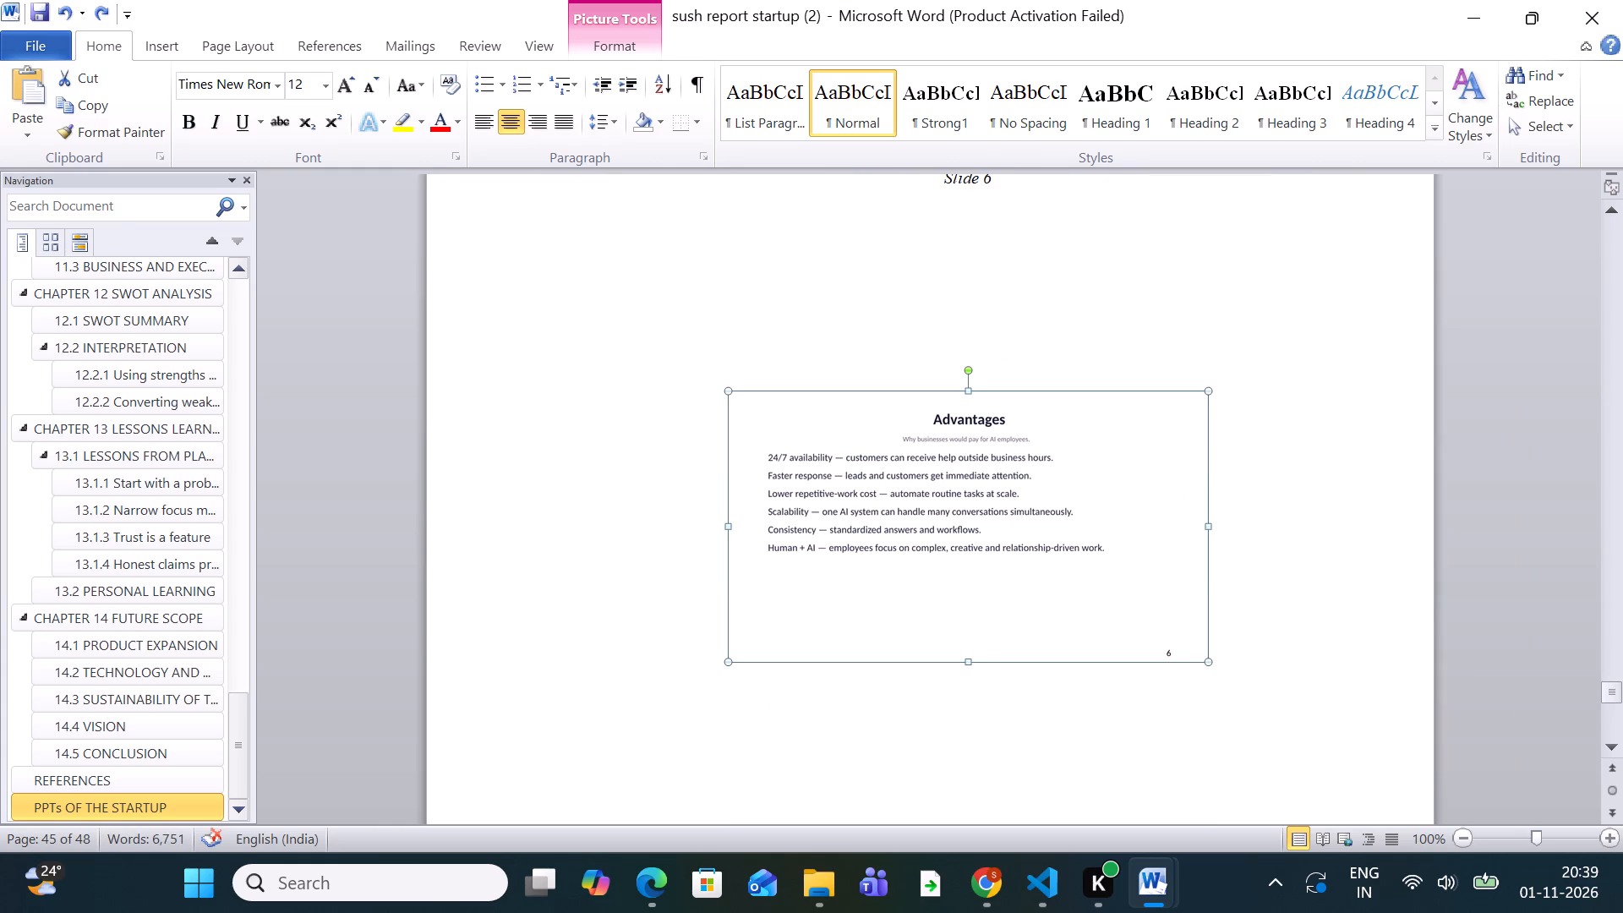
{"action": "left_click_drag", "start_coordinate": [967, 664], "coordinate": [971, 701]}
{"action": "left_click", "coordinate": [1202, 698]}
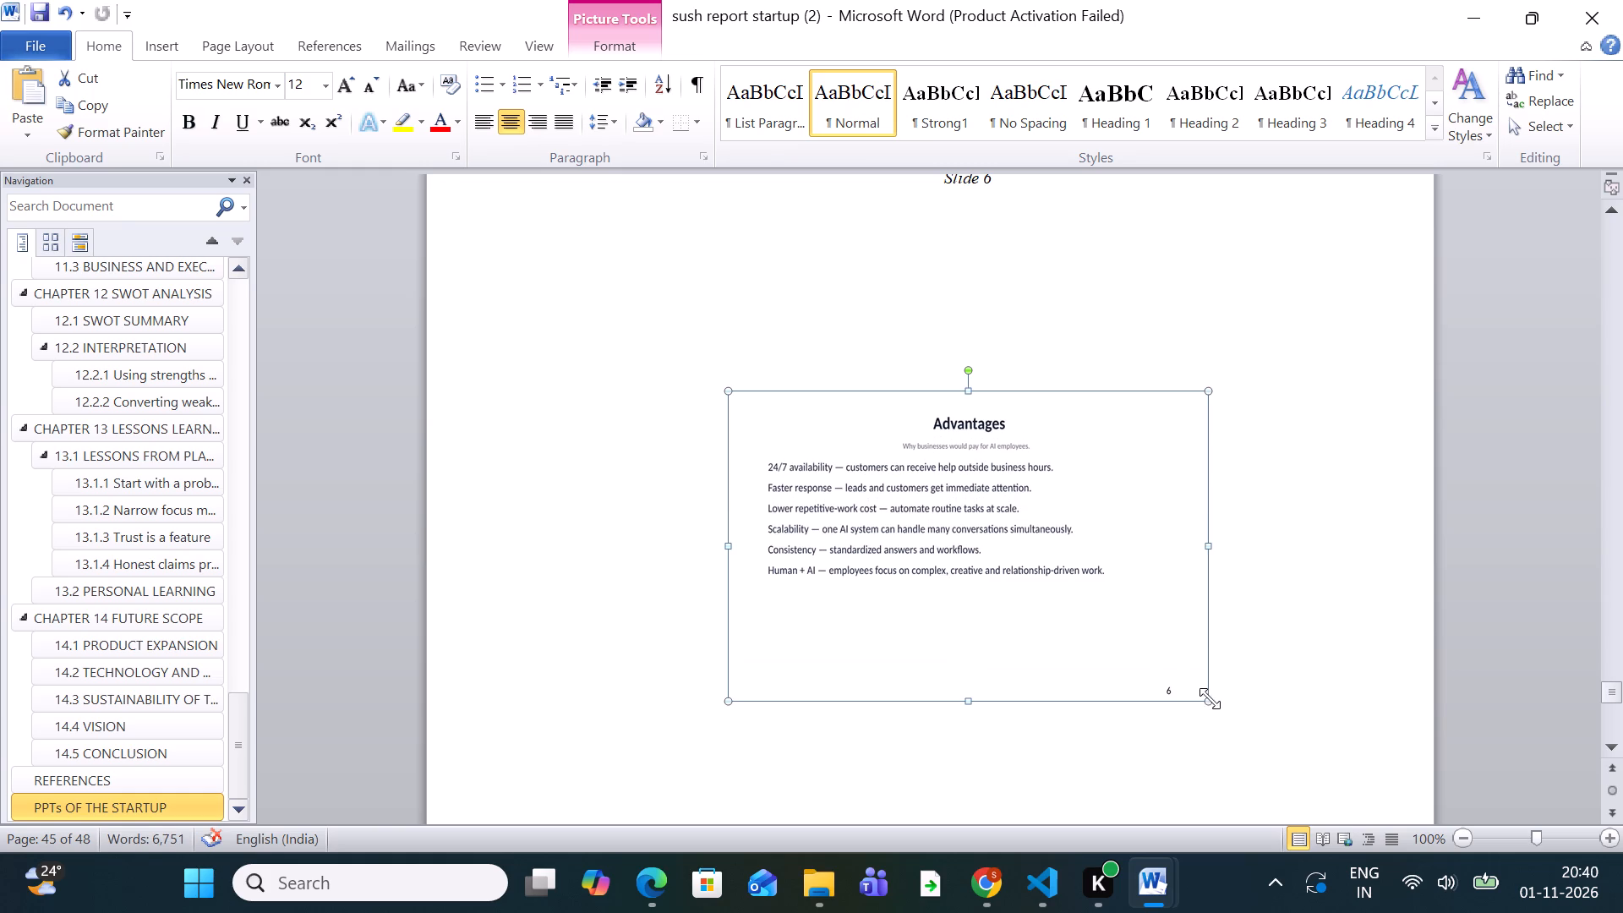
{"action": "left_click_drag", "start_coordinate": [1210, 698], "coordinate": [1260, 770]}
{"action": "scroll", "coordinate": [1123, 699], "scroll_direction": "down", "scroll_amount": 5}
{"action": "scroll", "coordinate": [1137, 694], "scroll_direction": "up", "scroll_amount": 2}
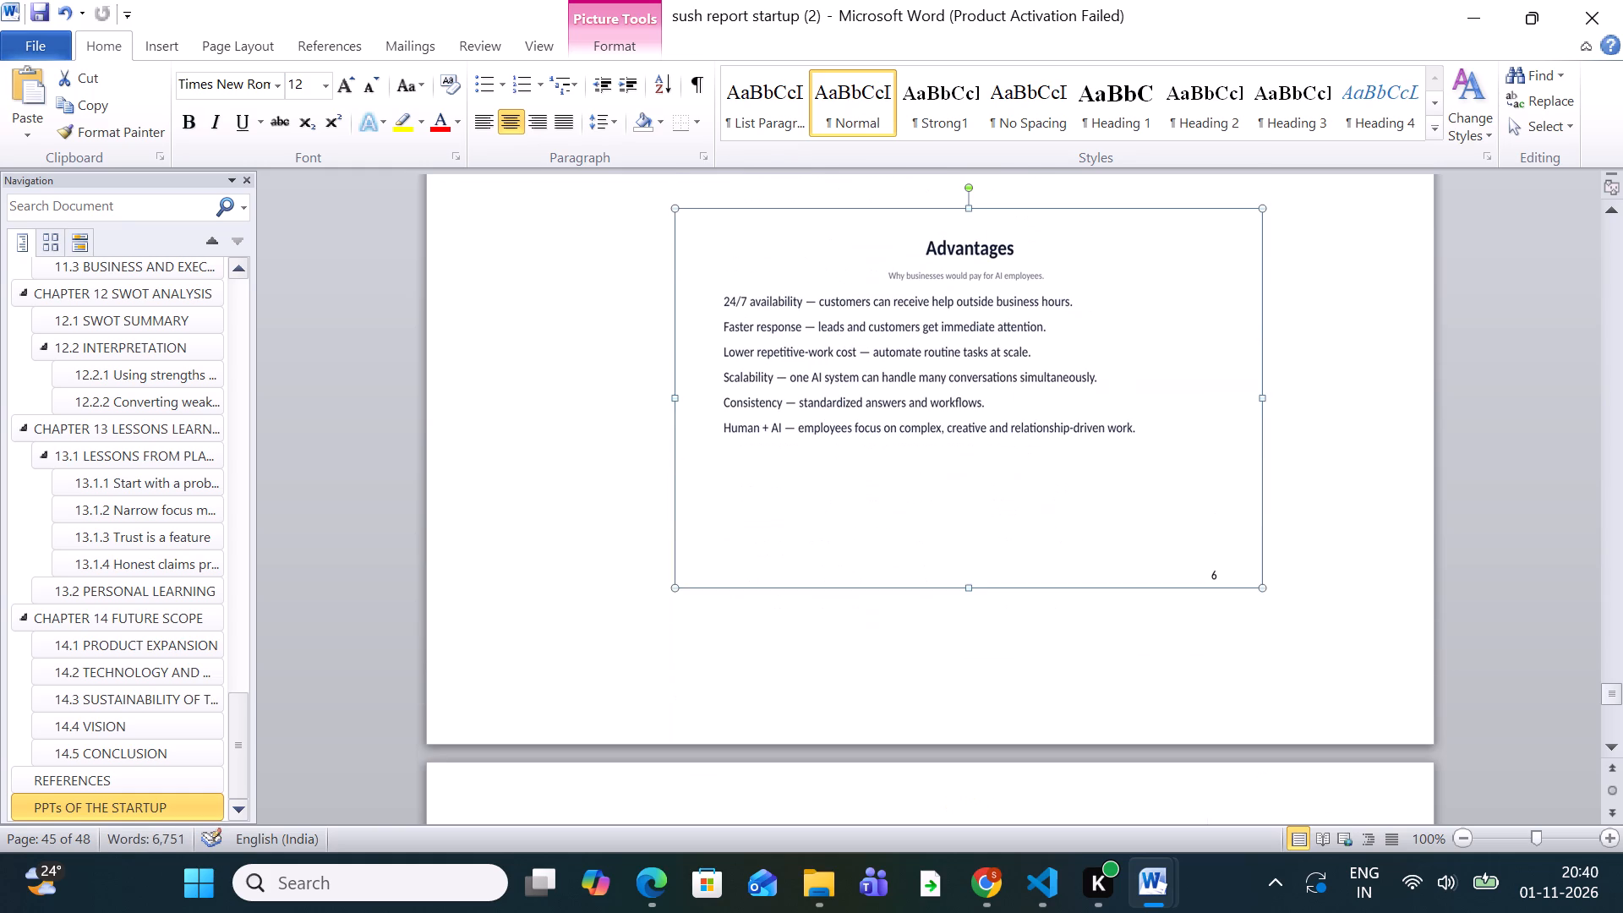
Insert two line breaks before the Slide 6 caption and undo the second one.
{"action": "left_click", "coordinate": [1322, 707]}
{"action": "scroll", "coordinate": [1246, 724], "scroll_direction": "up", "scroll_amount": 10}
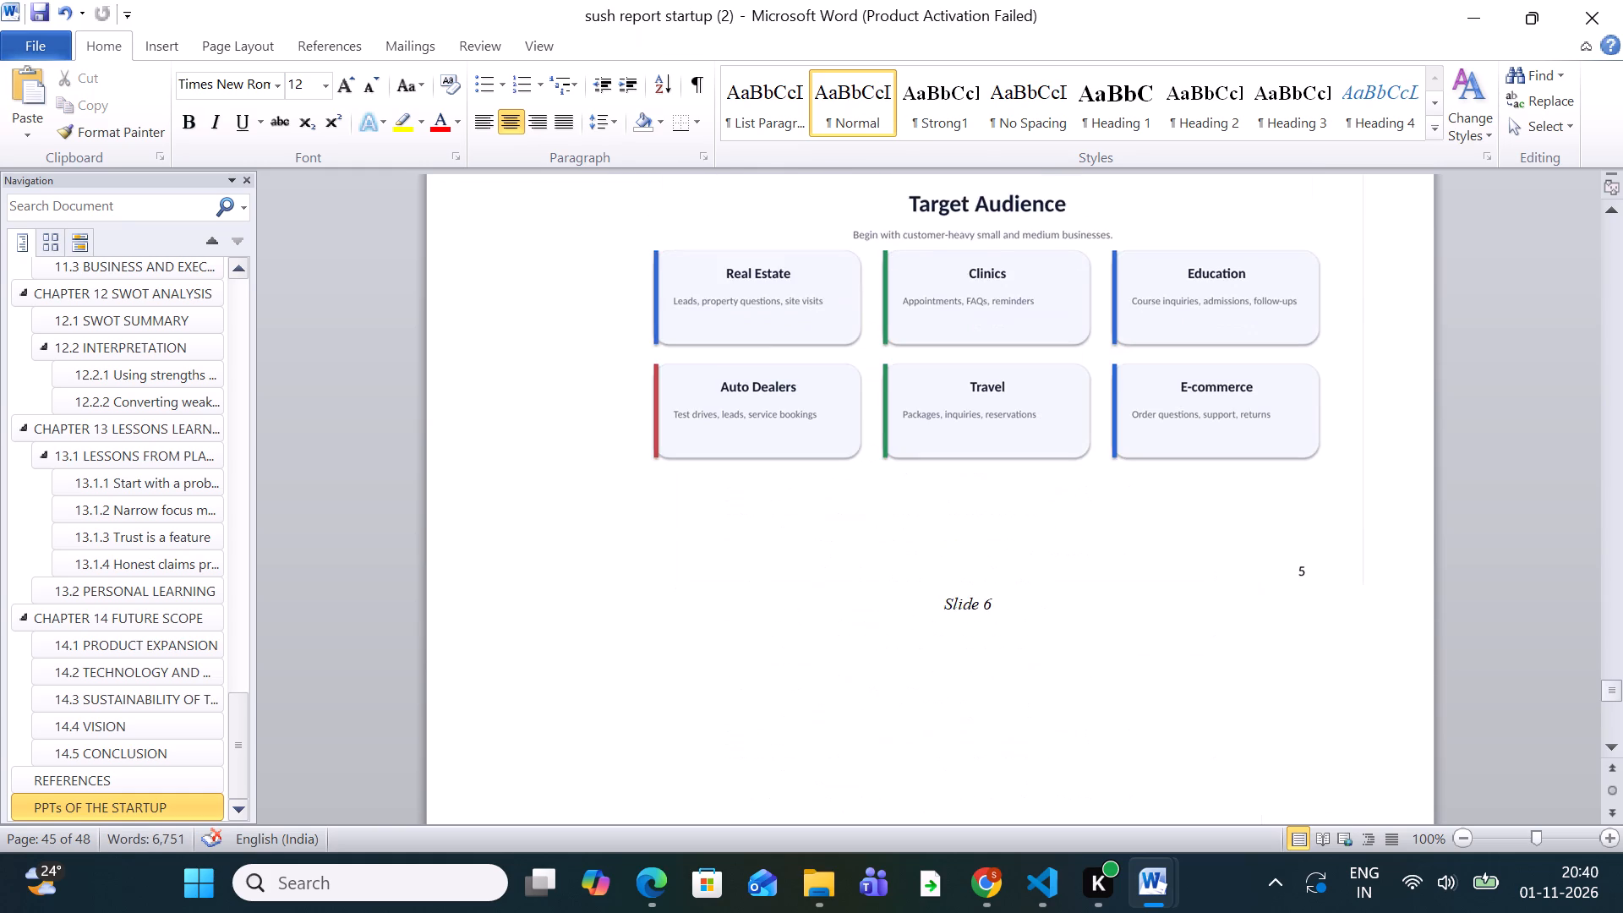
{"action": "scroll", "coordinate": [1246, 724], "scroll_direction": "down", "scroll_amount": 4}
{"action": "left_click", "coordinate": [940, 360]}
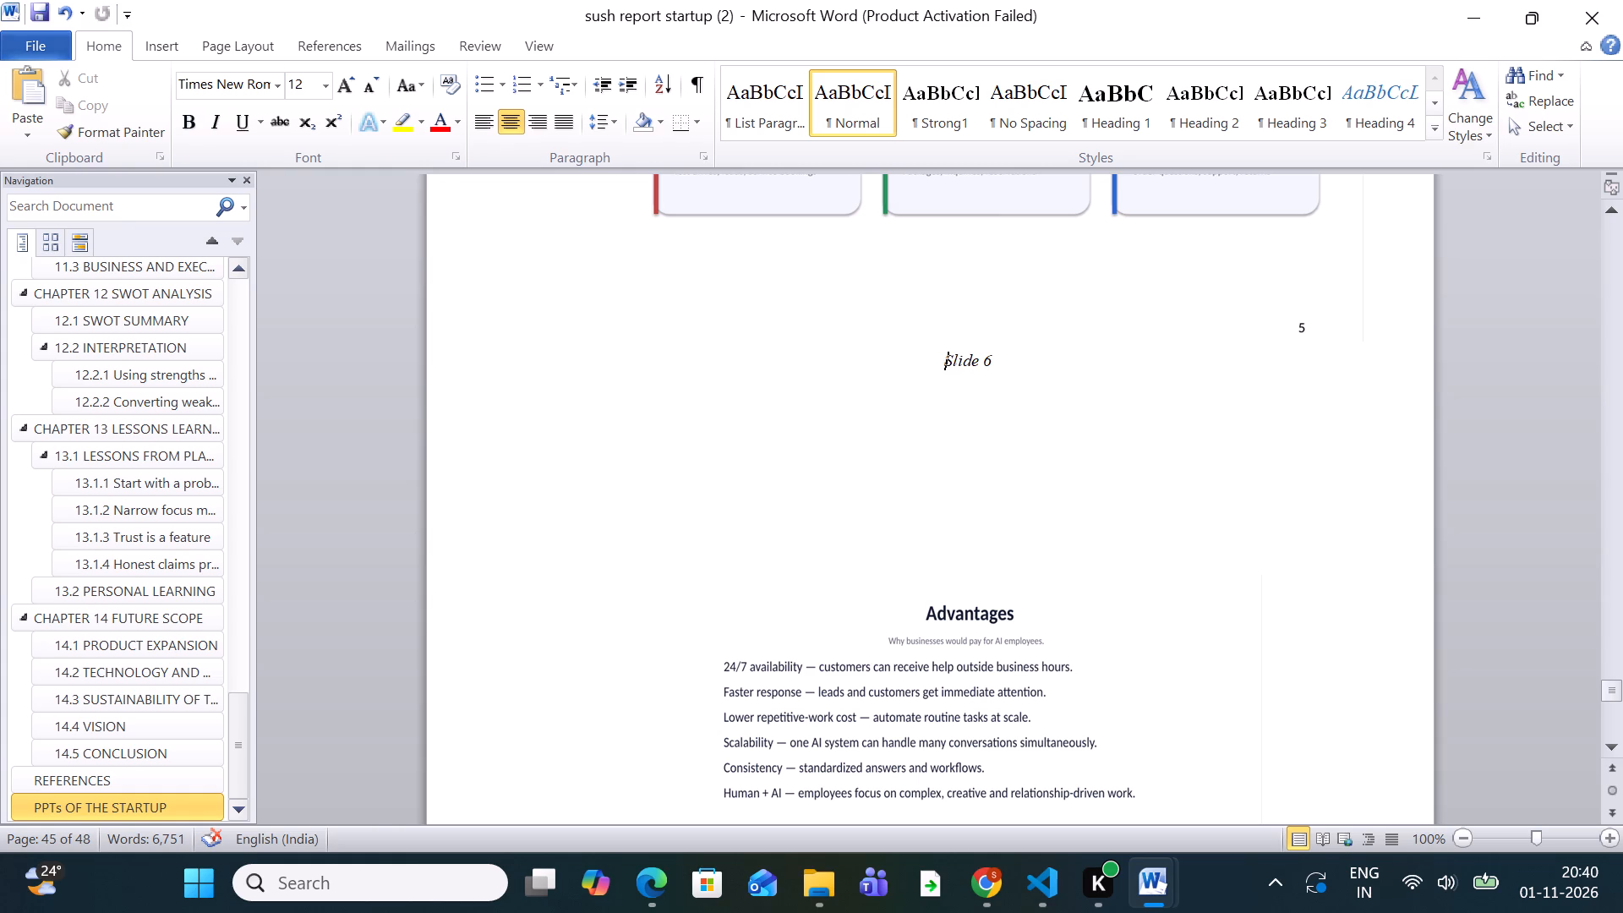
{"action": "key", "text": "Return"}
{"action": "key", "text": "Return"}
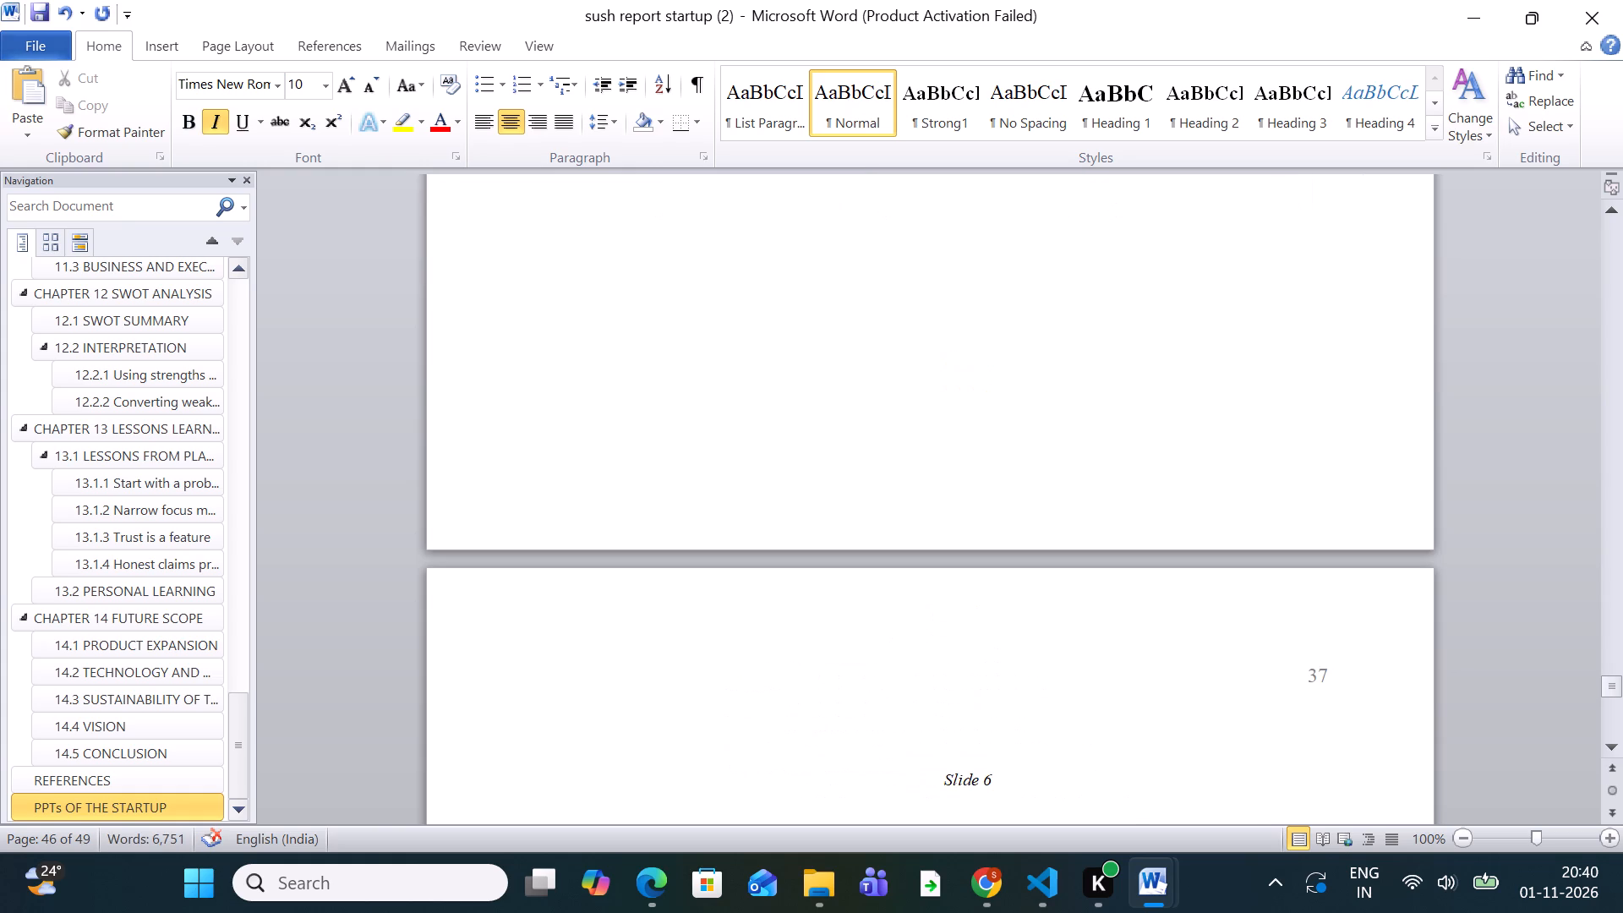
{"action": "key", "text": "ctrl+z"}
{"action": "scroll", "coordinate": [1002, 439], "scroll_direction": "up", "scroll_amount": 2}
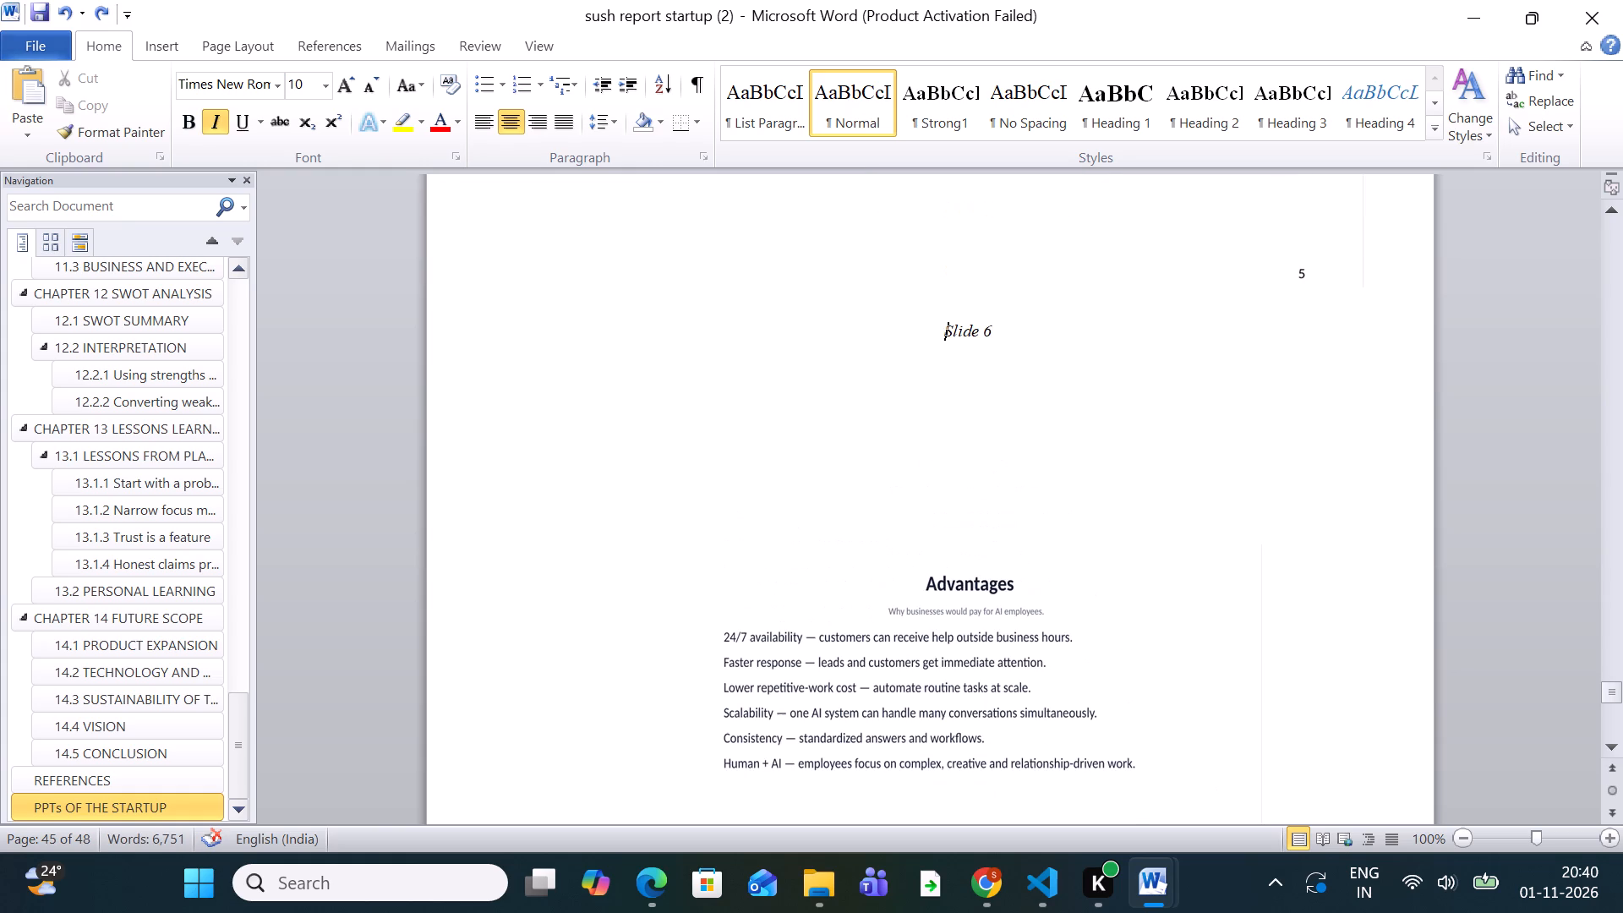
Enlarge the Challenges & Disadvantages picture in proportion from its corner, slightly narrower than the text column.
{"action": "left_click", "coordinate": [1008, 666]}
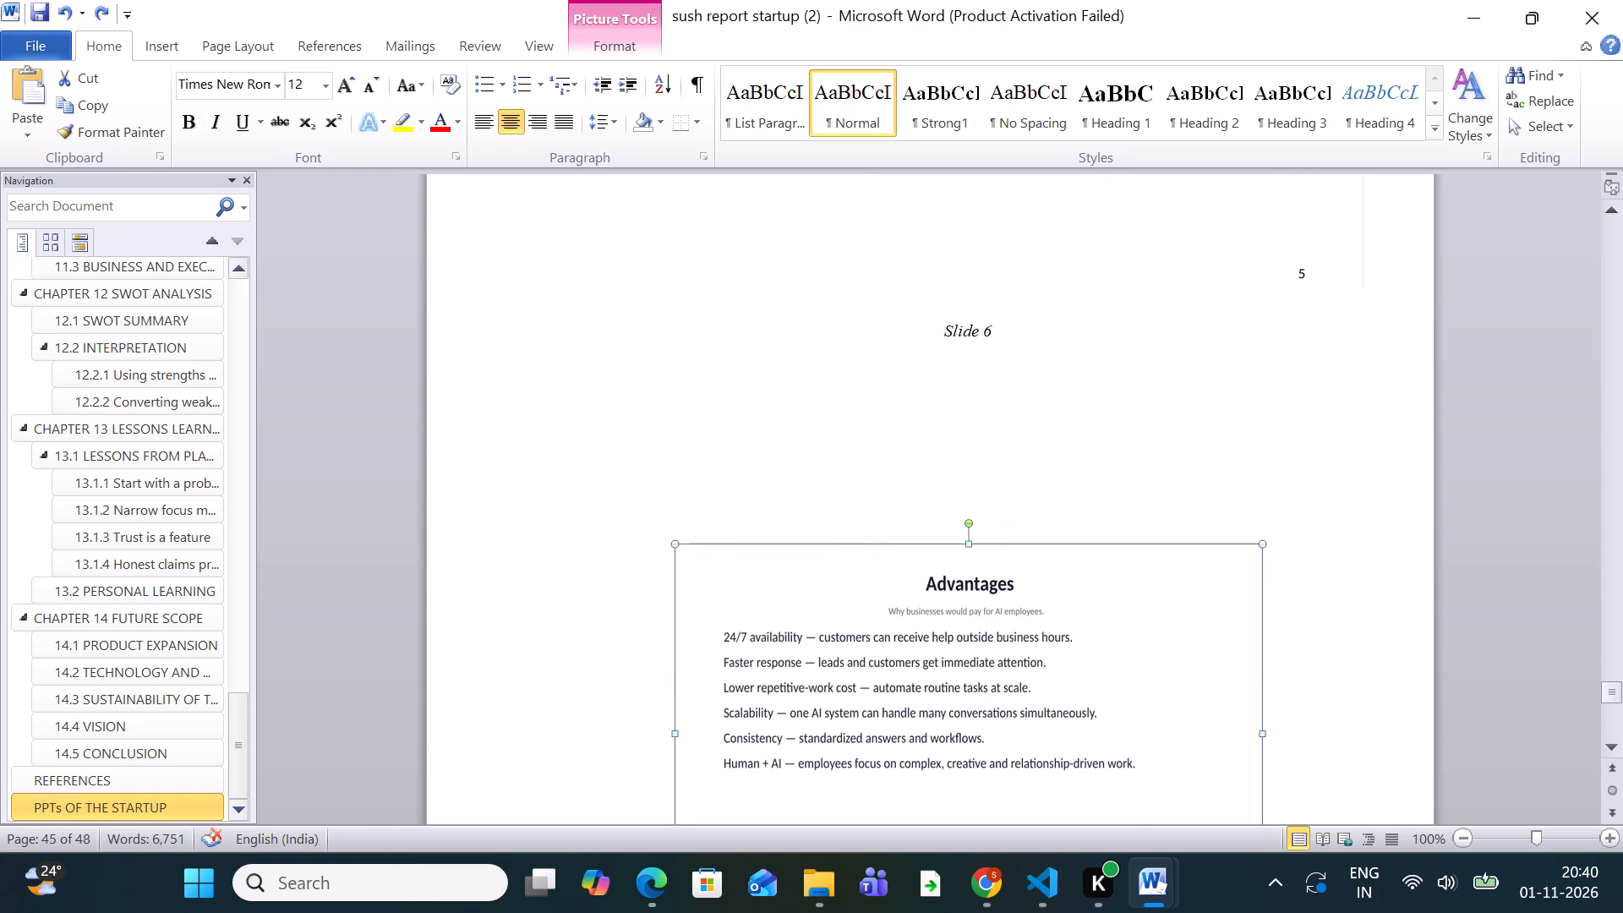
{"action": "scroll", "coordinate": [1045, 407], "scroll_direction": "down", "scroll_amount": 11}
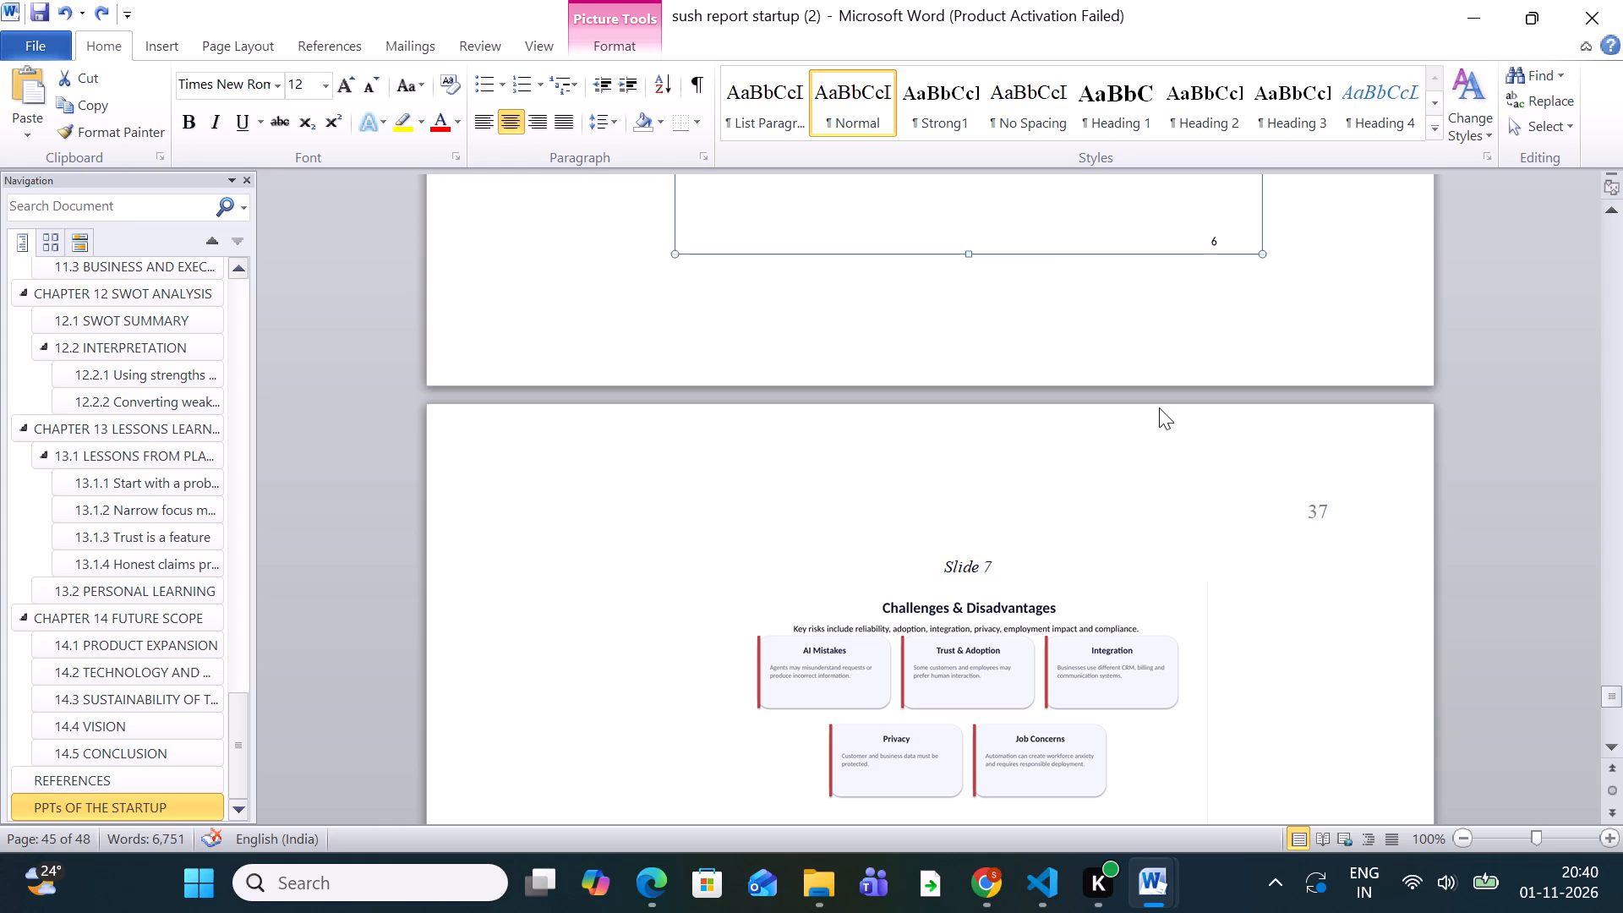
{"action": "scroll", "coordinate": [1159, 407], "scroll_direction": "up", "scroll_amount": 6}
{"action": "scroll", "coordinate": [1202, 555], "scroll_direction": "up", "scroll_amount": 3}
{"action": "scroll", "coordinate": [1194, 581], "scroll_direction": "down", "scroll_amount": 5}
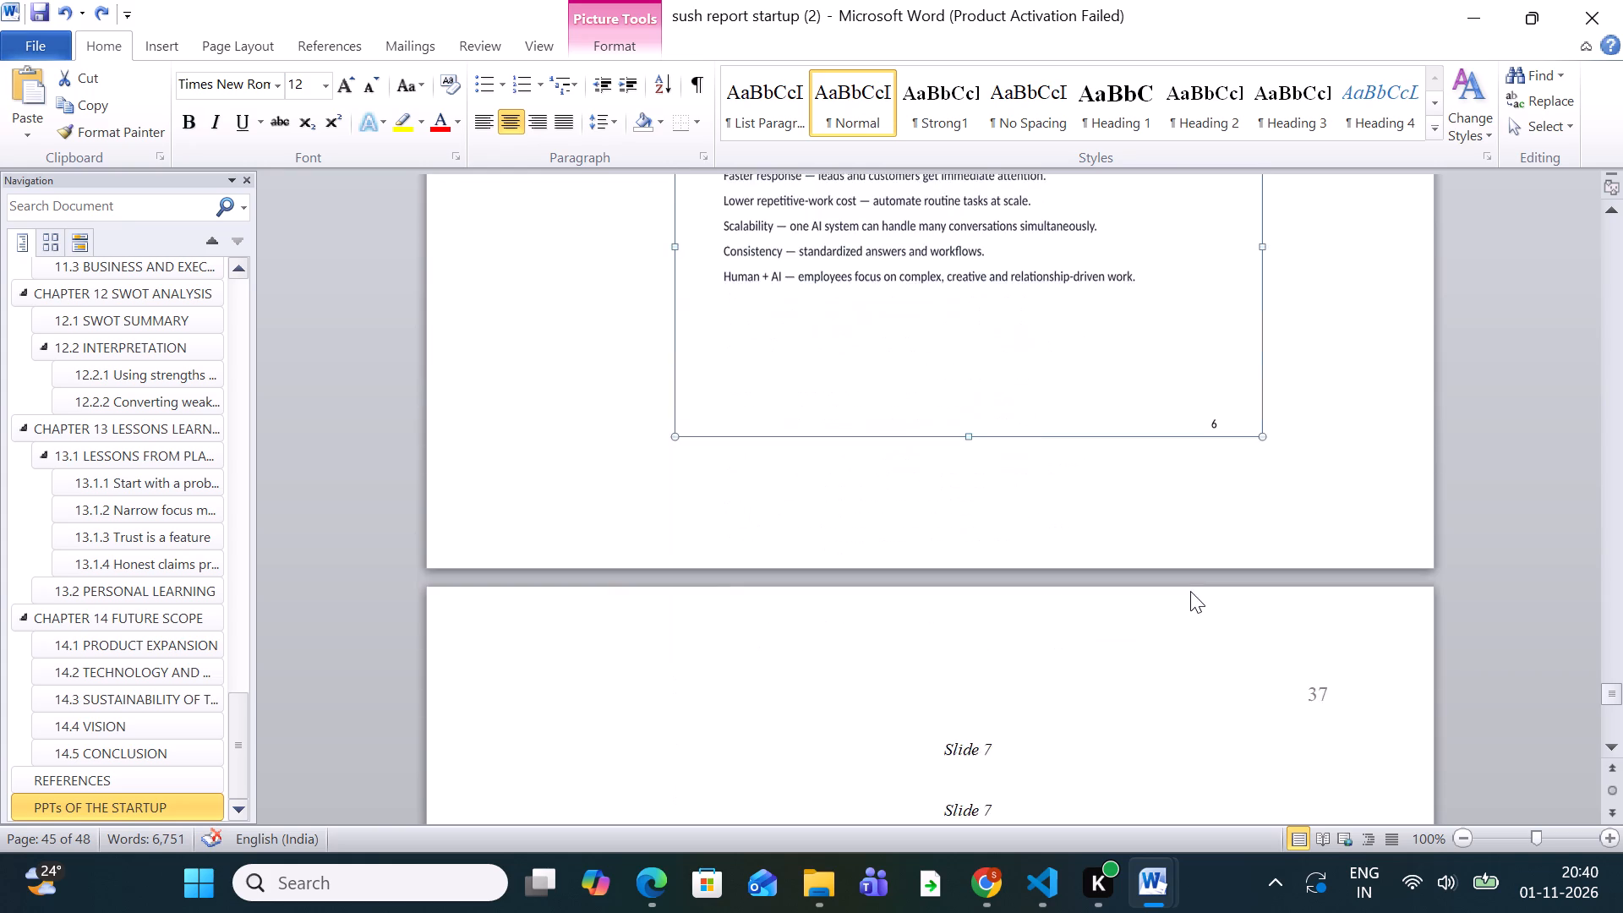
{"action": "scroll", "coordinate": [1190, 591], "scroll_direction": "down", "scroll_amount": 6}
{"action": "left_click", "coordinate": [935, 560]}
{"action": "scroll", "coordinate": [975, 546], "scroll_direction": "down", "scroll_amount": 3}
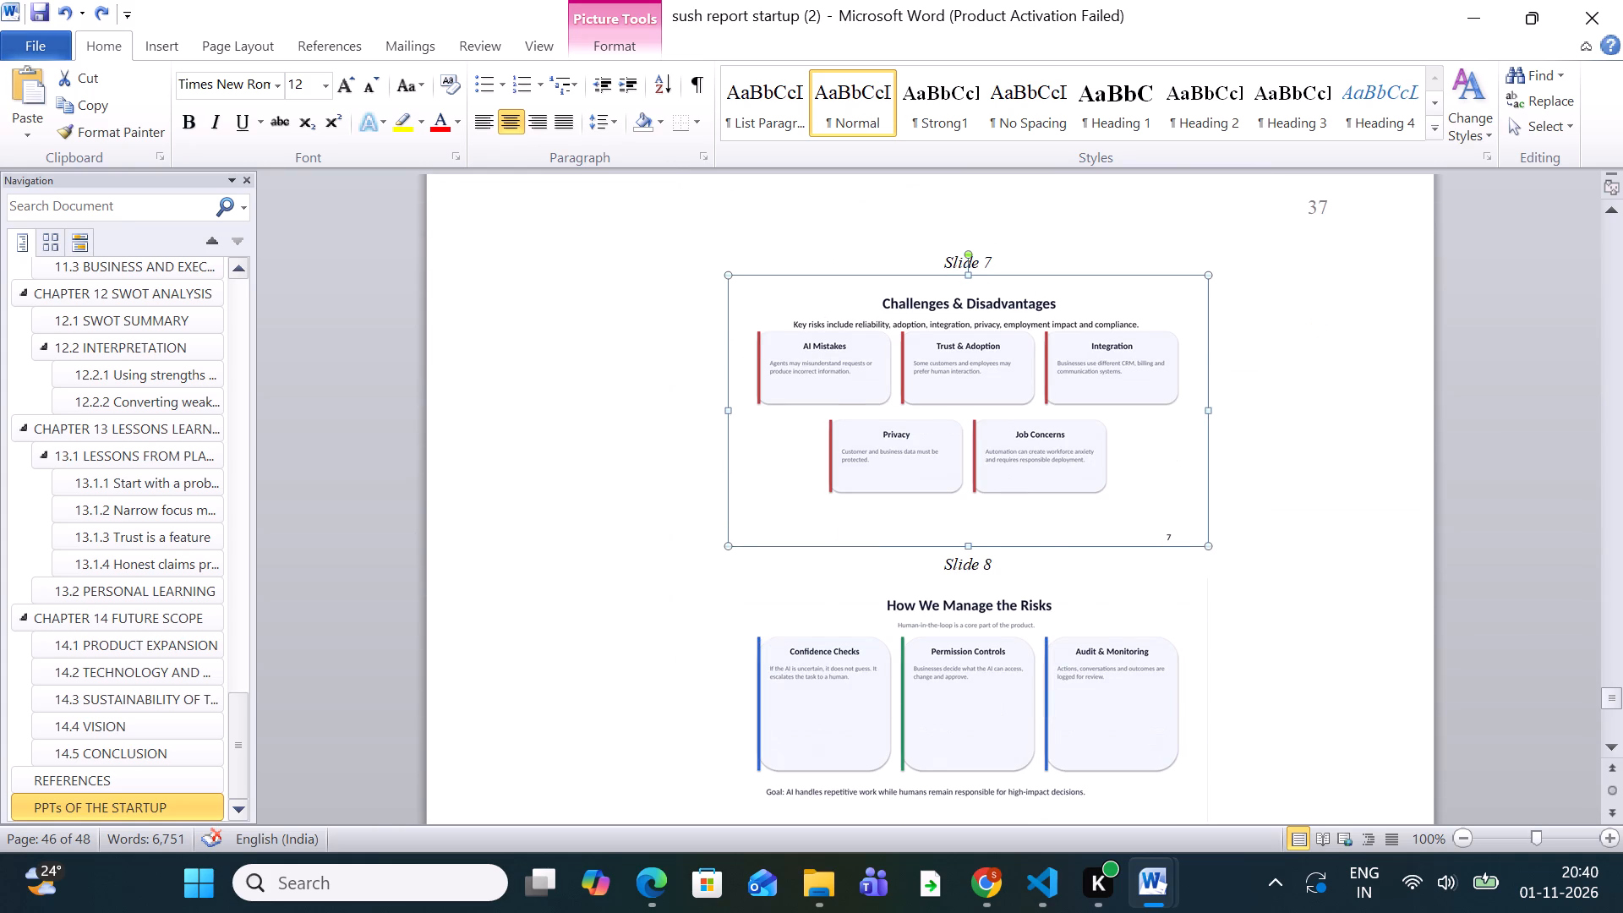
{"action": "left_click_drag", "start_coordinate": [1204, 544], "coordinate": [1254, 648]}
Enlarge the How We Manage the Risks picture in proportion from its corner until it extends slightly past the text column.
{"action": "scroll", "coordinate": [982, 628], "scroll_direction": "down", "scroll_amount": 4}
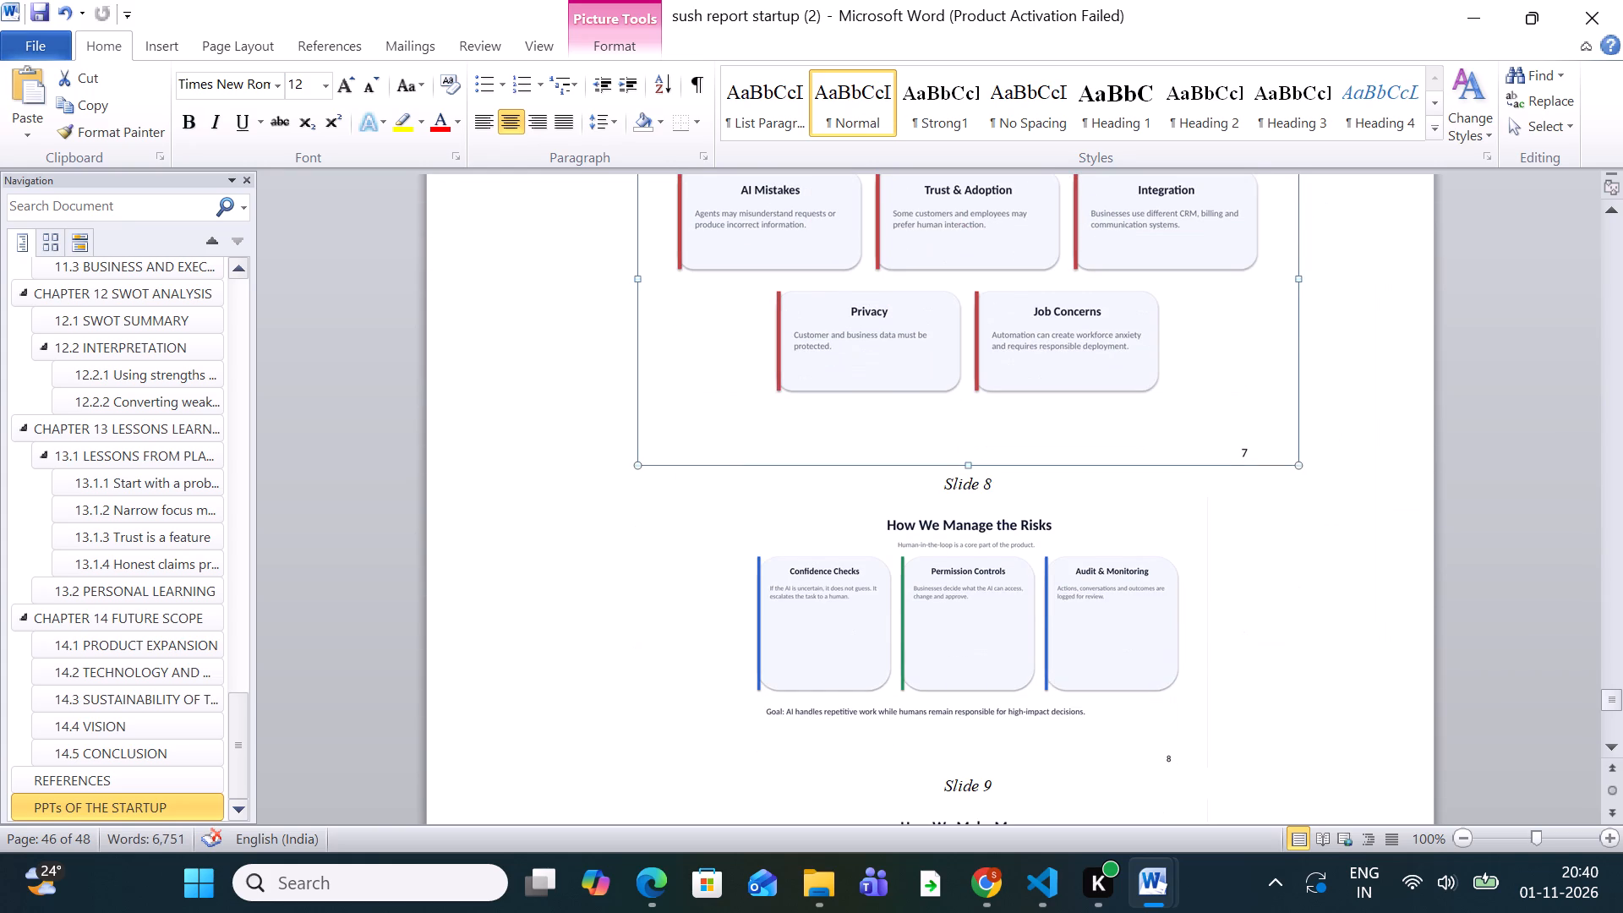
{"action": "left_click", "coordinate": [1058, 599]}
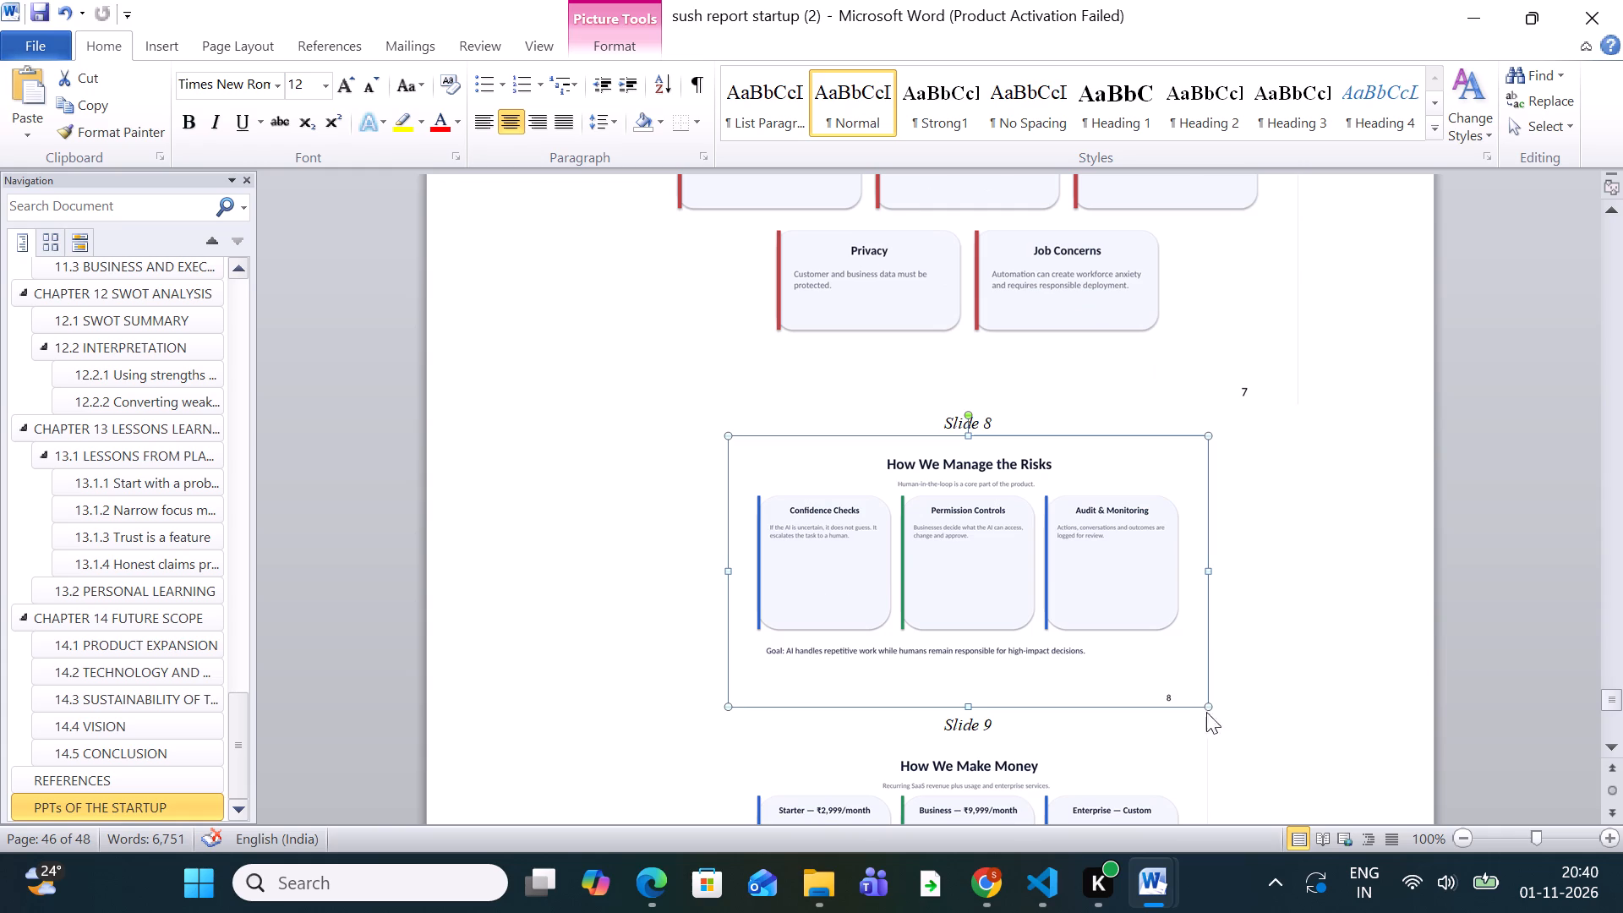
{"action": "left_click_drag", "start_coordinate": [1206, 706], "coordinate": [1270, 845]}
{"action": "scroll", "coordinate": [1076, 667], "scroll_direction": "down", "scroll_amount": 11}
{"action": "scroll", "coordinate": [1079, 667], "scroll_direction": "up", "scroll_amount": 7}
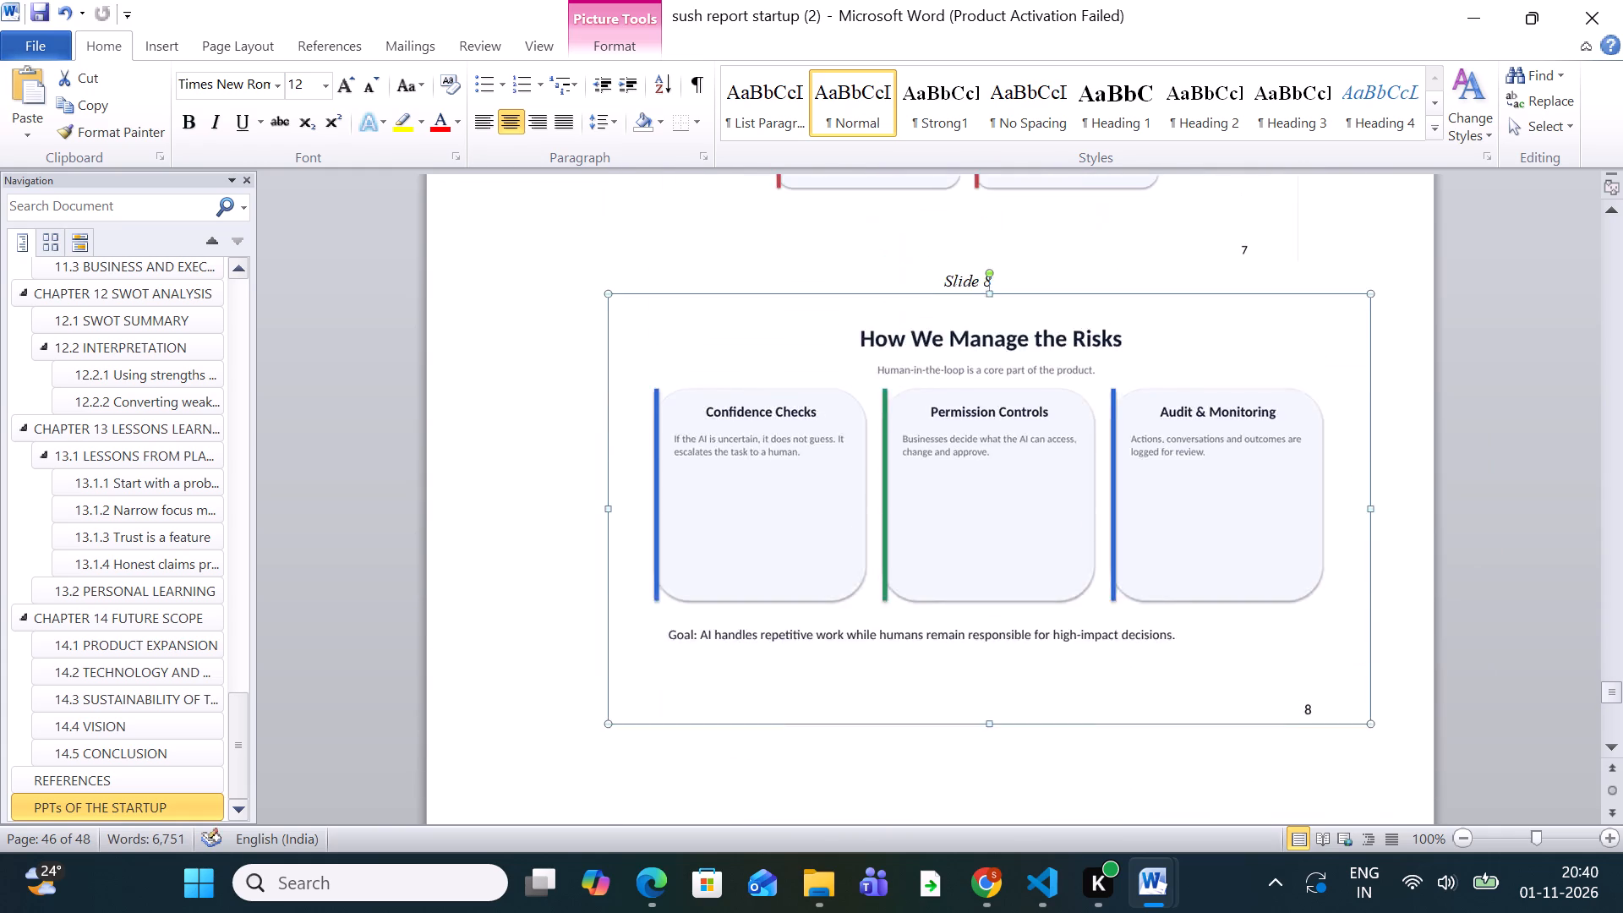
Enlarge the Challenges & Disadvantages picture a little more in proportion, to just over the text column width.
{"action": "scroll", "coordinate": [1079, 667], "scroll_direction": "up", "scroll_amount": 8}
{"action": "left_click", "coordinate": [1161, 563]}
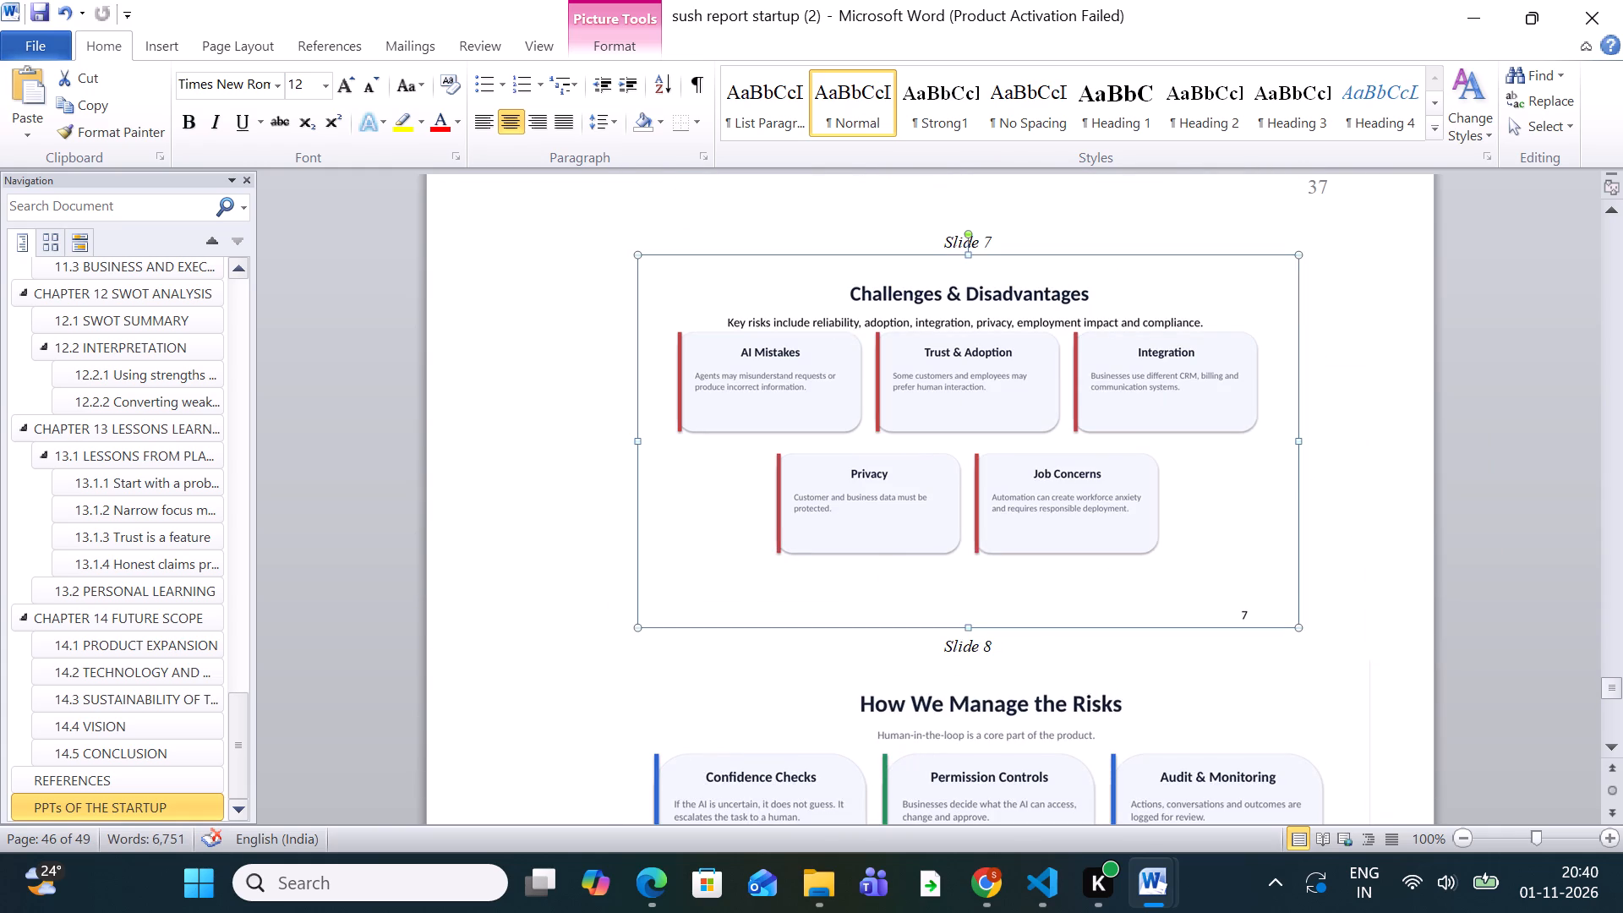
{"action": "left_click_drag", "start_coordinate": [1301, 626], "coordinate": [1311, 666]}
{"action": "scroll", "coordinate": [1169, 700], "scroll_direction": "down", "scroll_amount": 2}
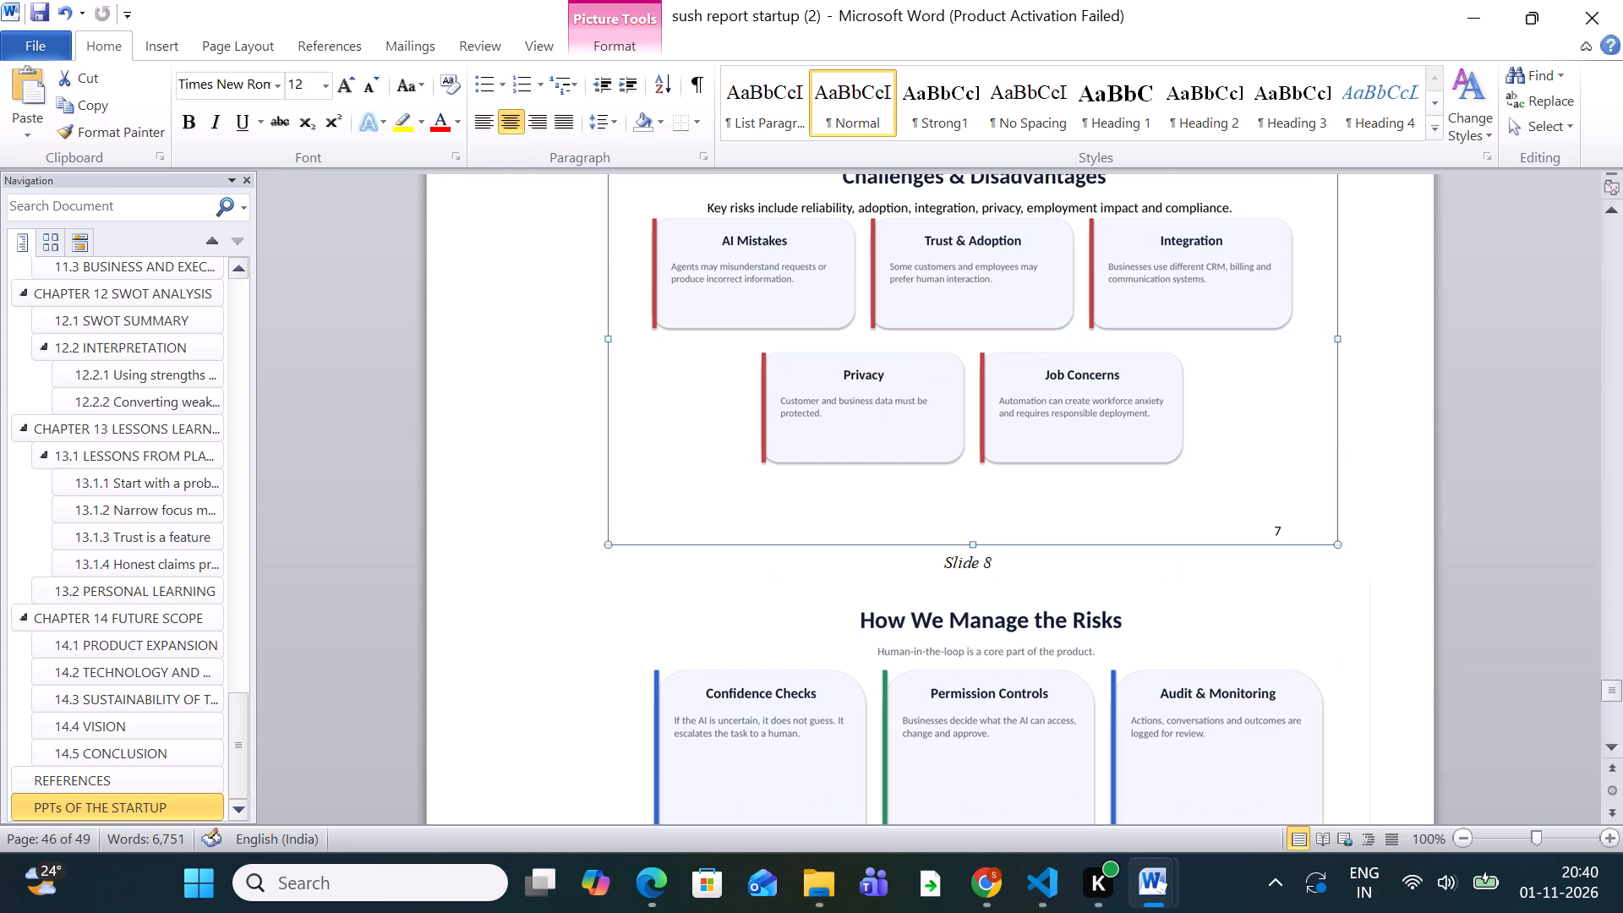
Enlarge the How We Manage the Risks picture a little more in proportion, extending it almost to the page edge.
{"action": "scroll", "coordinate": [1196, 665], "scroll_direction": "down", "scroll_amount": 5}
{"action": "left_click", "coordinate": [1305, 639]}
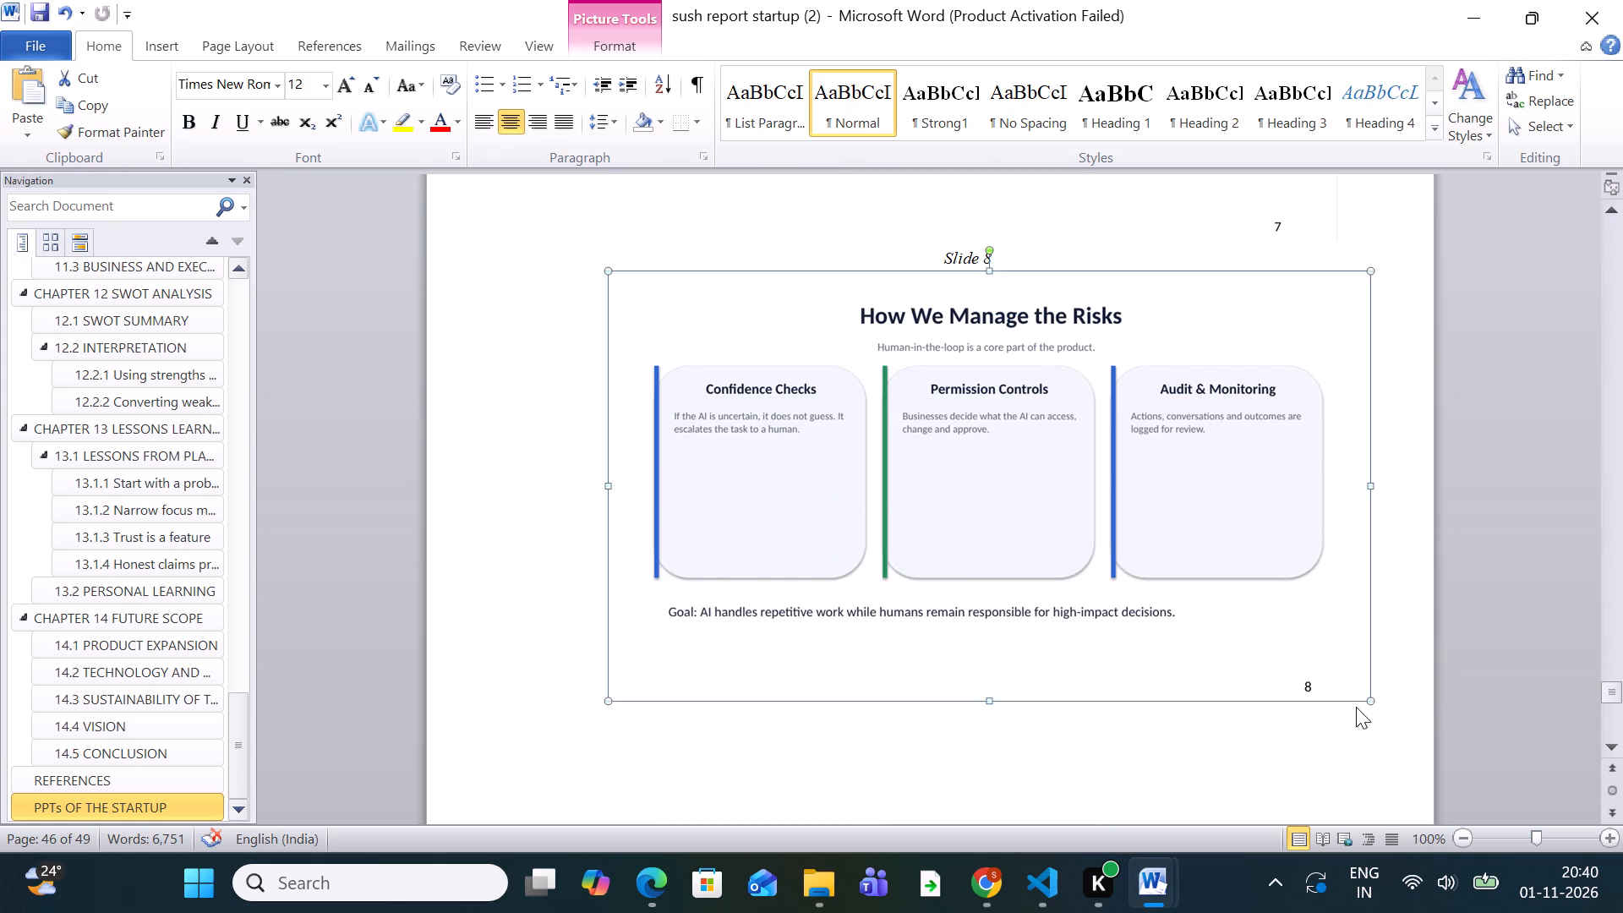
{"action": "left_click_drag", "start_coordinate": [1369, 700], "coordinate": [1371, 726]}
Enlarge the How We Make Money picture in proportion from its corner, slightly narrower than the text column.
{"action": "scroll", "coordinate": [966, 660], "scroll_direction": "up", "scroll_amount": 9}
{"action": "scroll", "coordinate": [1118, 510], "scroll_direction": "up", "scroll_amount": 1}
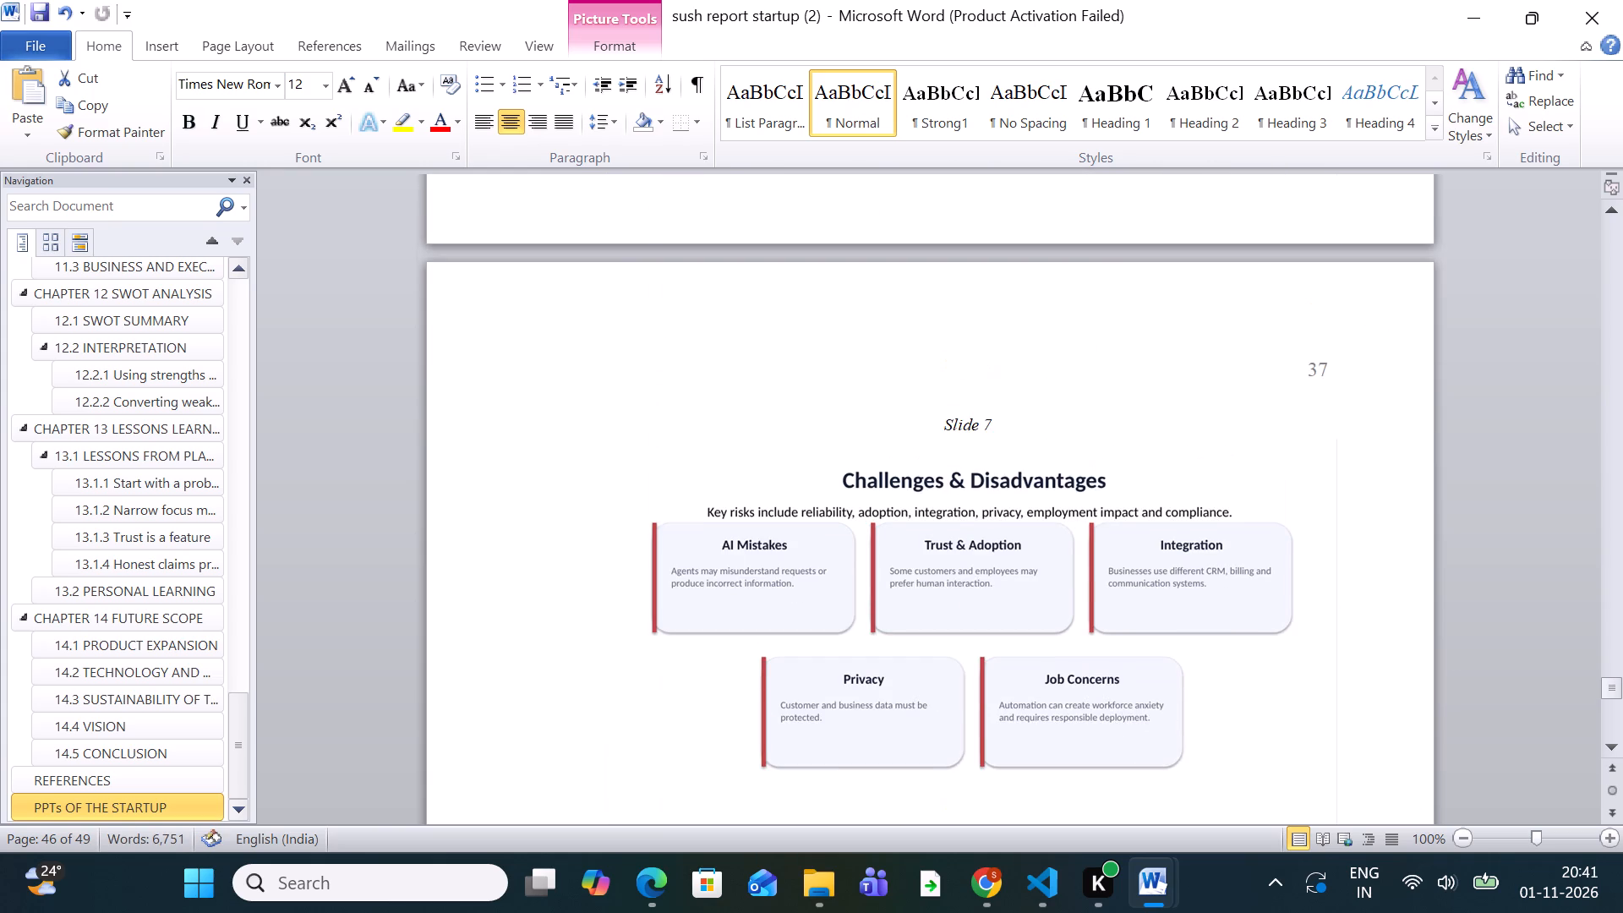
{"action": "left_click", "coordinate": [1120, 507]}
{"action": "scroll", "coordinate": [1123, 507], "scroll_direction": "down", "scroll_amount": 20}
{"action": "scroll", "coordinate": [1123, 507], "scroll_direction": "up", "scroll_amount": 4}
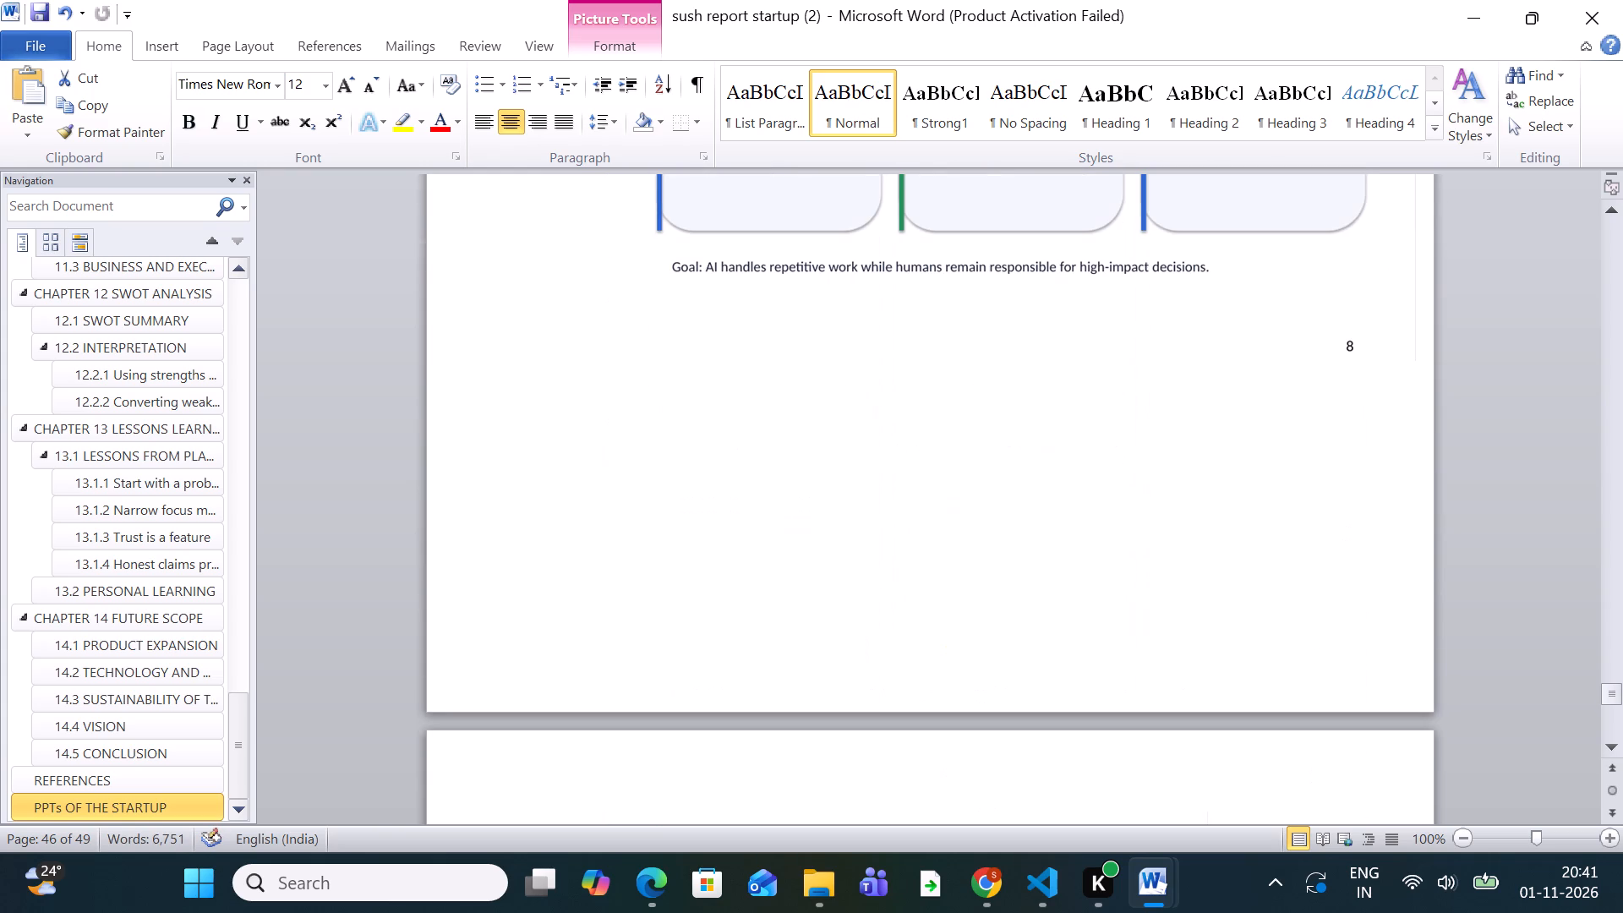
{"action": "scroll", "coordinate": [1123, 544], "scroll_direction": "down", "scroll_amount": 10}
{"action": "left_click", "coordinate": [1107, 506]}
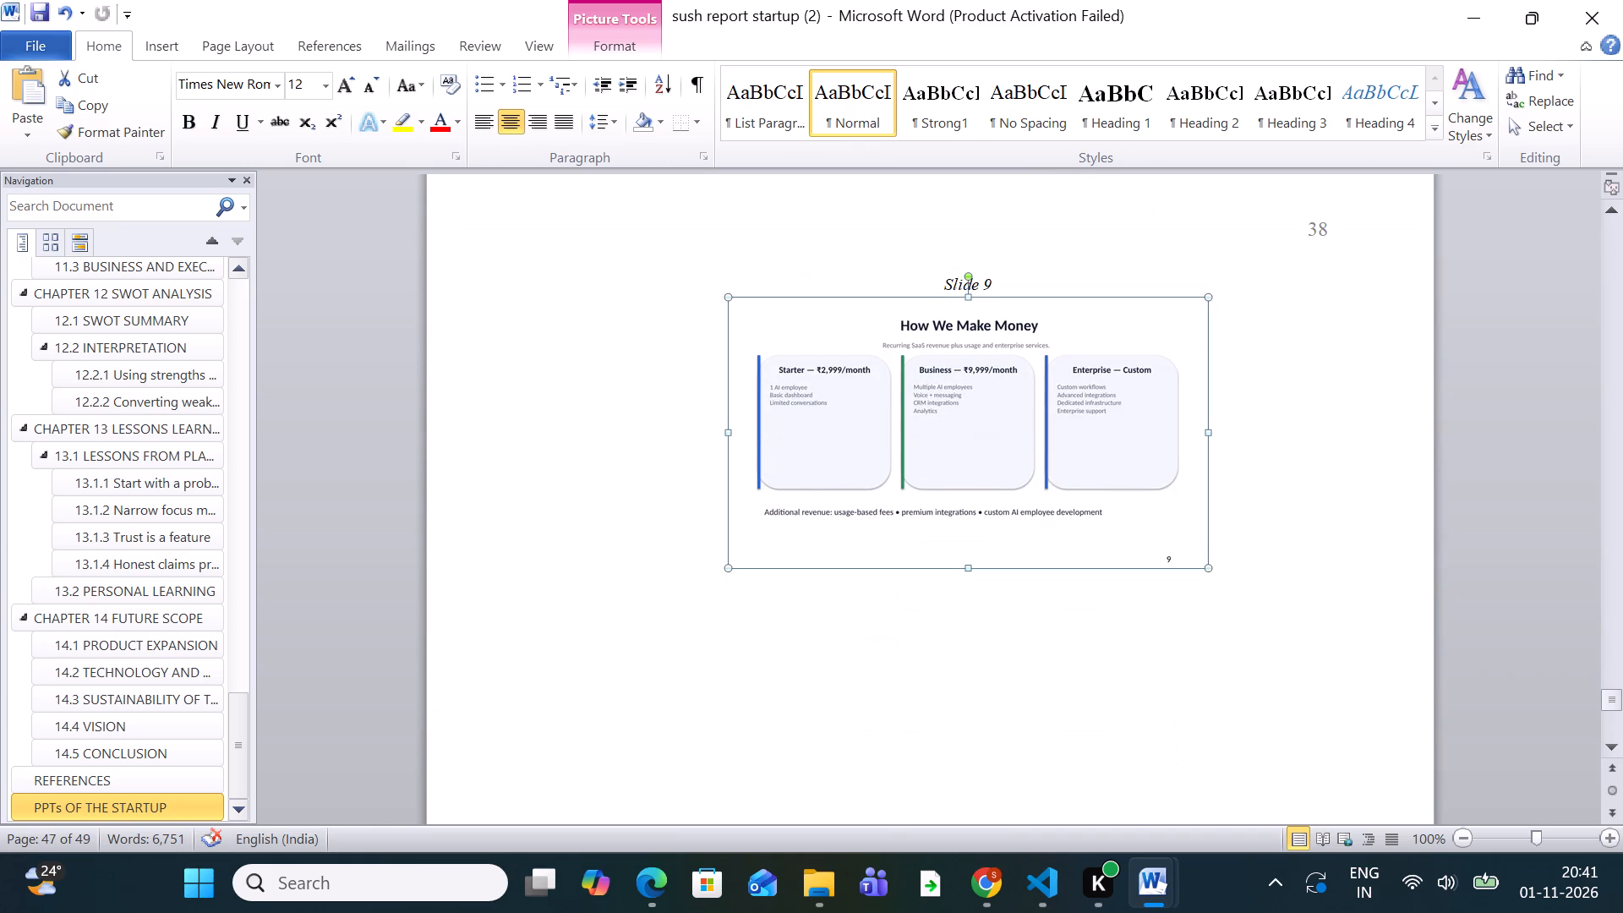
{"action": "left_click_drag", "start_coordinate": [1210, 564], "coordinate": [1258, 675]}
{"action": "scroll", "coordinate": [1180, 627], "scroll_direction": "down", "scroll_amount": 6}
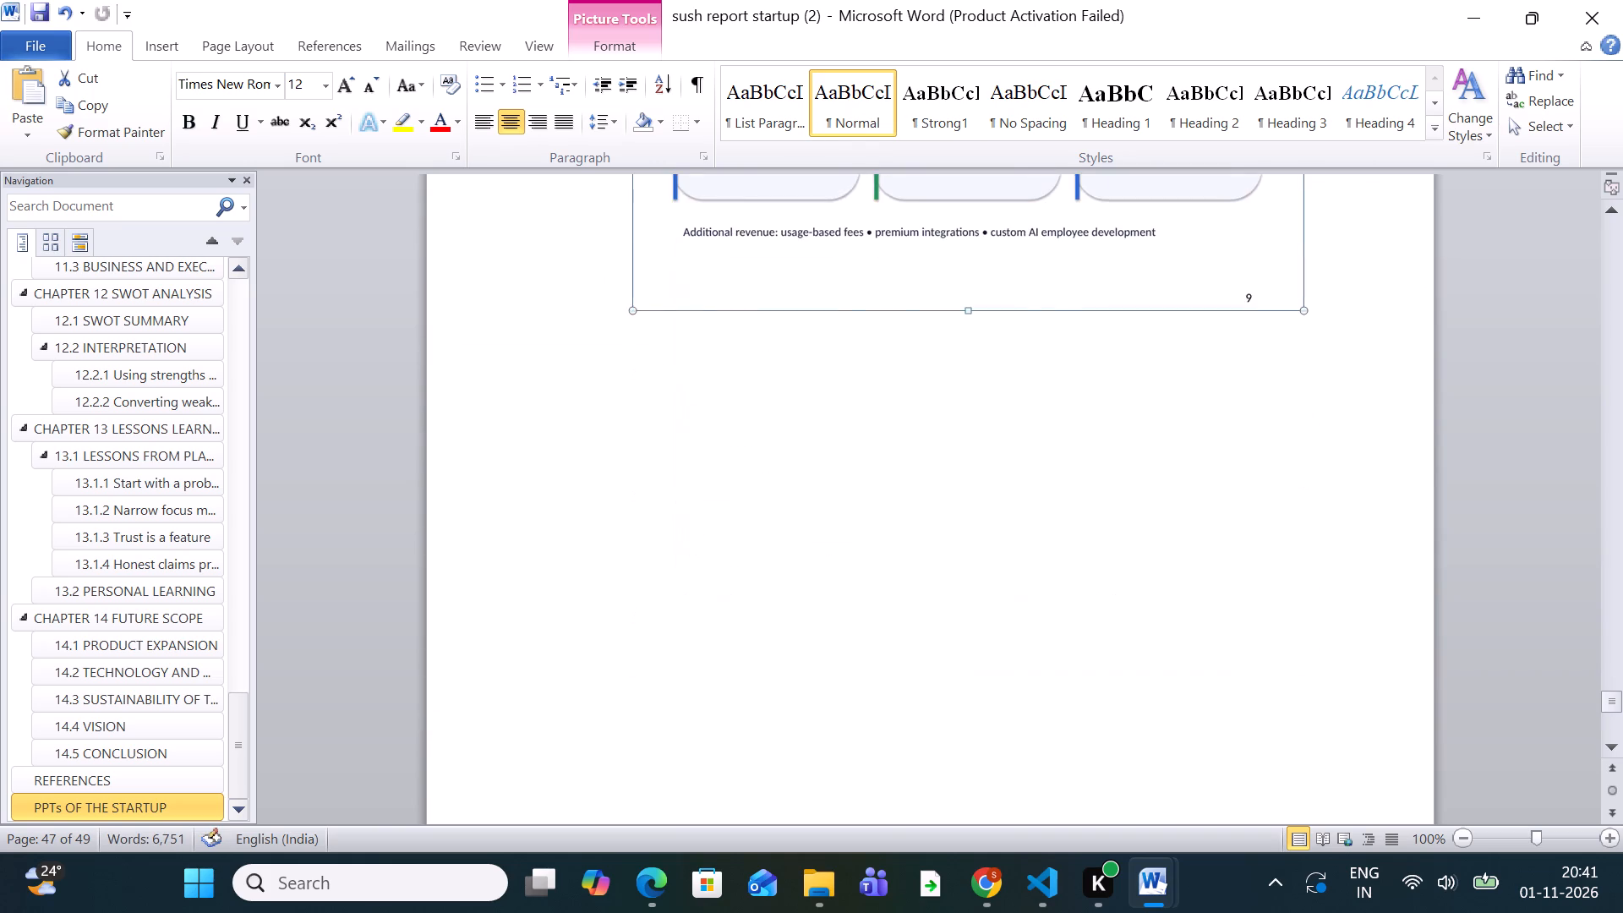
{"action": "scroll", "coordinate": [1178, 604], "scroll_direction": "down", "scroll_amount": 15}
{"action": "scroll", "coordinate": [1179, 593], "scroll_direction": "up", "scroll_amount": 20}
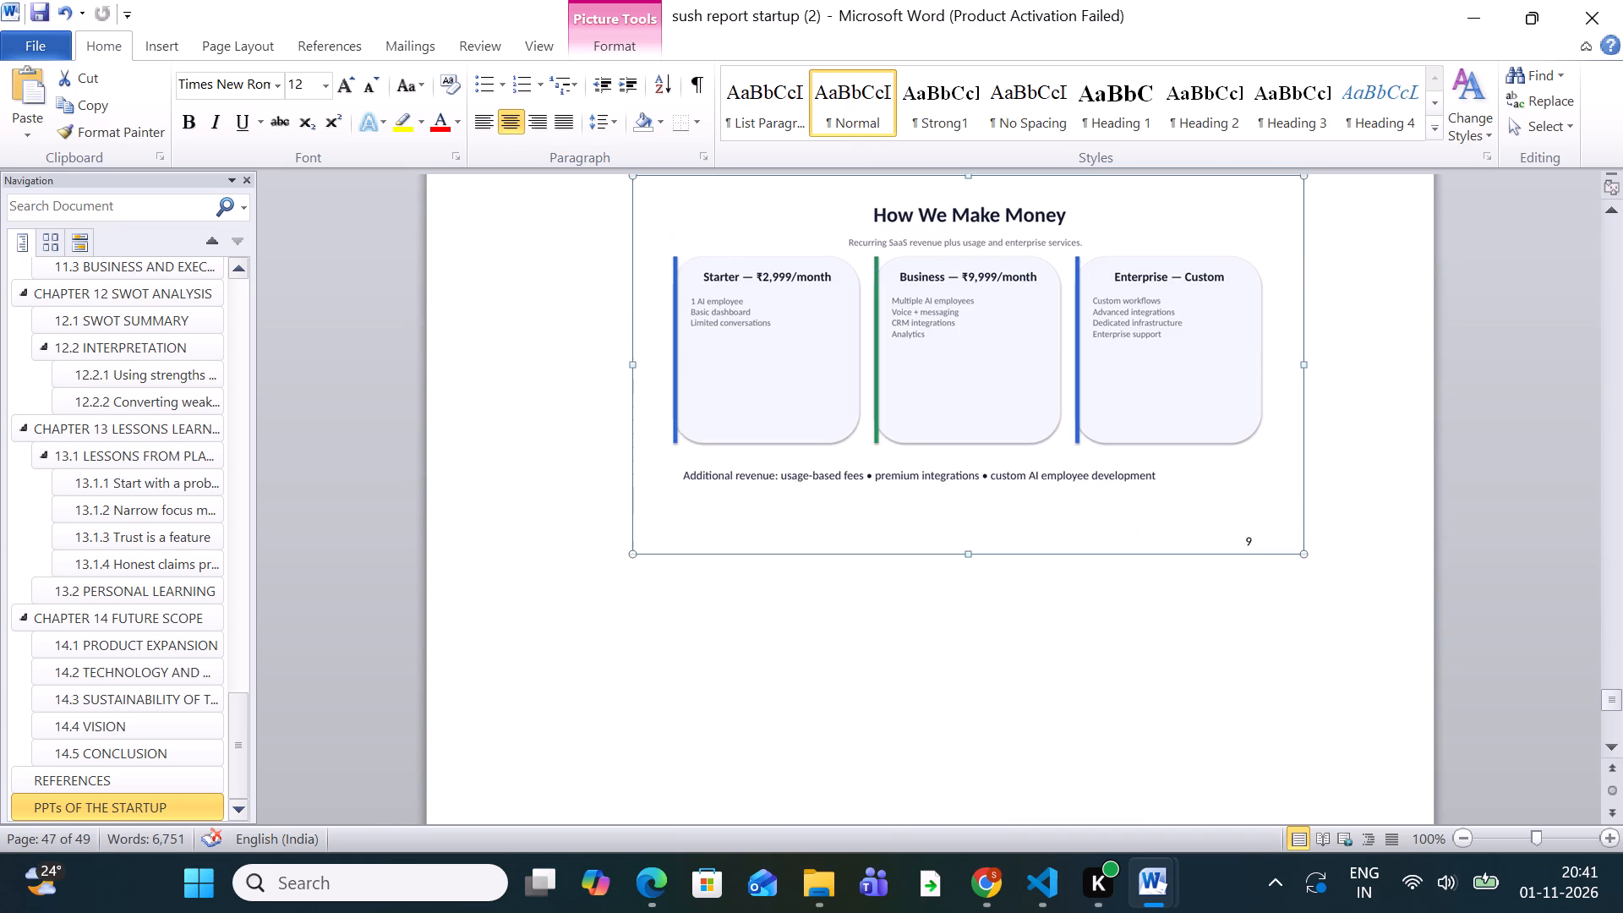
Enlarge the How We Make Money picture a little more in proportion, to about the text column width.
{"action": "scroll", "coordinate": [1188, 564], "scroll_direction": "down", "scroll_amount": 2}
{"action": "scroll", "coordinate": [1188, 558], "scroll_direction": "up", "scroll_amount": 2}
{"action": "left_click_drag", "start_coordinate": [1300, 618], "coordinate": [1309, 642]}
Cut the Revenue Potential picture from under the Slide 10 caption and paste it onto the preceding page, above the How We Make Money picture.
{"action": "scroll", "coordinate": [1247, 701], "scroll_direction": "down", "scroll_amount": 13}
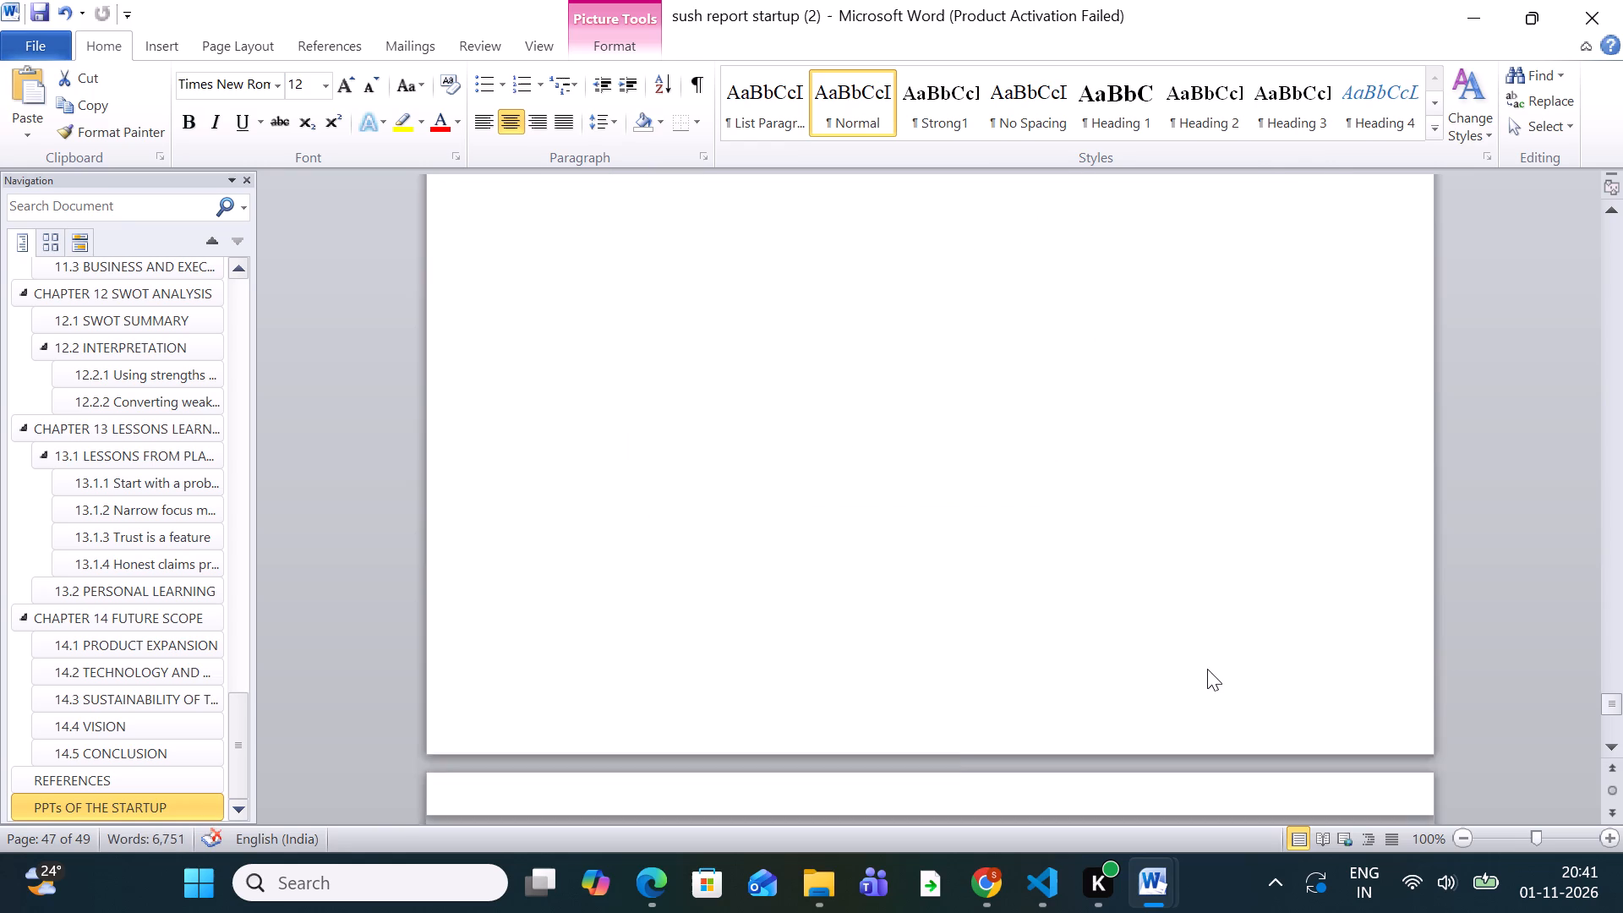
{"action": "scroll", "coordinate": [1207, 669], "scroll_direction": "down", "scroll_amount": 8}
{"action": "left_click", "coordinate": [1008, 630]}
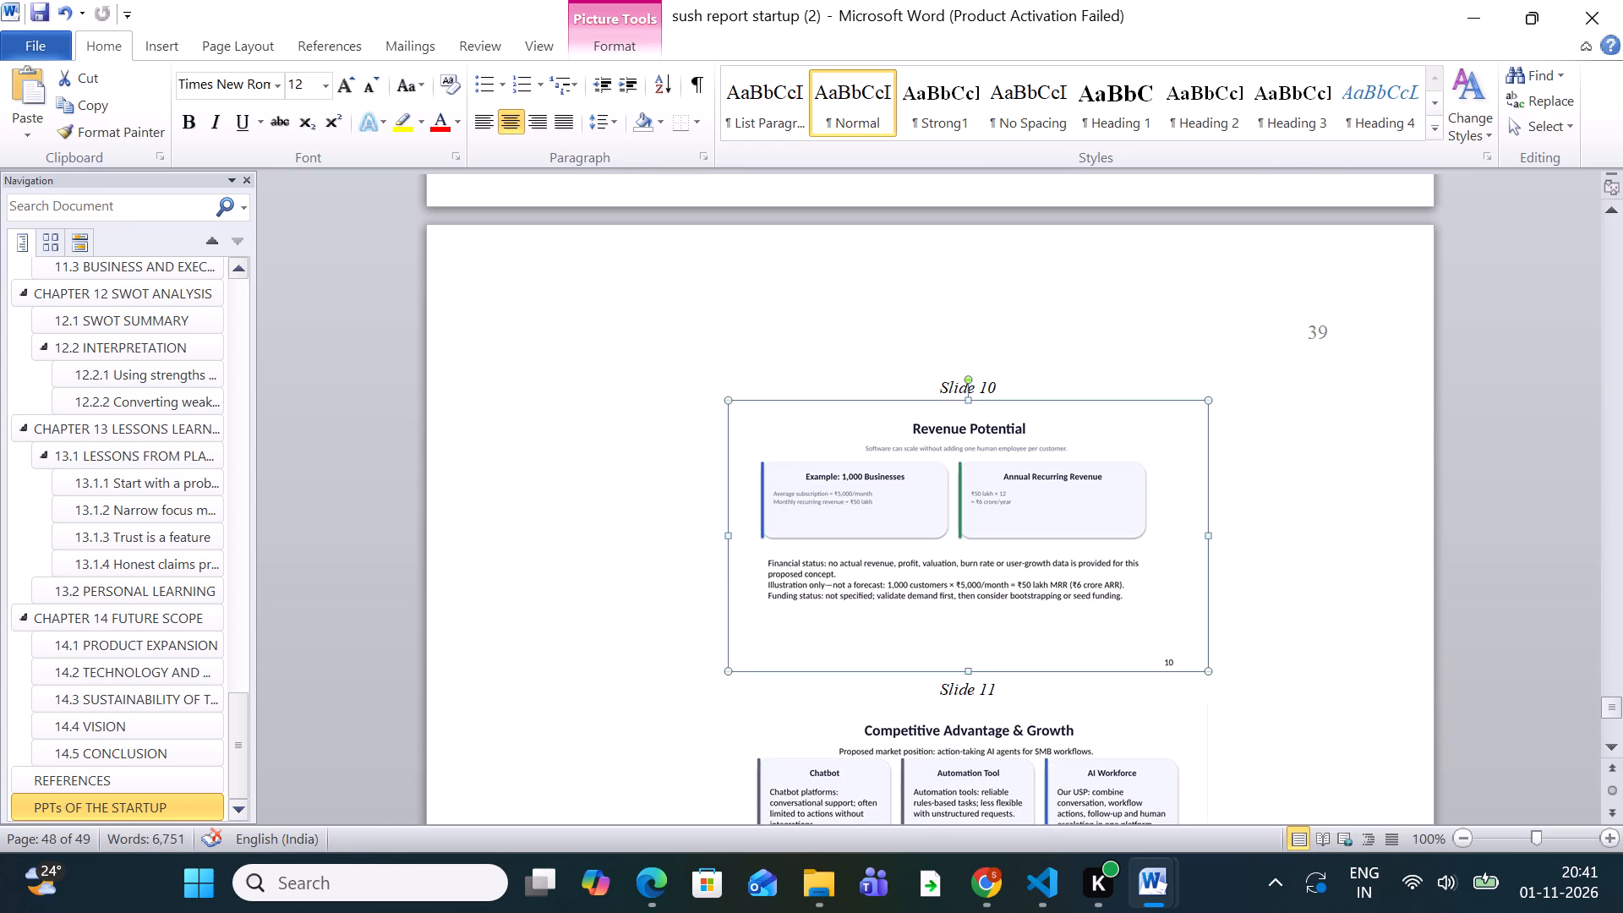
{"action": "right_click", "coordinate": [1008, 618]}
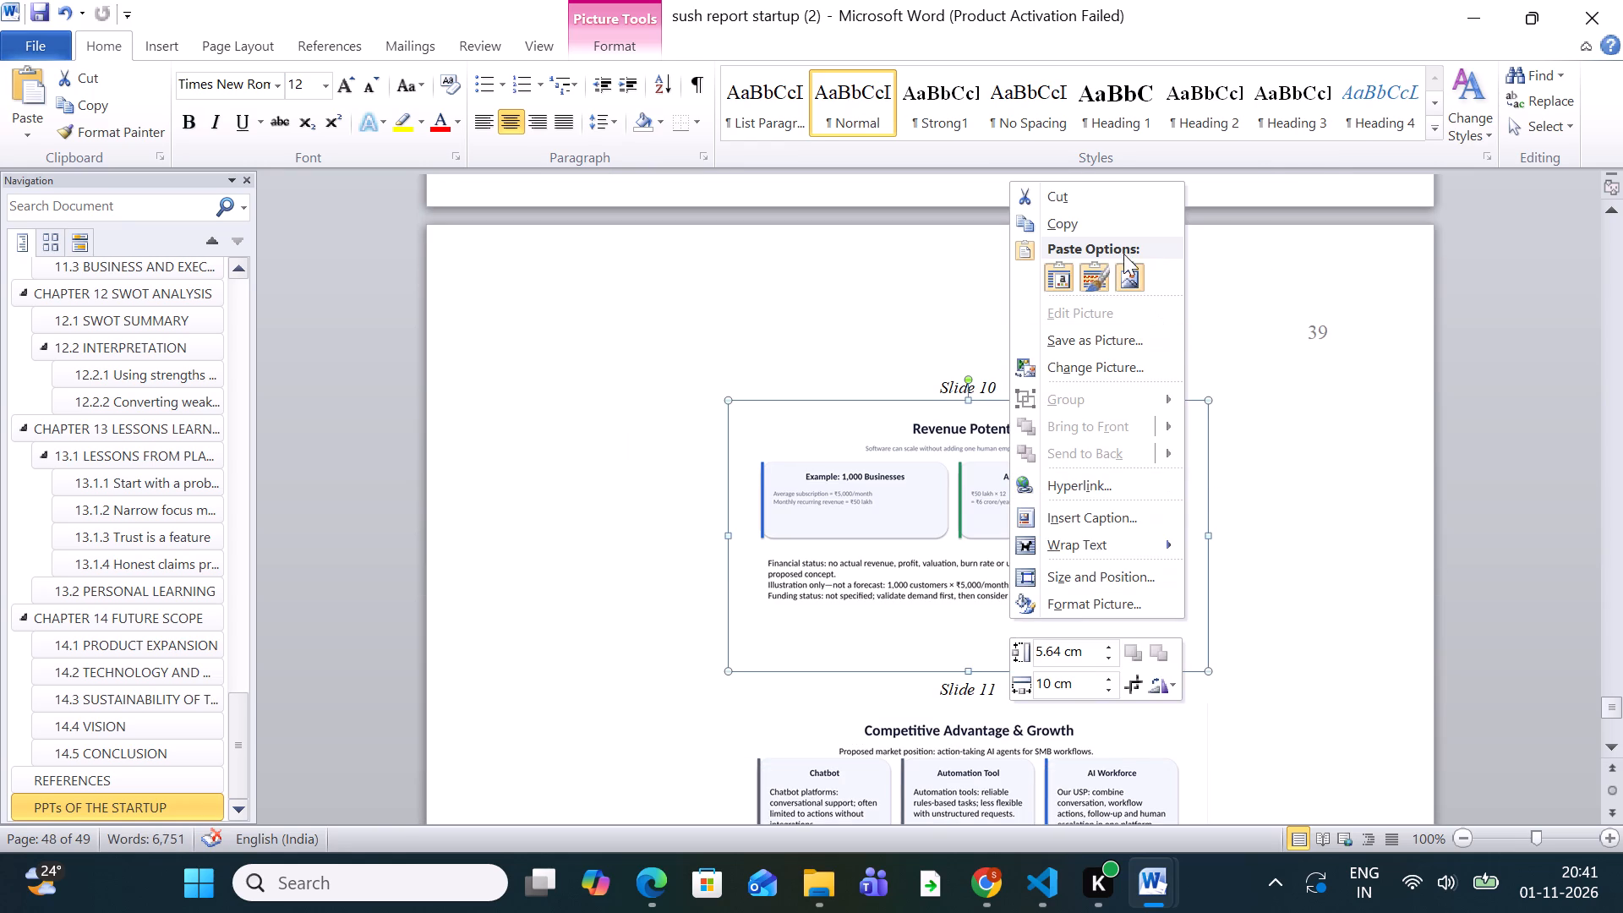
{"action": "left_click", "coordinate": [1123, 205]}
{"action": "scroll", "coordinate": [1172, 432], "scroll_direction": "up", "scroll_amount": 9}
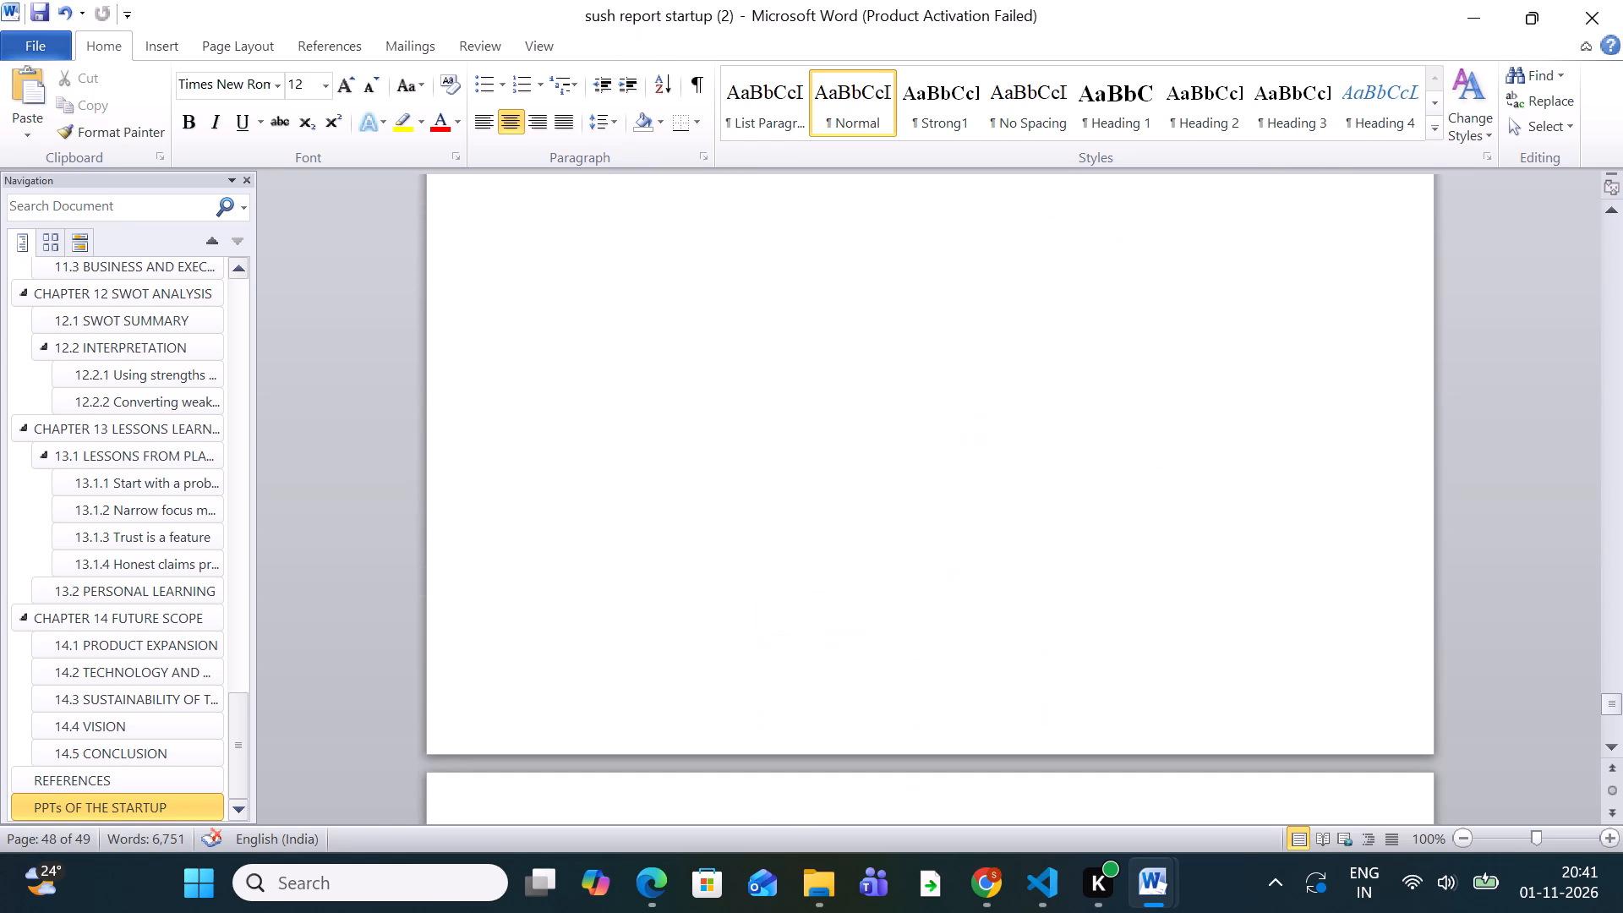
{"action": "scroll", "coordinate": [1046, 544], "scroll_direction": "up", "scroll_amount": 8}
{"action": "left_click", "coordinate": [971, 674]}
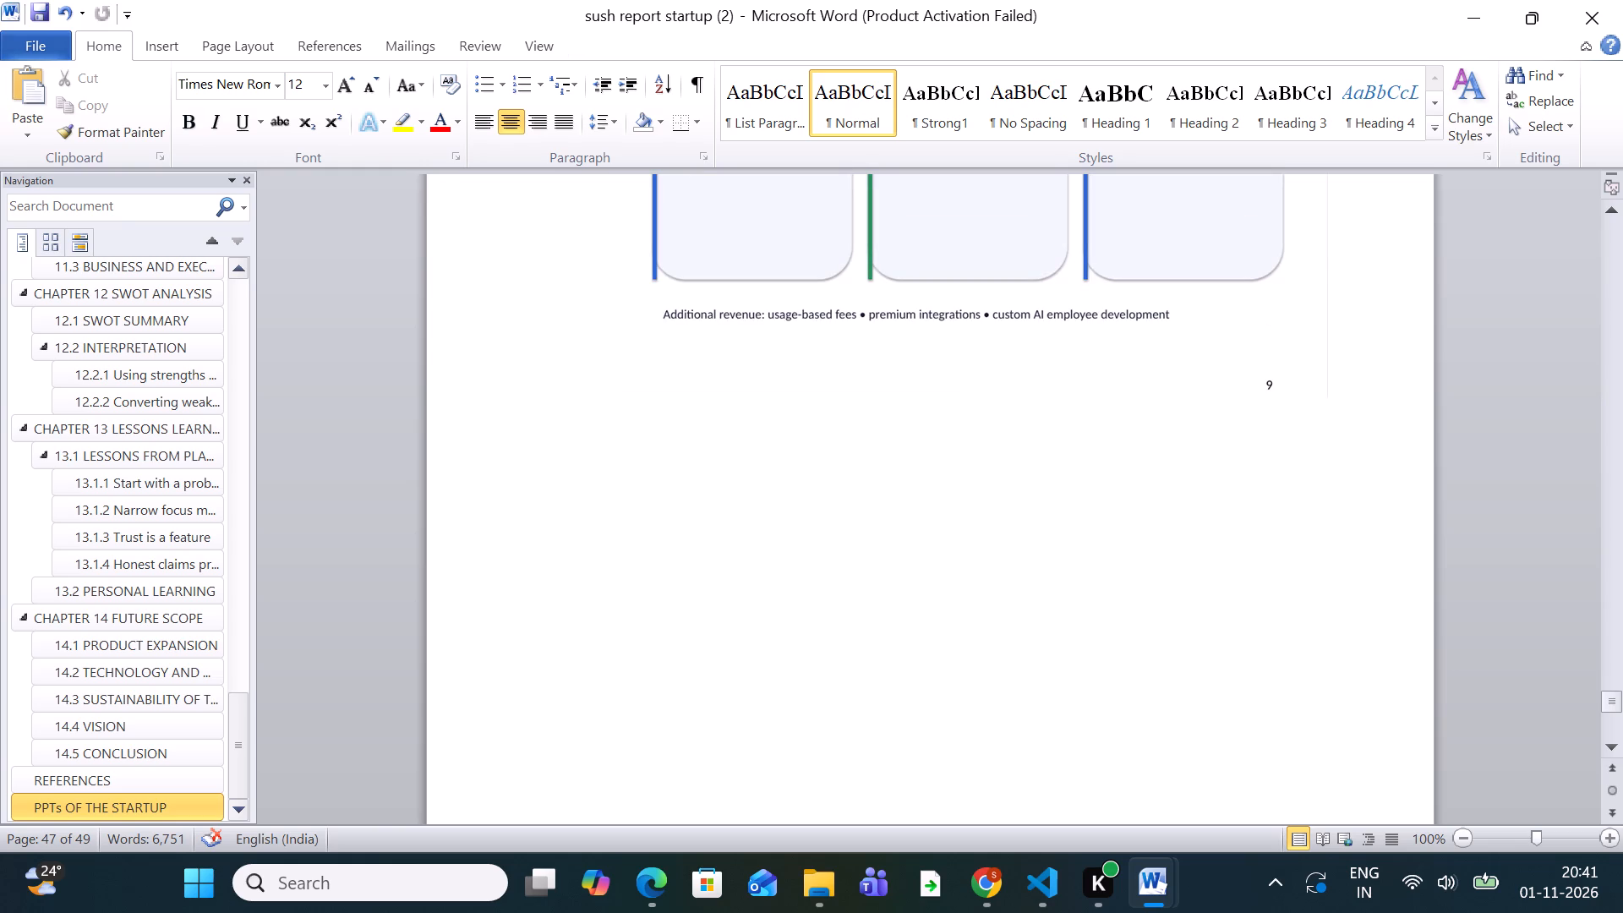
{"action": "key", "text": "ctrl+v"}
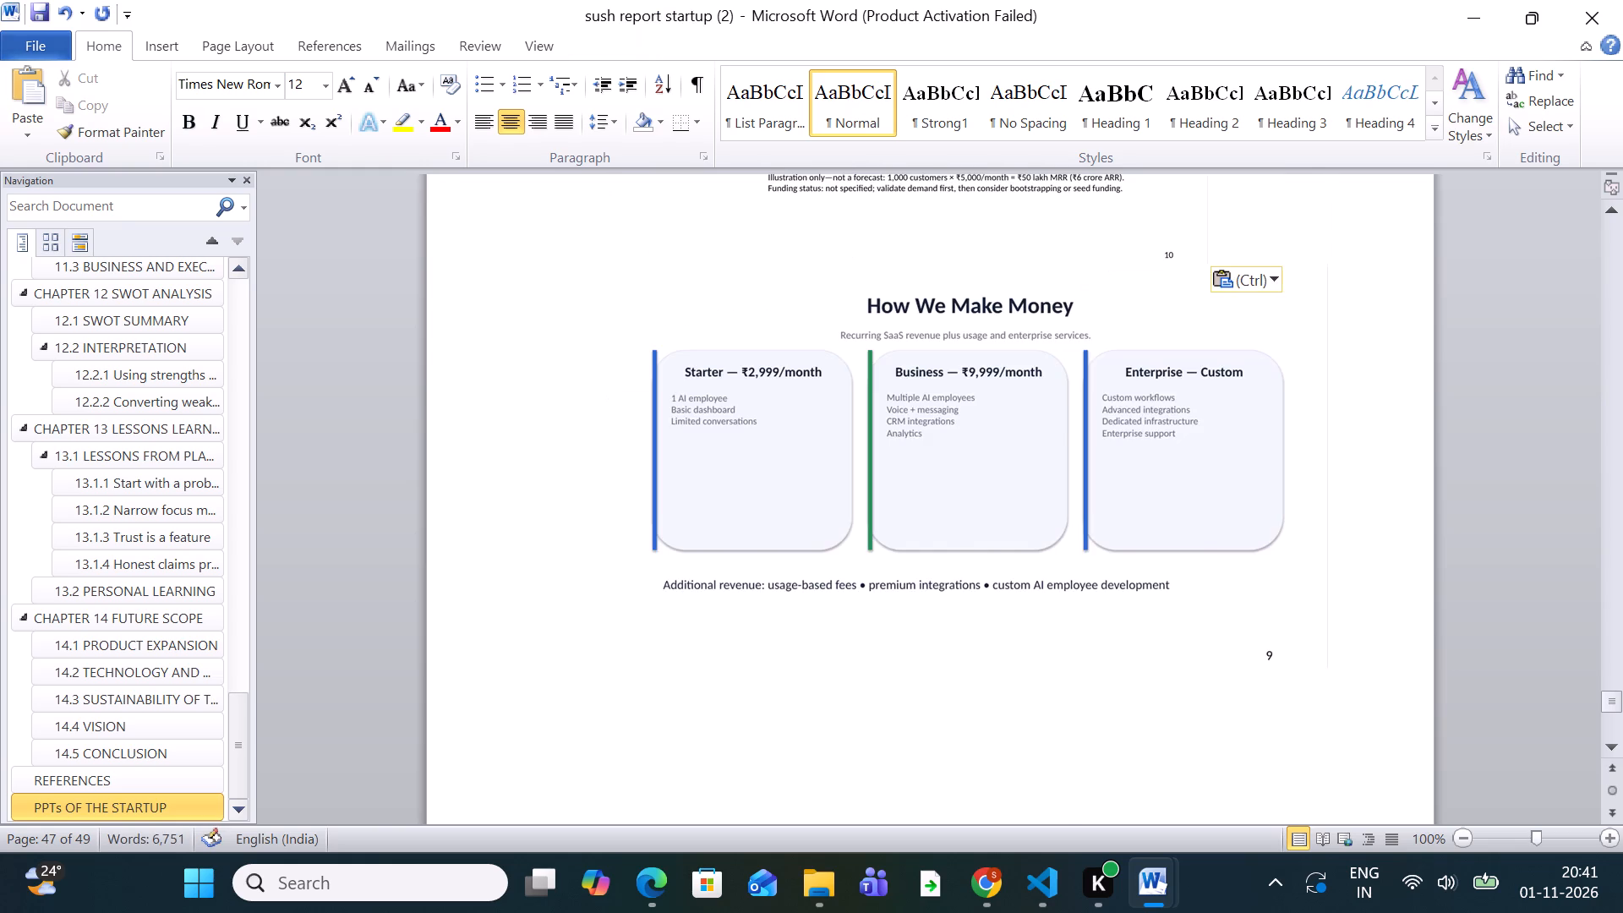
Enlarge the Revenue Potential picture under the Slide 9 caption in proportion from its corner, keeping it narrower than the text column.
{"action": "scroll", "coordinate": [974, 666], "scroll_direction": "up", "scroll_amount": 5}
{"action": "left_click", "coordinate": [1045, 513]}
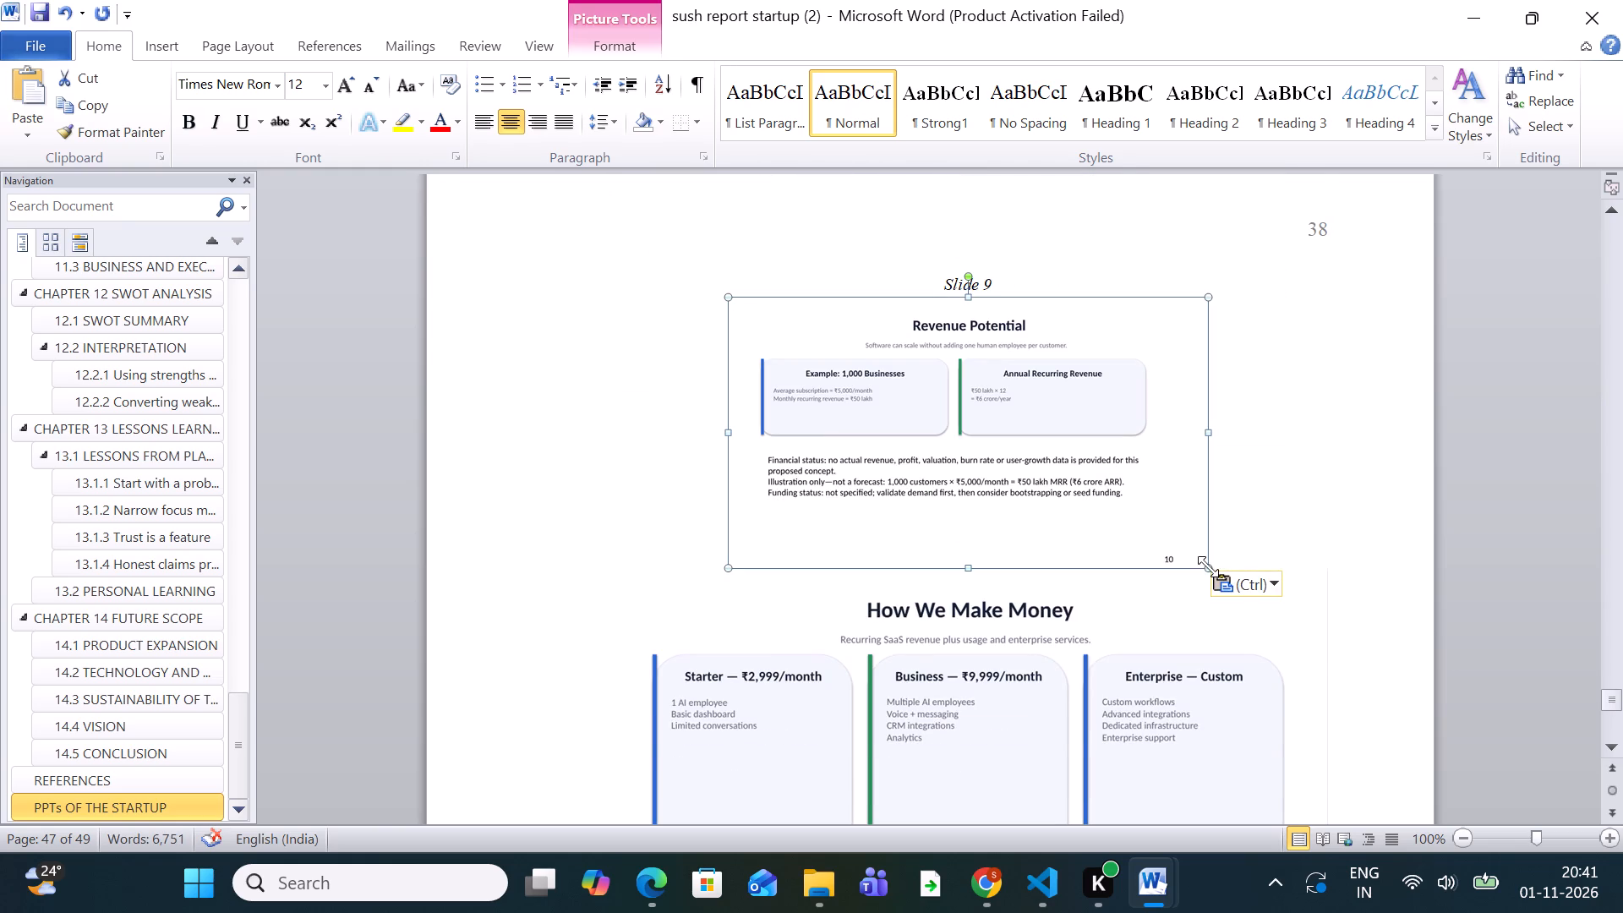
{"action": "left_click_drag", "start_coordinate": [1208, 566], "coordinate": [1271, 658]}
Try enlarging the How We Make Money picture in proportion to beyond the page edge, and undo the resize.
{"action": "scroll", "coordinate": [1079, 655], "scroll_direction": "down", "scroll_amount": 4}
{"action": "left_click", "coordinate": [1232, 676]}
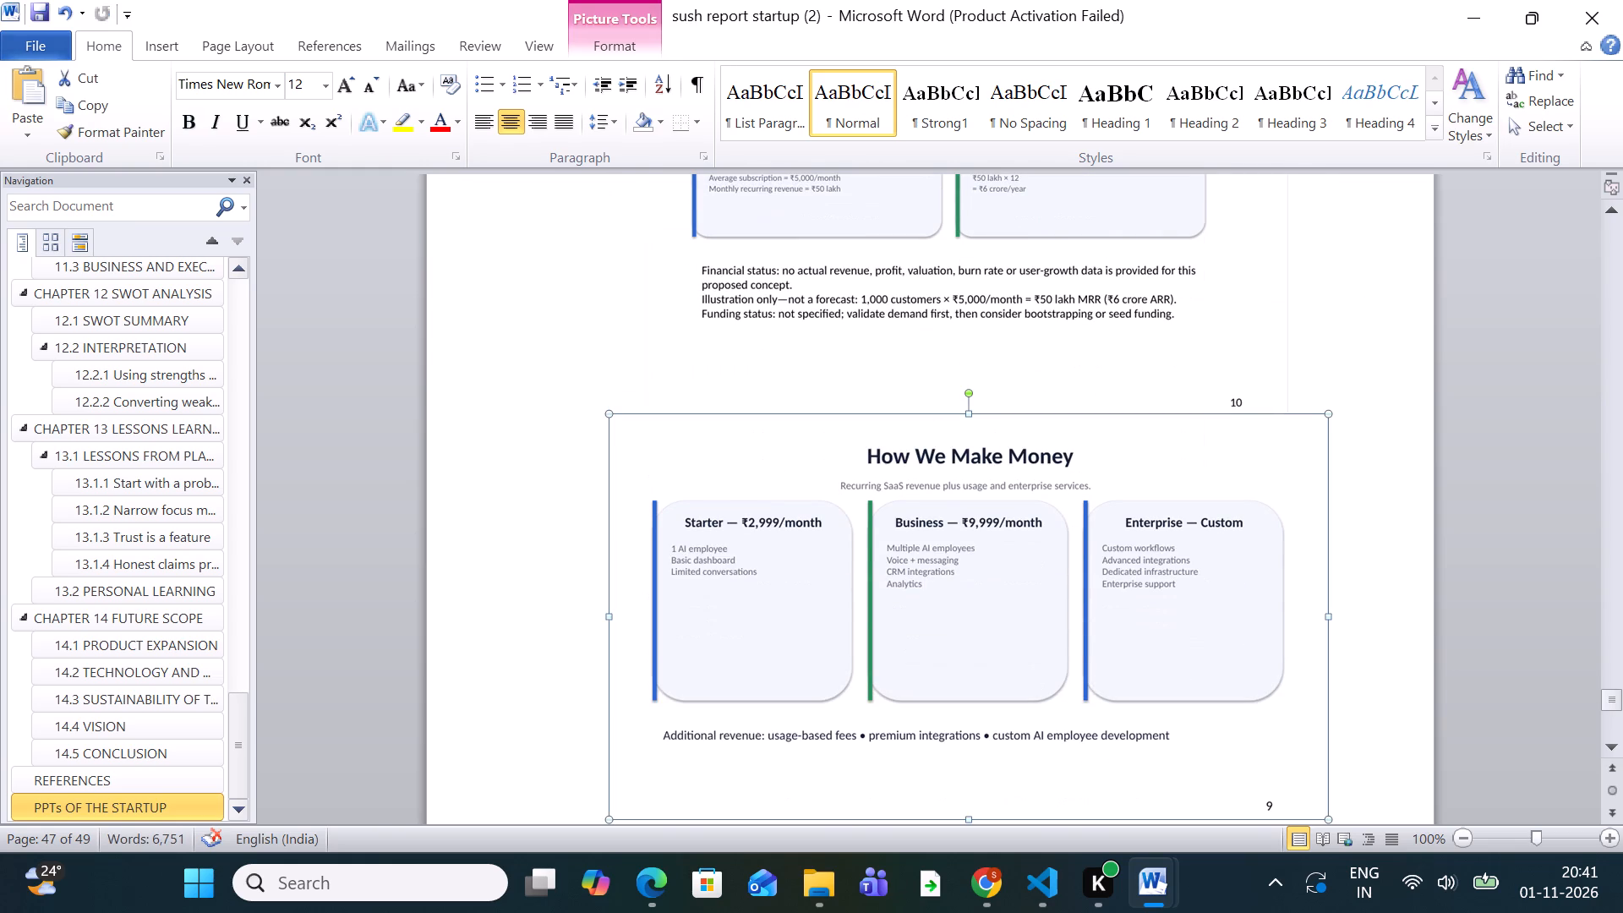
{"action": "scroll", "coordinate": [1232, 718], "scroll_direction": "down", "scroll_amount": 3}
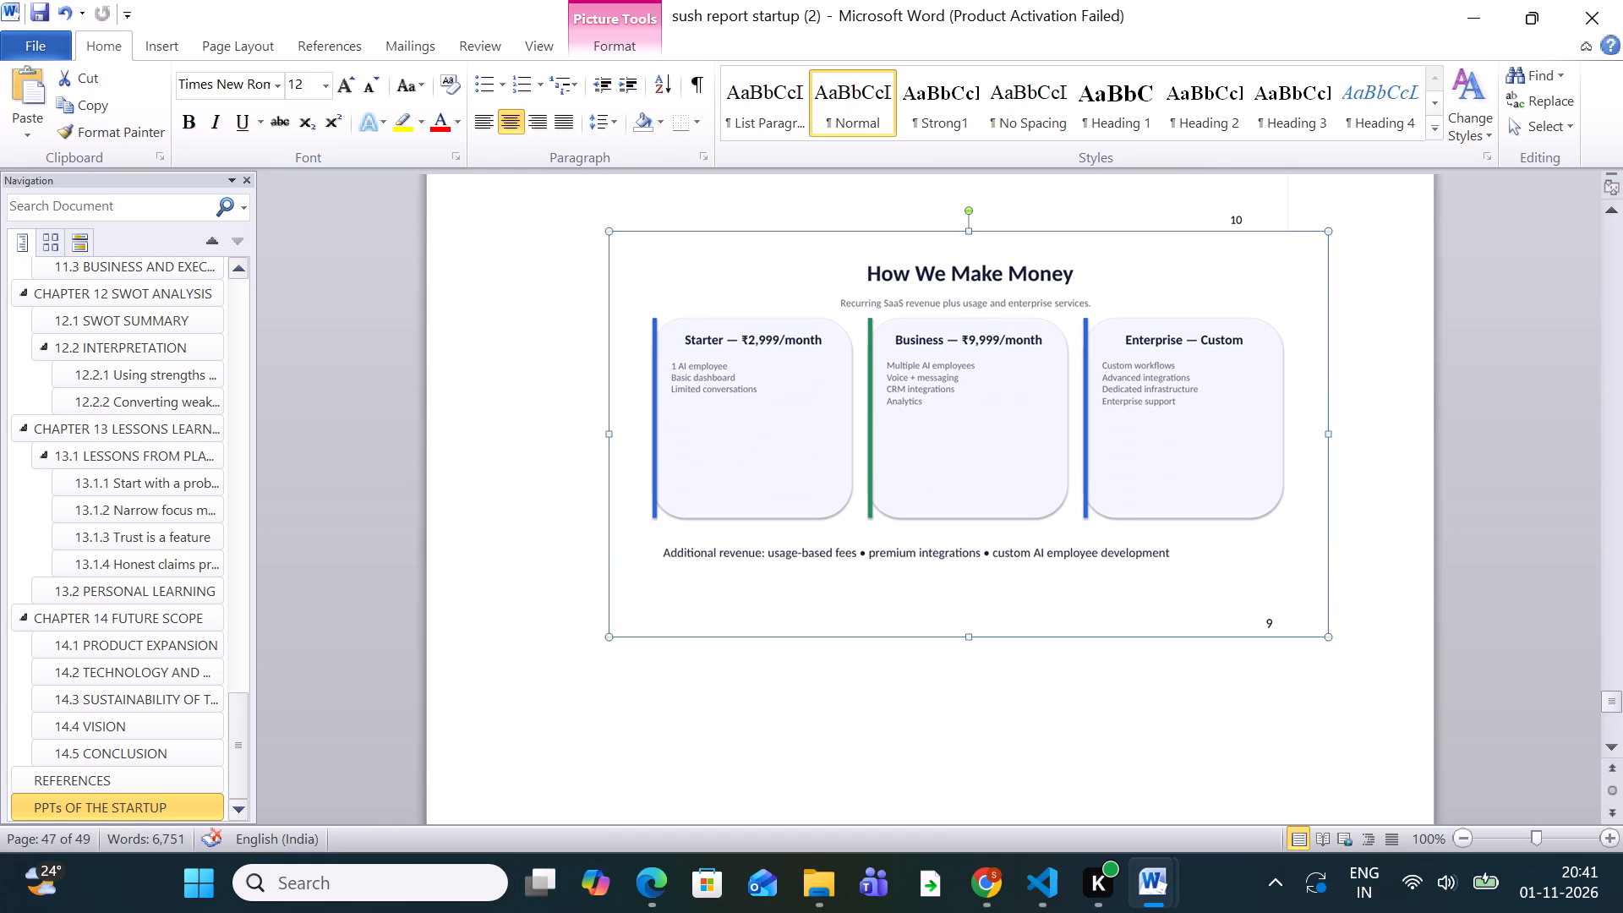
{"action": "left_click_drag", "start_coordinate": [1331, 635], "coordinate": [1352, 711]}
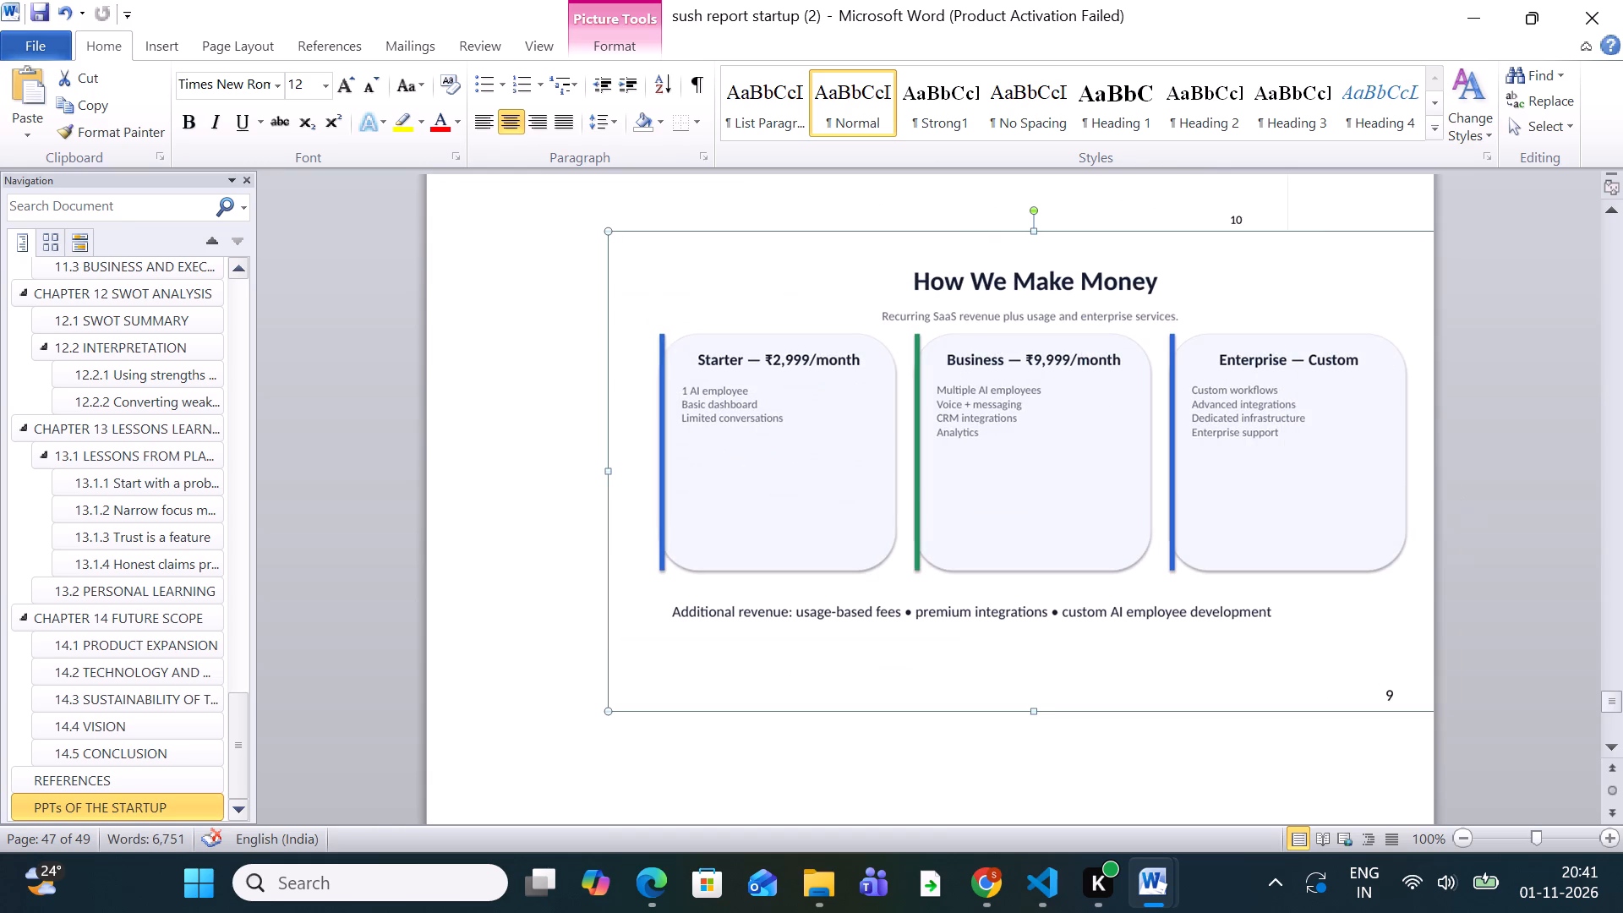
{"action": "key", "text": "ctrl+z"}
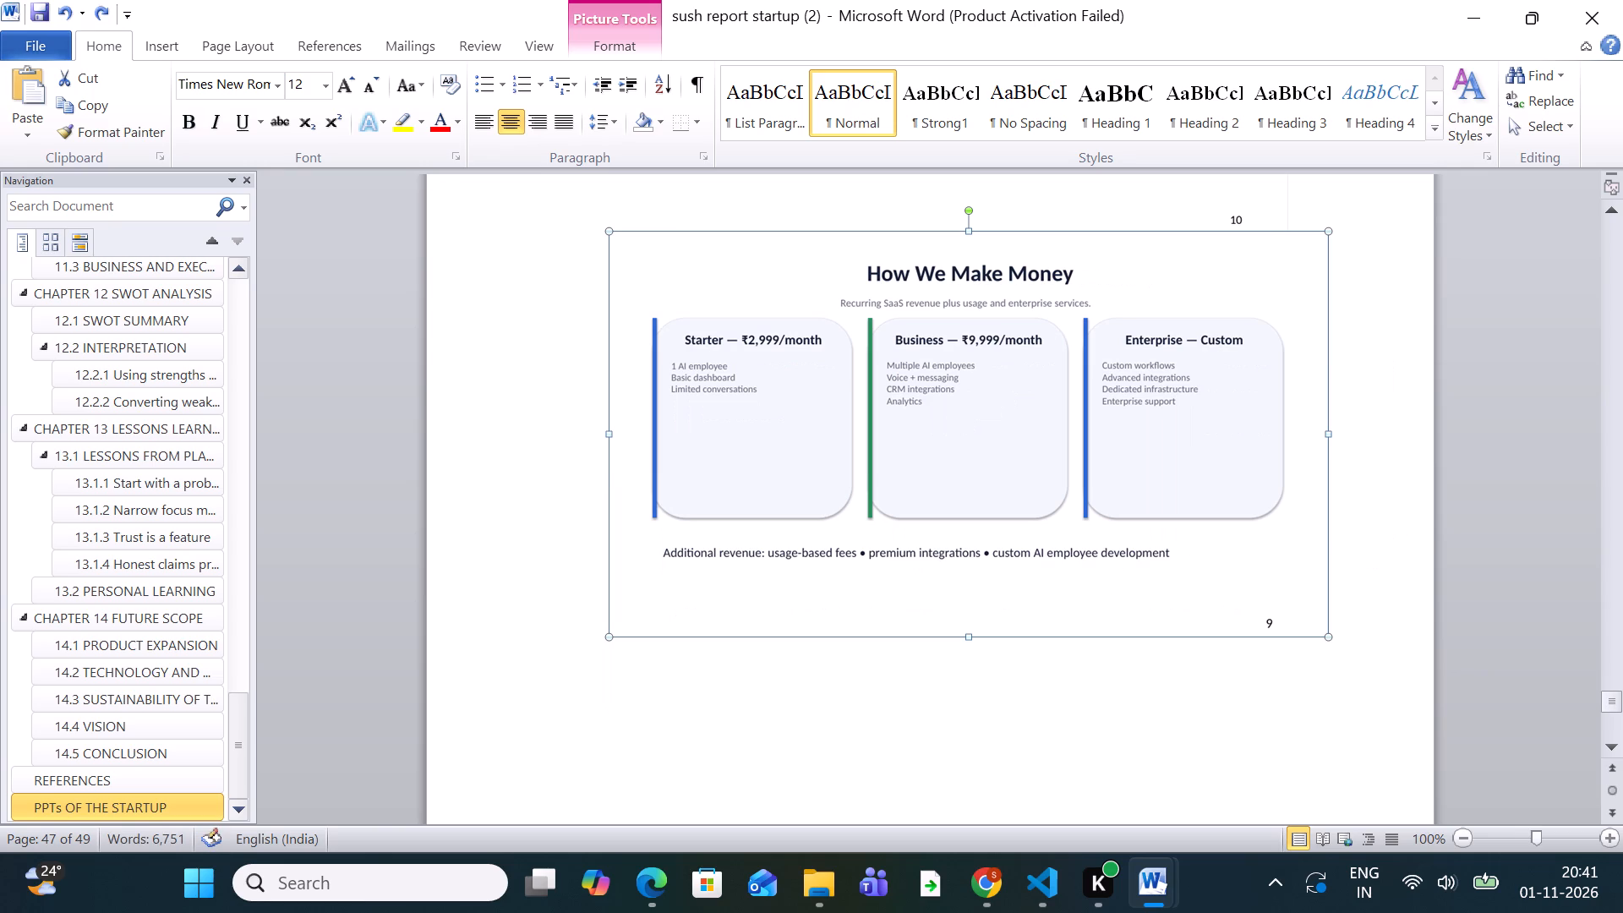
Enlarge the How We Make Money picture slightly past the text column, and stretch its height downward without changing the width.
{"action": "left_click_drag", "start_coordinate": [1327, 636], "coordinate": [1342, 655]}
{"action": "left_click_drag", "start_coordinate": [984, 654], "coordinate": [978, 675]}
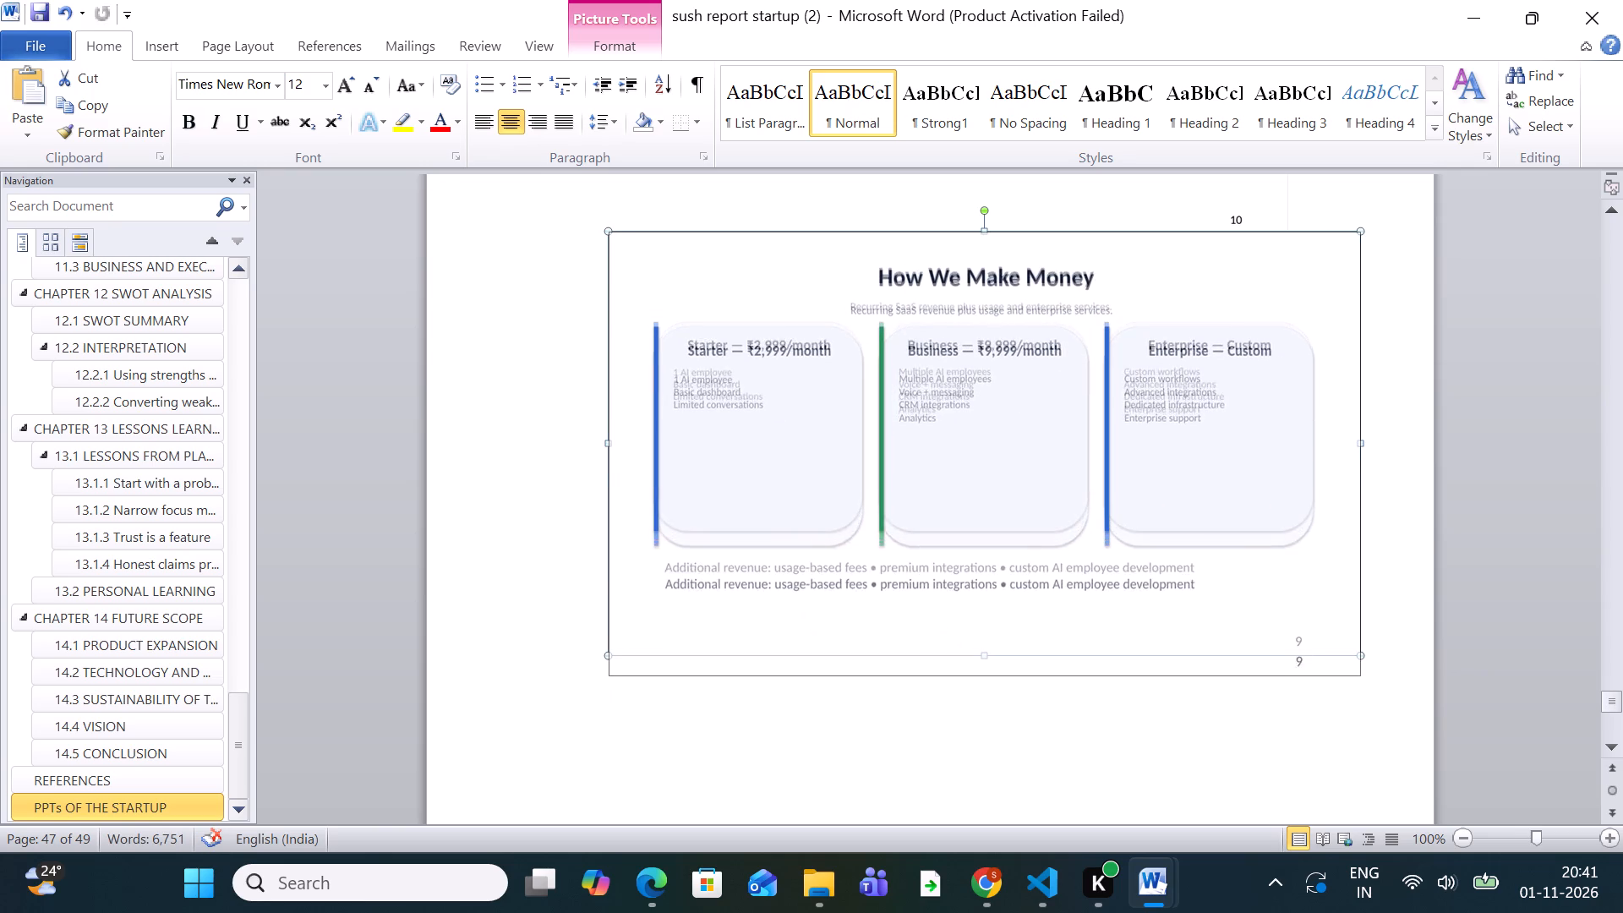
{"action": "left_click_drag", "start_coordinate": [978, 675], "coordinate": [974, 707]}
Stretch the Revenue Potential picture taller and wider, and enlarge it in proportion until it extends slightly past the text column.
{"action": "scroll", "coordinate": [995, 740], "scroll_direction": "up", "scroll_amount": 2}
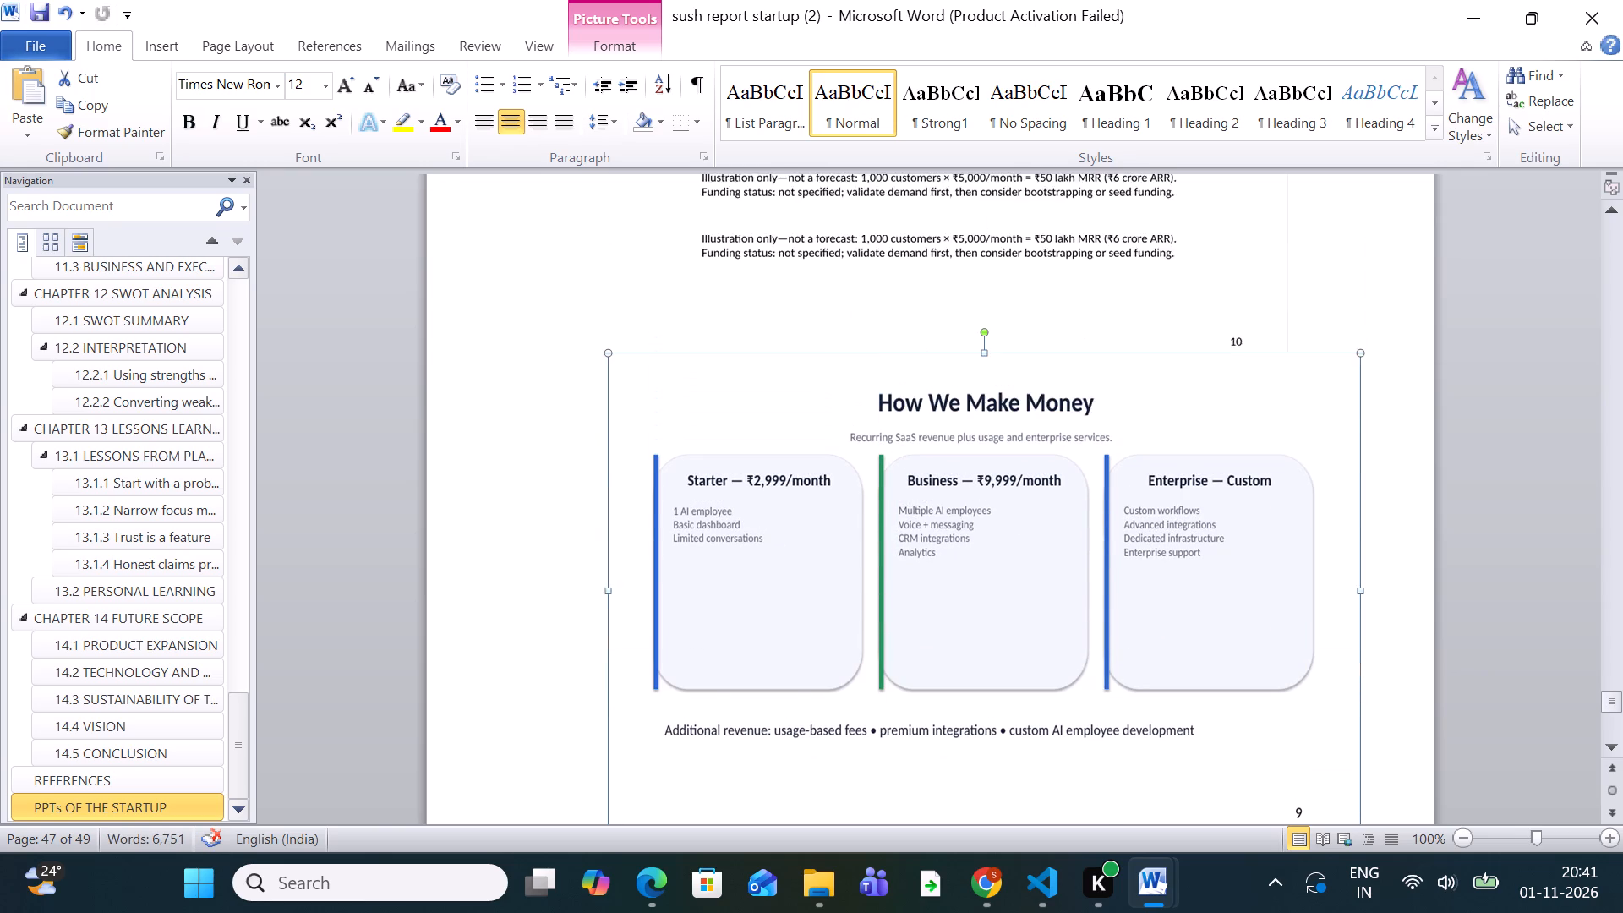
{"action": "scroll", "coordinate": [995, 740], "scroll_direction": "up", "scroll_amount": 6}
{"action": "left_click", "coordinate": [1078, 595]}
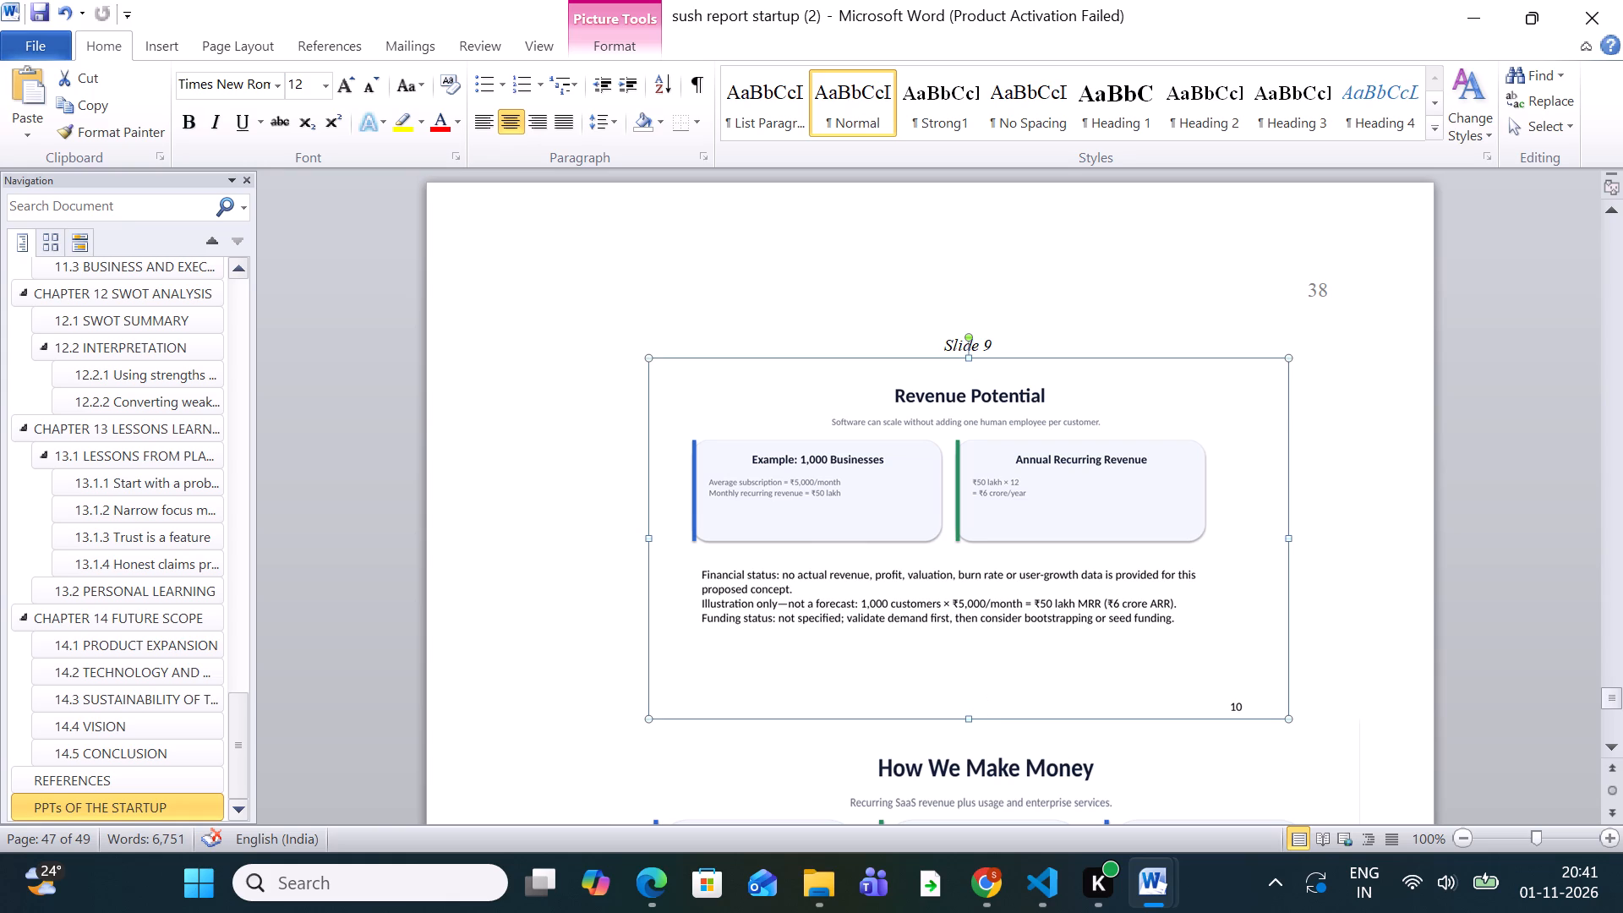
{"action": "left_click_drag", "start_coordinate": [967, 717], "coordinate": [965, 757]}
{"action": "scroll", "coordinate": [996, 719], "scroll_direction": "down", "scroll_amount": 2}
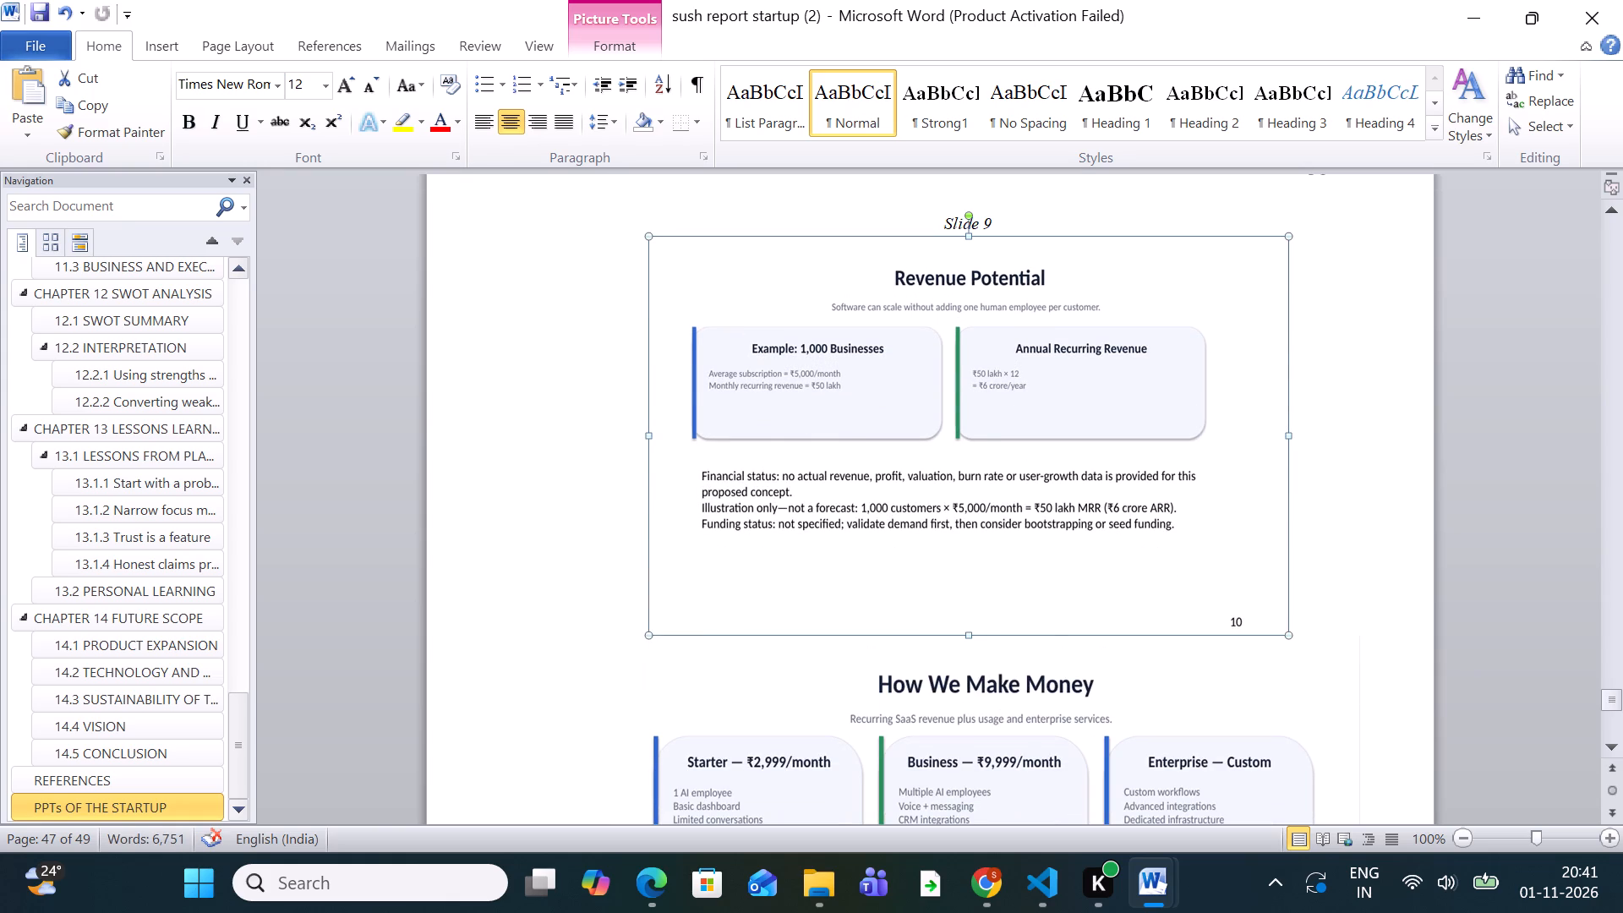
{"action": "left_click_drag", "start_coordinate": [1291, 432], "coordinate": [1341, 441]}
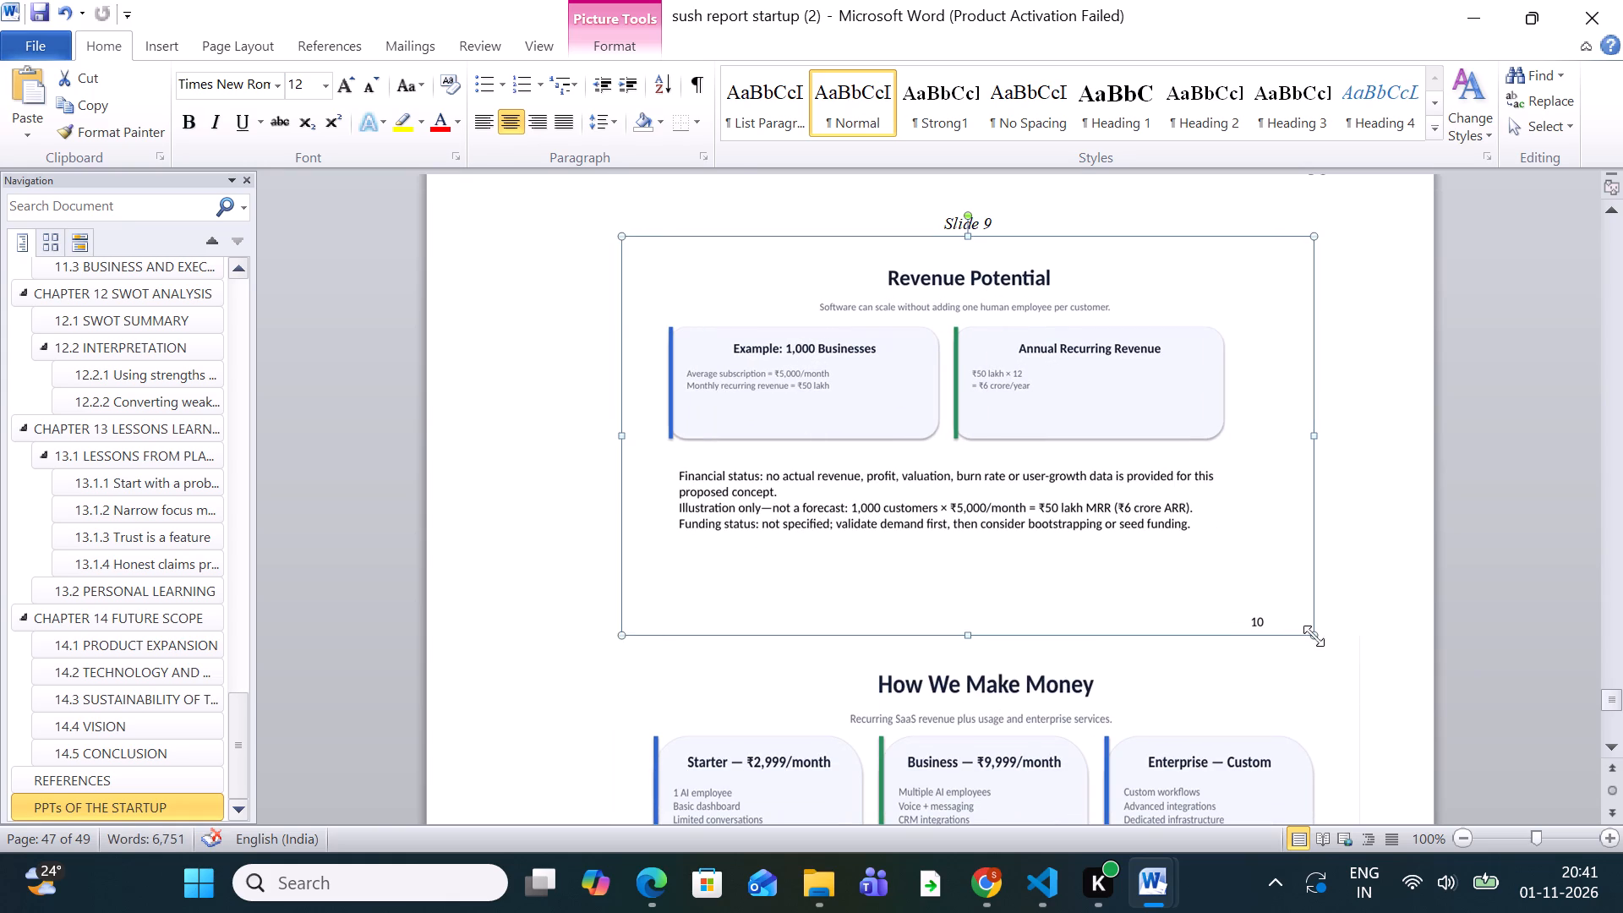
{"action": "left_click_drag", "start_coordinate": [1312, 636], "coordinate": [1351, 664]}
Enlarge the Competitive Advantage & Growth picture in proportion from its corner, slightly narrower than the text column.
{"action": "scroll", "coordinate": [1144, 597], "scroll_direction": "down", "scroll_amount": 4}
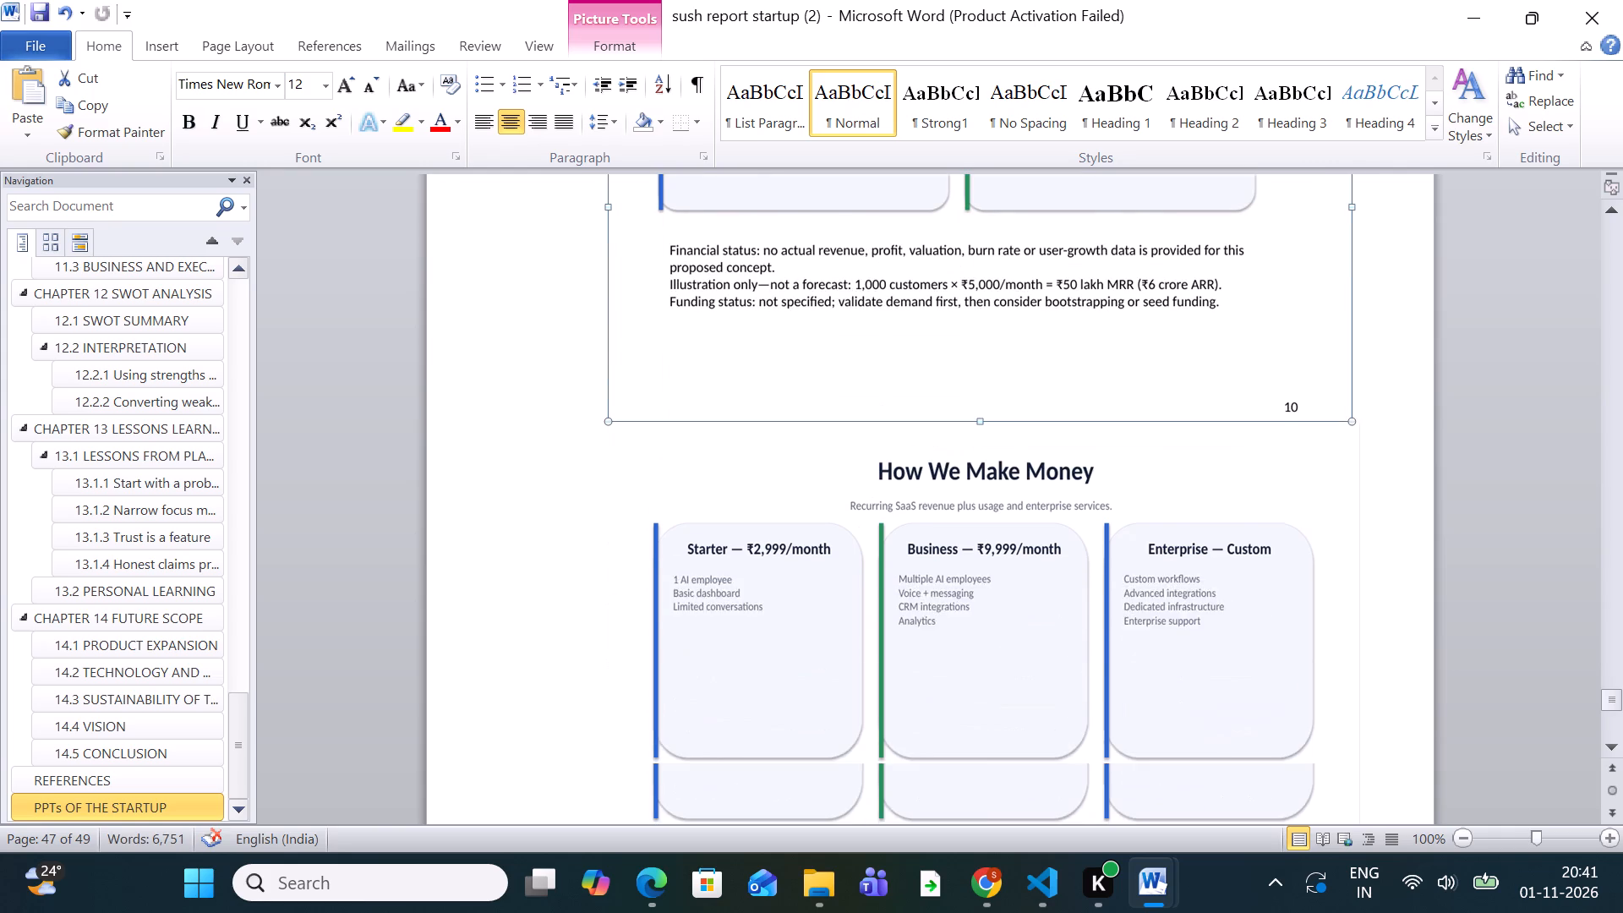
{"action": "scroll", "coordinate": [1144, 597], "scroll_direction": "down", "scroll_amount": 10}
{"action": "scroll", "coordinate": [1149, 589], "scroll_direction": "up", "scroll_amount": 5}
{"action": "scroll", "coordinate": [1149, 587], "scroll_direction": "down", "scroll_amount": 17}
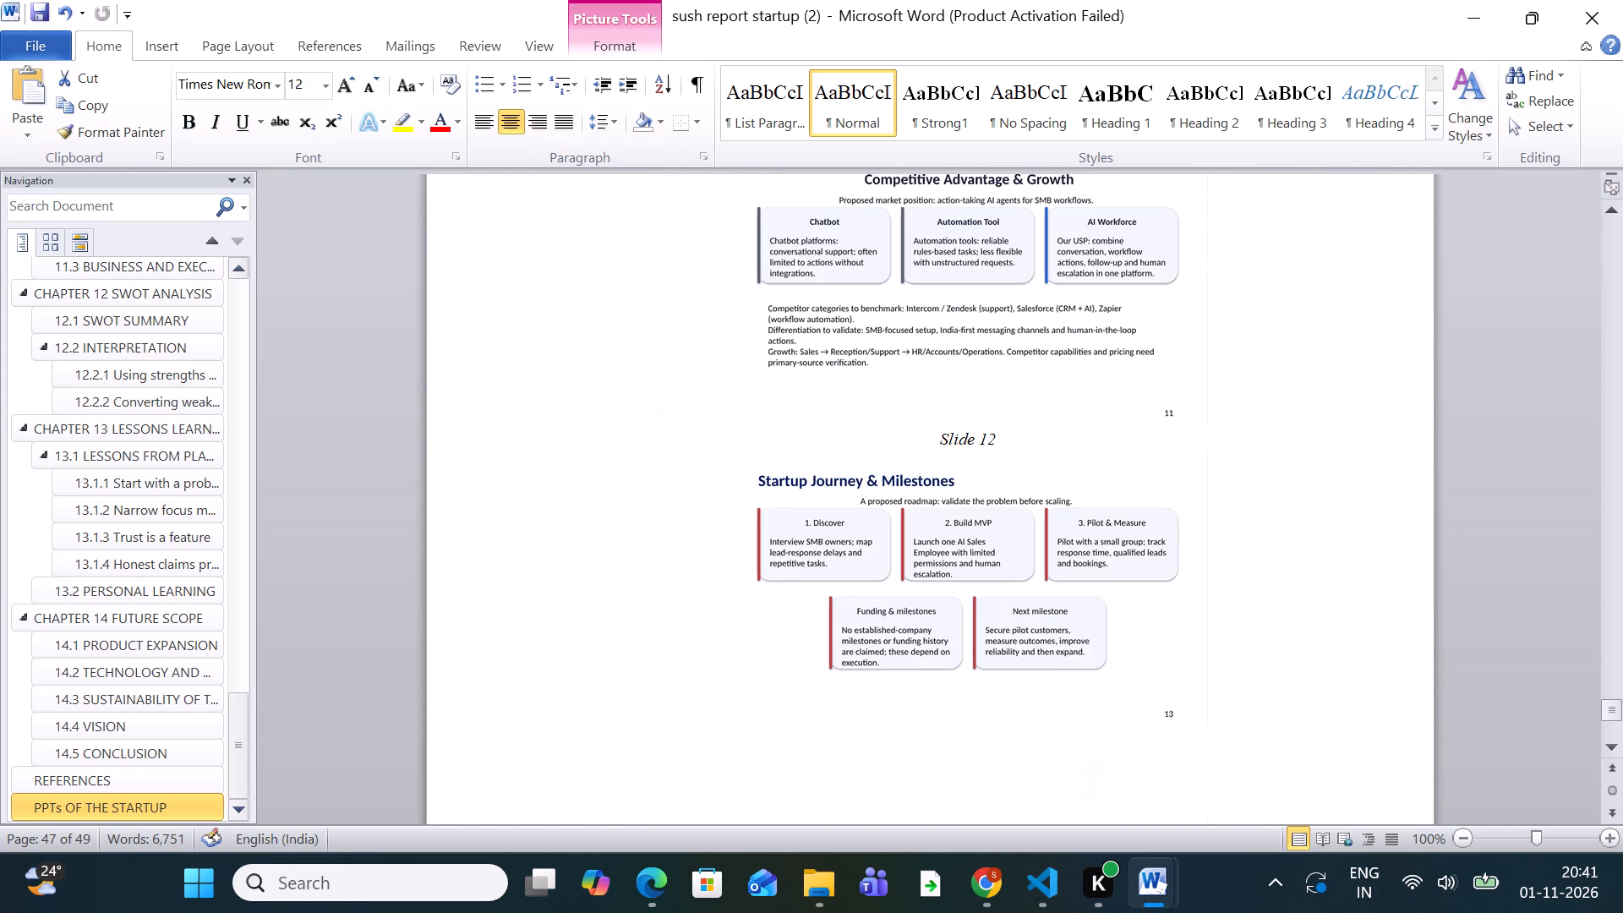
{"action": "left_click", "coordinate": [1112, 347]}
{"action": "left_click_drag", "start_coordinate": [1211, 422], "coordinate": [1260, 433]}
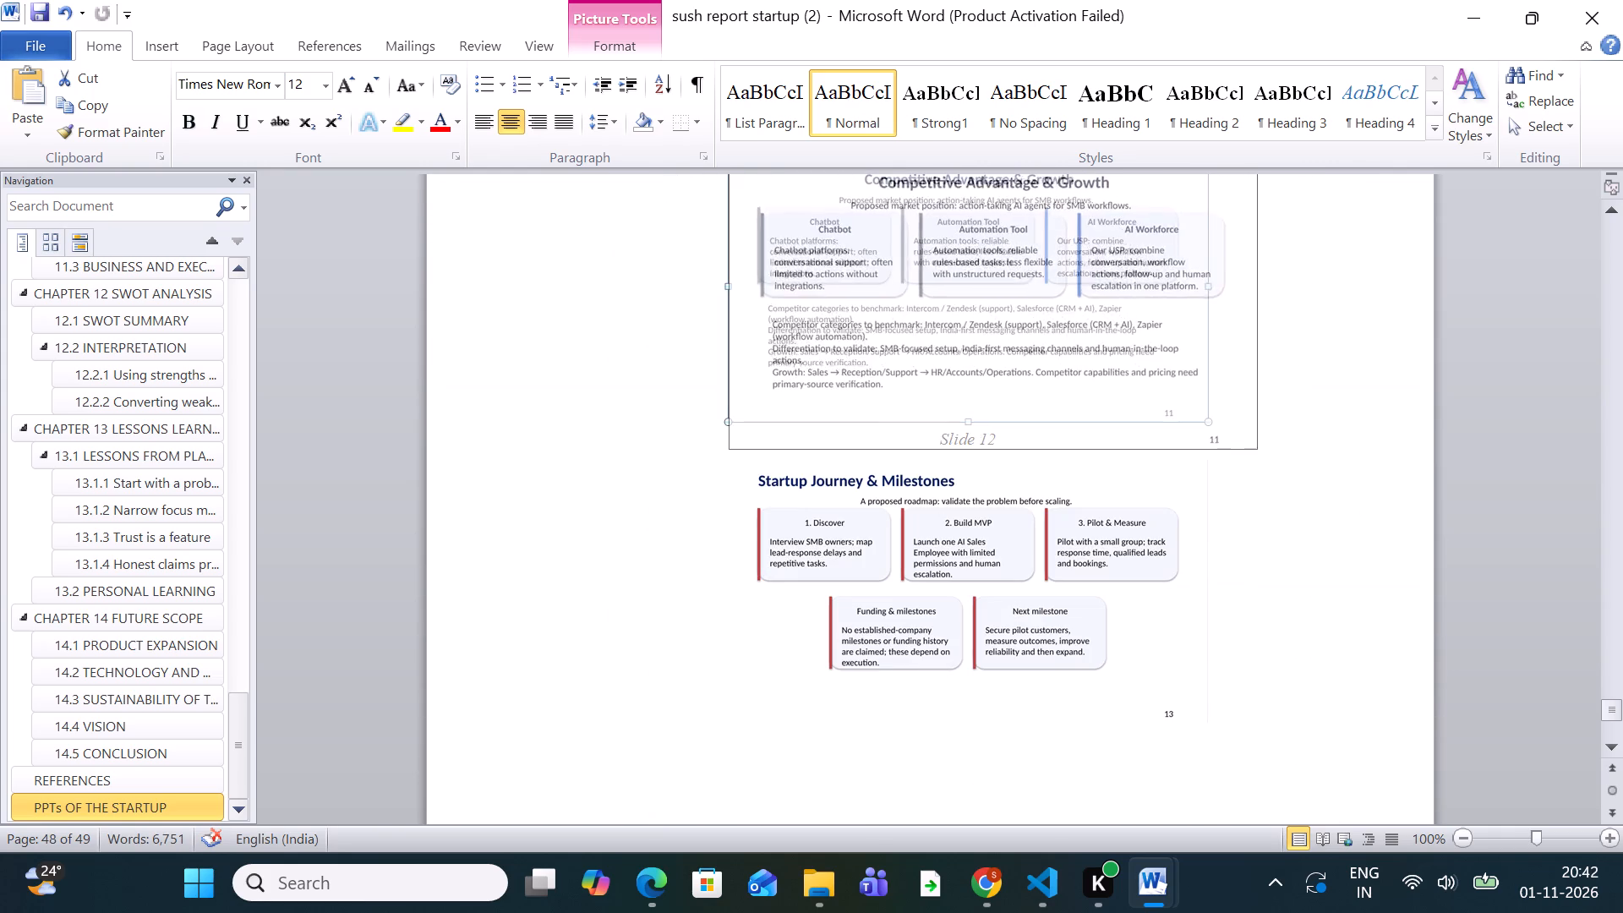
{"action": "left_click_drag", "start_coordinate": [1260, 433], "coordinate": [1328, 479]}
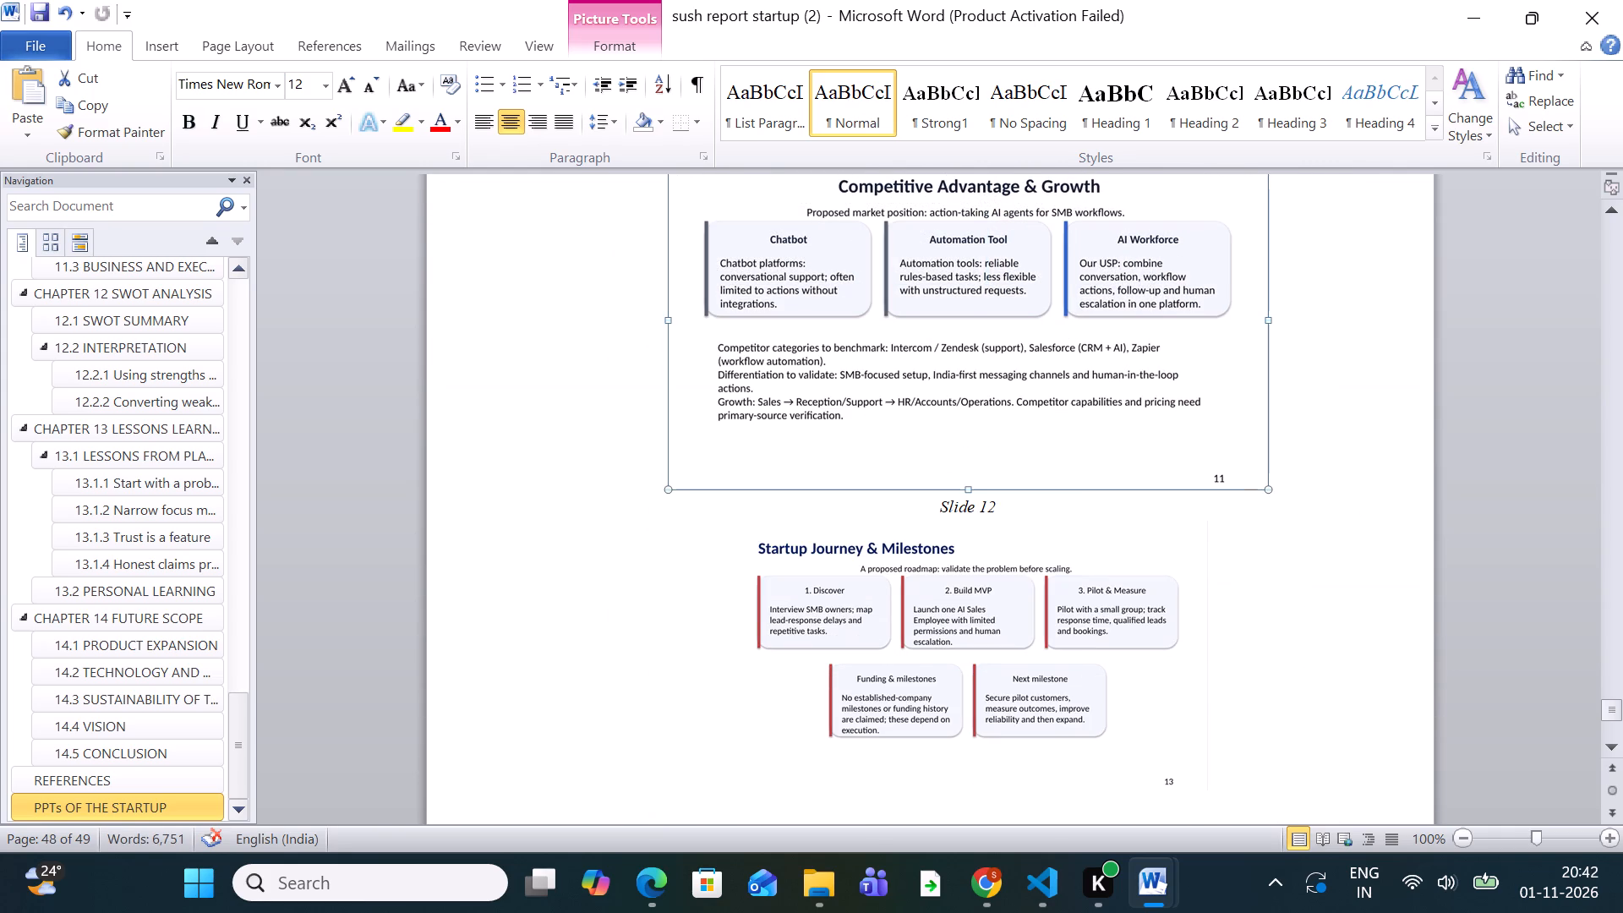
{"action": "left_click_drag", "start_coordinate": [1271, 486], "coordinate": [1348, 513]}
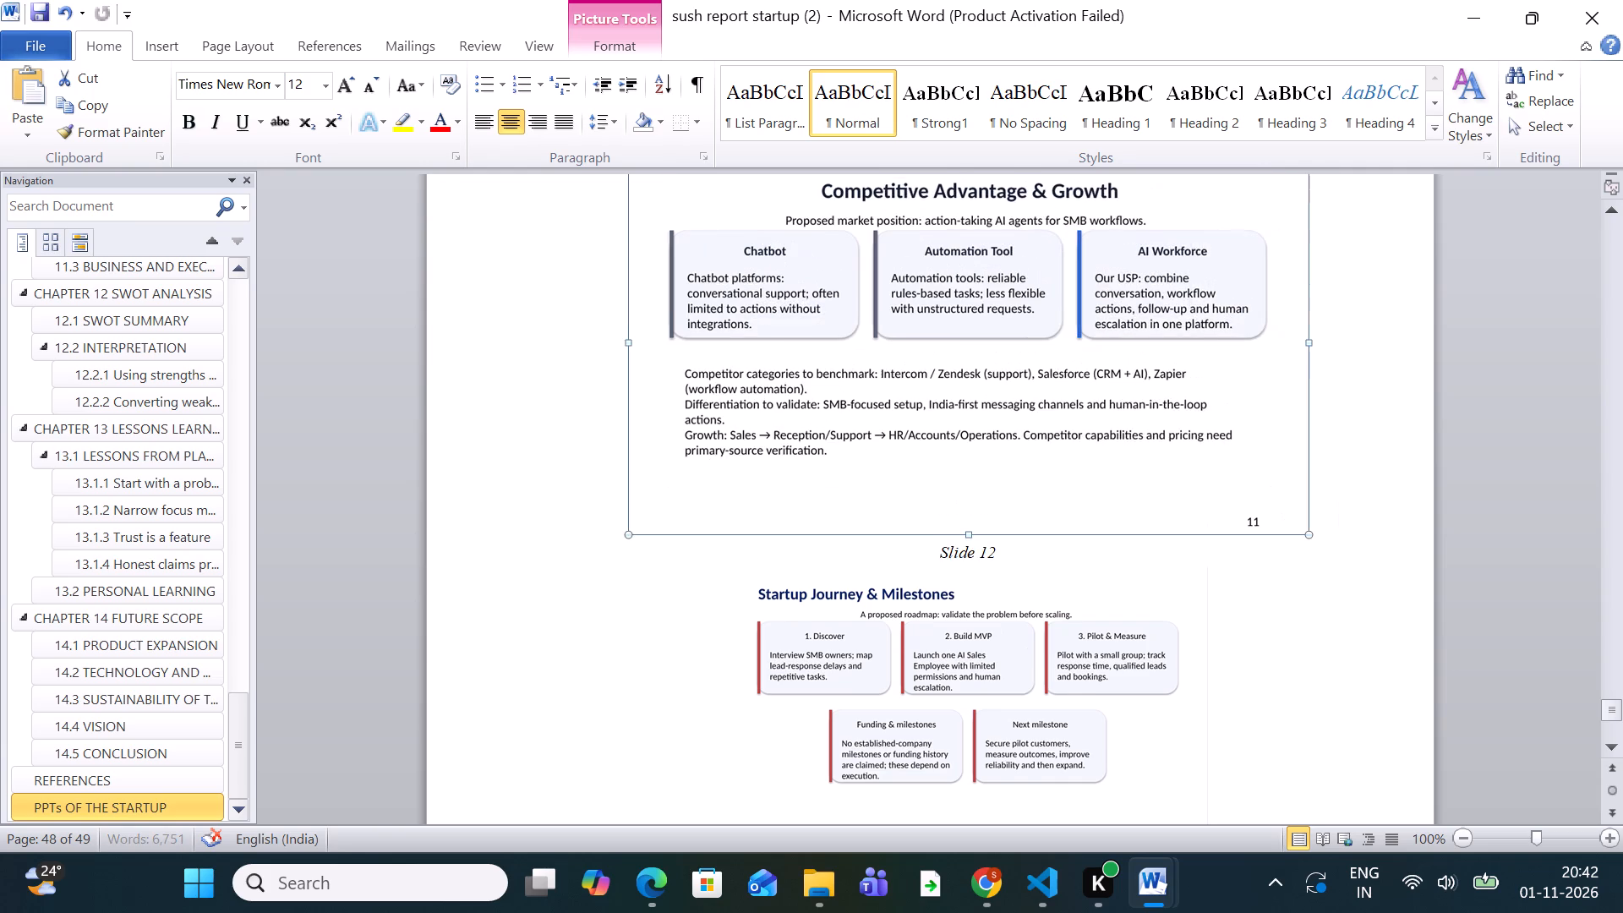
Enlarge the Startup Journey & Milestones picture under the Slide 12 caption in proportion, extending it almost to the page edge.
{"action": "scroll", "coordinate": [1238, 528], "scroll_direction": "down", "scroll_amount": 4}
{"action": "left_click", "coordinate": [1082, 497]}
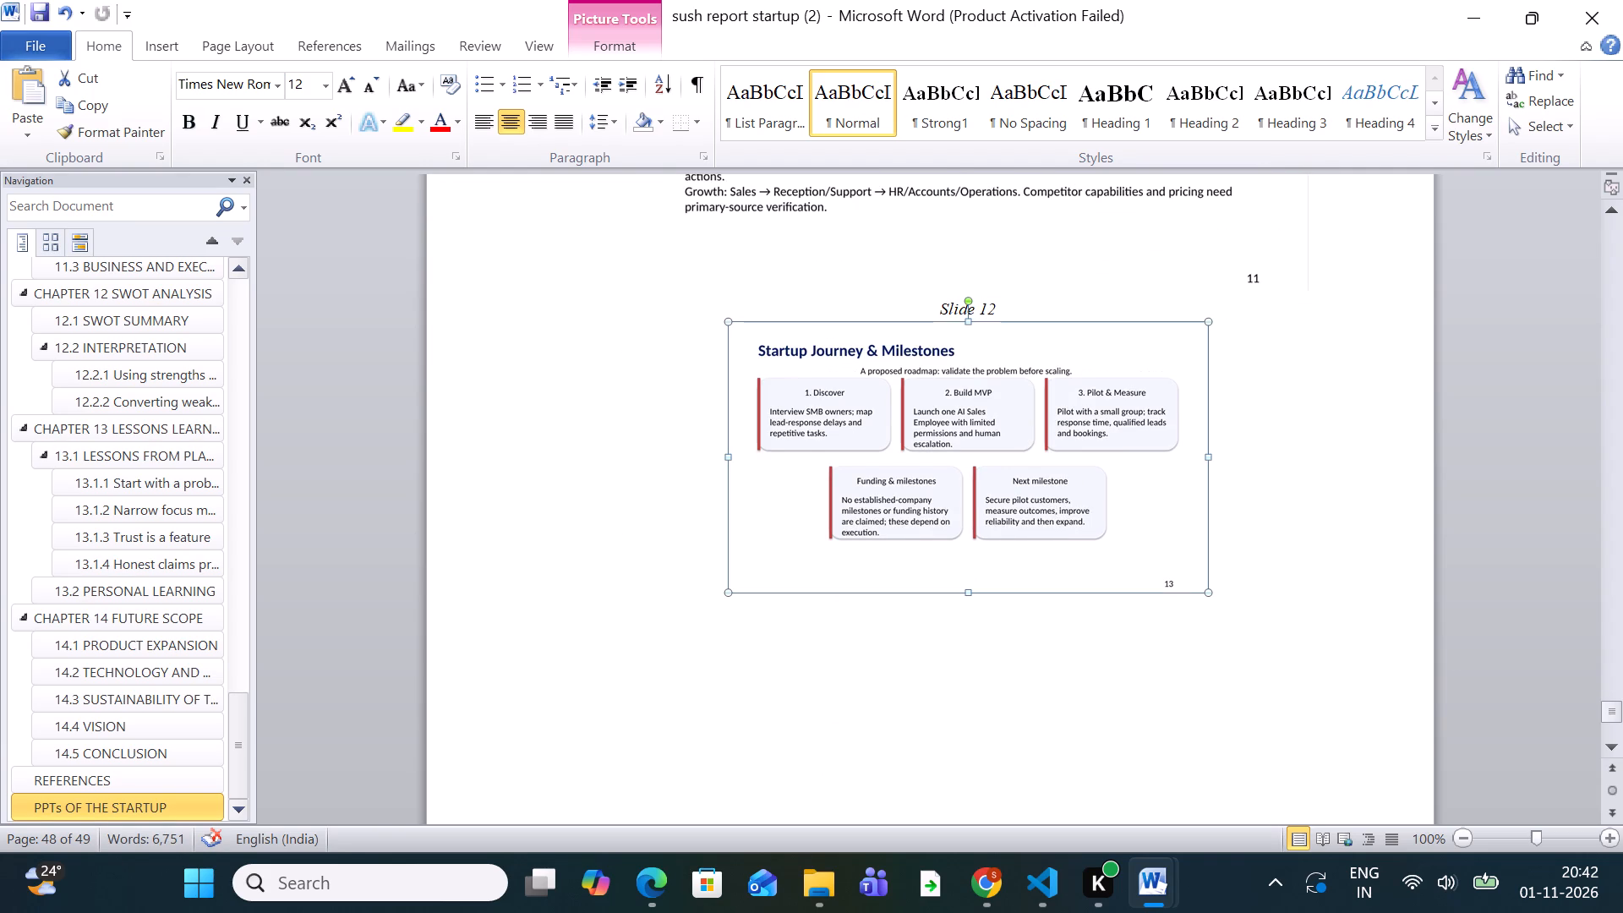
{"action": "left_click_drag", "start_coordinate": [1211, 589], "coordinate": [1293, 733]}
{"action": "scroll", "coordinate": [1107, 621], "scroll_direction": "down", "scroll_amount": 3}
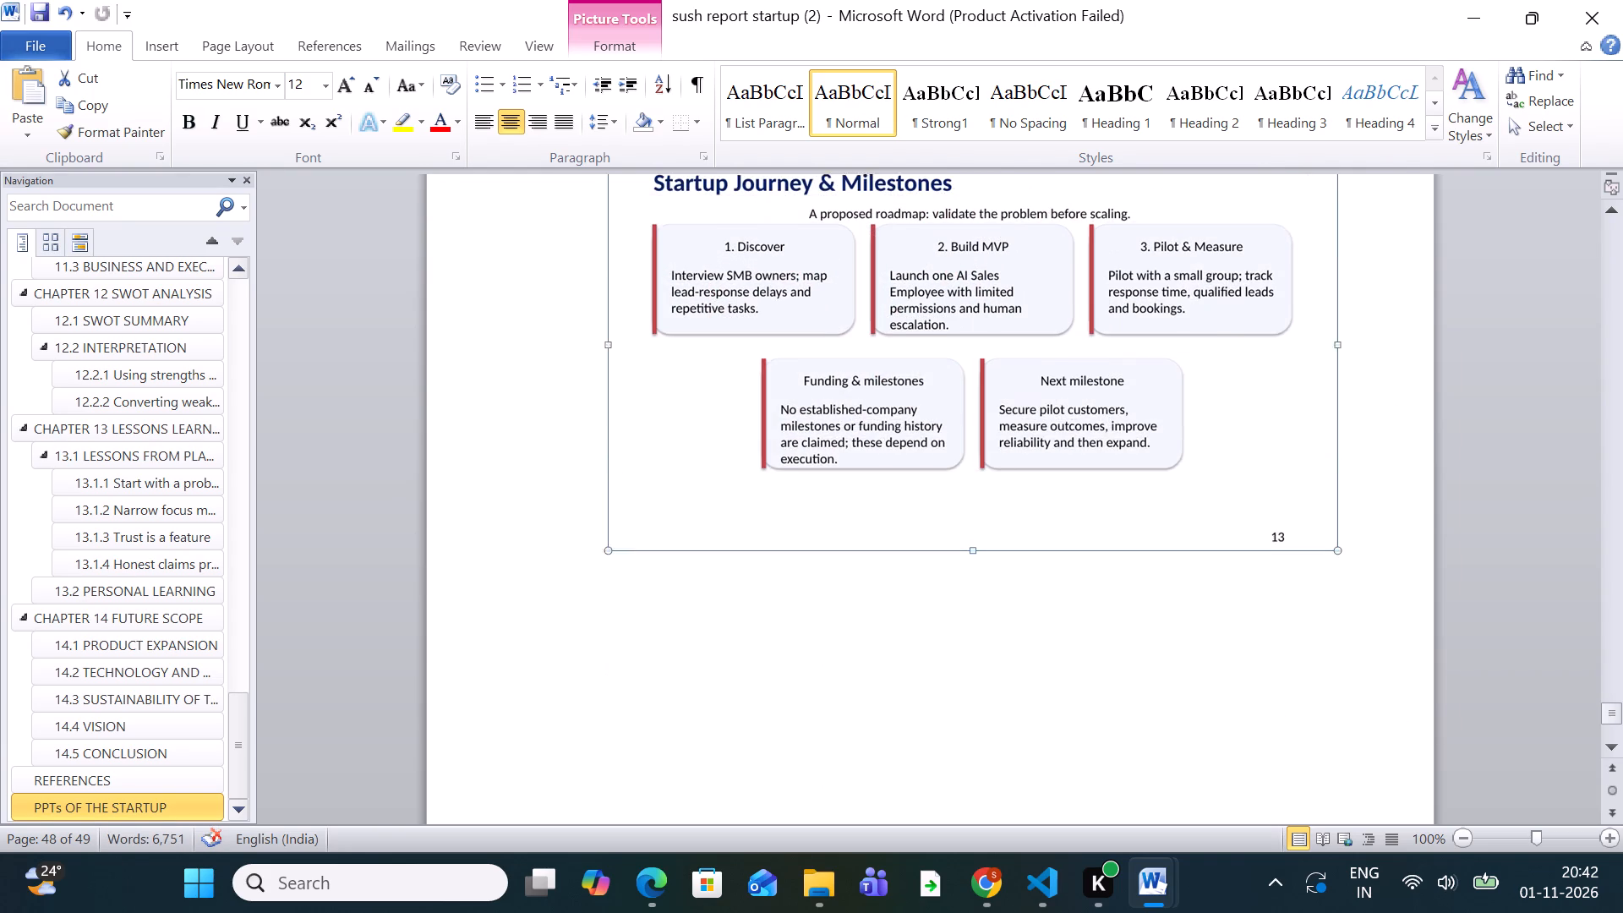
{"action": "scroll", "coordinate": [1107, 623], "scroll_direction": "down", "scroll_amount": 8}
{"action": "scroll", "coordinate": [1108, 622], "scroll_direction": "up", "scroll_amount": 8}
{"action": "left_click_drag", "start_coordinate": [1341, 549], "coordinate": [1348, 585]}
Stretch the Competitive Advantage & Growth picture slightly taller from its lower edge, keeping its width.
{"action": "scroll", "coordinate": [1114, 584], "scroll_direction": "up", "scroll_amount": 5}
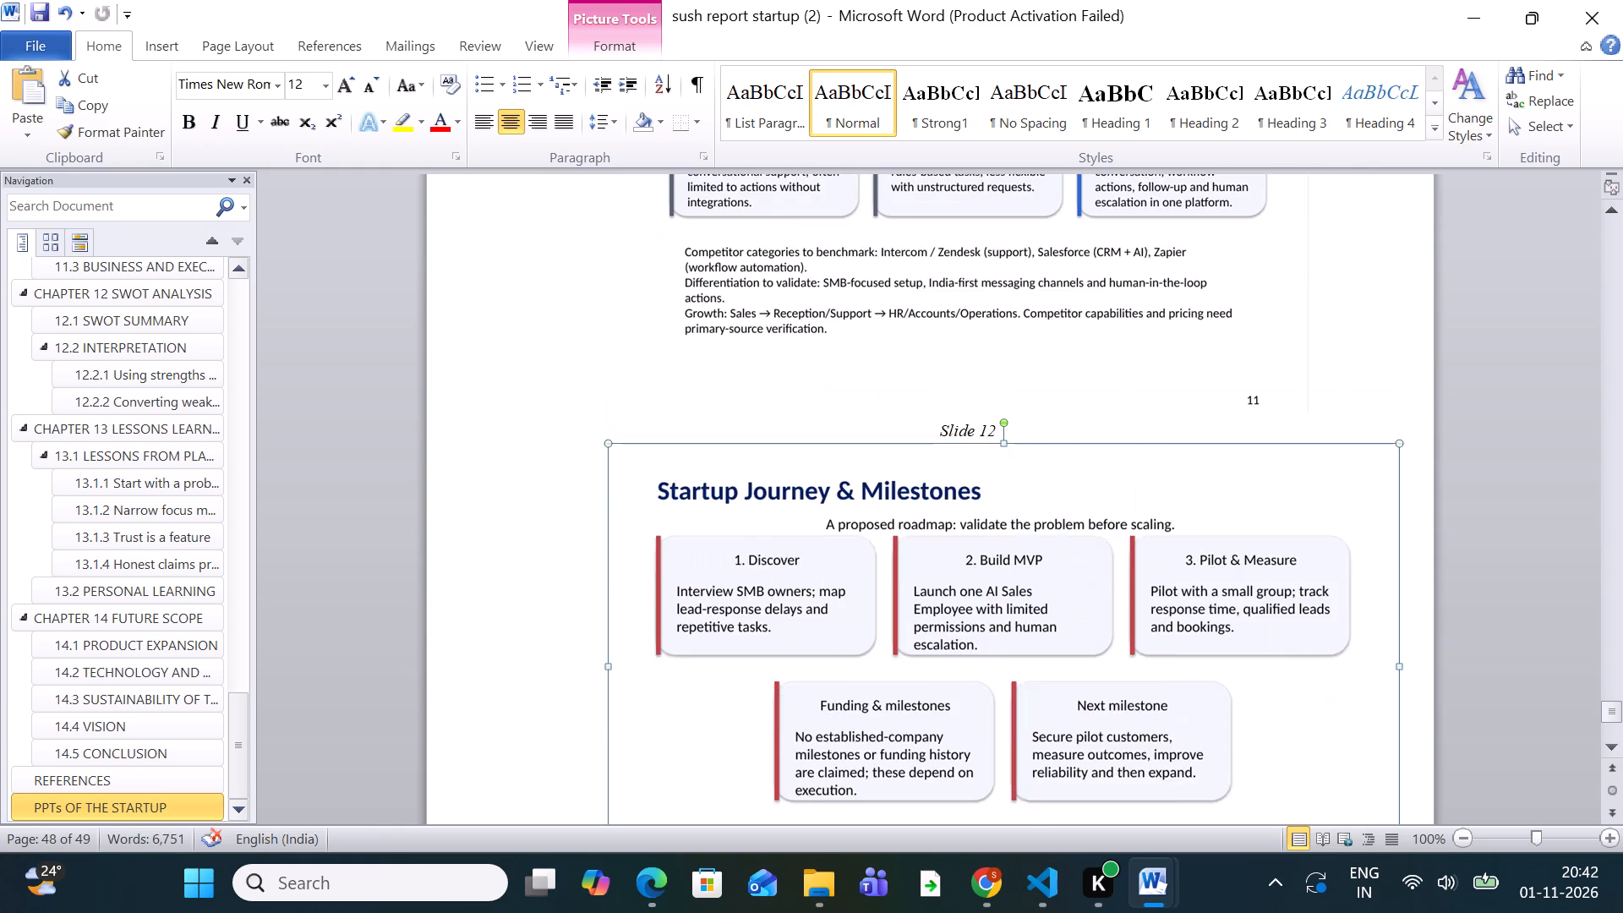
{"action": "scroll", "coordinate": [1128, 554], "scroll_direction": "up", "scroll_amount": 1}
{"action": "left_click", "coordinate": [1184, 396]}
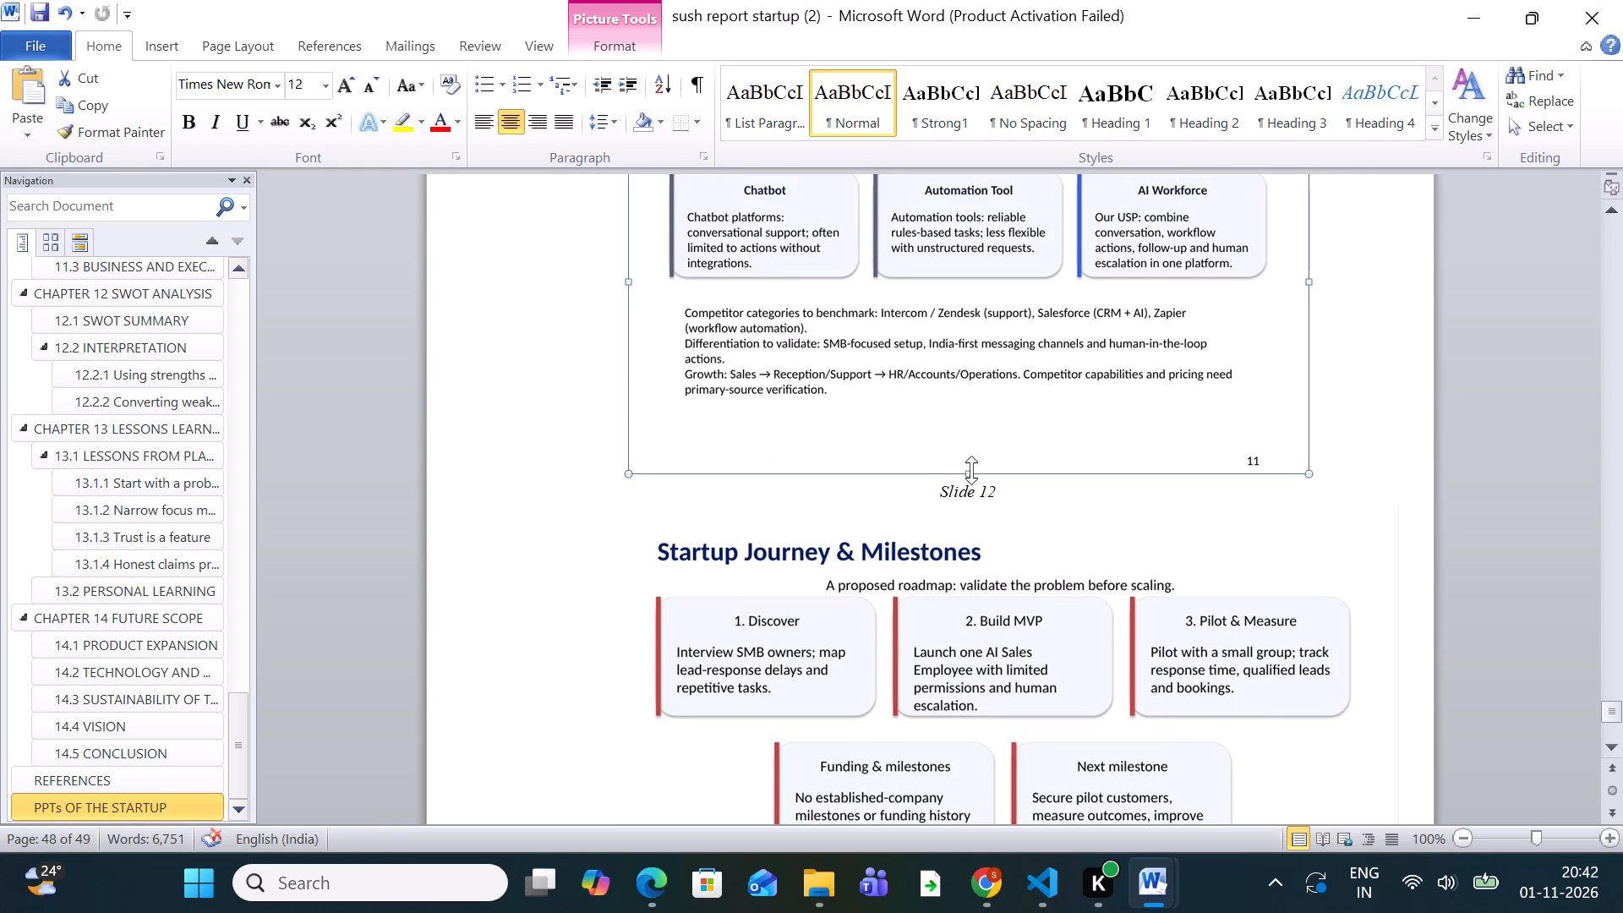
{"action": "left_click_drag", "start_coordinate": [971, 470], "coordinate": [976, 522]}
Stretch the Startup Journey & Milestones picture taller from its lower edge, keeping its width.
{"action": "scroll", "coordinate": [1003, 631], "scroll_direction": "down", "scroll_amount": 9}
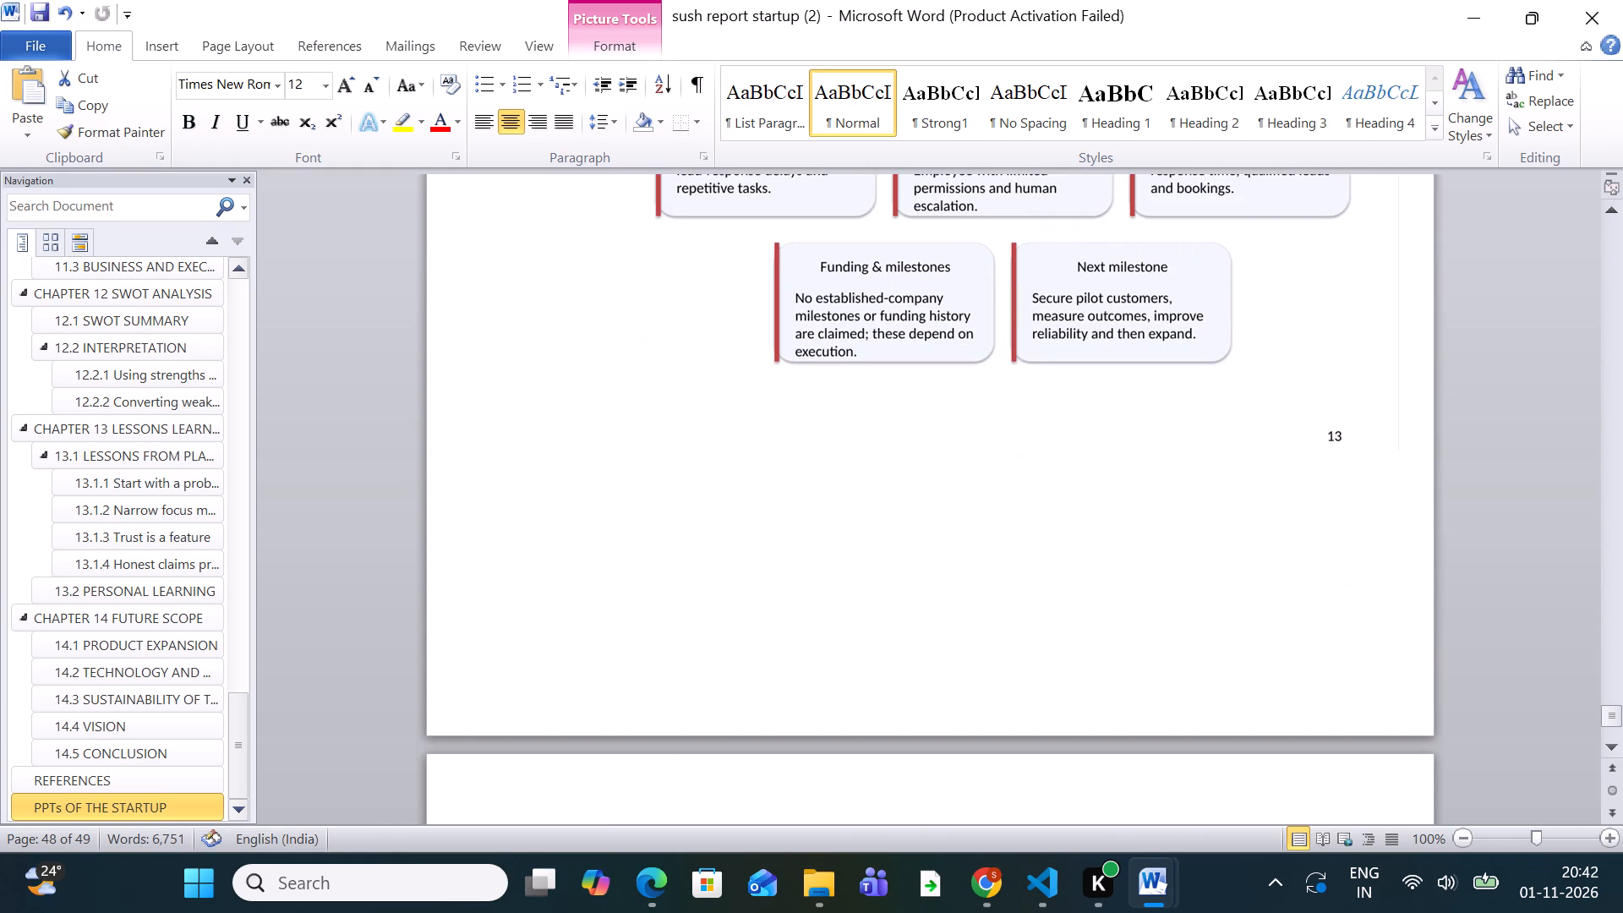
{"action": "left_click", "coordinate": [1064, 455]}
{"action": "left_click_drag", "start_coordinate": [1003, 460], "coordinate": [1007, 508]}
{"action": "left_click", "coordinate": [1007, 433]}
{"action": "left_click_drag", "start_coordinate": [1004, 453], "coordinate": [1002, 520]}
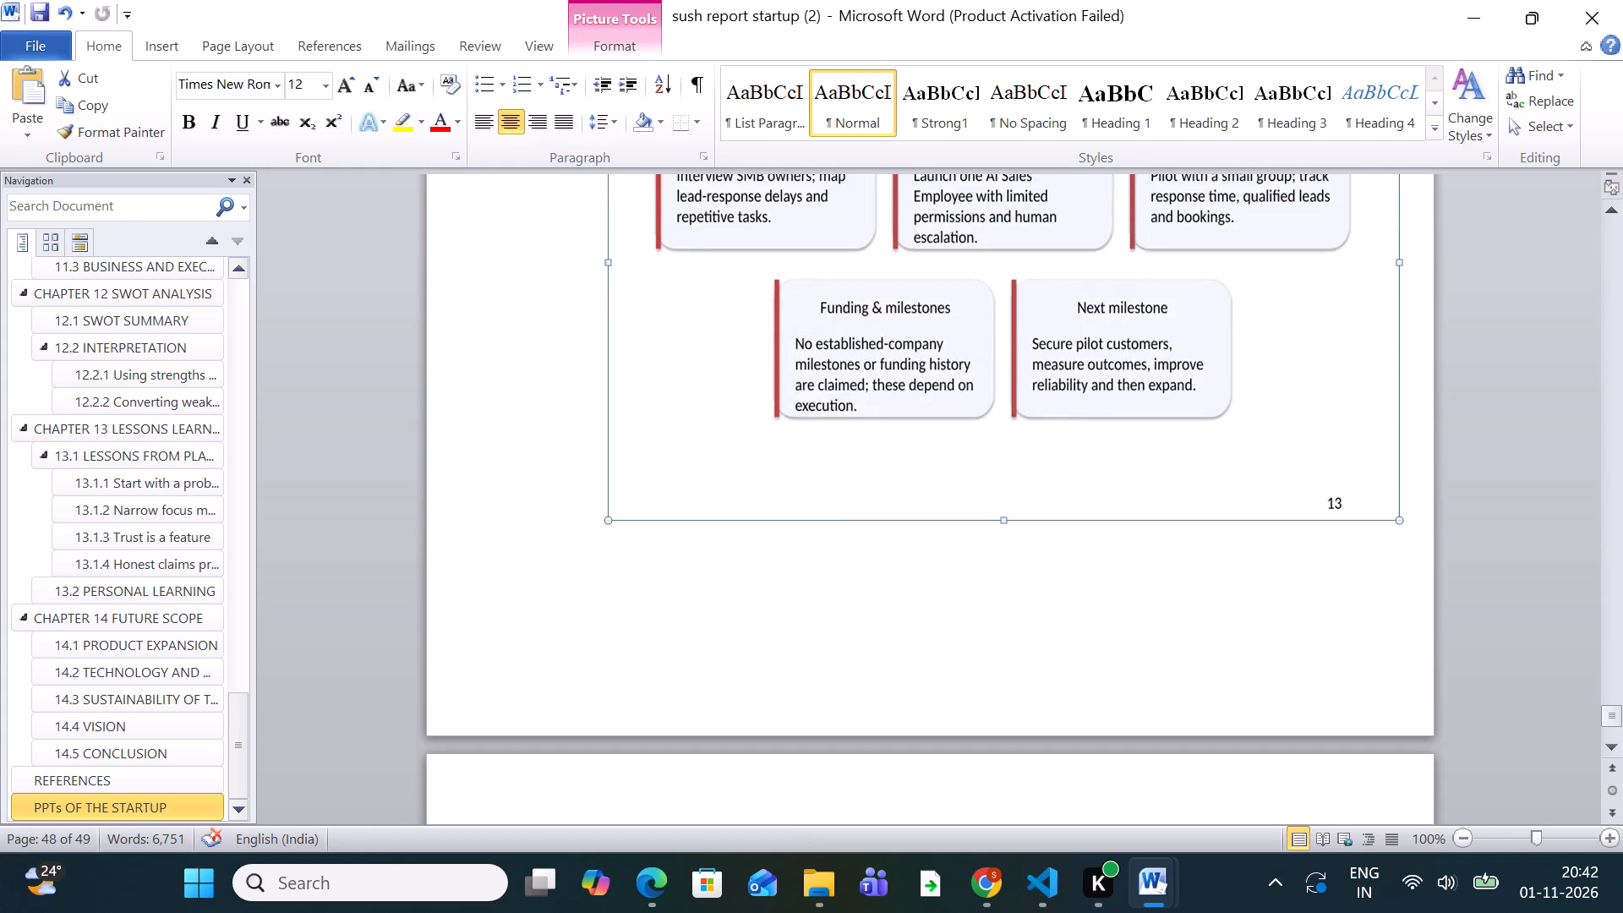
Review the layout of the page with the Slide 10 to 12 captions and the start of the Slide 13 page.
{"action": "scroll", "coordinate": [1098, 519], "scroll_direction": "up", "scroll_amount": 5}
{"action": "scroll", "coordinate": [1295, 407], "scroll_direction": "up", "scroll_amount": 9}
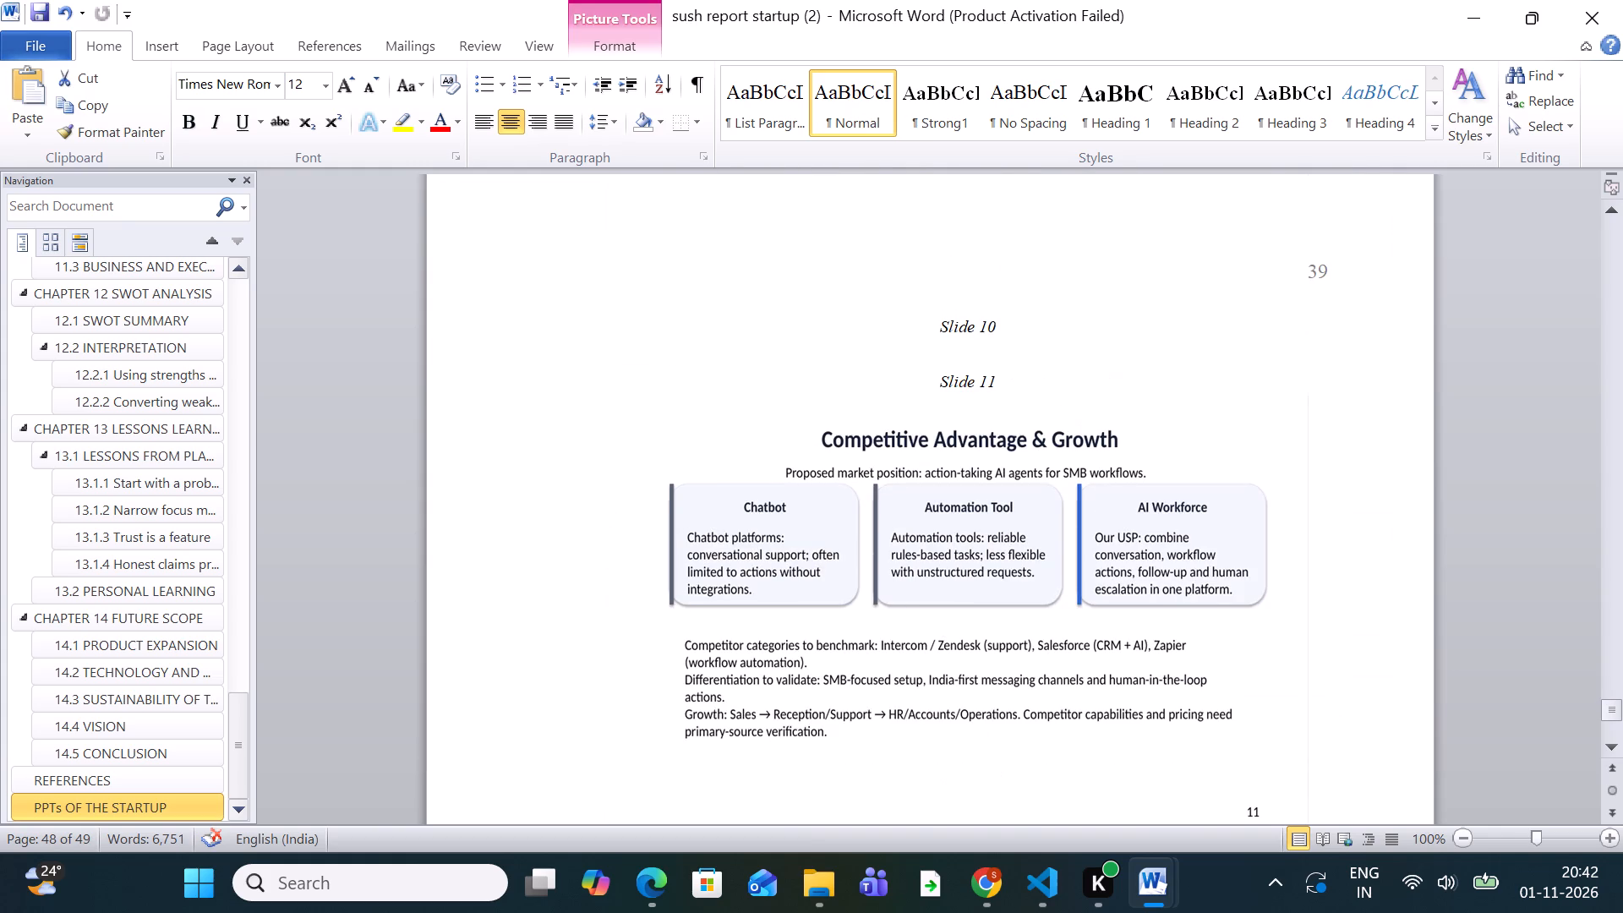
{"action": "left_click", "coordinate": [1298, 407]}
{"action": "left_click", "coordinate": [1337, 526]}
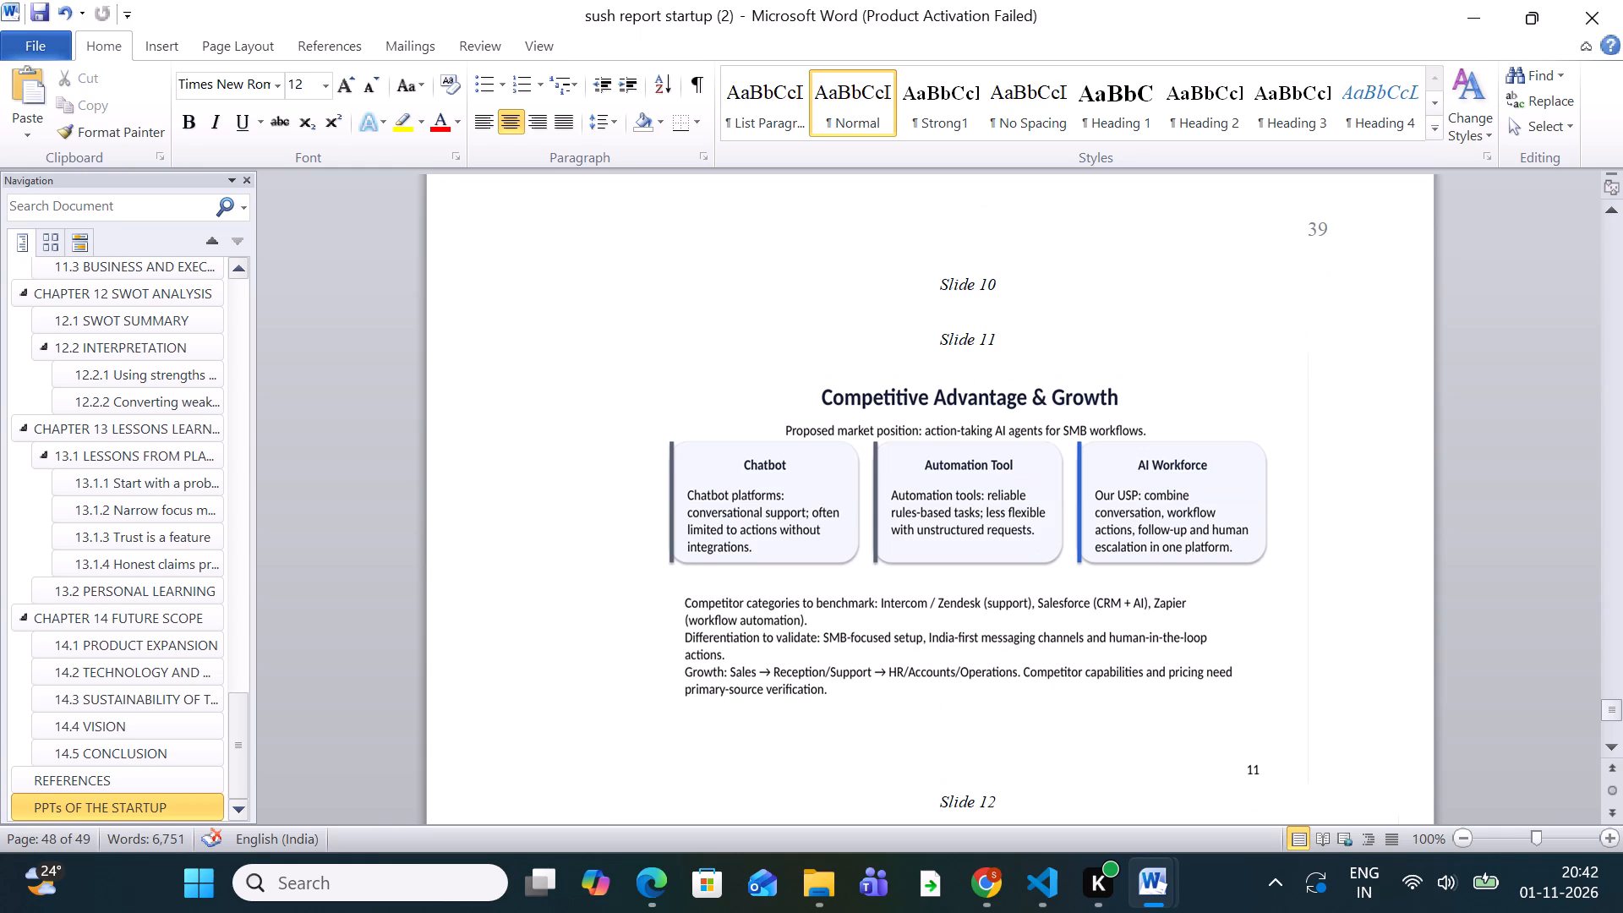
{"action": "scroll", "coordinate": [1216, 598], "scroll_direction": "down", "scroll_amount": 9}
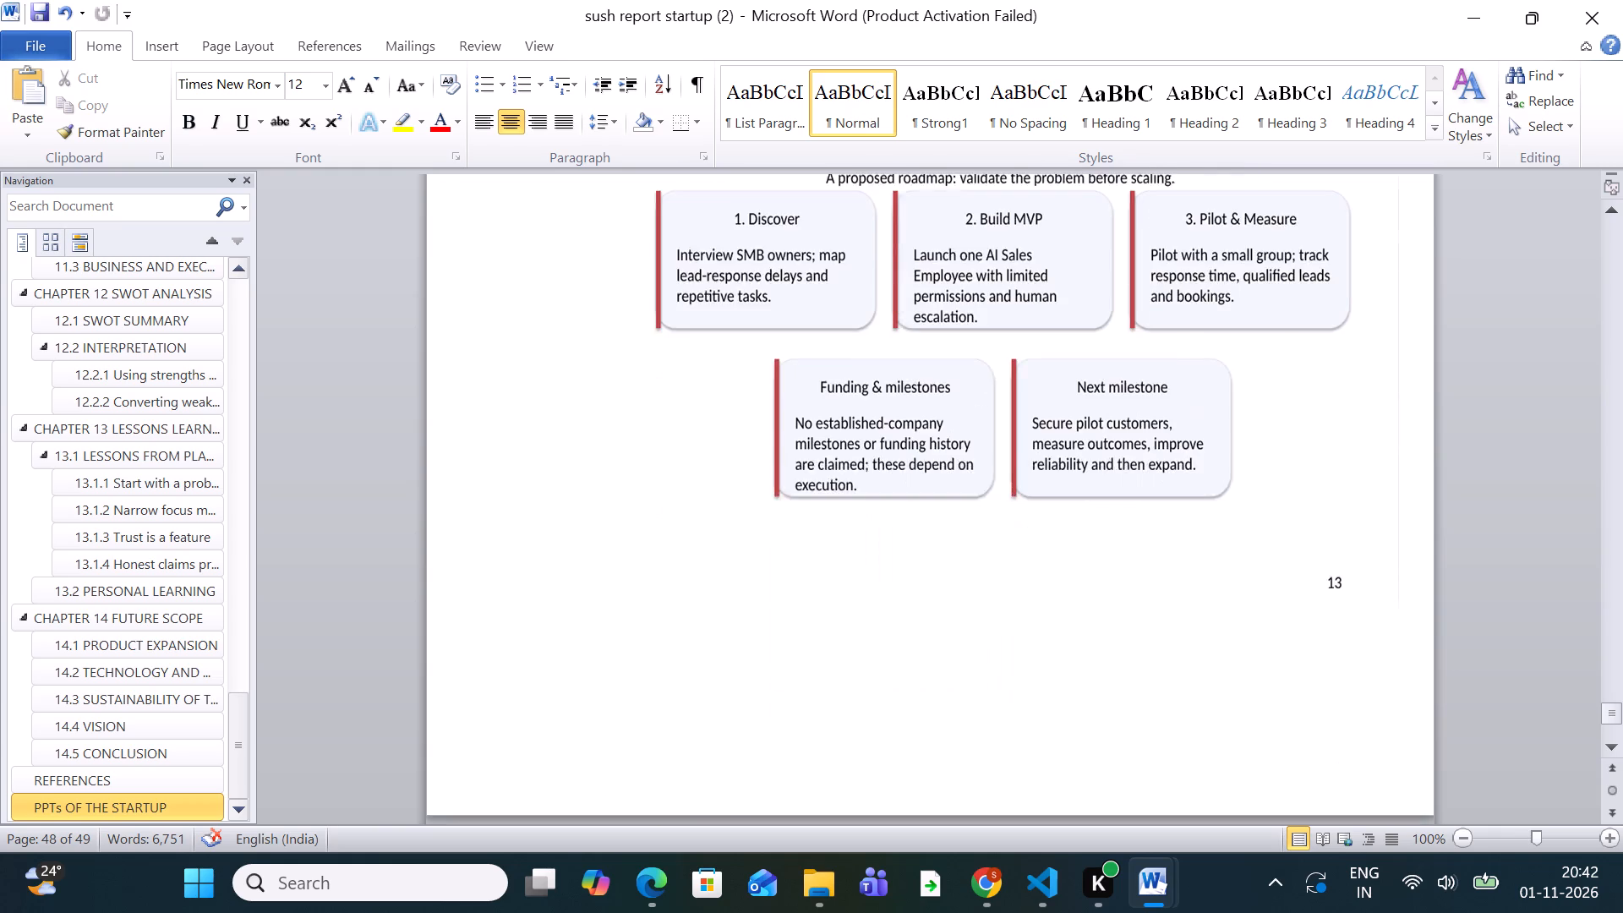
{"action": "scroll", "coordinate": [1209, 608], "scroll_direction": "down", "scroll_amount": 19}
{"action": "scroll", "coordinate": [1211, 608], "scroll_direction": "down", "scroll_amount": 14}
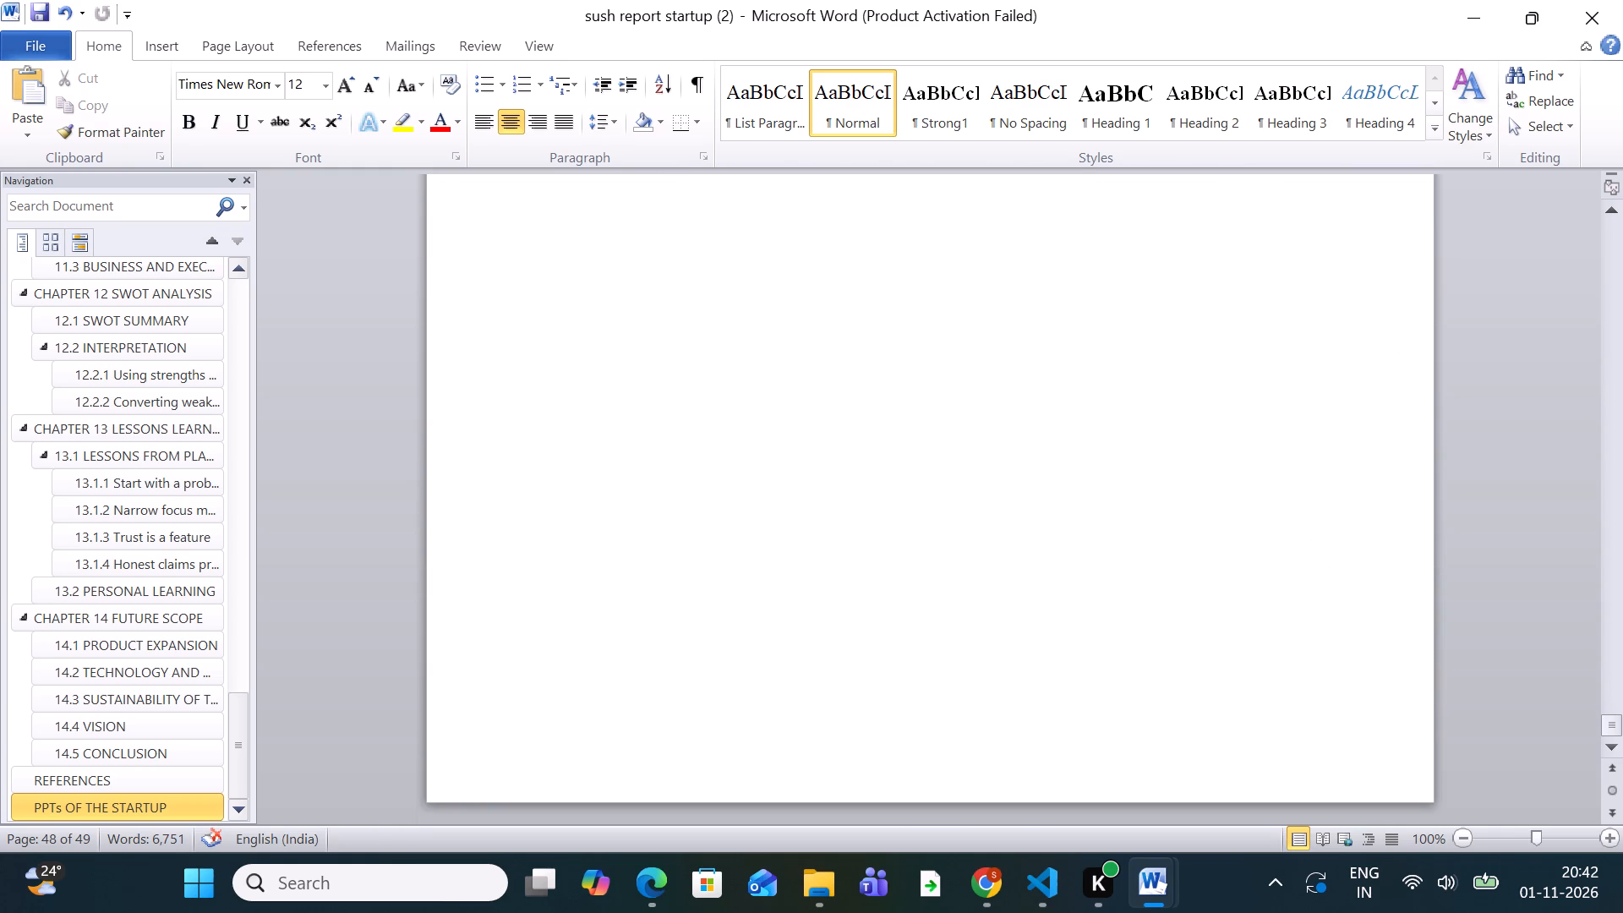
{"action": "scroll", "coordinate": [1216, 608], "scroll_direction": "down", "scroll_amount": 11}
{"action": "scroll", "coordinate": [1216, 608], "scroll_direction": "up", "scroll_amount": 19}
{"action": "scroll", "coordinate": [1129, 763], "scroll_direction": "down", "scroll_amount": 3}
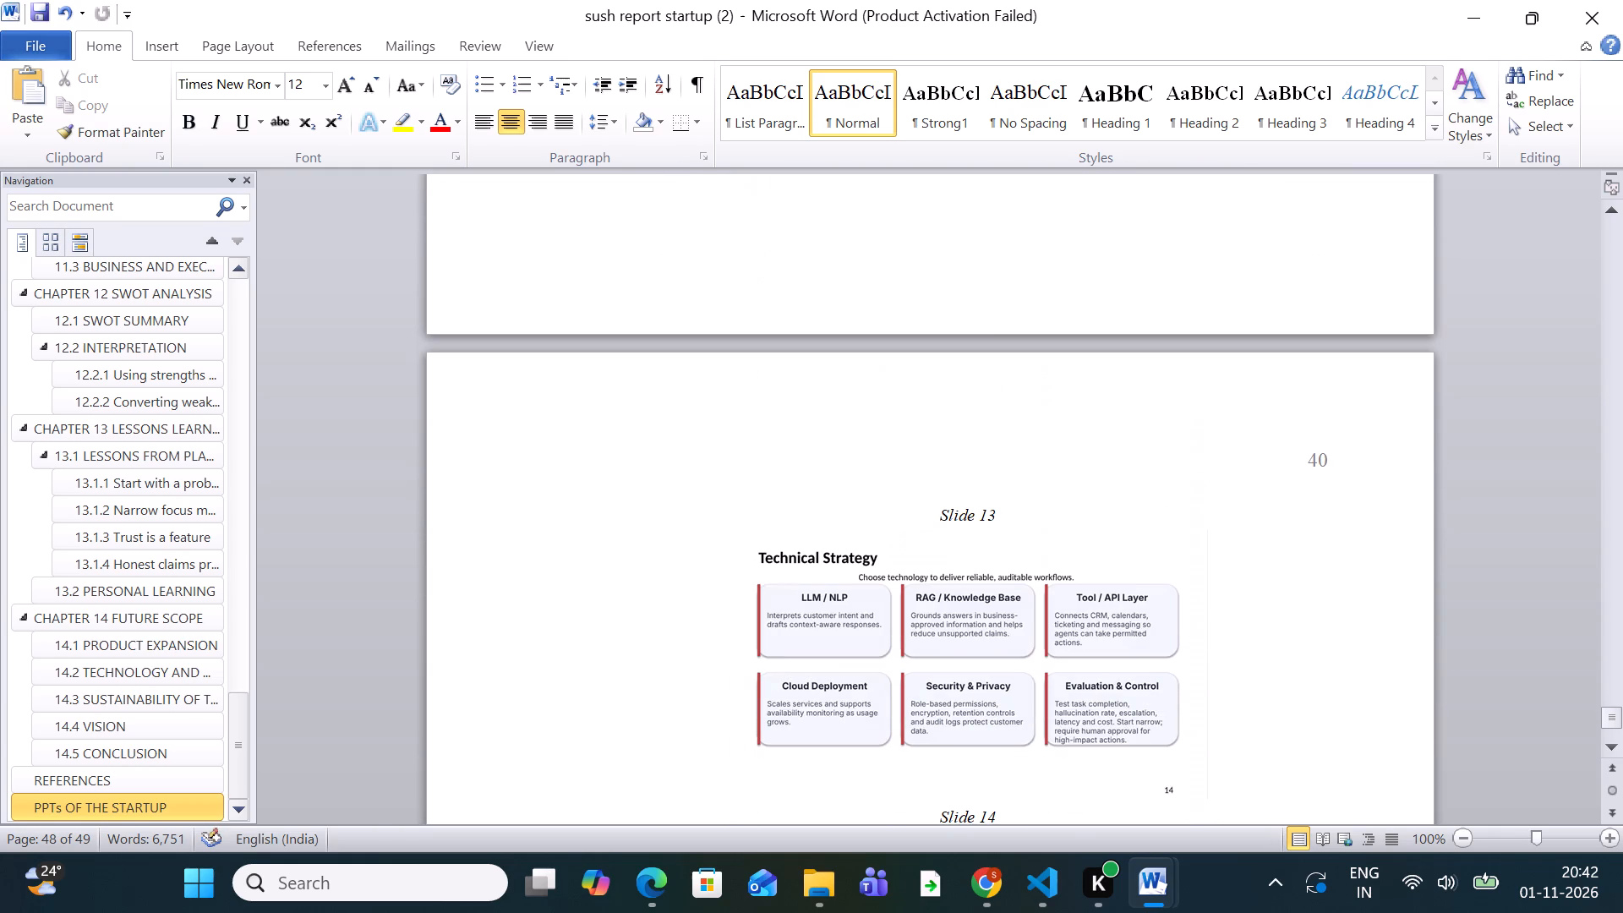
Enlarge the Technical Strategy picture under the Slide 13 caption in proportion from its lower corner.
{"action": "left_click", "coordinate": [1123, 708]}
{"action": "scroll", "coordinate": [1128, 678], "scroll_direction": "down", "scroll_amount": 4}
{"action": "left_click_drag", "start_coordinate": [1211, 550], "coordinate": [1217, 550]}
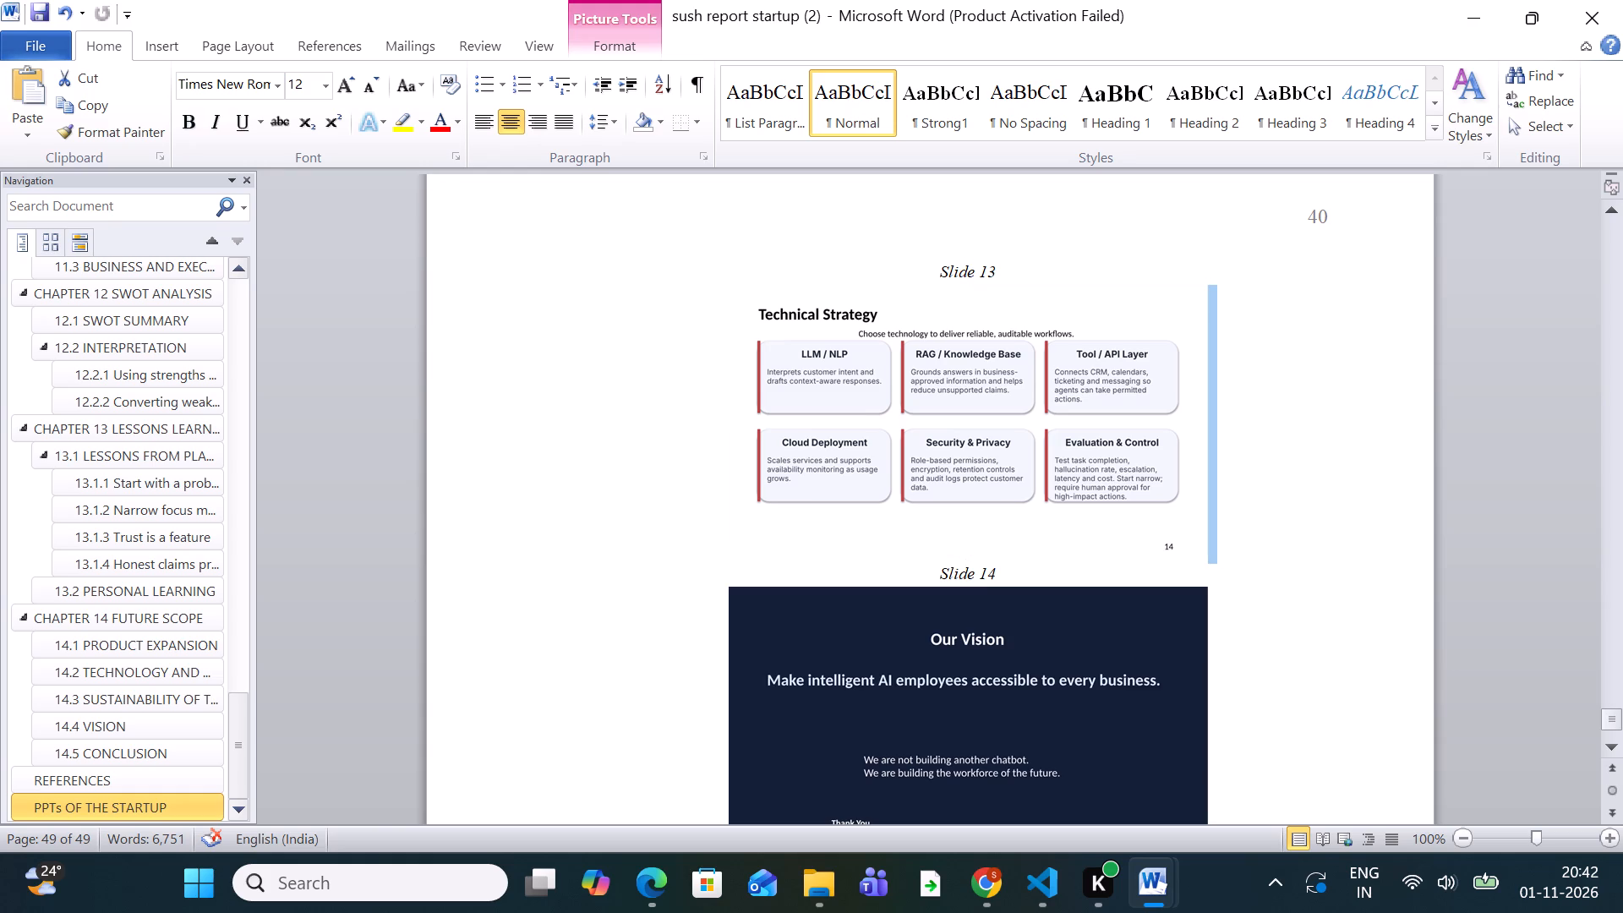
{"action": "left_click_drag", "start_coordinate": [1217, 550], "coordinate": [1327, 709]}
{"action": "left_click", "coordinate": [1287, 634]}
{"action": "left_click", "coordinate": [1172, 415]}
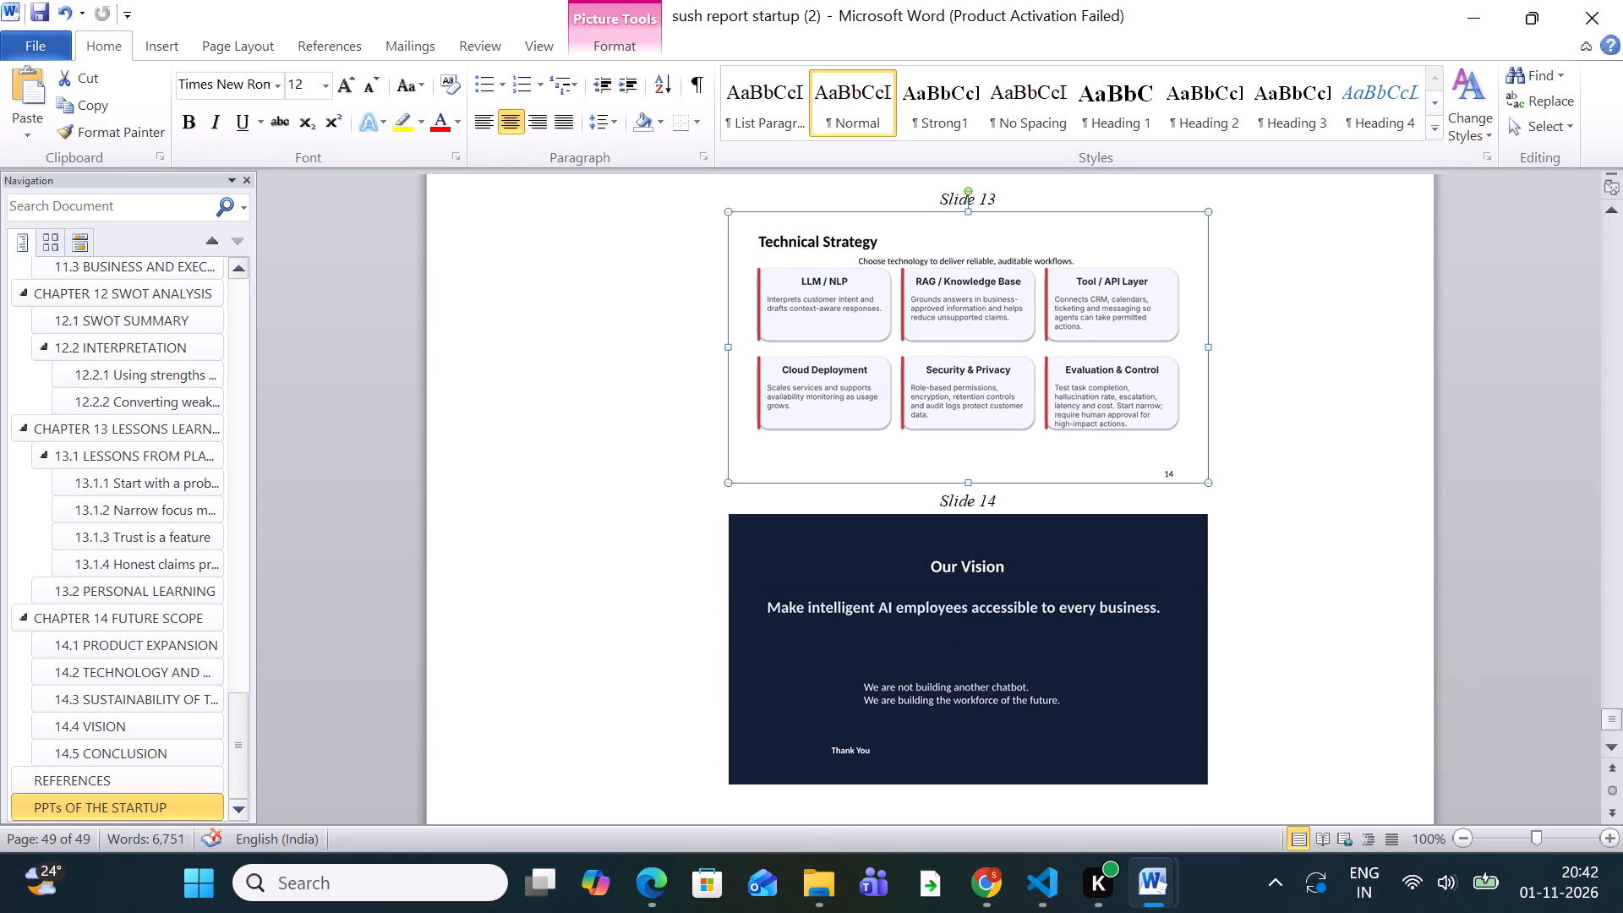
{"action": "left_click_drag", "start_coordinate": [1204, 481], "coordinate": [1295, 579]}
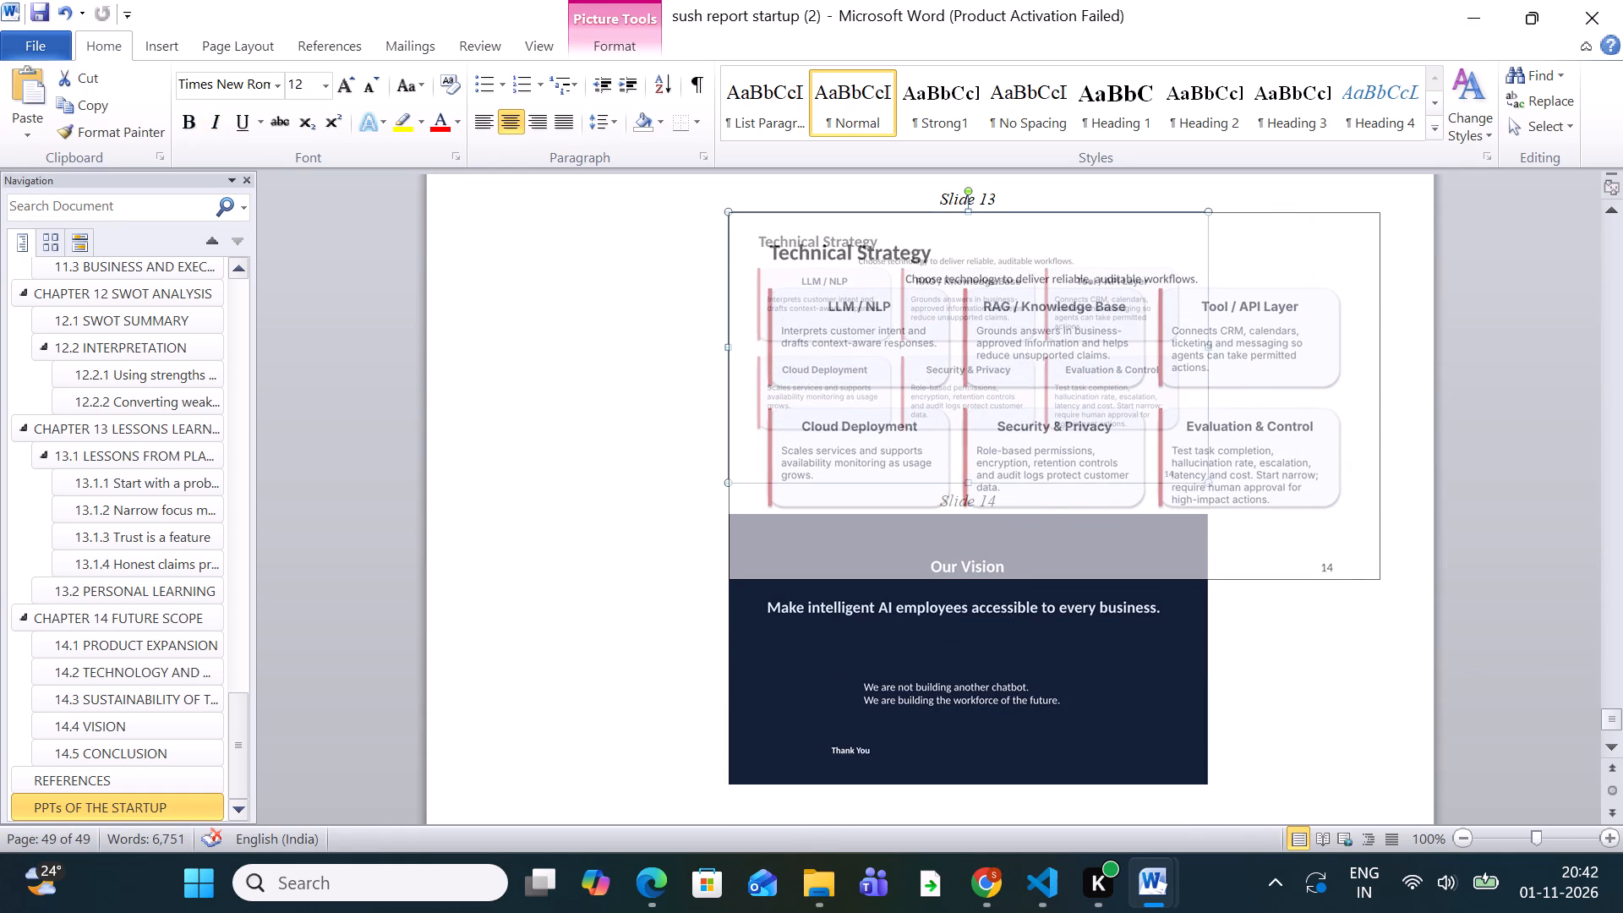
{"action": "left_click_drag", "start_coordinate": [1295, 579], "coordinate": [1295, 580]}
Enlarge the Our Vision picture under the Slide 14 caption in proportion, slightly wider than the Technical Strategy picture.
{"action": "scroll", "coordinate": [1249, 592], "scroll_direction": "down", "scroll_amount": 3}
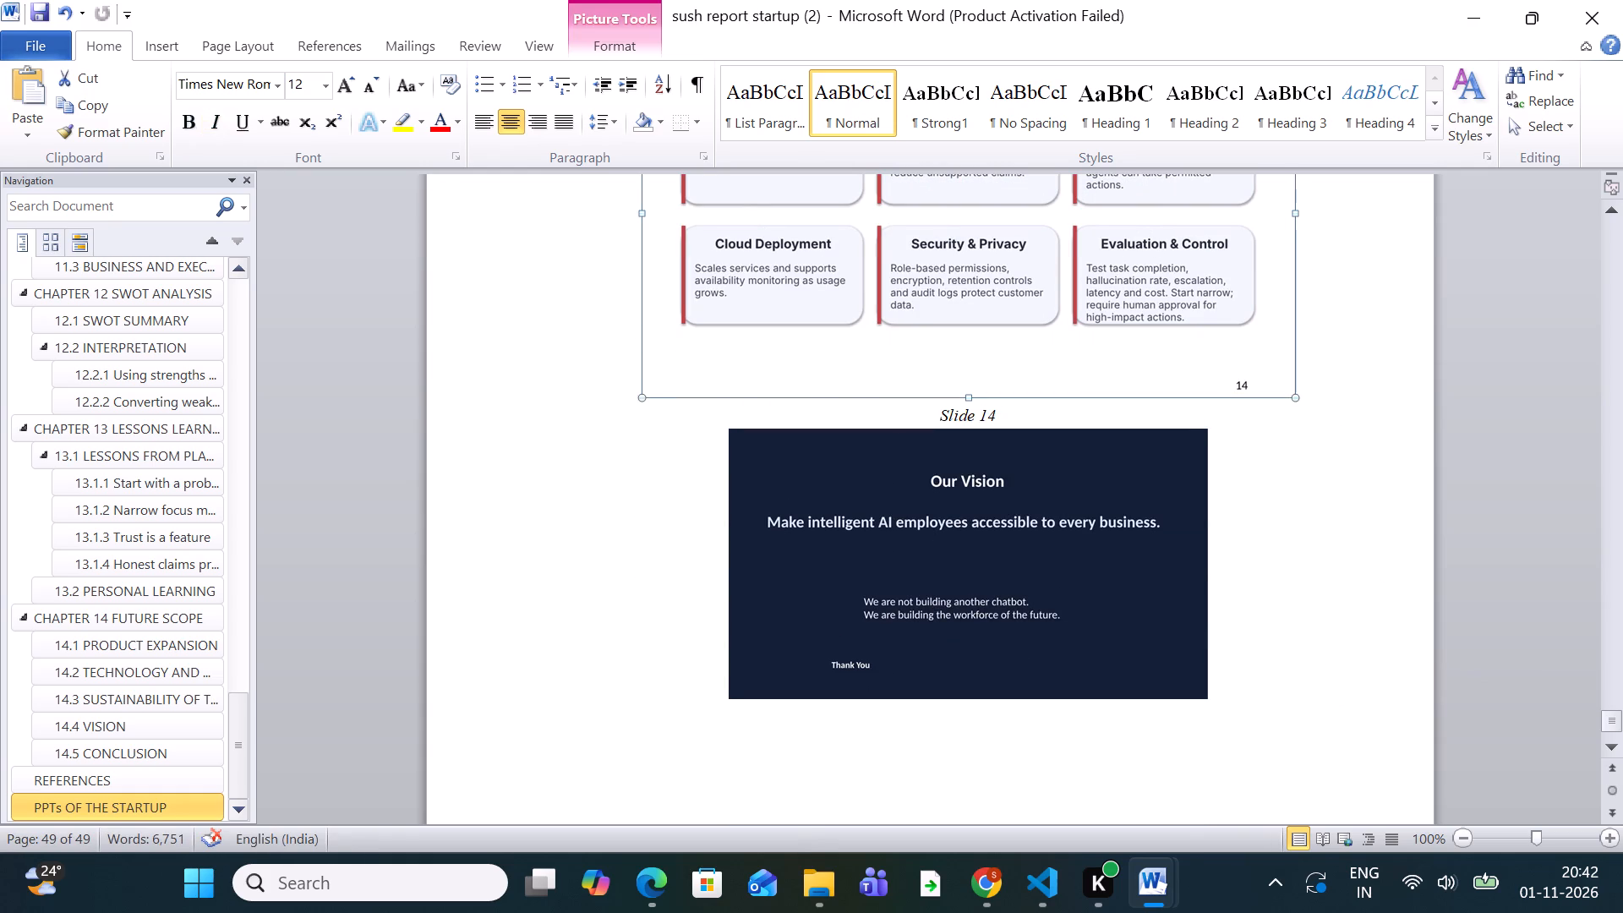
{"action": "left_click", "coordinate": [1185, 667]}
{"action": "left_click_drag", "start_coordinate": [1208, 696], "coordinate": [1304, 762]}
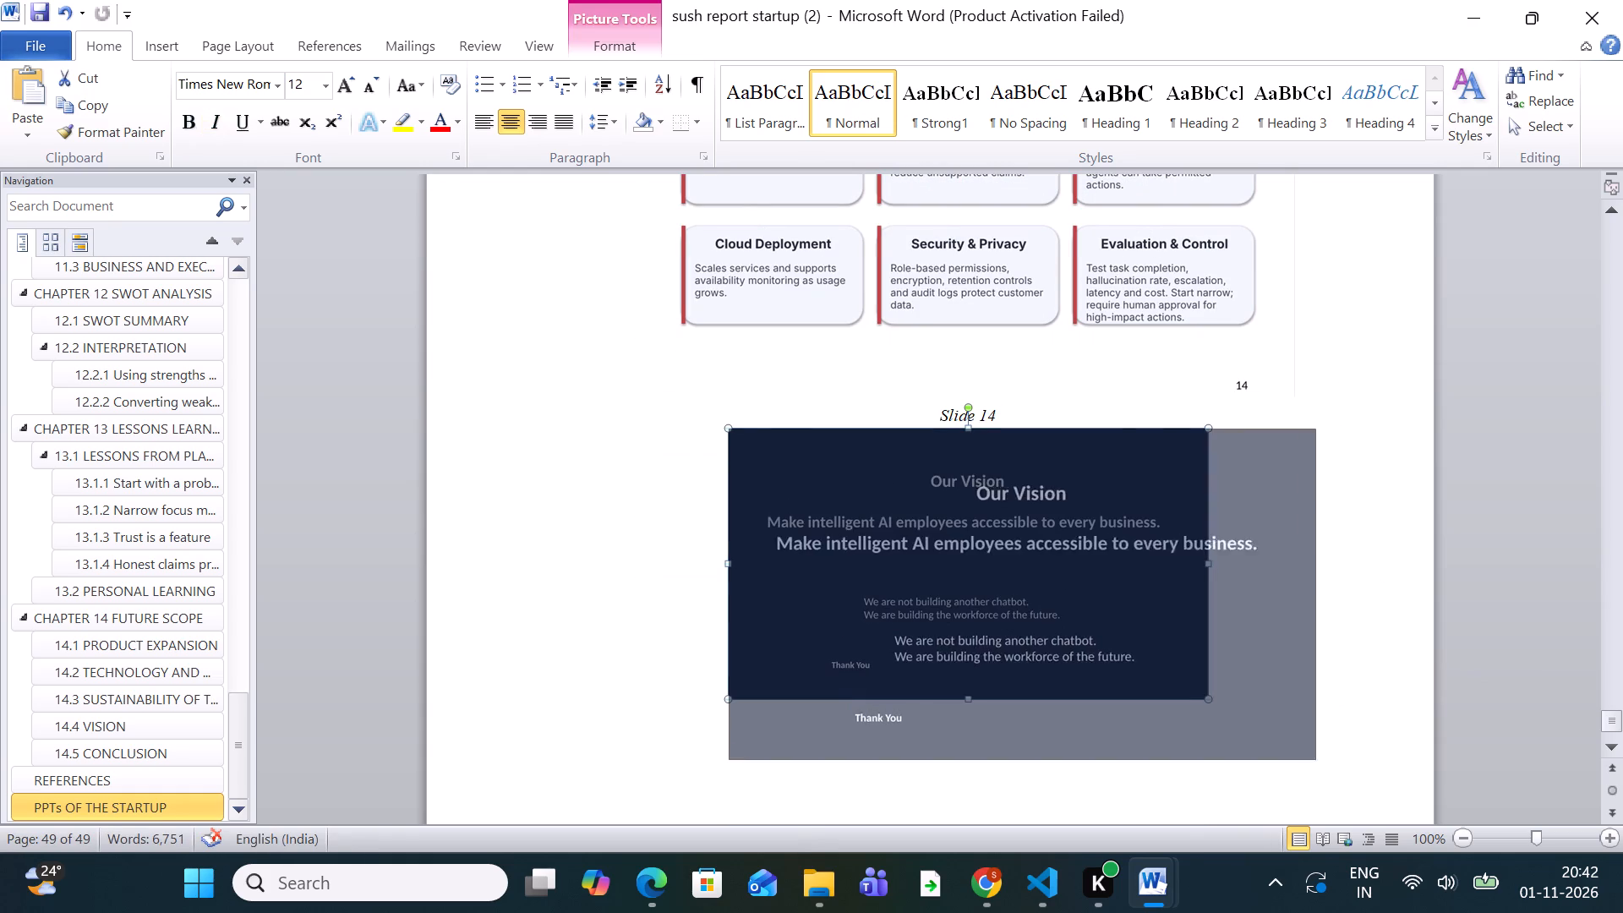
{"action": "left_click_drag", "start_coordinate": [1304, 762], "coordinate": [1340, 810]}
Stretch the Technical Strategy picture taller from its lower edge, keeping its width.
{"action": "scroll", "coordinate": [1137, 684], "scroll_direction": "down", "scroll_amount": 10}
{"action": "scroll", "coordinate": [1139, 686], "scroll_direction": "up", "scroll_amount": 10}
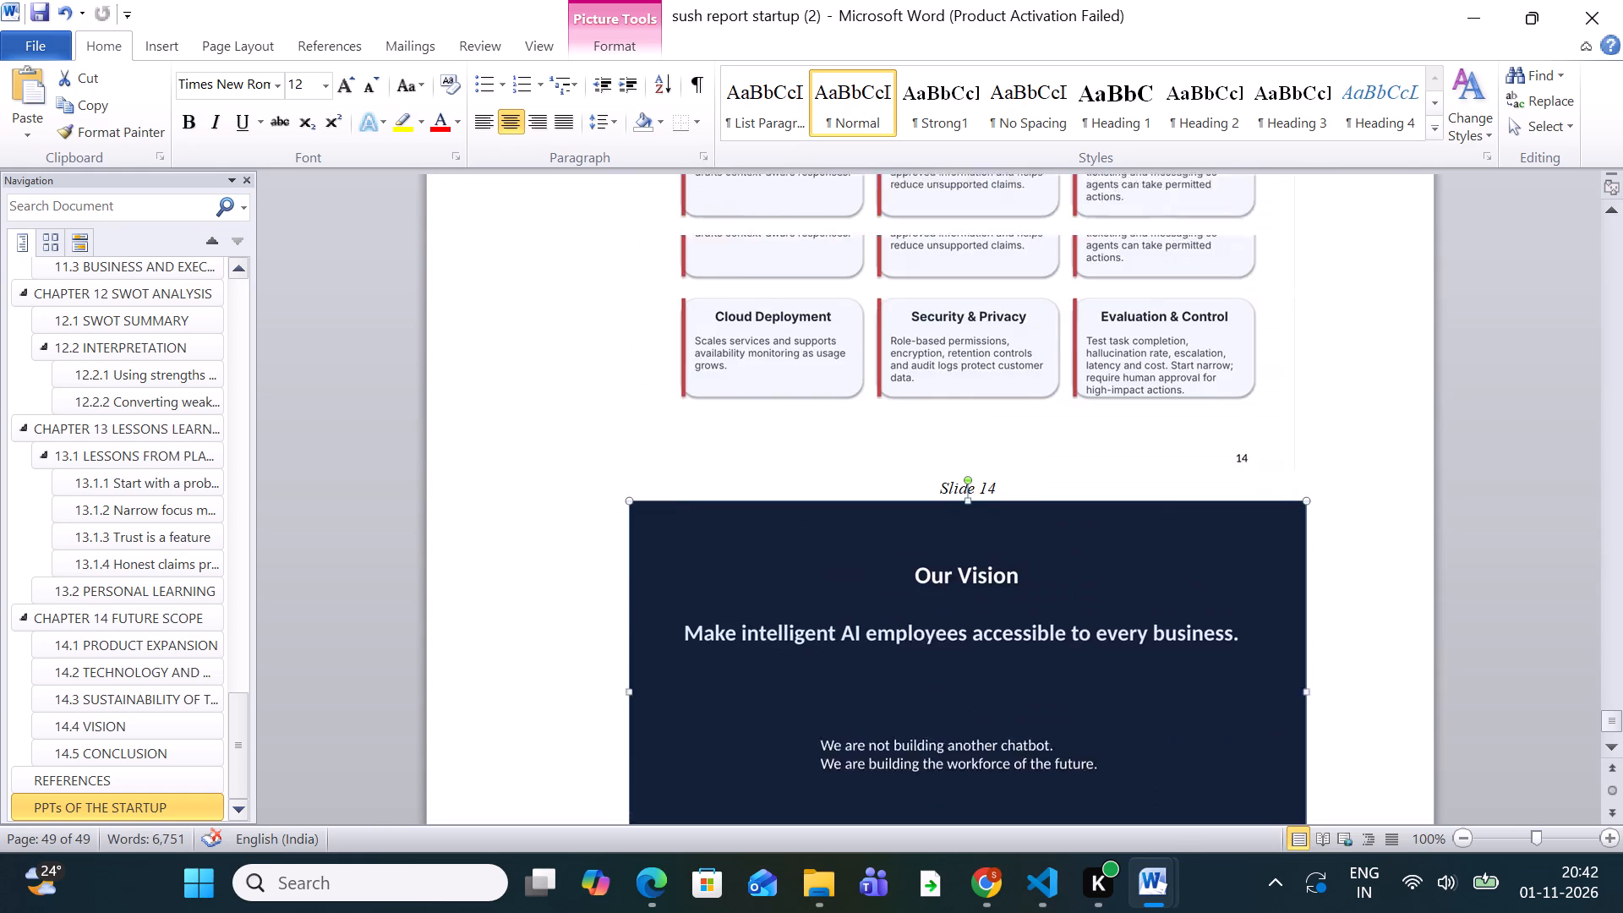
{"action": "scroll", "coordinate": [1143, 689], "scroll_direction": "up", "scroll_amount": 2}
{"action": "left_click", "coordinate": [1109, 631]}
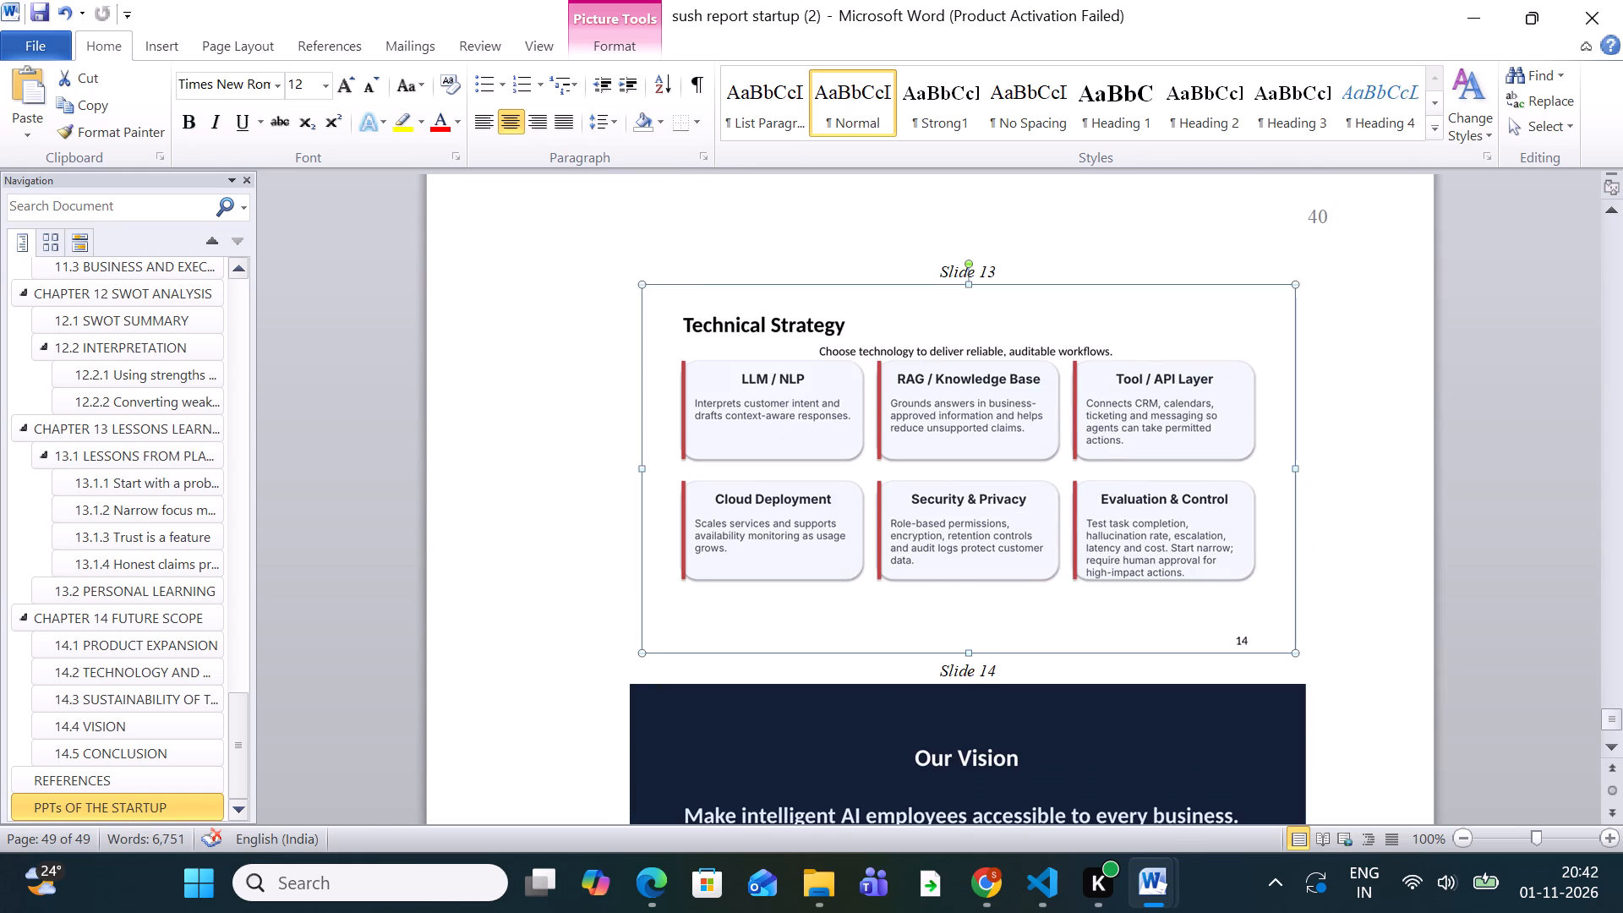
{"action": "left_click_drag", "start_coordinate": [967, 652], "coordinate": [975, 711]}
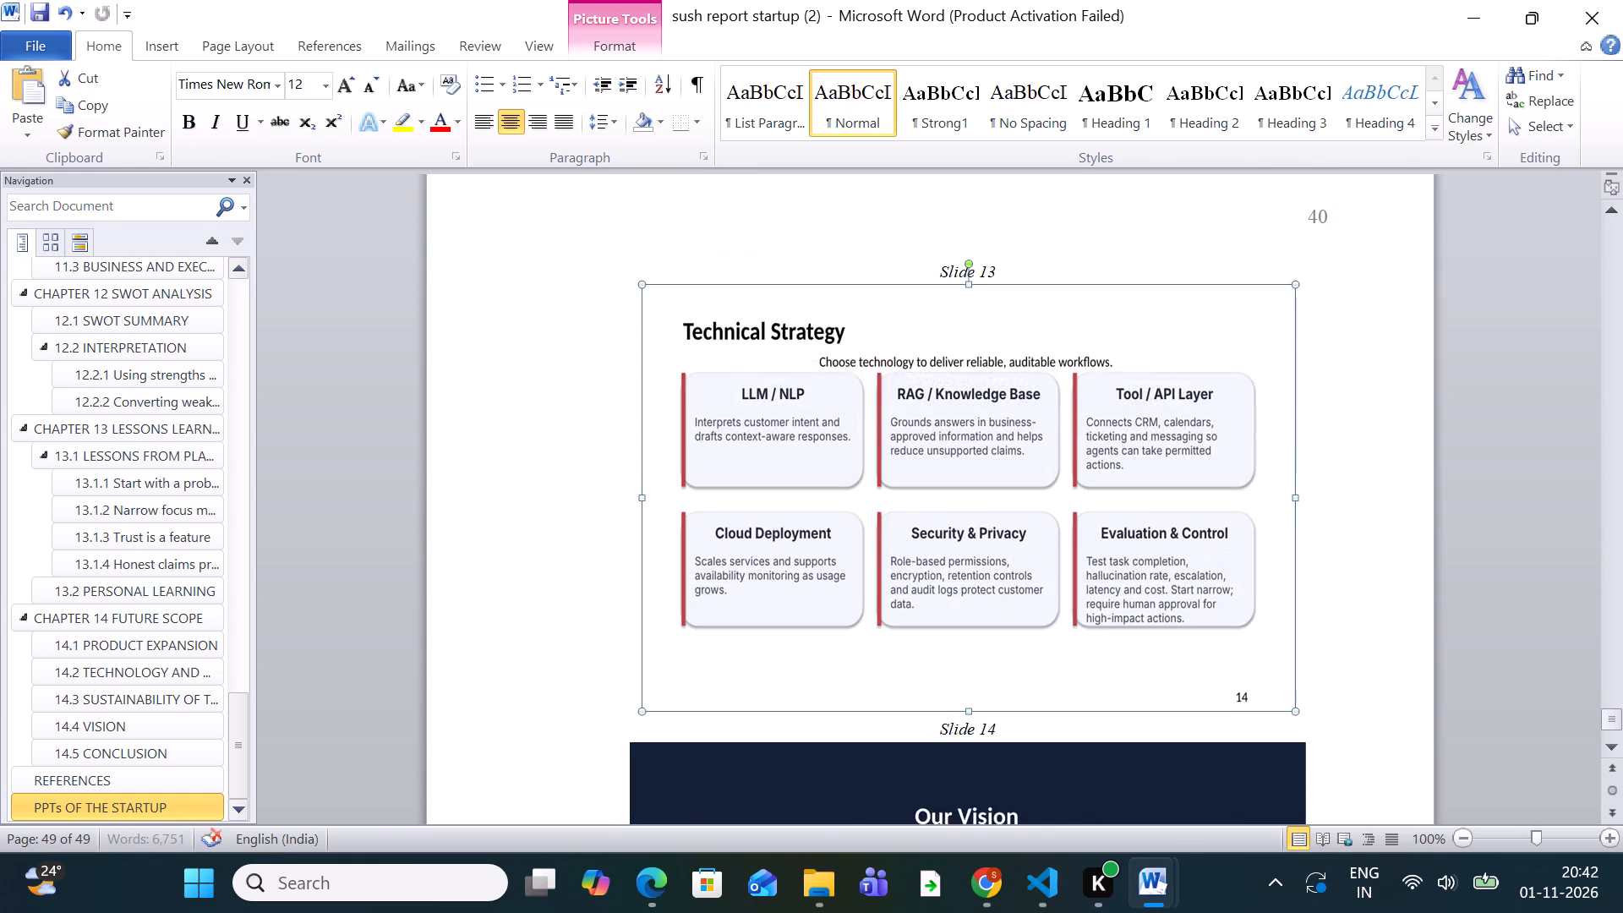
Stretch the Our Vision picture taller from its lower edge, keeping its width.
{"action": "scroll", "coordinate": [1000, 703], "scroll_direction": "down", "scroll_amount": 7}
{"action": "left_click", "coordinate": [1044, 650]}
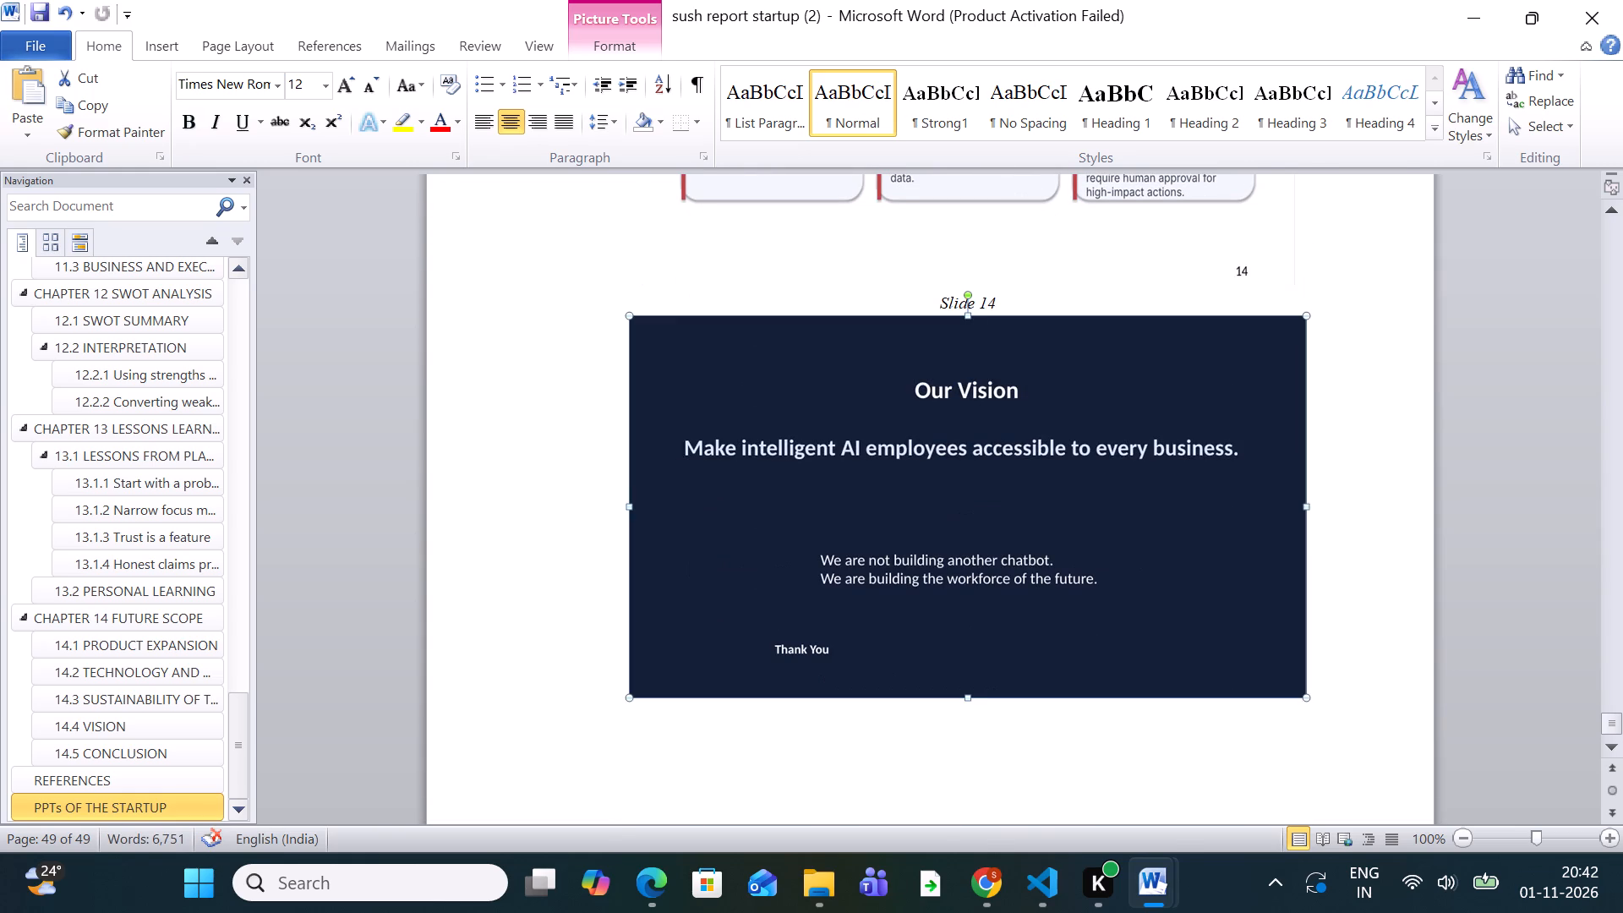
{"action": "left_click_drag", "start_coordinate": [965, 696], "coordinate": [965, 774]}
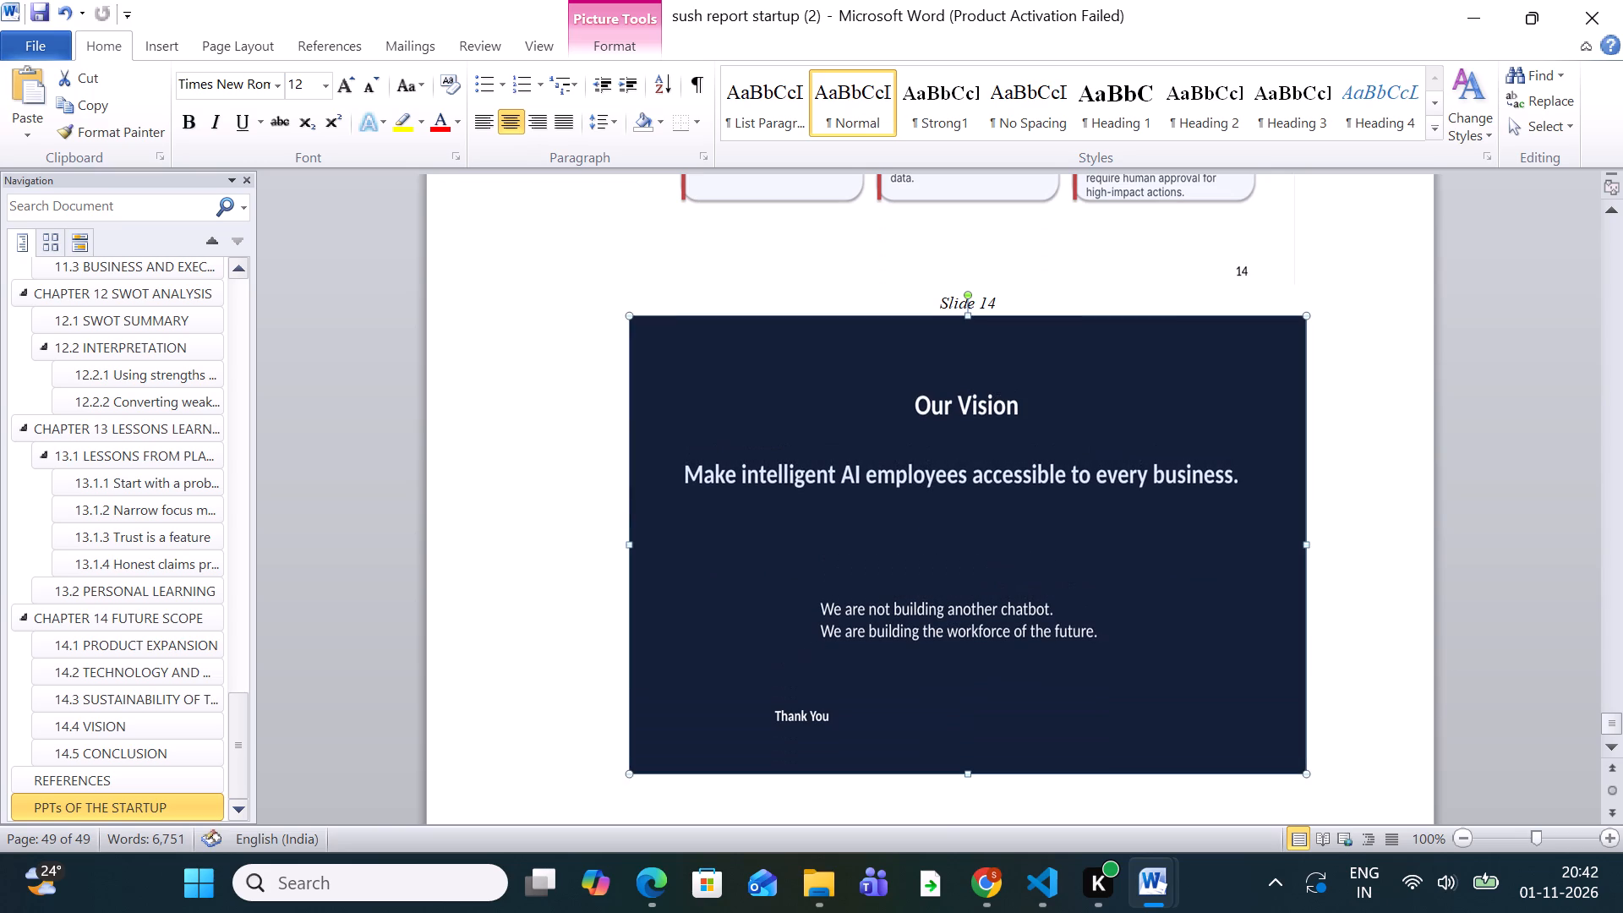
{"action": "scroll", "coordinate": [1186, 657], "scroll_direction": "down", "scroll_amount": 5}
Move the Slide 10 caption from above the Slide 11 caption to between the Revenue Potential and How We Make Money pictures.
{"action": "scroll", "coordinate": [1207, 651], "scroll_direction": "up", "scroll_amount": 7}
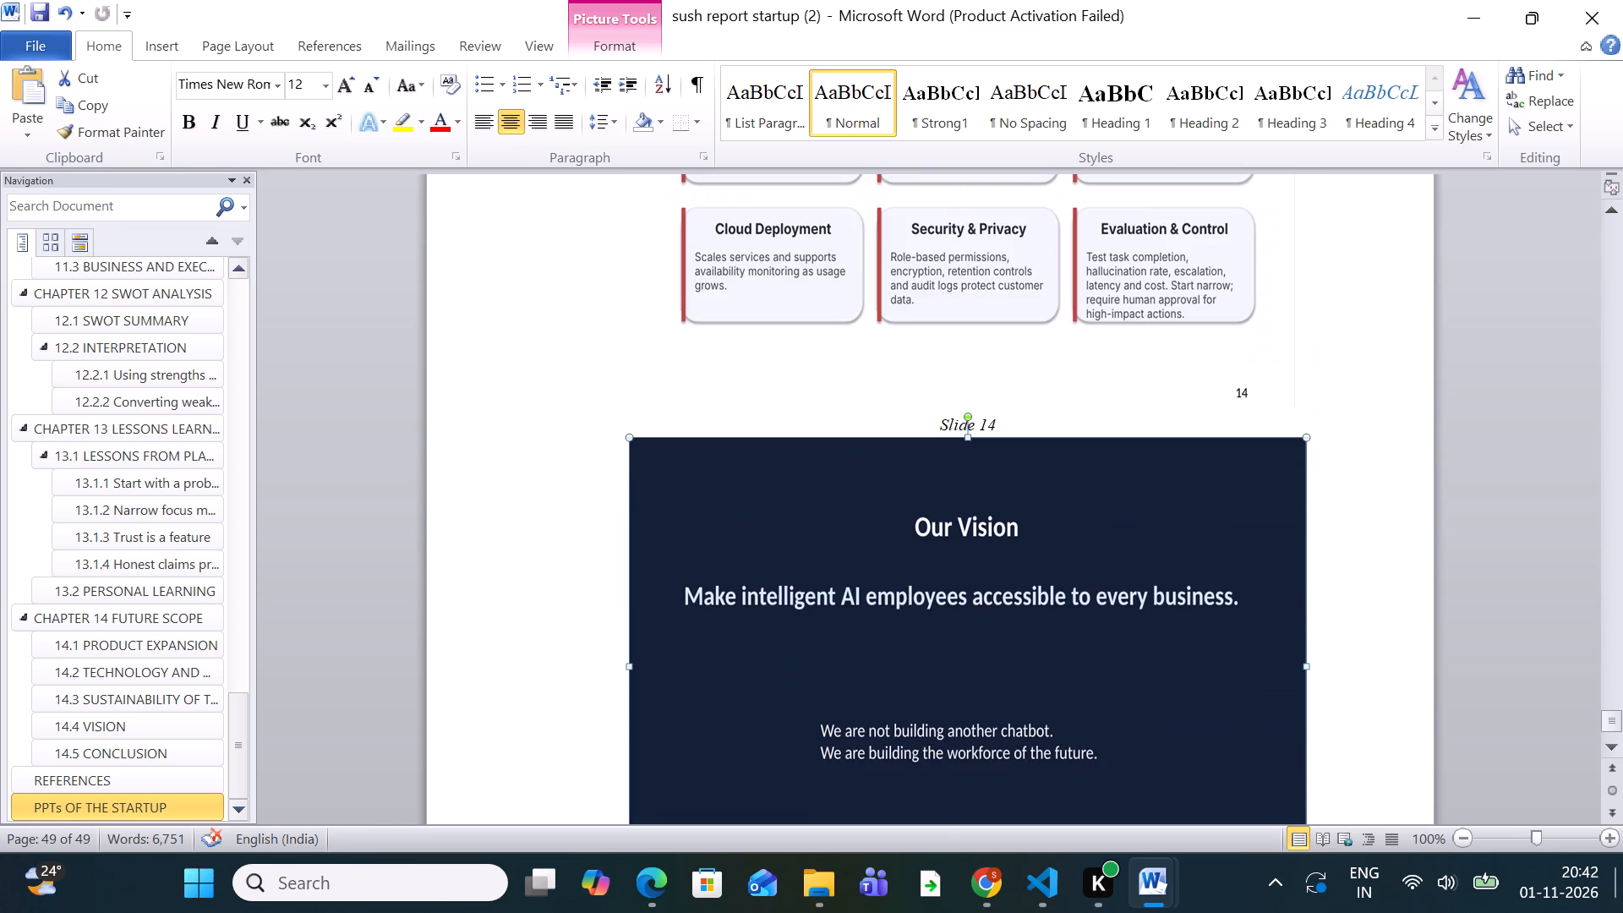
{"action": "scroll", "coordinate": [946, 528], "scroll_direction": "up", "scroll_amount": 6}
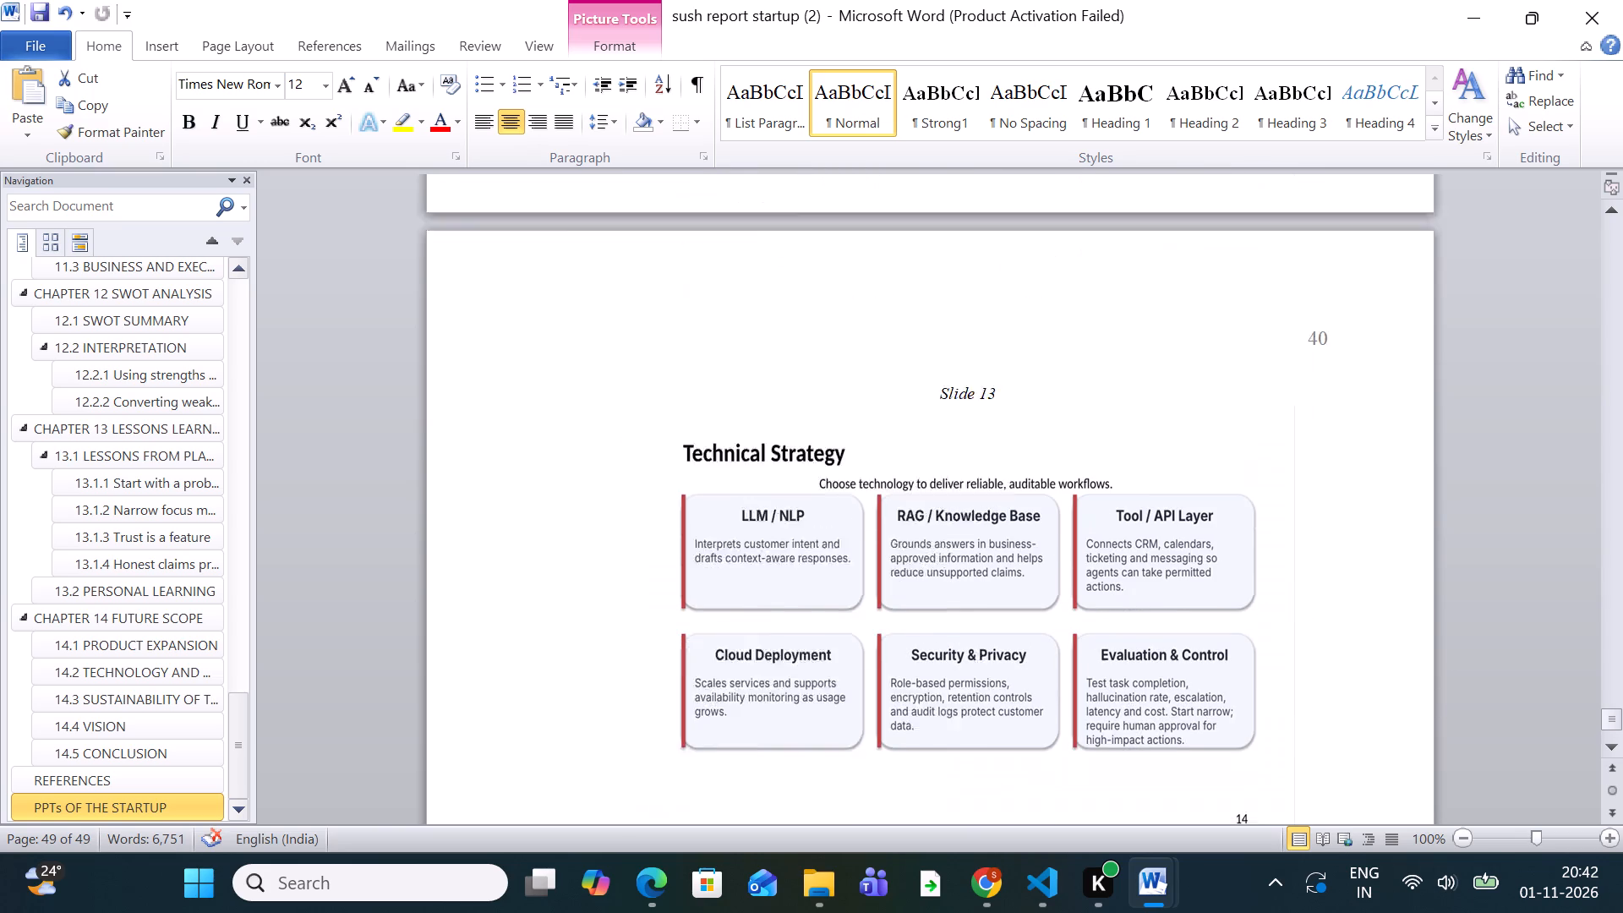
{"action": "scroll", "coordinate": [948, 527], "scroll_direction": "up", "scroll_amount": 16}
{"action": "scroll", "coordinate": [951, 518], "scroll_direction": "up", "scroll_amount": 9}
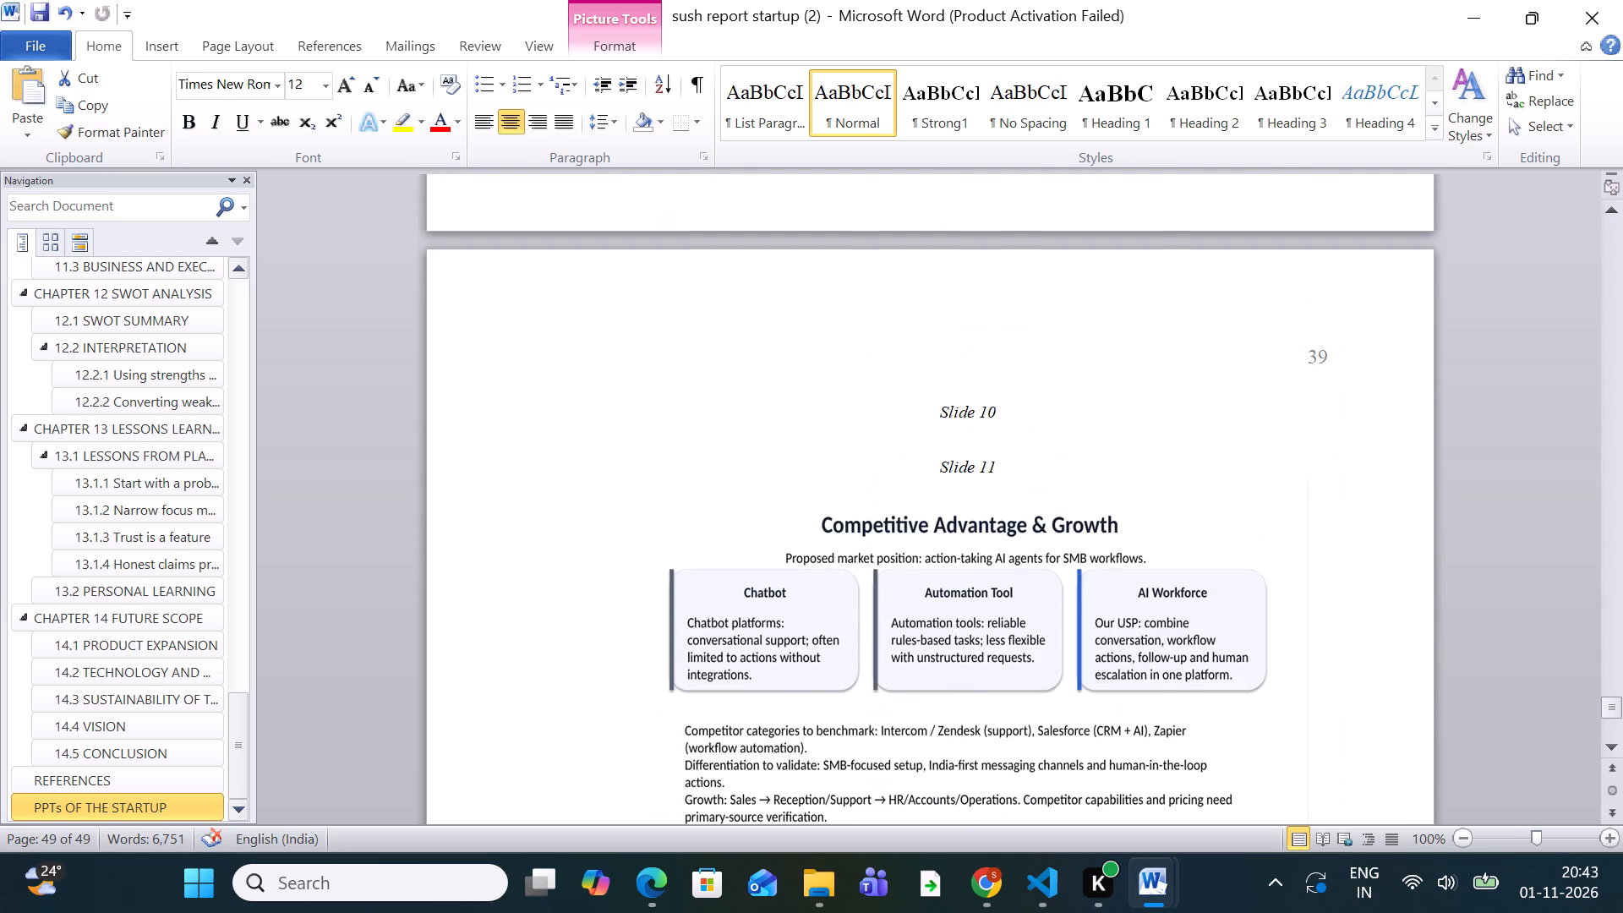
{"action": "scroll", "coordinate": [967, 411], "scroll_direction": "up", "scroll_amount": 2}
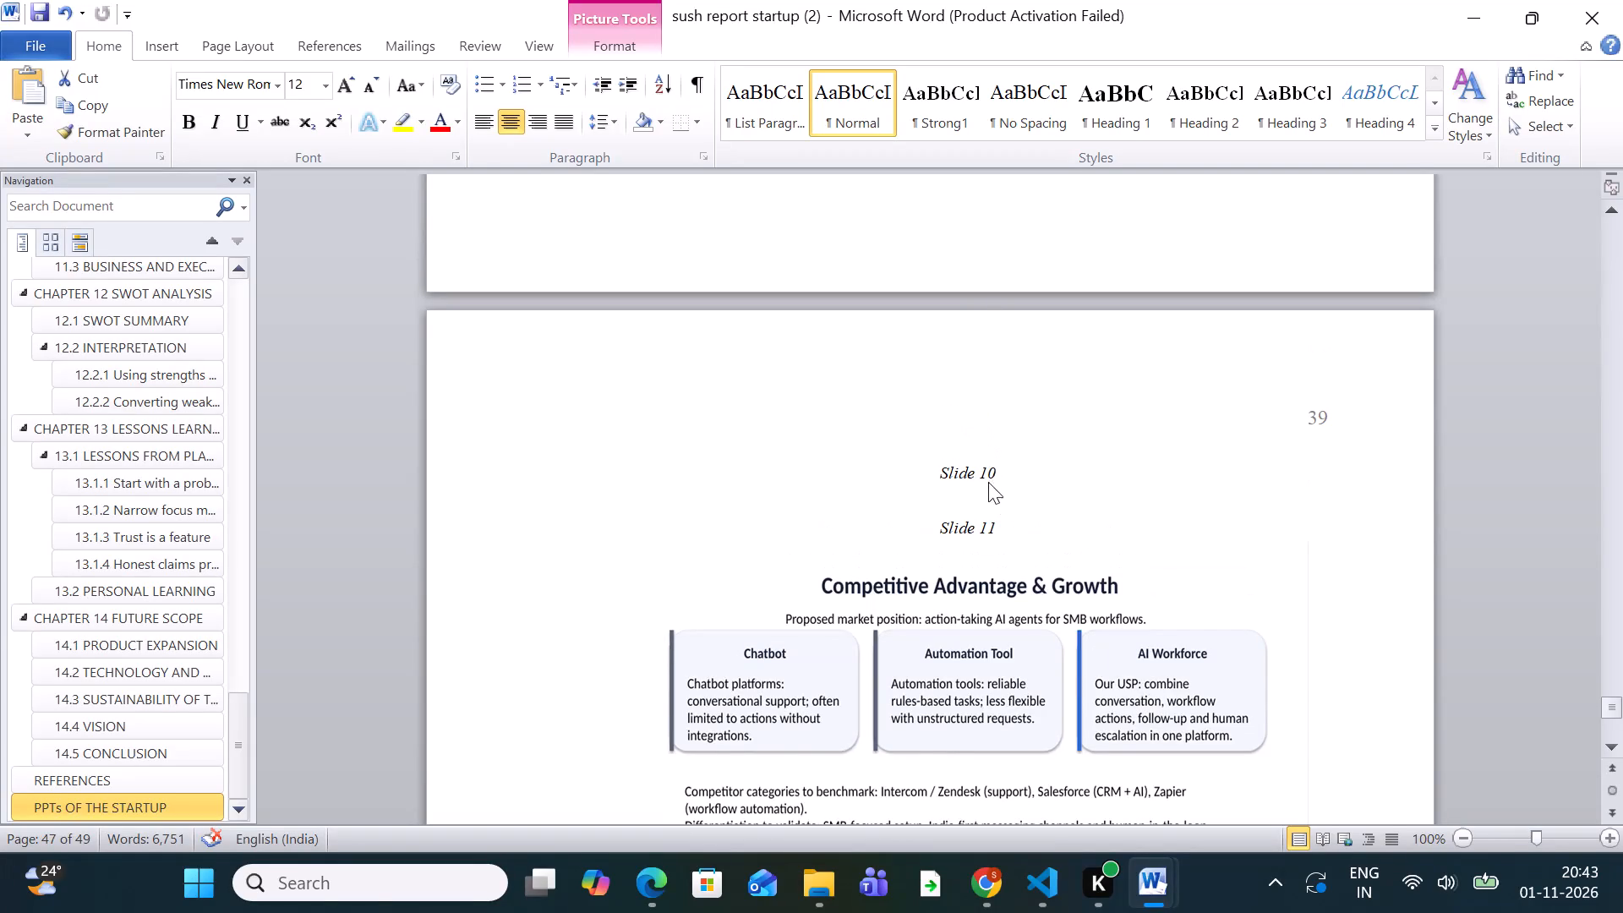
{"action": "left_click_drag", "start_coordinate": [1001, 534], "coordinate": [869, 530]}
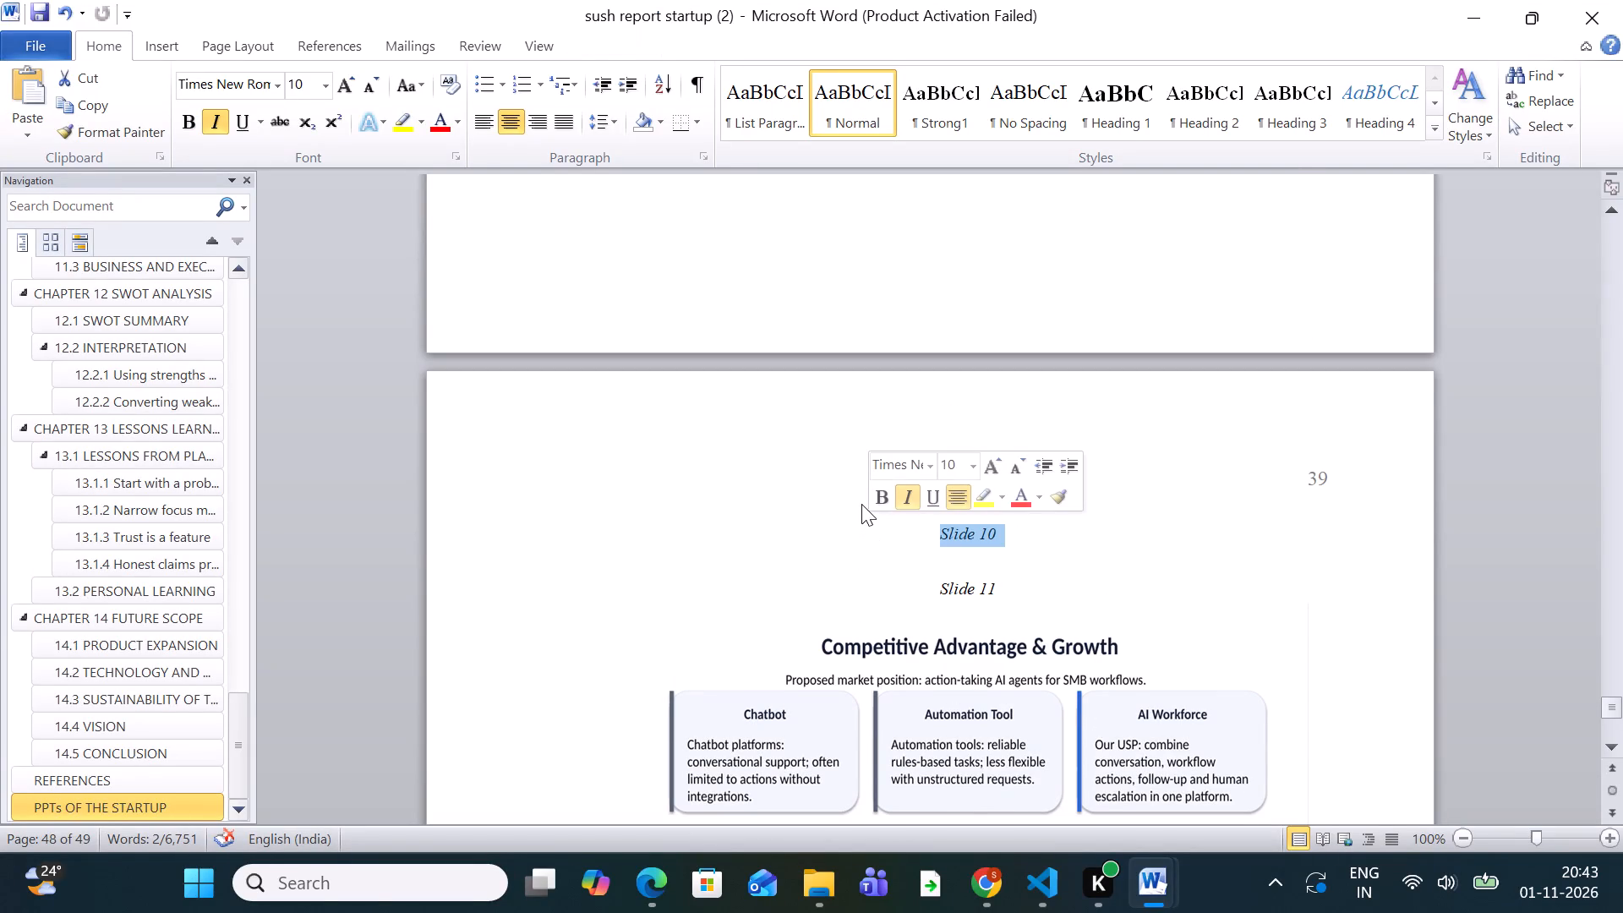
{"action": "key", "text": "ctrl+x"}
{"action": "scroll", "coordinate": [865, 495], "scroll_direction": "up", "scroll_amount": 13}
{"action": "left_click", "coordinate": [882, 468]}
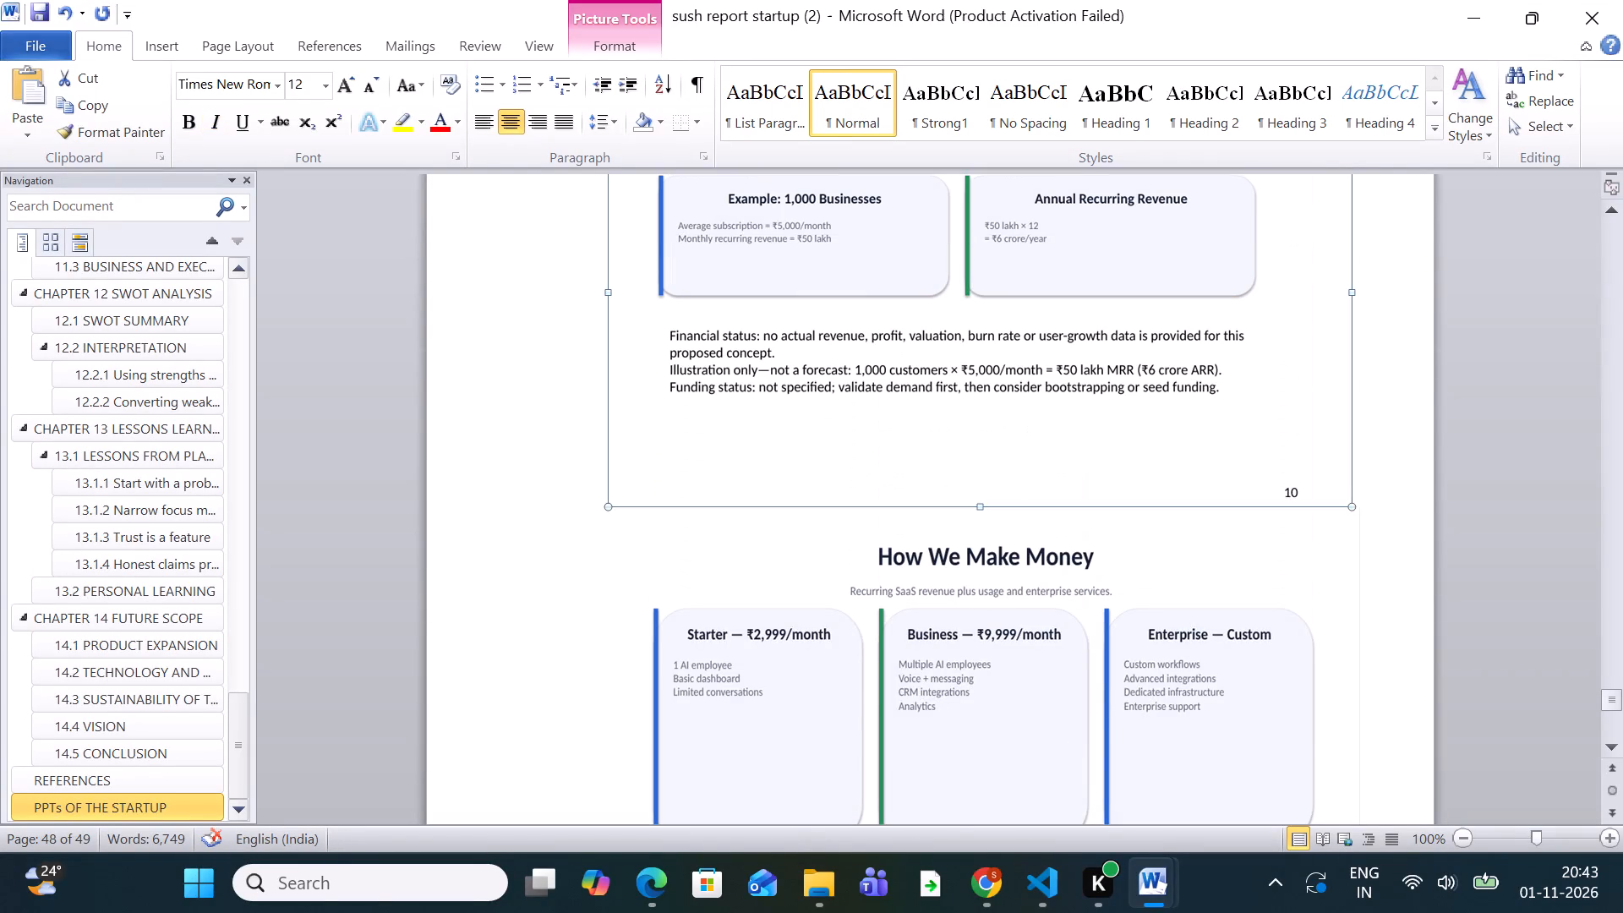
{"action": "left_click", "coordinate": [912, 522]}
{"action": "left_click", "coordinate": [927, 499]}
{"action": "left_click", "coordinate": [948, 544]}
{"action": "left_click", "coordinate": [995, 484]}
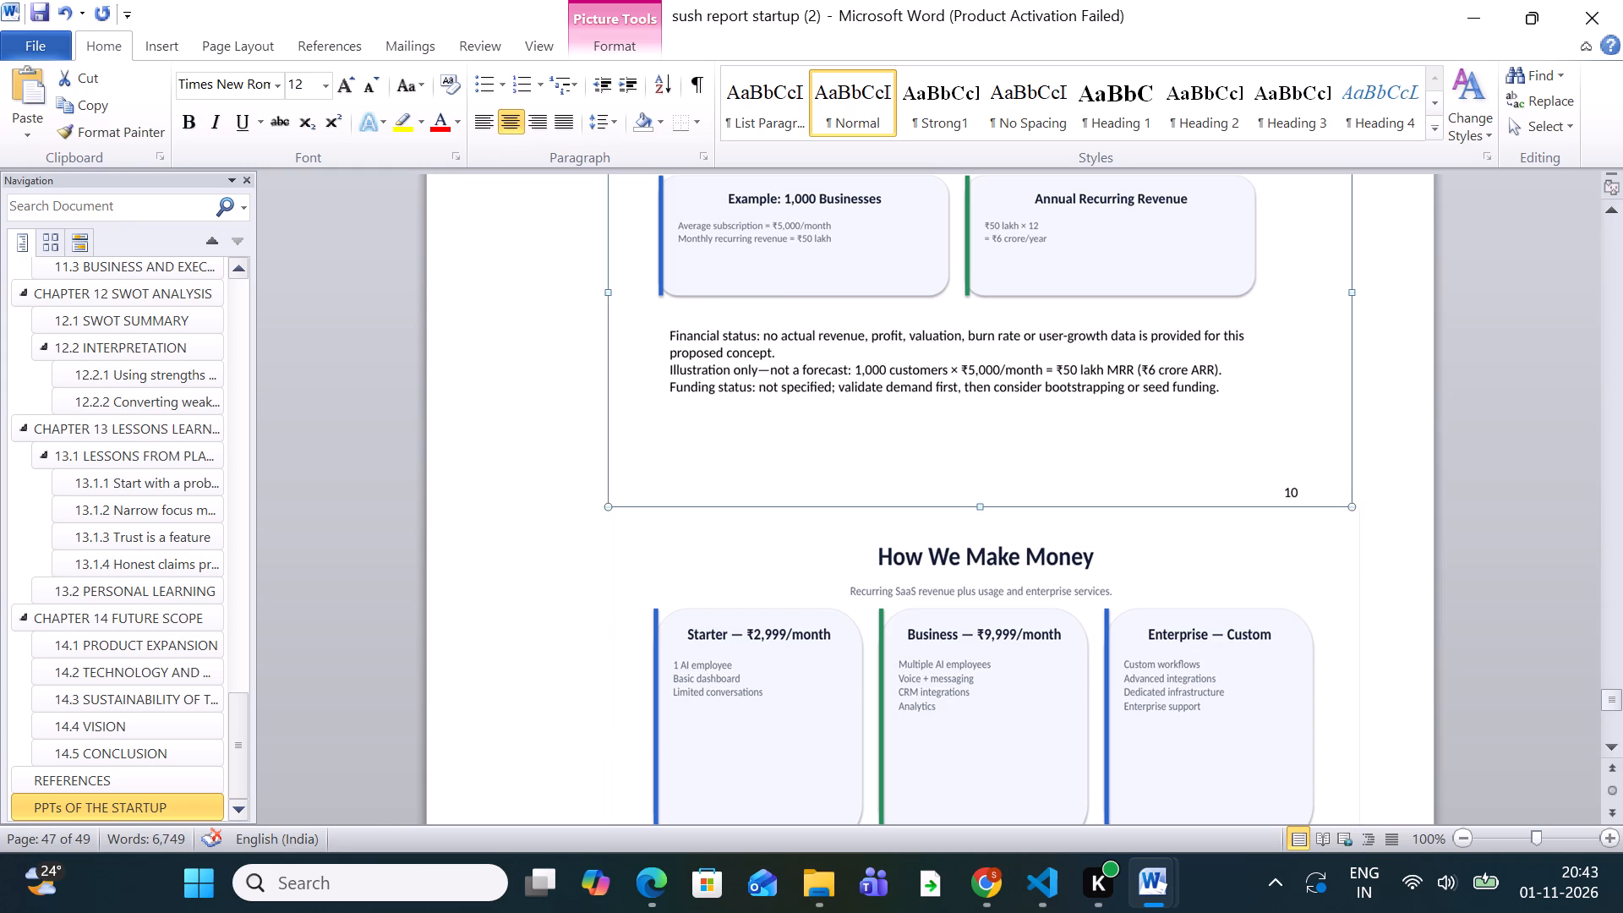
{"action": "left_click", "coordinate": [1004, 517]}
{"action": "left_click", "coordinate": [1004, 503]}
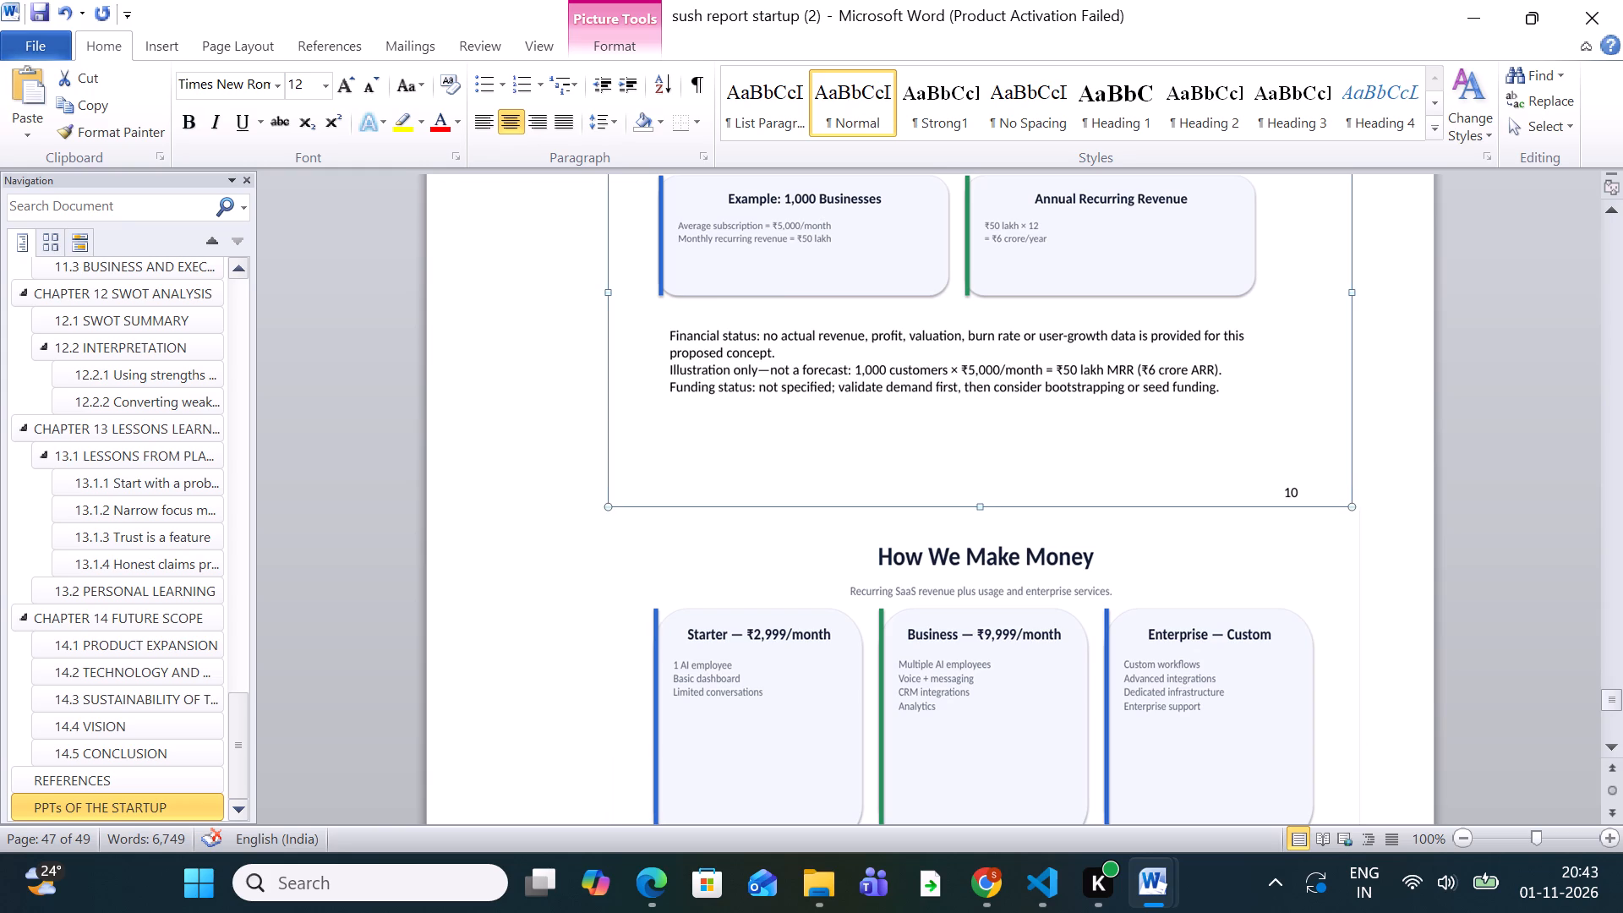
{"action": "left_click", "coordinate": [1369, 485]}
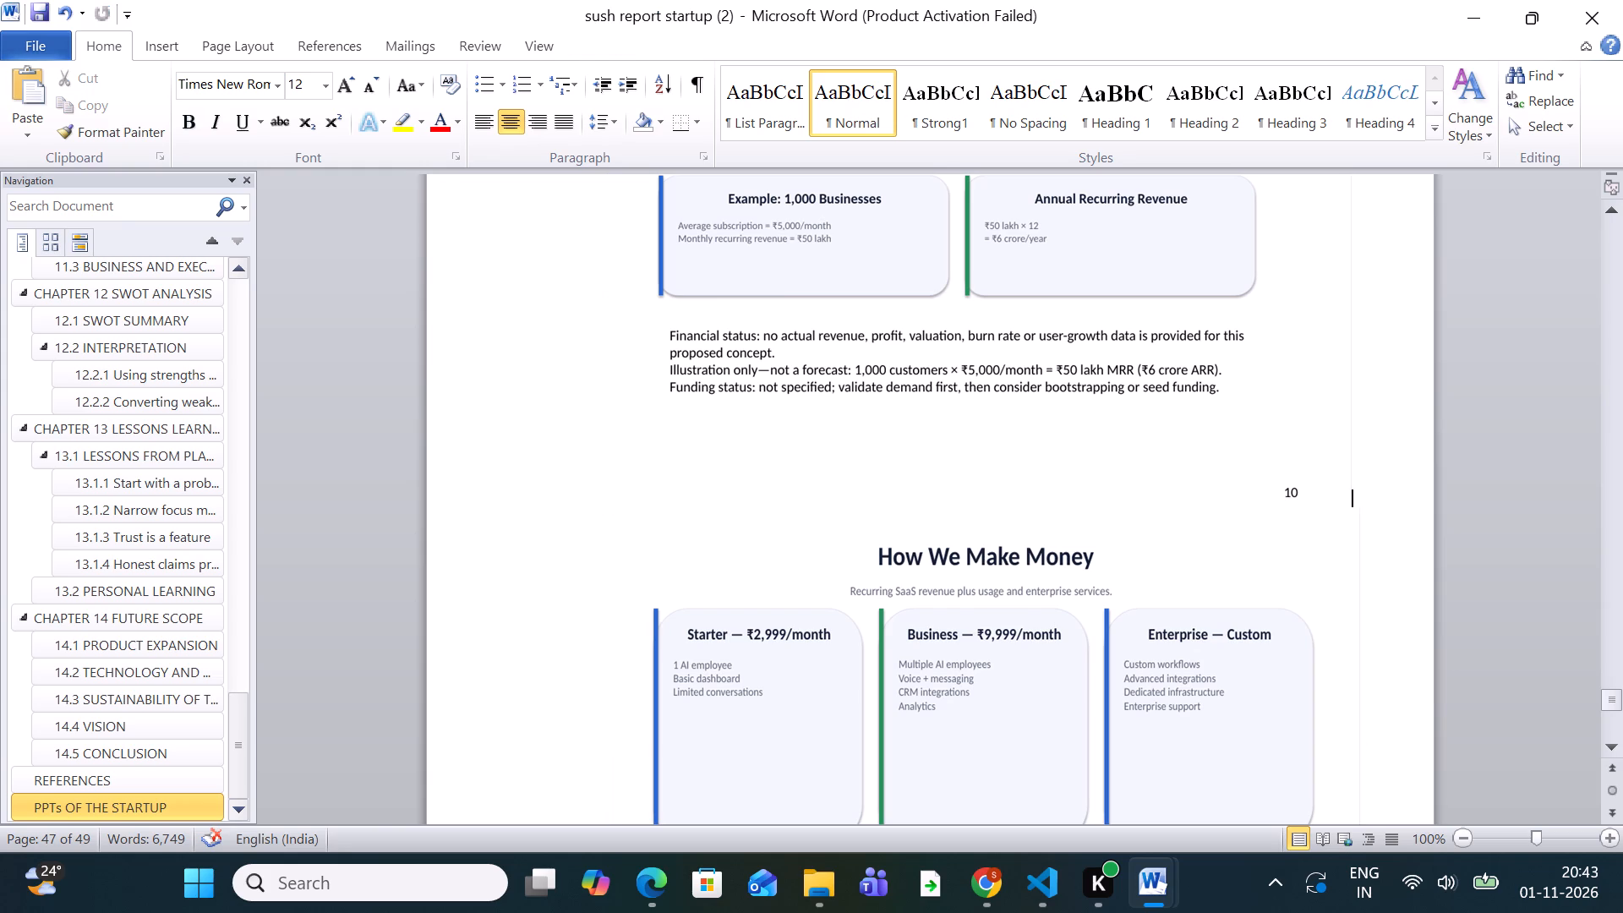
{"action": "key", "text": "ctrl+v"}
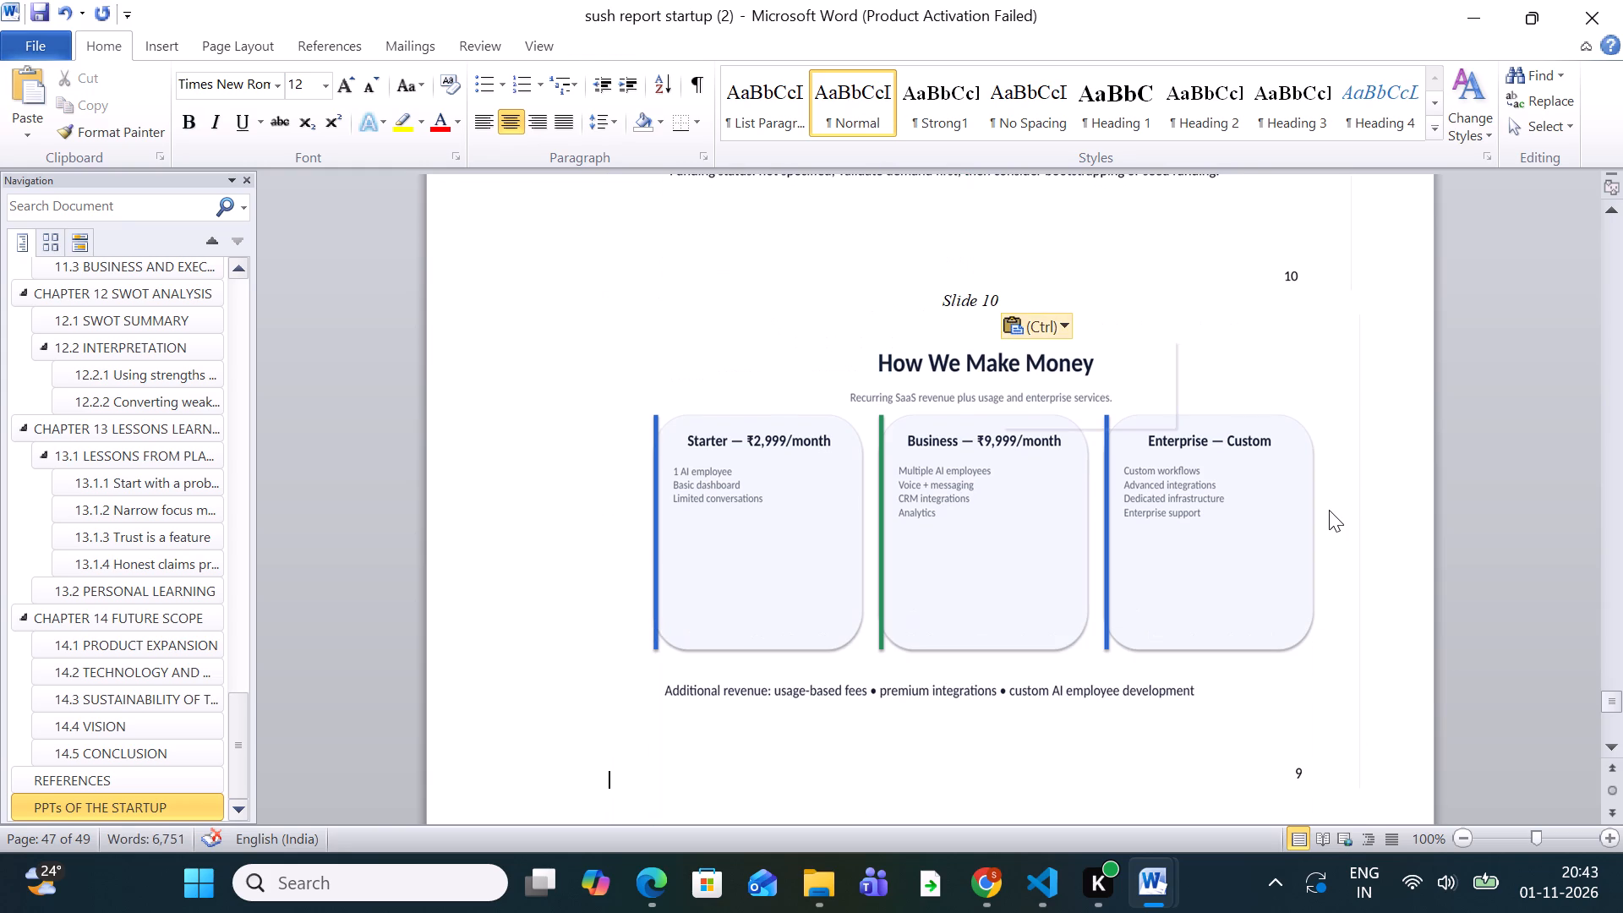
Examine the pictures and captions on the Revenue Potential page and the pages before and after it.
{"action": "scroll", "coordinate": [1329, 511], "scroll_direction": "up", "scroll_amount": 5}
{"action": "scroll", "coordinate": [1329, 514], "scroll_direction": "down", "scroll_amount": 15}
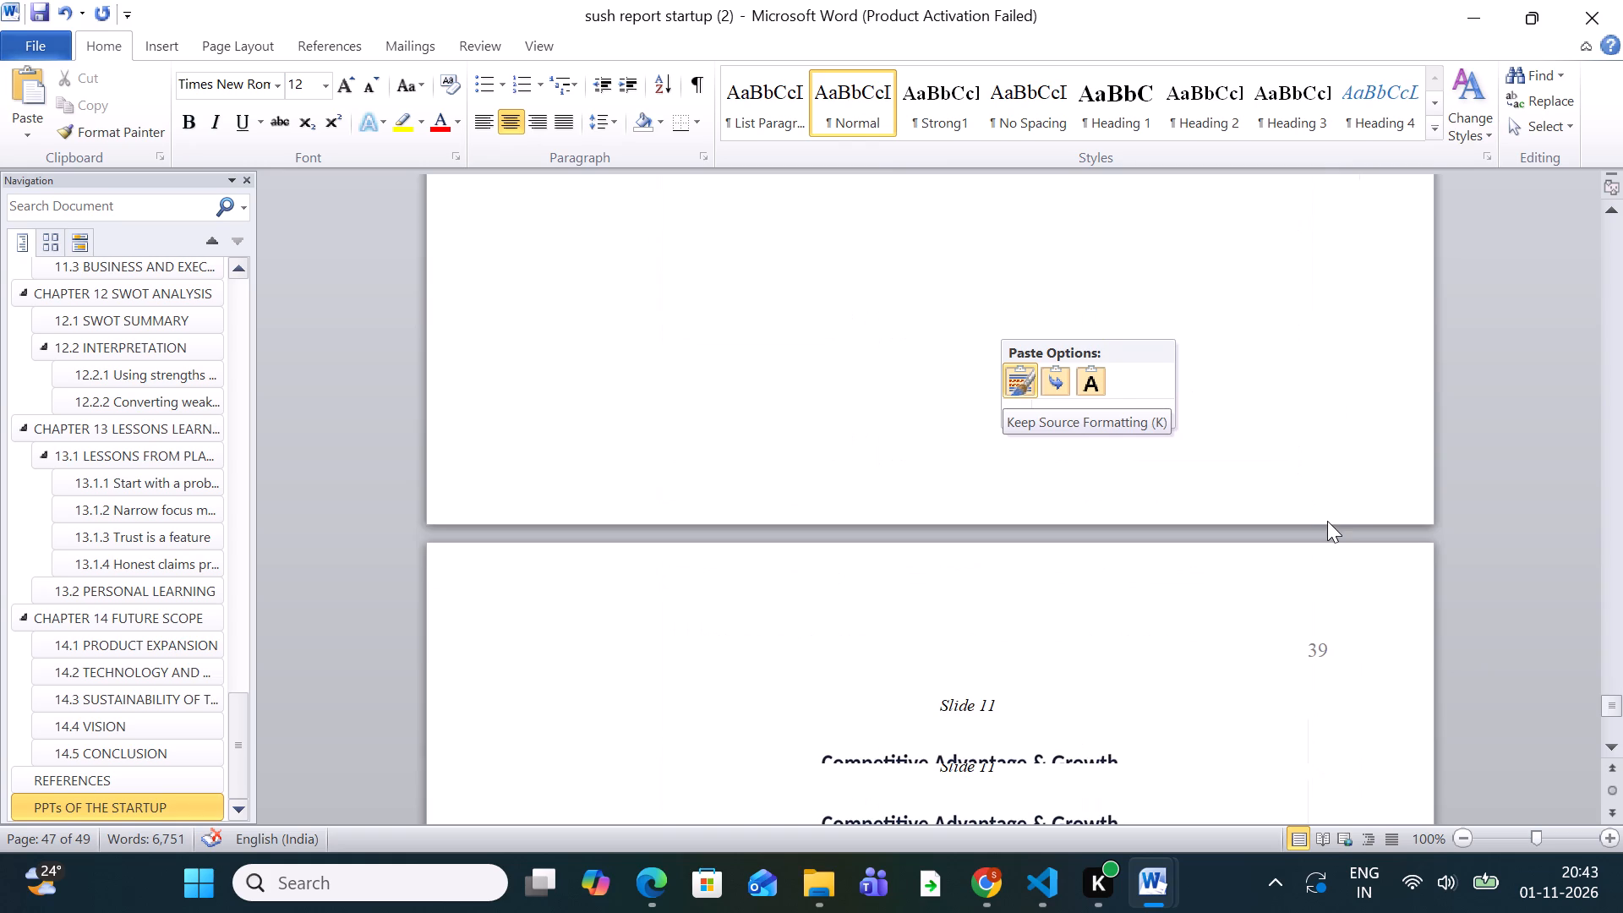
{"action": "scroll", "coordinate": [1327, 521], "scroll_direction": "up", "scroll_amount": 2}
{"action": "scroll", "coordinate": [1327, 520], "scroll_direction": "down", "scroll_amount": 8}
{"action": "scroll", "coordinate": [1327, 520], "scroll_direction": "up", "scroll_amount": 19}
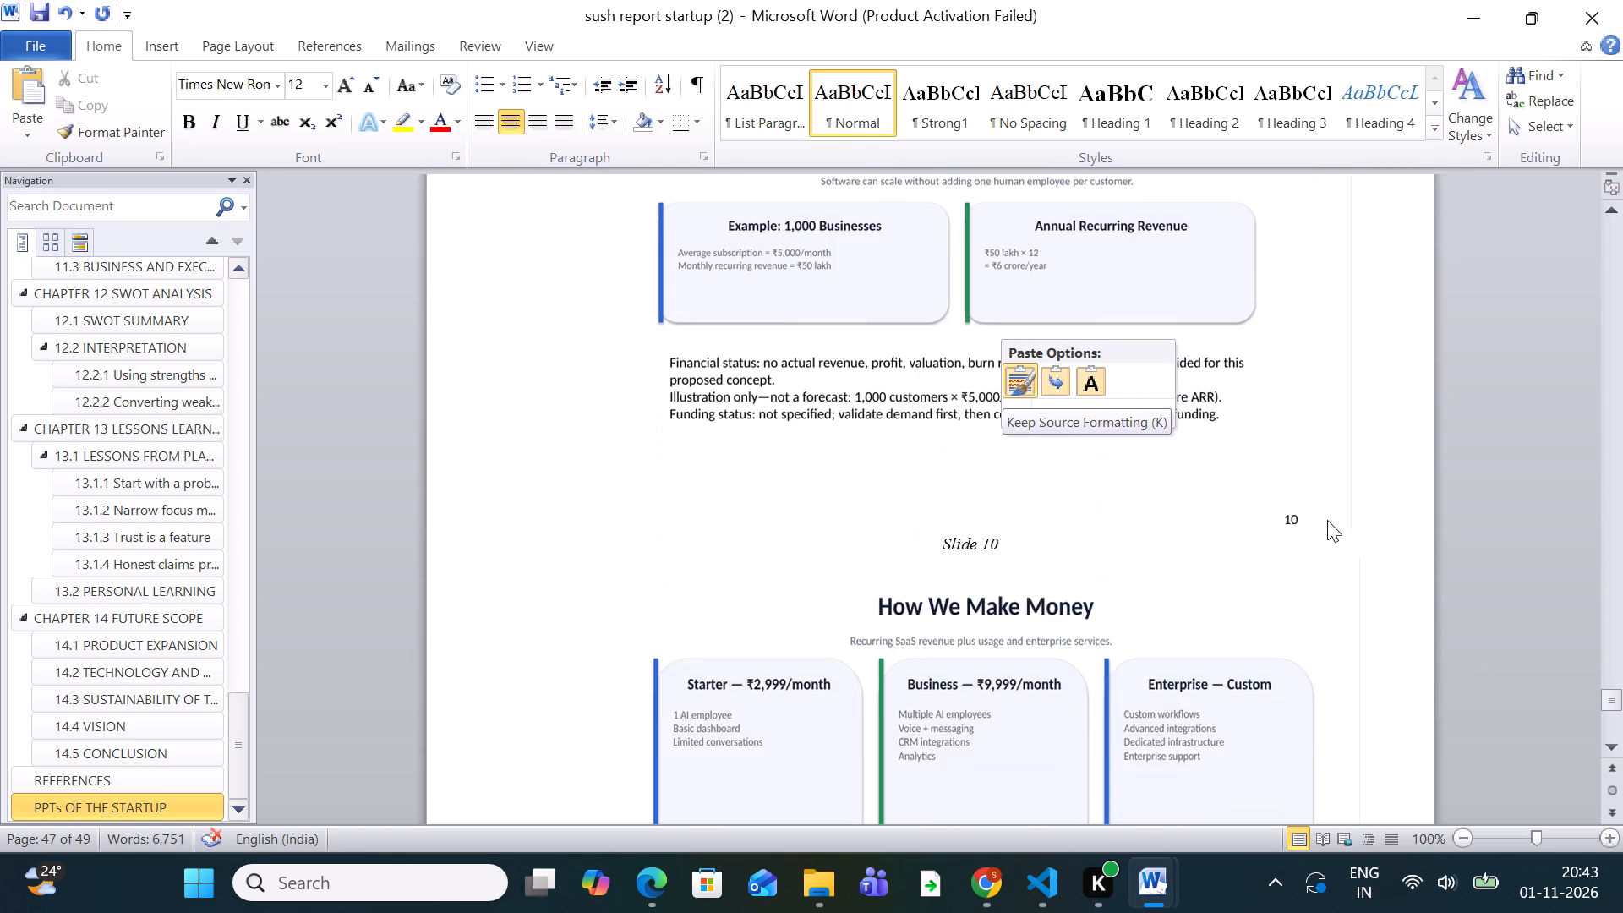
{"action": "scroll", "coordinate": [1327, 520], "scroll_direction": "up", "scroll_amount": 2}
{"action": "left_click", "coordinate": [900, 757]}
{"action": "left_click", "coordinate": [922, 725]}
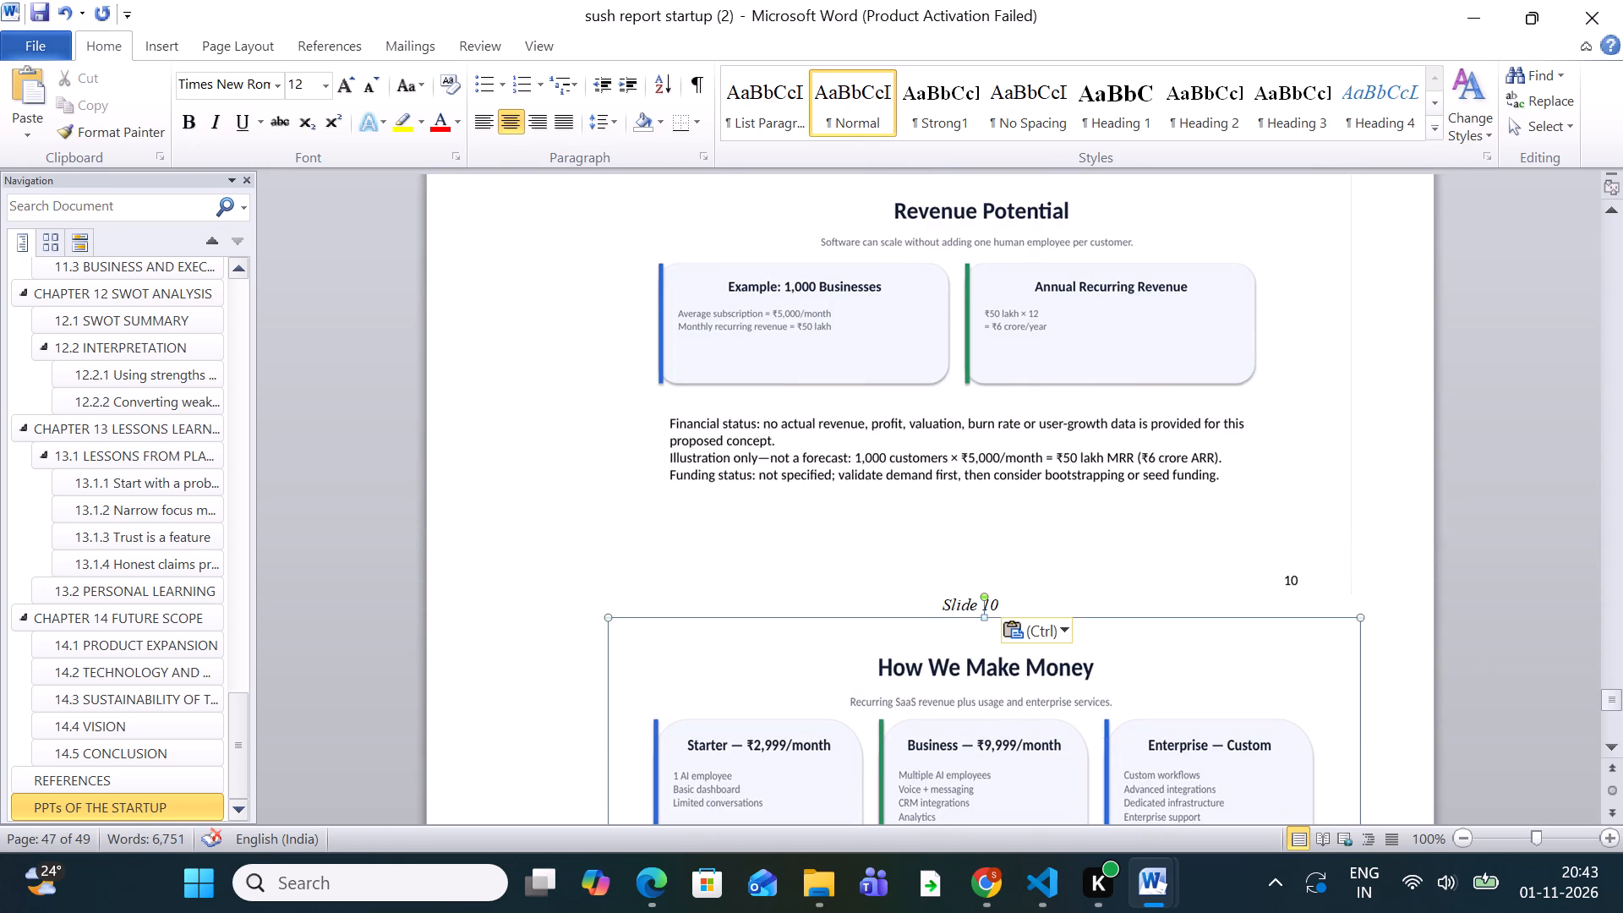
{"action": "left_click", "coordinate": [957, 347]}
{"action": "scroll", "coordinate": [975, 431], "scroll_direction": "up", "scroll_amount": 11}
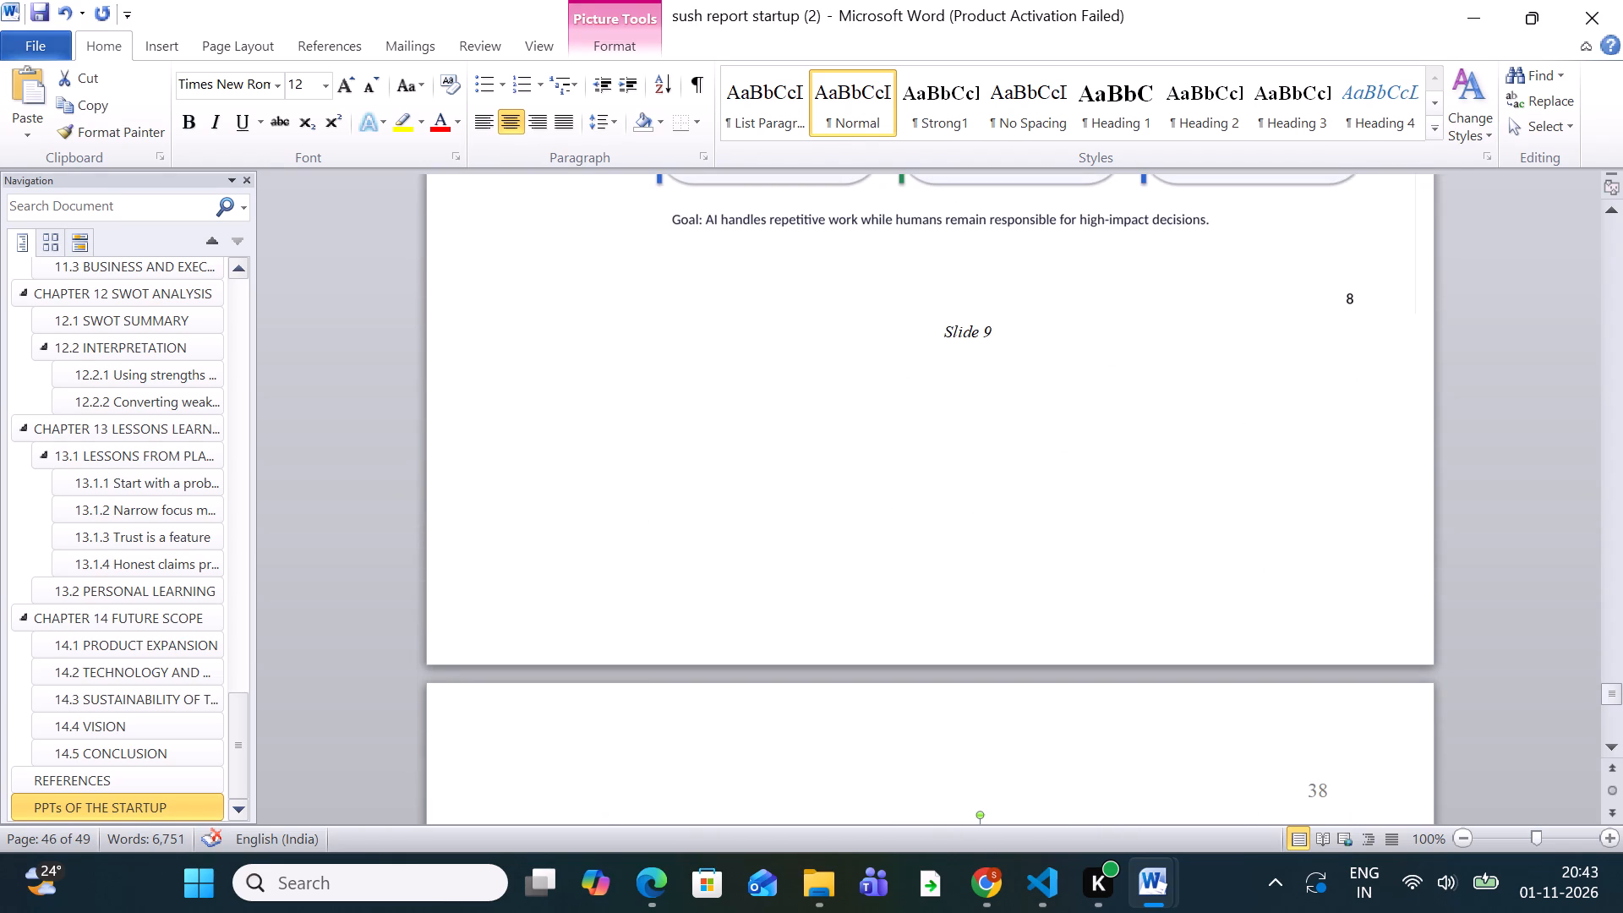
{"action": "scroll", "coordinate": [1007, 389], "scroll_direction": "down", "scroll_amount": 11}
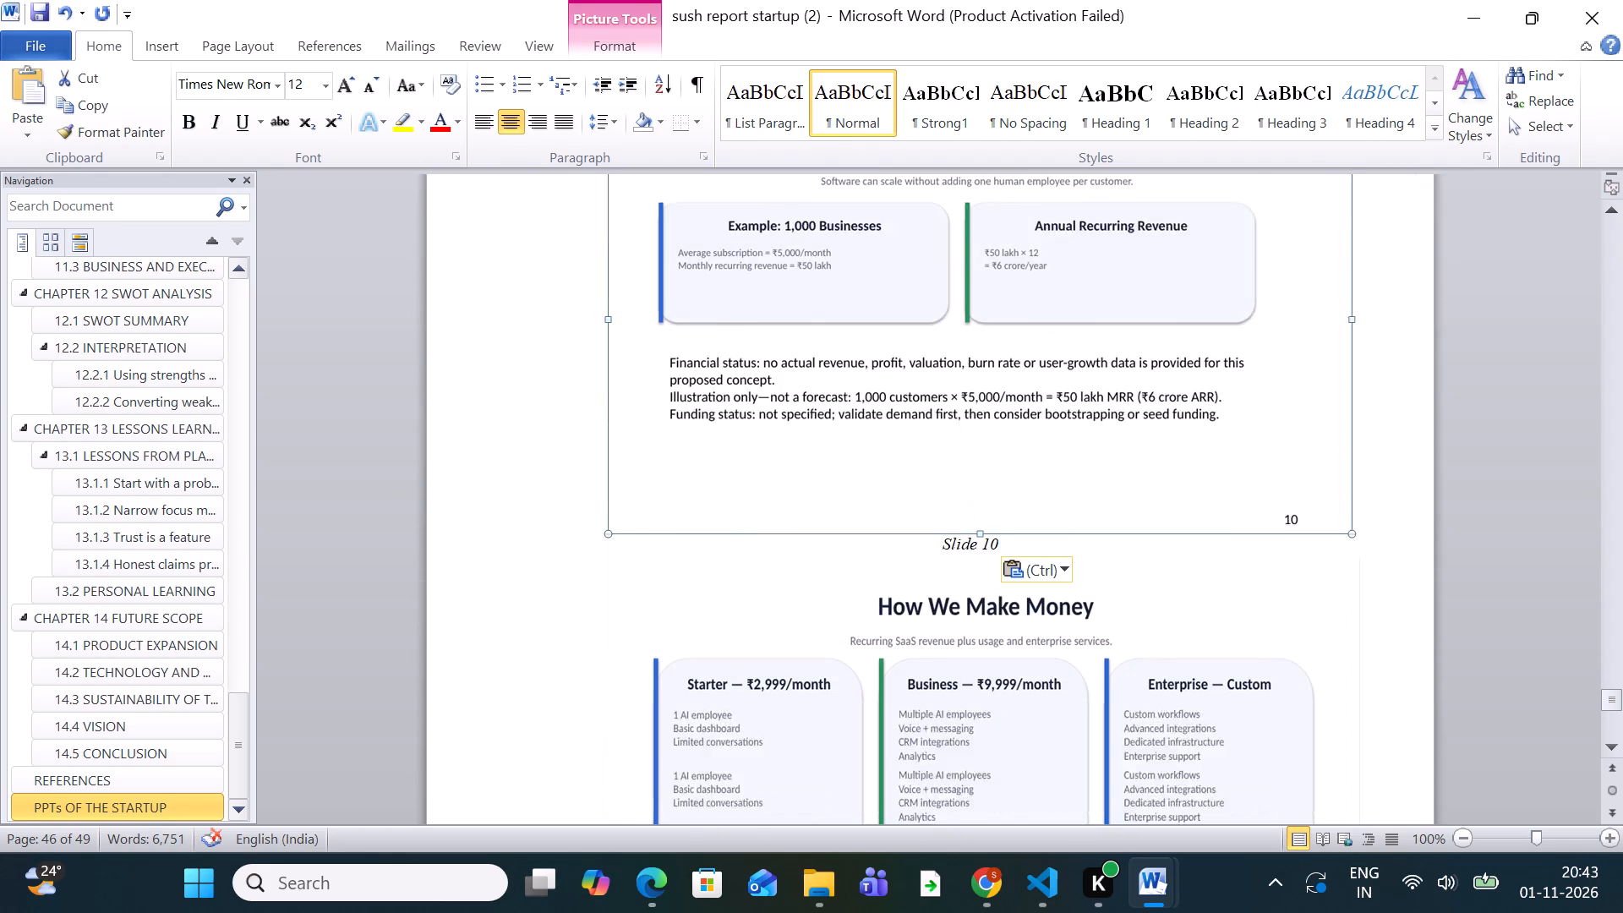
{"action": "scroll", "coordinate": [1013, 362], "scroll_direction": "down", "scroll_amount": 2}
Move the Slide 9 caption from the end of the preceding page to directly below the Revenue Potential picture.
{"action": "scroll", "coordinate": [1013, 362], "scroll_direction": "up", "scroll_amount": 15}
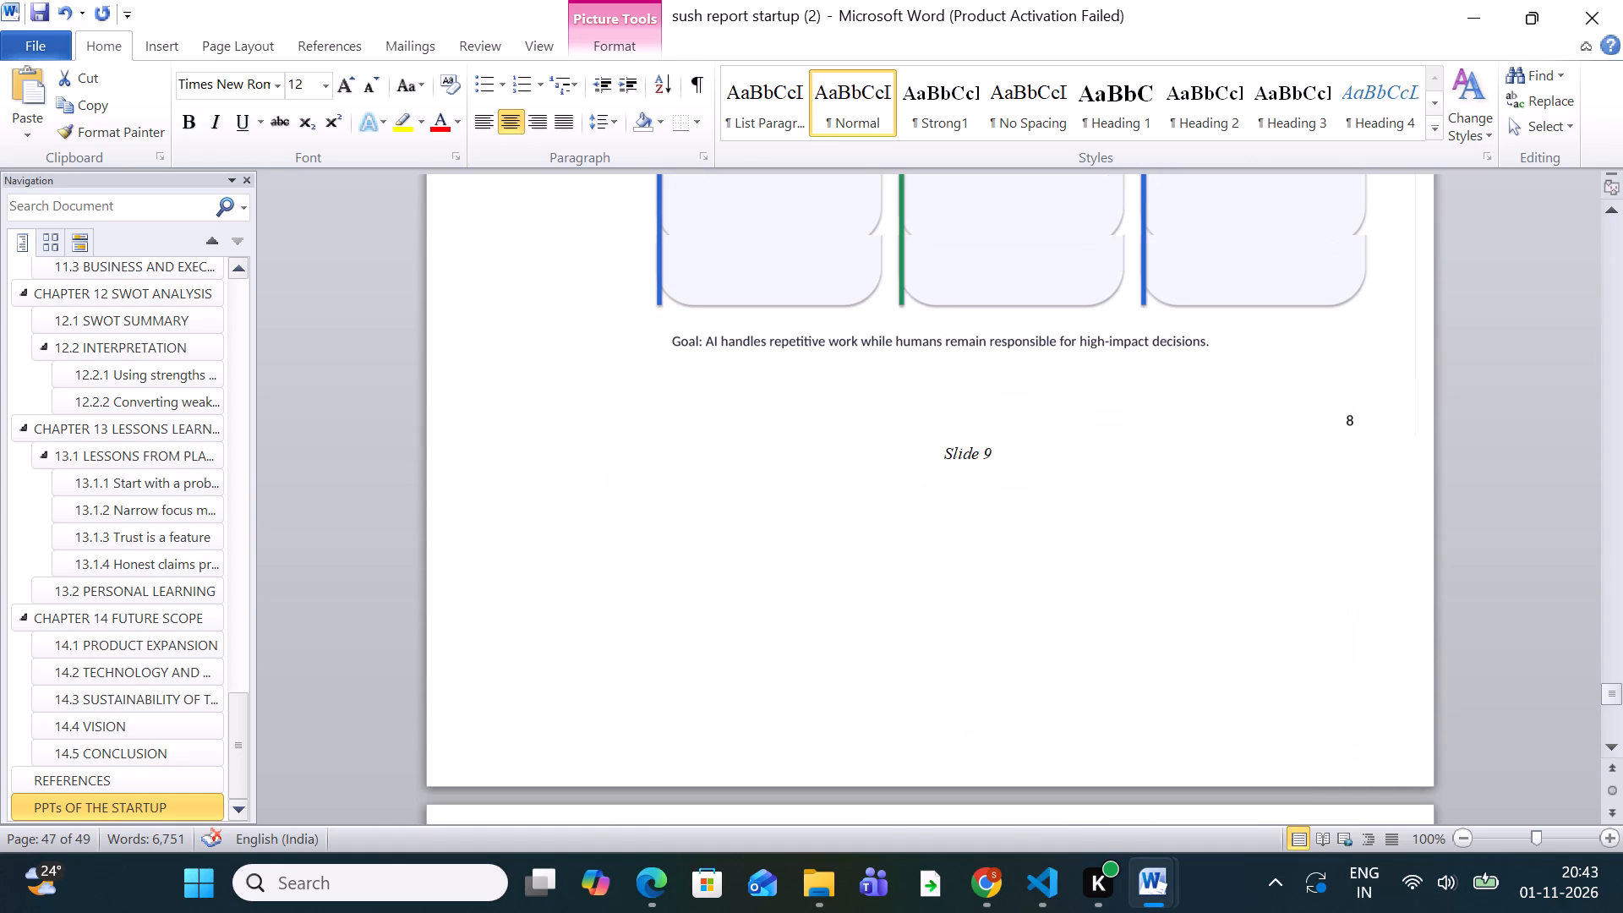
{"action": "left_click_drag", "start_coordinate": [1004, 446], "coordinate": [878, 483]}
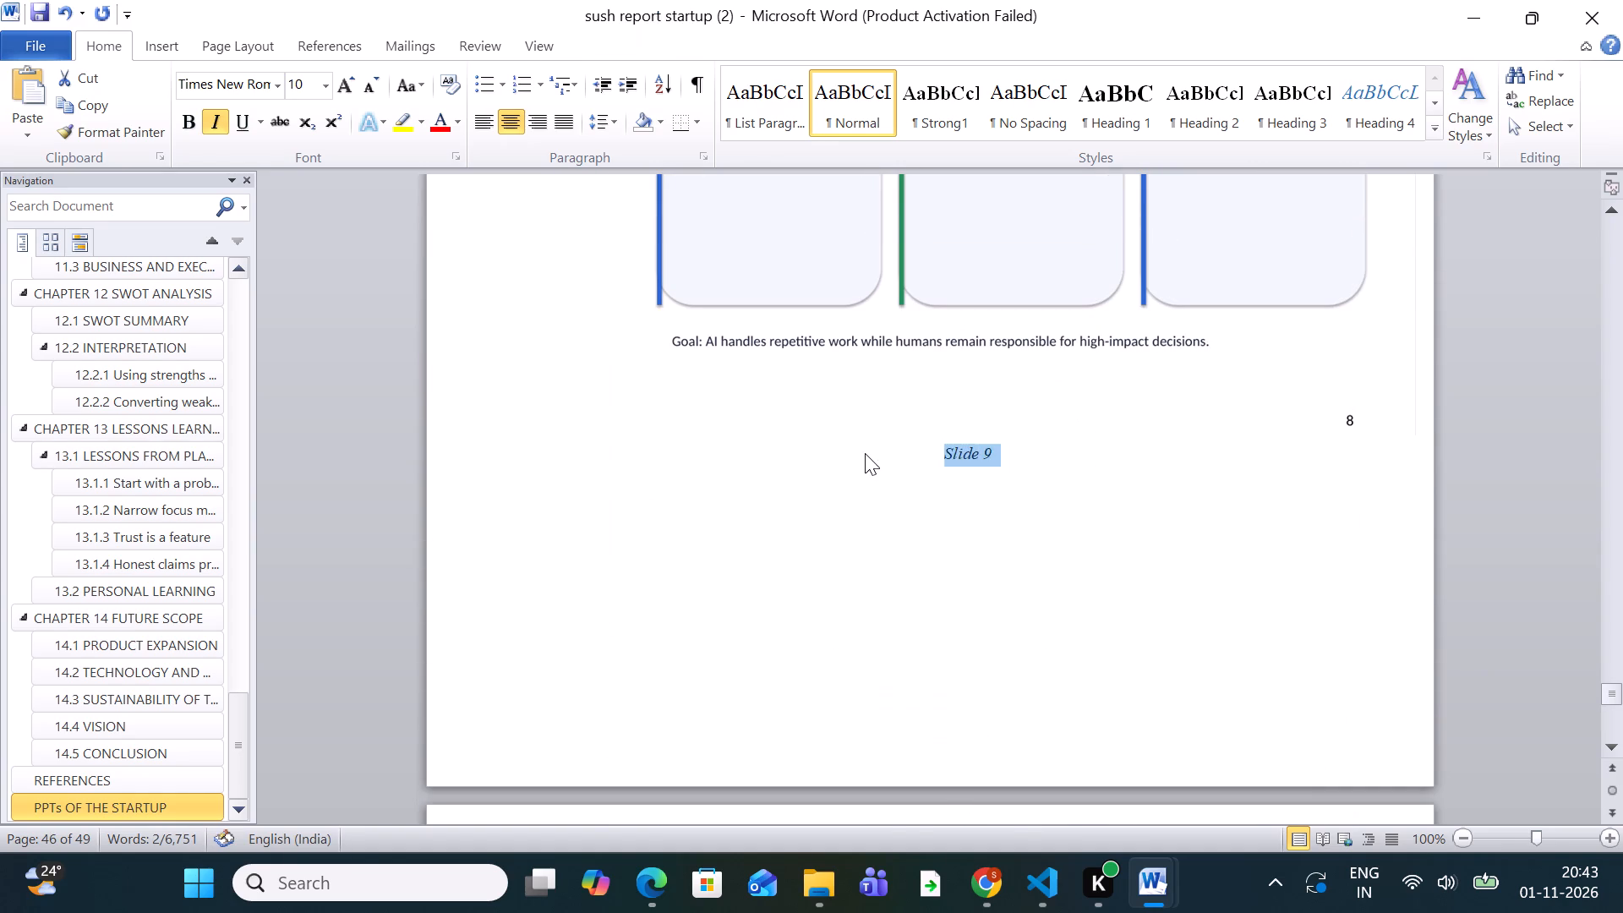
{"action": "key", "text": "ctrl+x"}
{"action": "scroll", "coordinate": [867, 447], "scroll_direction": "down", "scroll_amount": 5}
{"action": "scroll", "coordinate": [867, 447], "scroll_direction": "up", "scroll_amount": 6}
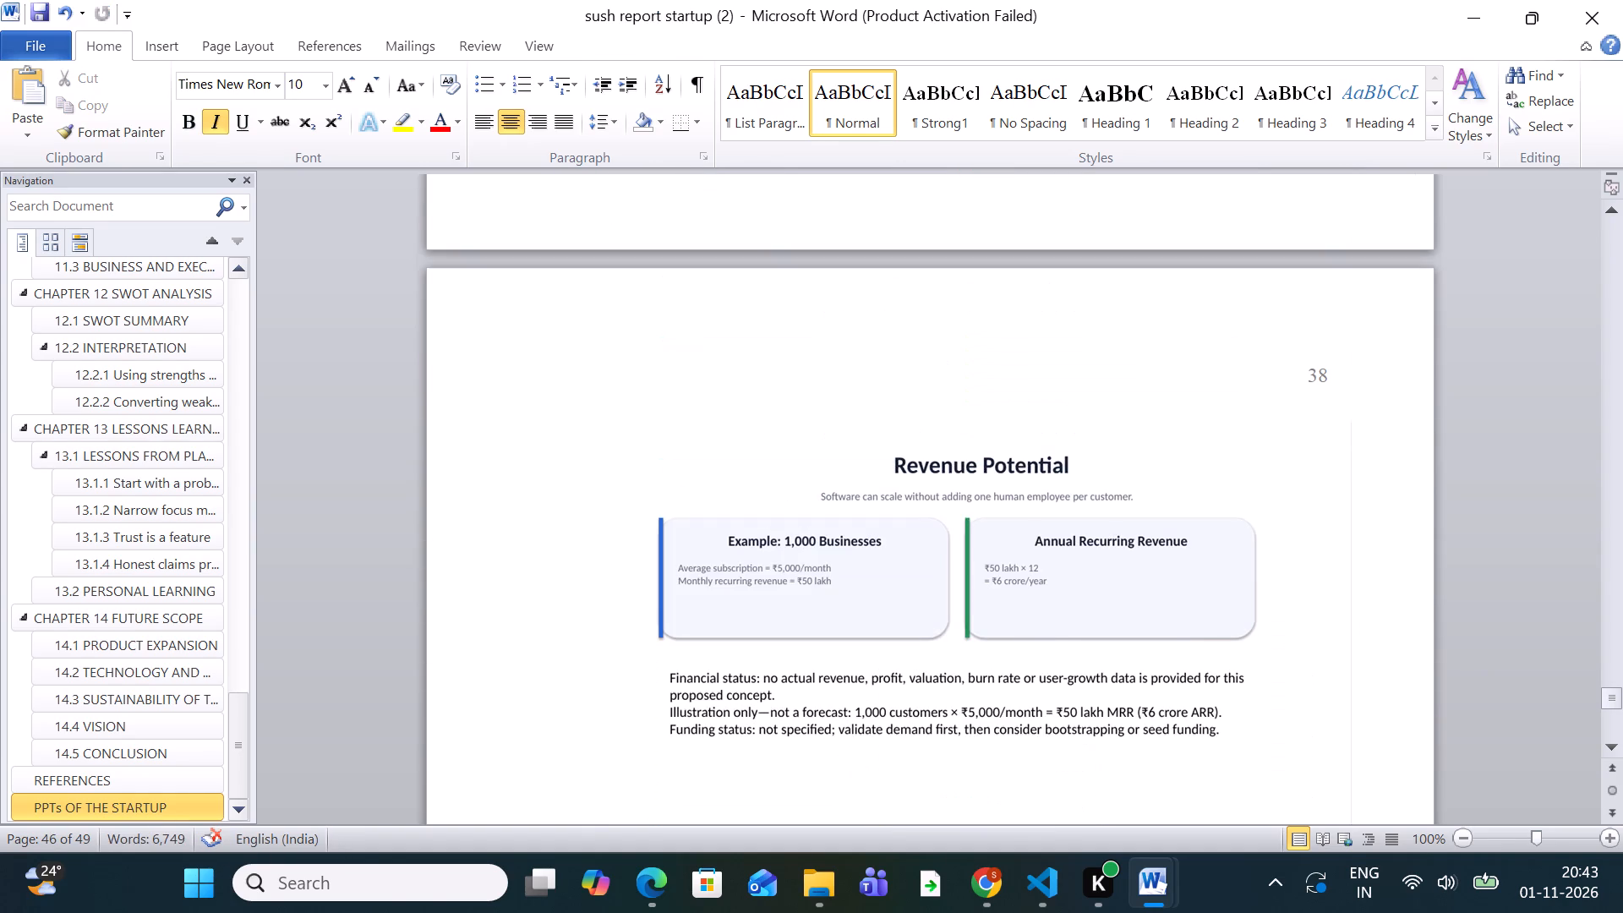
{"action": "left_click", "coordinate": [893, 506]}
{"action": "left_click", "coordinate": [899, 368]}
{"action": "left_click", "coordinate": [915, 349]}
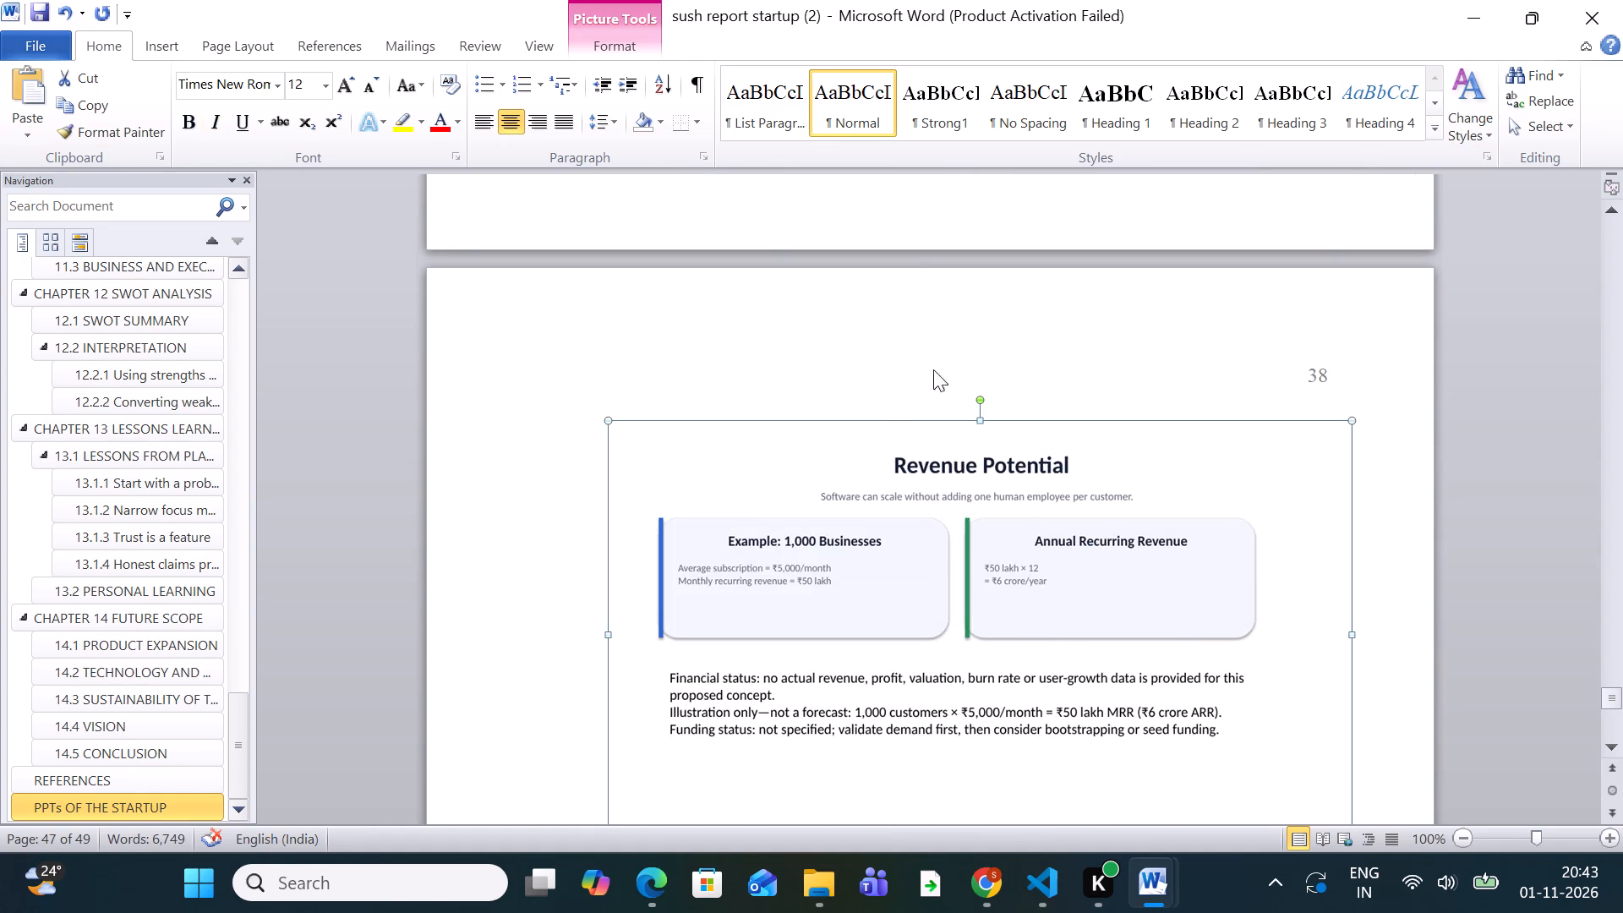
{"action": "left_click", "coordinate": [1068, 437]}
{"action": "left_click", "coordinate": [1034, 495]}
{"action": "left_click", "coordinate": [1337, 508]}
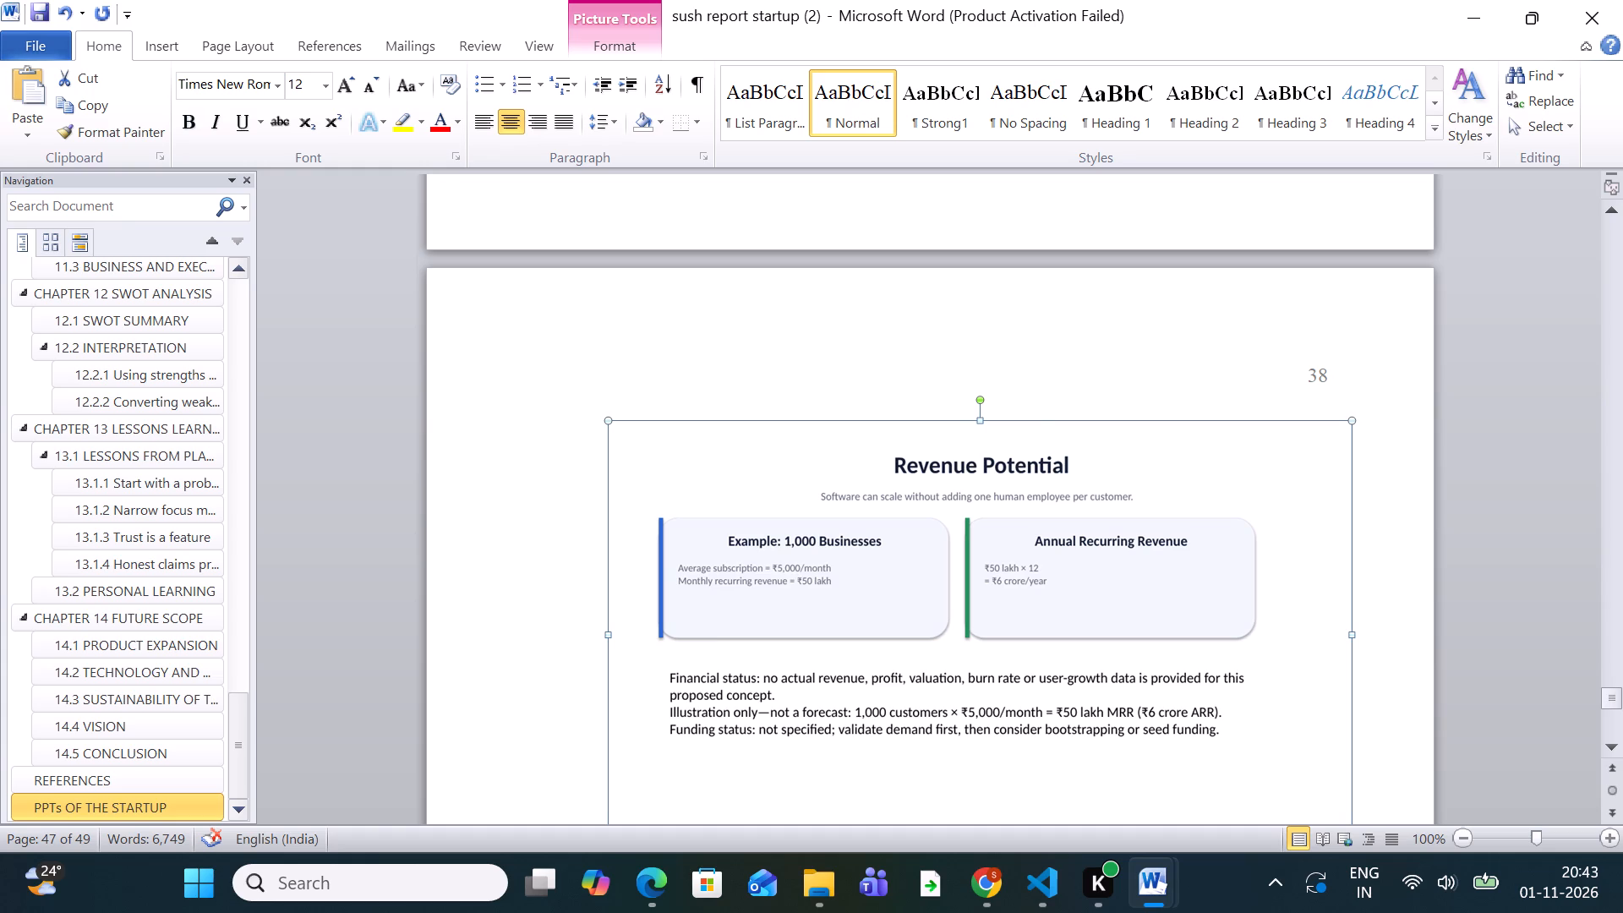
{"action": "left_click", "coordinate": [1370, 483]}
{"action": "left_click", "coordinate": [988, 373]}
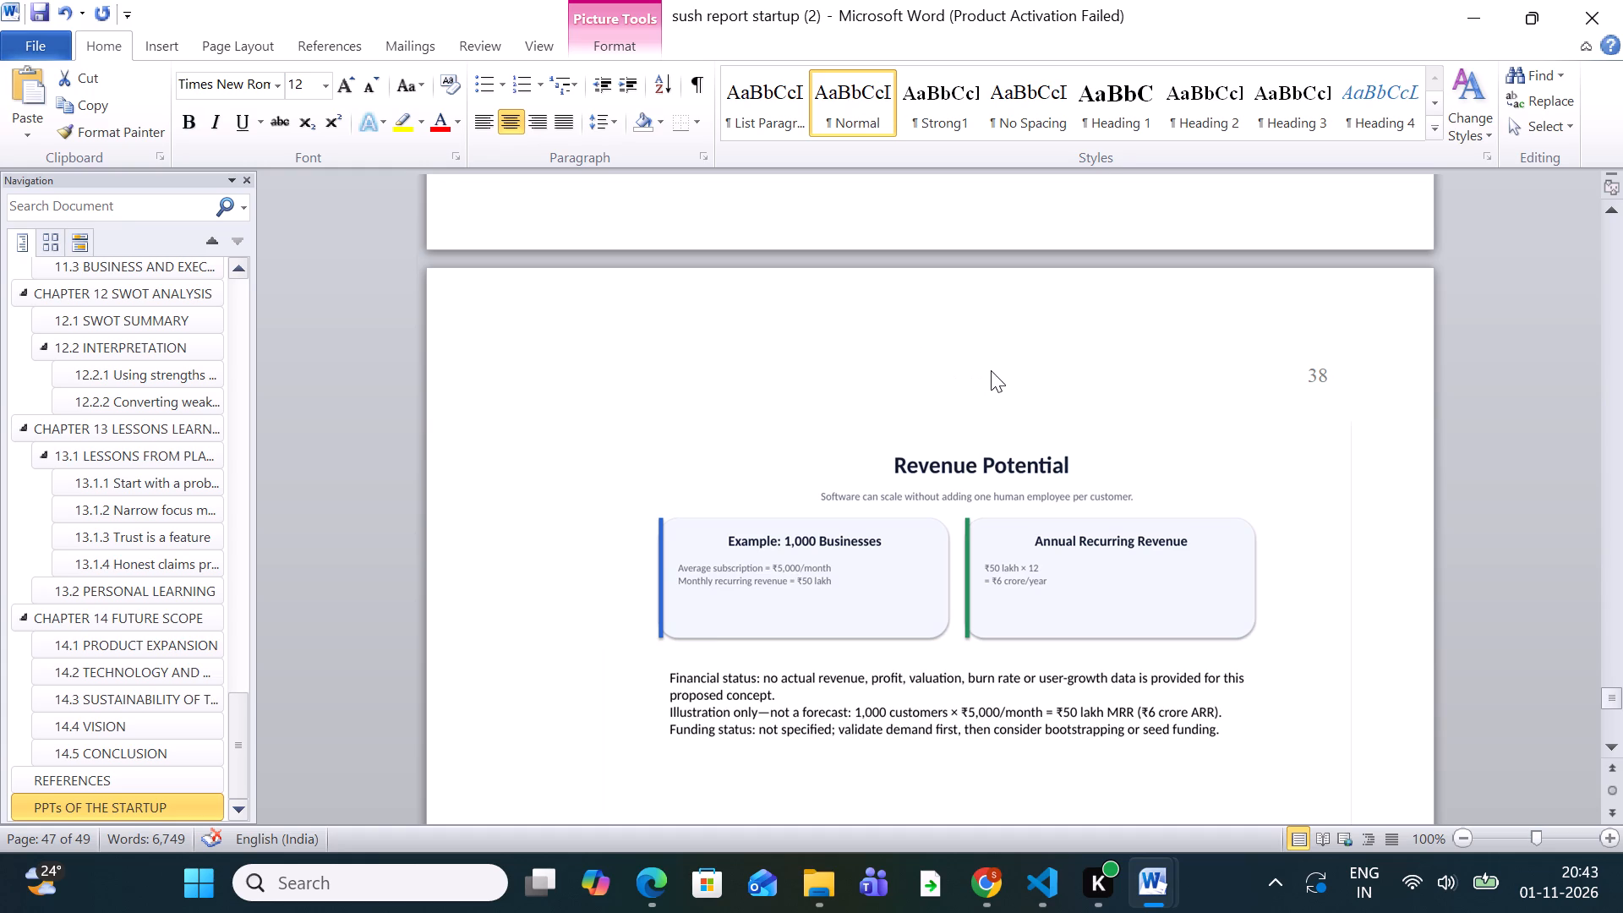
{"action": "key", "text": "ctrl+v"}
Push the Slide 9 caption down toward the bottom of the Revenue Potential page by inserting blank lines above it.
{"action": "scroll", "coordinate": [991, 370], "scroll_direction": "up", "scroll_amount": 1}
{"action": "scroll", "coordinate": [991, 397], "scroll_direction": "down", "scroll_amount": 5}
{"action": "scroll", "coordinate": [991, 406], "scroll_direction": "up", "scroll_amount": 2}
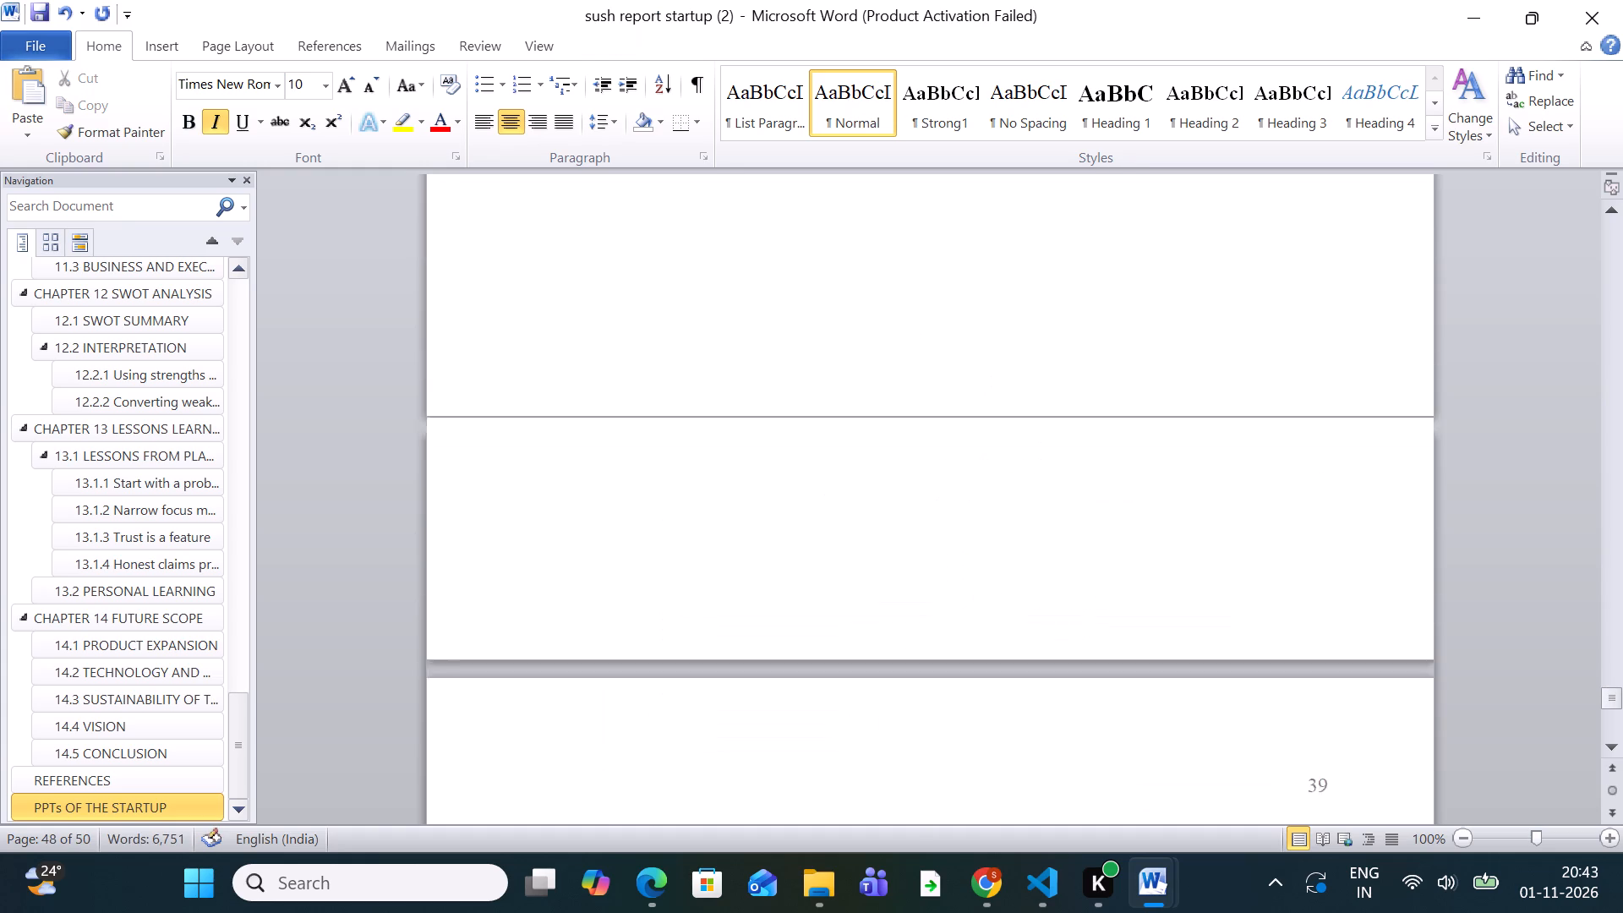
{"action": "scroll", "coordinate": [991, 406], "scroll_direction": "up", "scroll_amount": 12}
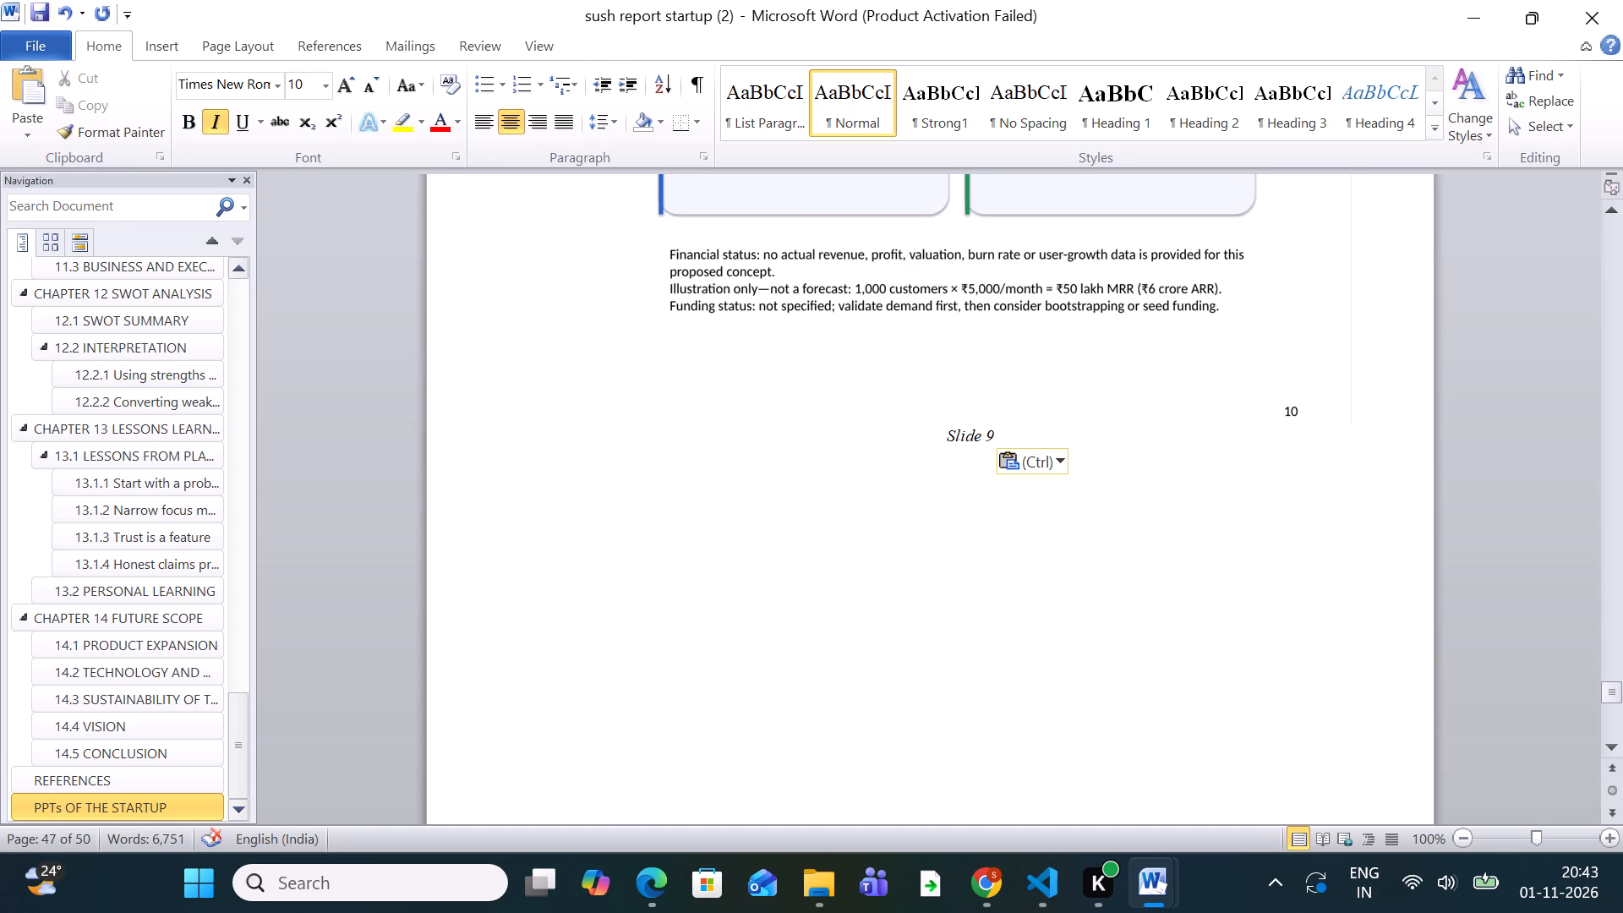
{"action": "left_click", "coordinate": [936, 431]}
{"action": "type", "text": "\\\\"}
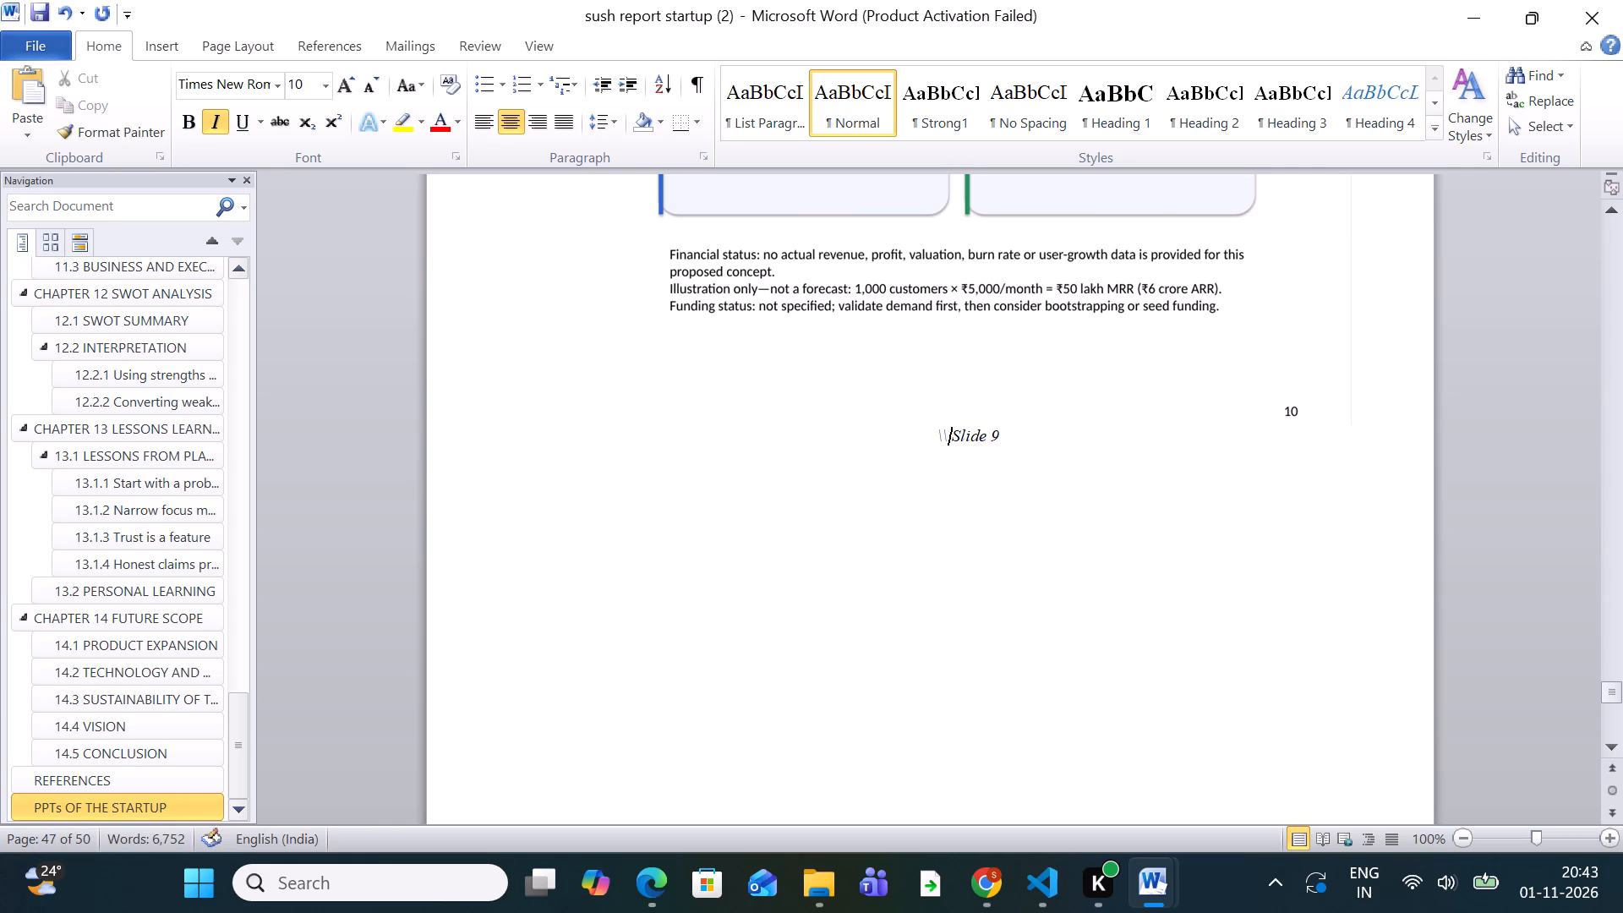
{"action": "key", "text": "BackSpace"}
{"action": "key", "text": "BackSpace"}
{"action": "key", "text": "Return"}
{"action": "key", "text": "Return"}
{"action": "key", "text": "Return"}
{"action": "key", "text": "Return"}
{"action": "key", "text": "Return"}
{"action": "key", "text": "Return"}
{"action": "key", "text": "Return"}
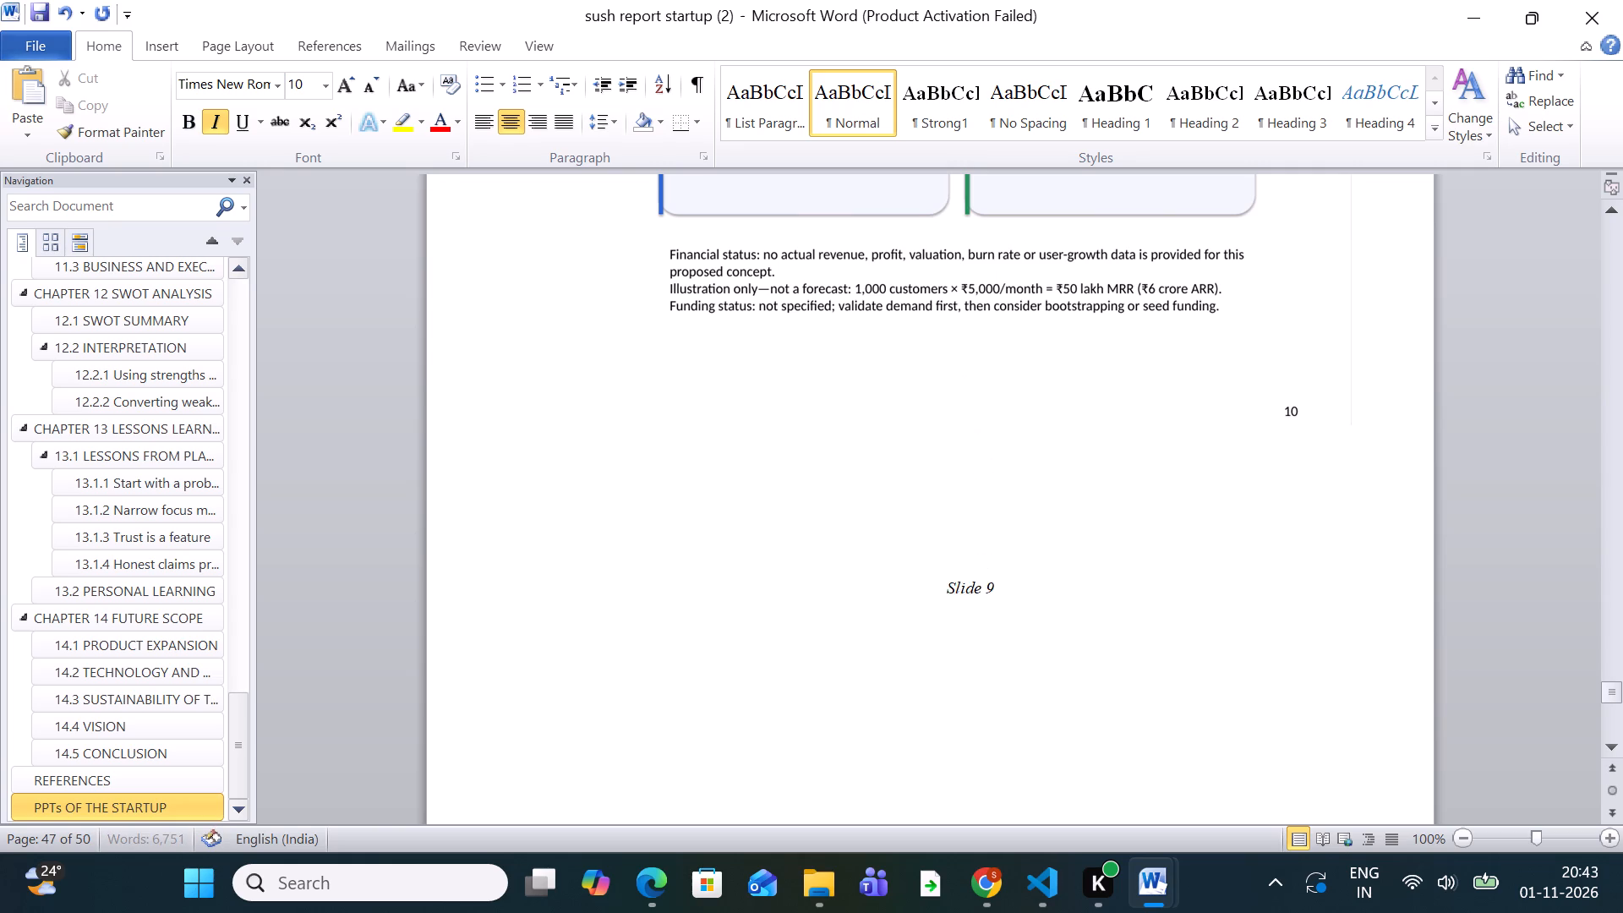
{"action": "key", "text": "Return"}
{"action": "key", "text": "Return"}
{"action": "scroll", "coordinate": [936, 431], "scroll_direction": "up", "scroll_amount": 1}
{"action": "scroll", "coordinate": [936, 431], "scroll_direction": "down", "scroll_amount": 9}
{"action": "key", "text": "Return"}
{"action": "key", "text": "Return"}
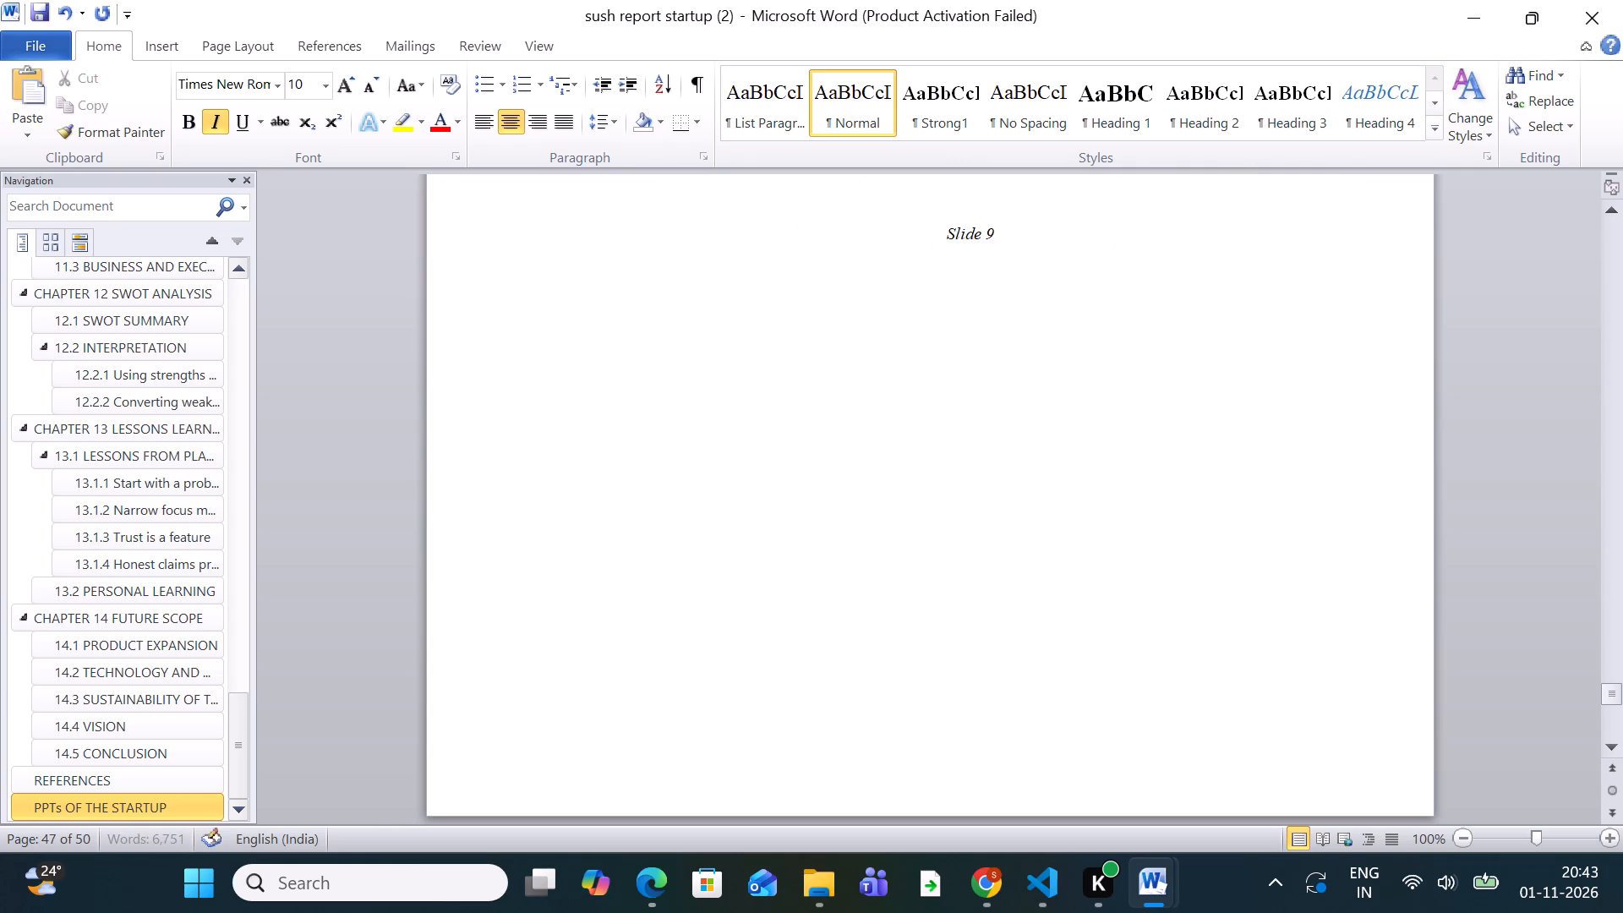
{"action": "key", "text": "Return"}
{"action": "key", "text": "Return"}
{"action": "key", "text": "Return"}
{"action": "key", "text": "Return"}
{"action": "key", "text": "Return"}
{"action": "key", "text": "Return"}
{"action": "key", "text": "Return"}
{"action": "key", "text": "Return"}
{"action": "key", "text": "Return"}
{"action": "key", "text": "Return"}
{"action": "key", "text": "Return"}
{"action": "key", "text": "Return"}
{"action": "key", "text": "Return"}
{"action": "key", "text": "Return"}
{"action": "key", "text": "Return"}
{"action": "key", "text": "Return"}
{"action": "key", "text": "Return"}
{"action": "key", "text": "Return"}
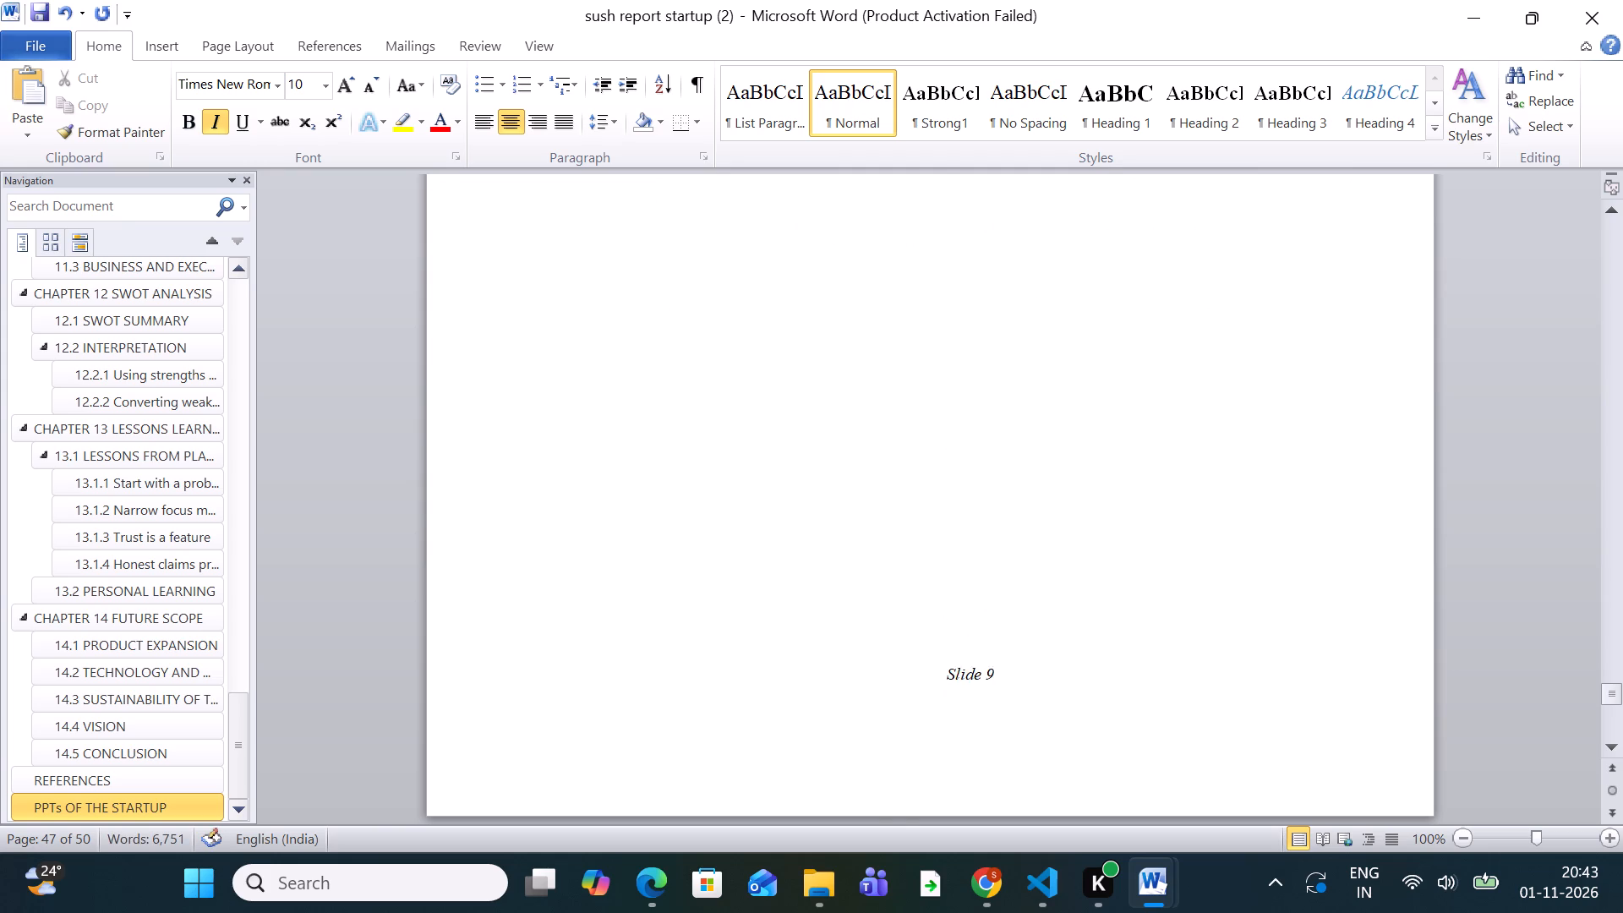
Check the How We Make Money page that follows and undo the last 15 blank lines added above the Slide 9 caption.
{"action": "scroll", "coordinate": [936, 431], "scroll_direction": "down", "scroll_amount": 12}
{"action": "scroll", "coordinate": [936, 431], "scroll_direction": "up", "scroll_amount": 7}
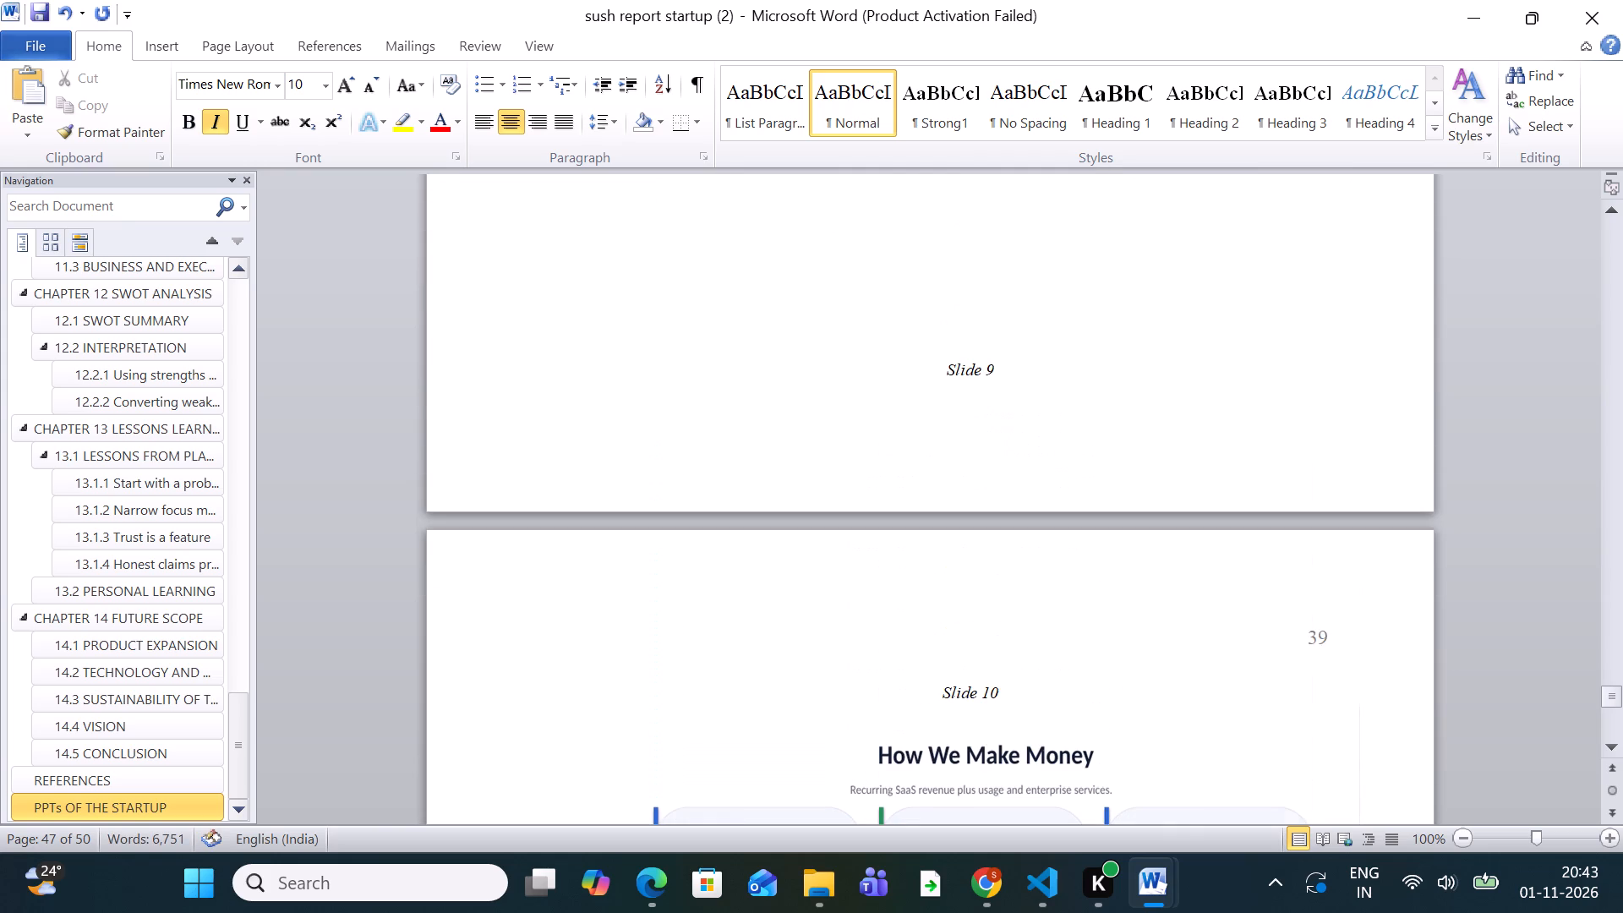
{"action": "scroll", "coordinate": [936, 431], "scroll_direction": "down", "scroll_amount": 18}
{"action": "scroll", "coordinate": [936, 431], "scroll_direction": "up", "scroll_amount": 2}
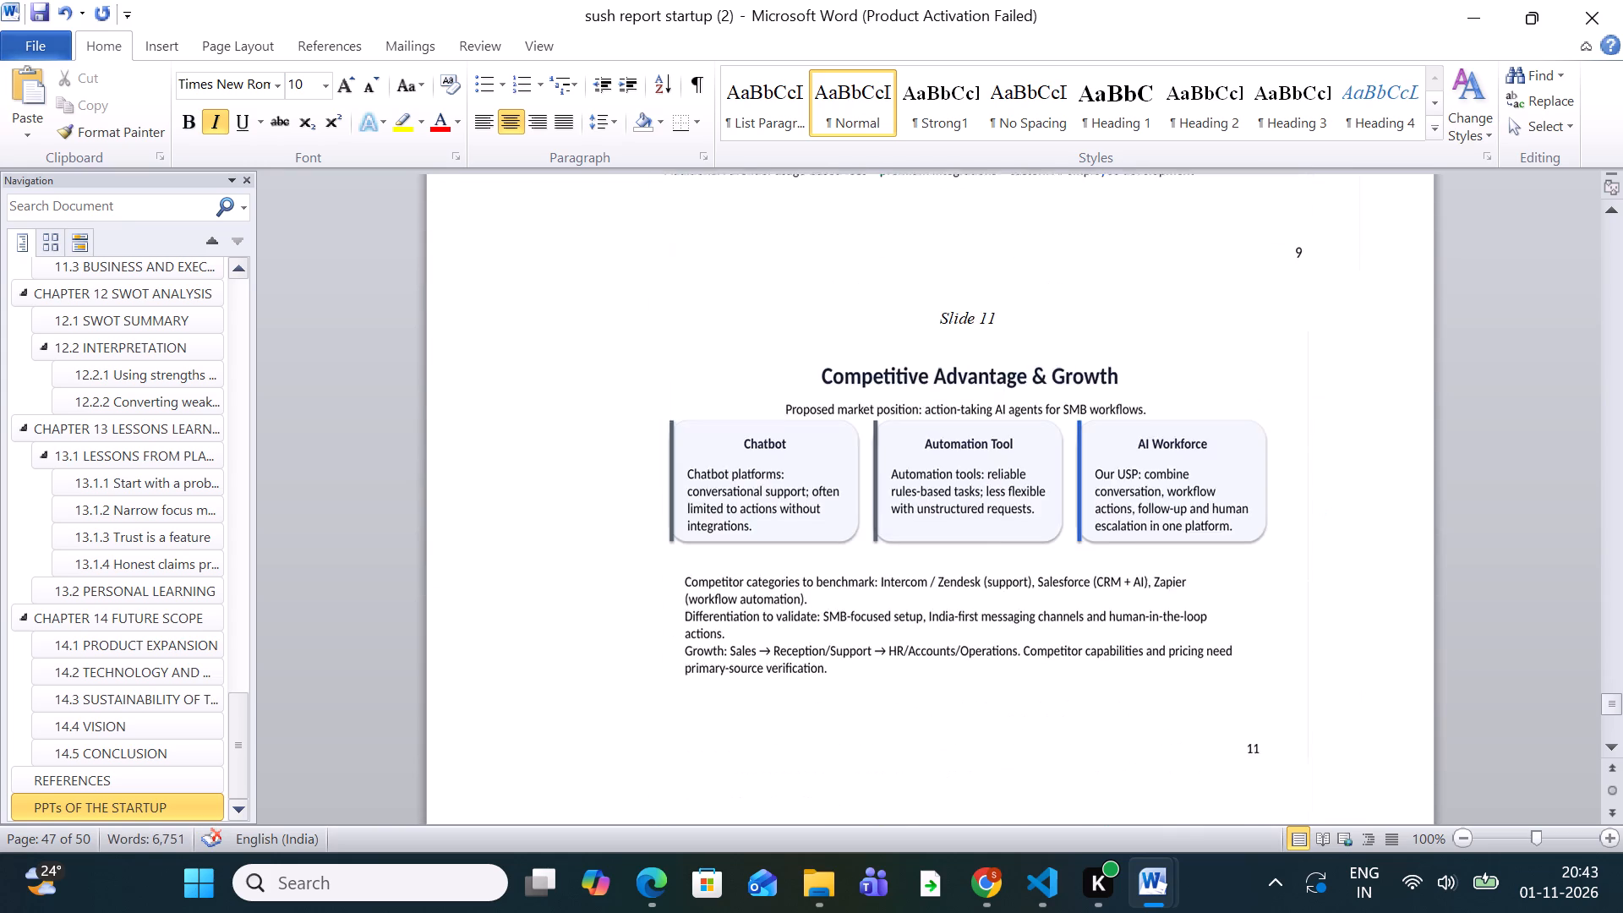
{"action": "scroll", "coordinate": [936, 431], "scroll_direction": "up", "scroll_amount": 16}
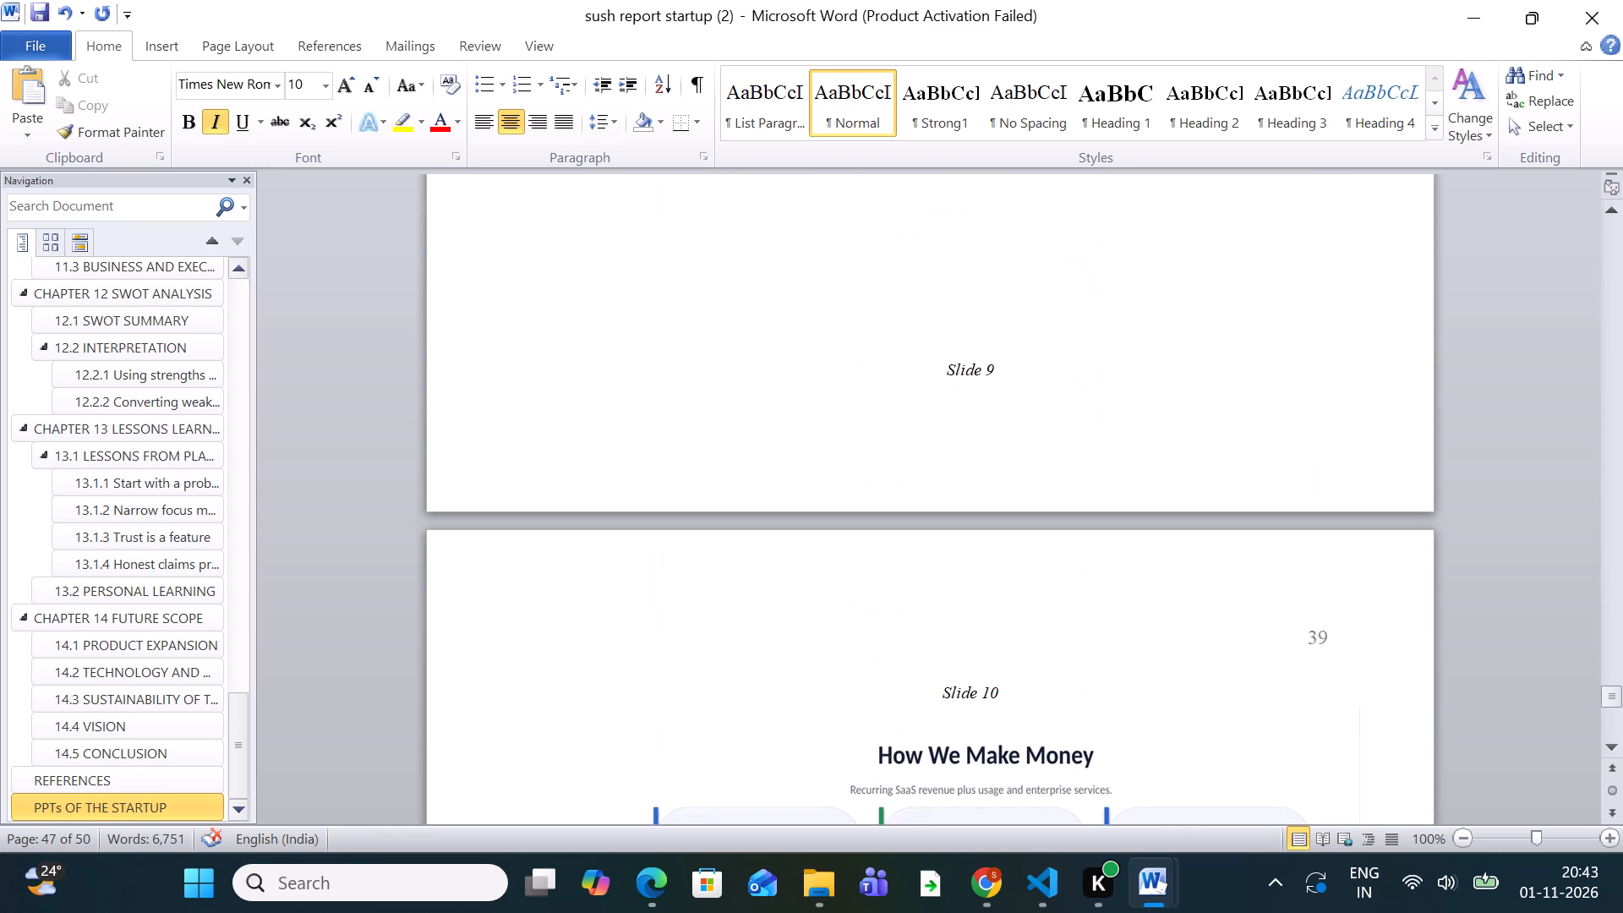
{"action": "key", "text": "ctrl+z"}
{"action": "key", "text": "ctrl+z"}
{"action": "key", "text": "ctrl+z"}
{"action": "key", "text": "ctrl+z"}
{"action": "key", "text": "ctrl+z"}
{"action": "key", "text": "ctrl+z"}
{"action": "key", "text": "ctrl+z"}
{"action": "key", "text": "ctrl+z"}
{"action": "key", "text": "ctrl+z"}
{"action": "key", "text": "ctrl+z"}
{"action": "key", "text": "ctrl+z"}
{"action": "key", "text": "ctrl+z"}
{"action": "key", "text": "ctrl+z"}
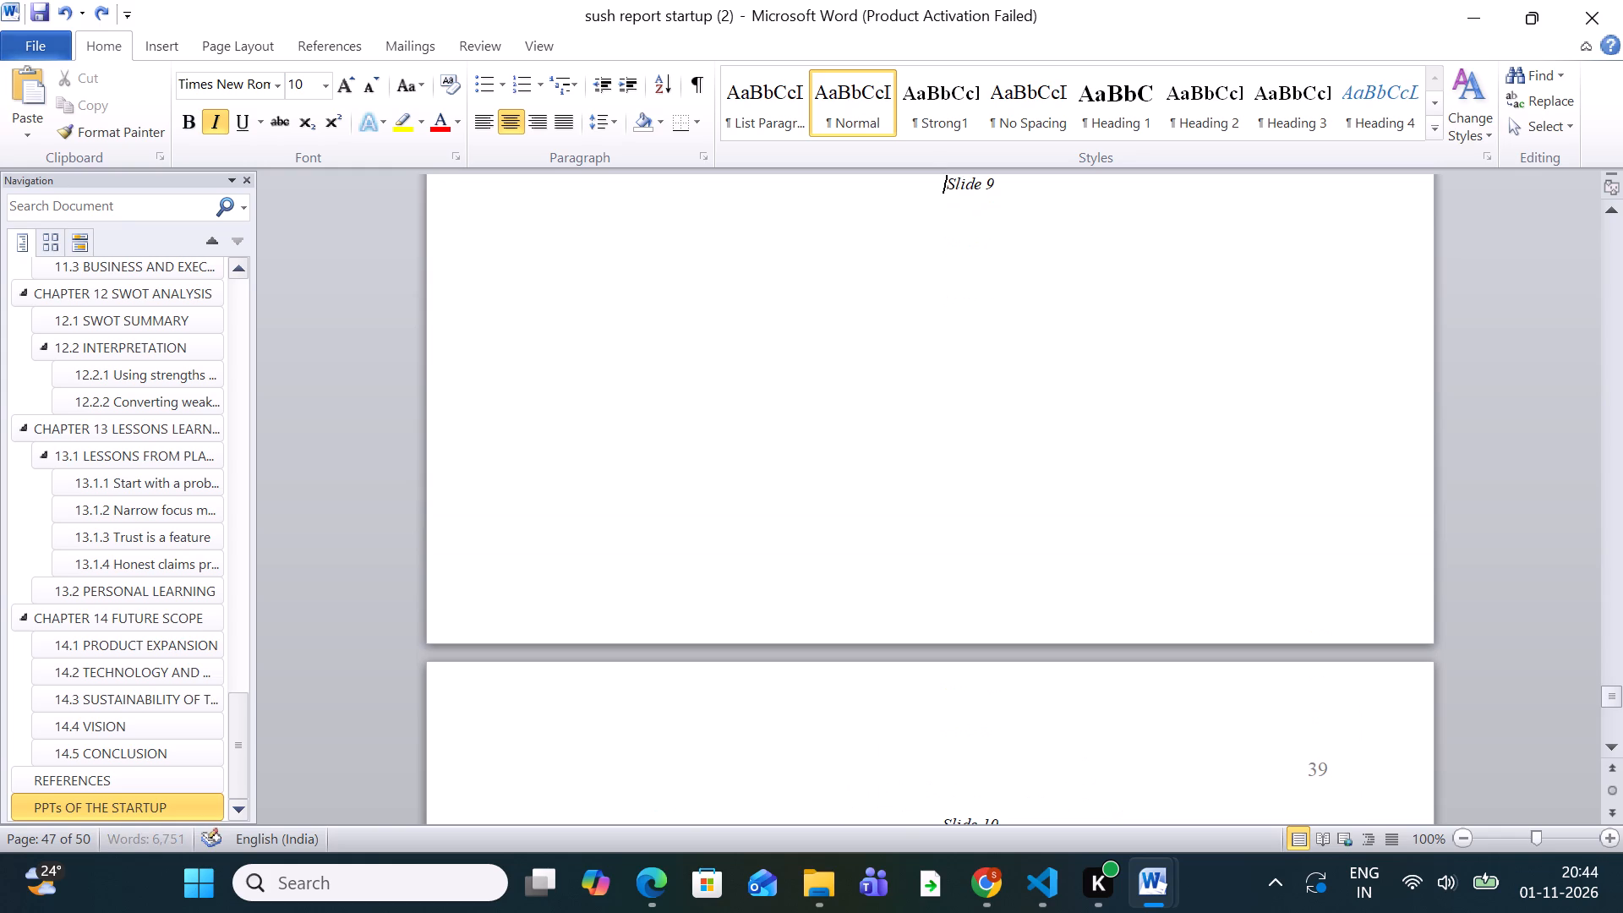
{"action": "key", "text": "ctrl+z"}
{"action": "key", "text": "ctrl+z"}
Insert one blank line above the Slide 2 caption on the first page of the PPTs OF THE STARTUP section.
{"action": "scroll", "coordinate": [936, 431], "scroll_direction": "up", "scroll_amount": 7, "text": "ctrl"}
{"action": "scroll", "coordinate": [936, 431], "scroll_direction": "up", "scroll_amount": 7}
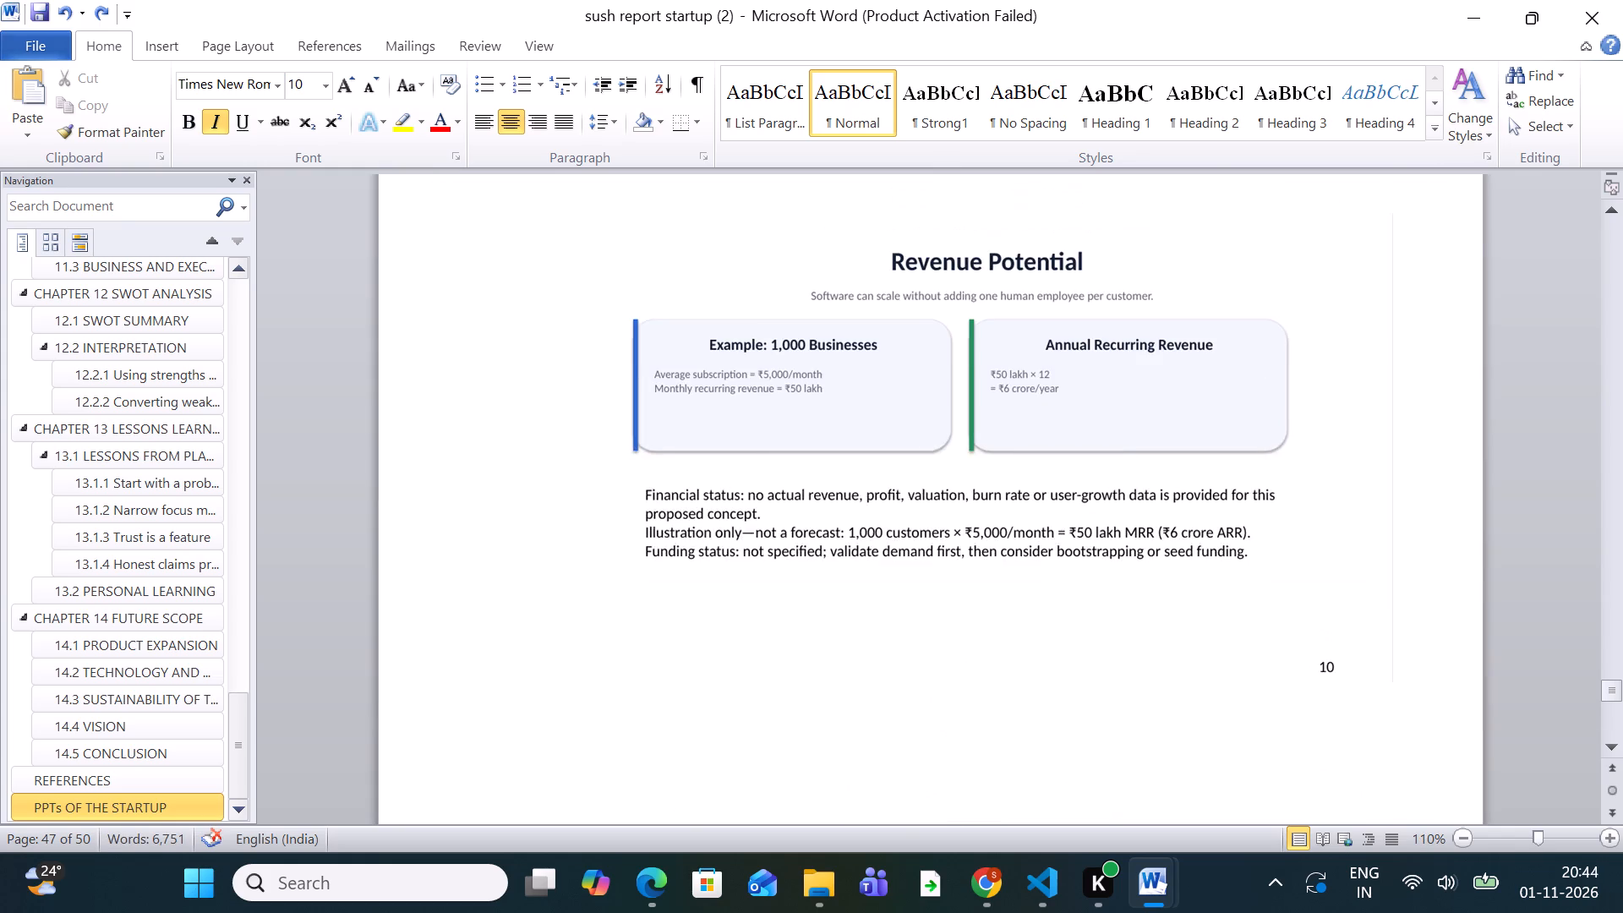
{"action": "scroll", "coordinate": [936, 431], "scroll_direction": "up", "scroll_amount": 8}
{"action": "scroll", "coordinate": [936, 431], "scroll_direction": "up", "scroll_amount": 20}
{"action": "scroll", "coordinate": [936, 431], "scroll_direction": "up", "scroll_amount": 7}
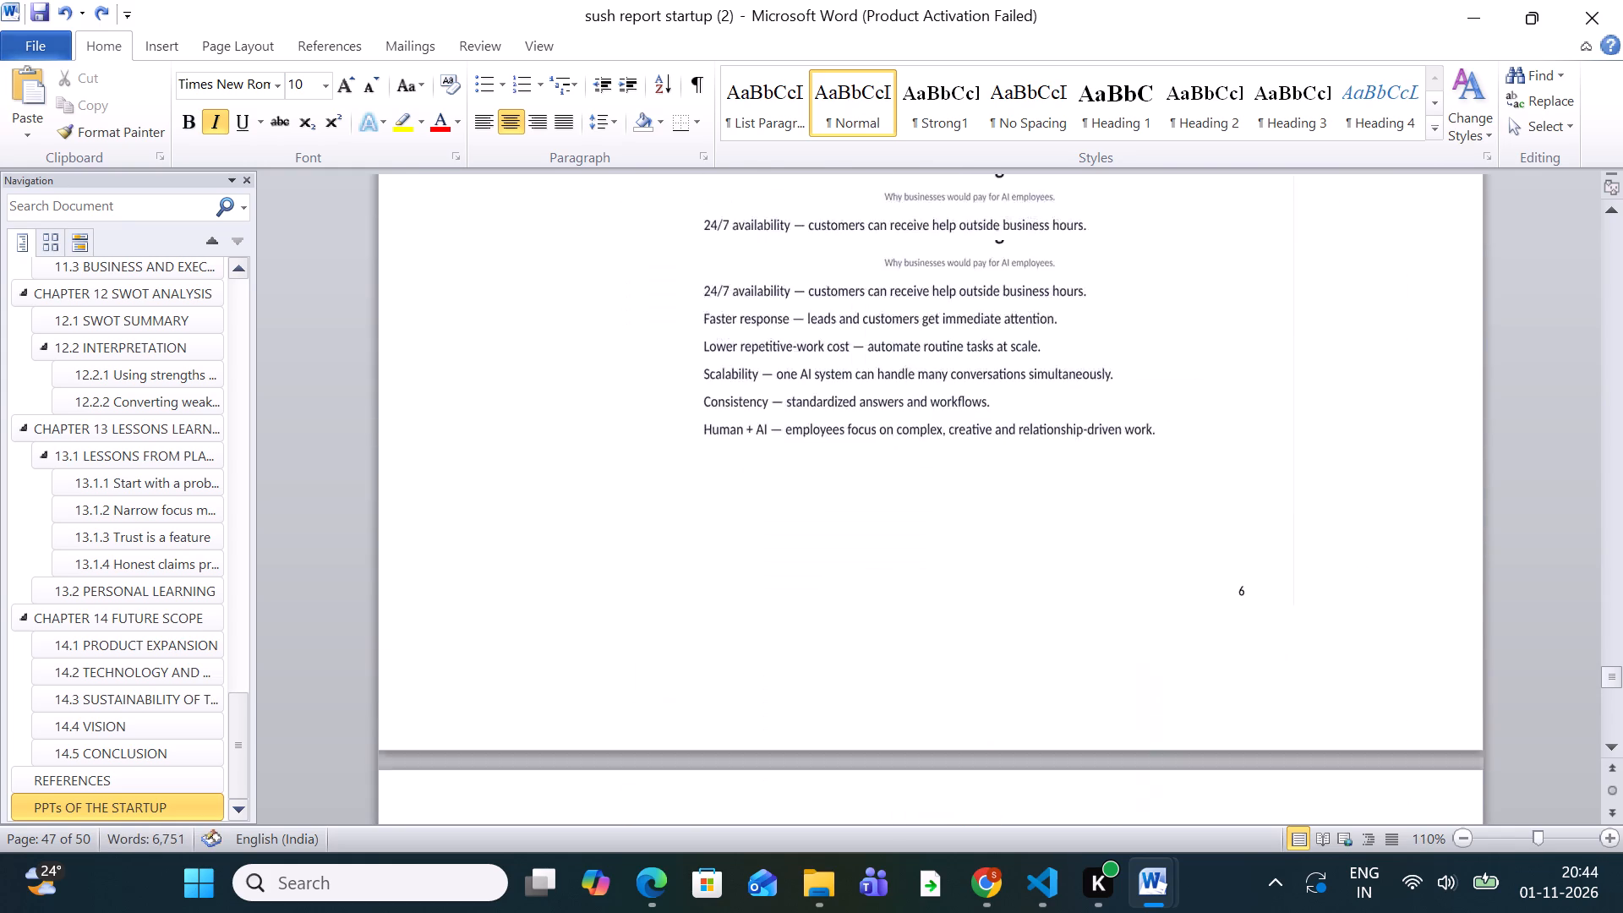
{"action": "scroll", "coordinate": [936, 431], "scroll_direction": "up", "scroll_amount": 16}
{"action": "scroll", "coordinate": [936, 429], "scroll_direction": "up", "scroll_amount": 17}
{"action": "scroll", "coordinate": [936, 429], "scroll_direction": "up", "scroll_amount": 9}
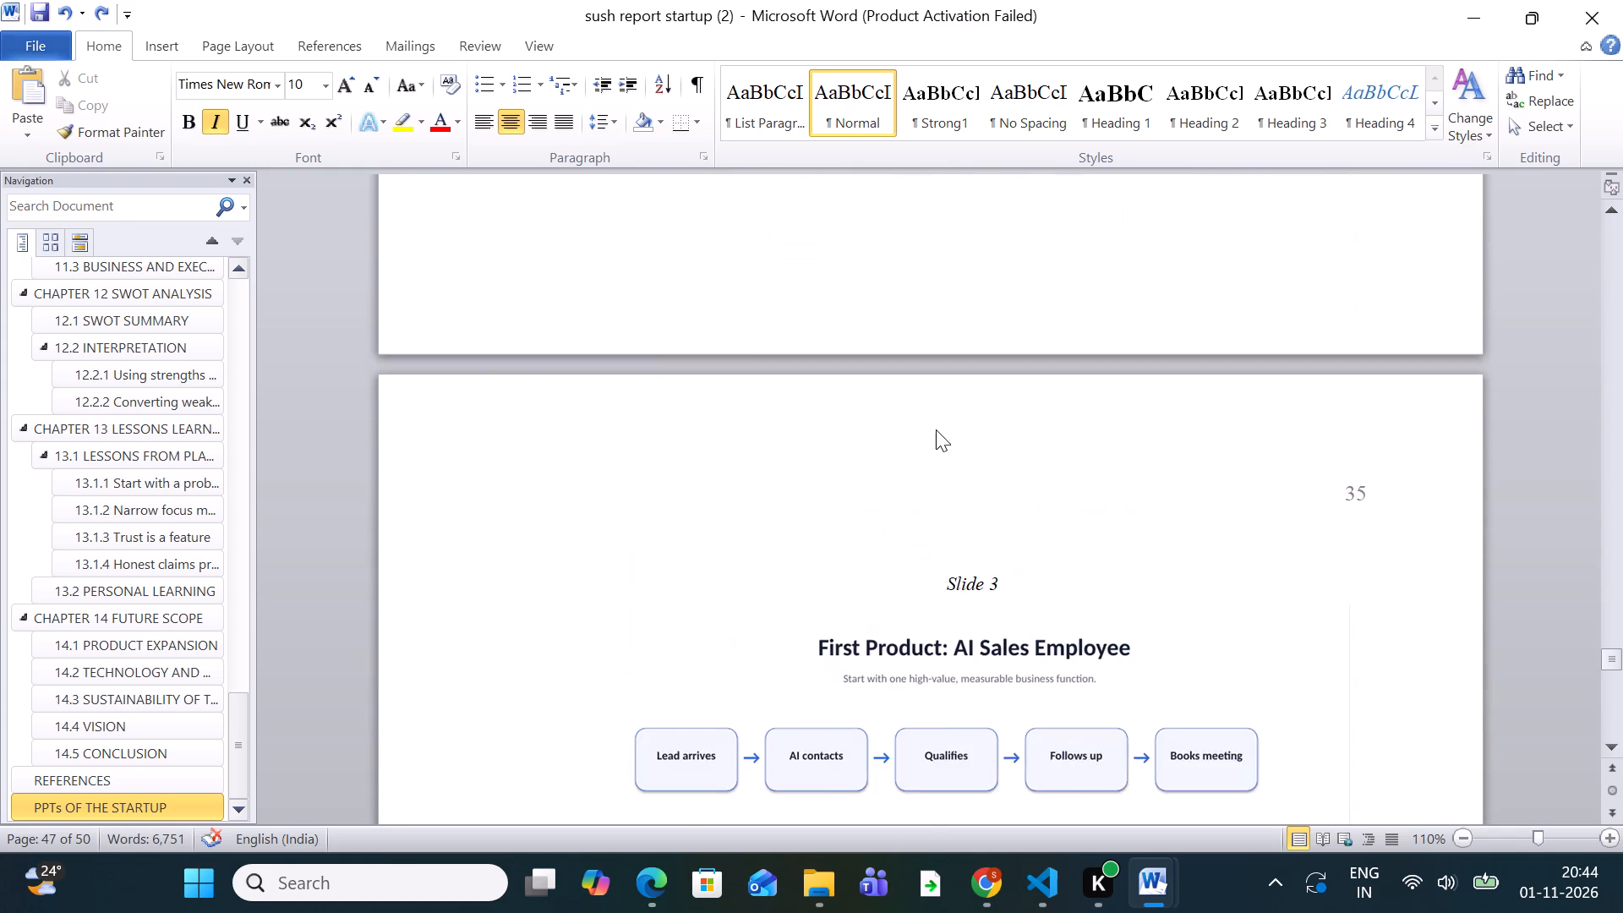
{"action": "scroll", "coordinate": [936, 429], "scroll_direction": "up", "scroll_amount": 8}
{"action": "scroll", "coordinate": [936, 426], "scroll_direction": "up", "scroll_amount": 16}
{"action": "scroll", "coordinate": [937, 425], "scroll_direction": "down", "scroll_amount": 3}
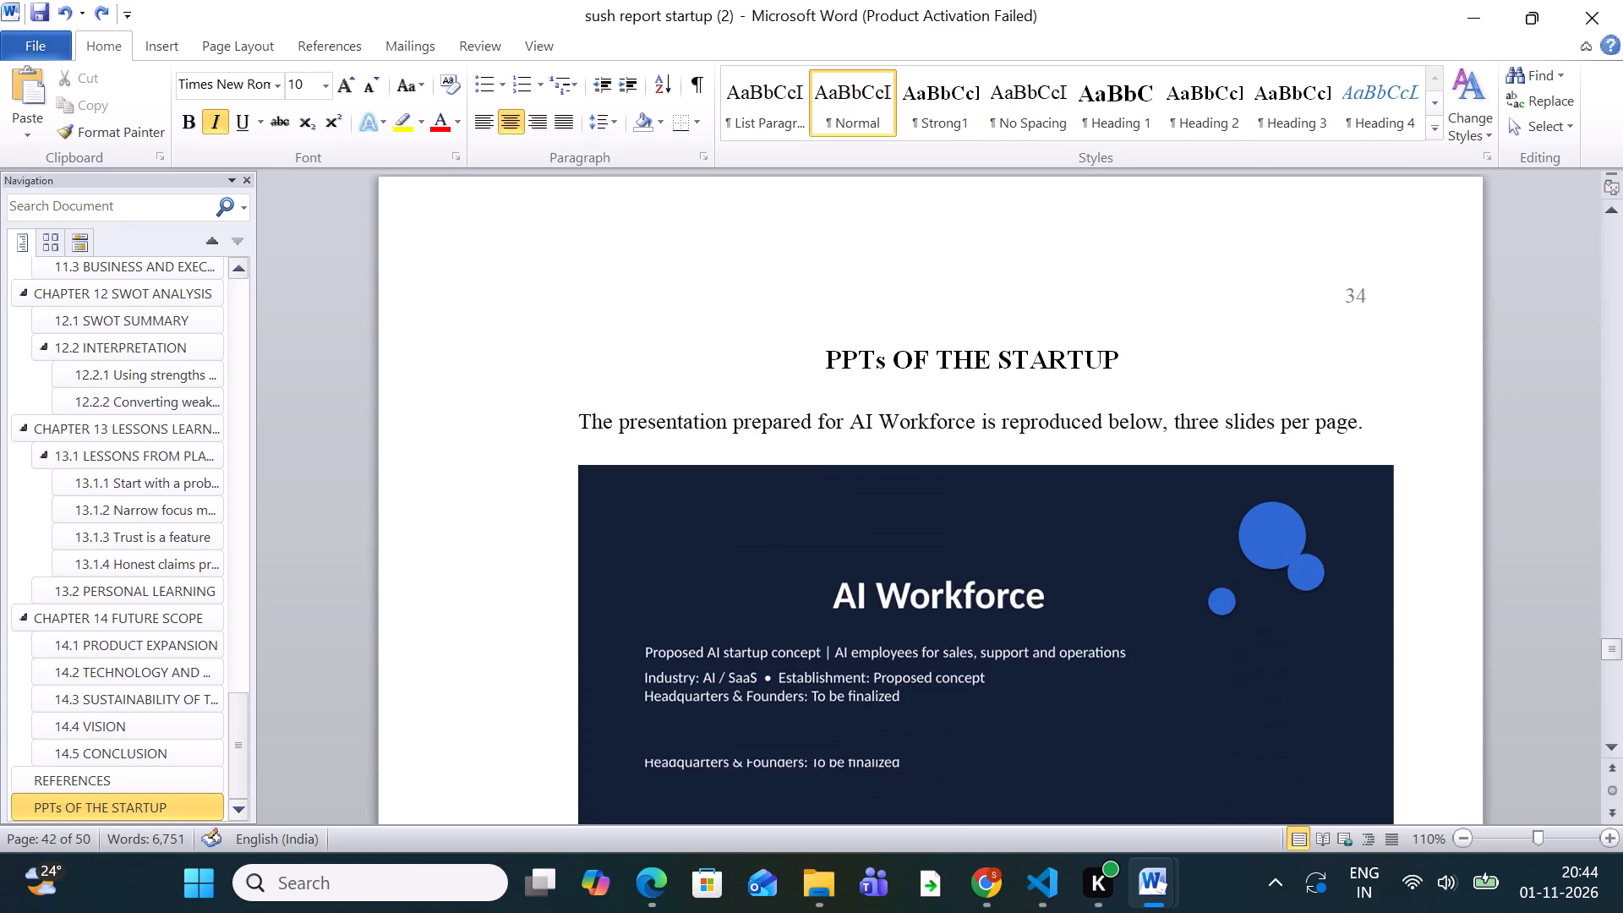
{"action": "scroll", "coordinate": [937, 425], "scroll_direction": "down", "scroll_amount": 6}
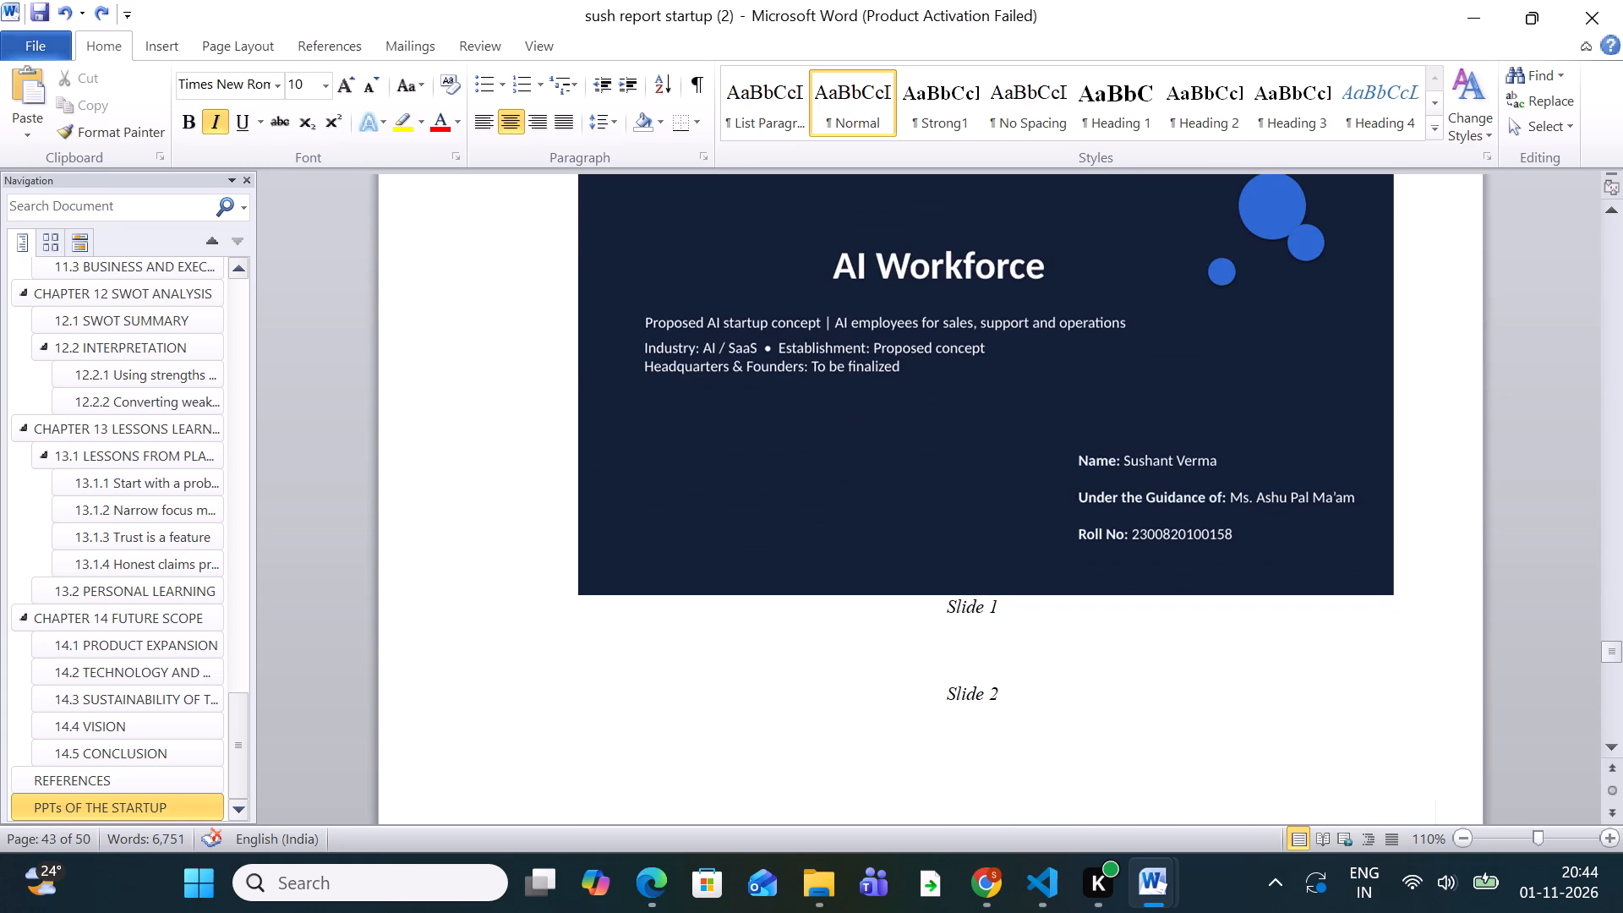
{"action": "scroll", "coordinate": [956, 610], "scroll_direction": "down", "scroll_amount": 4}
{"action": "left_click", "coordinate": [965, 549]}
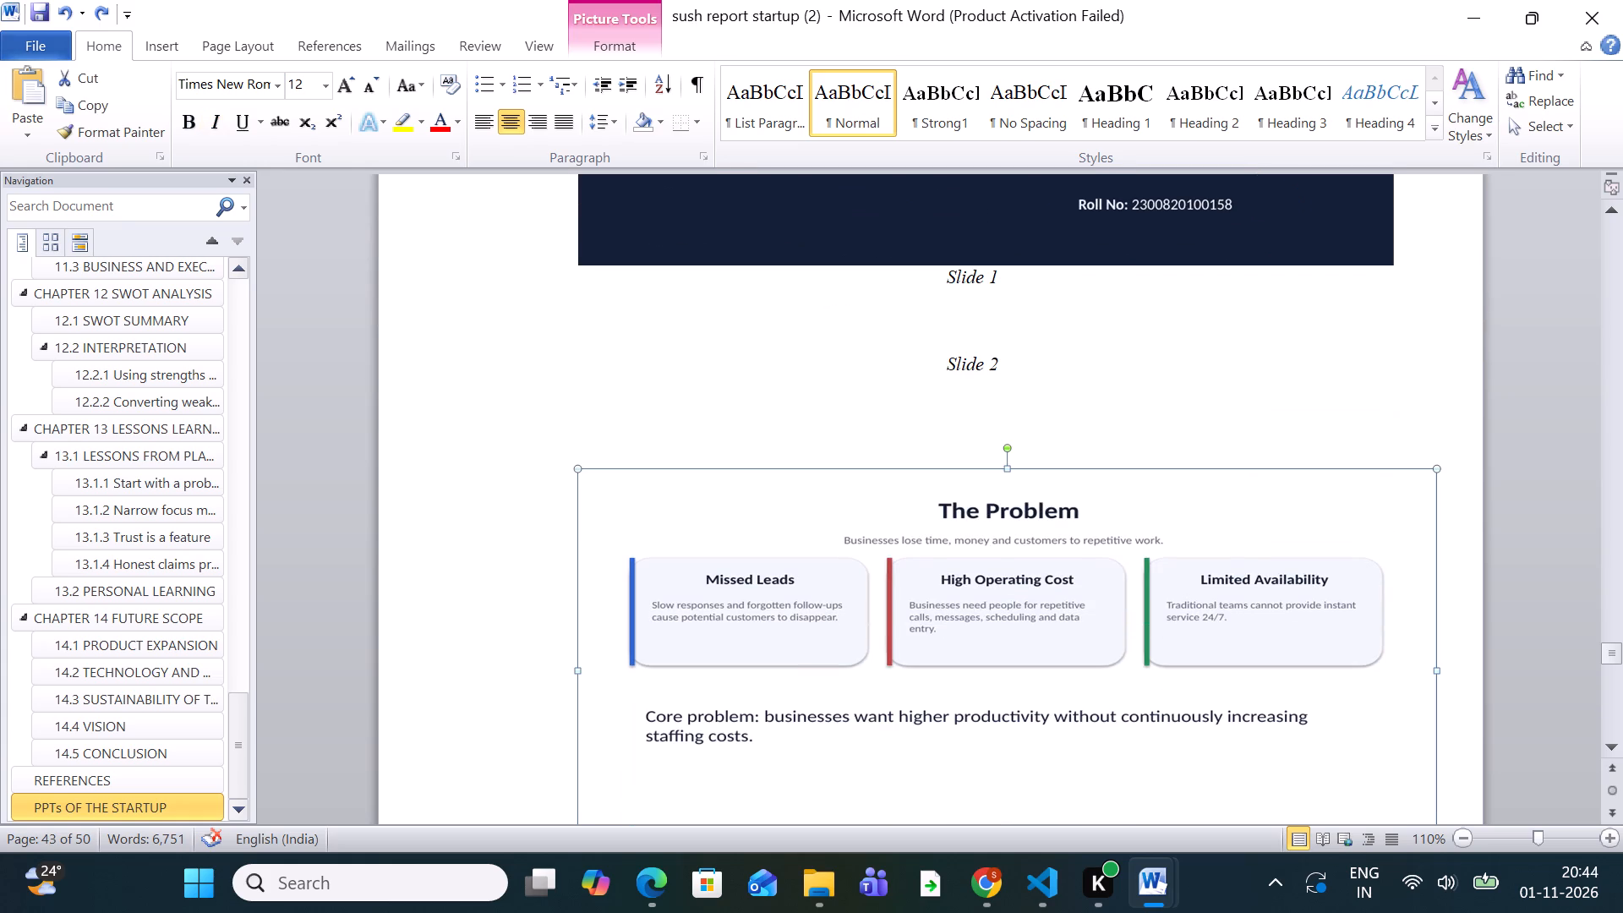
{"action": "left_click", "coordinate": [944, 371]}
{"action": "key", "text": "Return"}
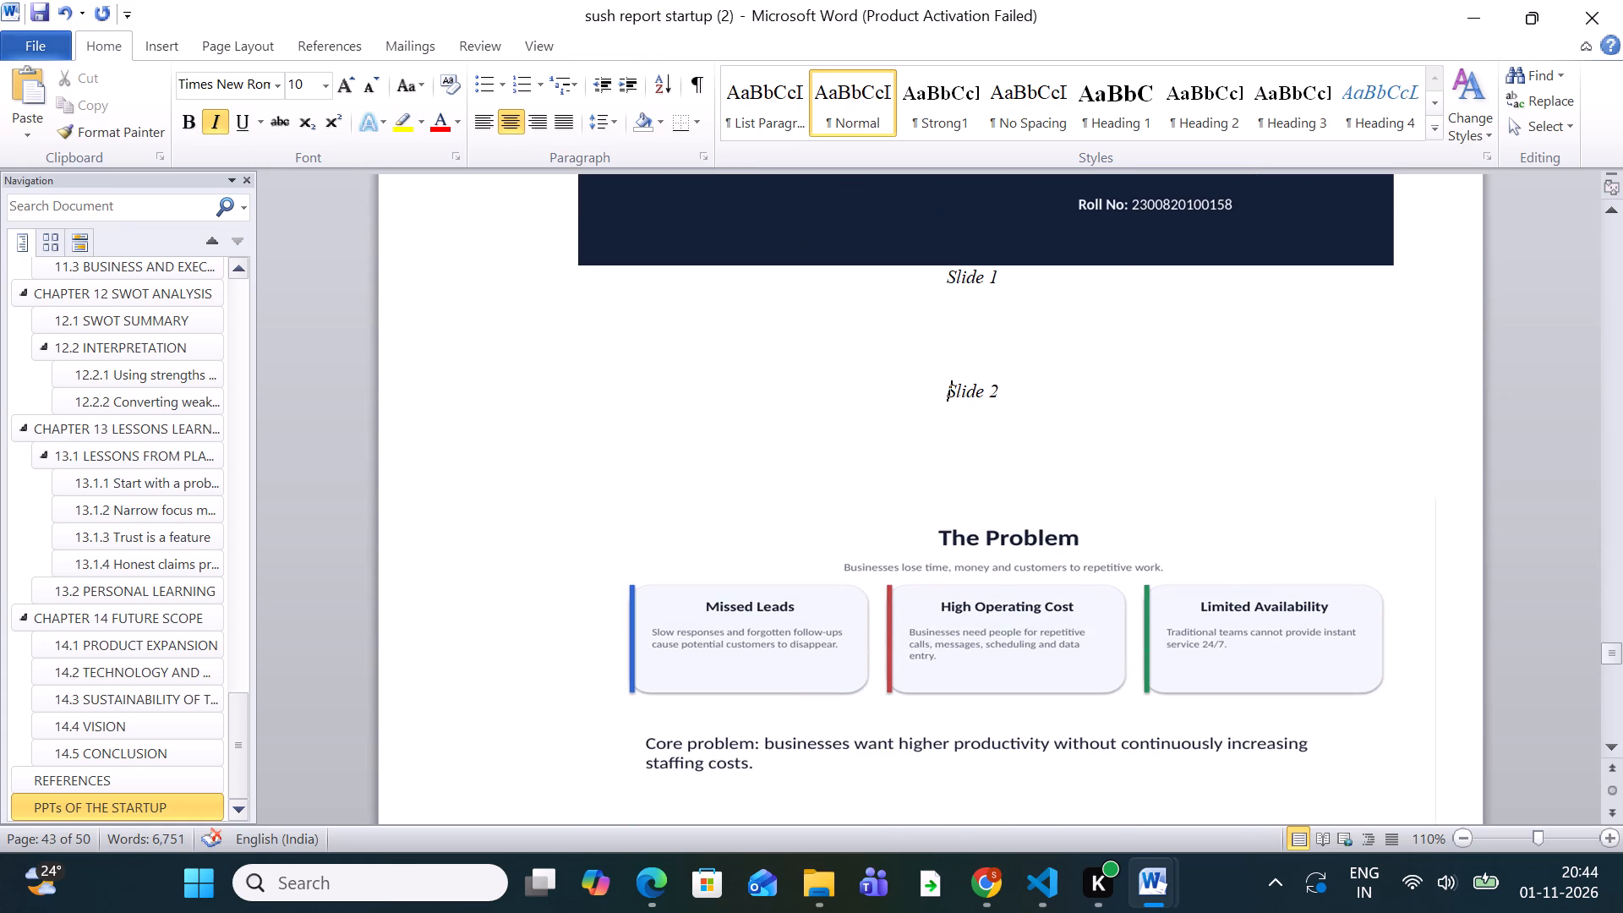
{"action": "left_click", "coordinate": [1006, 401]}
Examine the slide pictures and captions from The Problem through Advantages, and return to the PPTs OF THE STARTUP heading.
{"action": "scroll", "coordinate": [978, 617], "scroll_direction": "down", "scroll_amount": 18}
{"action": "scroll", "coordinate": [978, 611], "scroll_direction": "up", "scroll_amount": 4}
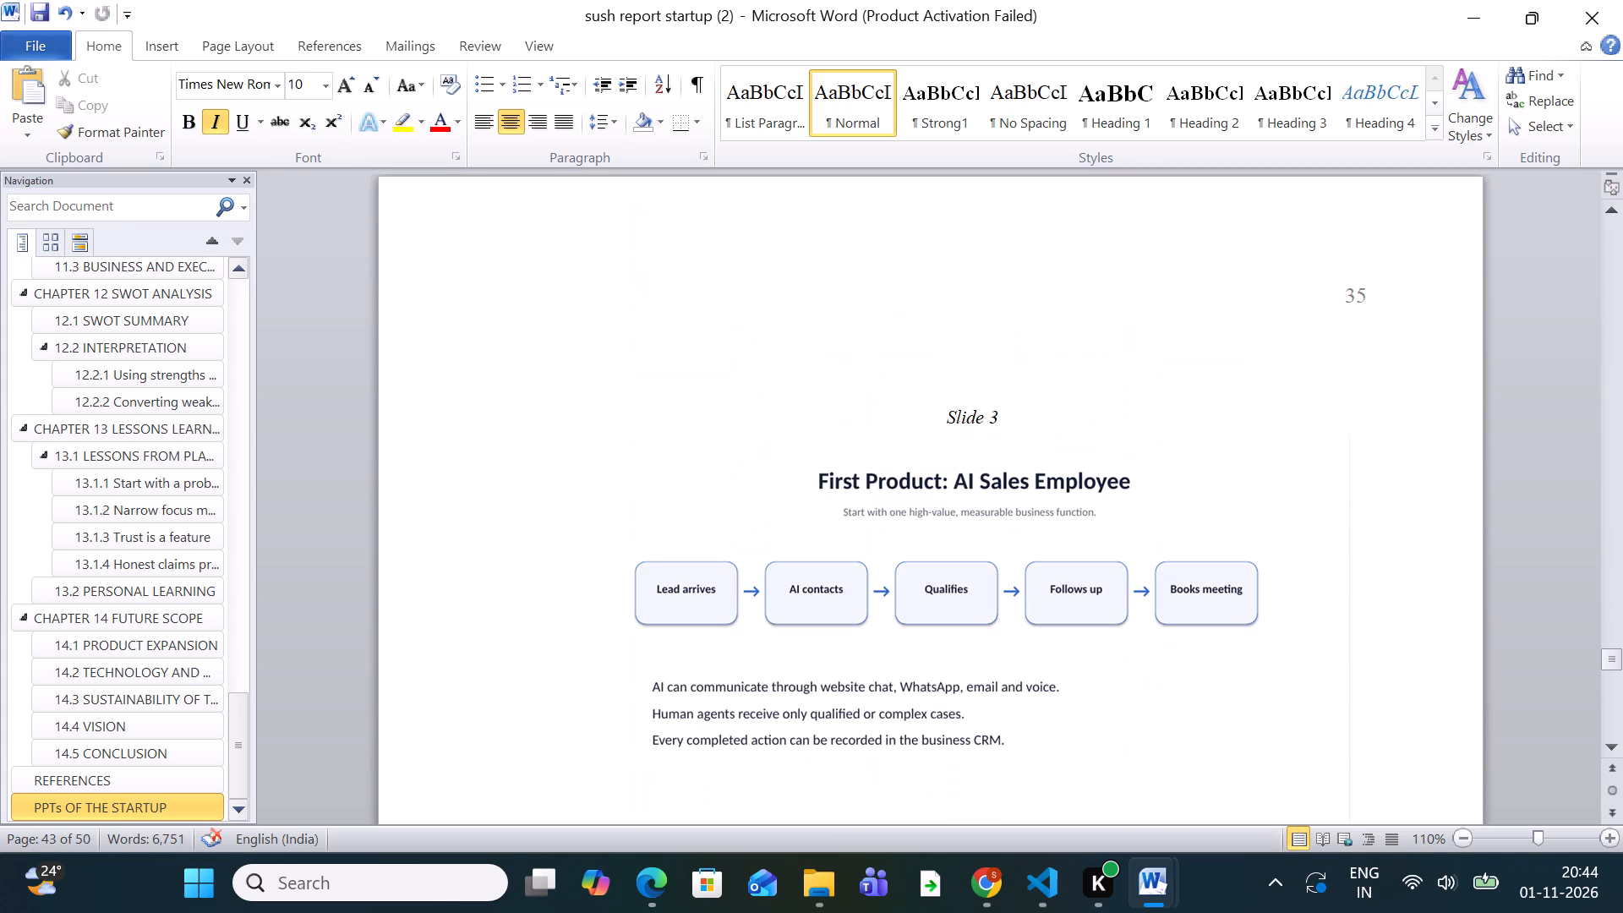
{"action": "scroll", "coordinate": [978, 611], "scroll_direction": "down", "scroll_amount": 3}
{"action": "scroll", "coordinate": [978, 611], "scroll_direction": "up", "scroll_amount": 4}
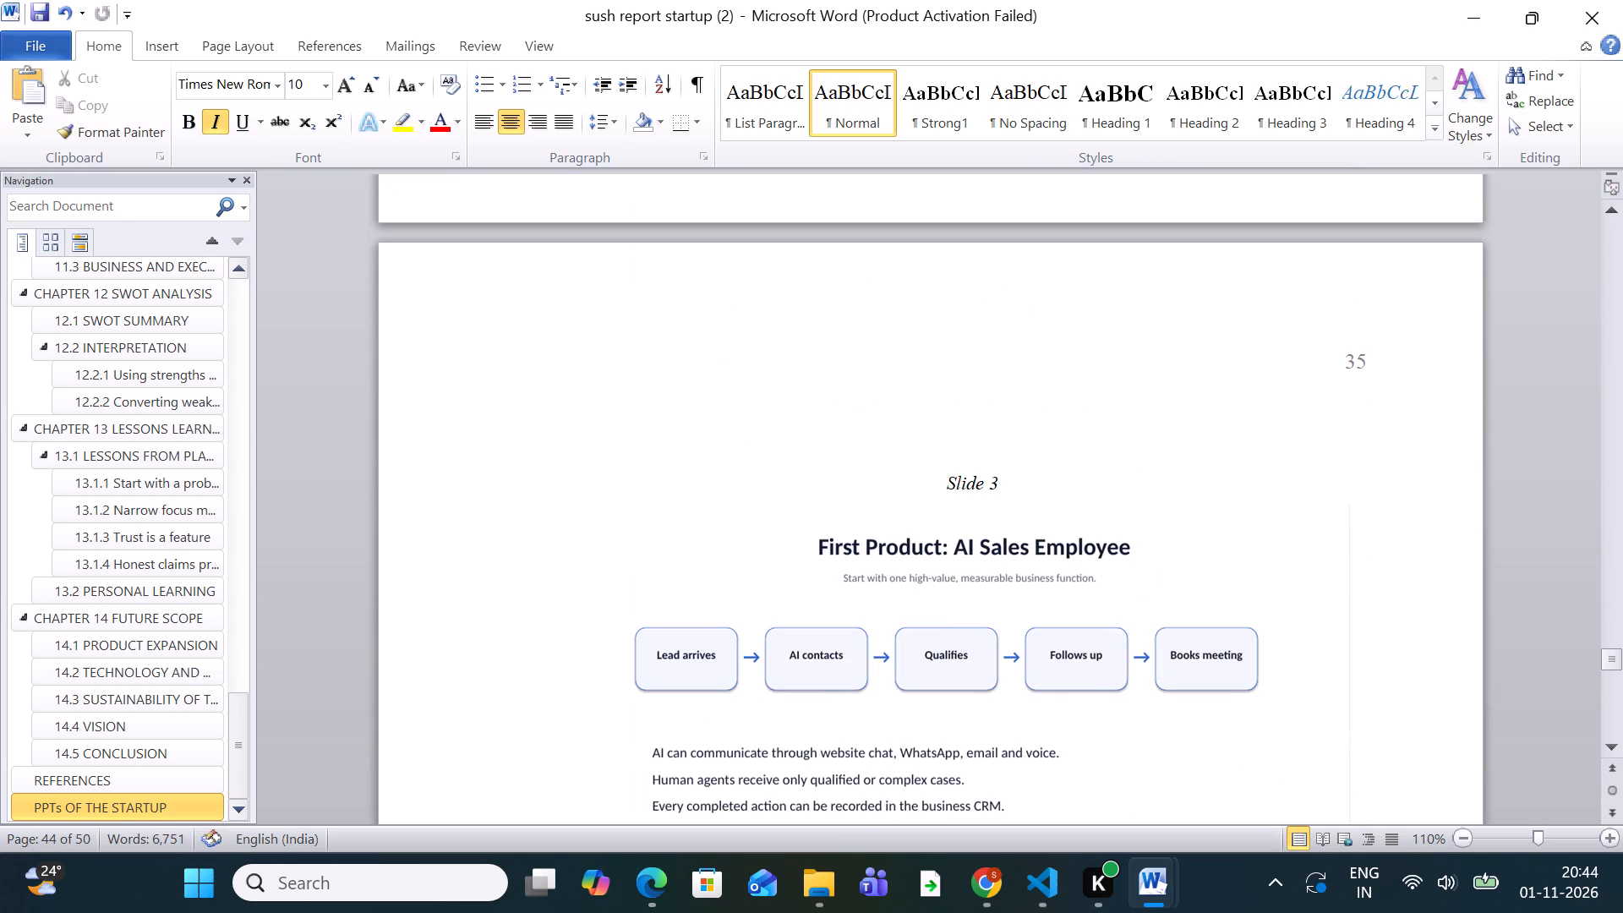
{"action": "scroll", "coordinate": [978, 611], "scroll_direction": "up", "scroll_amount": 8}
{"action": "scroll", "coordinate": [978, 609], "scroll_direction": "up", "scroll_amount": 16}
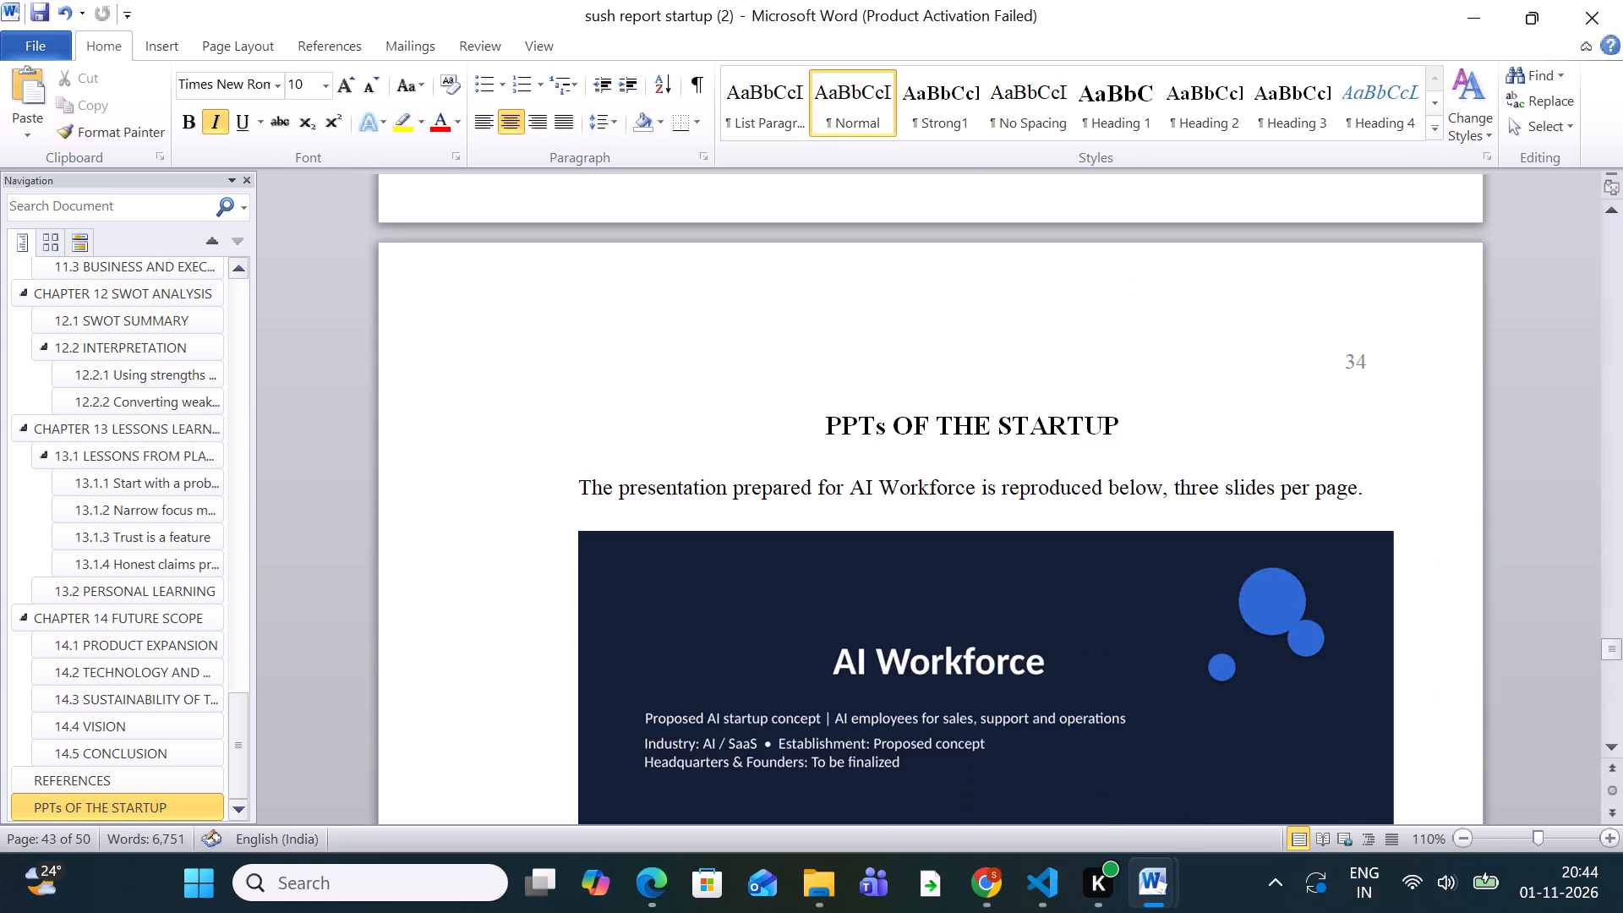
{"action": "scroll", "coordinate": [978, 609], "scroll_direction": "down", "scroll_amount": 12}
{"action": "scroll", "coordinate": [978, 609], "scroll_direction": "down", "scroll_amount": 10}
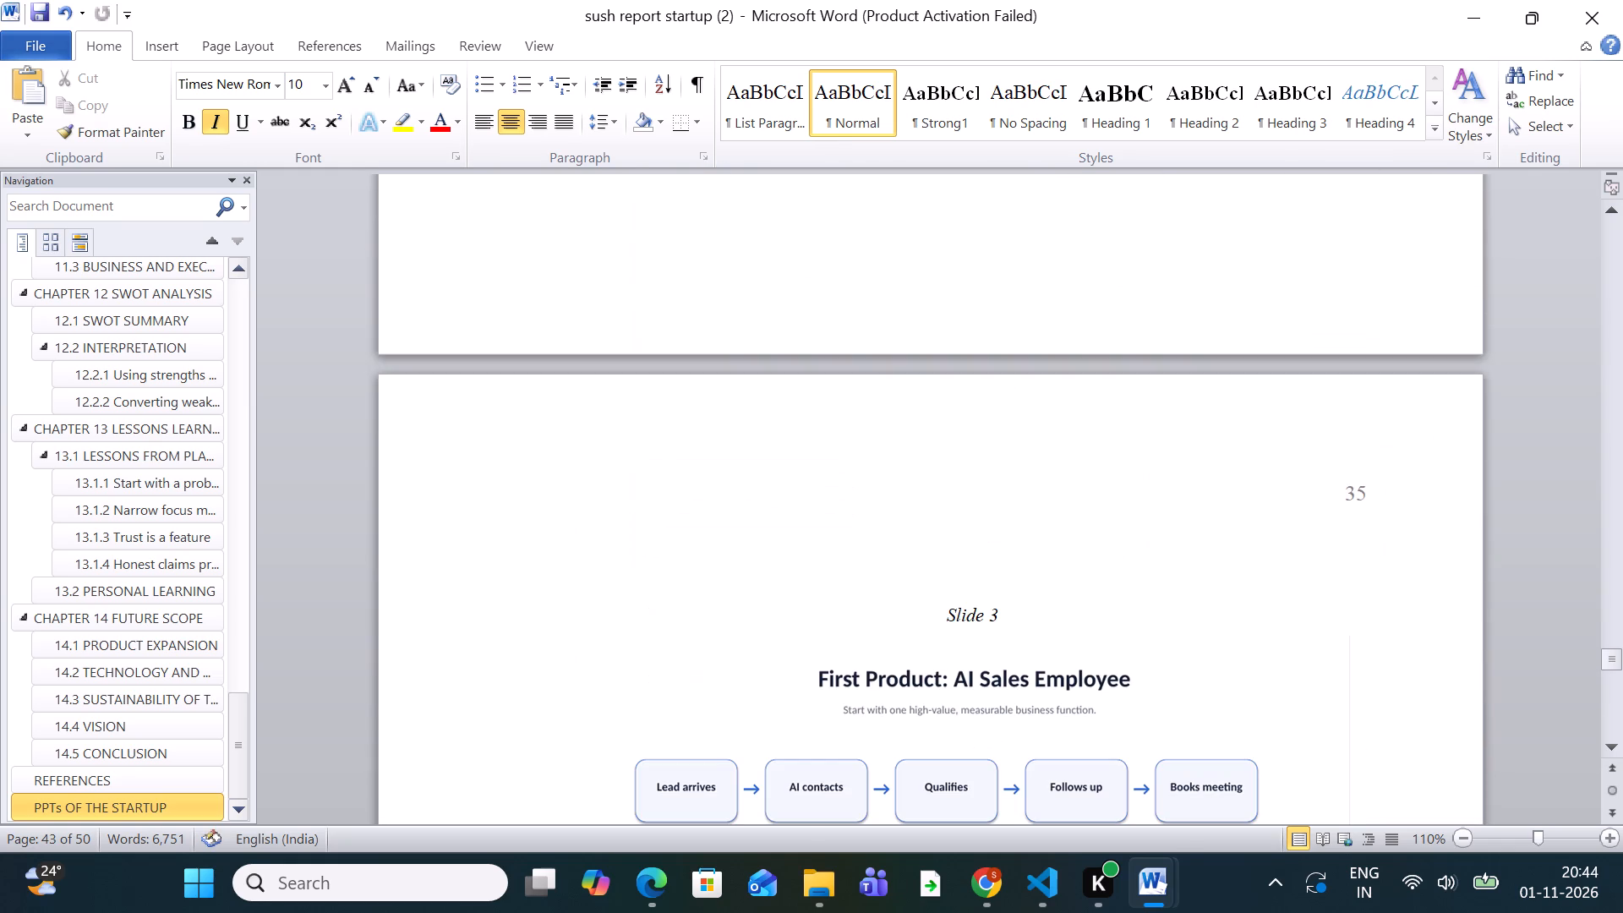
{"action": "scroll", "coordinate": [978, 609], "scroll_direction": "down", "scroll_amount": 8}
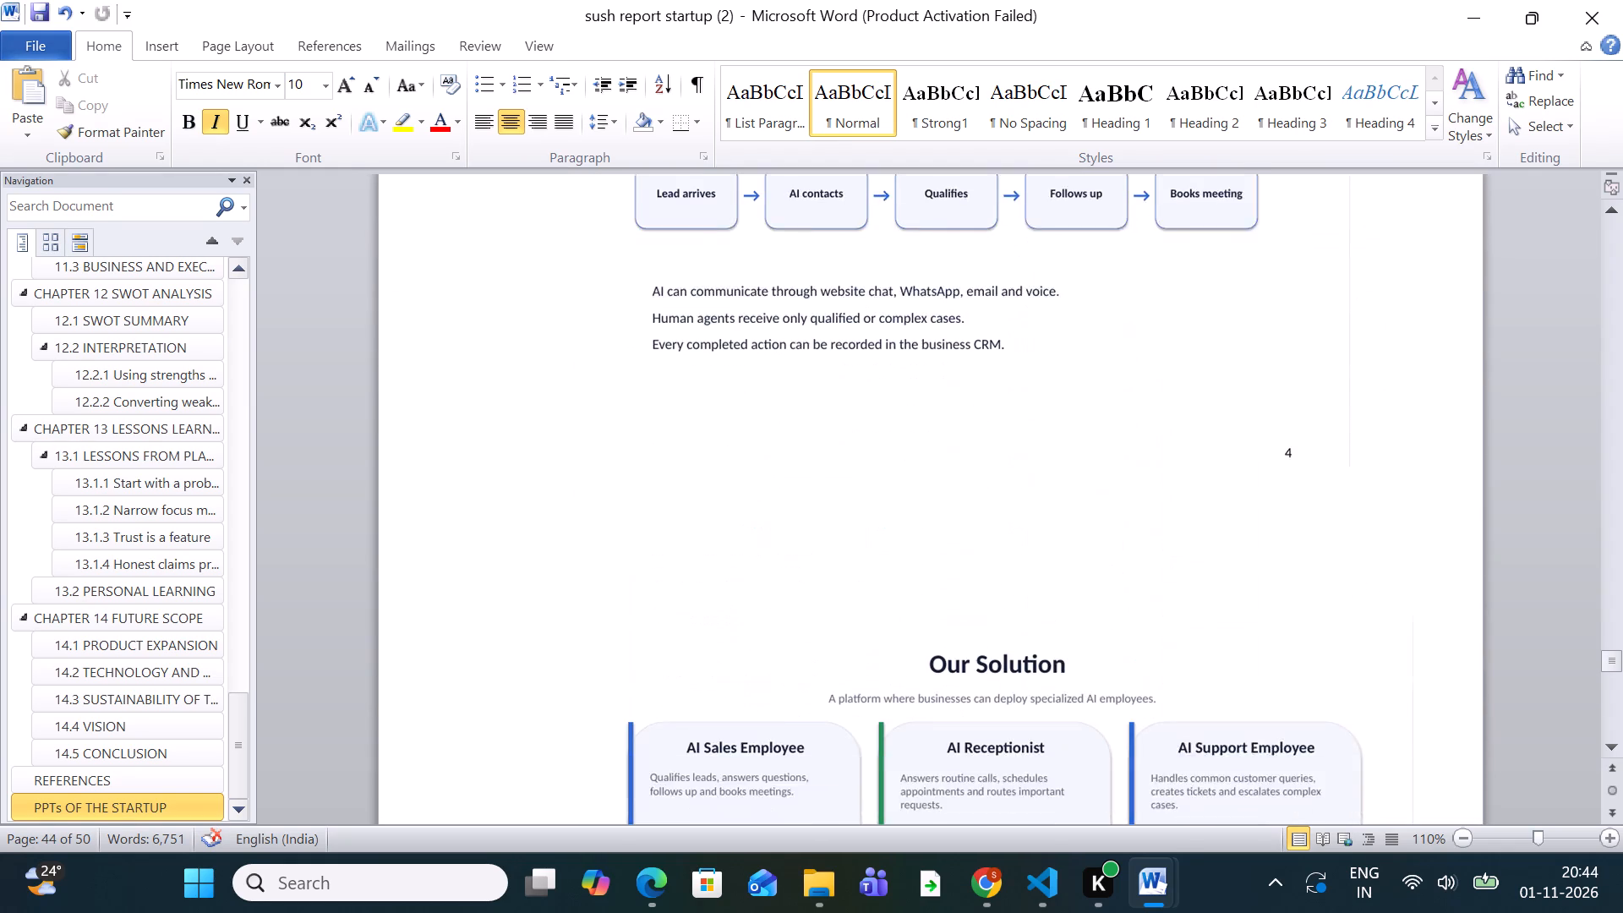
{"action": "scroll", "coordinate": [978, 609], "scroll_direction": "down", "scroll_amount": 11}
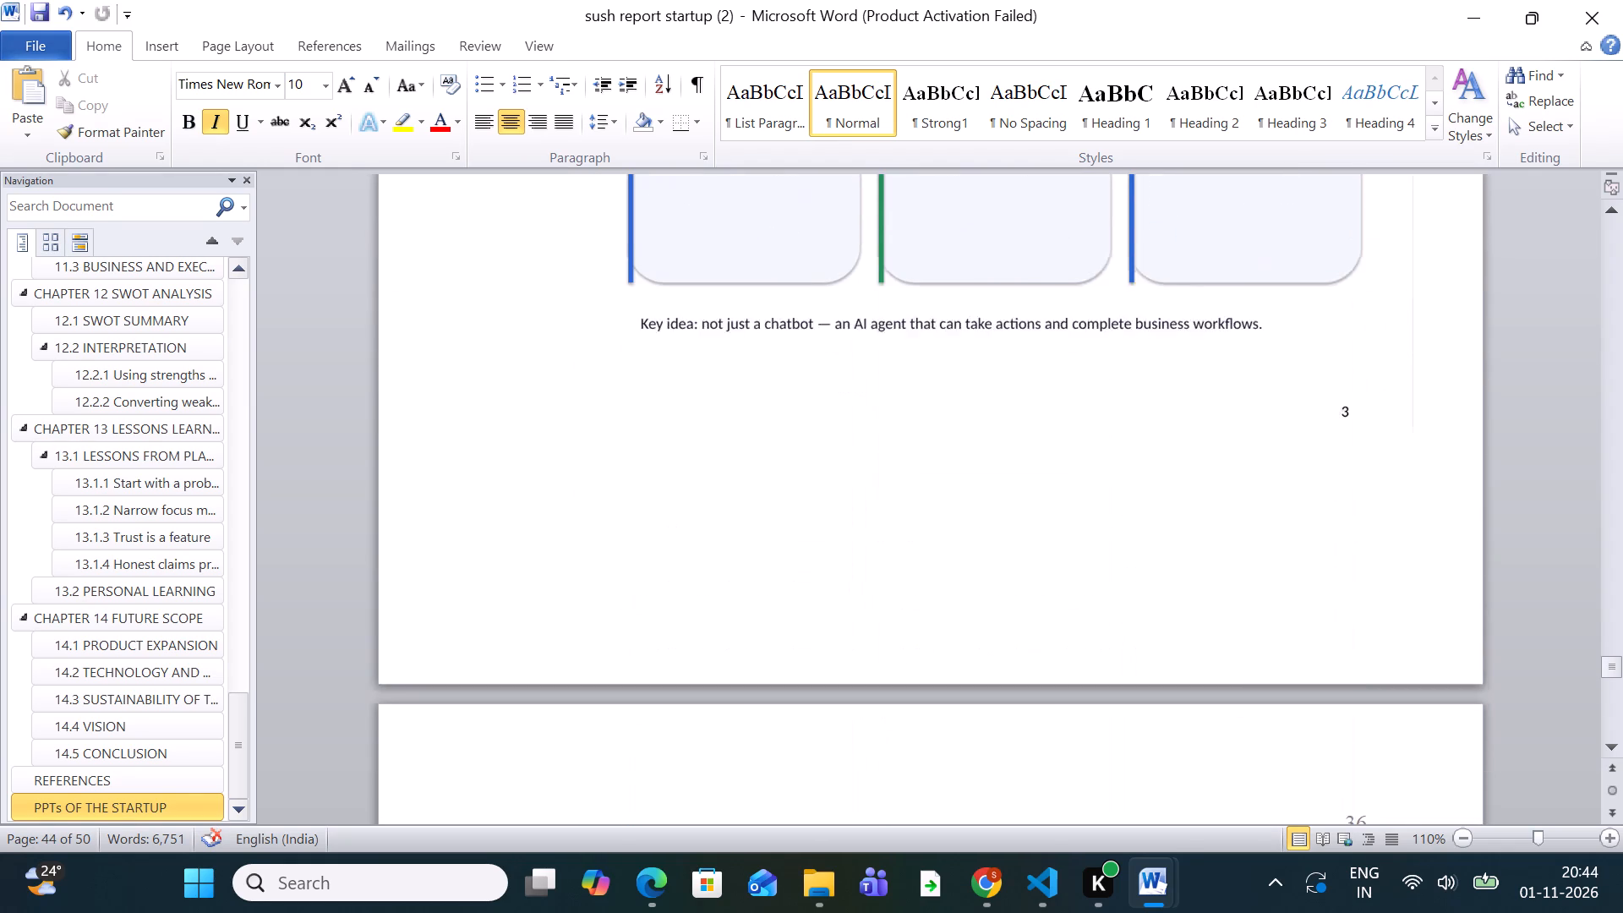
{"action": "scroll", "coordinate": [978, 609], "scroll_direction": "down", "scroll_amount": 10}
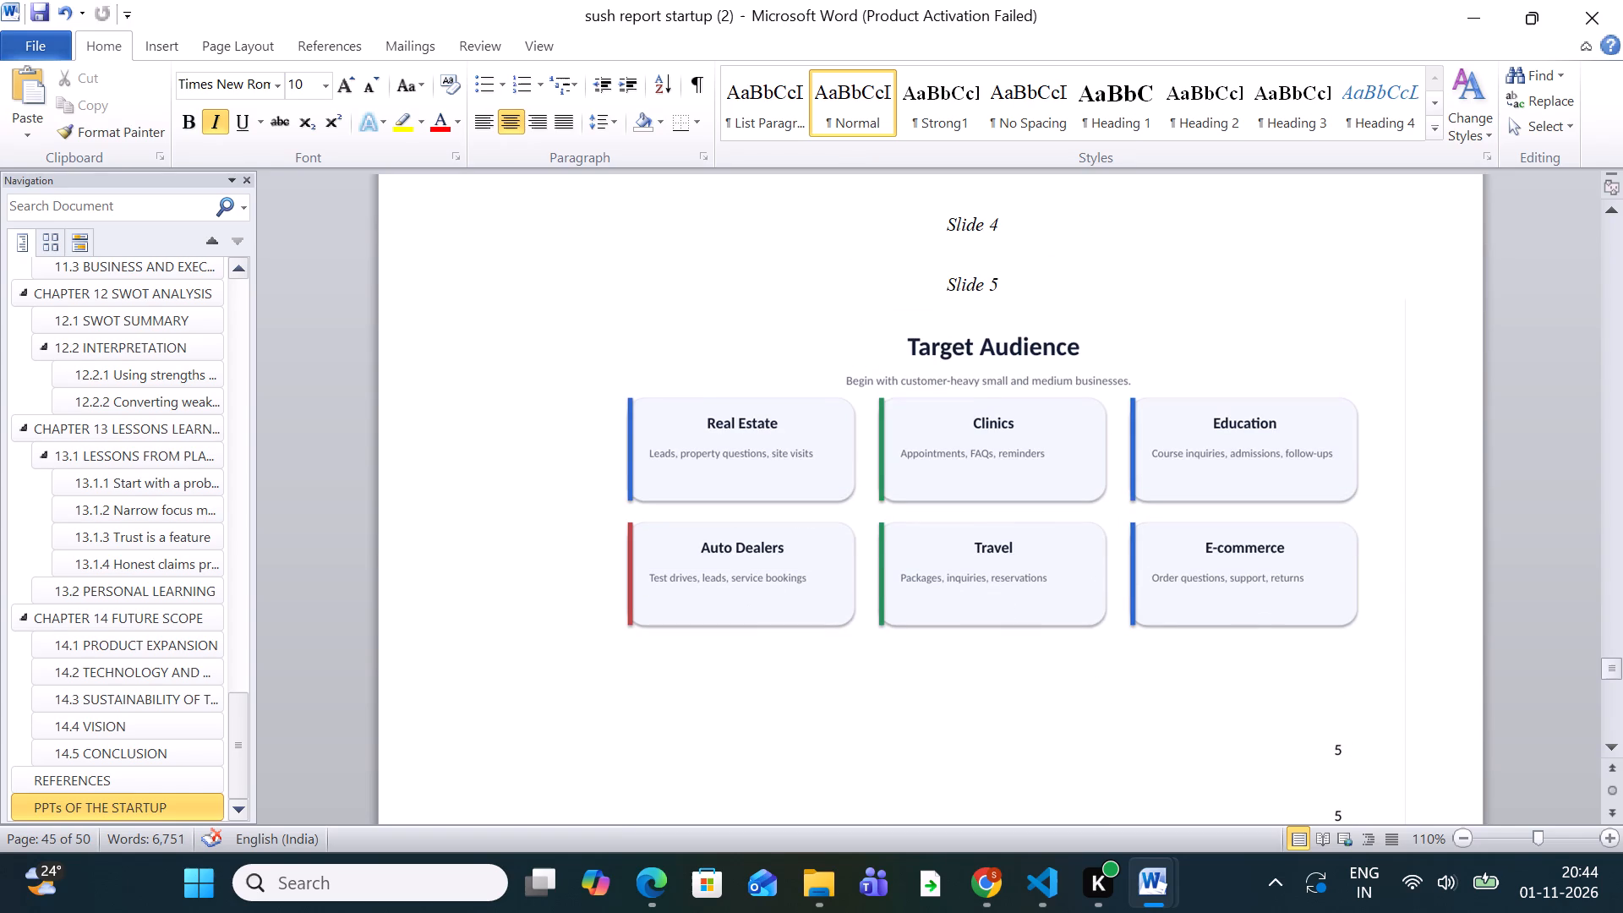
{"action": "scroll", "coordinate": [978, 609], "scroll_direction": "down", "scroll_amount": 10}
{"action": "scroll", "coordinate": [978, 608], "scroll_direction": "up", "scroll_amount": 1}
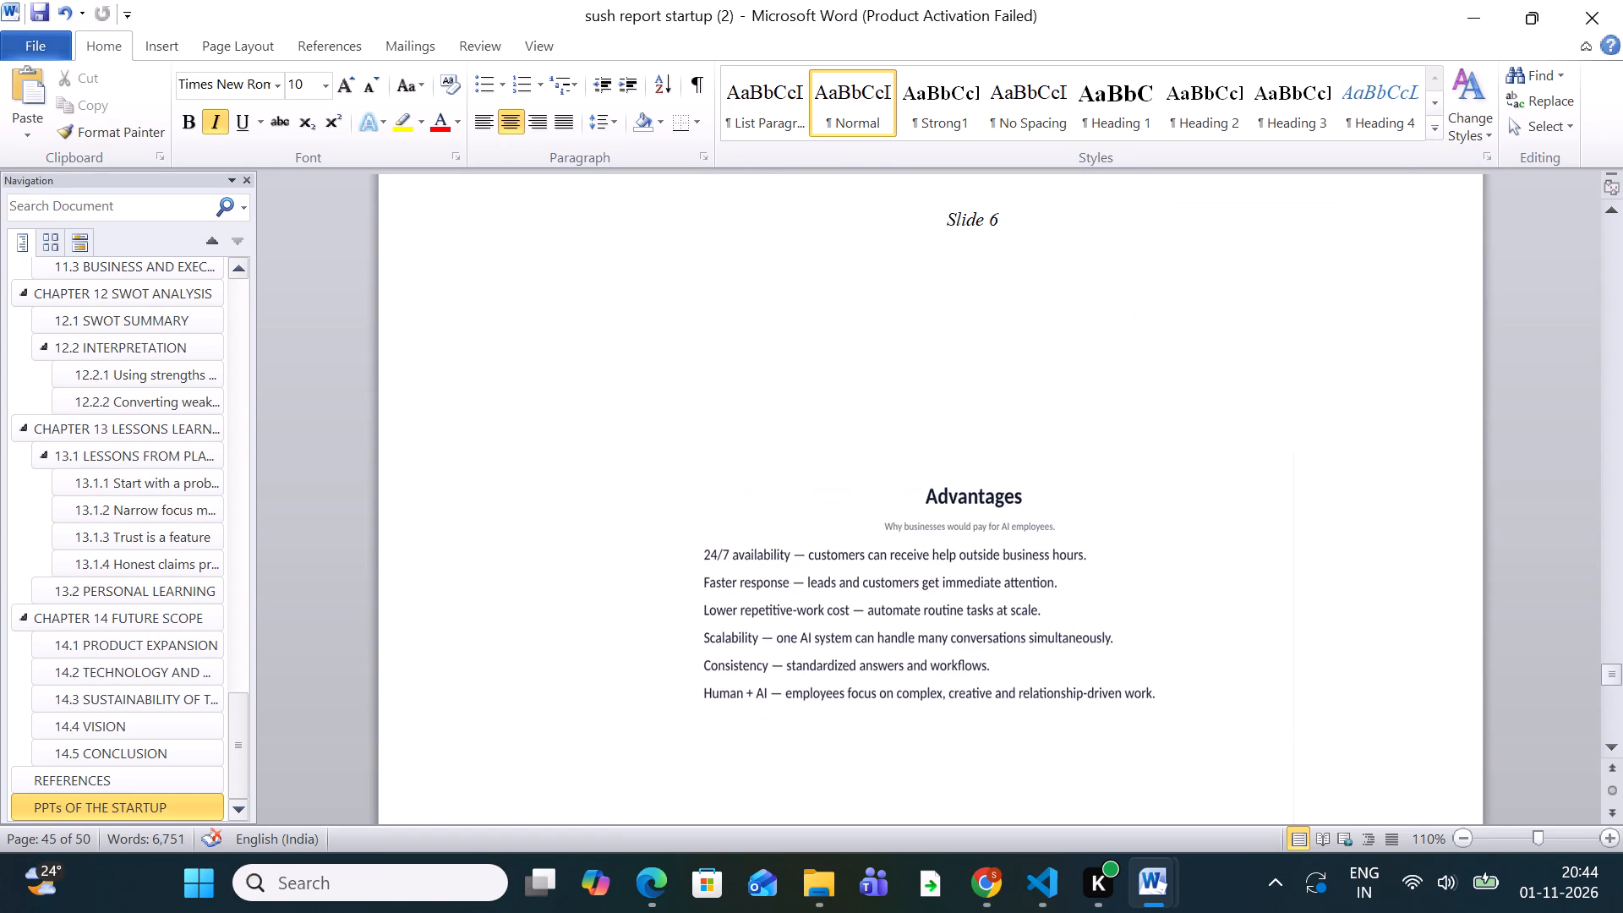
{"action": "scroll", "coordinate": [978, 608], "scroll_direction": "up", "scroll_amount": 3}
{"action": "scroll", "coordinate": [950, 715], "scroll_direction": "down", "scroll_amount": 3}
{"action": "left_click", "coordinate": [958, 685]}
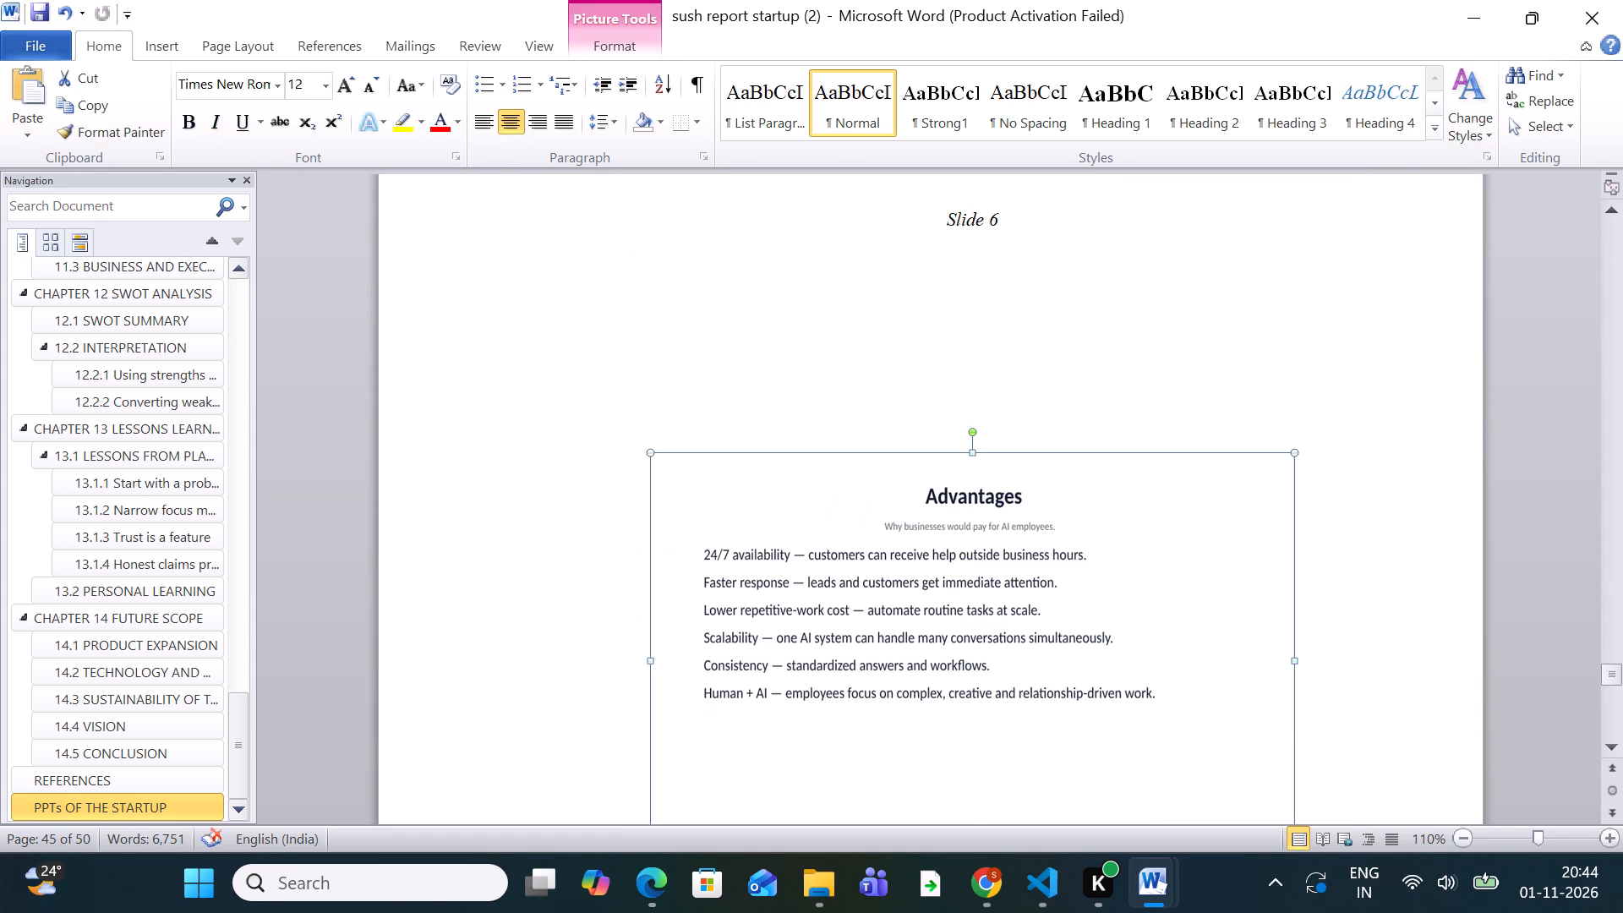
{"action": "scroll", "coordinate": [949, 347], "scroll_direction": "up", "scroll_amount": 20}
{"action": "scroll", "coordinate": [949, 347], "scroll_direction": "up", "scroll_amount": 20}
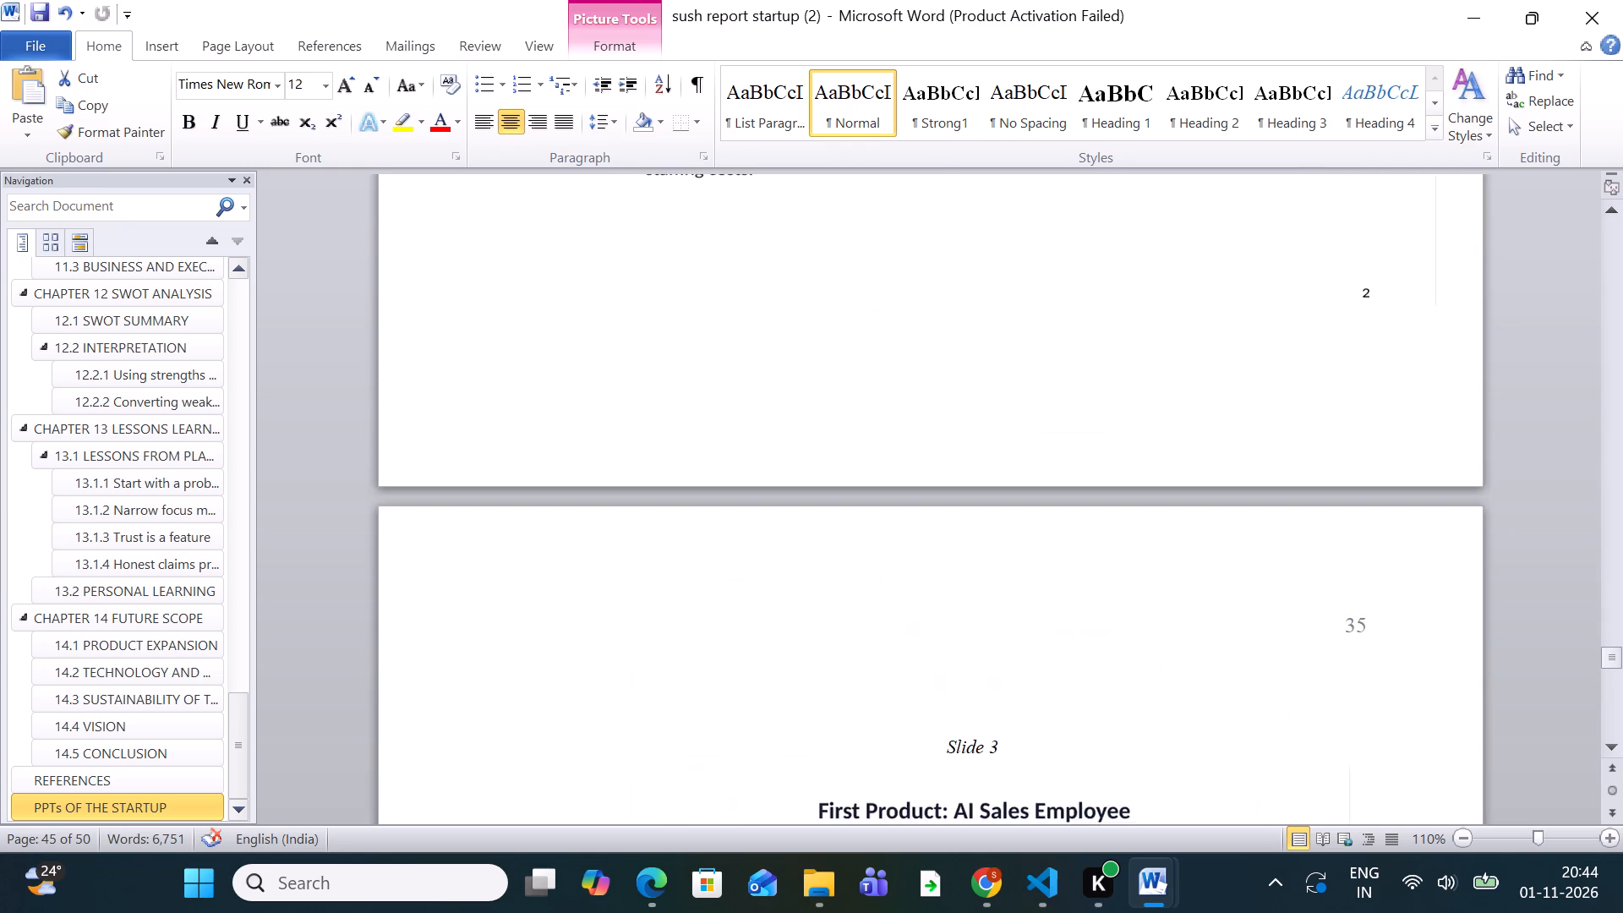
{"action": "scroll", "coordinate": [949, 345], "scroll_direction": "up", "scroll_amount": 20}
{"action": "scroll", "coordinate": [949, 345], "scroll_direction": "up", "scroll_amount": 1}
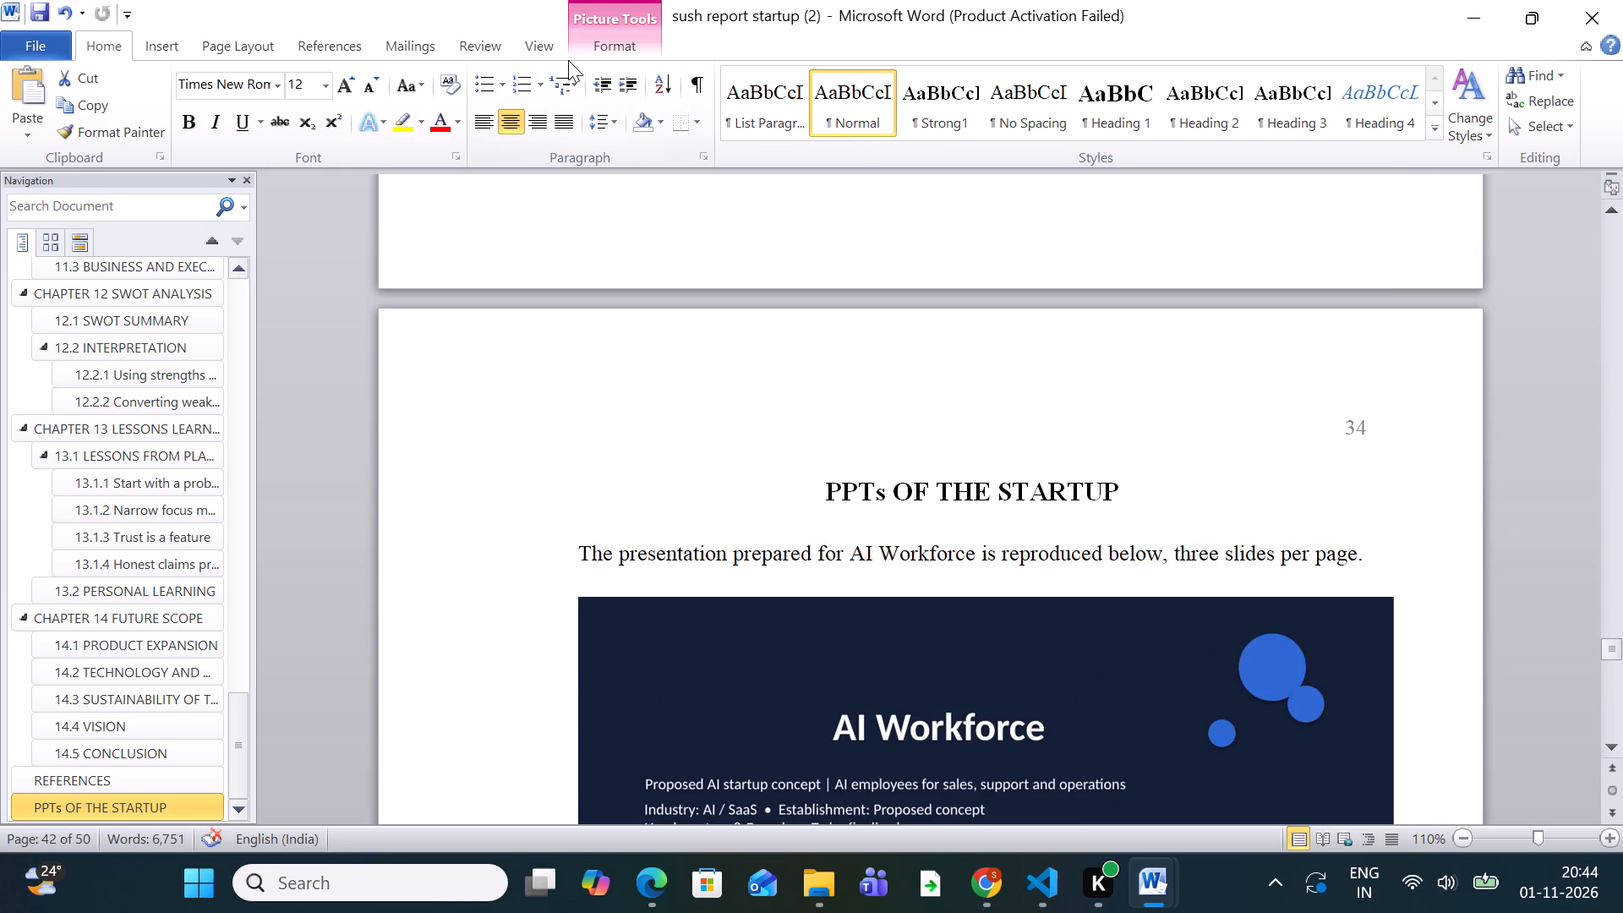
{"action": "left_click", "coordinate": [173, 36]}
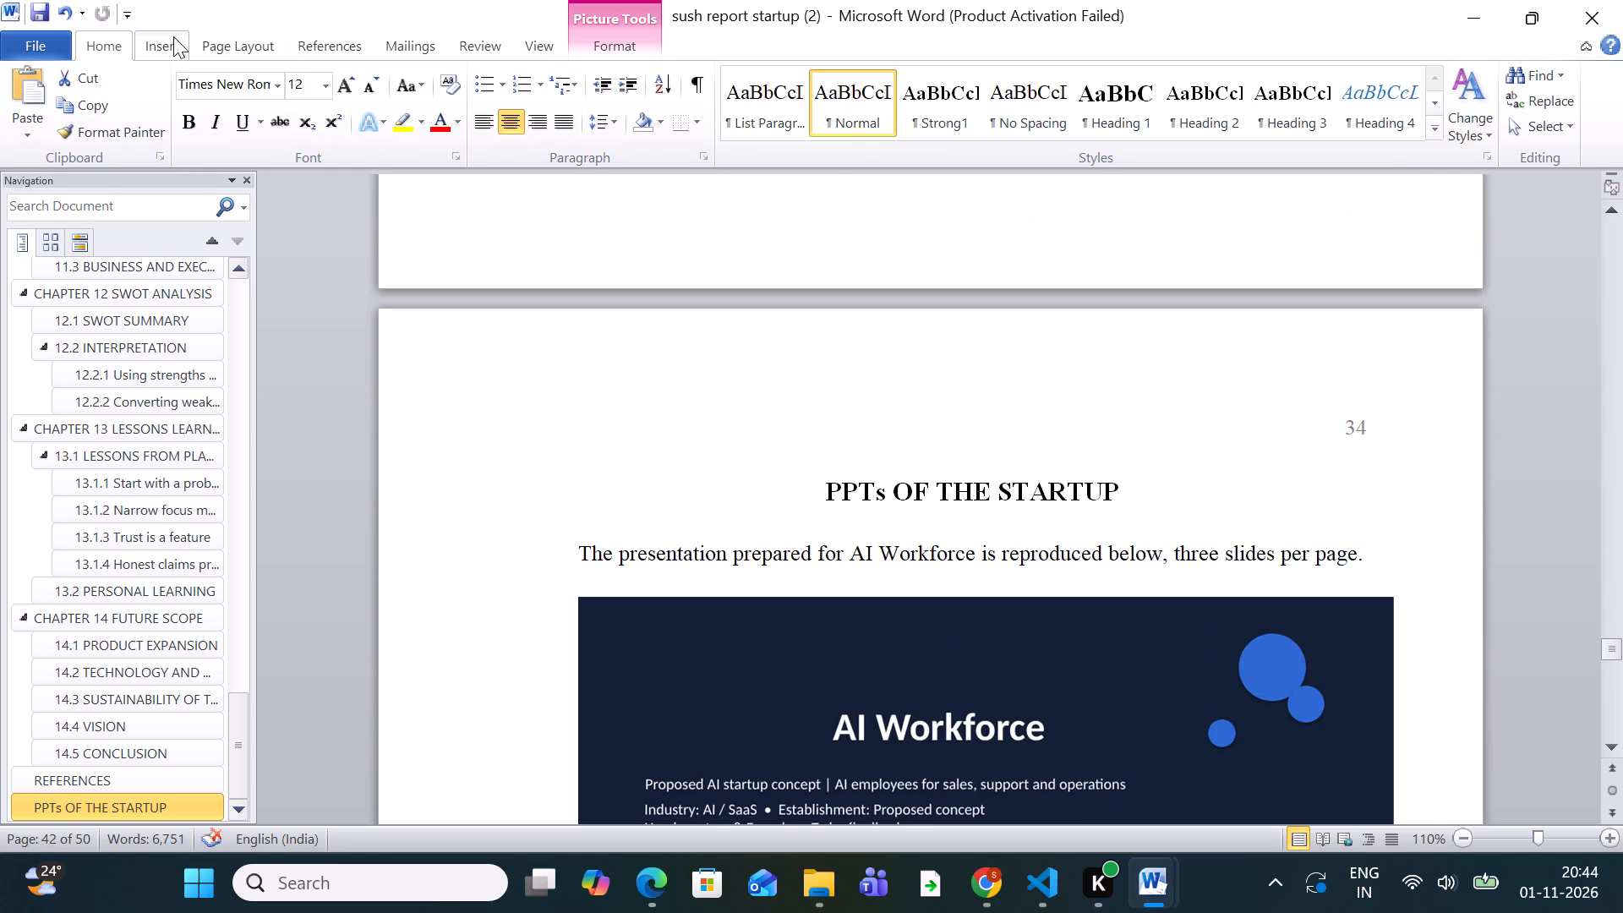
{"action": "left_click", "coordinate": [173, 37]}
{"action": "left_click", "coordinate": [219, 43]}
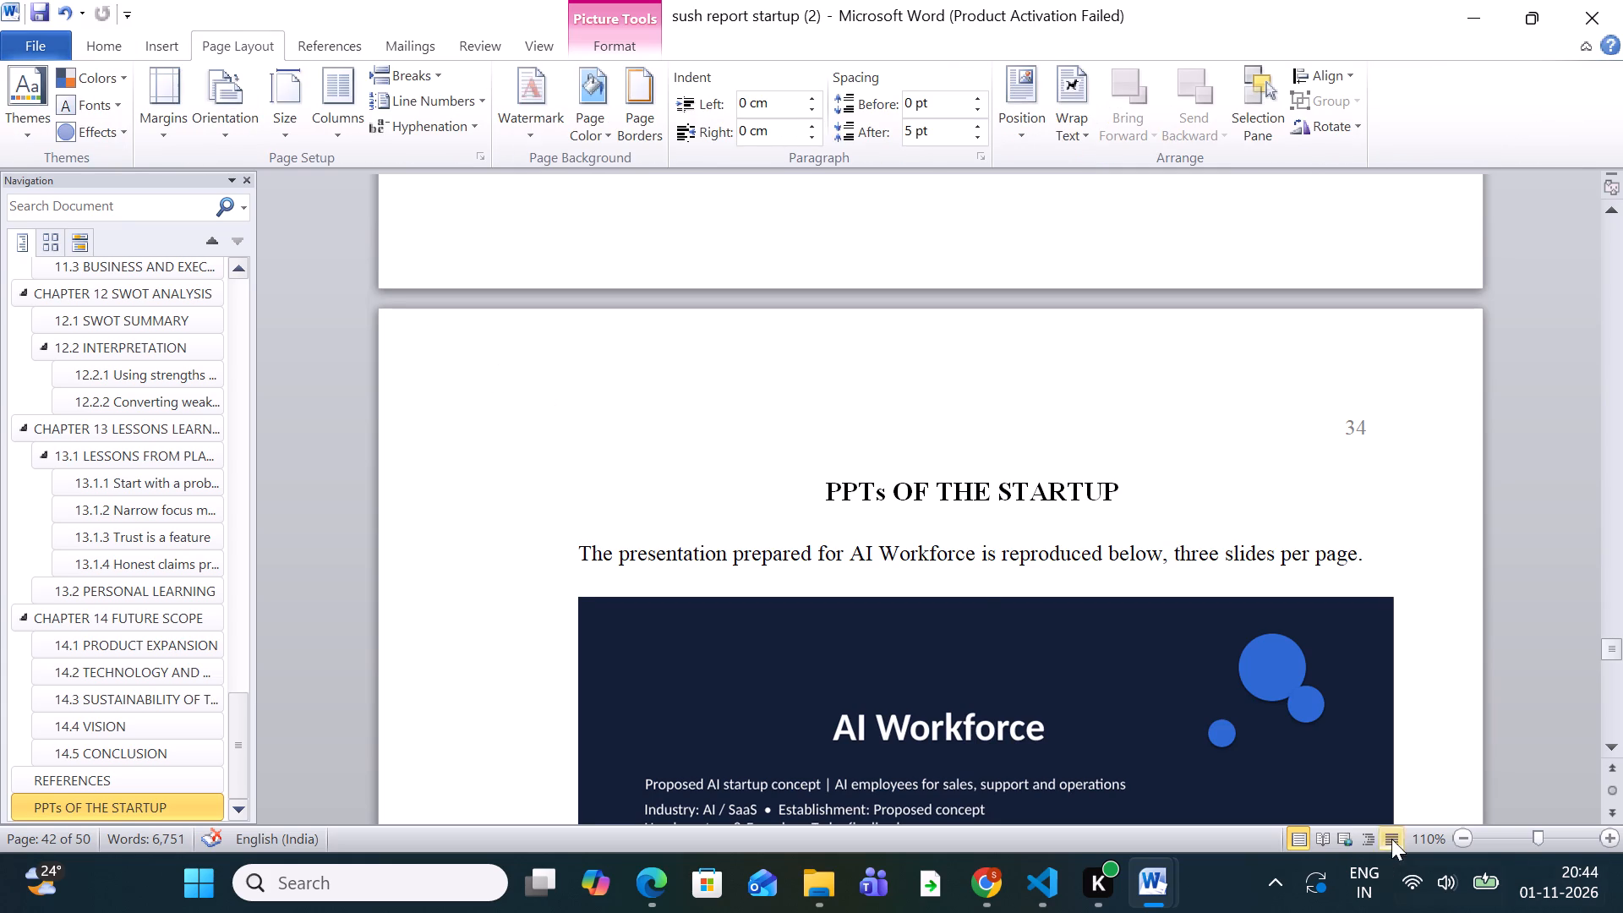
Enlarge the AI Workforce title slide picture to a height of 8.9 cm.
{"action": "left_click", "coordinate": [1305, 737]}
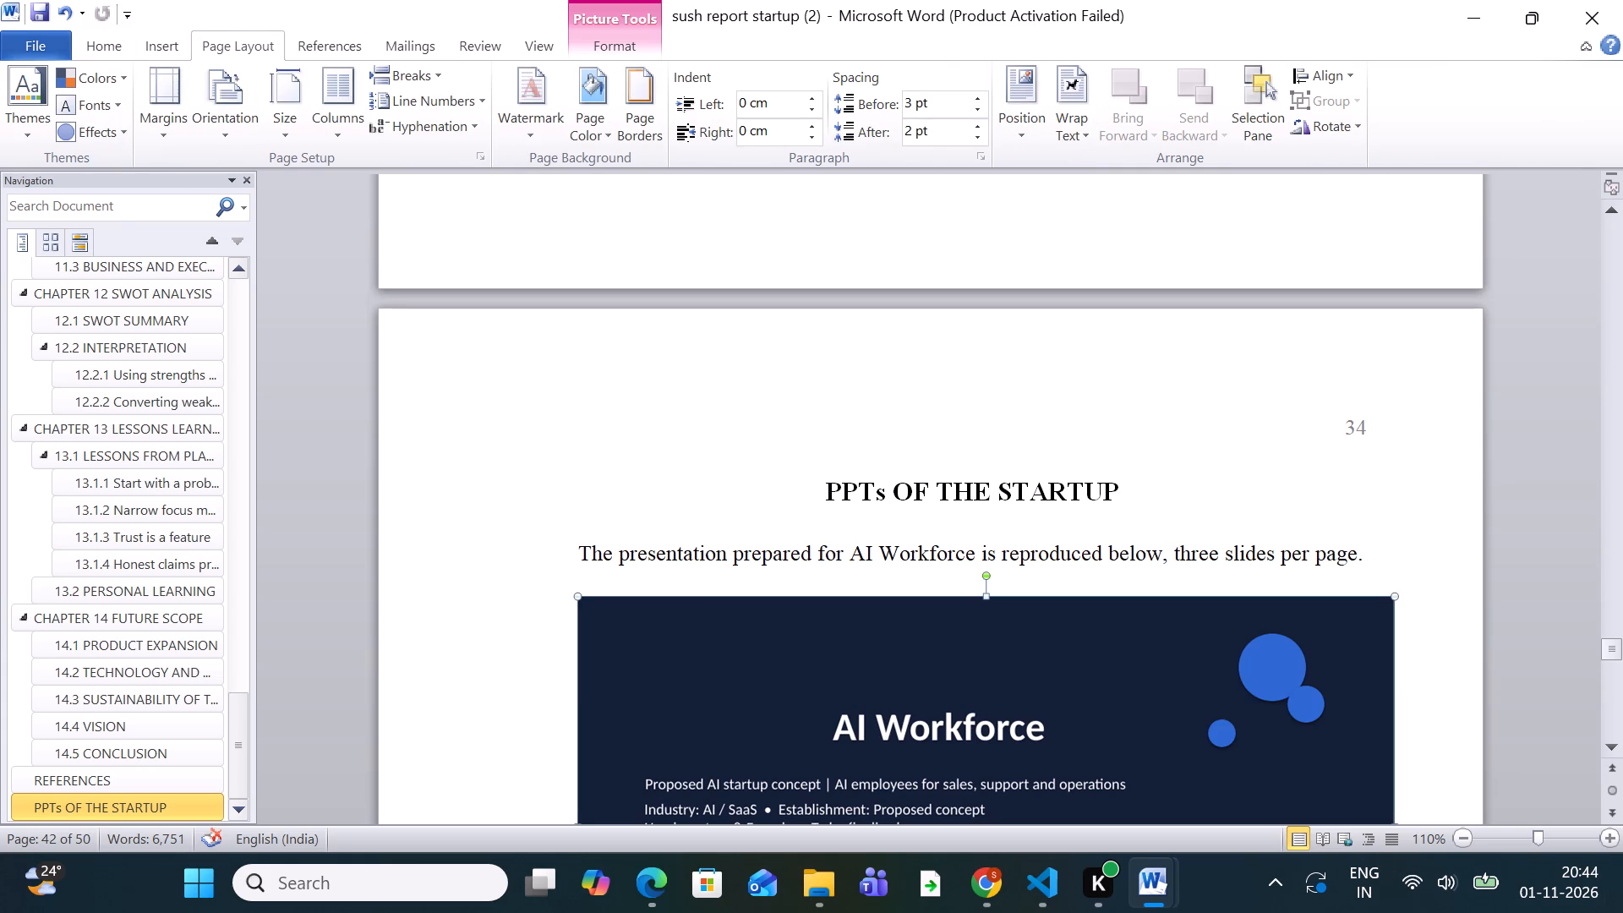
{"action": "right_click", "coordinate": [1083, 610]}
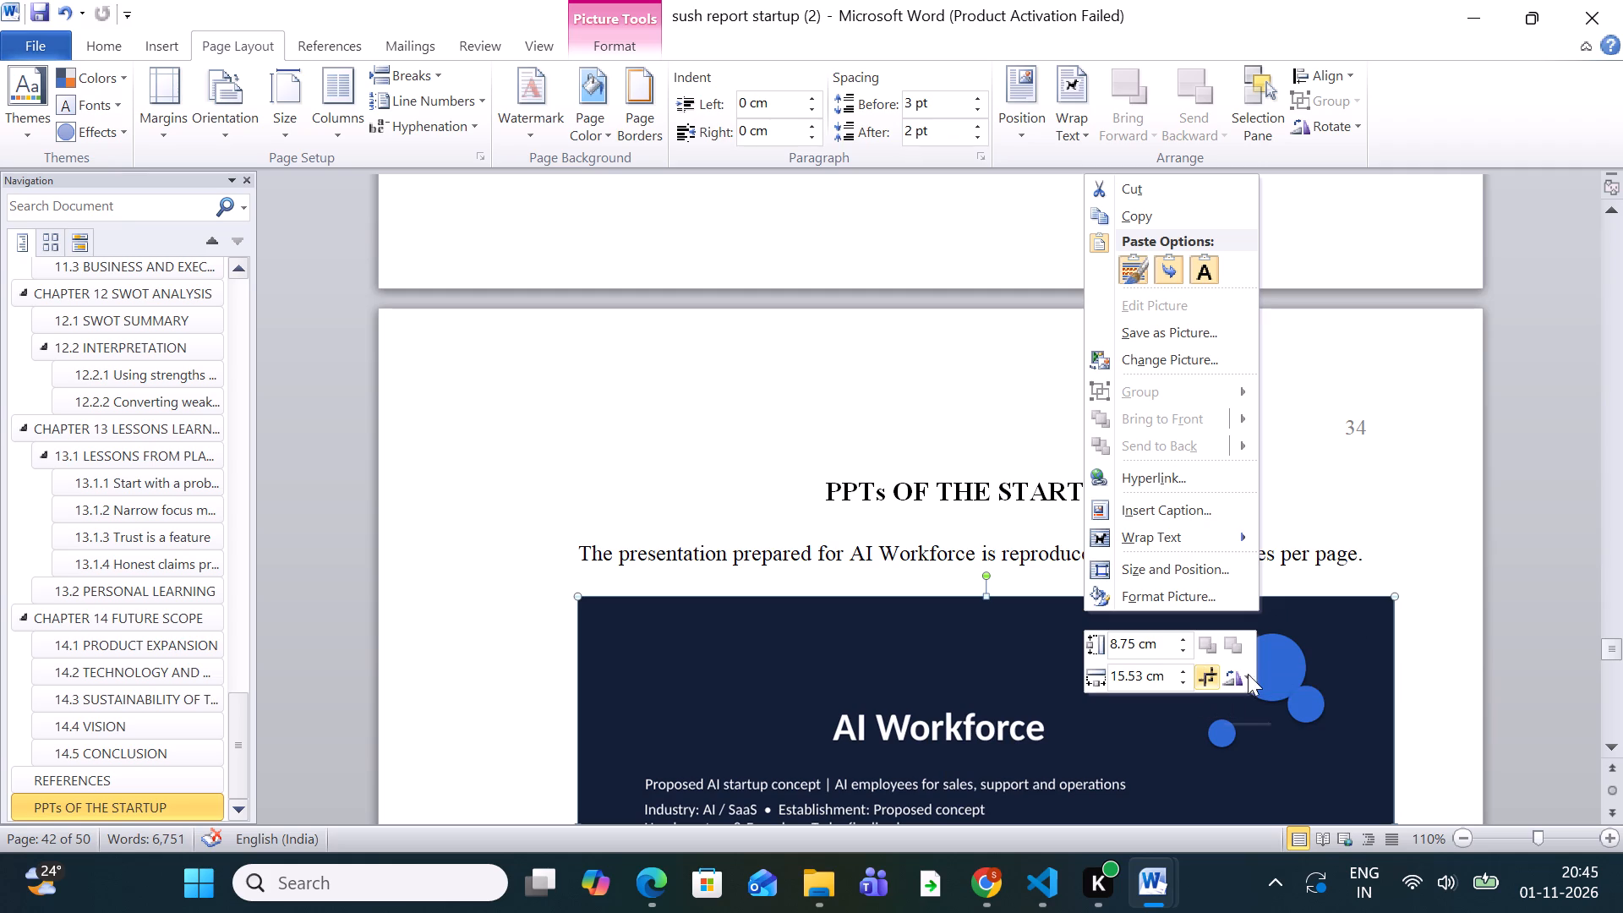
{"action": "double_click", "coordinate": [1182, 641]}
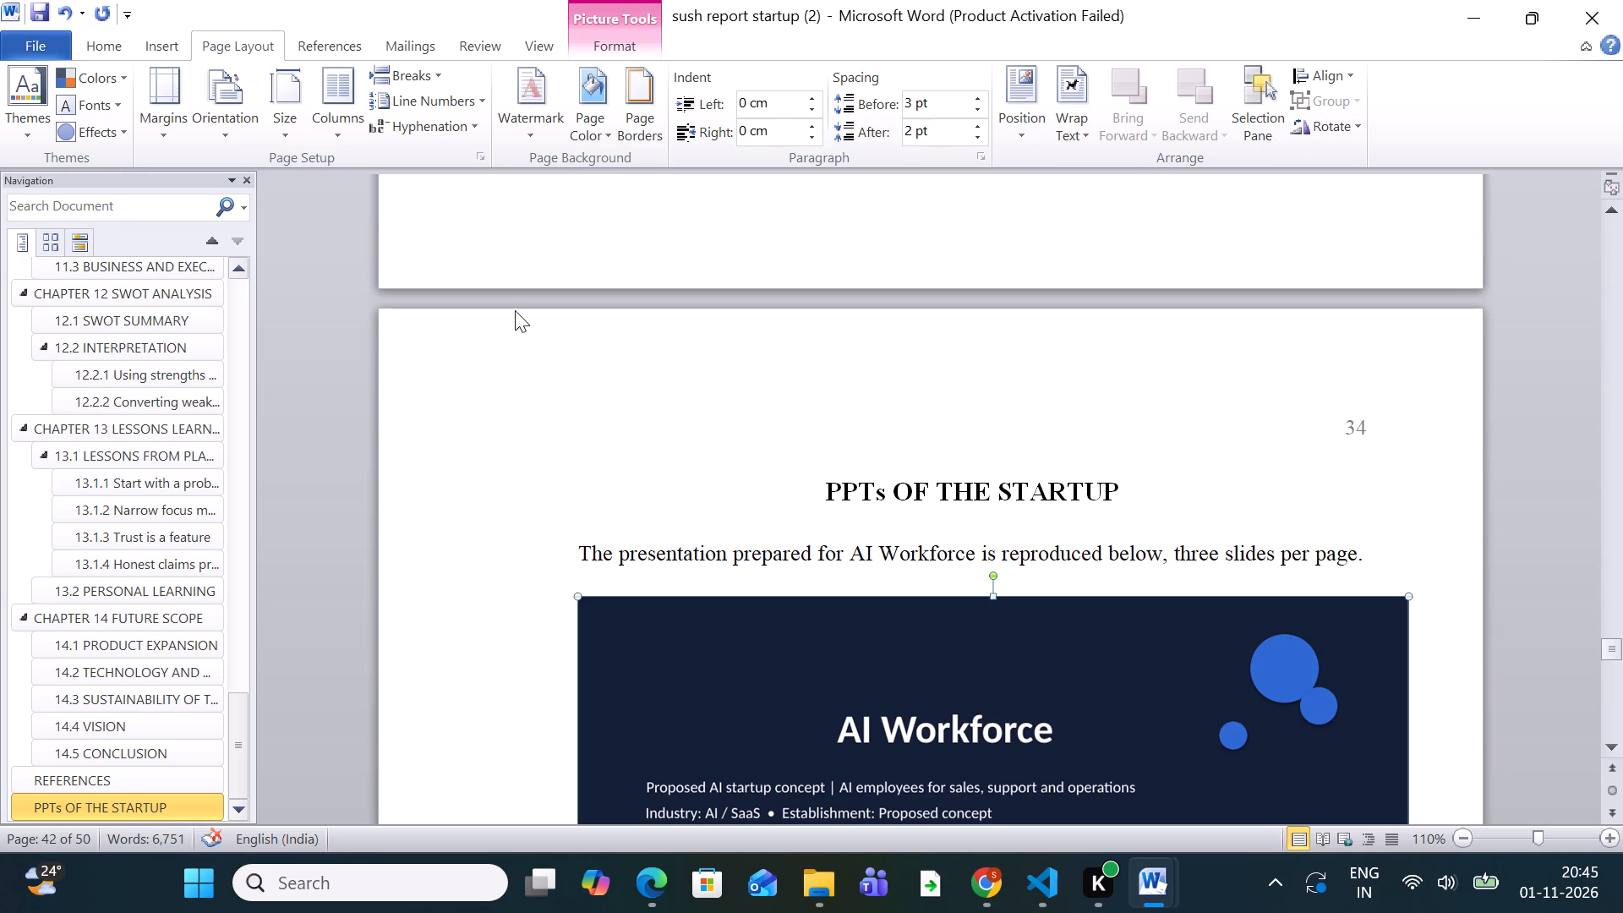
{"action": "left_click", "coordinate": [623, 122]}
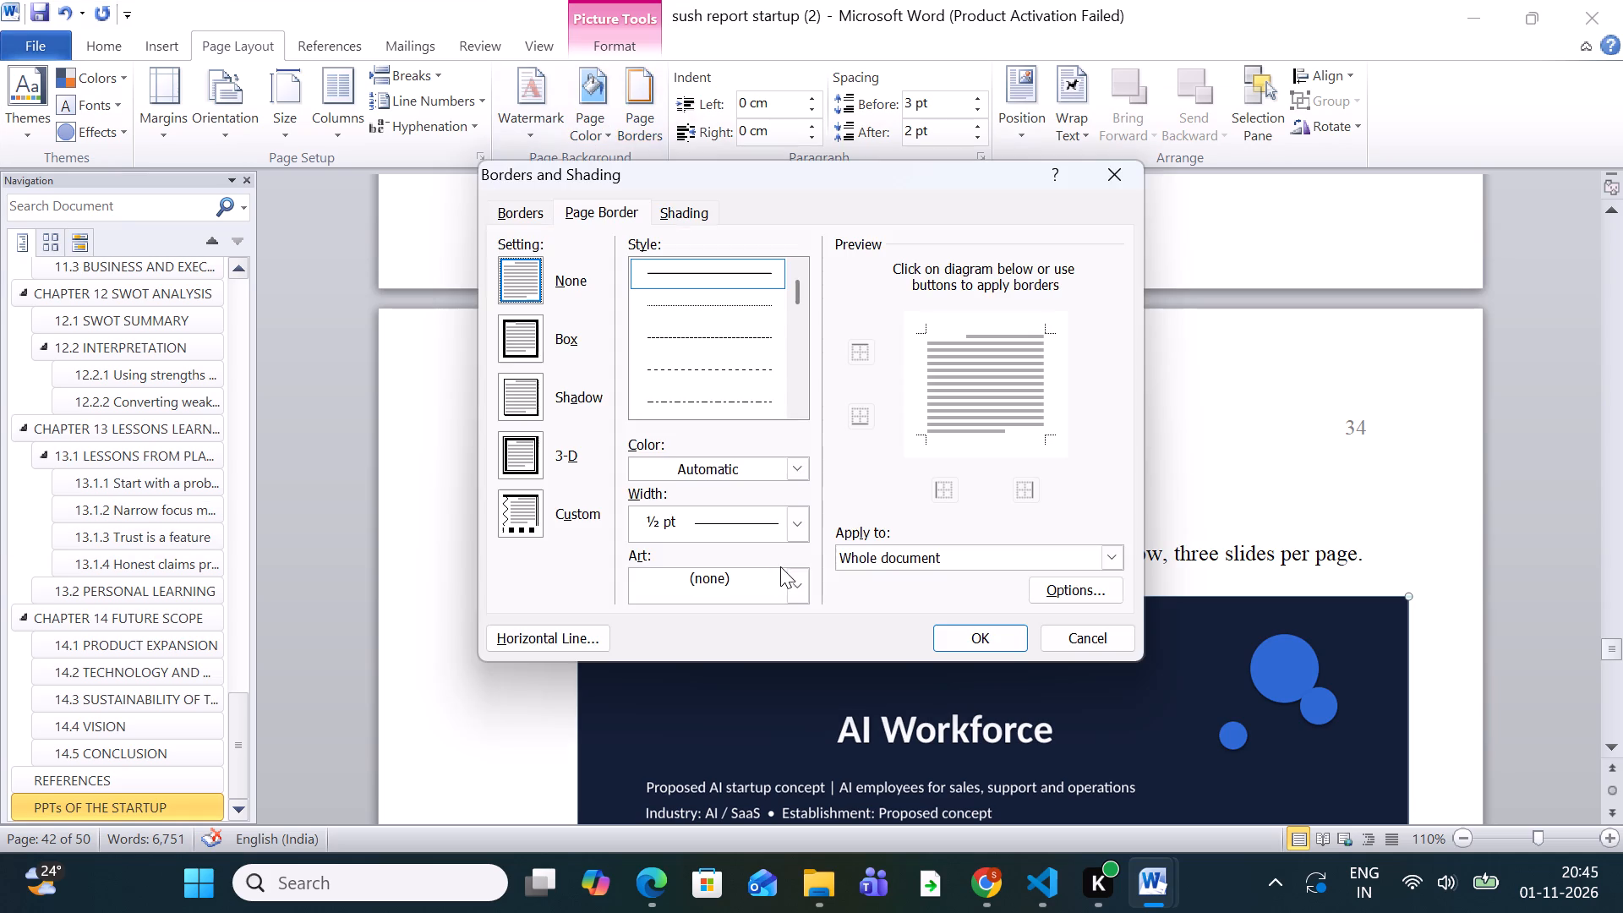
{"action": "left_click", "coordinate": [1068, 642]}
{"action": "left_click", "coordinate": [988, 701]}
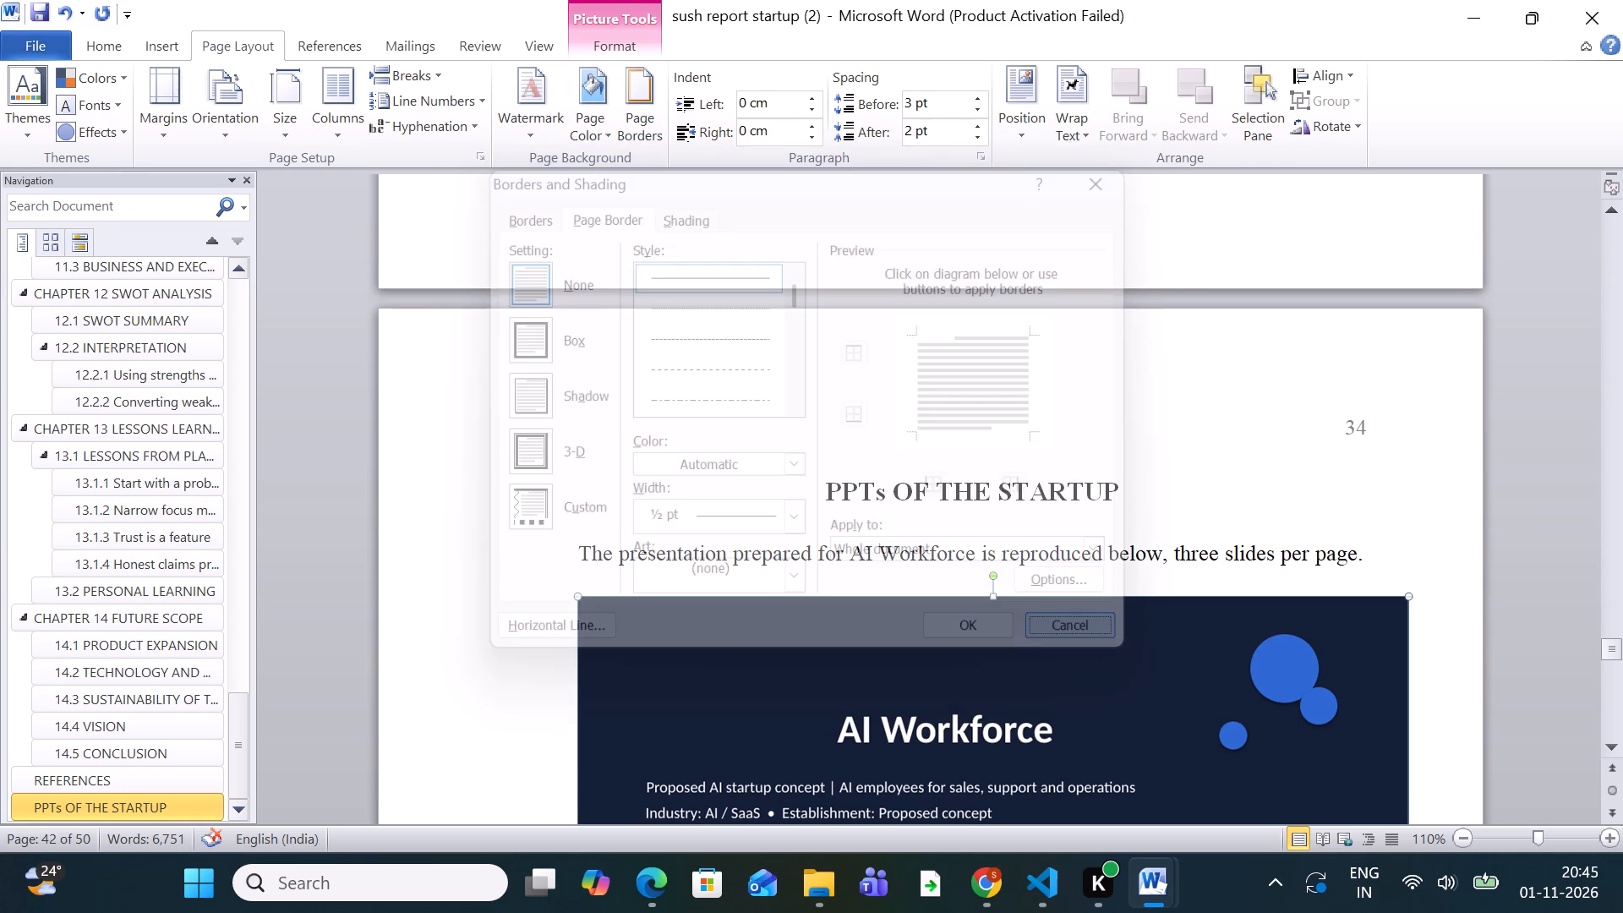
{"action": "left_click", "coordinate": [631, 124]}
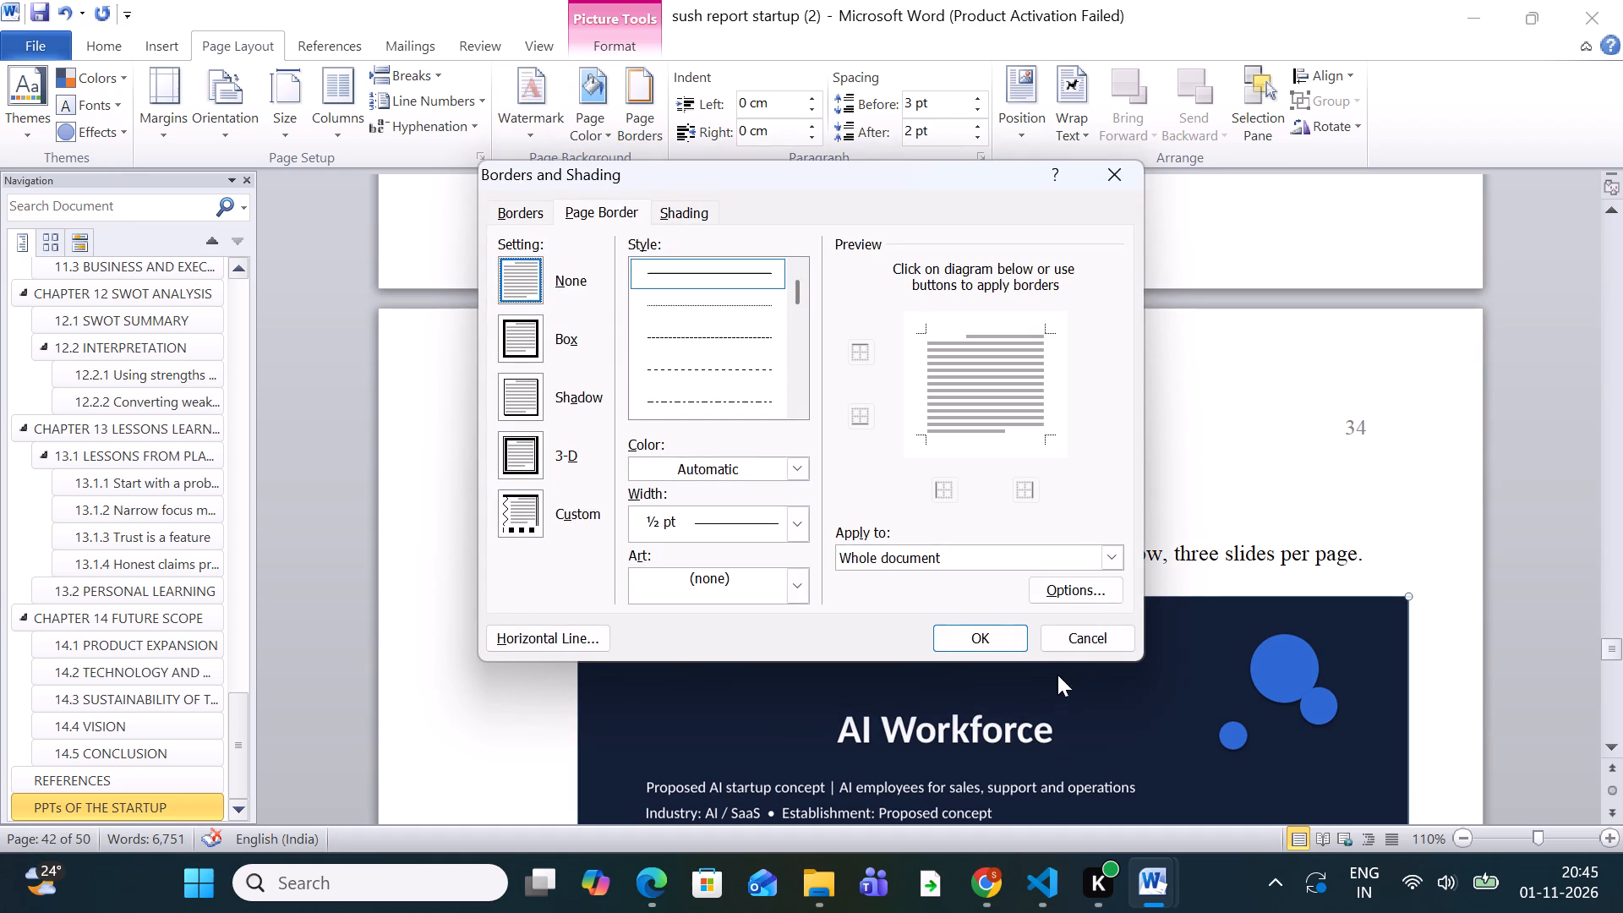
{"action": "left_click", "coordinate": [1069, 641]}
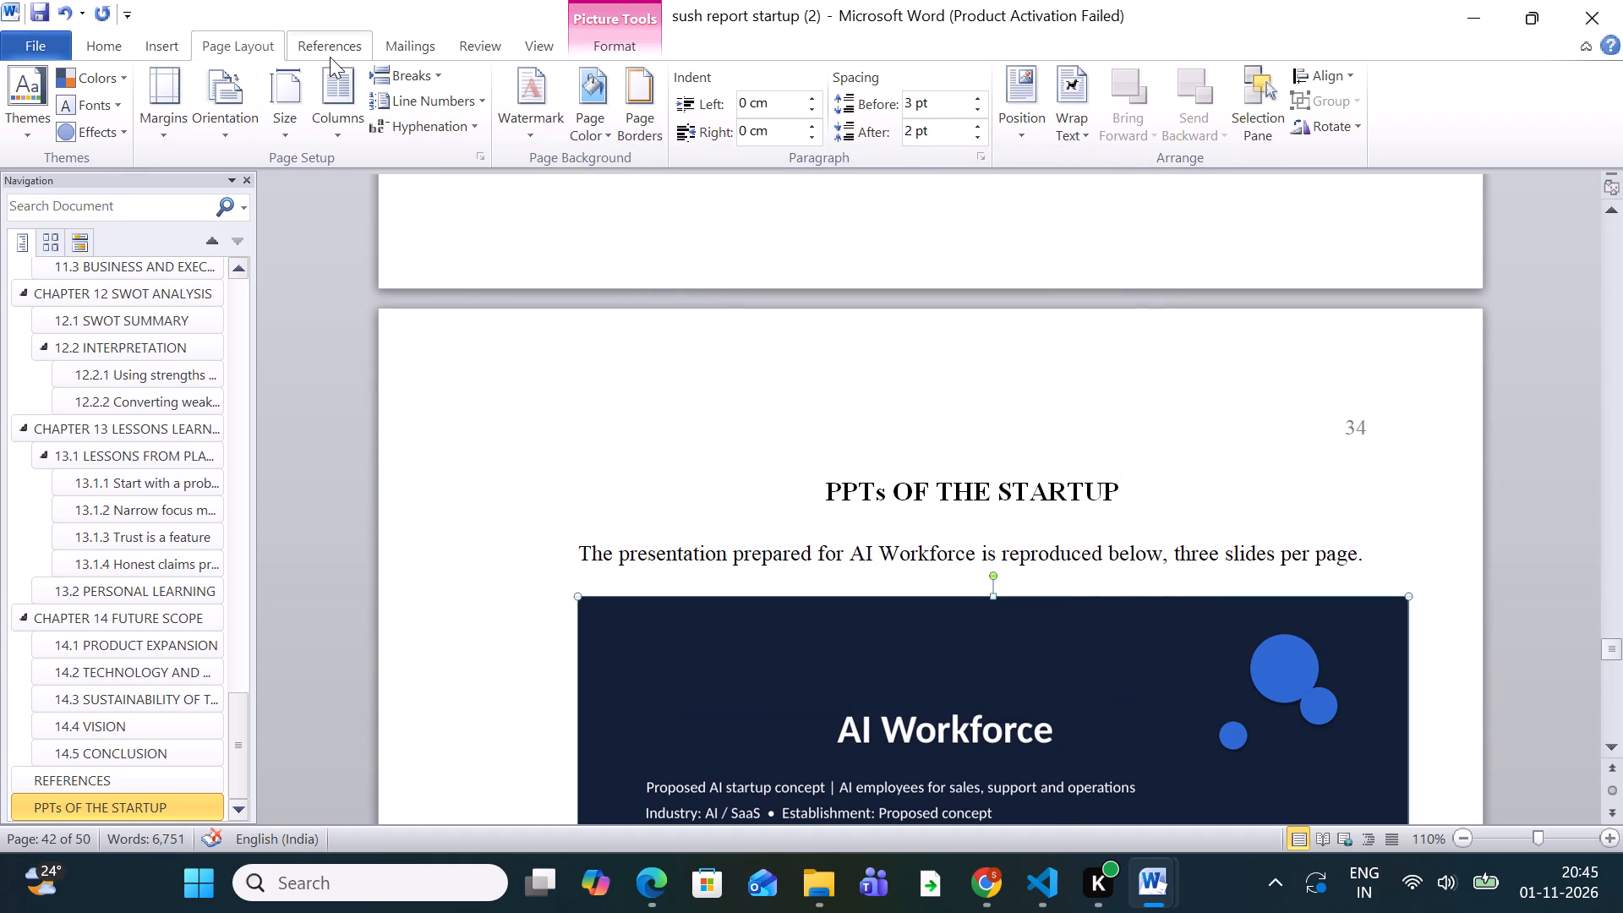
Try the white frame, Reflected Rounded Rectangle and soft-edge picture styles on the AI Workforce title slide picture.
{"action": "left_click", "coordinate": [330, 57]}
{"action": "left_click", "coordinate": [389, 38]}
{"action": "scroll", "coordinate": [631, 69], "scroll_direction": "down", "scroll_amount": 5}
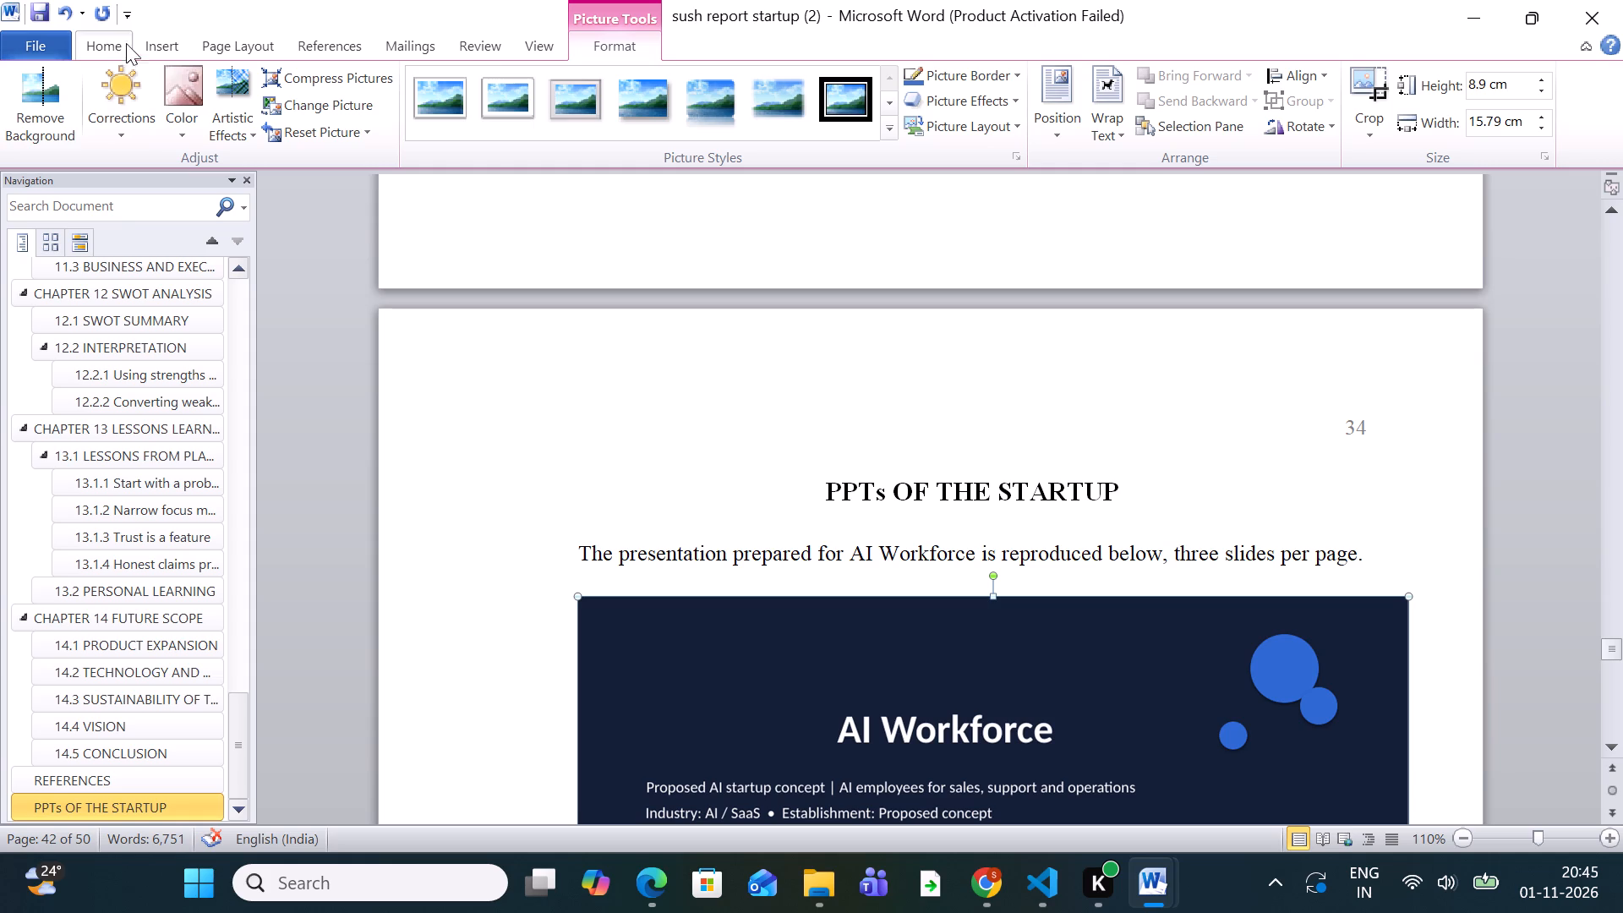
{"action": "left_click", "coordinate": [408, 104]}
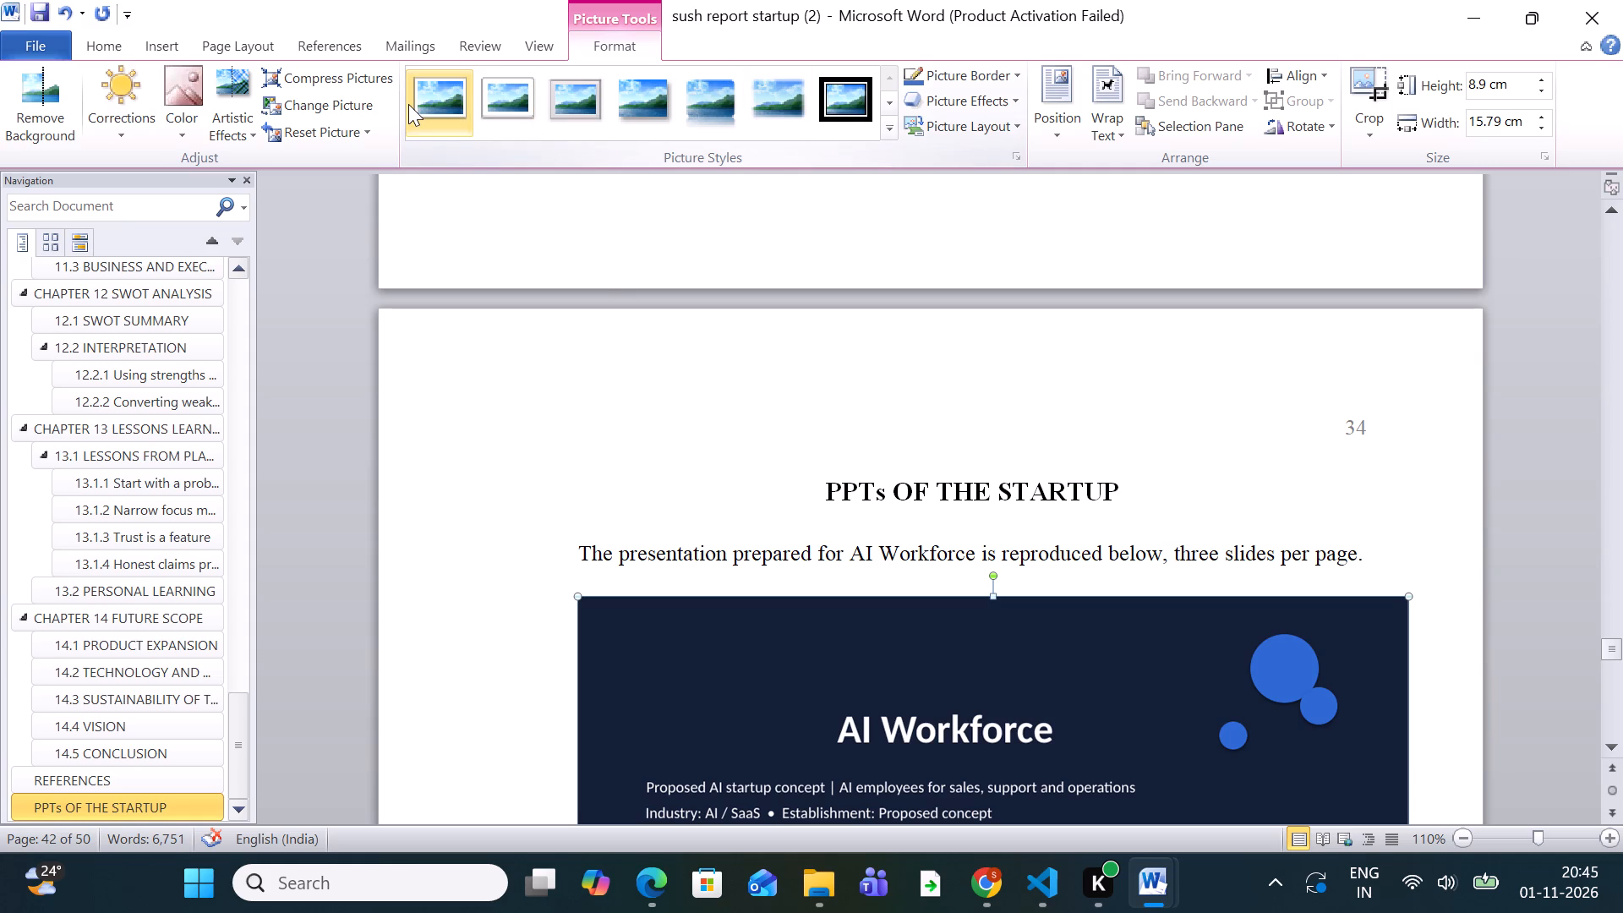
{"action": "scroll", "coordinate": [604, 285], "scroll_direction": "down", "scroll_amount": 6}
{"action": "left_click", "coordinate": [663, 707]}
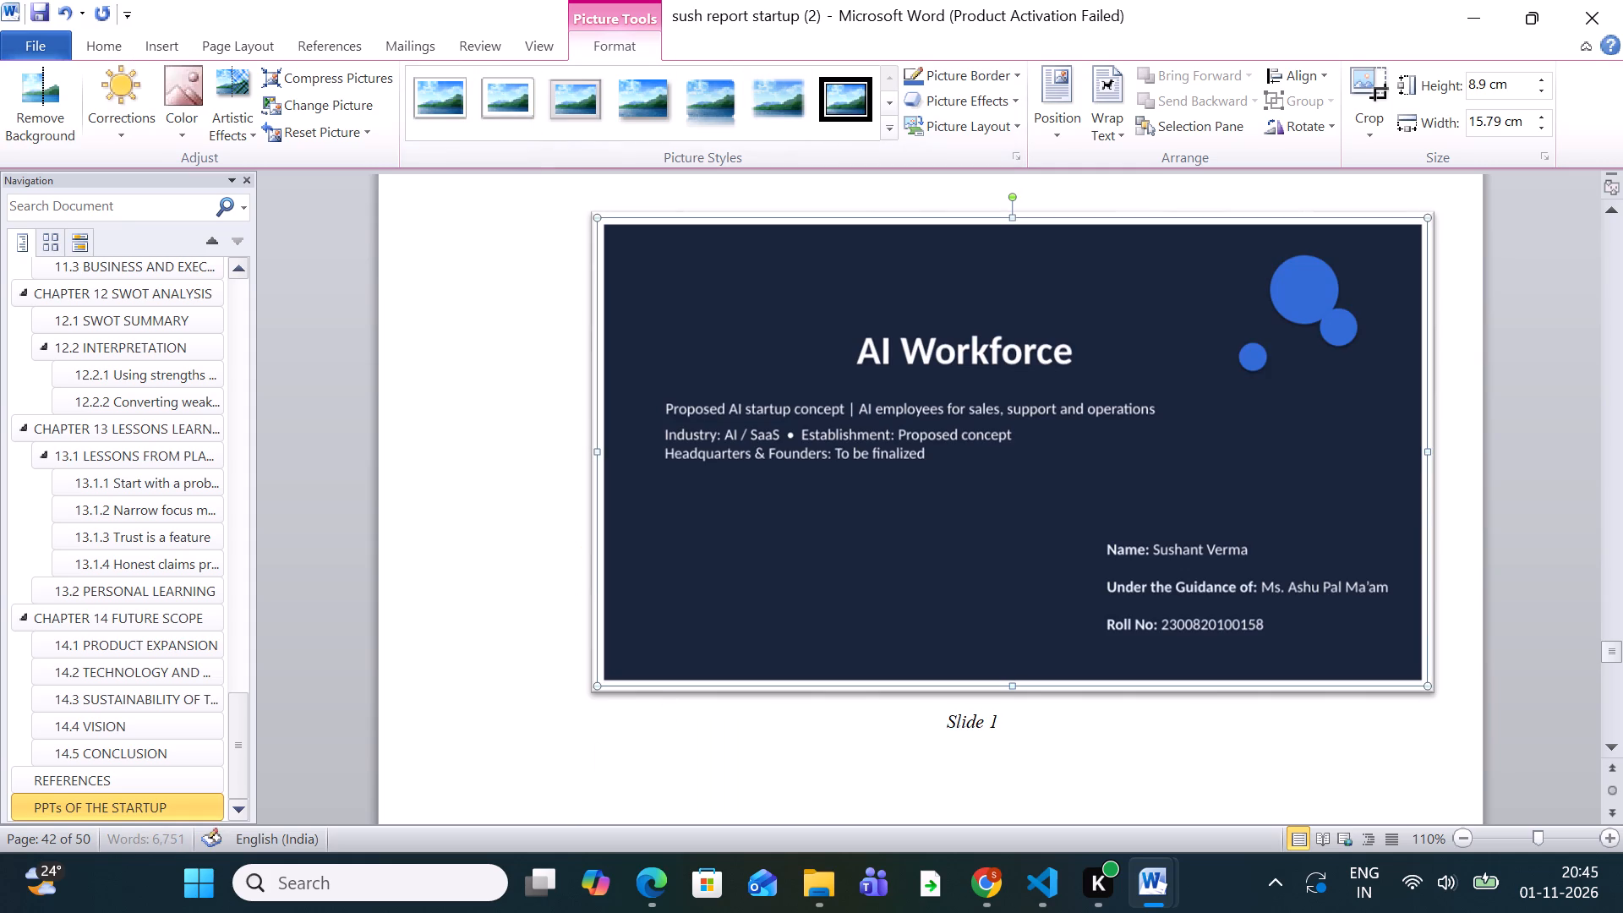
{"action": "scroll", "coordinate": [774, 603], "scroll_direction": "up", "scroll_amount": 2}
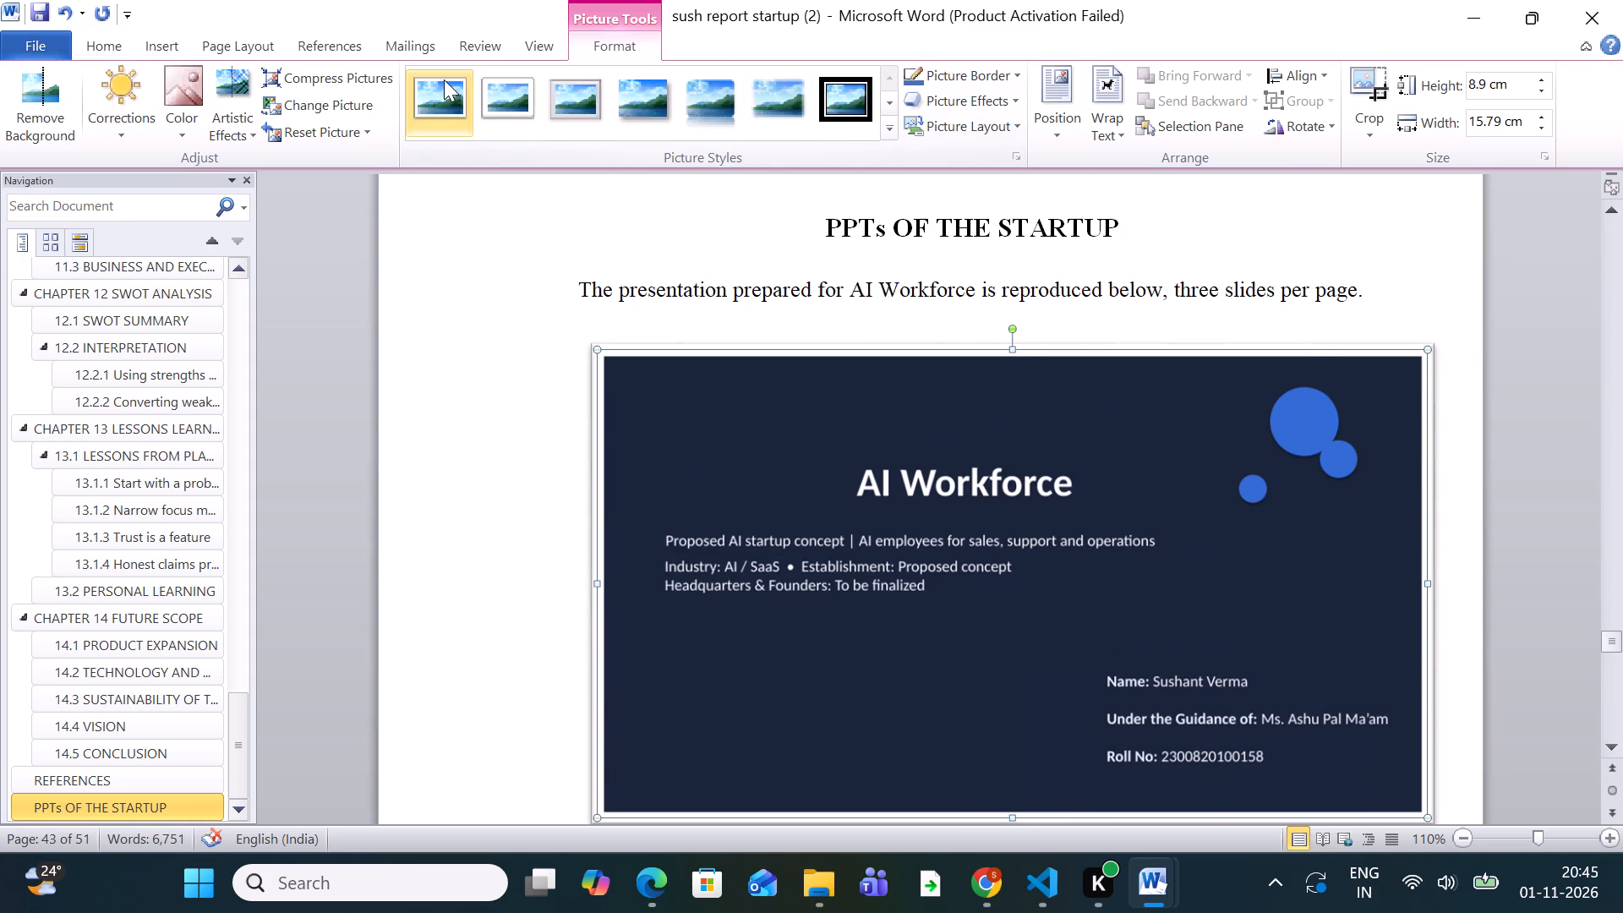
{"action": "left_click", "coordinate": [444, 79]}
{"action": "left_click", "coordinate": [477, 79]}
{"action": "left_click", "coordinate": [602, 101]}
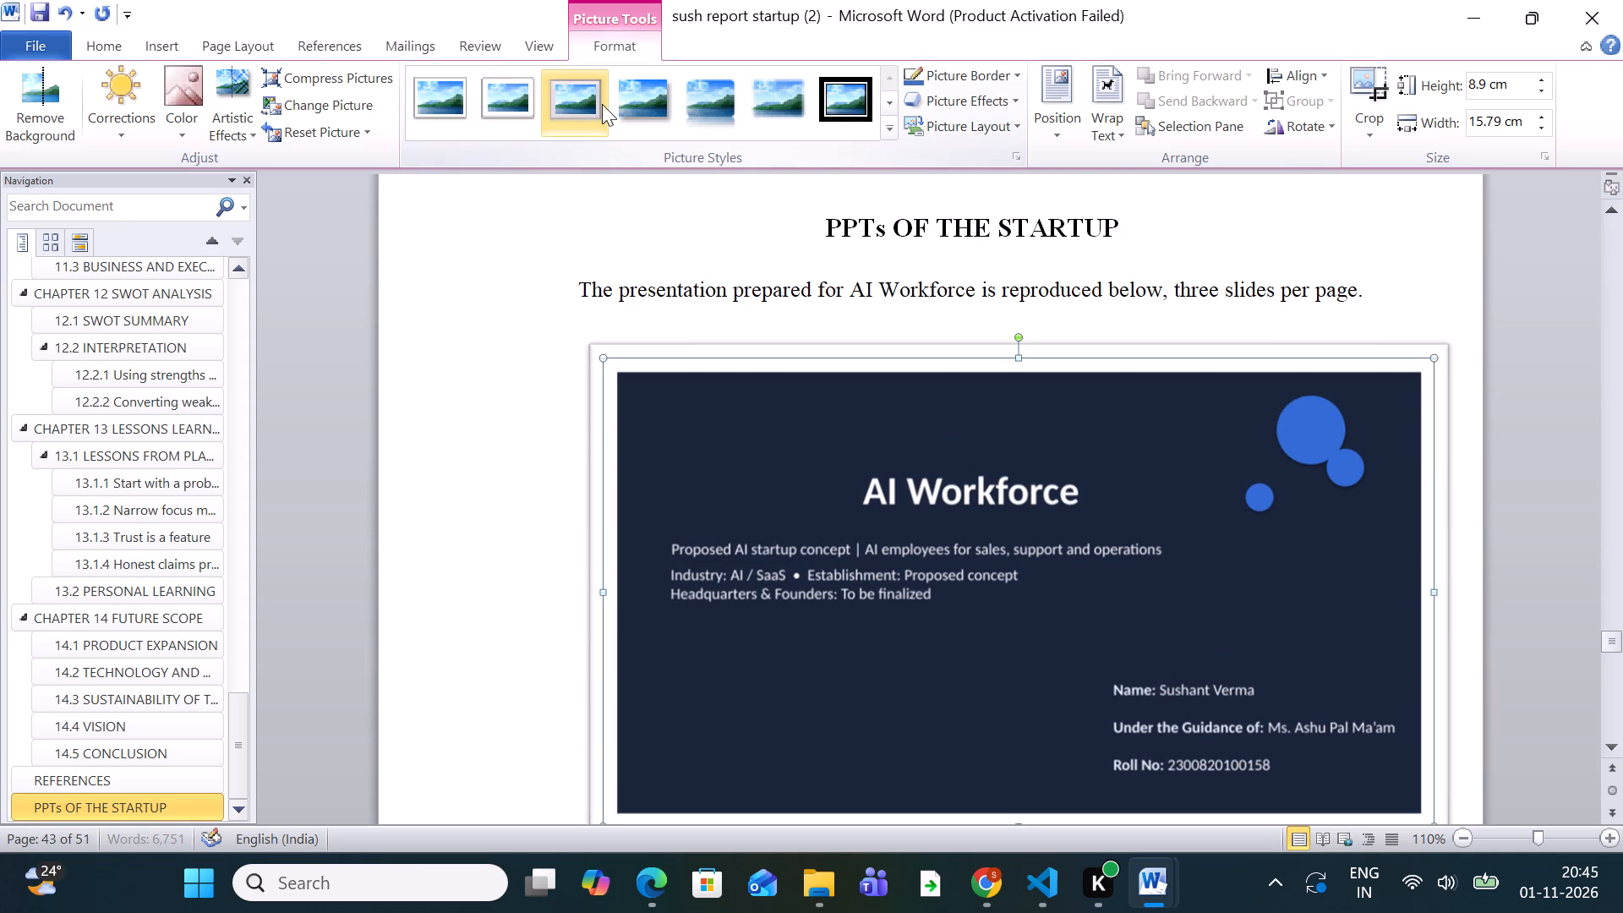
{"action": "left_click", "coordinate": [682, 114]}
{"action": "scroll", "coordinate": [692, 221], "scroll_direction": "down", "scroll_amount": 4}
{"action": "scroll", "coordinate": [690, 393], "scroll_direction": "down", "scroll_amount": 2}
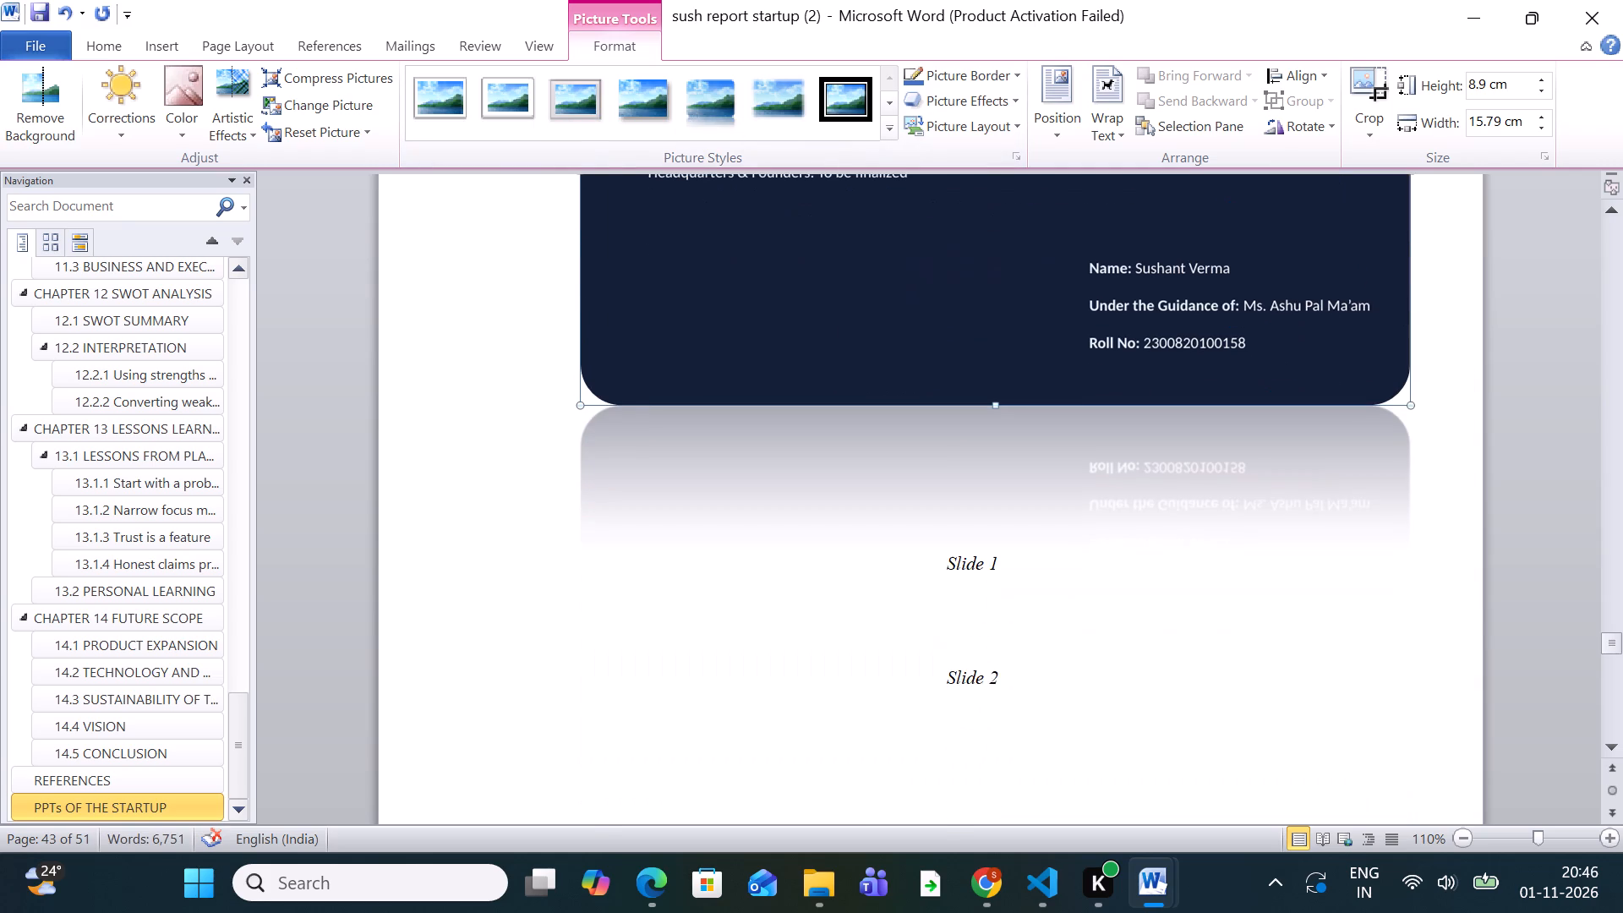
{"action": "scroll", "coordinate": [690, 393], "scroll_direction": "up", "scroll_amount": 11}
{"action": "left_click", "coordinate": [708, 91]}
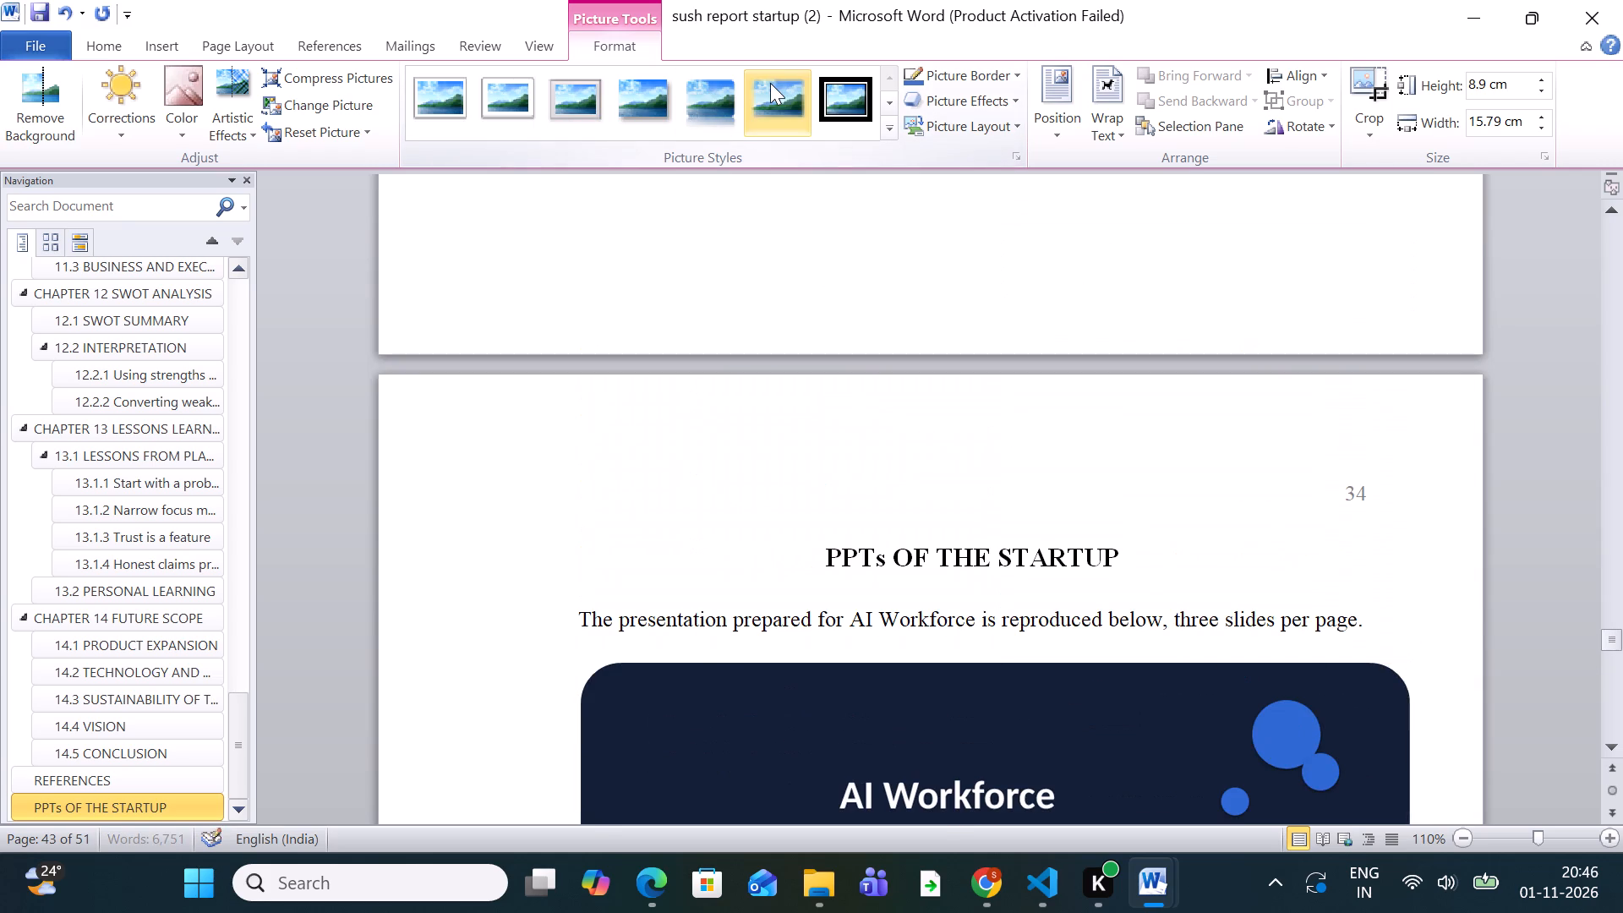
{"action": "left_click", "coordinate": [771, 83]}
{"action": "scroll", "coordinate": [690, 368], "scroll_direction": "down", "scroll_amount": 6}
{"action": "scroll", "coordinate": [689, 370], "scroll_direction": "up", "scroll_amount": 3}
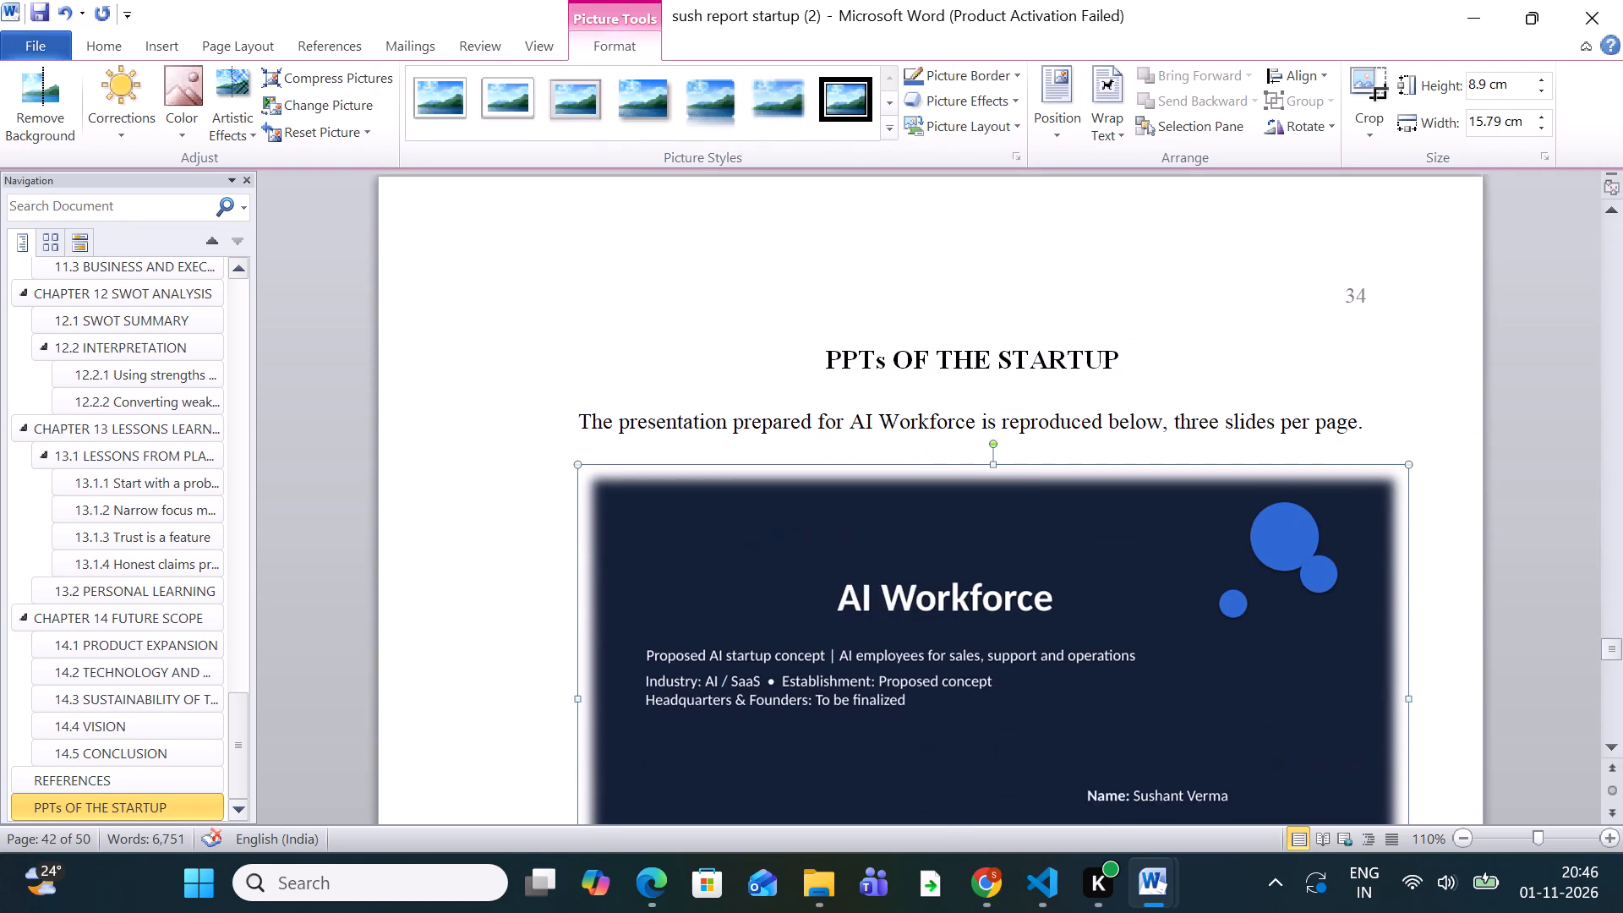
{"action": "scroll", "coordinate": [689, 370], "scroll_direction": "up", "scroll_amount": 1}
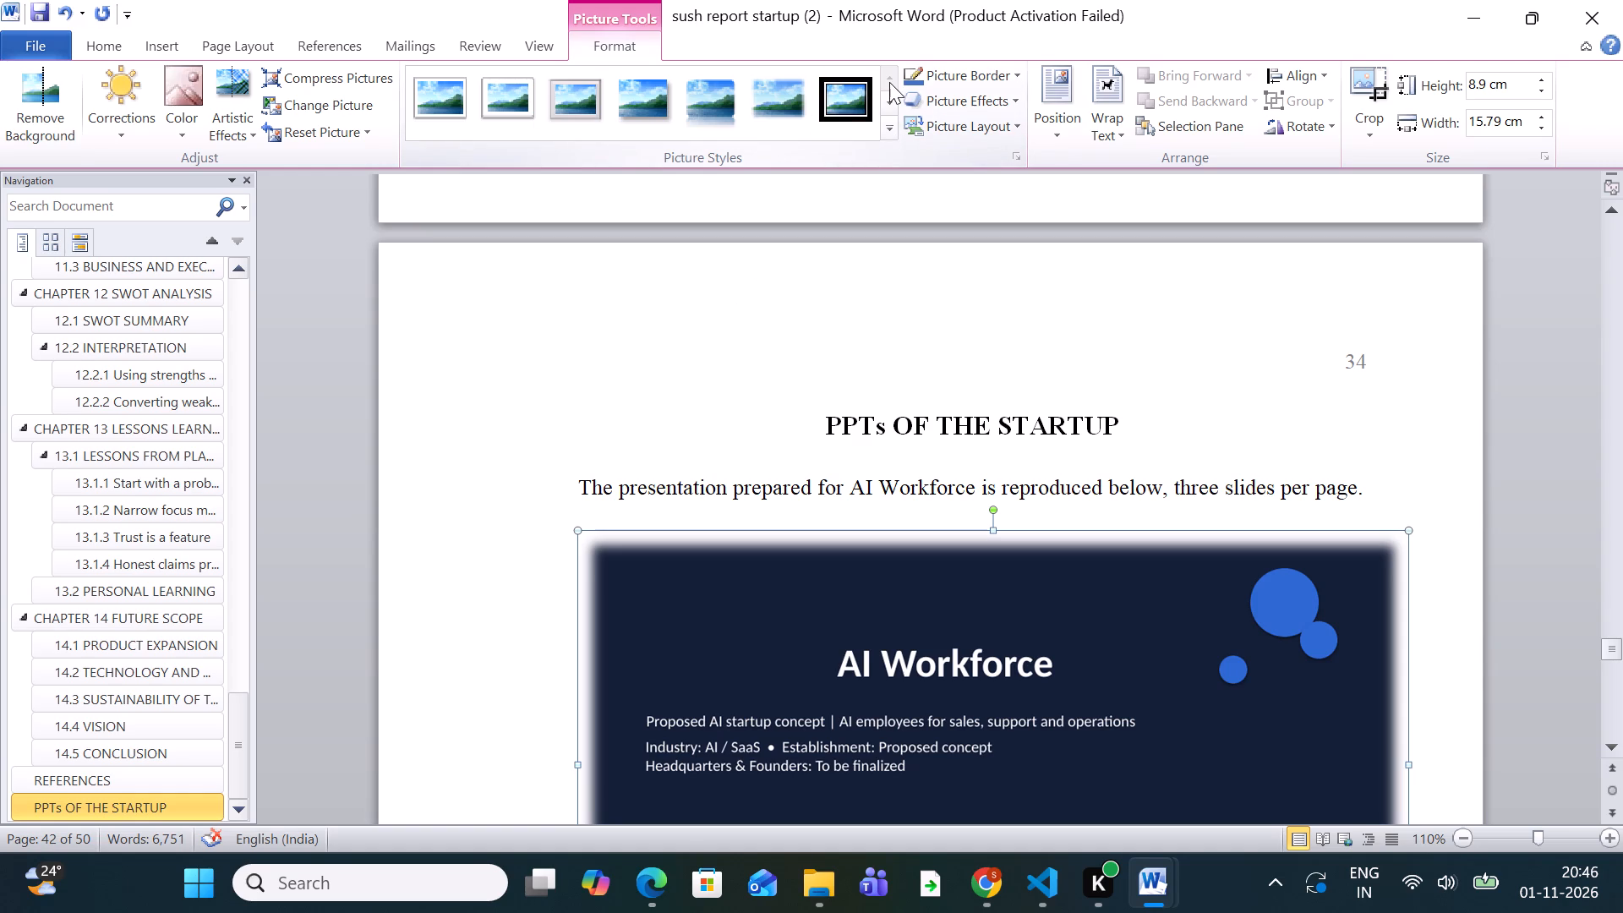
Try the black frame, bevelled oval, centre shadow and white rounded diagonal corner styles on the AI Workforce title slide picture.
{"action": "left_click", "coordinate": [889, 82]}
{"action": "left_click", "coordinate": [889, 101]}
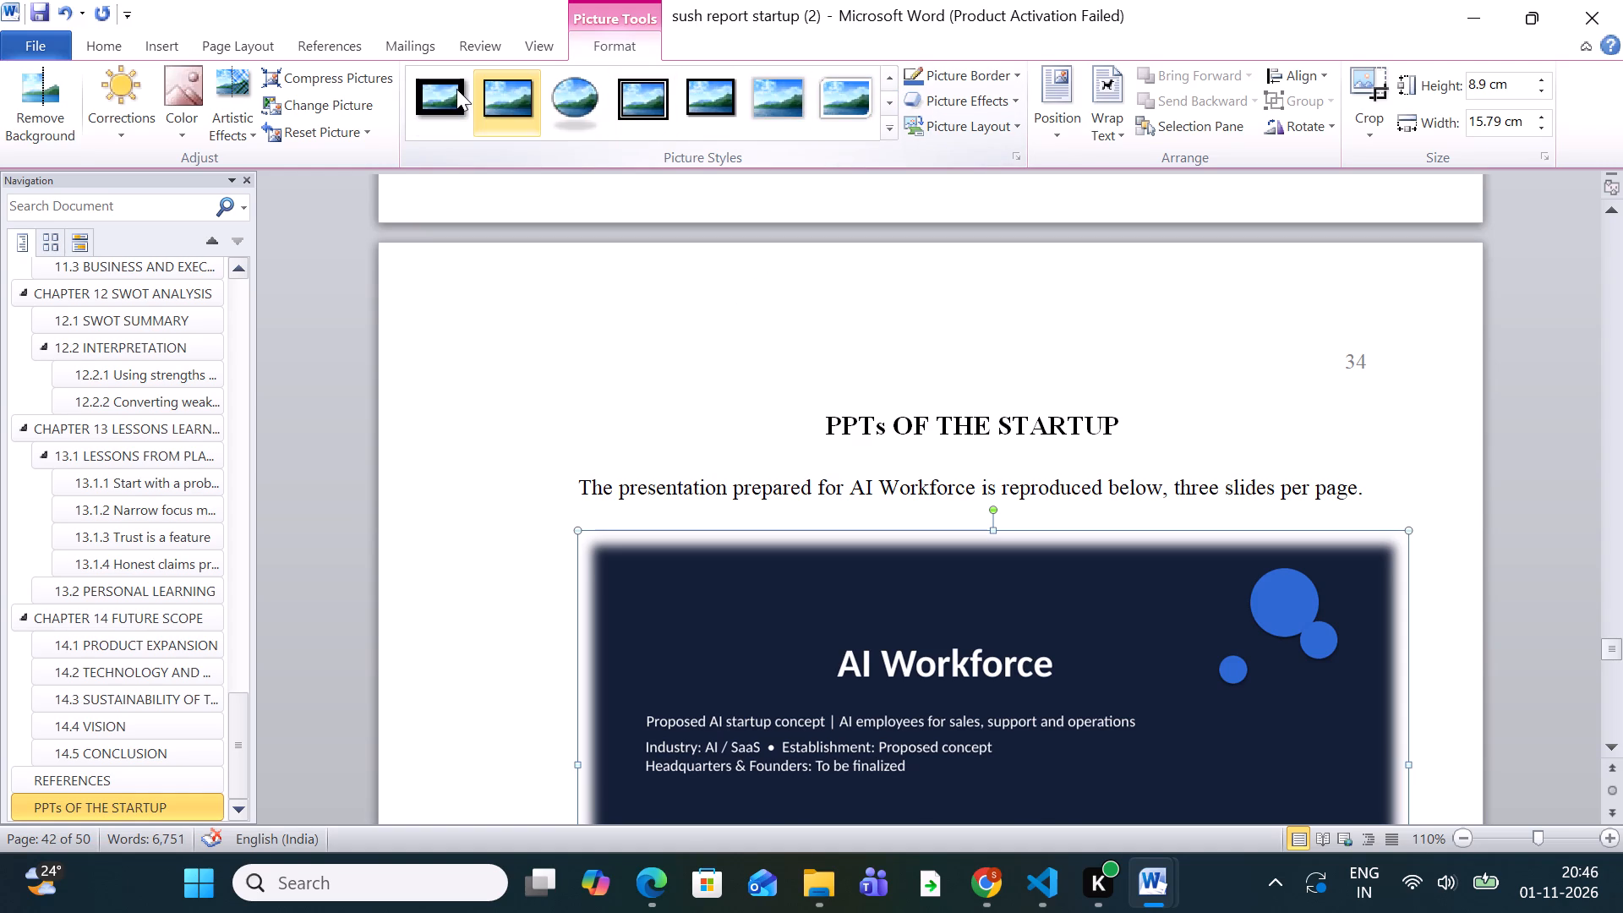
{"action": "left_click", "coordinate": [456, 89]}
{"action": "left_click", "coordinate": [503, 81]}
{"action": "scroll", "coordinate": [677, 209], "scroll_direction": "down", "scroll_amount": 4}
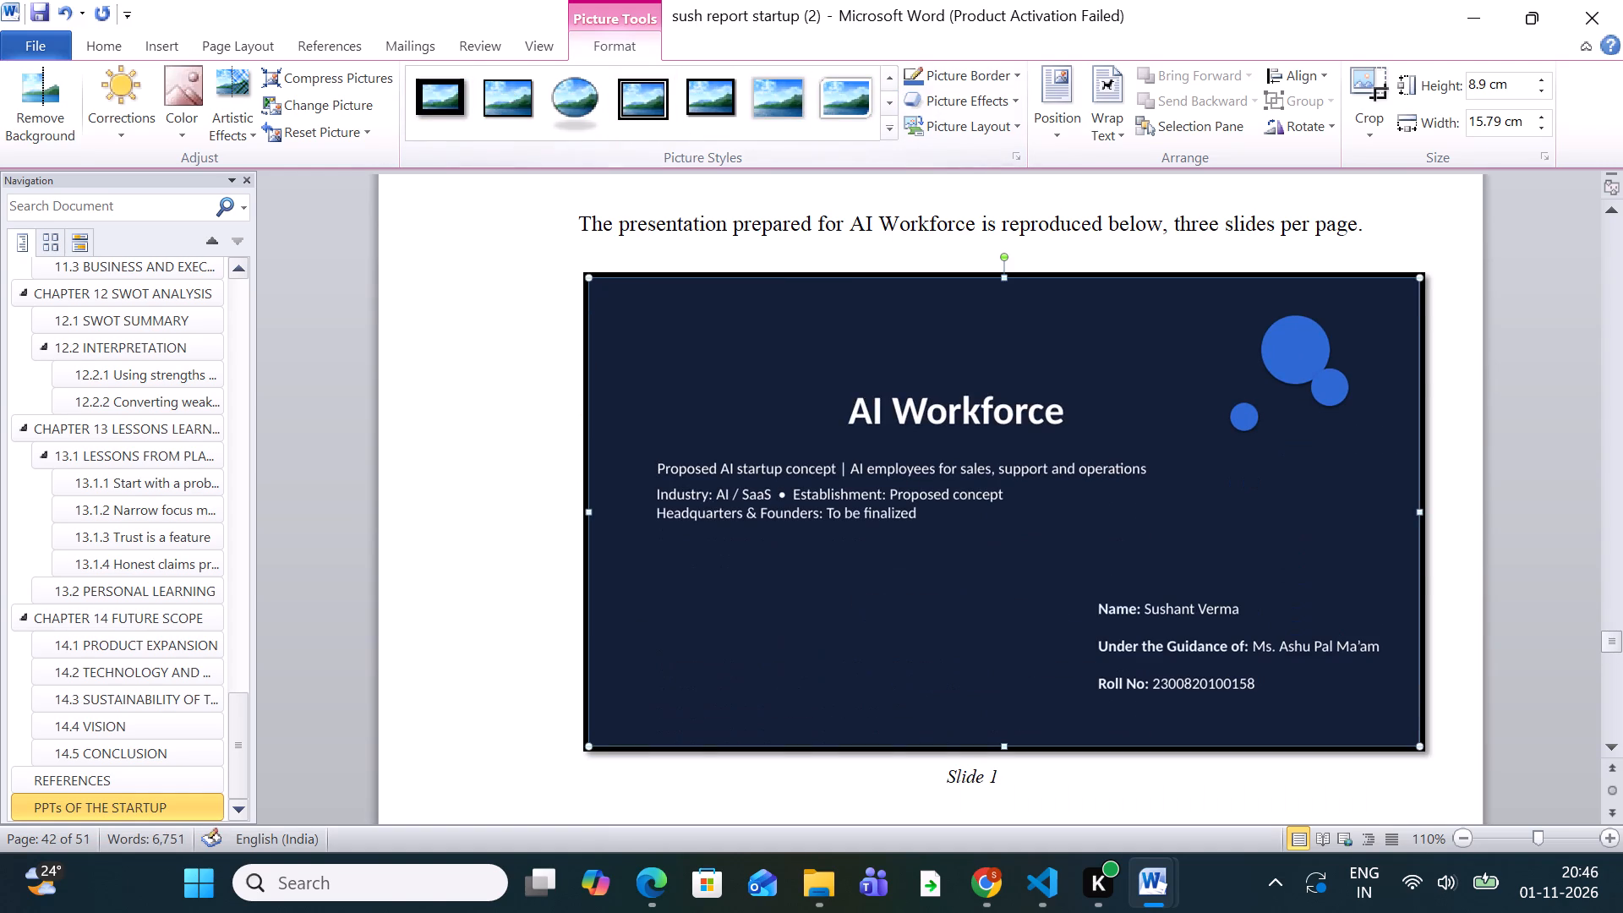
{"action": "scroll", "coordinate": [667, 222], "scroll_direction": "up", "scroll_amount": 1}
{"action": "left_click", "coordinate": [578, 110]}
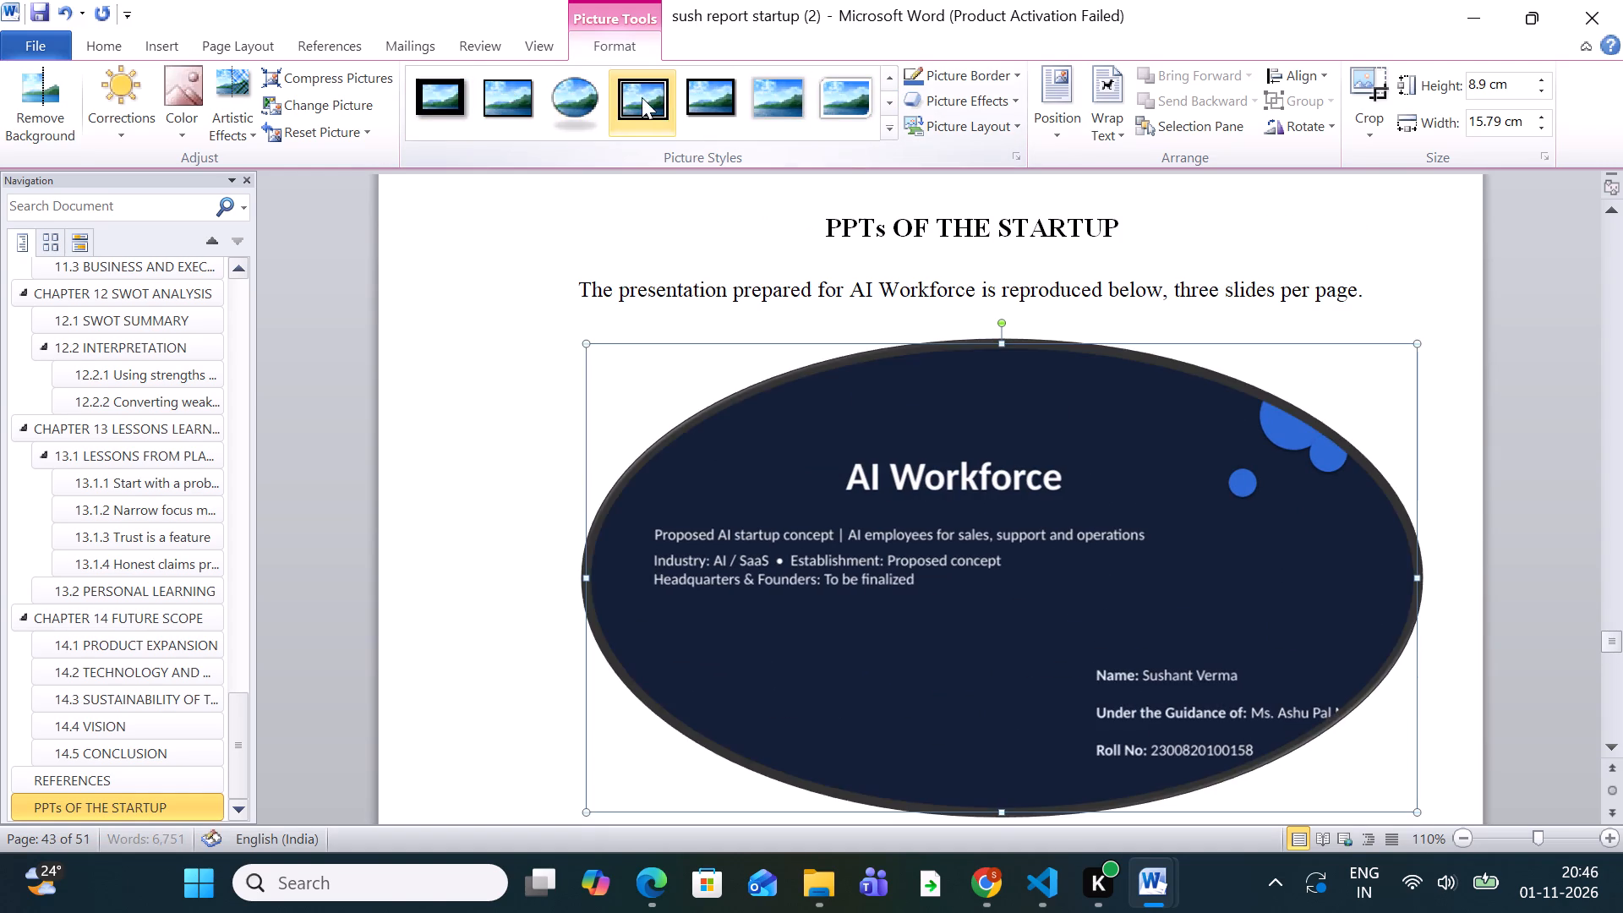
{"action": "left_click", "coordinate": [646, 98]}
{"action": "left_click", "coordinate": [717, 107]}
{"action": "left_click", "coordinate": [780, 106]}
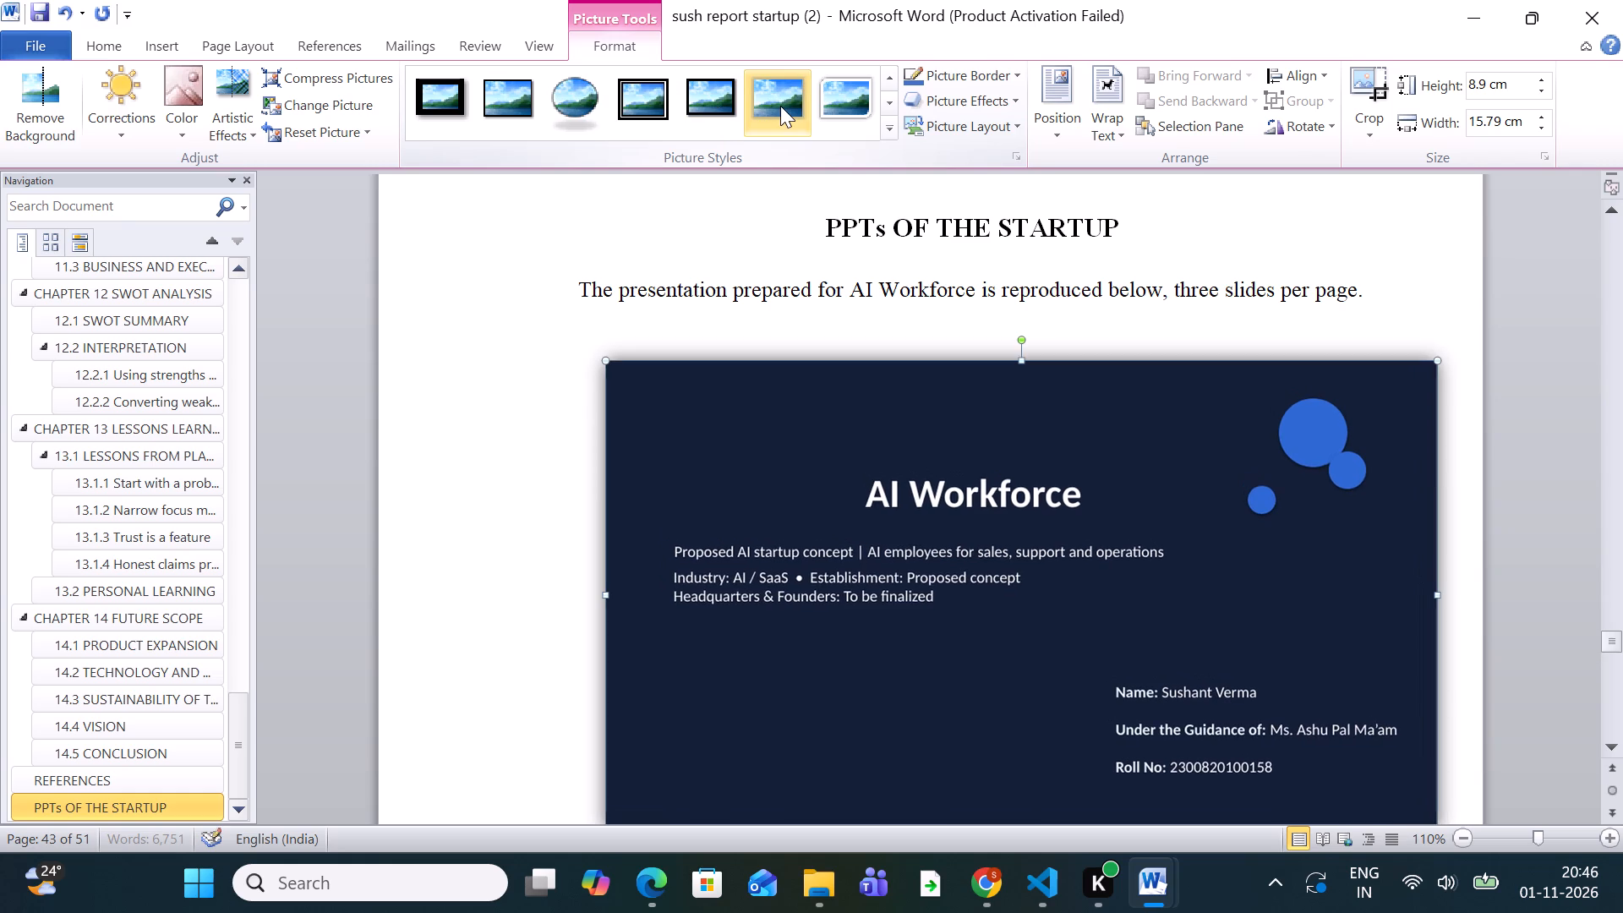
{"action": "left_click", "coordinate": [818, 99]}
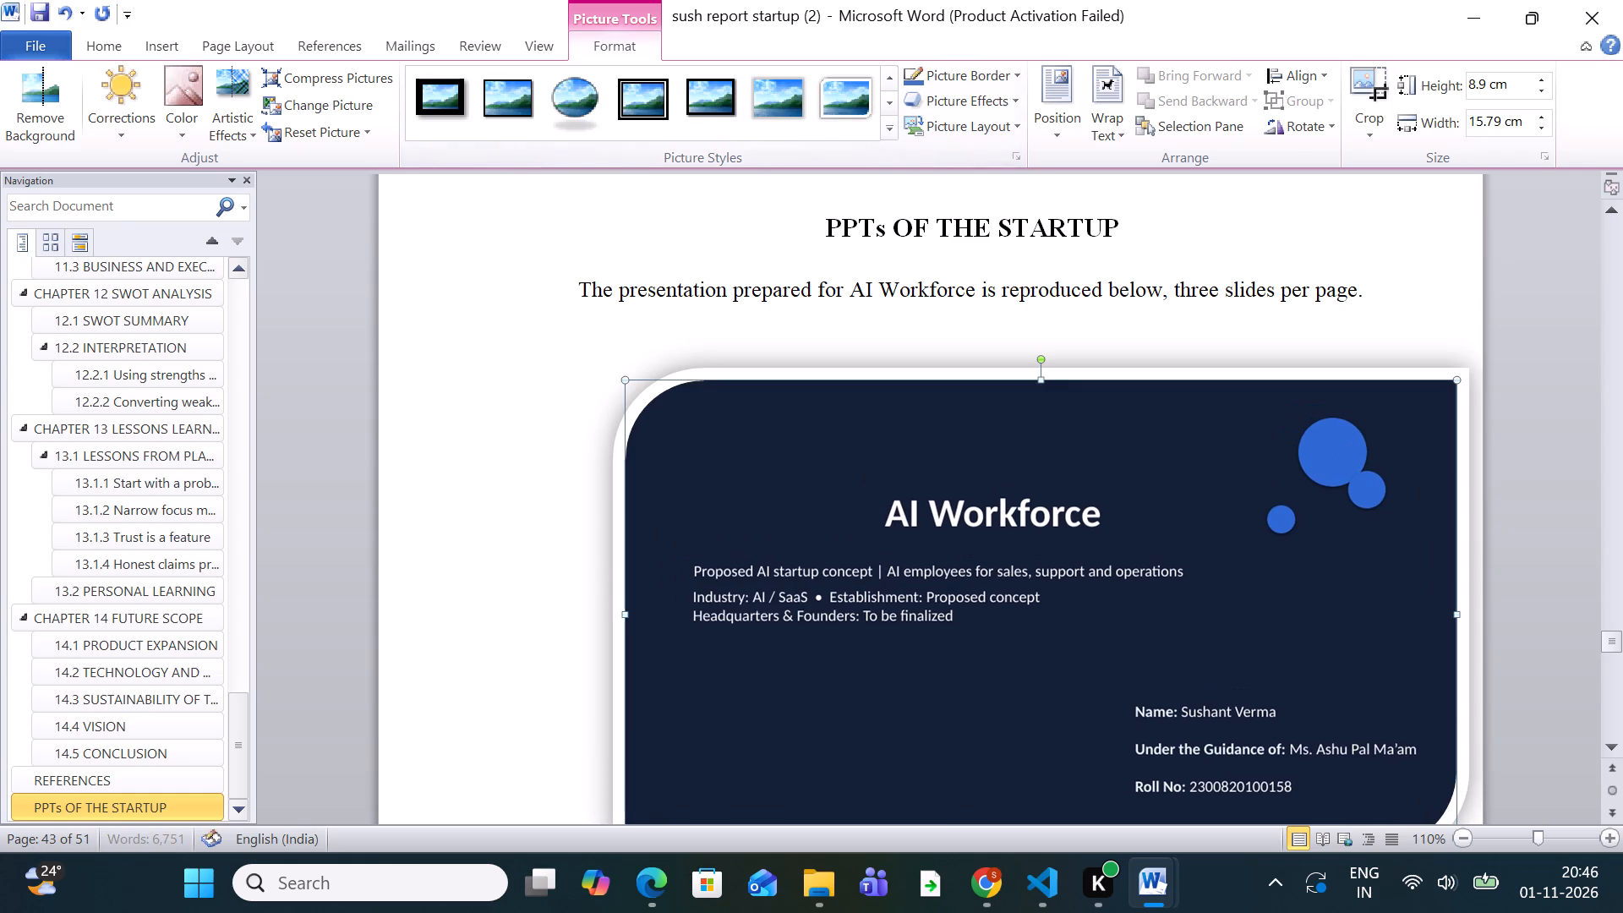
Compare the heavier black frames and apply the thin black frame picture style with a shadow to the AI Workforce title slide picture.
{"action": "left_click", "coordinate": [720, 96]}
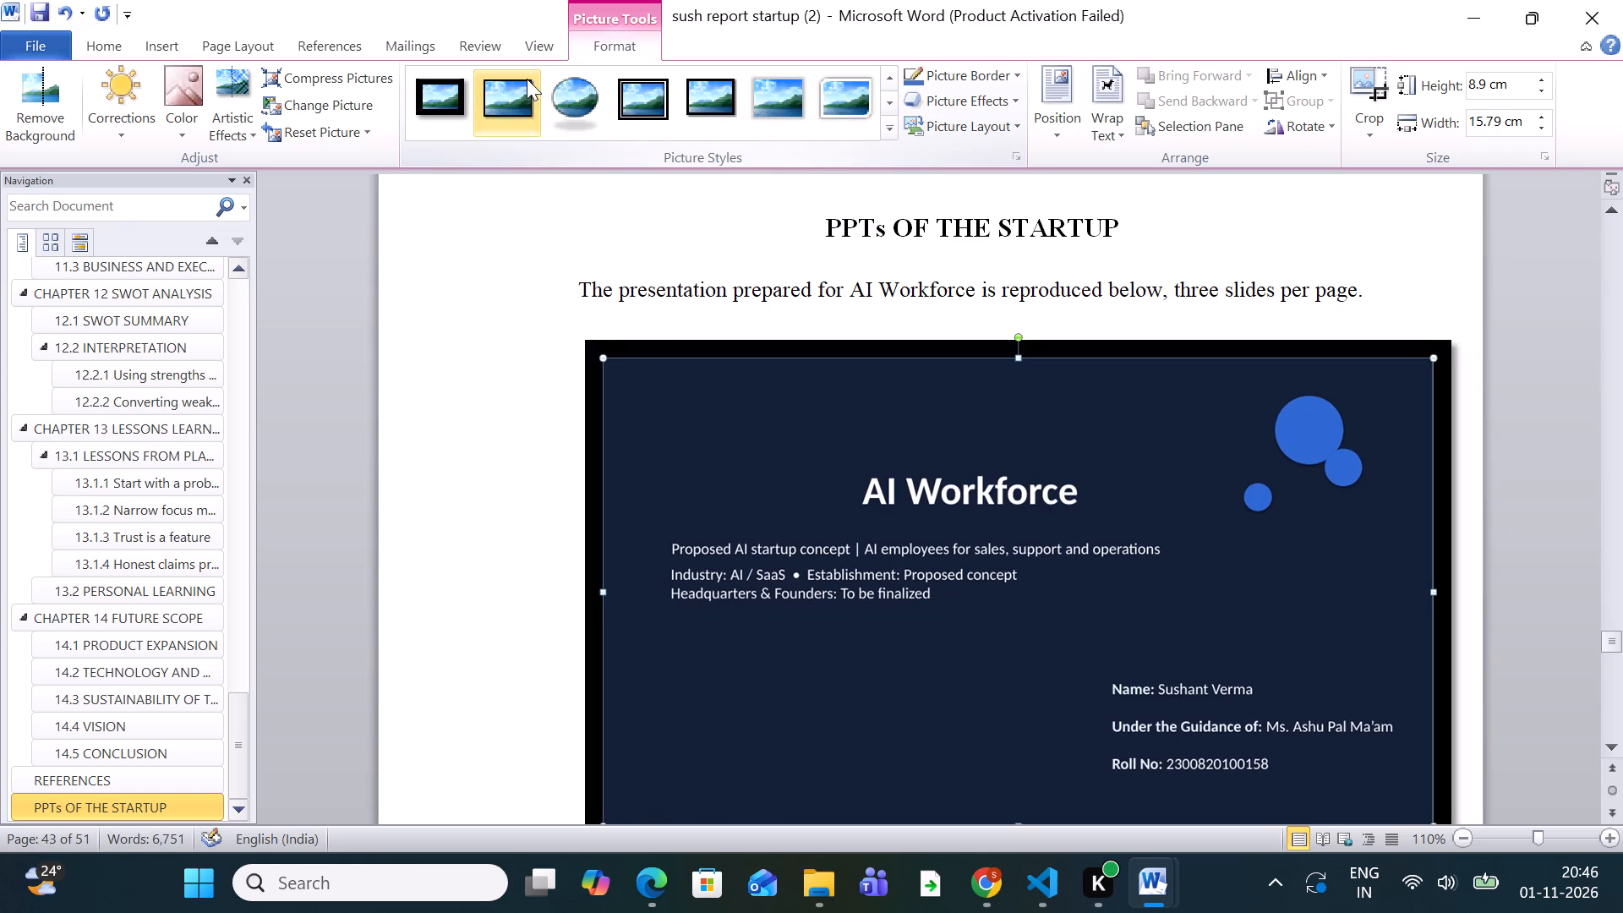
{"action": "scroll", "coordinate": [548, 406], "scroll_direction": "down", "scroll_amount": 4}
{"action": "scroll", "coordinate": [548, 406], "scroll_direction": "up", "scroll_amount": 4}
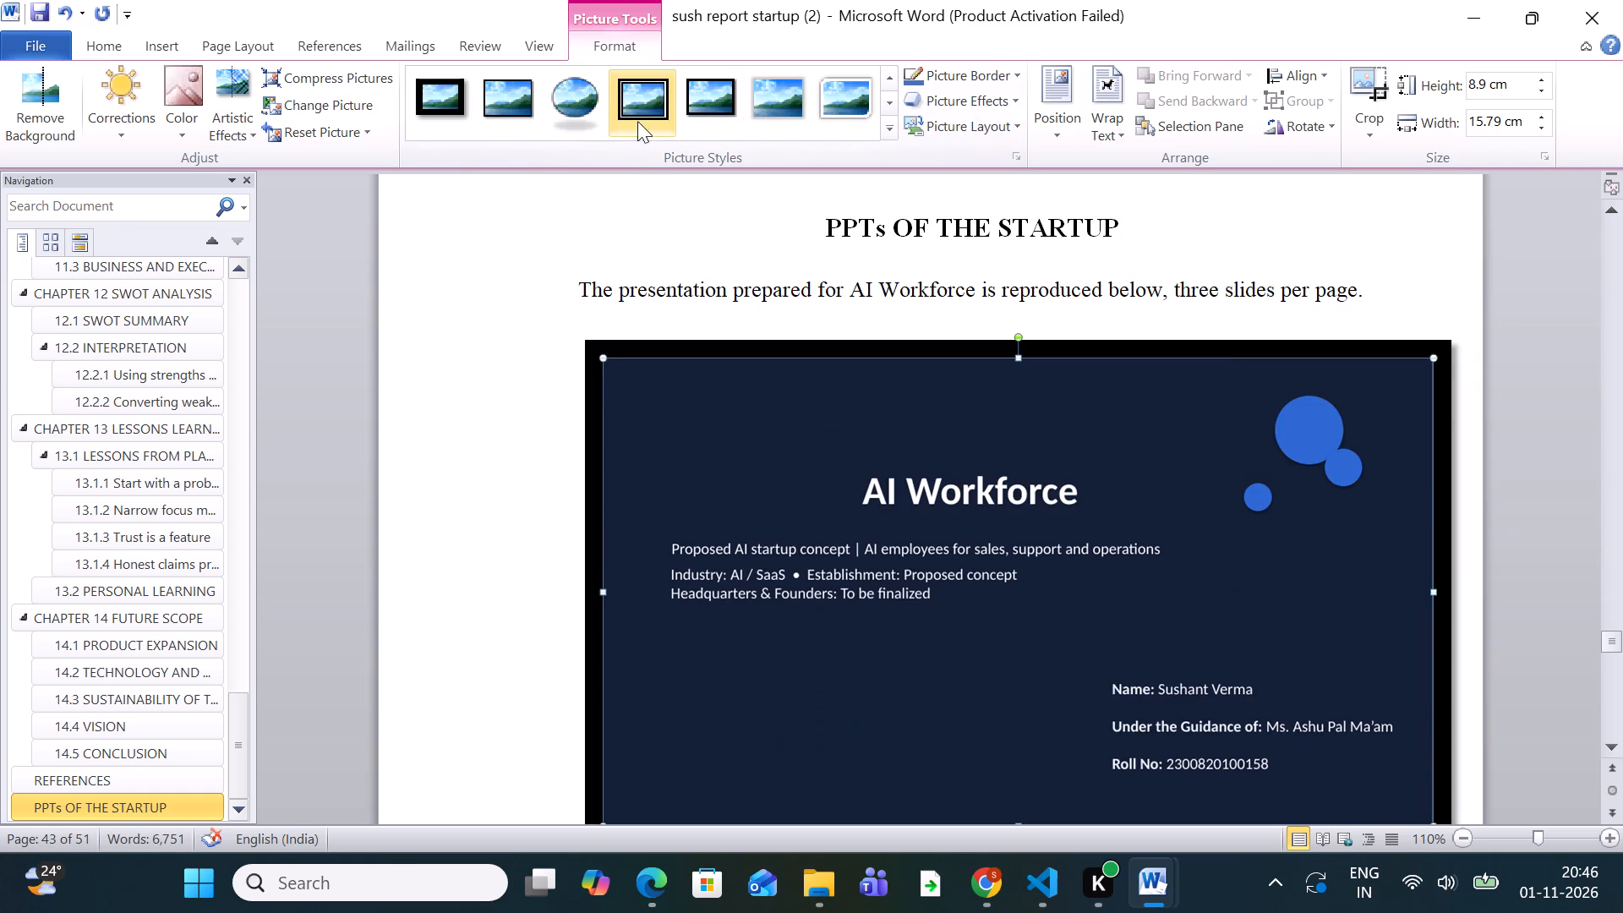
{"action": "left_click", "coordinate": [611, 103]}
{"action": "left_click", "coordinate": [515, 82]}
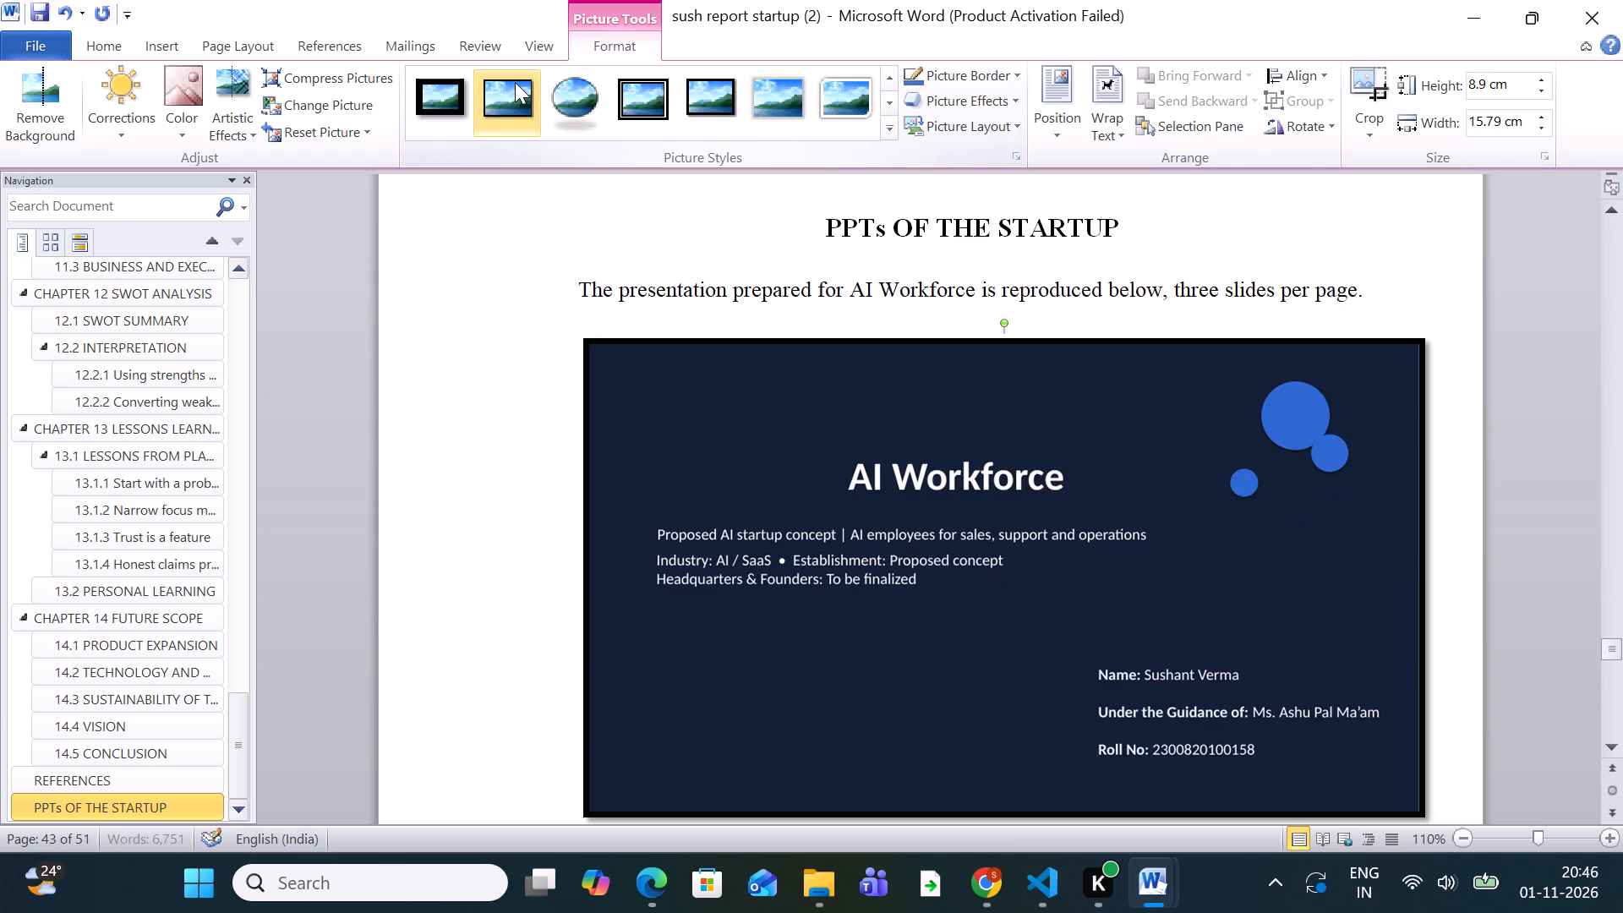
{"action": "scroll", "coordinate": [494, 433], "scroll_direction": "down", "scroll_amount": 4}
{"action": "left_click", "coordinate": [582, 696]}
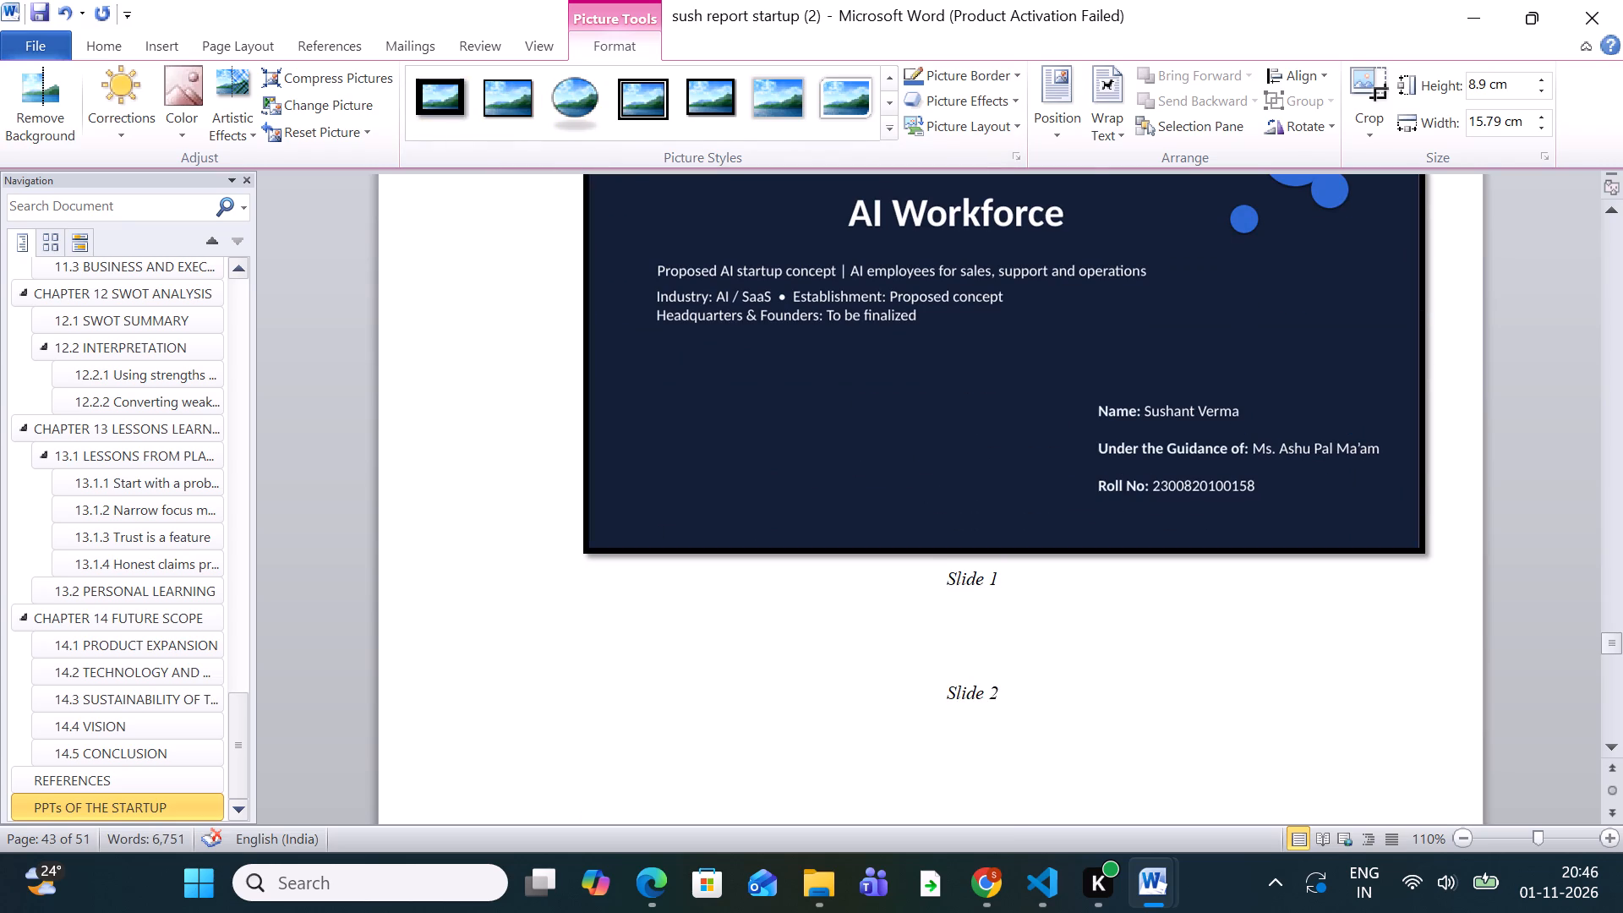
Examine the slide pictures and captions on the following pages, from Slide 2 through the Technical Strategy slide.
{"action": "scroll", "coordinate": [582, 685], "scroll_direction": "up", "scroll_amount": 1}
{"action": "scroll", "coordinate": [582, 685], "scroll_direction": "down", "scroll_amount": 7}
{"action": "scroll", "coordinate": [851, 547], "scroll_direction": "down", "scroll_amount": 6}
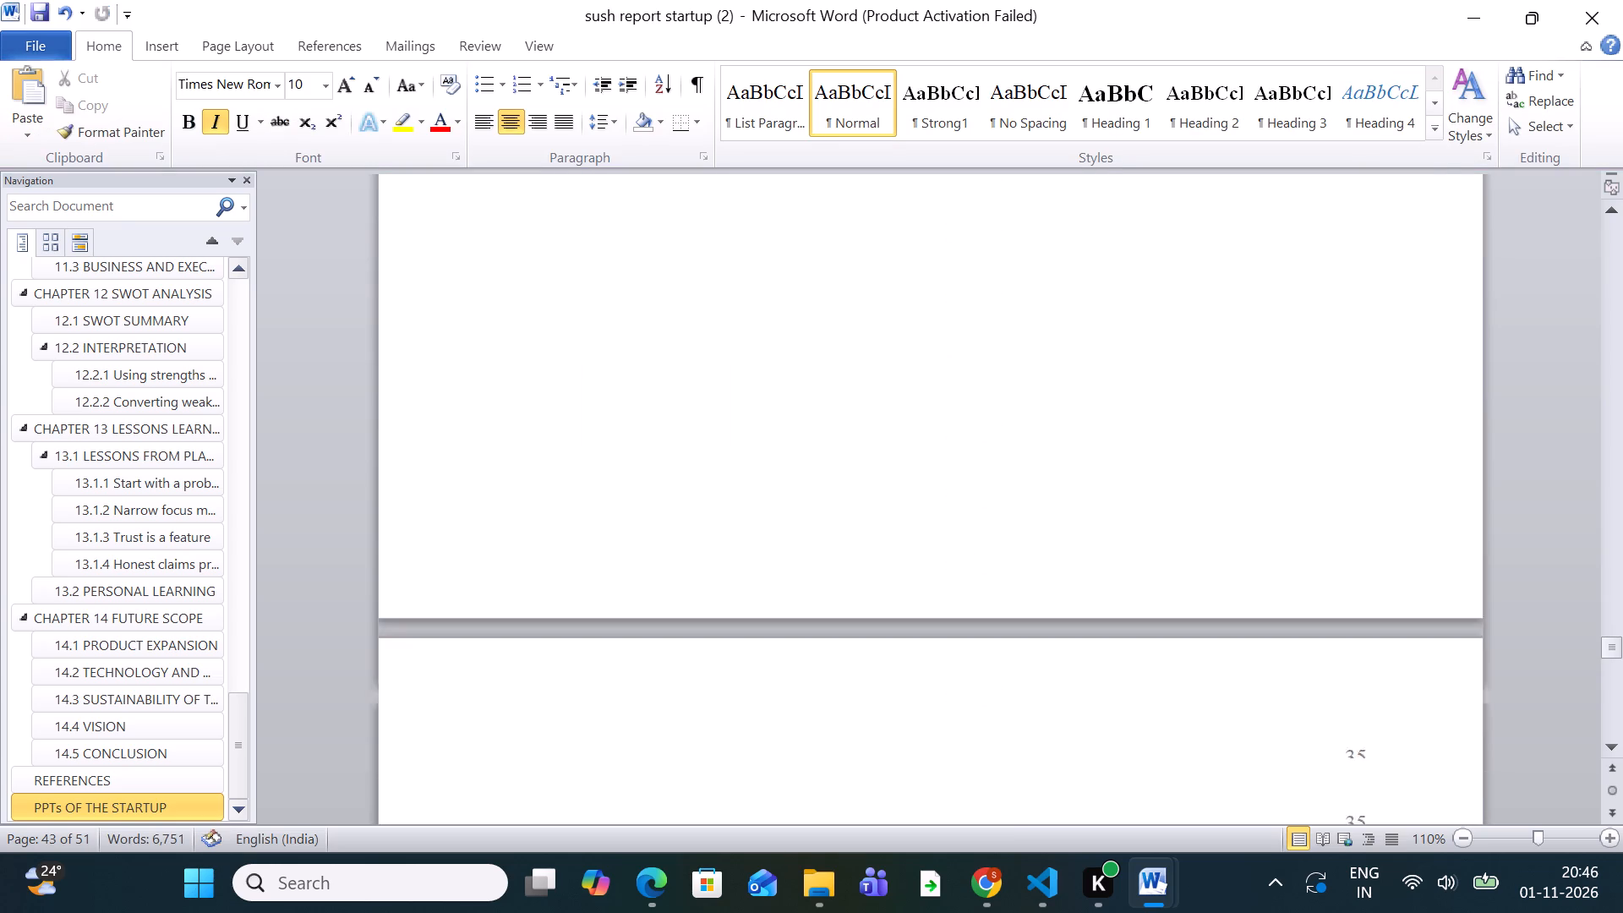
{"action": "scroll", "coordinate": [854, 544], "scroll_direction": "down", "scroll_amount": 6}
{"action": "scroll", "coordinate": [854, 544], "scroll_direction": "up", "scroll_amount": 4}
{"action": "scroll", "coordinate": [854, 544], "scroll_direction": "down", "scroll_amount": 14}
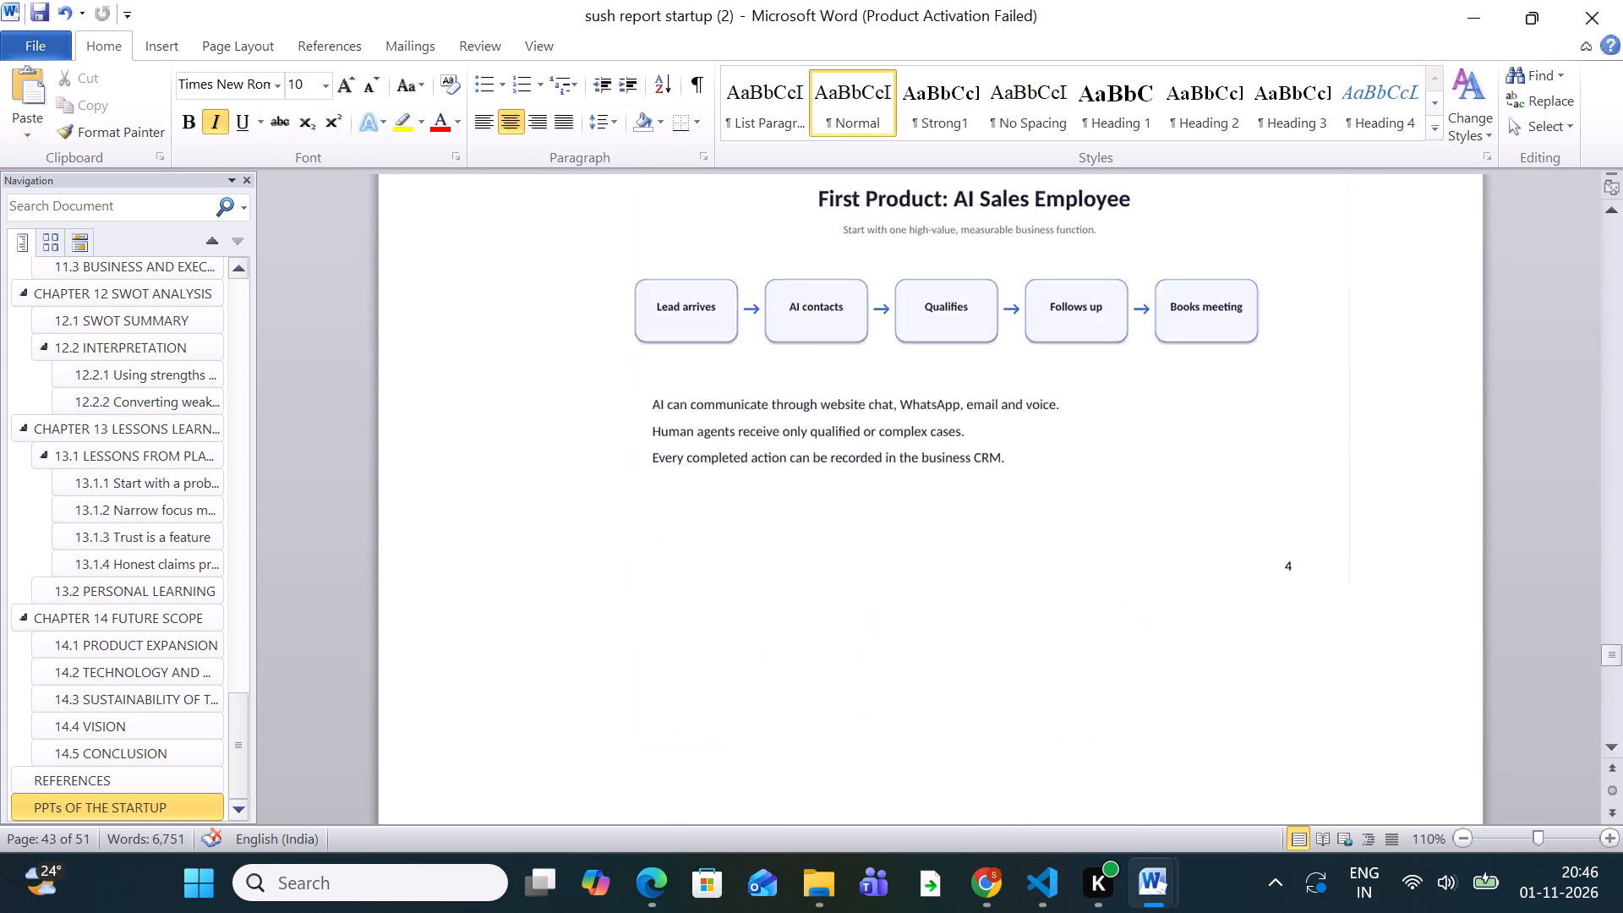
{"action": "scroll", "coordinate": [854, 544], "scroll_direction": "down", "scroll_amount": 17}
{"action": "scroll", "coordinate": [854, 544], "scroll_direction": "down", "scroll_amount": 19}
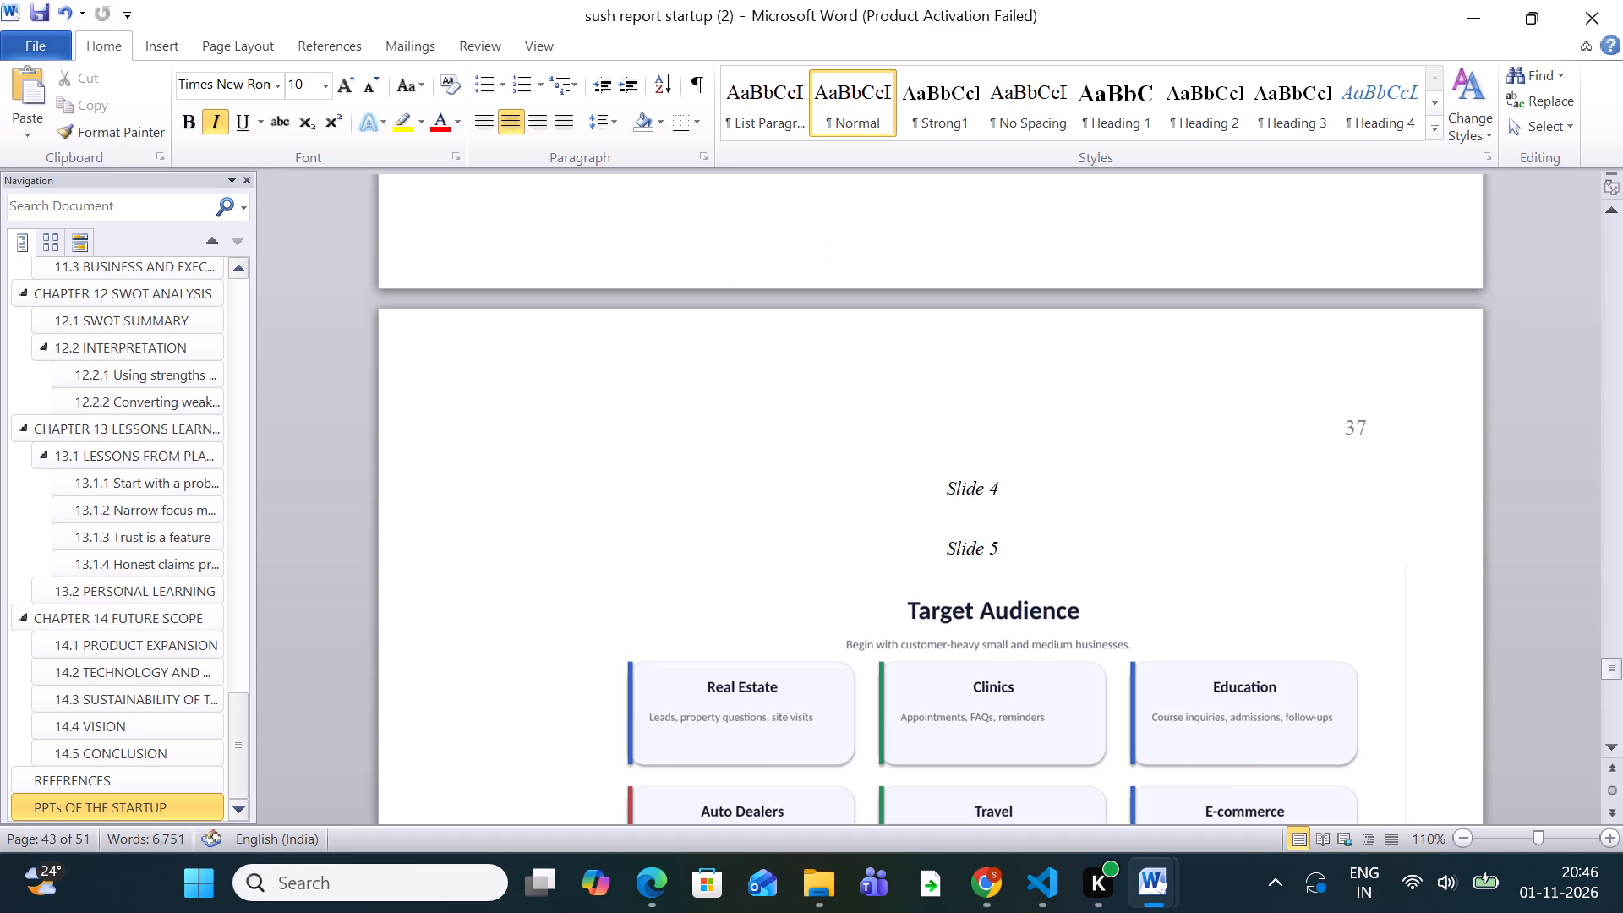
{"action": "scroll", "coordinate": [858, 538], "scroll_direction": "down", "scroll_amount": 20}
{"action": "scroll", "coordinate": [858, 538], "scroll_direction": "down", "scroll_amount": 17}
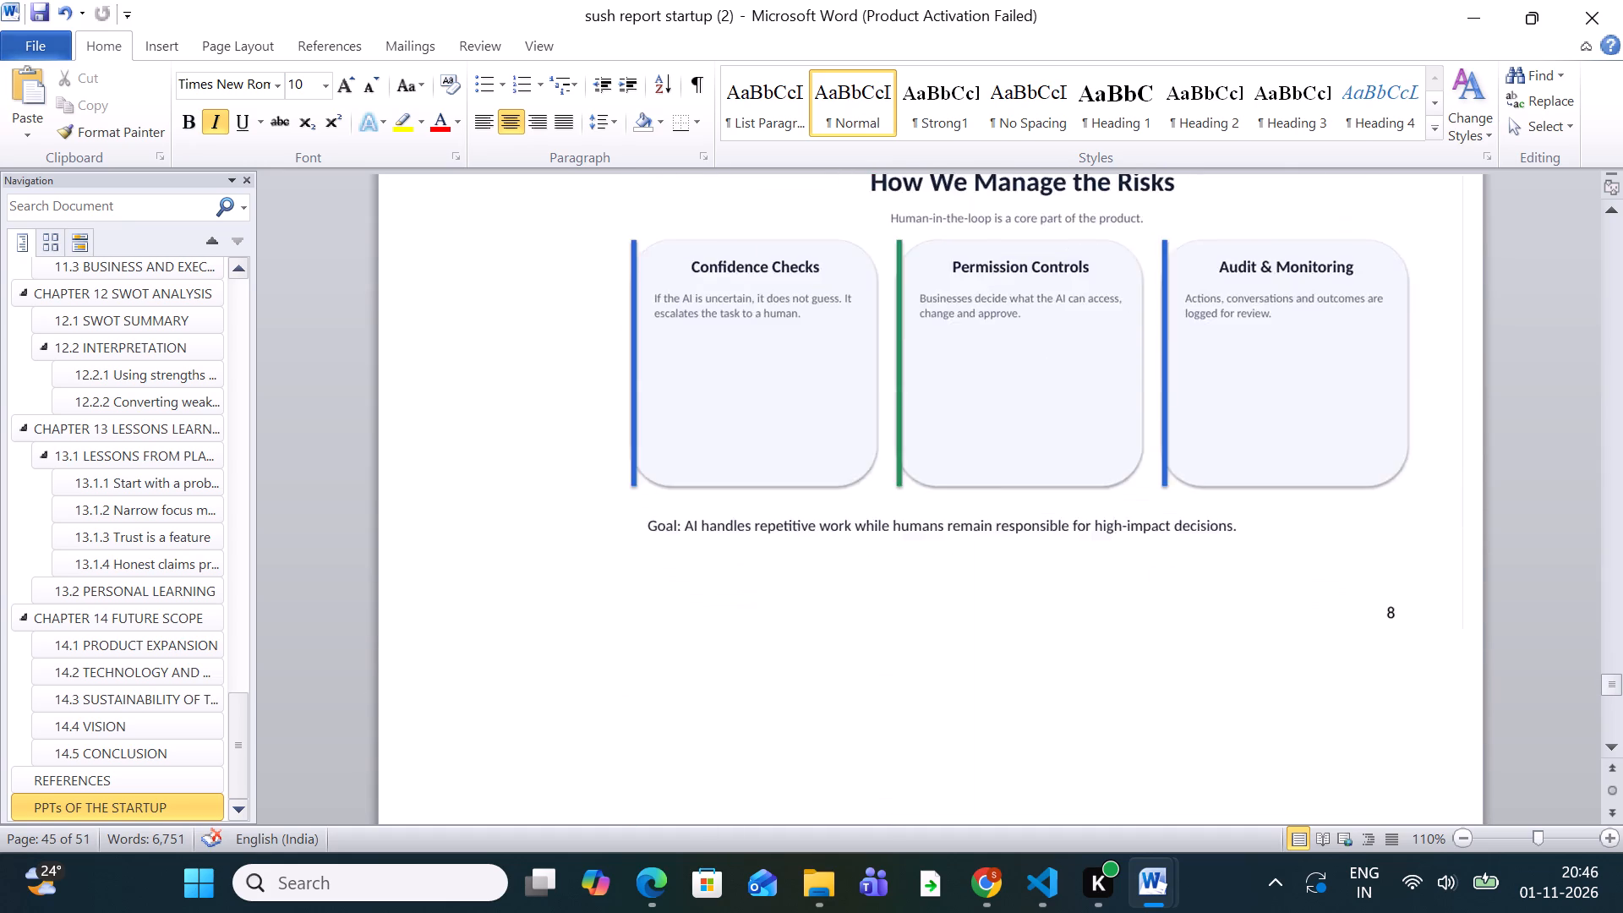
{"action": "scroll", "coordinate": [858, 538], "scroll_direction": "down", "scroll_amount": 20}
{"action": "scroll", "coordinate": [858, 538], "scroll_direction": "down", "scroll_amount": 20}
{"action": "scroll", "coordinate": [858, 538], "scroll_direction": "down", "scroll_amount": 9}
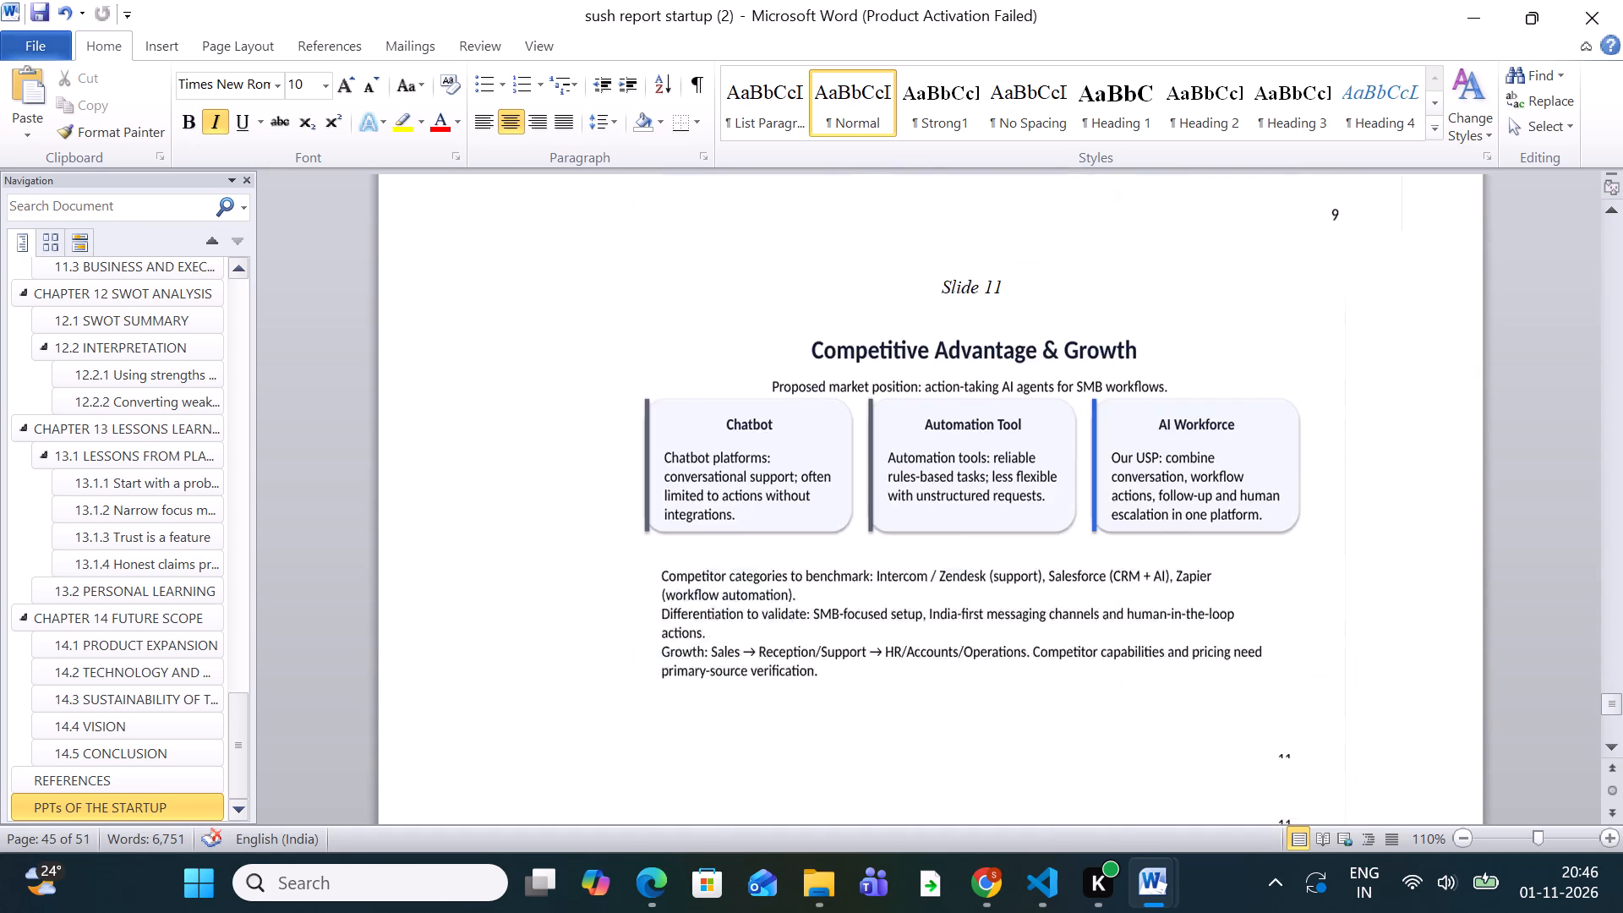
{"action": "scroll", "coordinate": [858, 538], "scroll_direction": "down", "scroll_amount": 8}
{"action": "scroll", "coordinate": [858, 538], "scroll_direction": "down", "scroll_amount": 20}
{"action": "scroll", "coordinate": [858, 538], "scroll_direction": "down", "scroll_amount": 10}
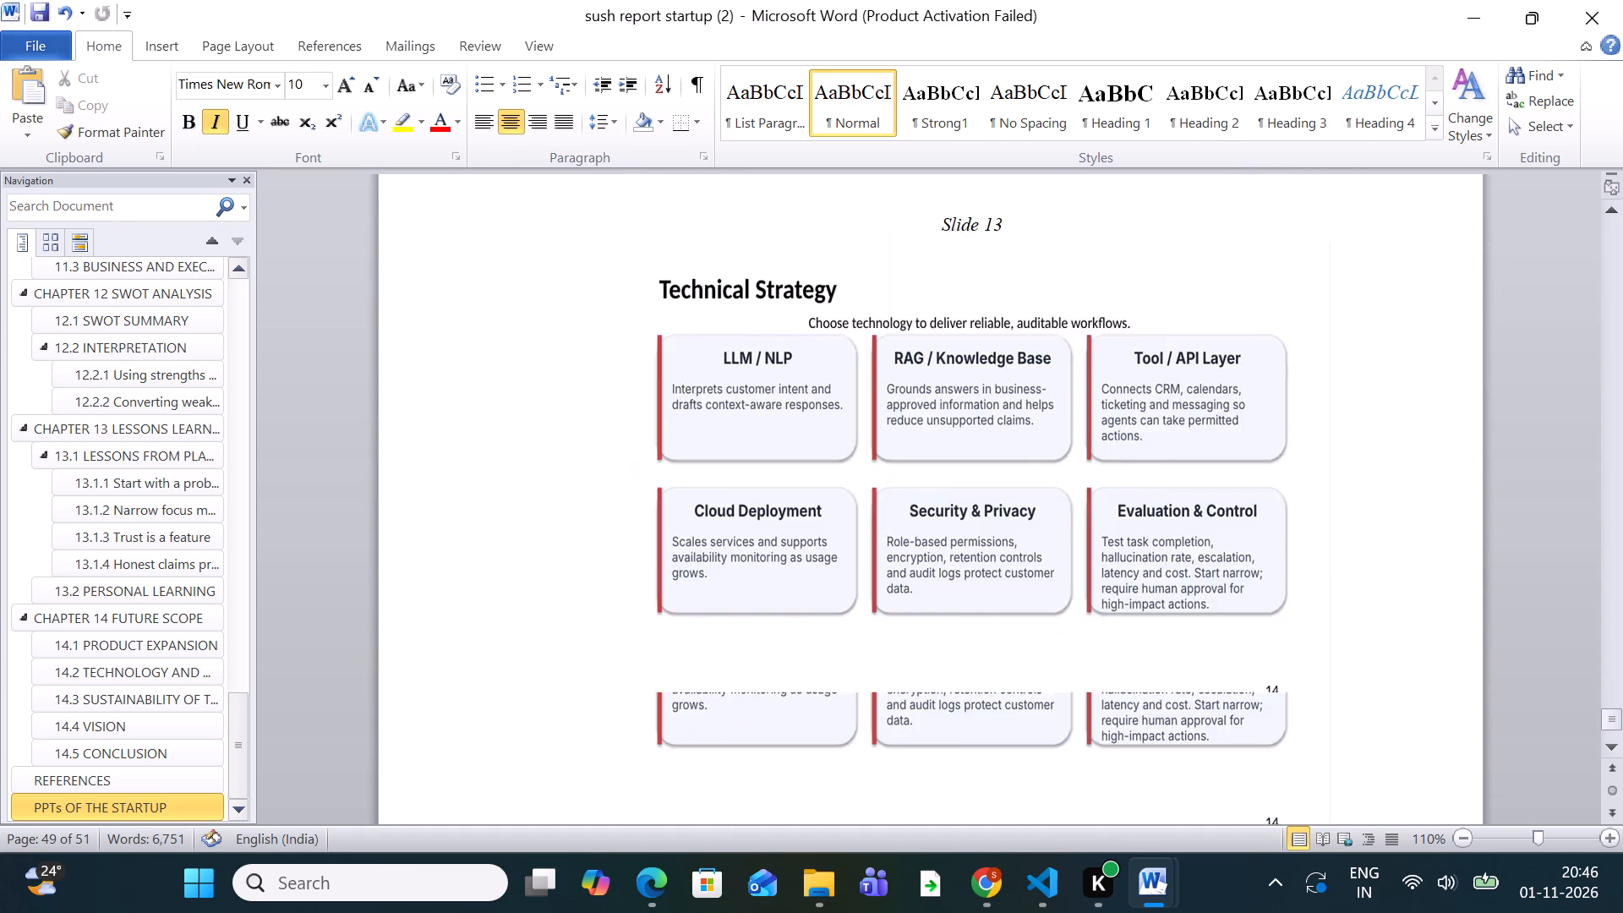
Undo the most recent picture style changes on the AI Workforce title slide picture, back to the soft-edge style.
{"action": "scroll", "coordinate": [858, 538], "scroll_direction": "down", "scroll_amount": 13}
{"action": "scroll", "coordinate": [858, 538], "scroll_direction": "up", "scroll_amount": 1}
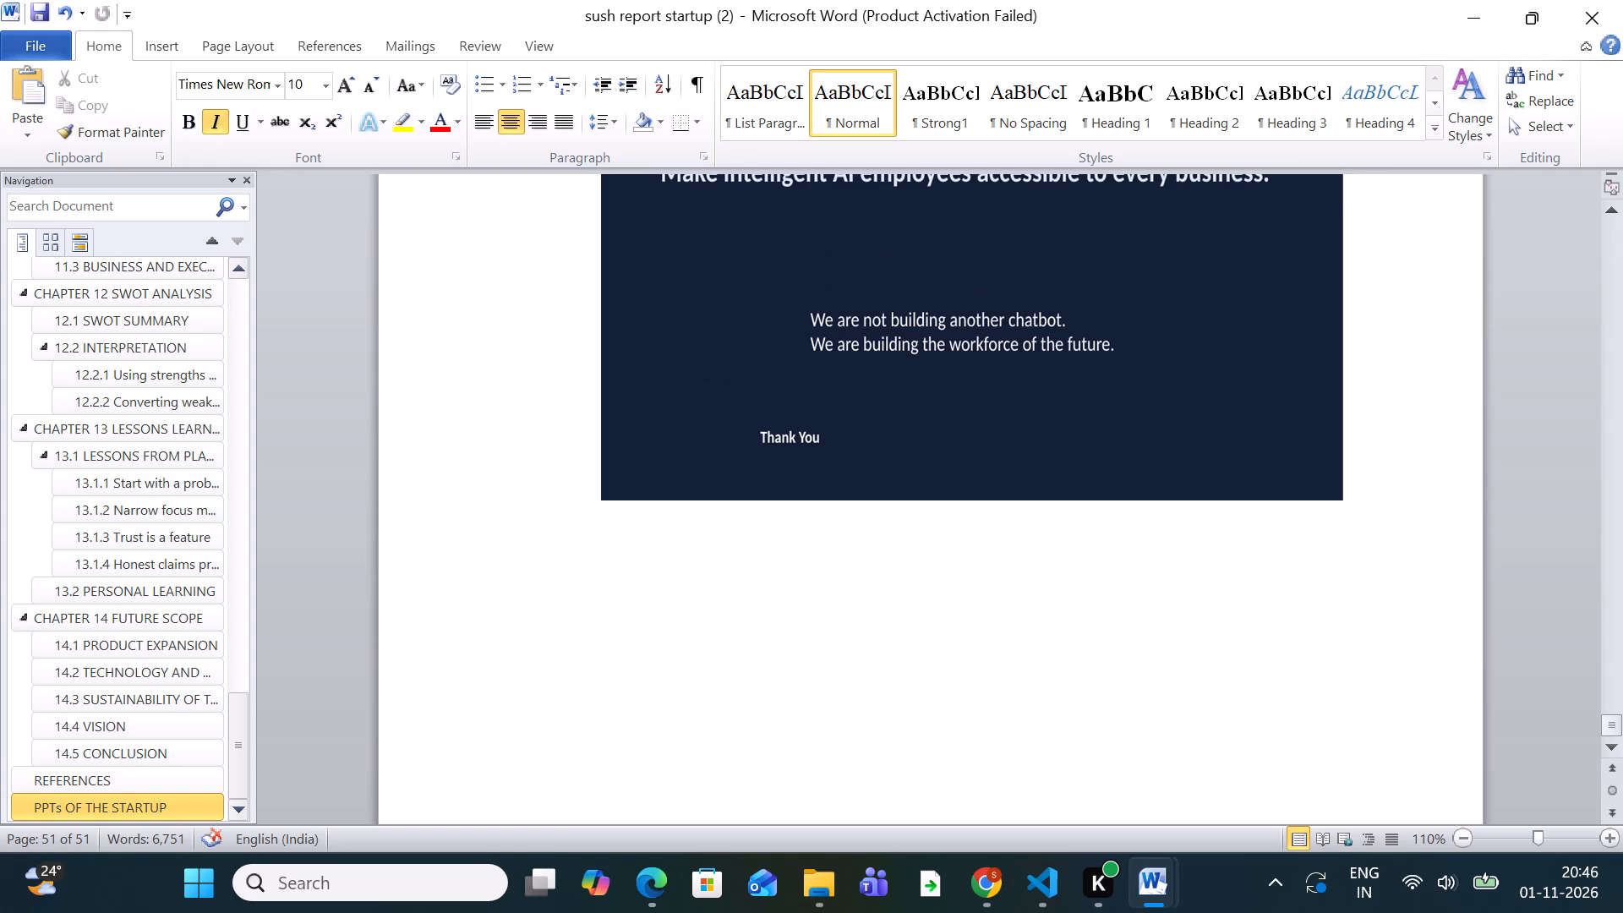
{"action": "key", "text": "ctrl+z"}
{"action": "key", "text": "ctrl+z"}
{"action": "key", "text": "ctrl+z"}
{"action": "key", "text": "ctrl+z"}
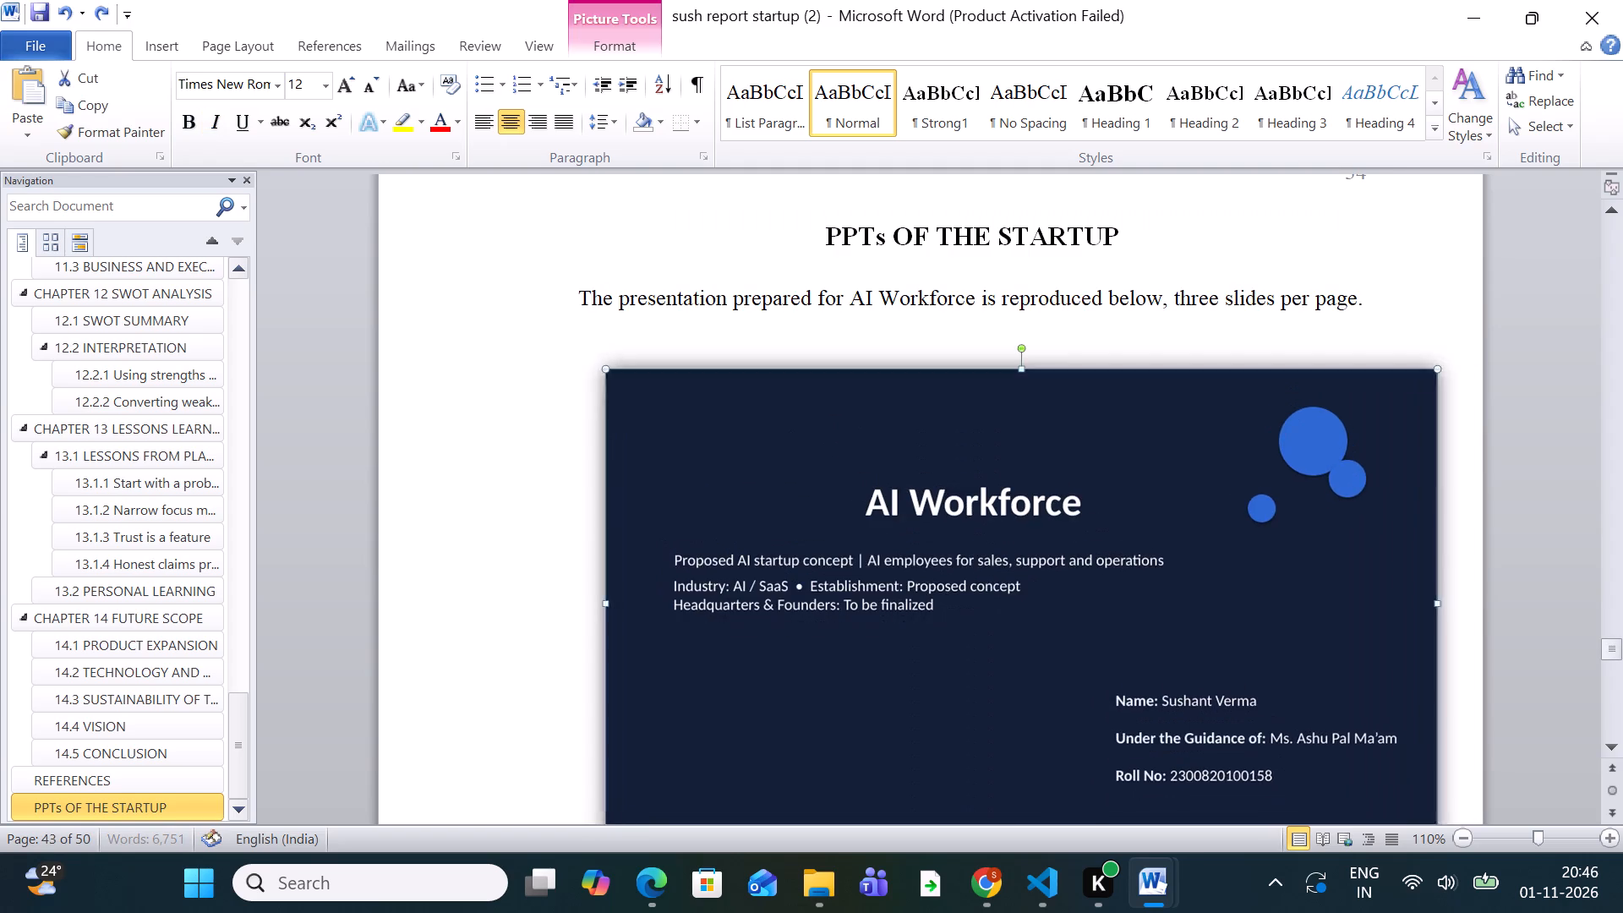
{"action": "key", "text": "ctrl+z"}
{"action": "key", "text": "ctrl+z"}
{"action": "key", "text": "ctrl+z"}
{"action": "key", "text": "ctrl+z"}
{"action": "key", "text": "ctrl+z"}
{"action": "key", "text": "ctrl+z"}
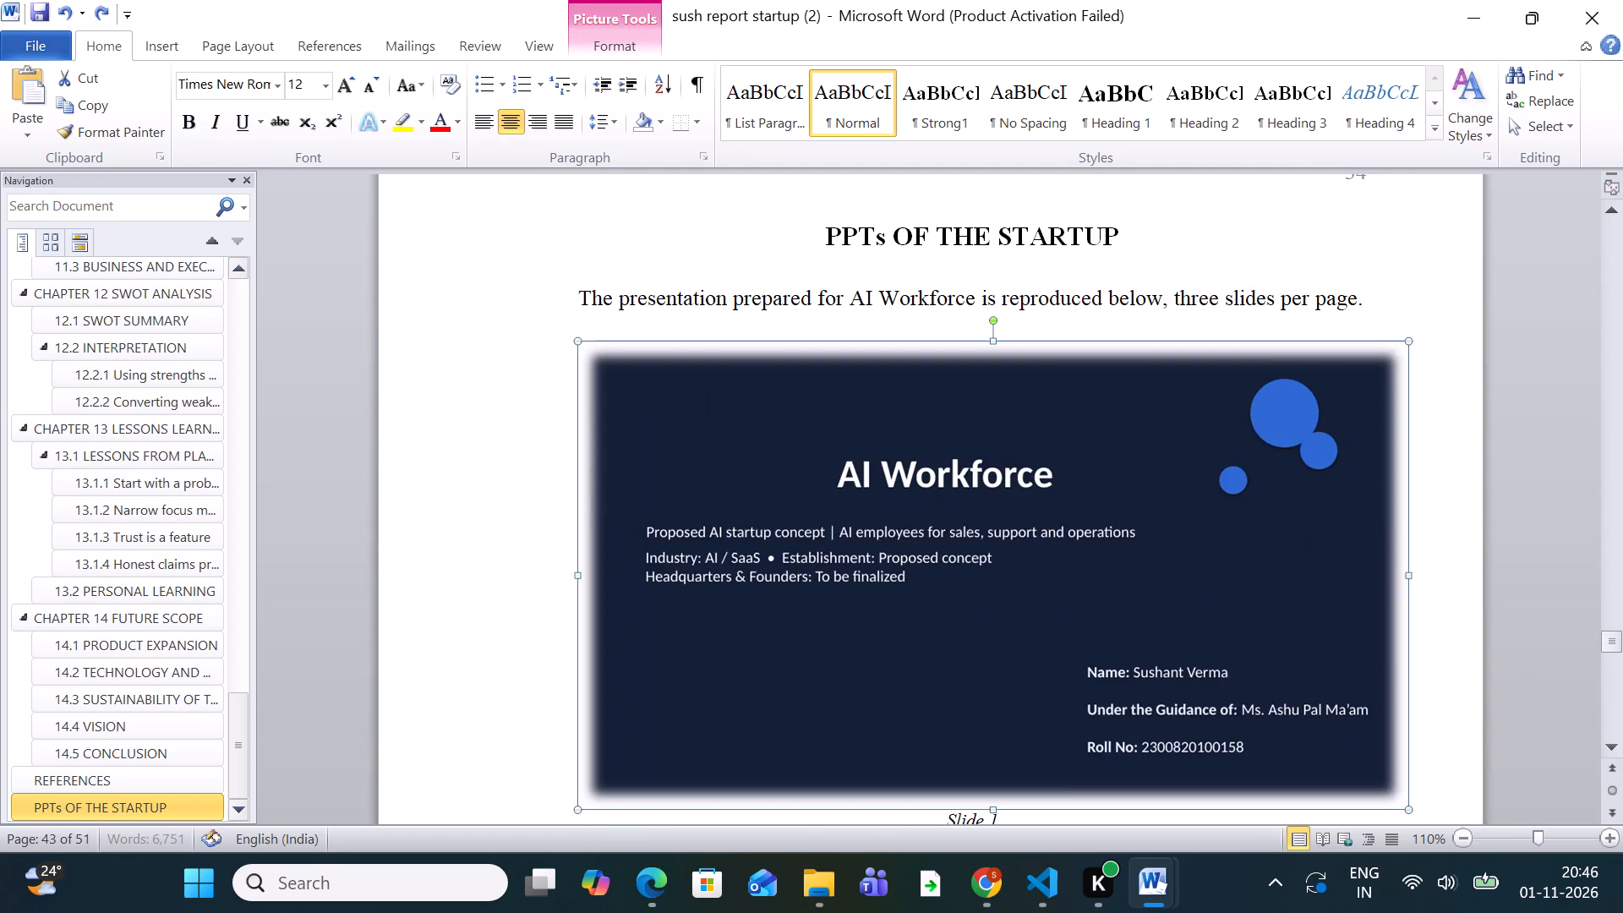
Examine the slide pages side by side at 60% zoom, from the AI Workforce title slide through the Technical Strategy slide.
{"action": "scroll", "coordinate": [858, 538], "scroll_direction": "down", "scroll_amount": 9, "text": "ctrl"}
{"action": "scroll", "coordinate": [858, 538], "scroll_direction": "down", "scroll_amount": 5}
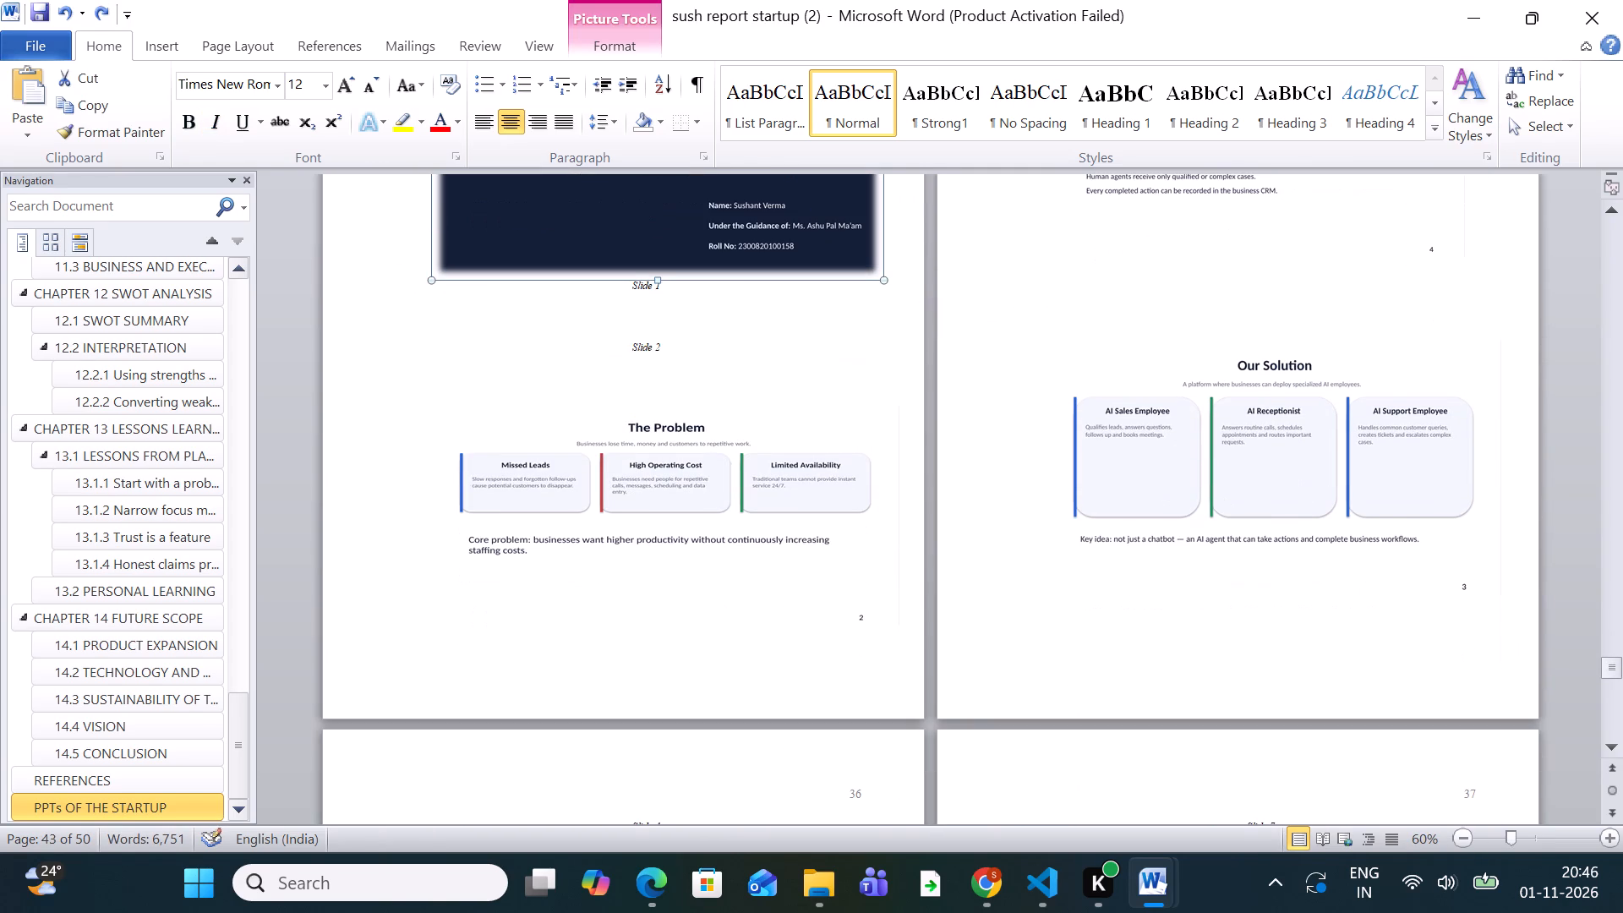
{"action": "scroll", "coordinate": [858, 538], "scroll_direction": "up", "scroll_amount": 5}
{"action": "scroll", "coordinate": [858, 538], "scroll_direction": "down", "scroll_amount": 20}
{"action": "scroll", "coordinate": [858, 538], "scroll_direction": "down", "scroll_amount": 4}
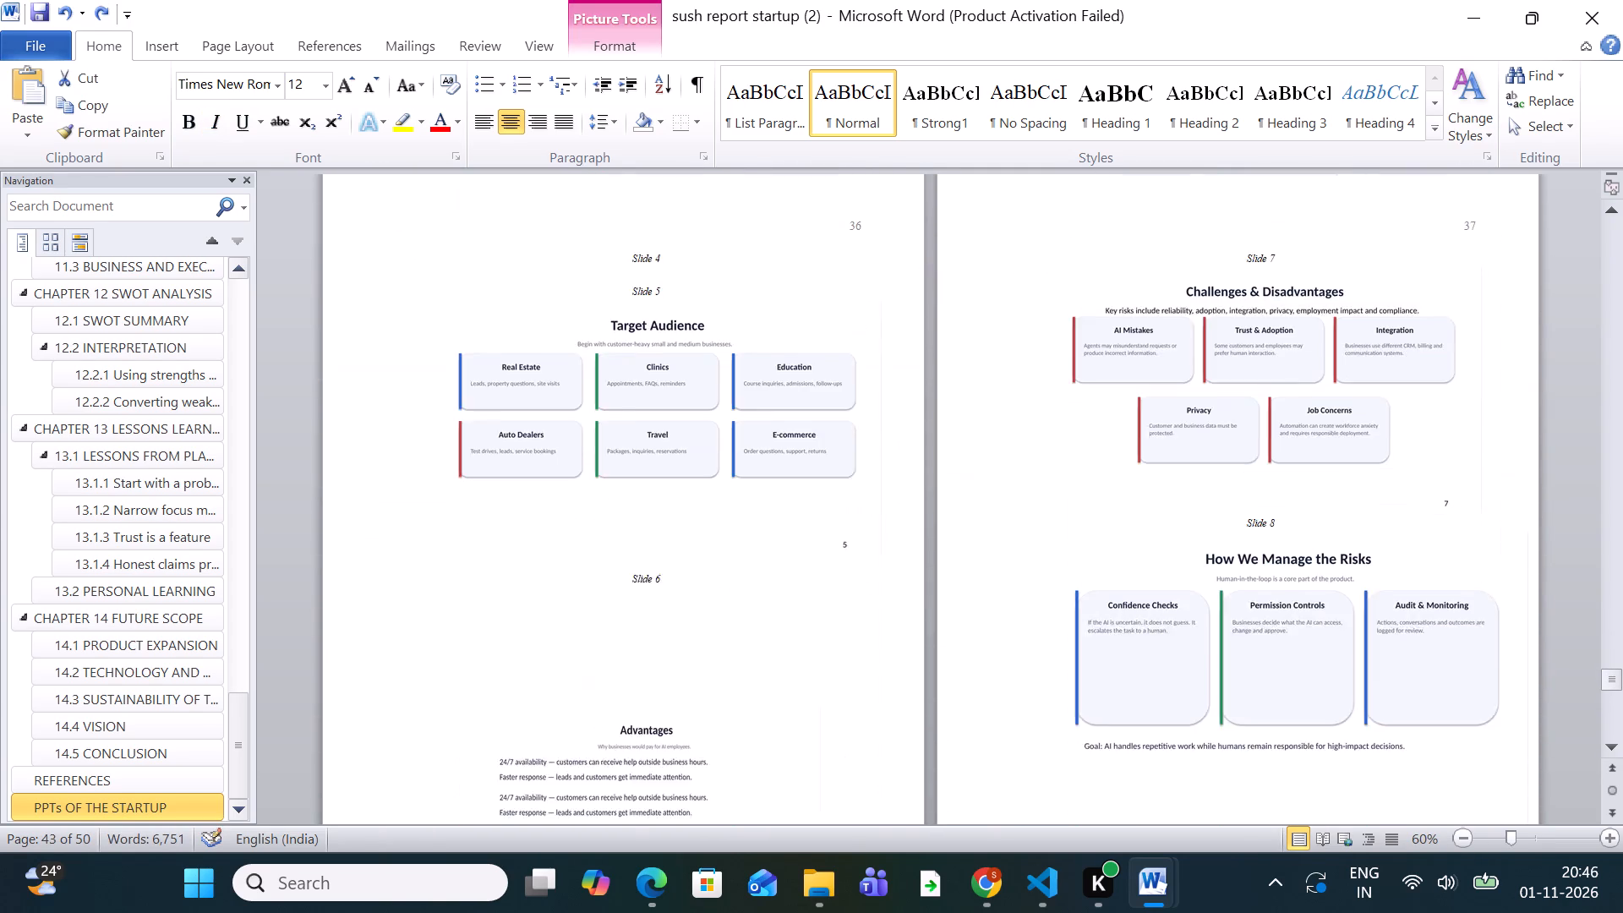
{"action": "scroll", "coordinate": [858, 538], "scroll_direction": "down", "scroll_amount": 5}
{"action": "scroll", "coordinate": [858, 538], "scroll_direction": "down", "scroll_amount": 20}
{"action": "scroll", "coordinate": [858, 538], "scroll_direction": "down", "scroll_amount": 9}
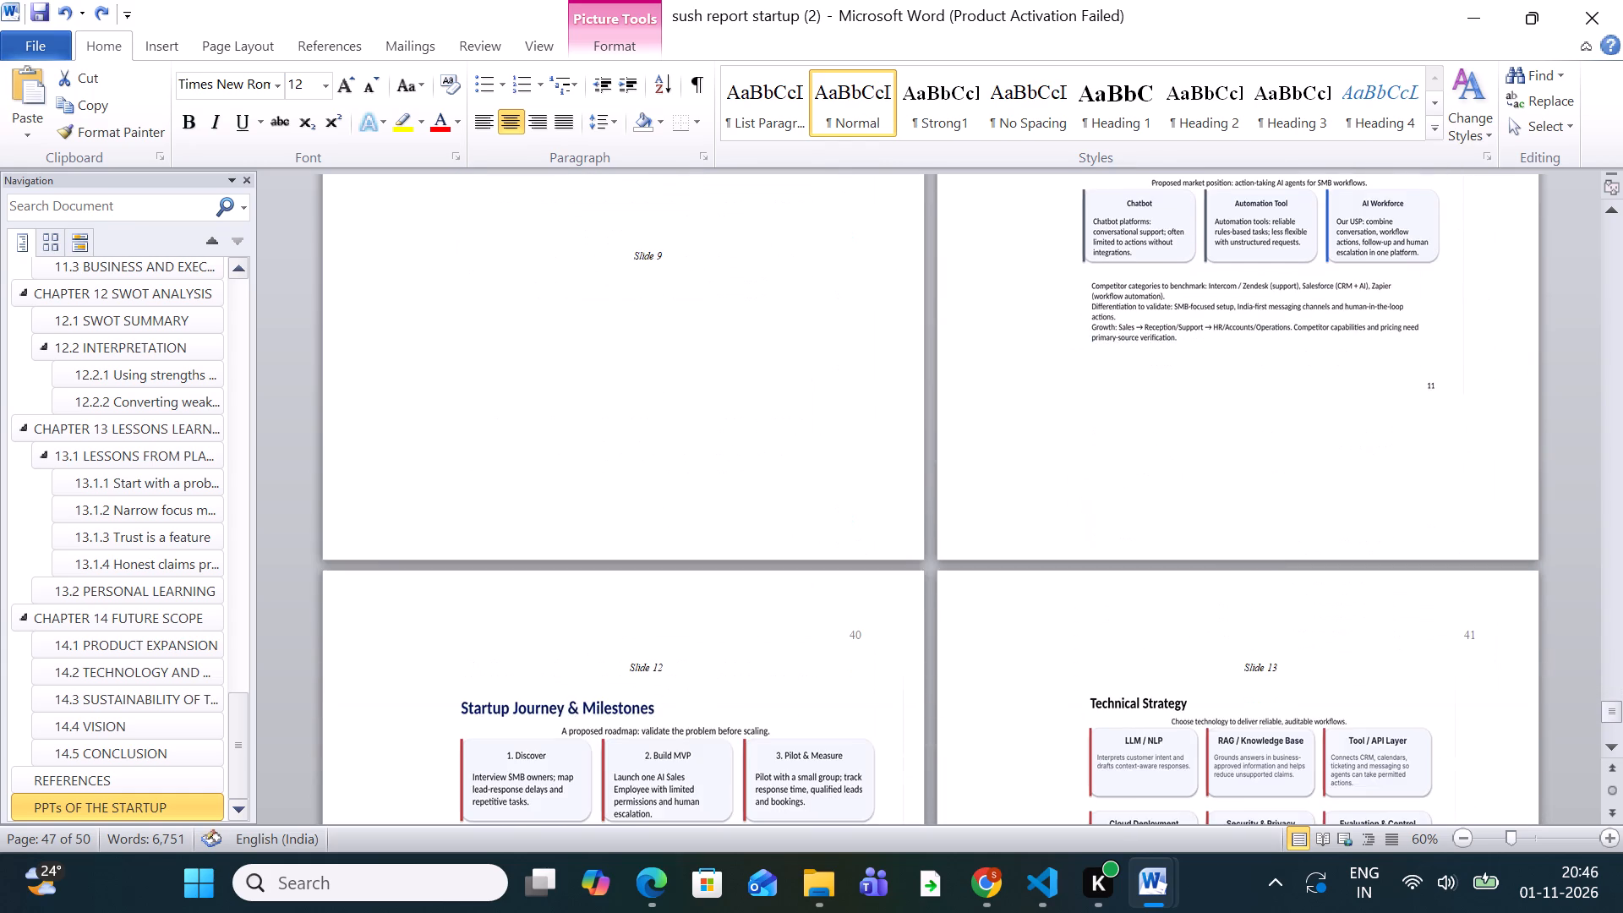
{"action": "scroll", "coordinate": [858, 538], "scroll_direction": "up", "scroll_amount": 8}
Undo the remaining picture styles on the AI Workforce title slide picture until it is plain, without frame, reflection or soft edges.
{"action": "key", "text": "ctrl+z"}
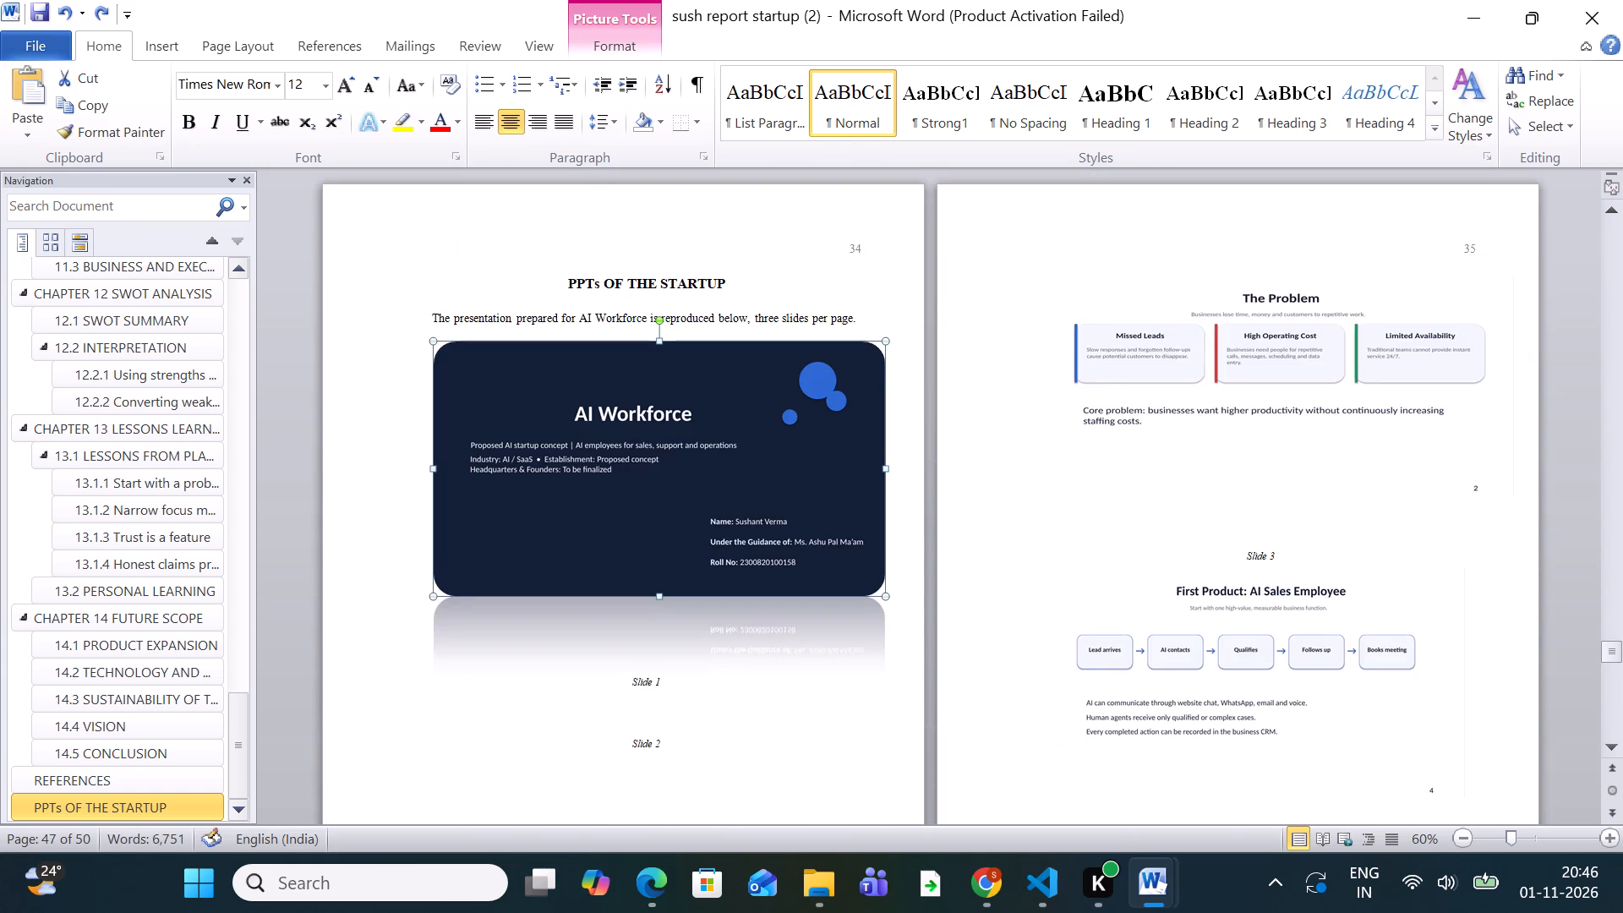
{"action": "scroll", "coordinate": [858, 538], "scroll_direction": "down", "scroll_amount": 3}
{"action": "key", "text": "z"}
{"action": "key", "text": "ctrl+z"}
{"action": "key", "text": "ctrl+z"}
{"action": "key", "text": "ctrl+z"}
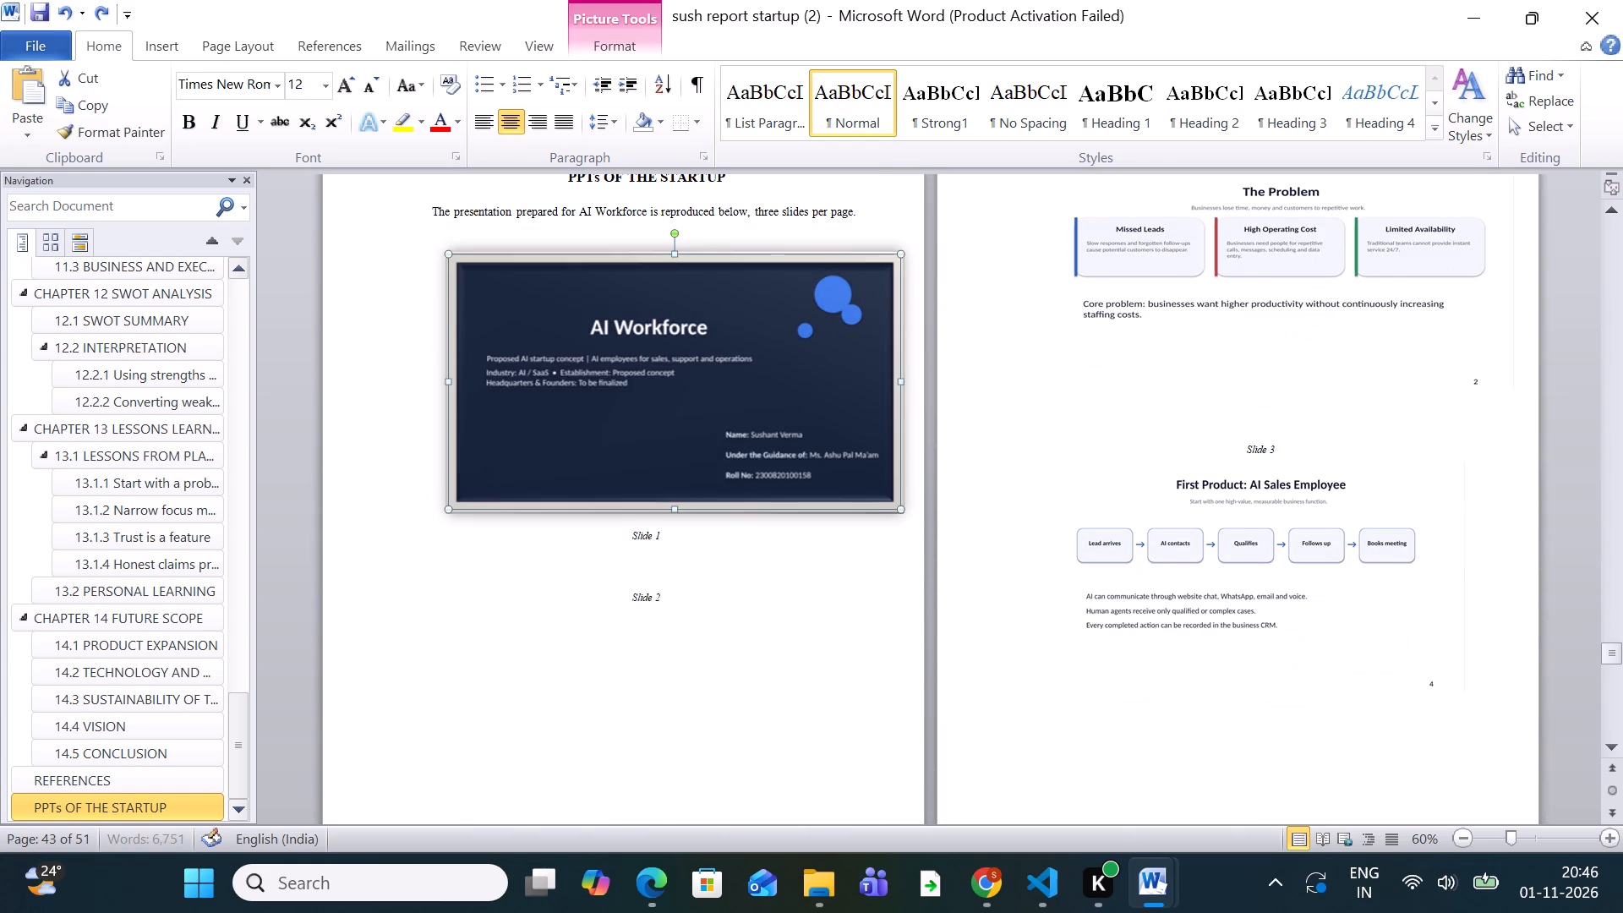
{"action": "key", "text": "ctrl+z"}
{"action": "key", "text": "ctrl+z"}
{"action": "key", "text": "ctrl+z"}
{"action": "key", "text": "ctrl+z"}
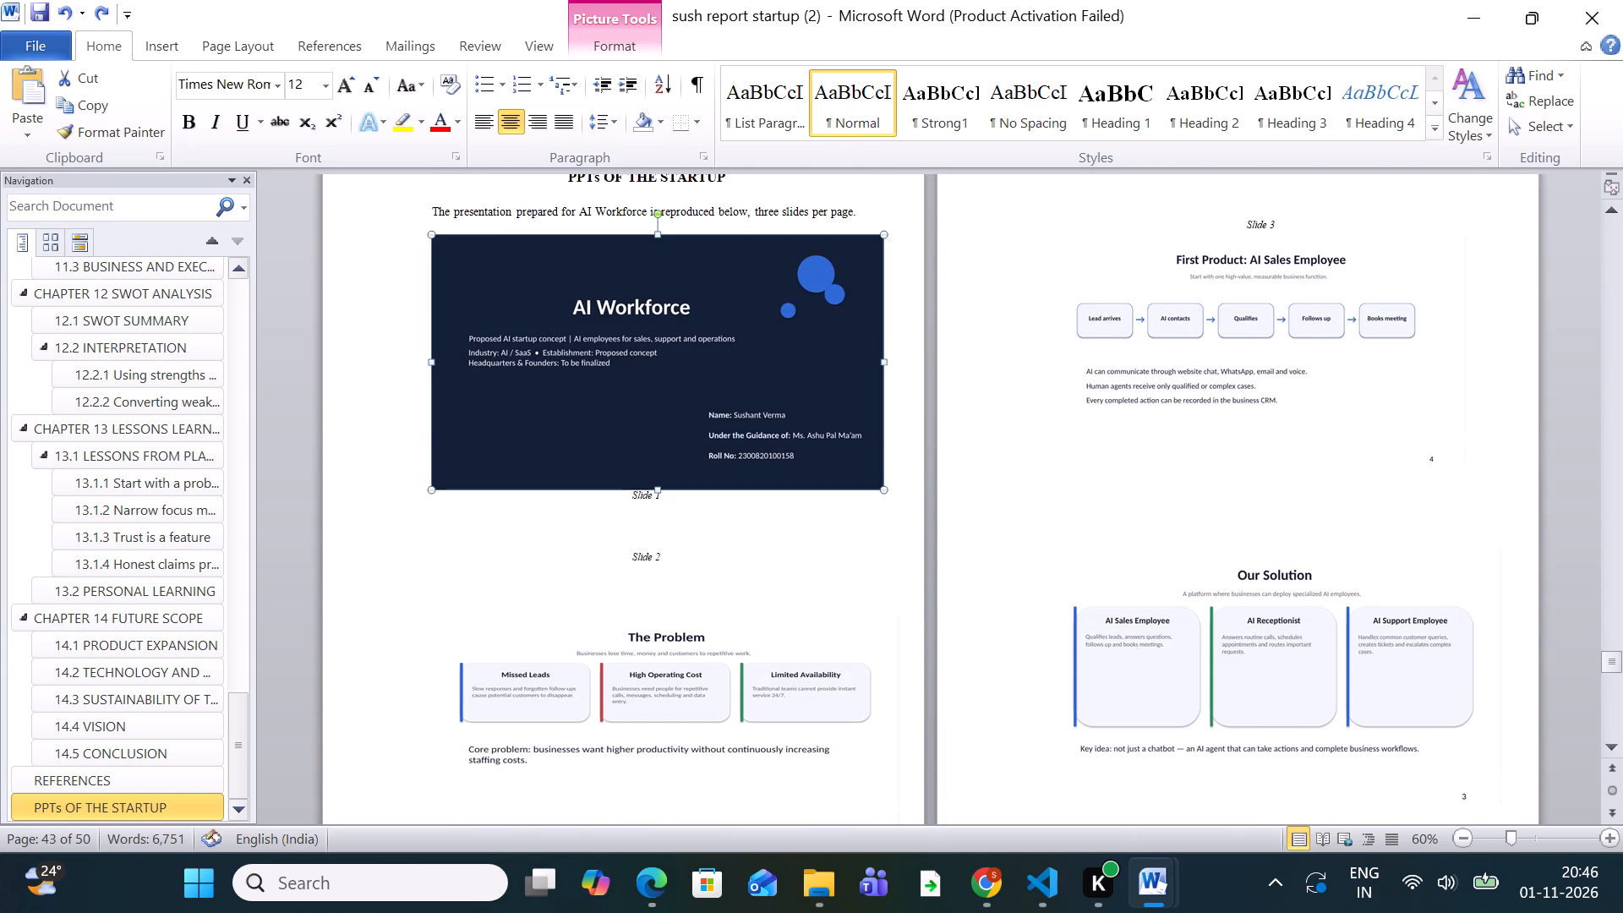
Select the Advantages slide picture below the Slide 6 caption and open Clip Art.
{"action": "scroll", "coordinate": [858, 538], "scroll_direction": "down", "scroll_amount": 20}
{"action": "scroll", "coordinate": [858, 538], "scroll_direction": "down", "scroll_amount": 9}
{"action": "scroll", "coordinate": [858, 538], "scroll_direction": "up", "scroll_amount": 4}
{"action": "left_click", "coordinate": [497, 642]}
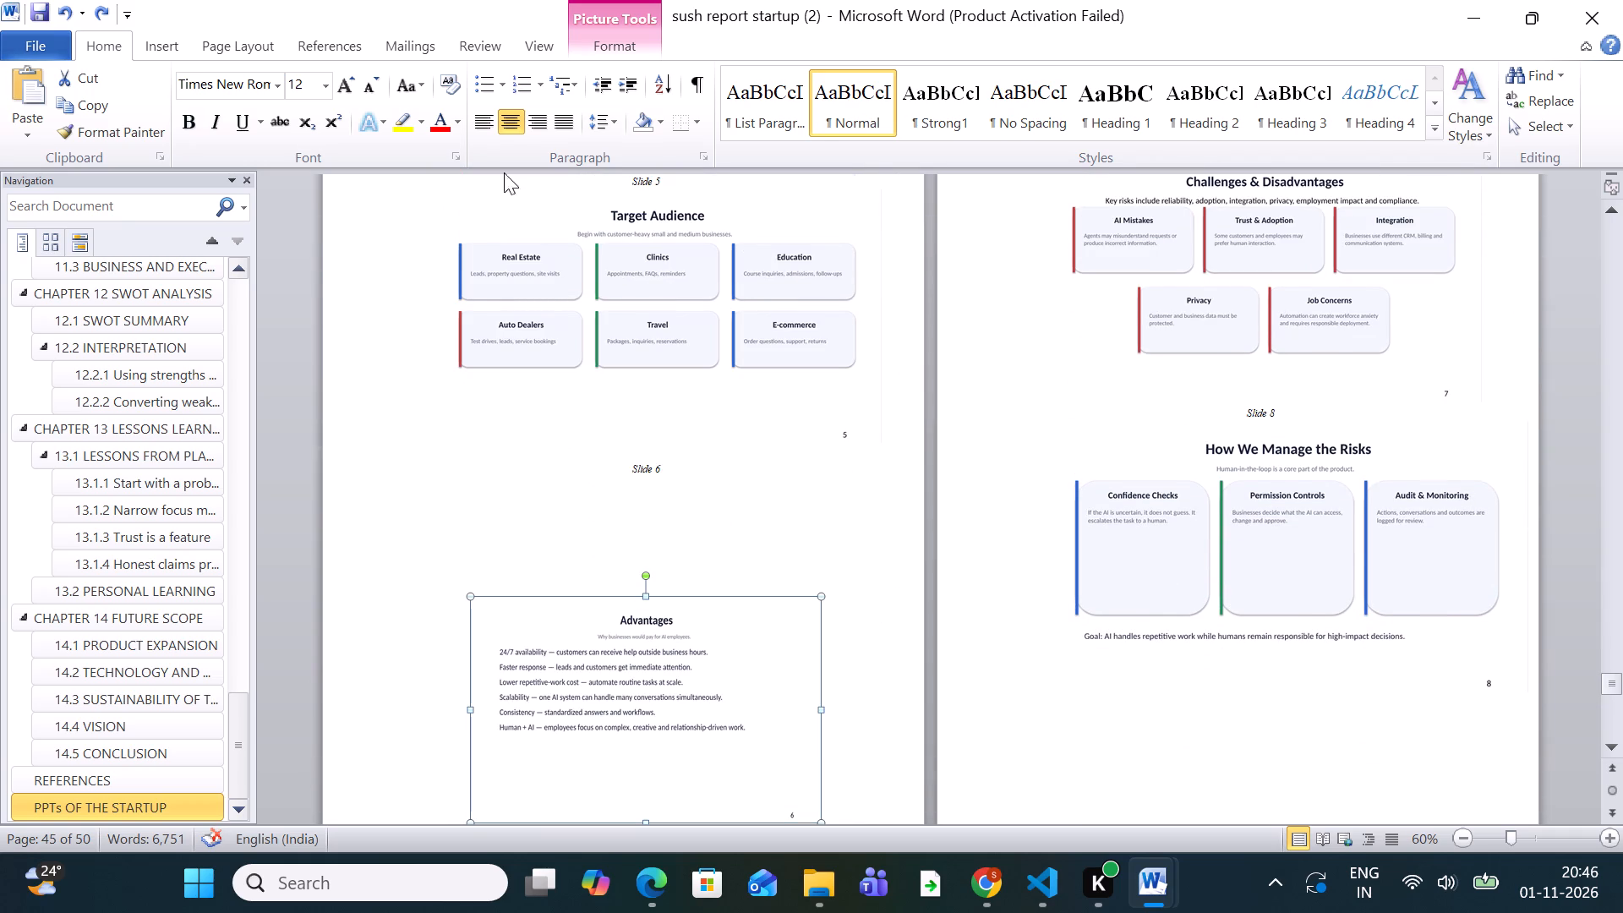
{"action": "left_click", "coordinate": [150, 41]}
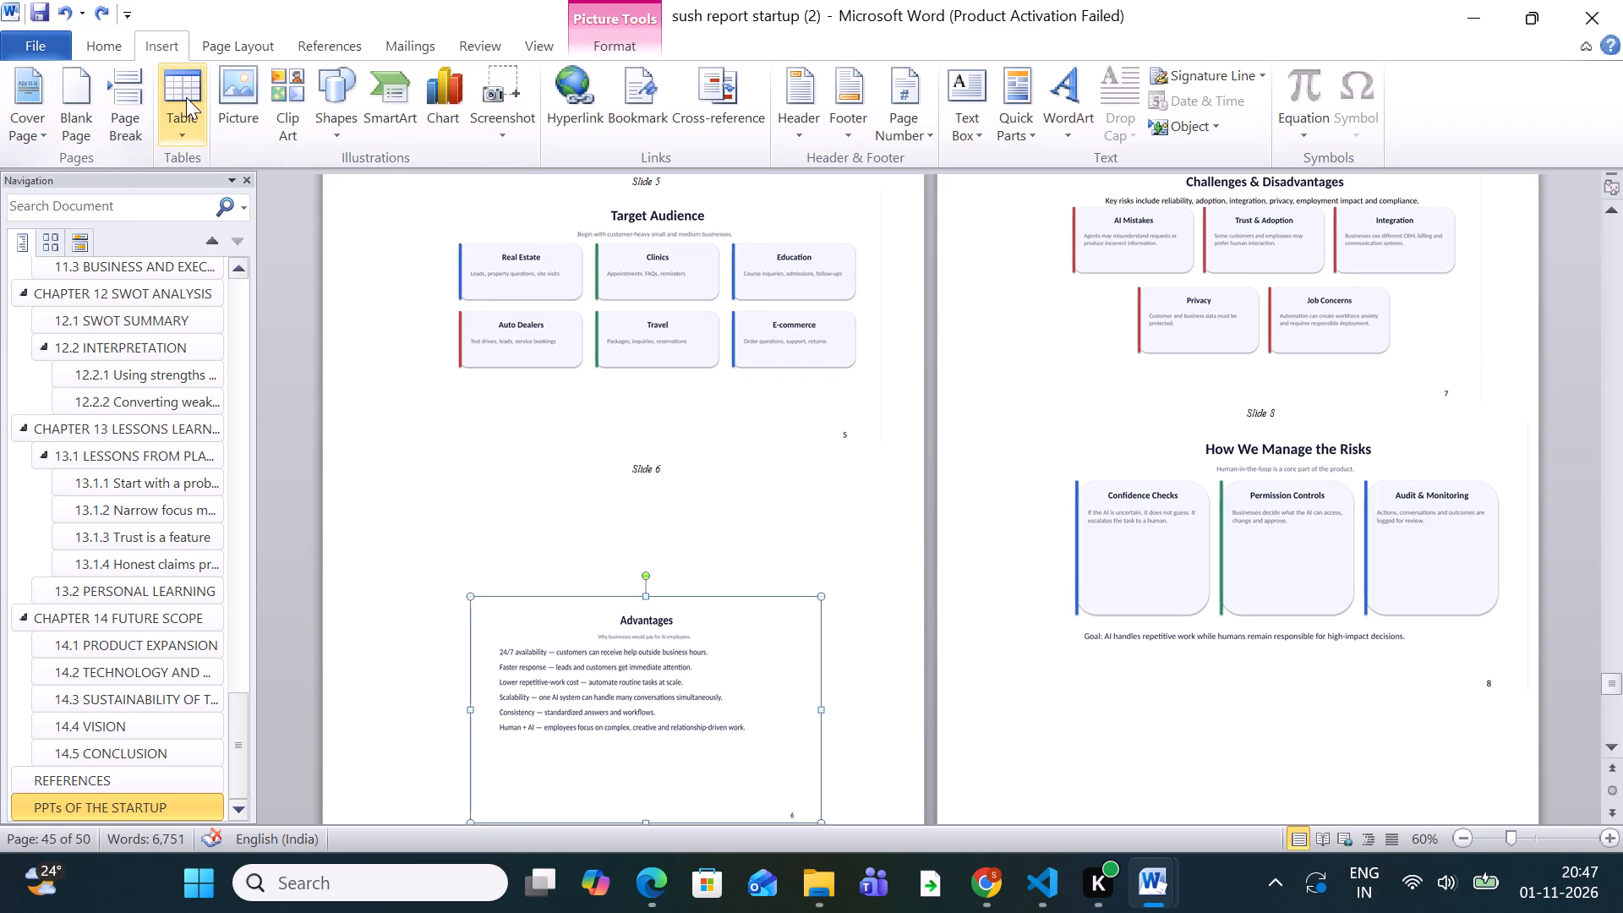
{"action": "left_click", "coordinate": [270, 90]}
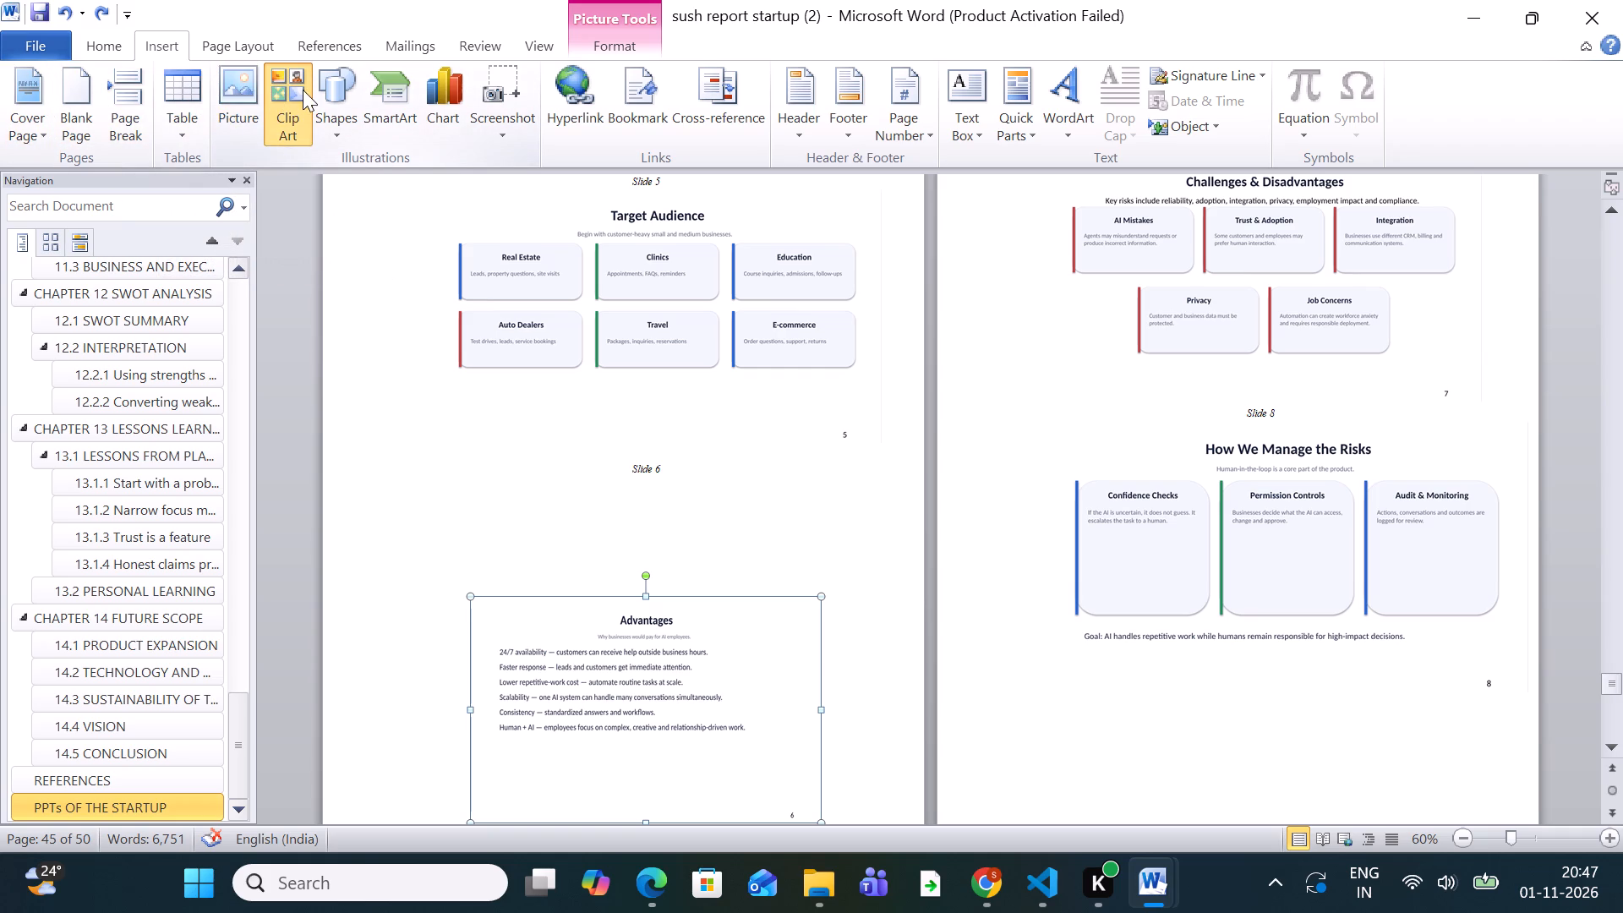
{"action": "left_click", "coordinate": [603, 280]}
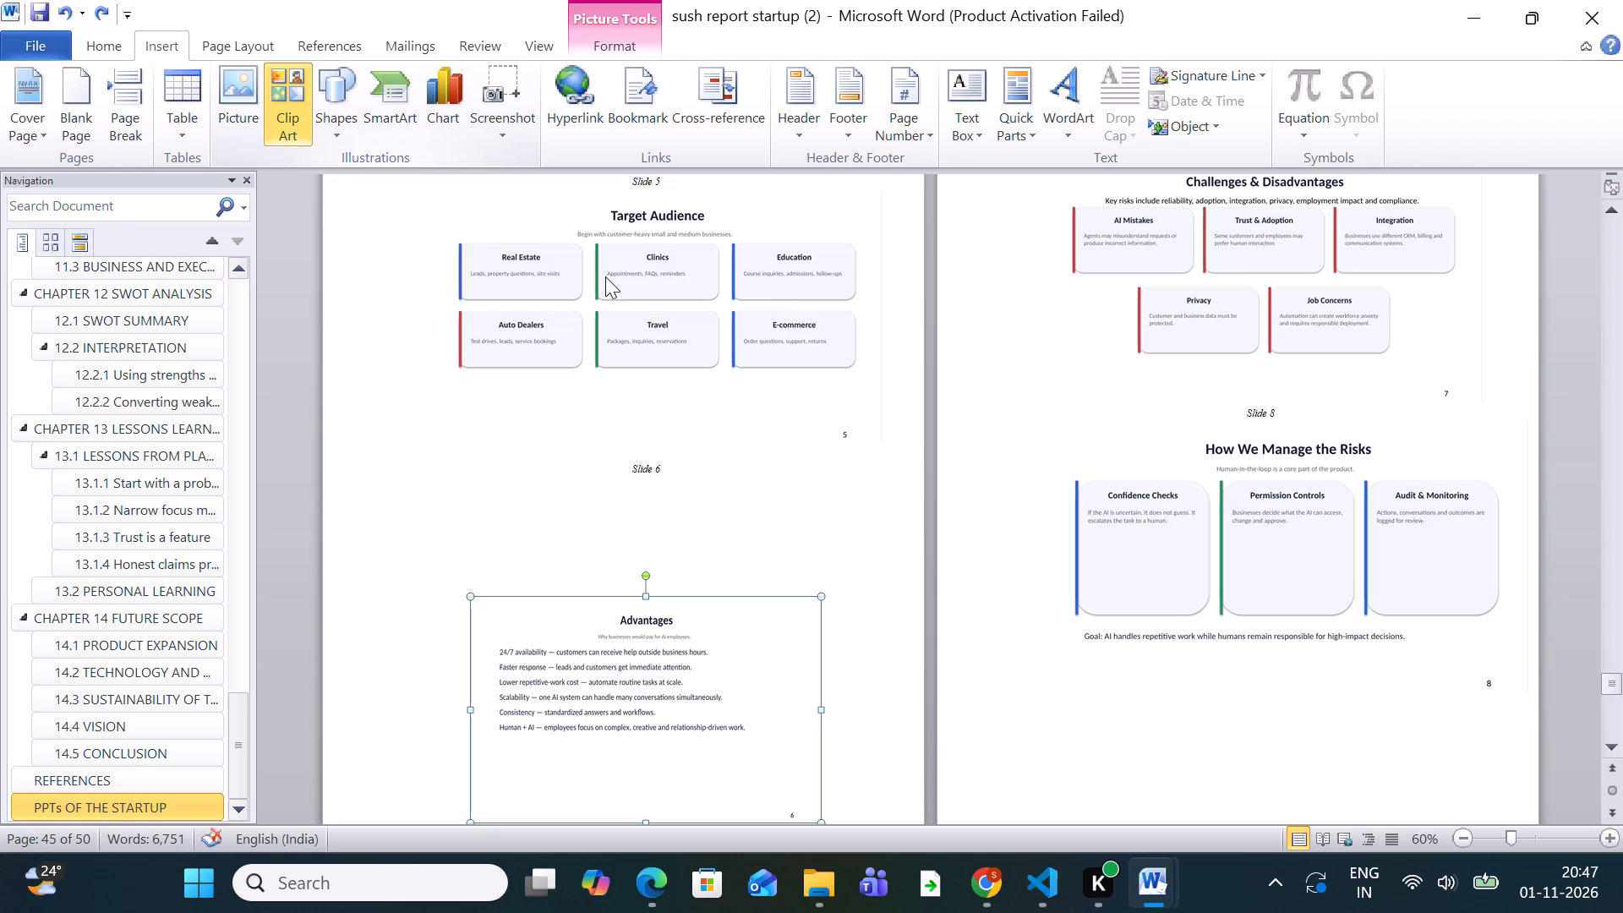
{"action": "left_click", "coordinate": [683, 355]}
{"action": "scroll", "coordinate": [767, 320], "scroll_direction": "down", "scroll_amount": 6}
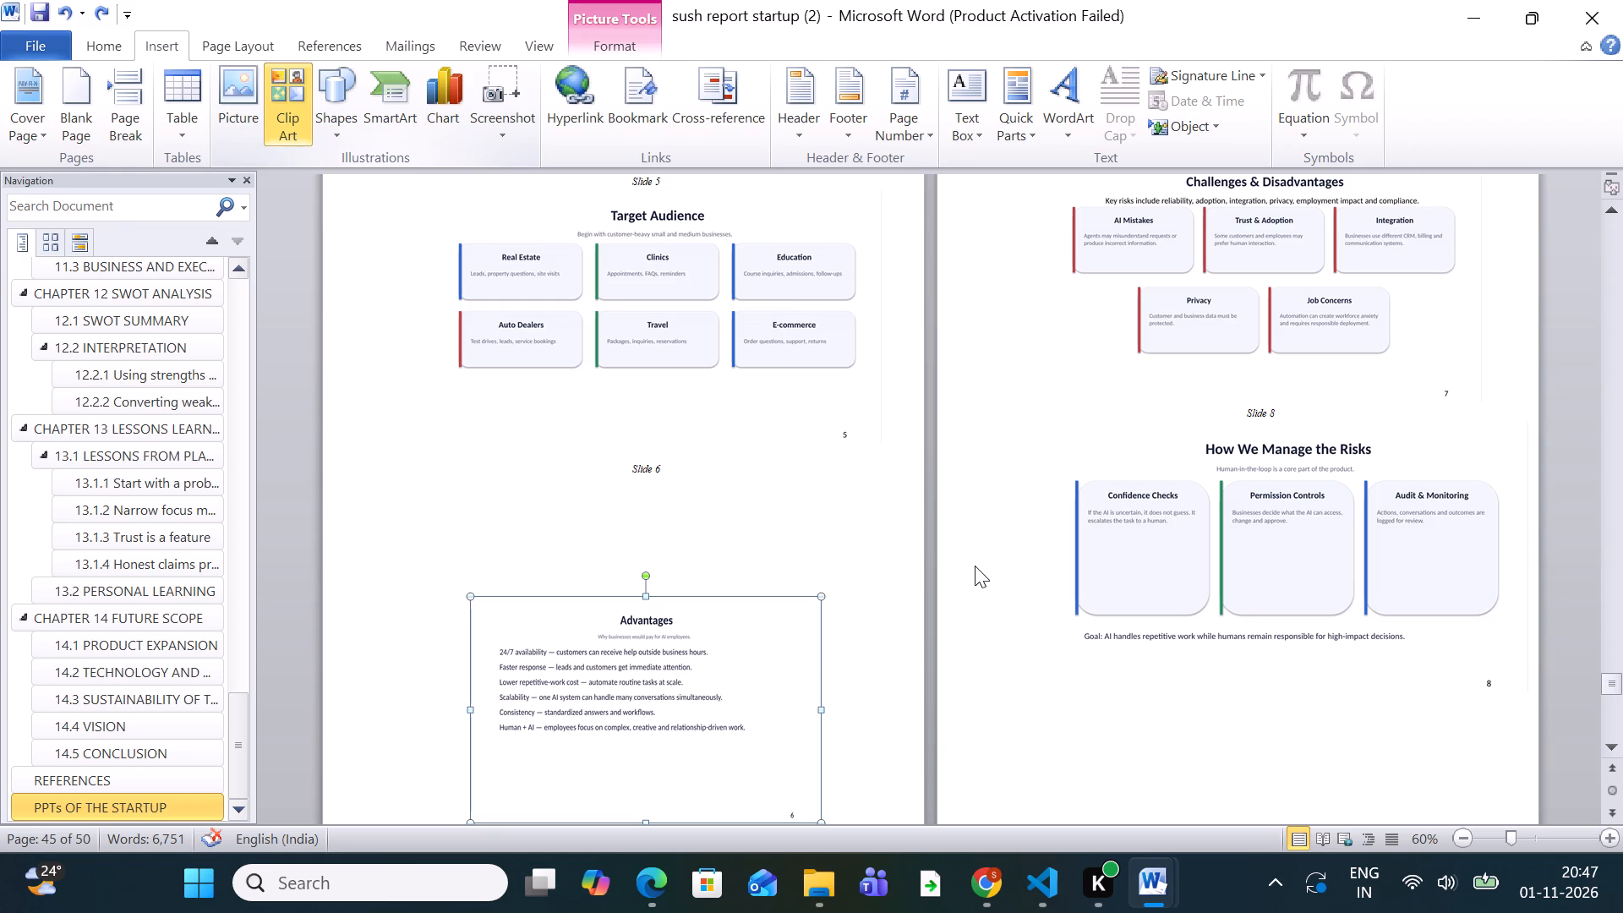
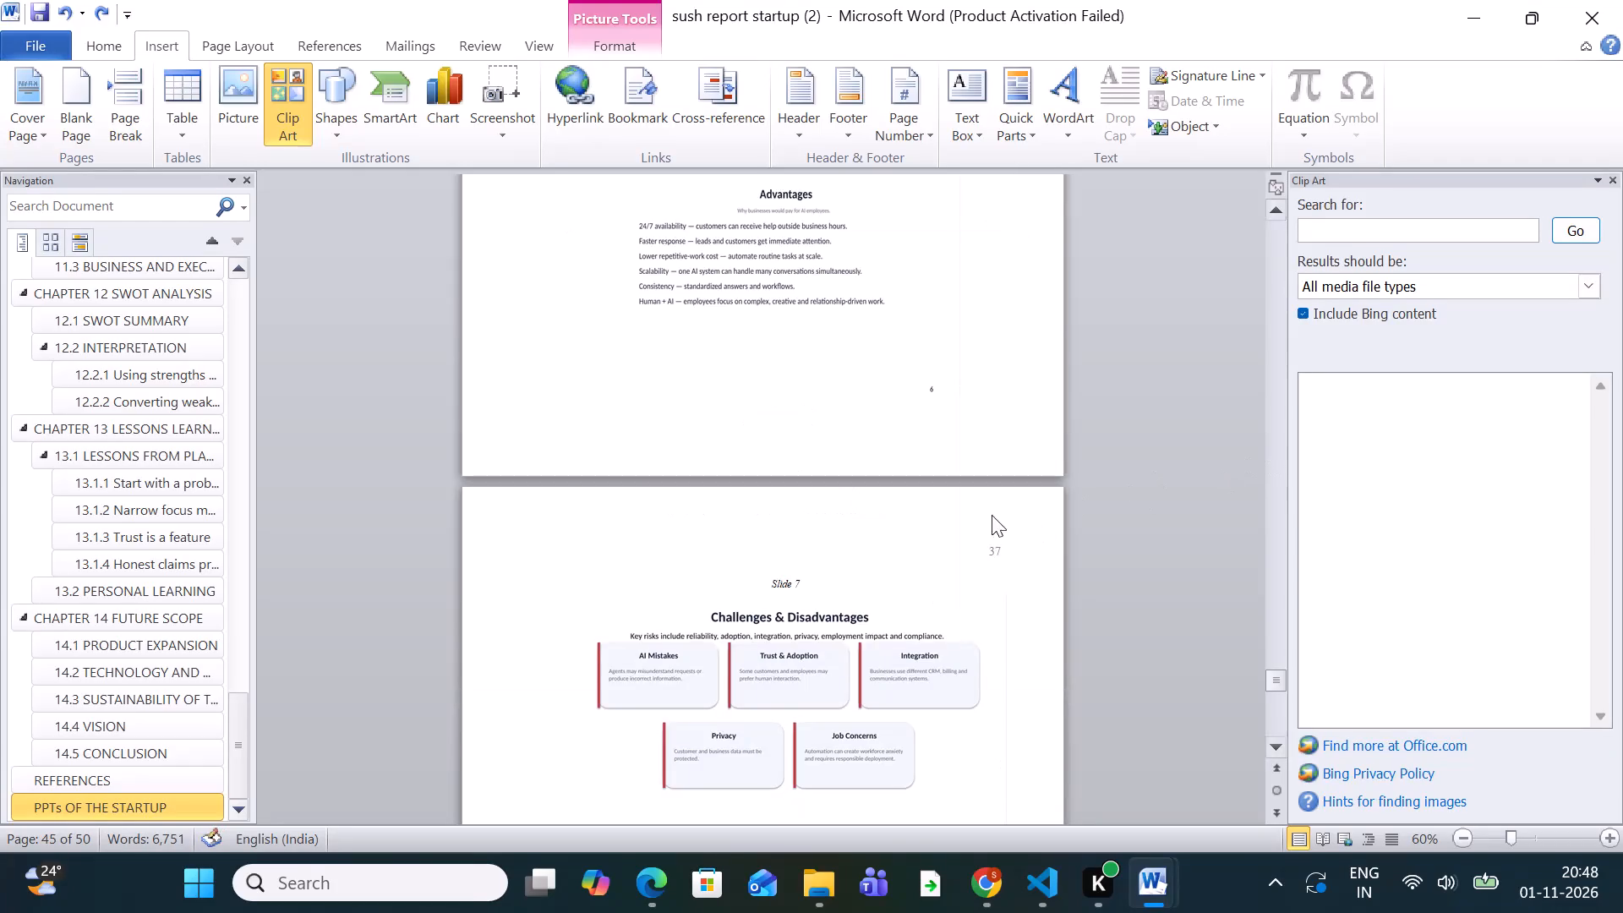
Close the Clip Art pane without inserting anything.
{"action": "scroll", "coordinate": [777, 534], "scroll_direction": "up", "scroll_amount": 12}
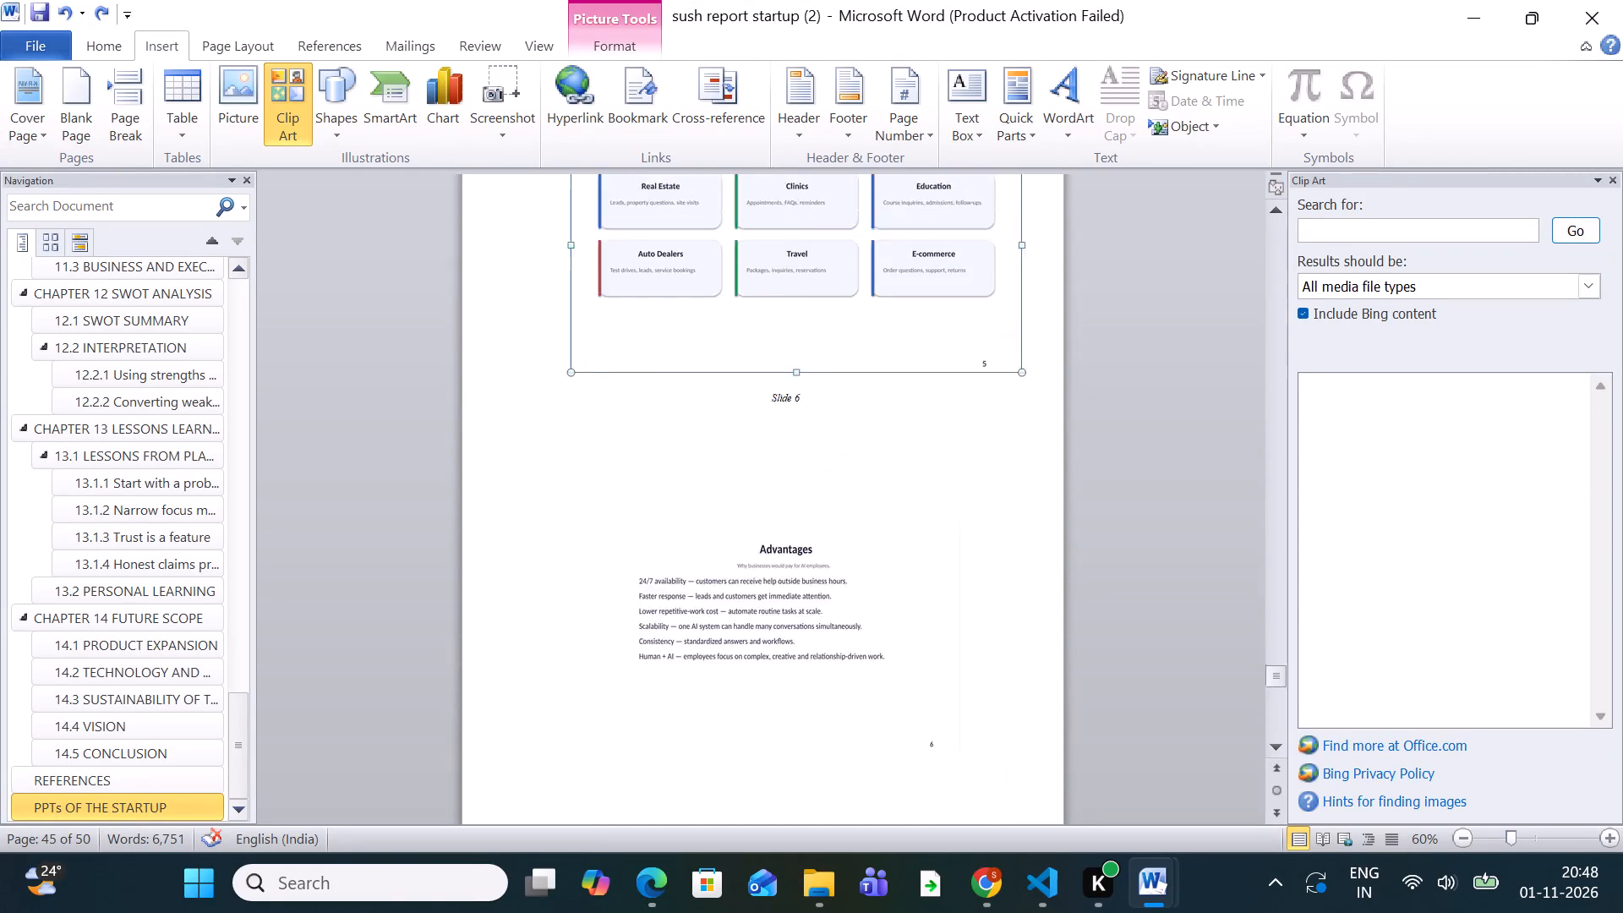
{"action": "scroll", "coordinate": [779, 531], "scroll_direction": "up", "scroll_amount": 20}
{"action": "scroll", "coordinate": [779, 531], "scroll_direction": "up", "scroll_amount": 6}
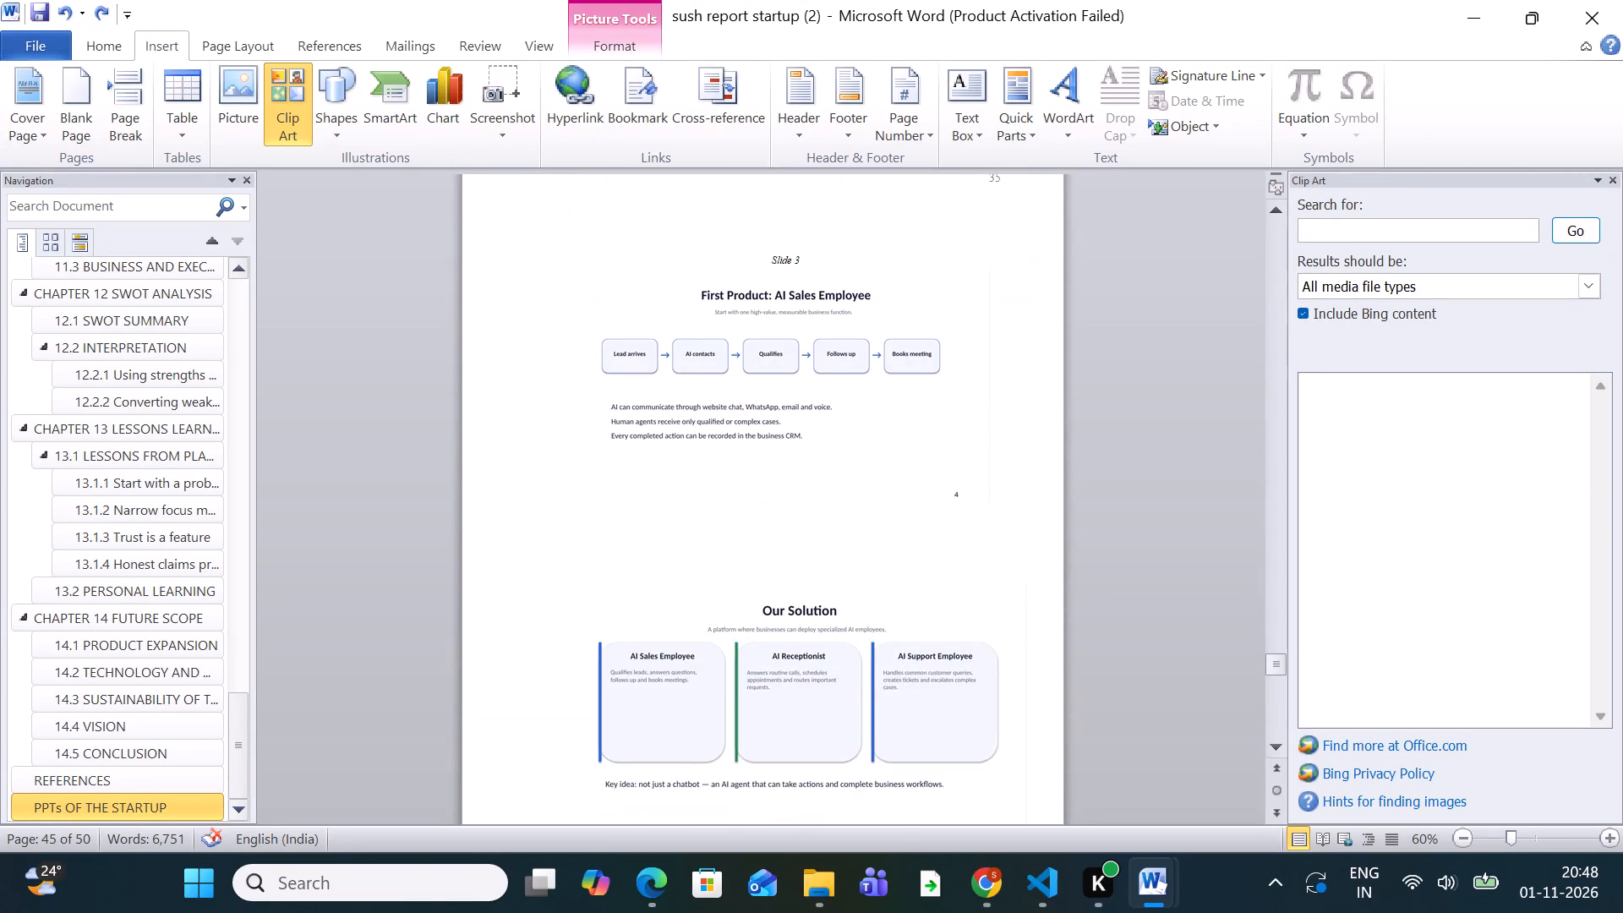
{"action": "scroll", "coordinate": [779, 531], "scroll_direction": "up", "scroll_amount": 1}
{"action": "scroll", "coordinate": [946, 477], "scroll_direction": "up", "scroll_amount": 6}
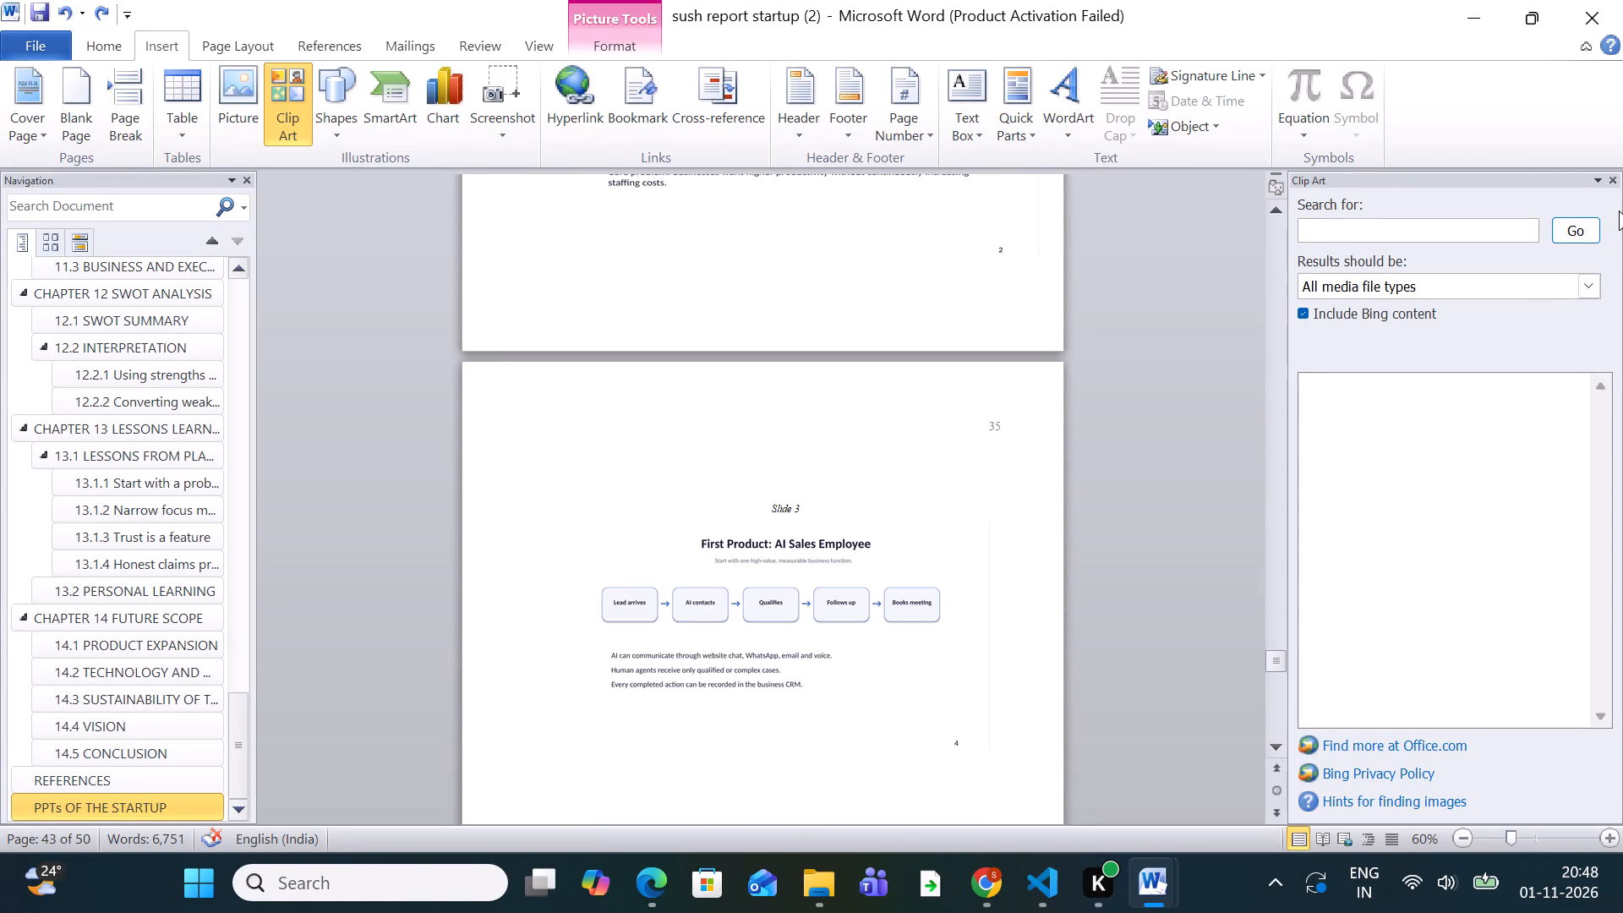
{"action": "left_click", "coordinate": [1608, 183]}
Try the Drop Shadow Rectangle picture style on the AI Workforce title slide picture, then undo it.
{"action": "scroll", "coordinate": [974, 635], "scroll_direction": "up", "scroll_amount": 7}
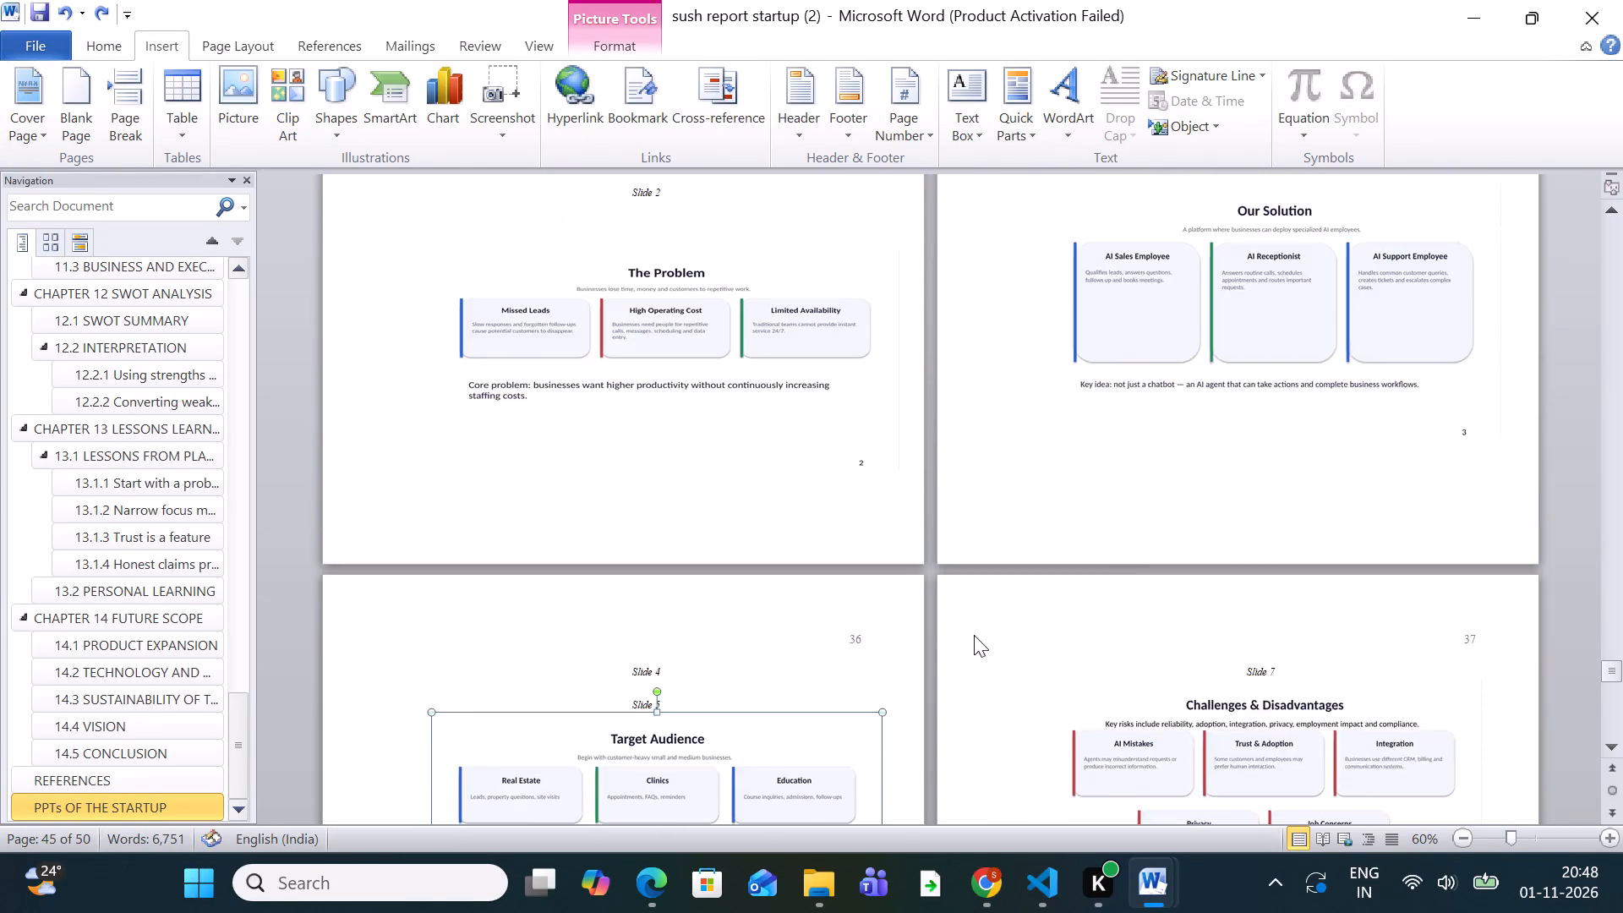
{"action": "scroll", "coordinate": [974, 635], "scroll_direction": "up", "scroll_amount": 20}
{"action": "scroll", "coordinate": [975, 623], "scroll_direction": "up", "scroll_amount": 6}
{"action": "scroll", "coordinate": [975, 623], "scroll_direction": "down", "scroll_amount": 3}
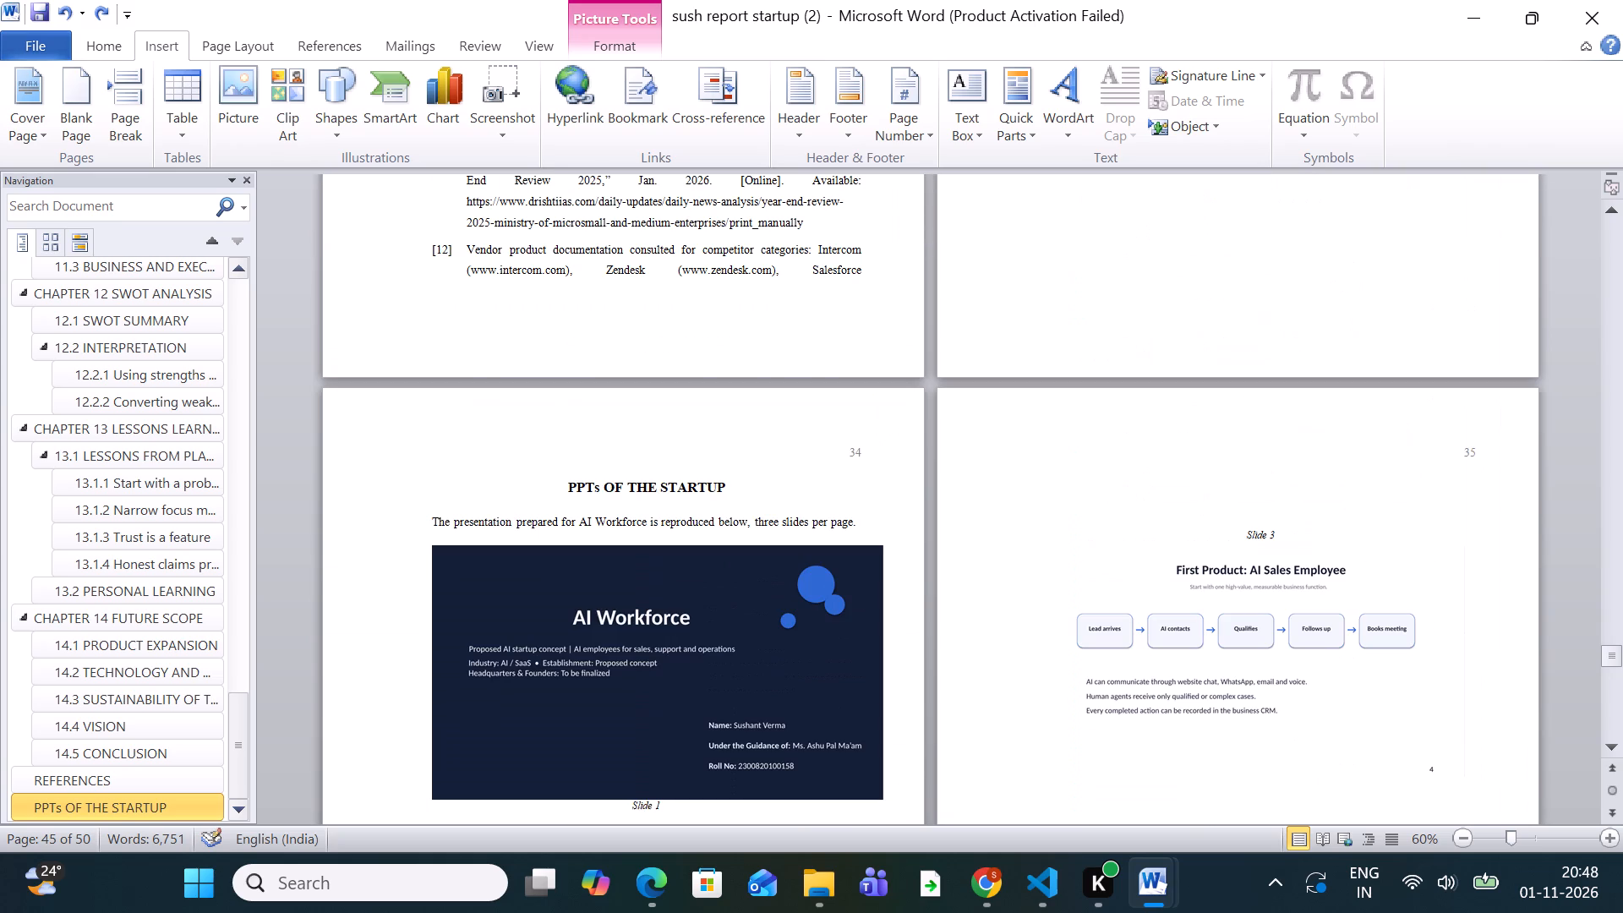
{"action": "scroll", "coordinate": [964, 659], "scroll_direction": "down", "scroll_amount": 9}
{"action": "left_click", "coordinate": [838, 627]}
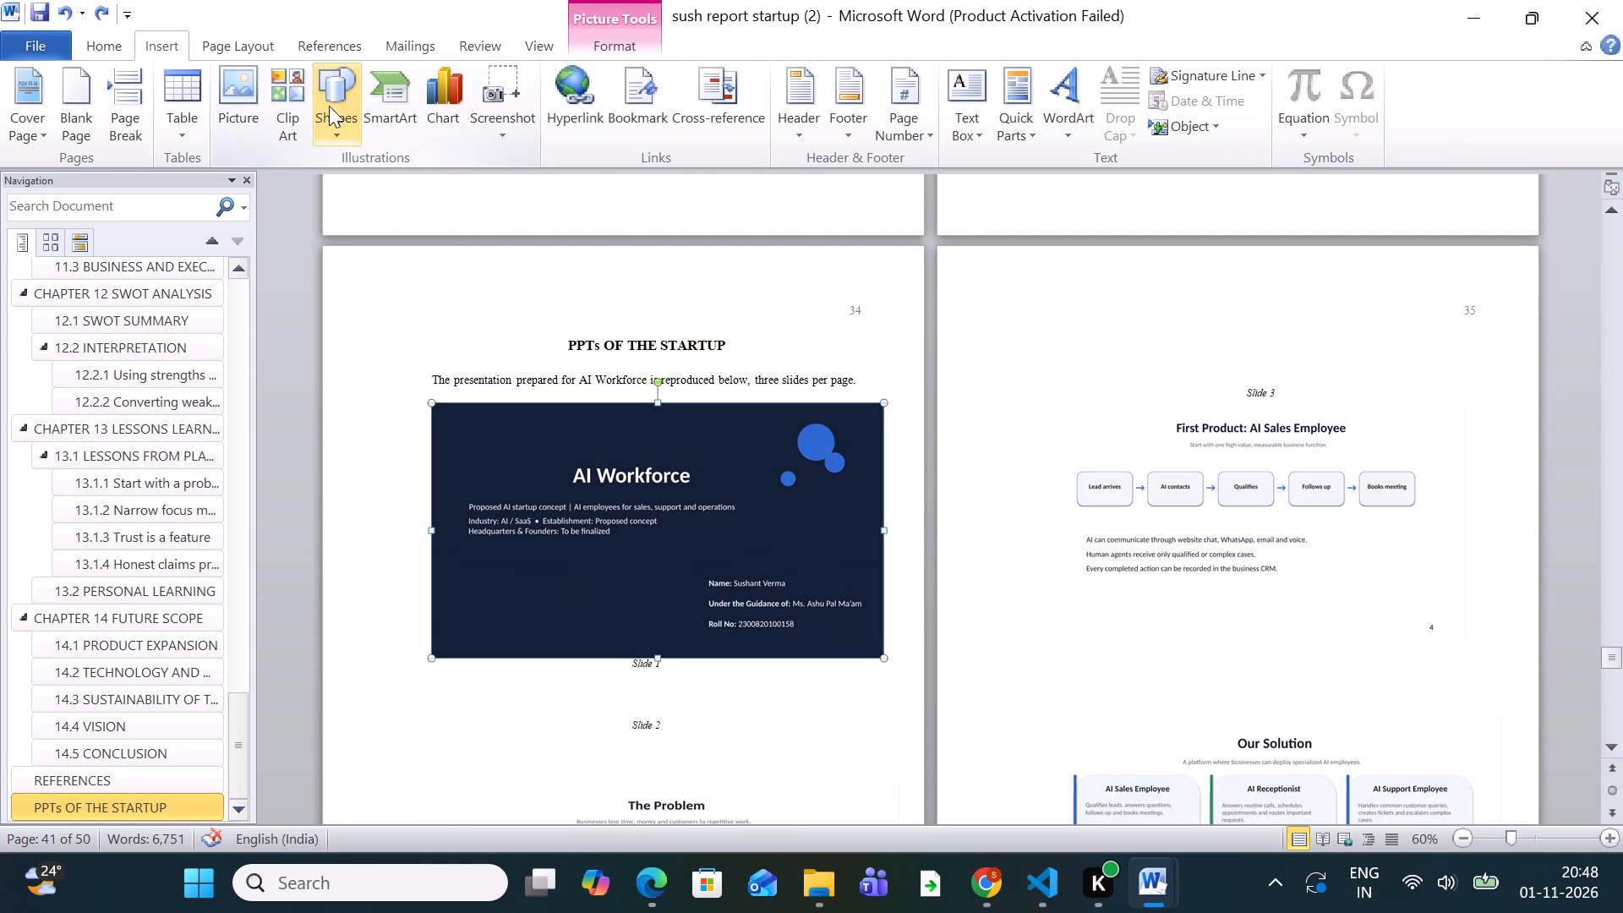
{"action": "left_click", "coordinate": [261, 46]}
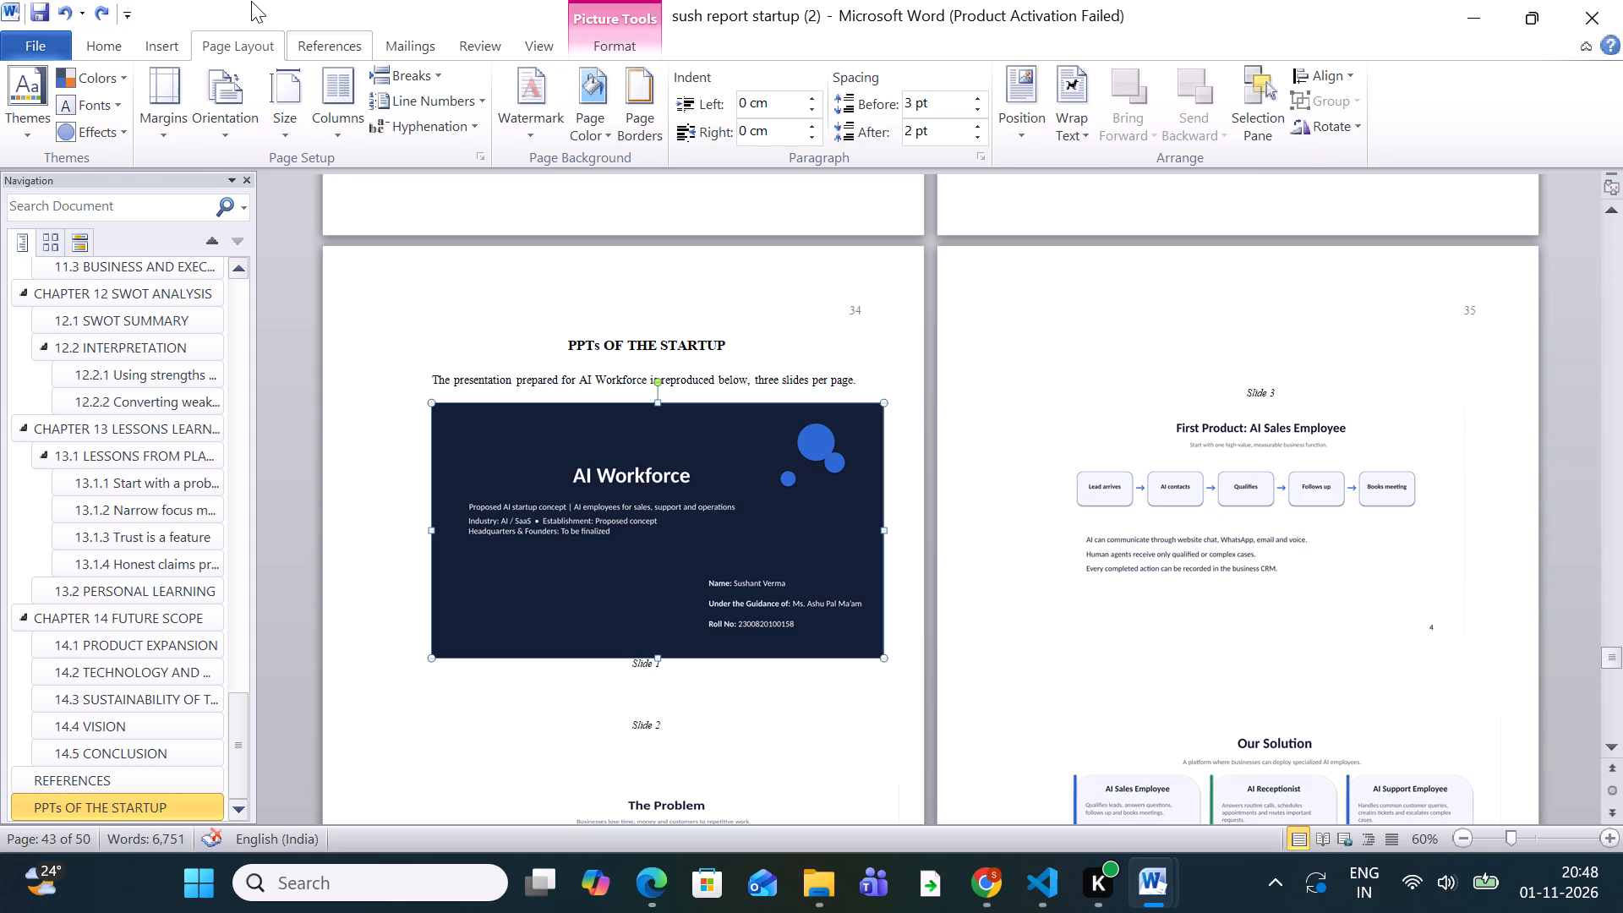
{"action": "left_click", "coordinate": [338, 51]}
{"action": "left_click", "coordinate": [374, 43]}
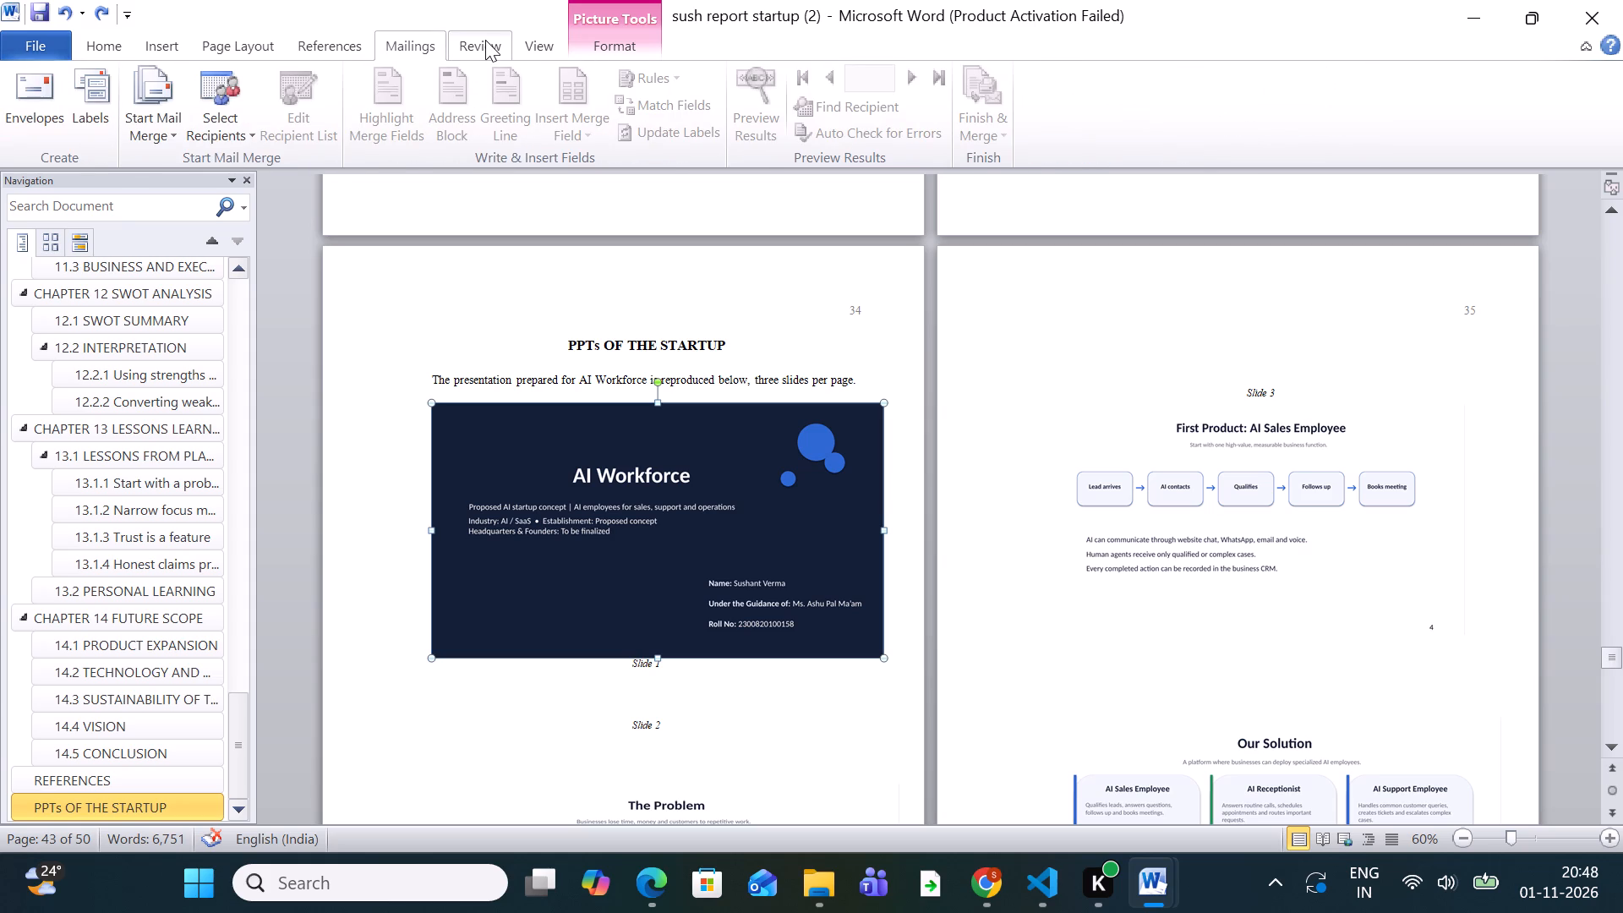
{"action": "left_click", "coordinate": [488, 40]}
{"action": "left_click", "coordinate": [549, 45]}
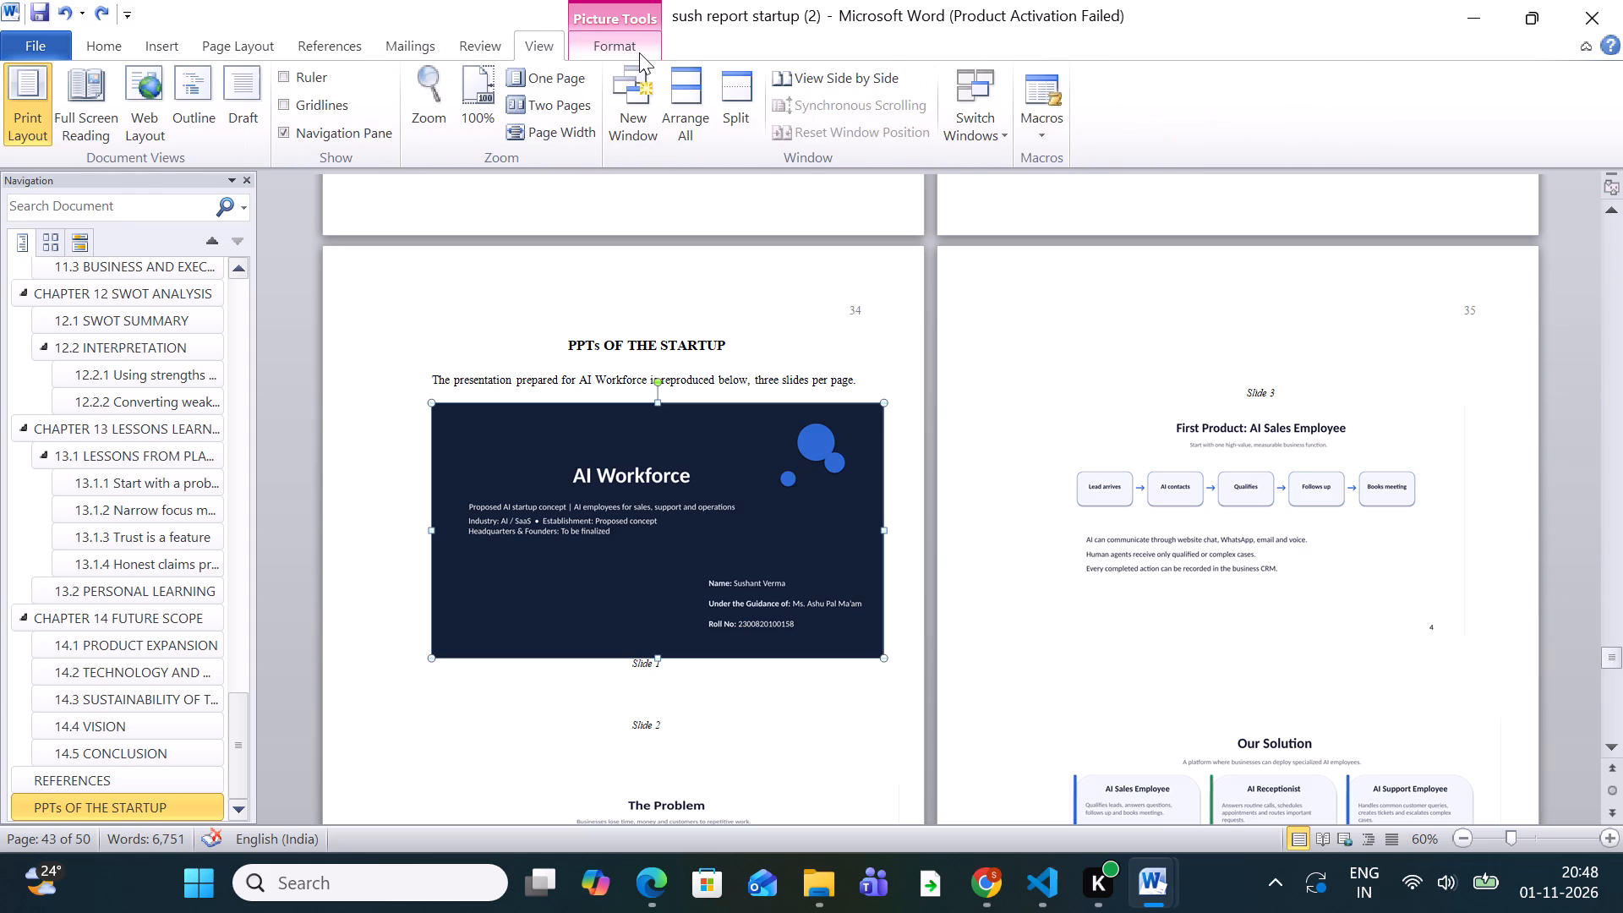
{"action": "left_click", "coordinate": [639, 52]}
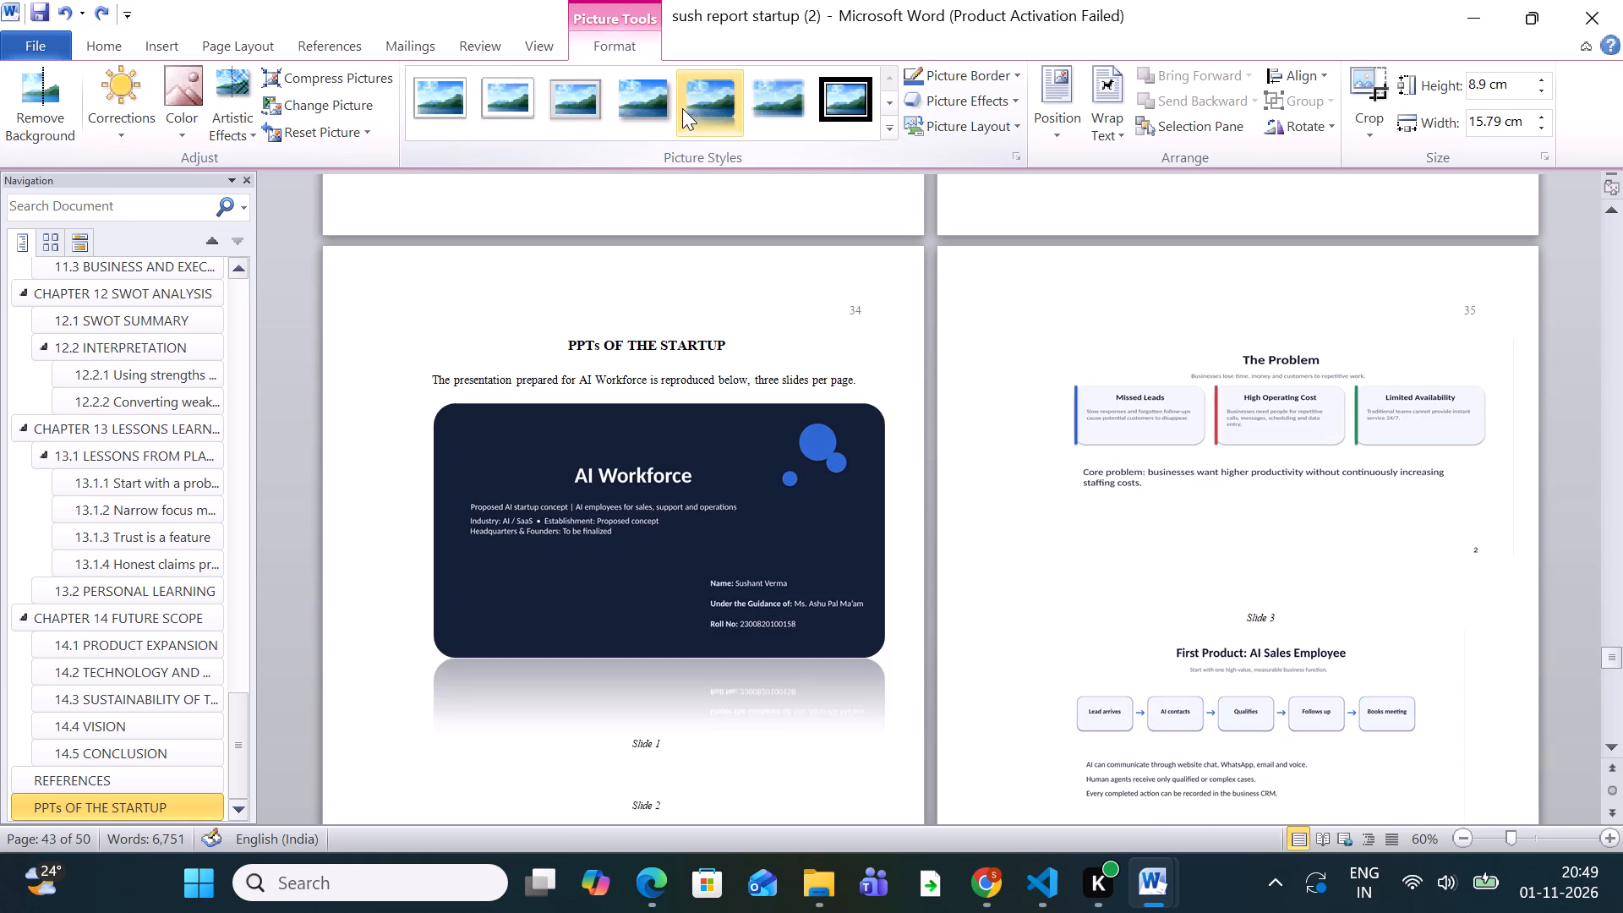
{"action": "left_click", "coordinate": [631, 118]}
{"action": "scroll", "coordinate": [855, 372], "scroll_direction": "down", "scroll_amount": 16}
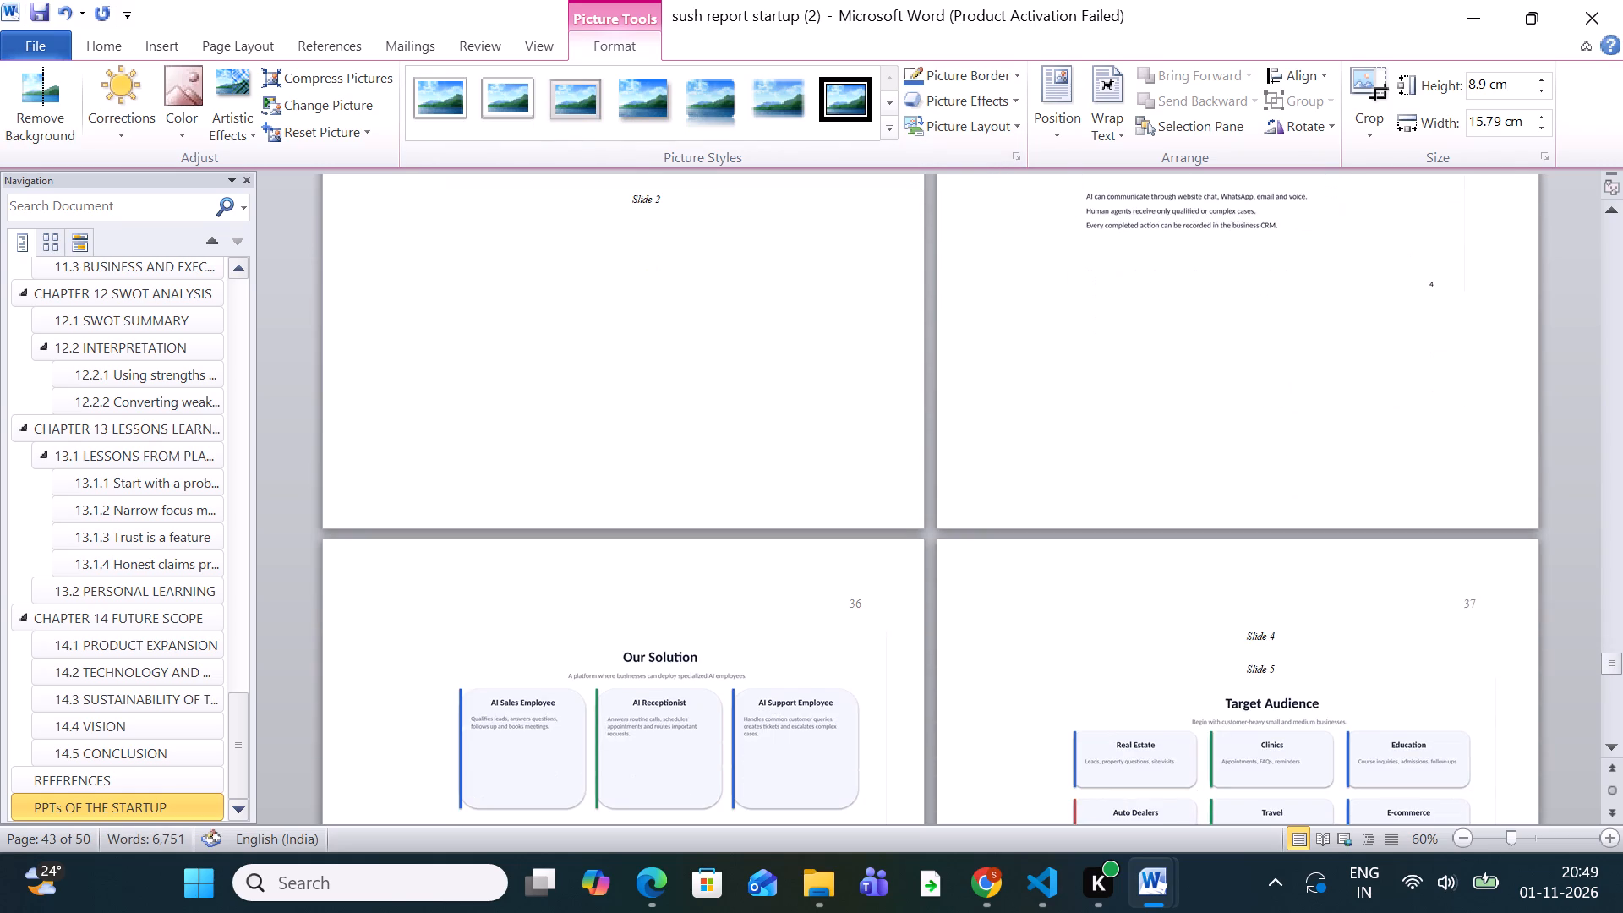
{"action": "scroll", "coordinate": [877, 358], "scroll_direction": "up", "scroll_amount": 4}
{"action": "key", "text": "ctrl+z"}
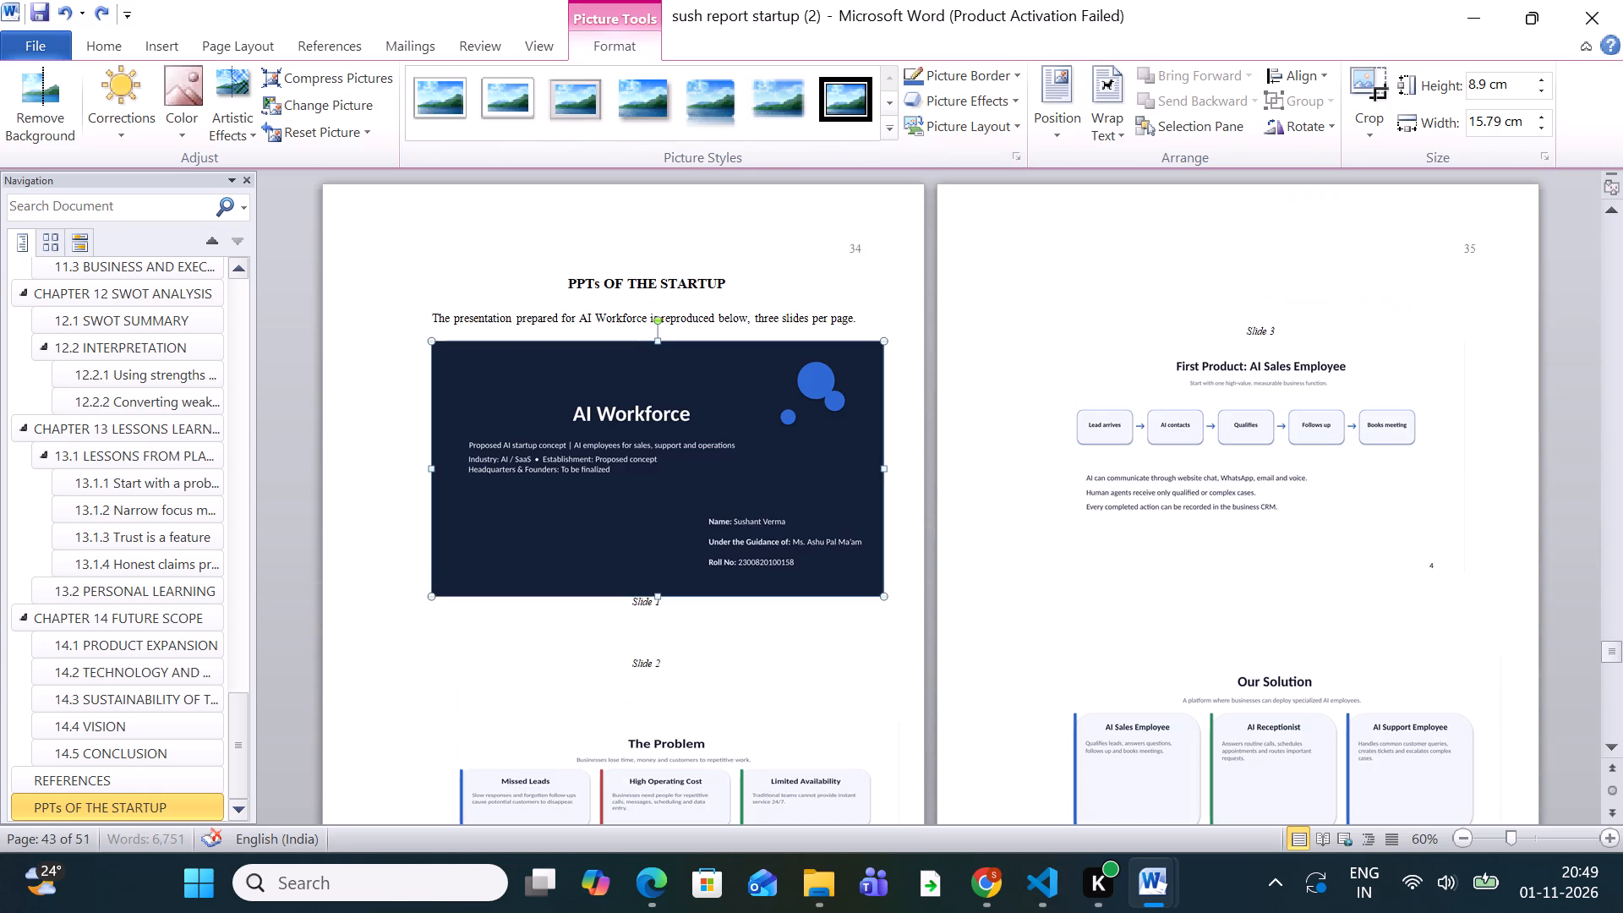
Add a black picture border to The Problem slide picture below the Slide 2 caption.
{"action": "scroll", "coordinate": [883, 349], "scroll_direction": "down", "scroll_amount": 4}
{"action": "left_click", "coordinate": [779, 666]}
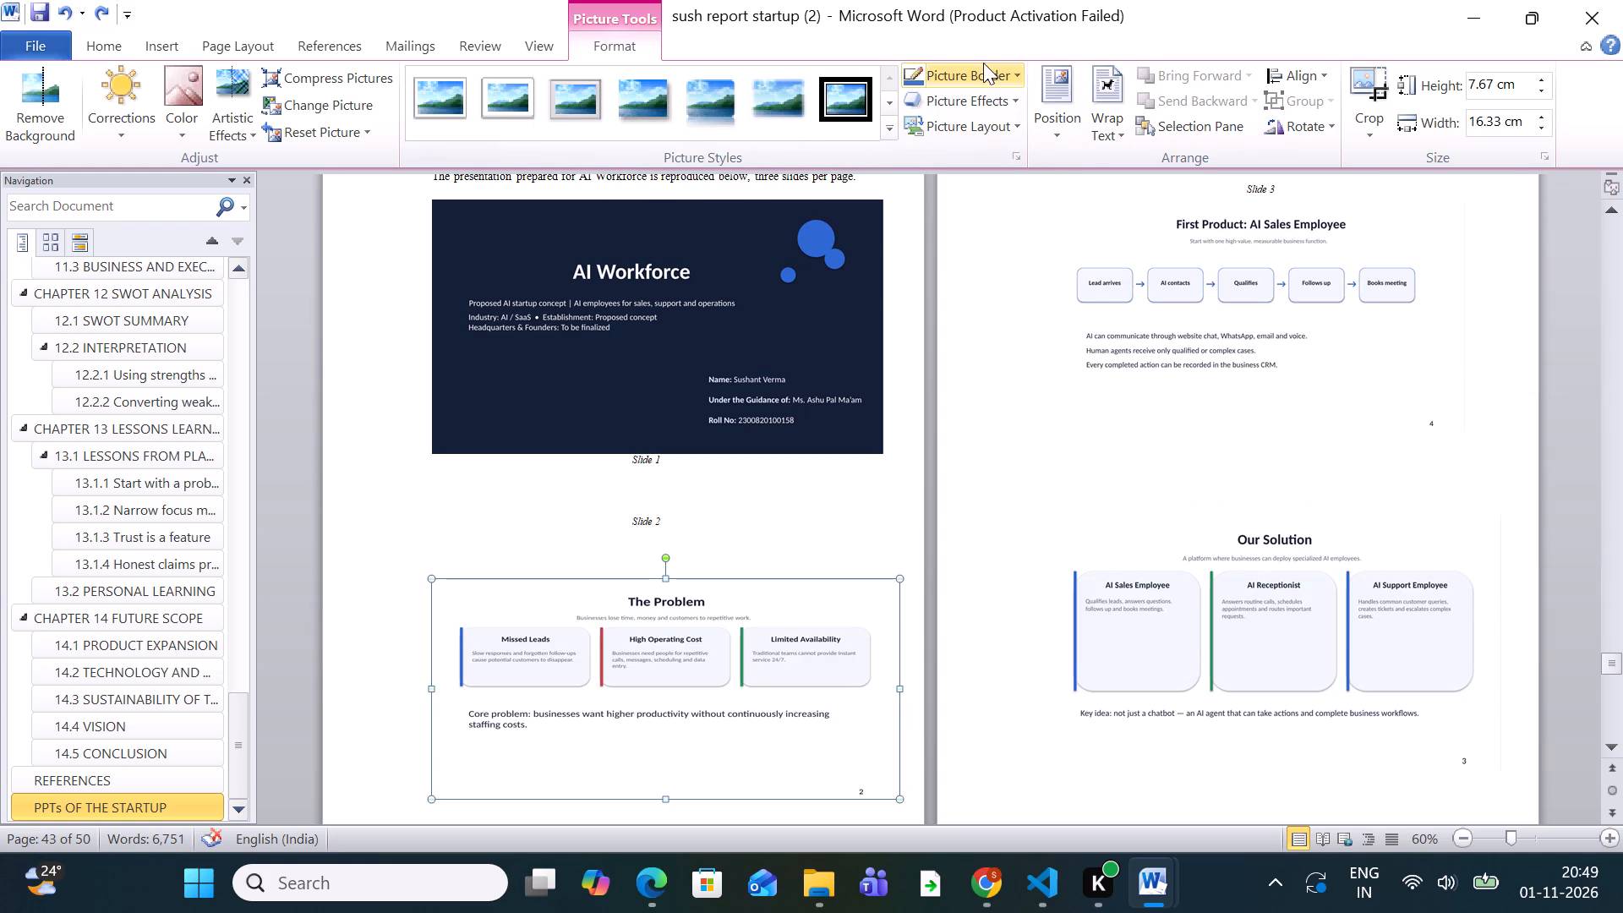
{"action": "left_click", "coordinate": [957, 80]}
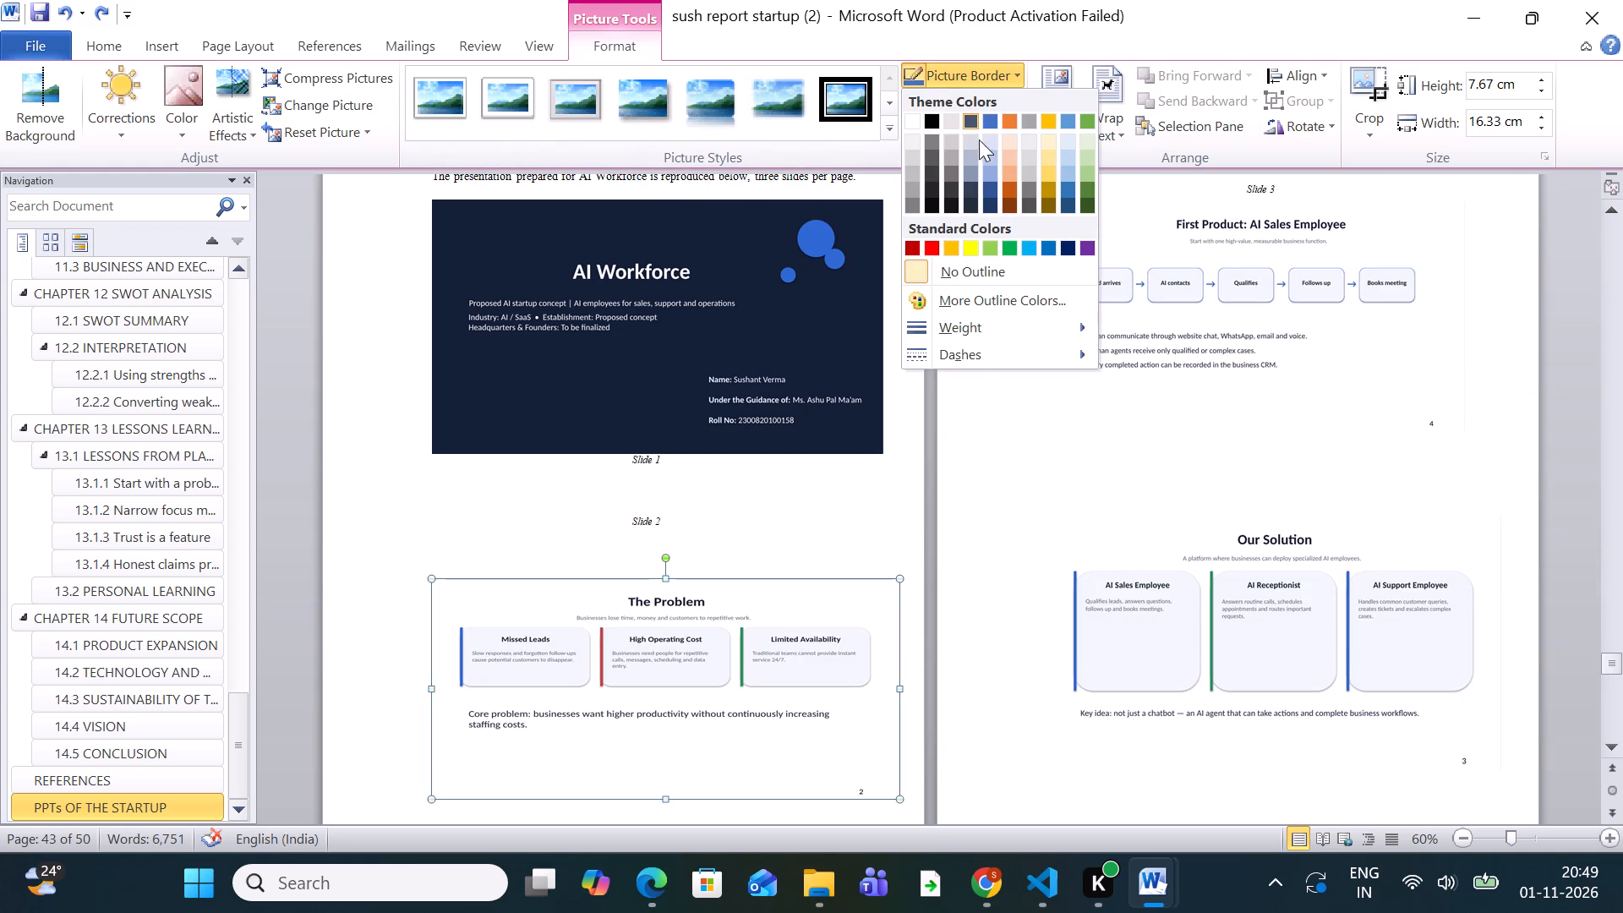
{"action": "left_click", "coordinate": [936, 123]}
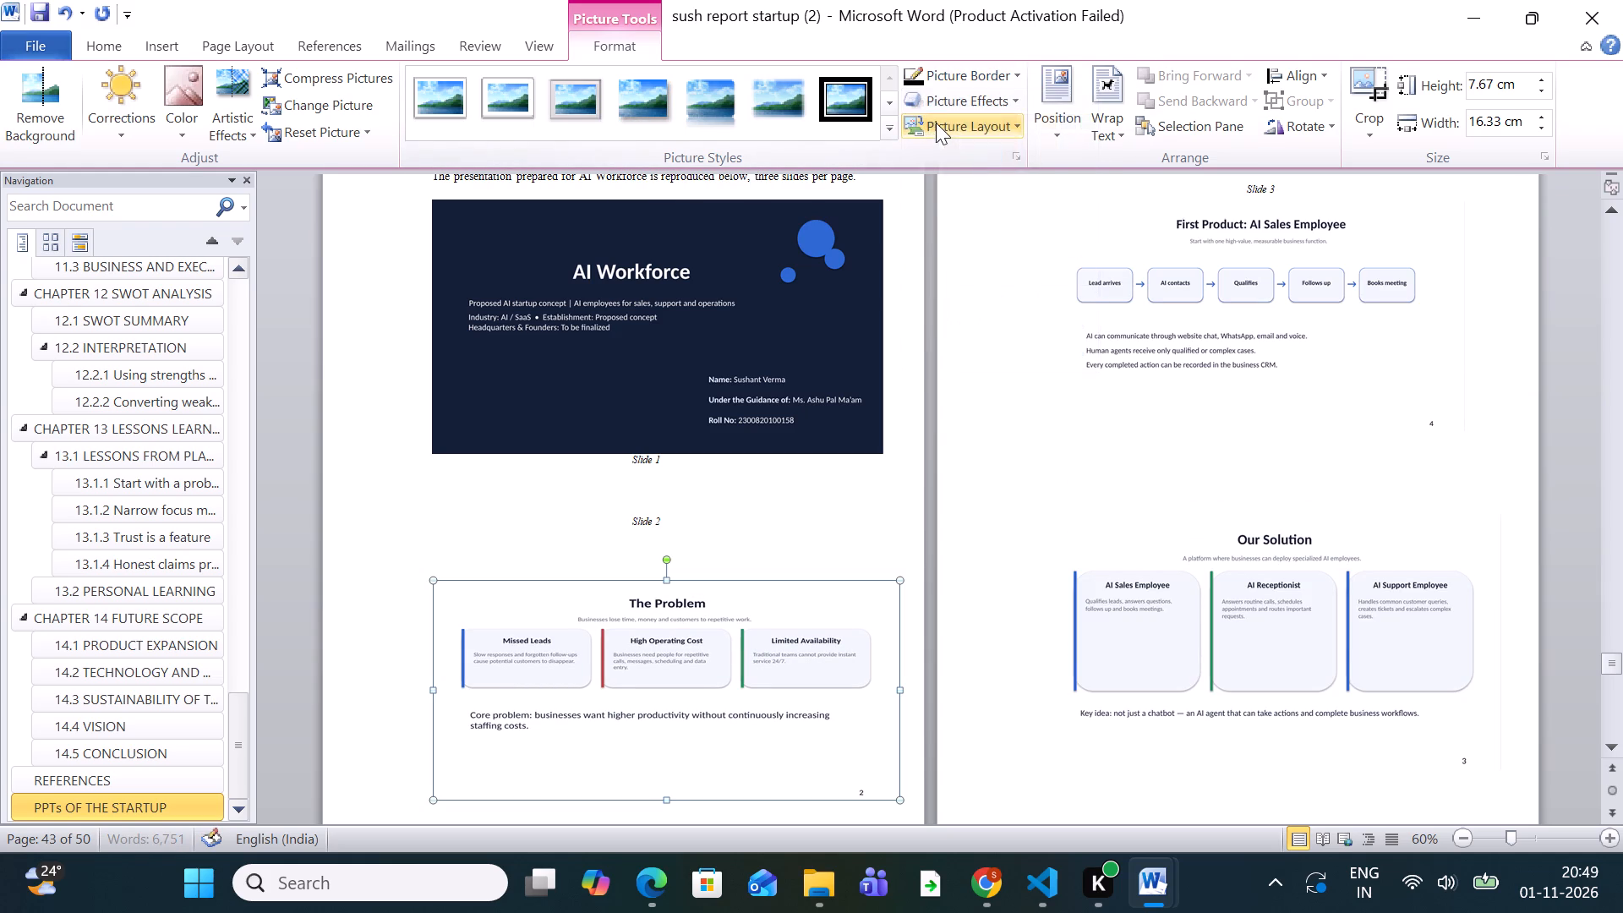
{"action": "left_click", "coordinate": [777, 522]}
Add a black picture border to the AI Workforce title slide picture above the Slide 1 caption.
{"action": "left_click", "coordinate": [724, 281]}
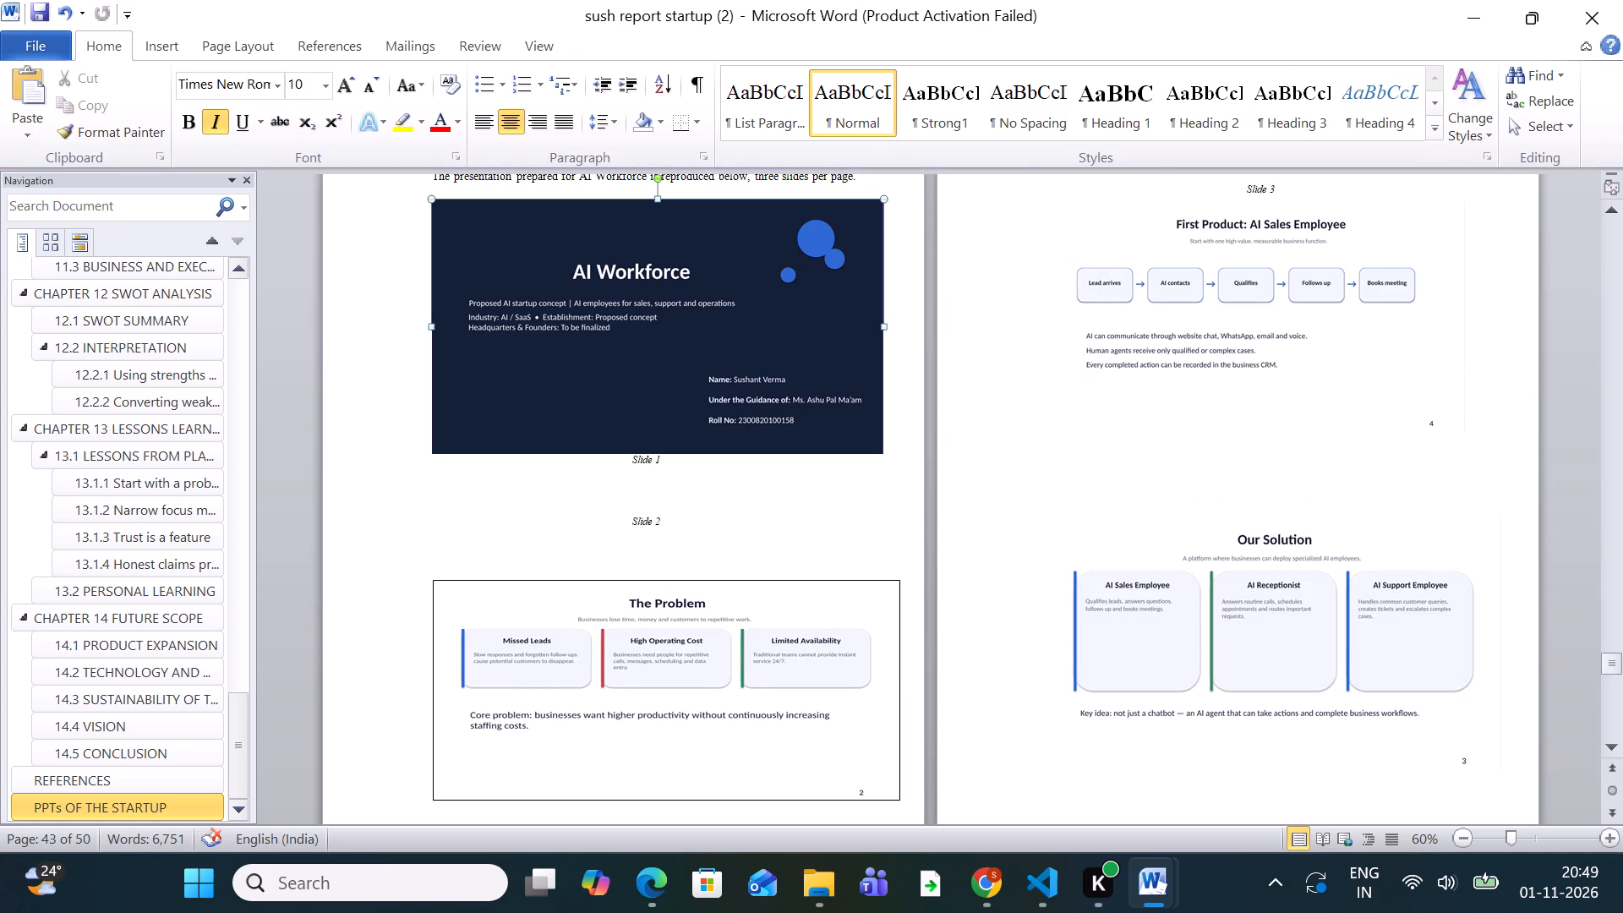
{"action": "left_click", "coordinate": [969, 79]}
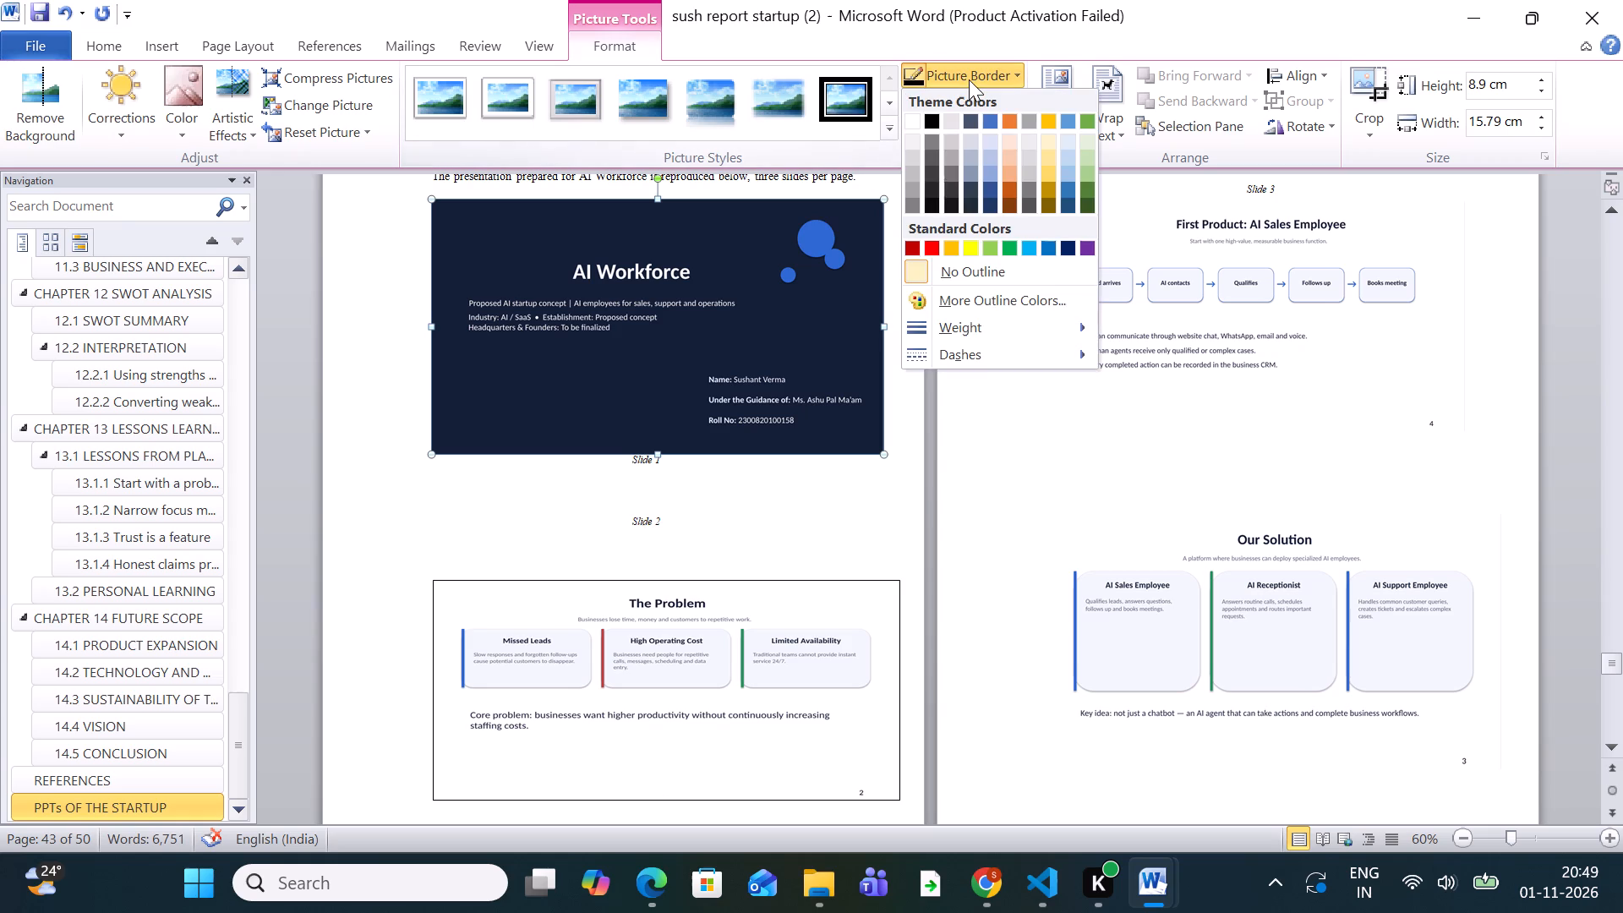
{"action": "left_click", "coordinate": [932, 118]}
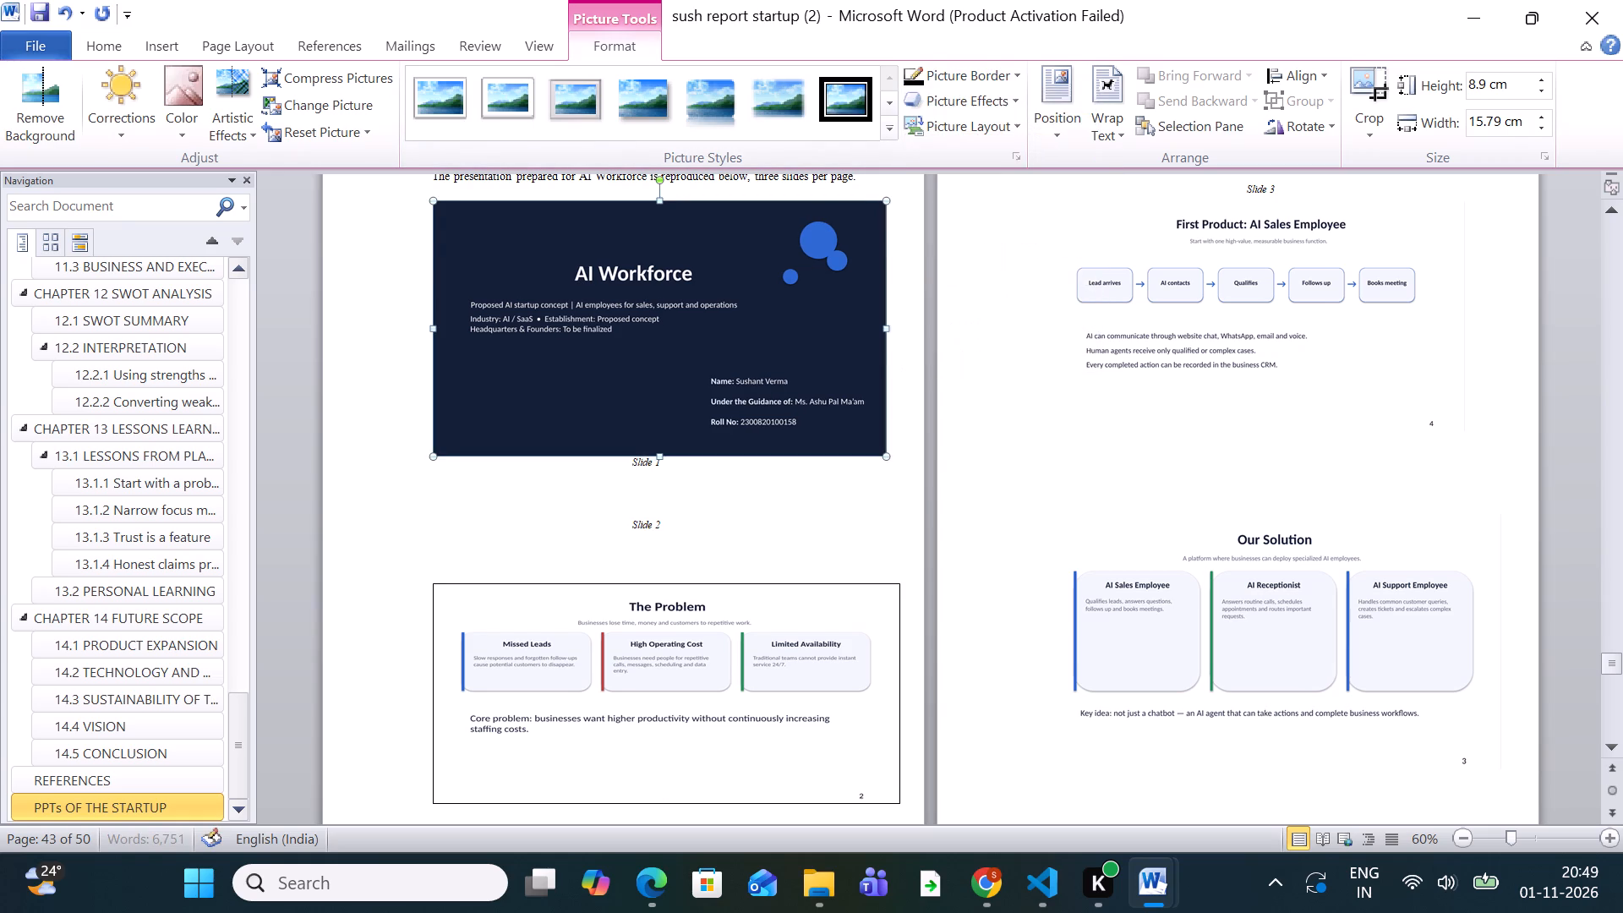
{"action": "left_click", "coordinate": [771, 581]}
Add a black picture border to the First Product: AI Sales Employee slide picture below the Slide 3 caption.
{"action": "scroll", "coordinate": [786, 550], "scroll_direction": "down", "scroll_amount": 6}
{"action": "left_click", "coordinate": [759, 663]}
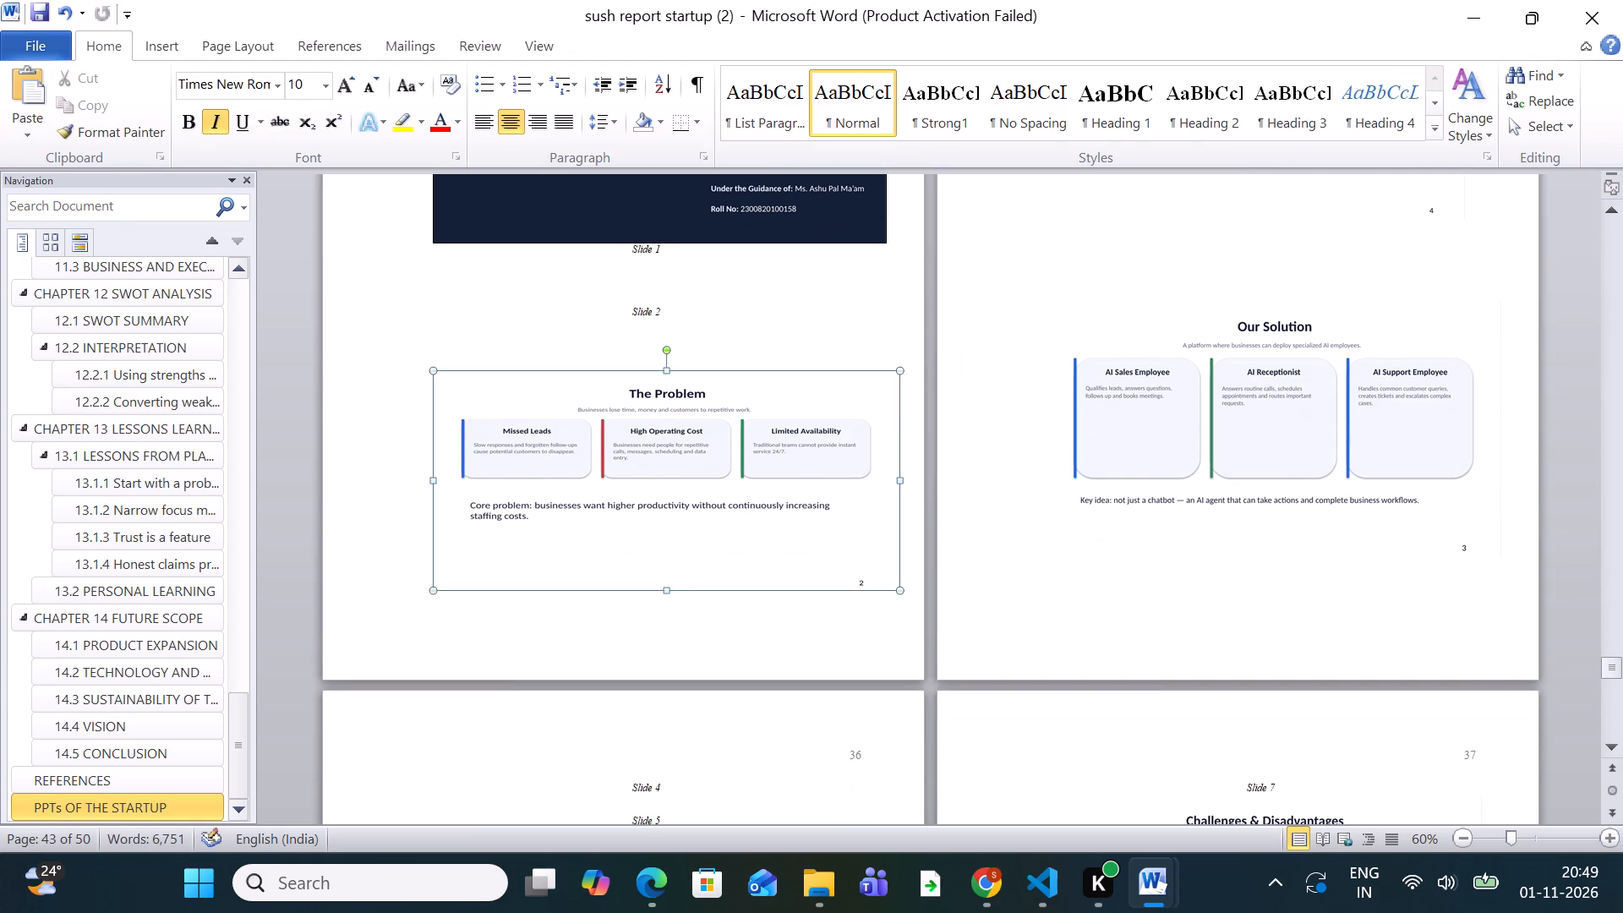
{"action": "scroll", "coordinate": [762, 652], "scroll_direction": "down", "scroll_amount": 4}
{"action": "left_click", "coordinate": [699, 777]}
{"action": "scroll", "coordinate": [892, 389], "scroll_direction": "up", "scroll_amount": 9}
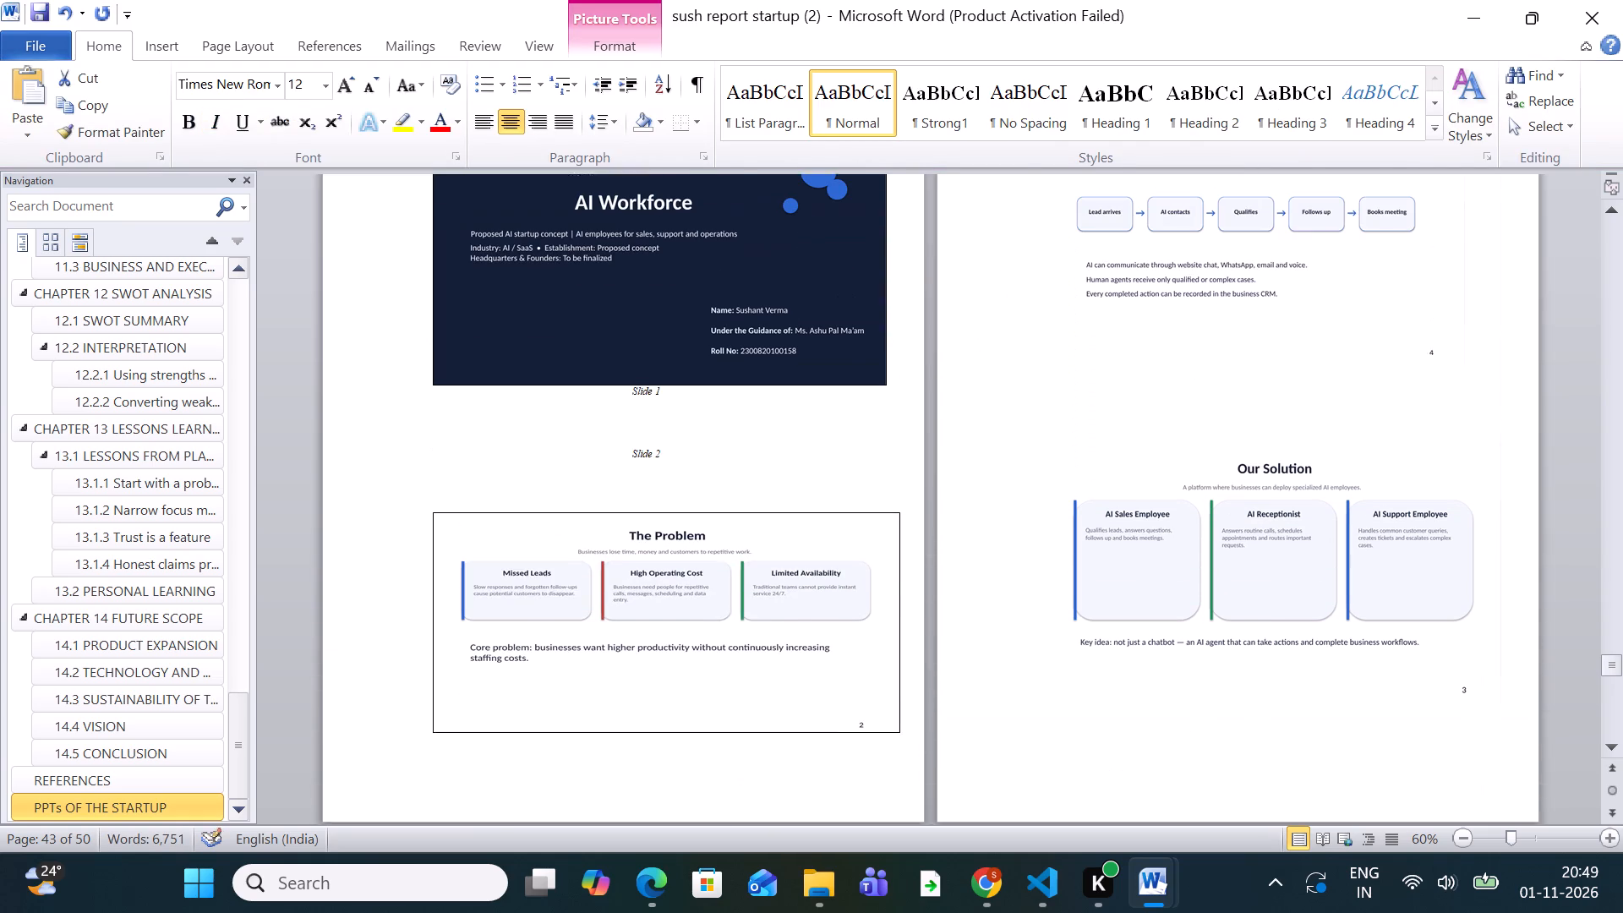
{"action": "scroll", "coordinate": [893, 387], "scroll_direction": "up", "scroll_amount": 1}
{"action": "left_click", "coordinate": [1191, 301]}
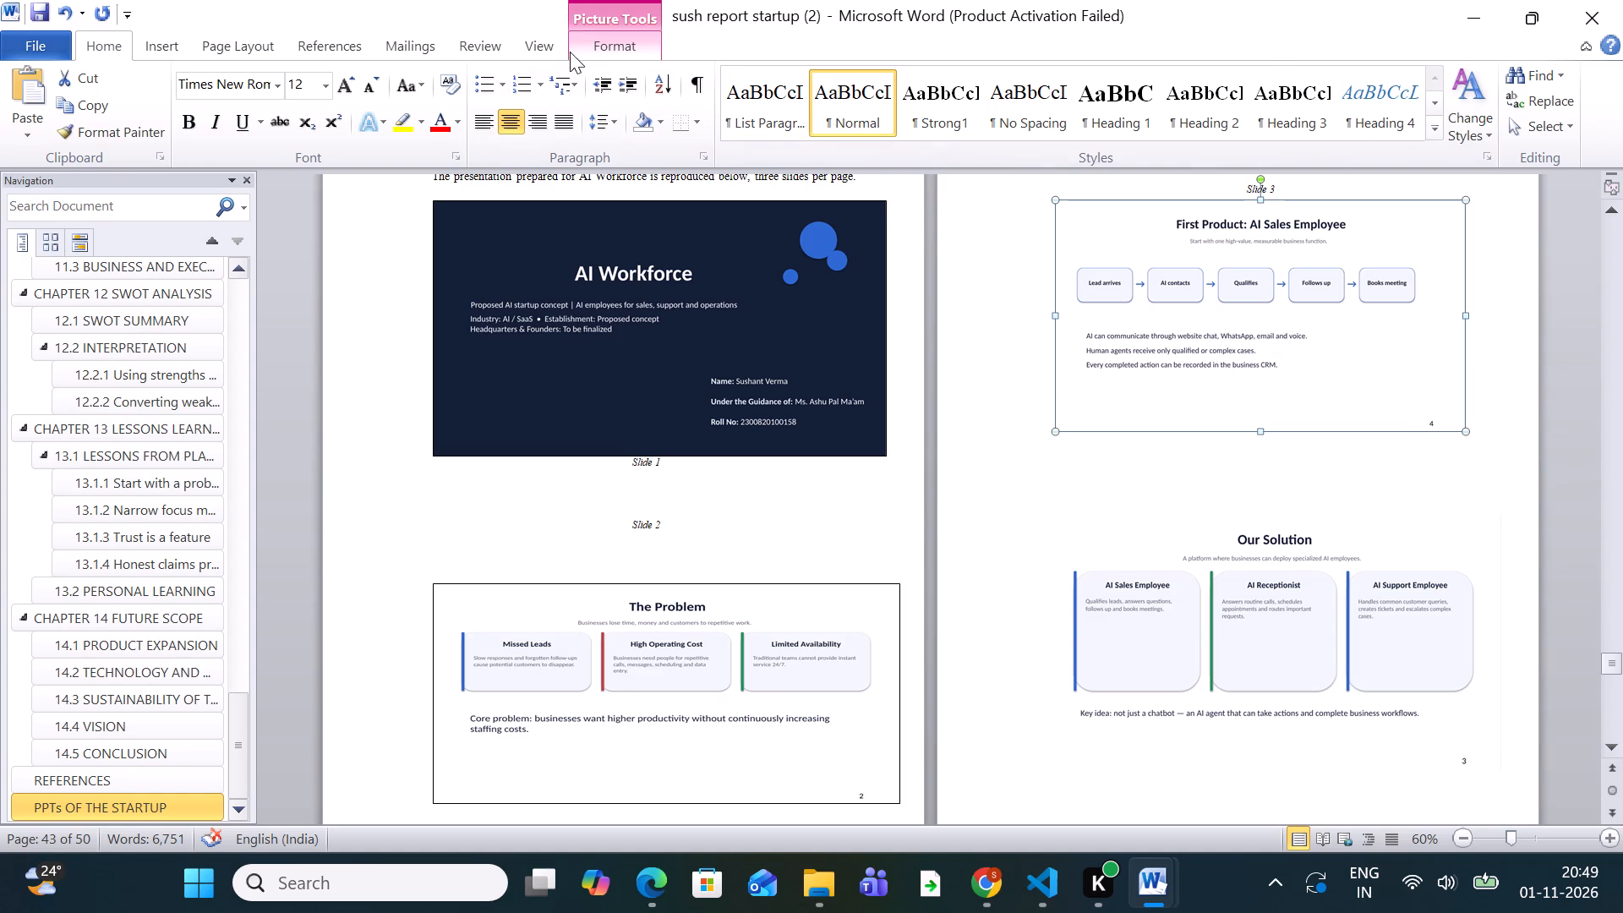
{"action": "left_click", "coordinate": [609, 42]}
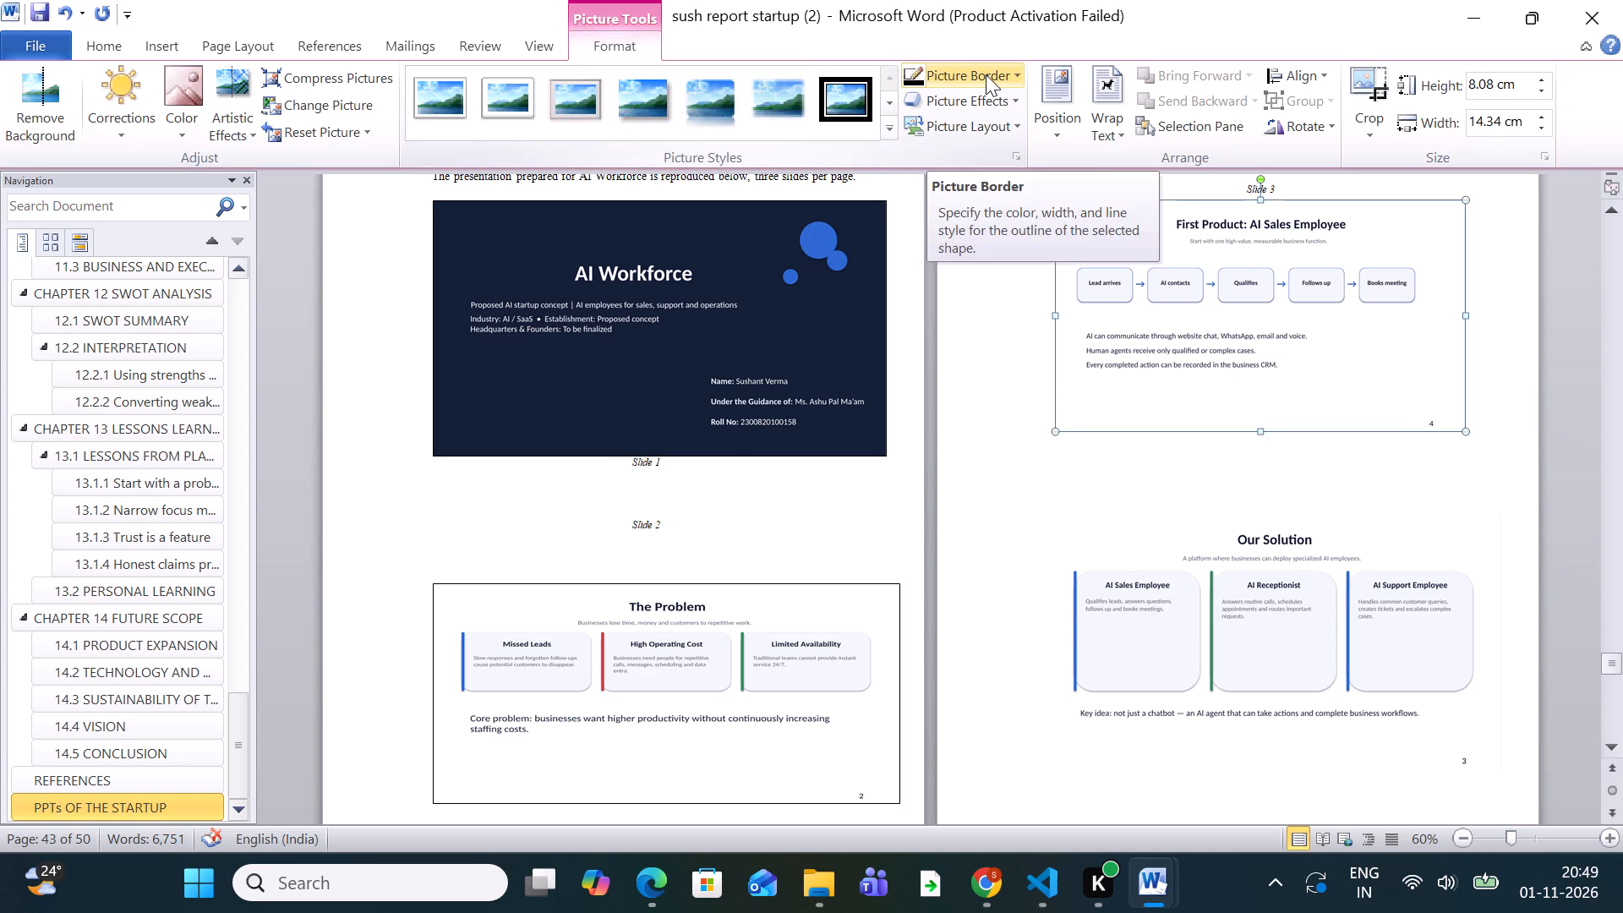
{"action": "left_click", "coordinate": [986, 74]}
{"action": "left_click", "coordinate": [988, 446]}
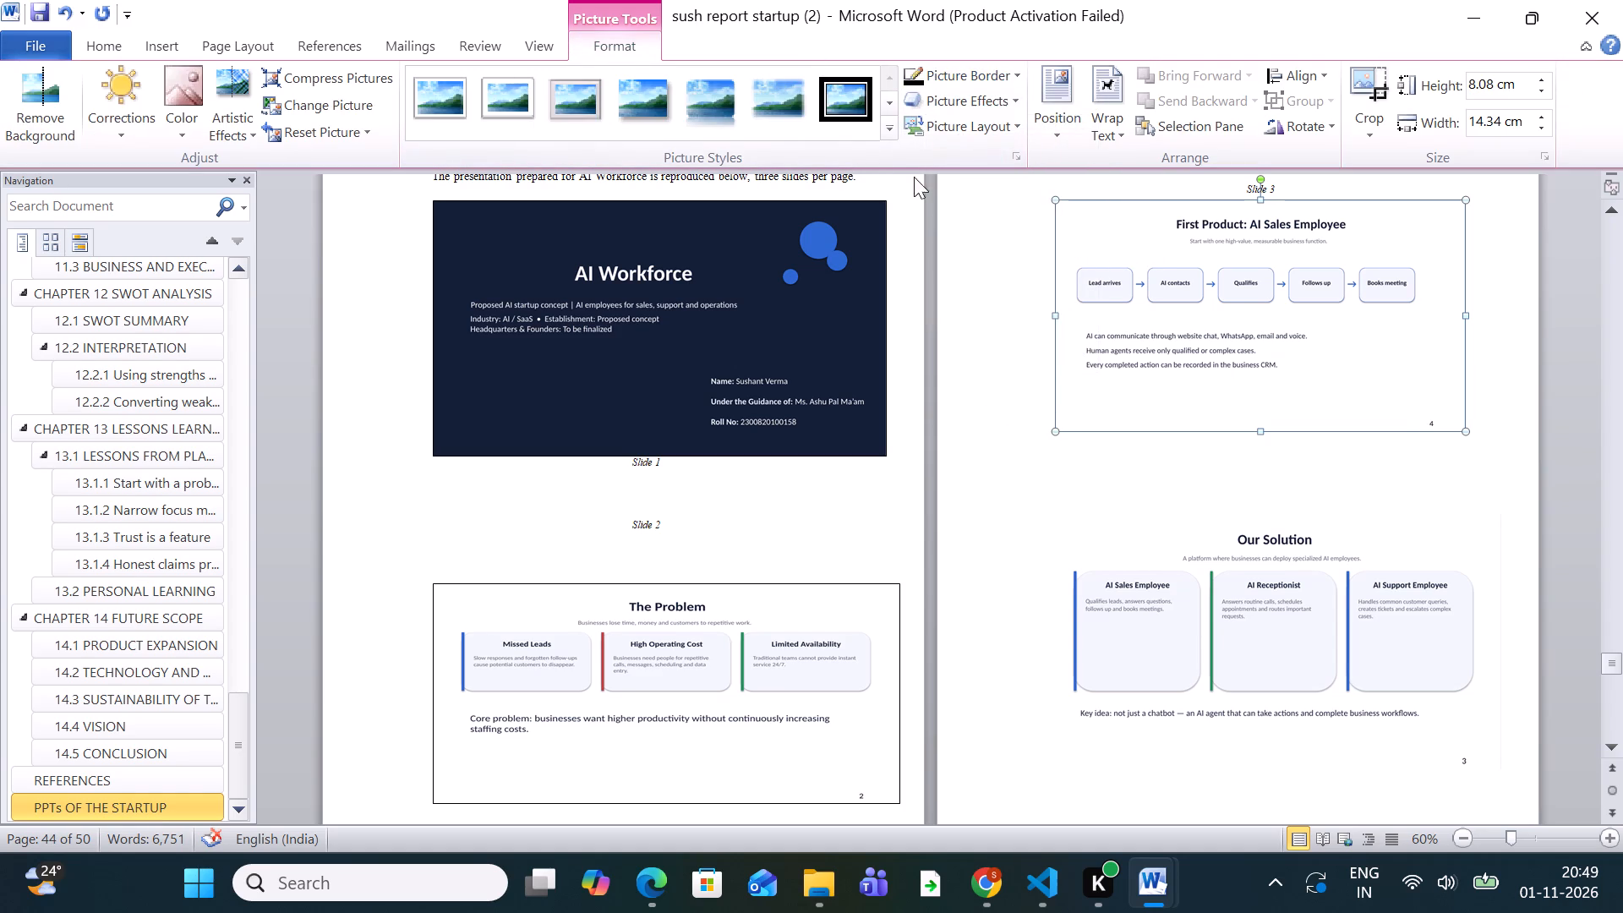
{"action": "left_click", "coordinate": [992, 486]}
{"action": "left_click", "coordinate": [1153, 358]}
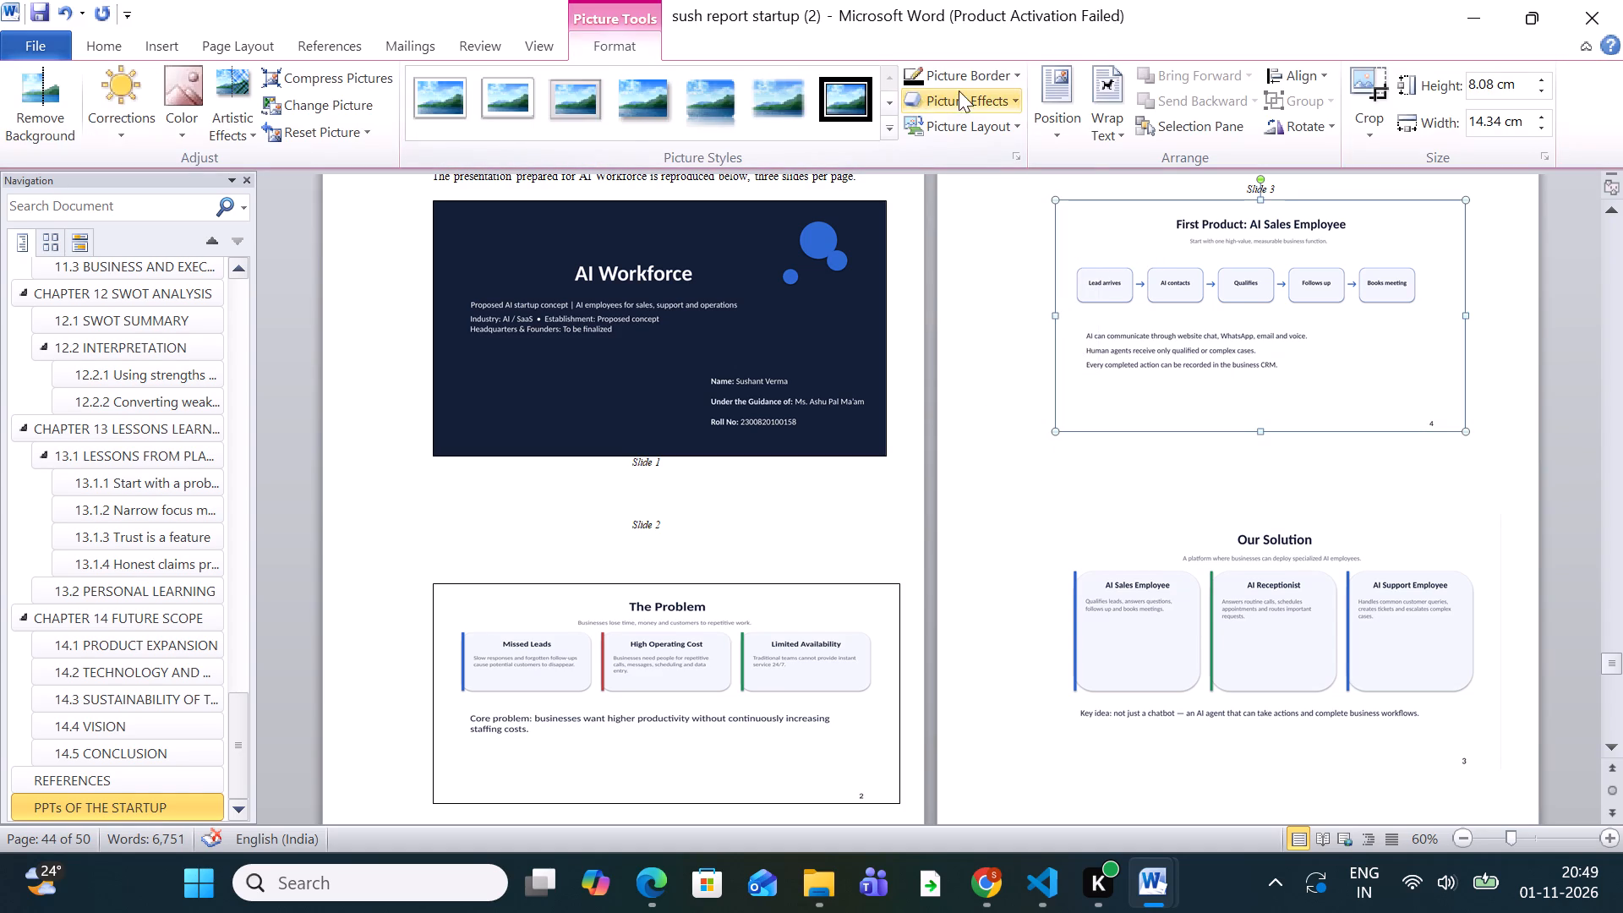
{"action": "left_click", "coordinate": [969, 73]}
{"action": "left_click", "coordinate": [929, 121]}
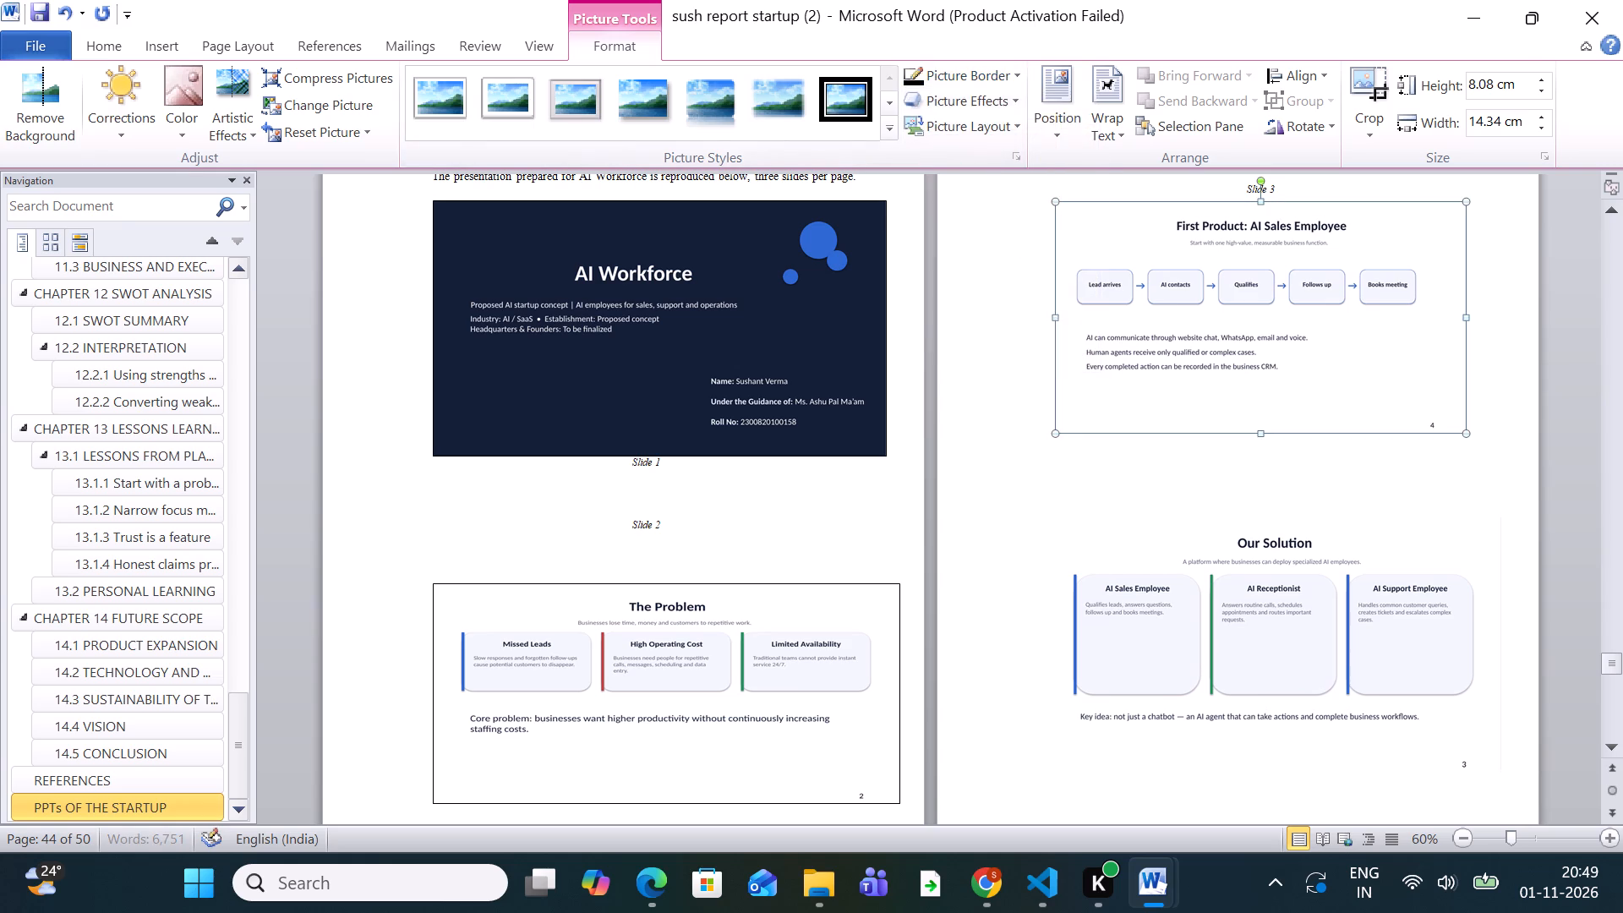
{"action": "left_click", "coordinate": [999, 474]}
Add a black picture border to the Our Solution slide picture on page 35.
{"action": "left_click", "coordinate": [1332, 725]}
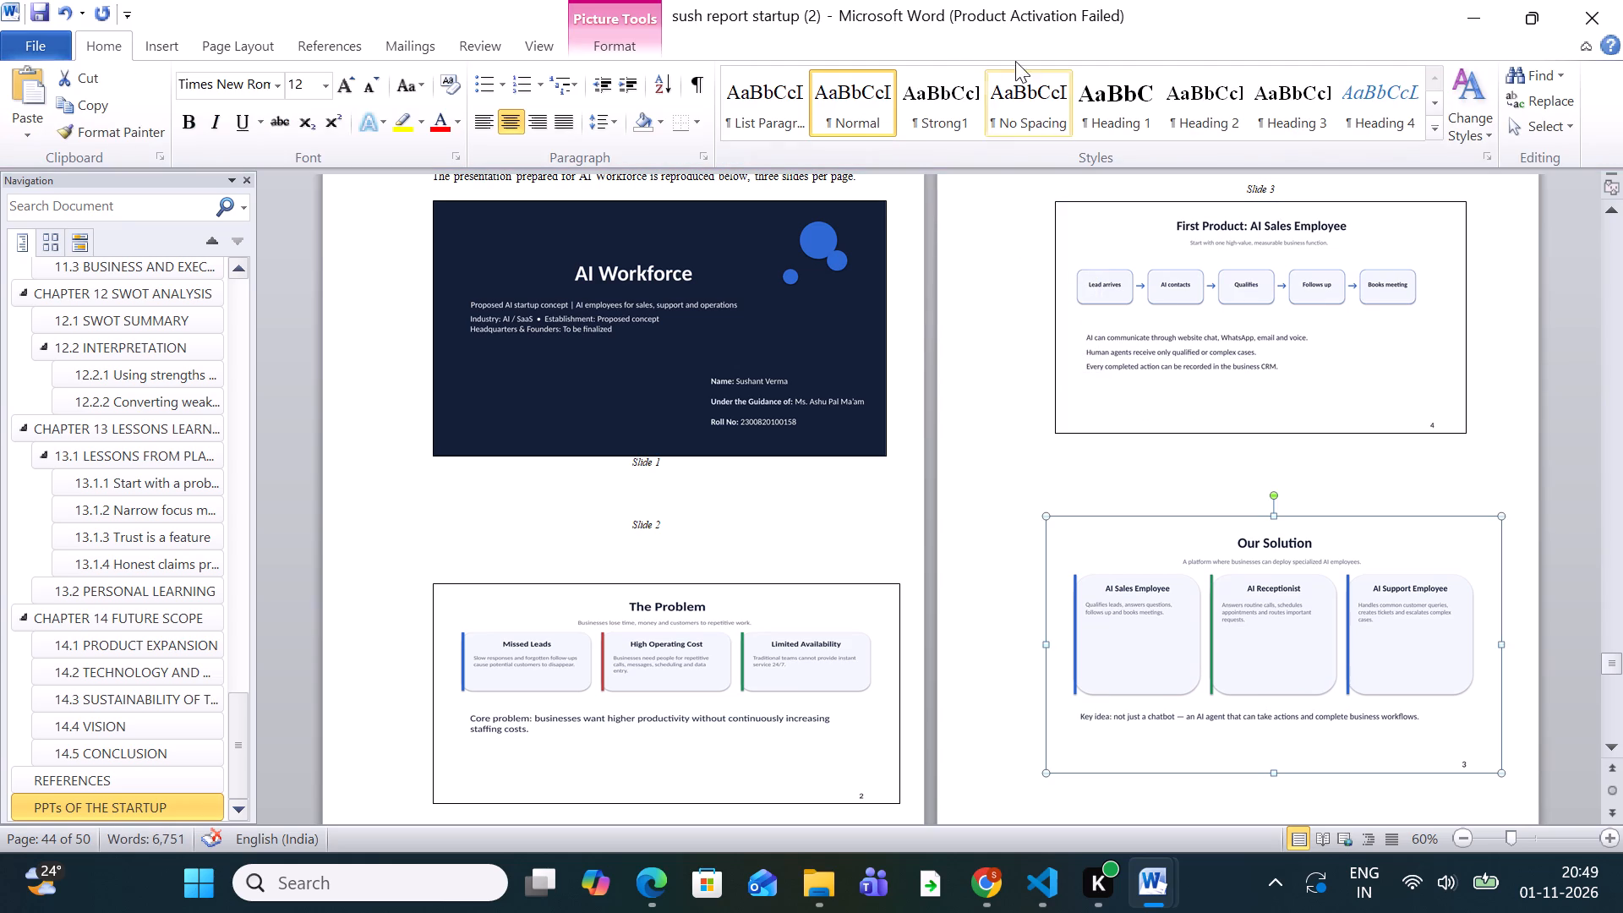
{"action": "left_click", "coordinate": [631, 44]}
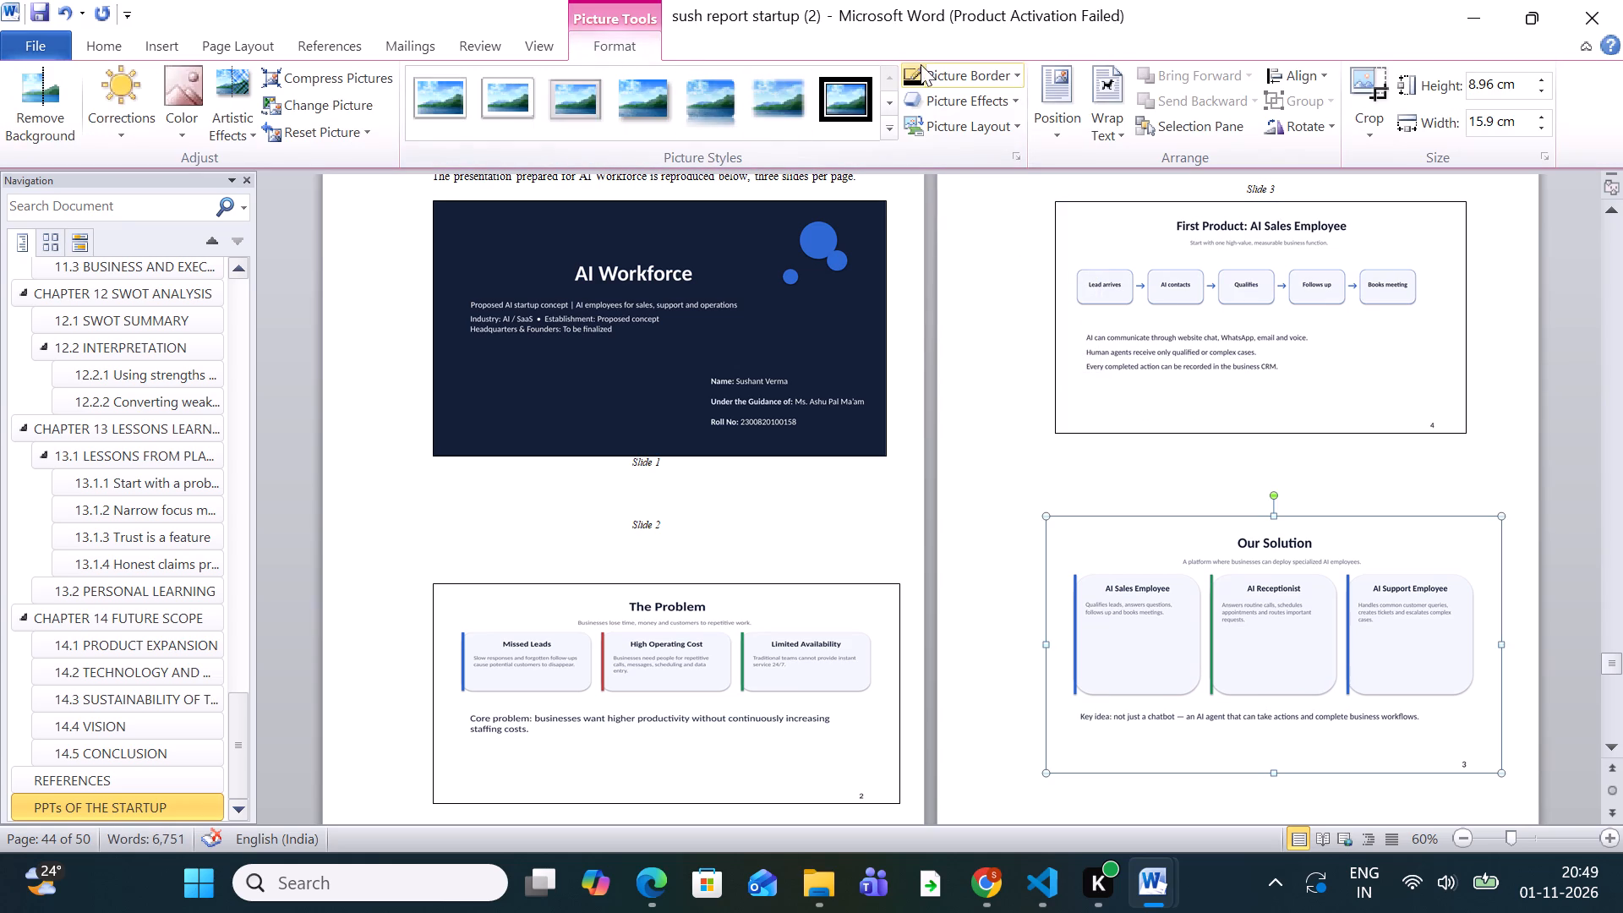
{"action": "left_click", "coordinate": [945, 83]}
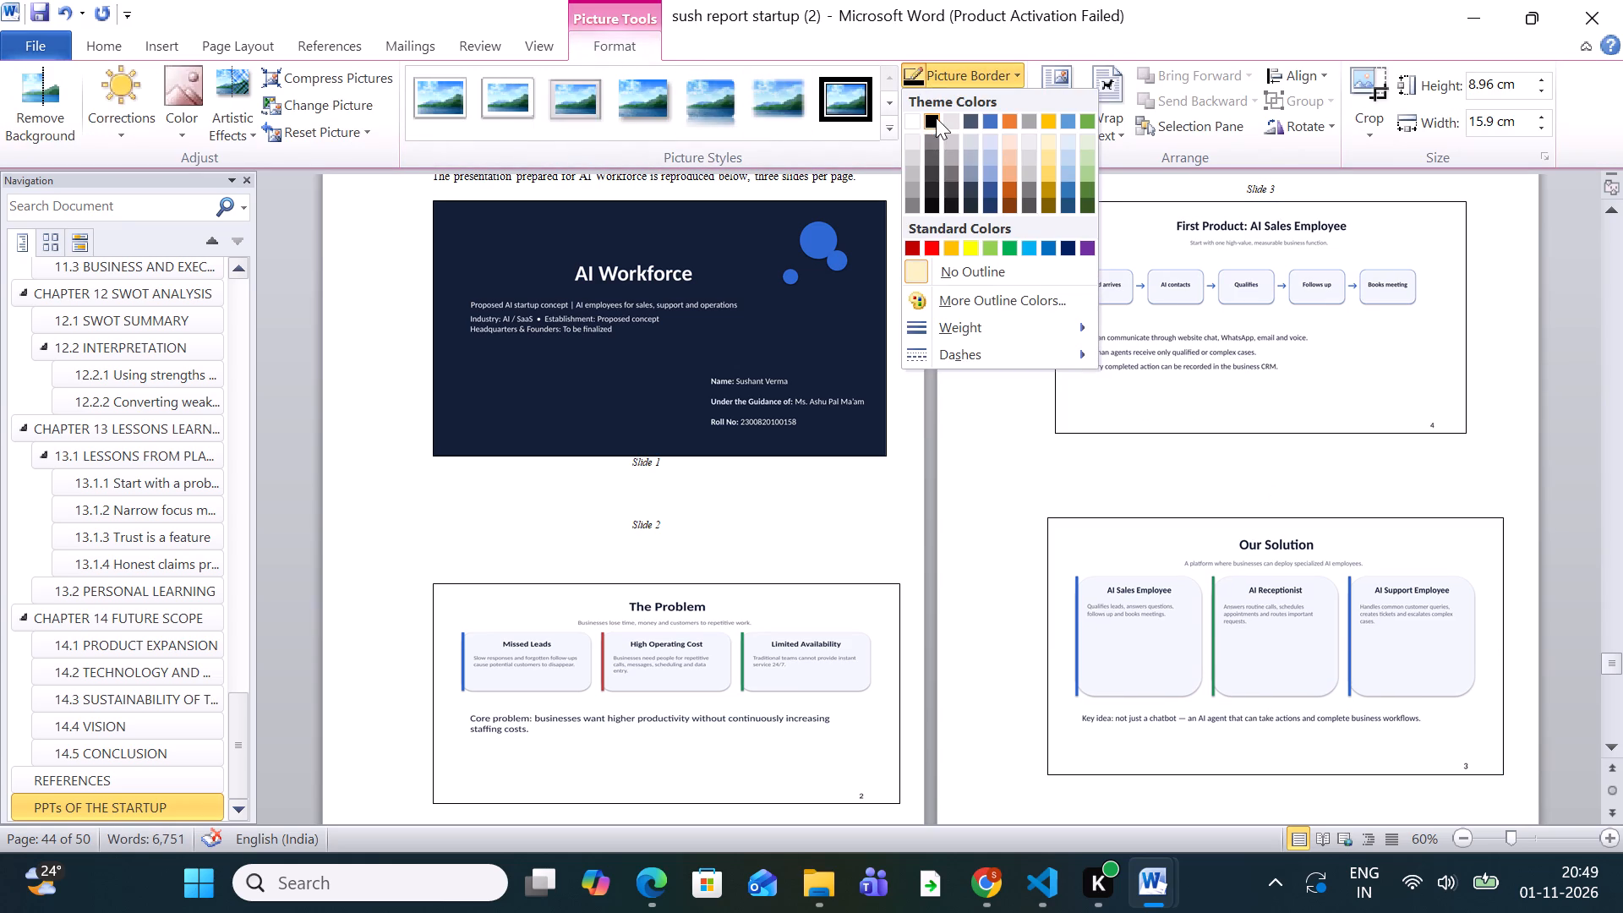
{"action": "left_click", "coordinate": [937, 117]}
{"action": "scroll", "coordinate": [1153, 727], "scroll_direction": "down", "scroll_amount": 6}
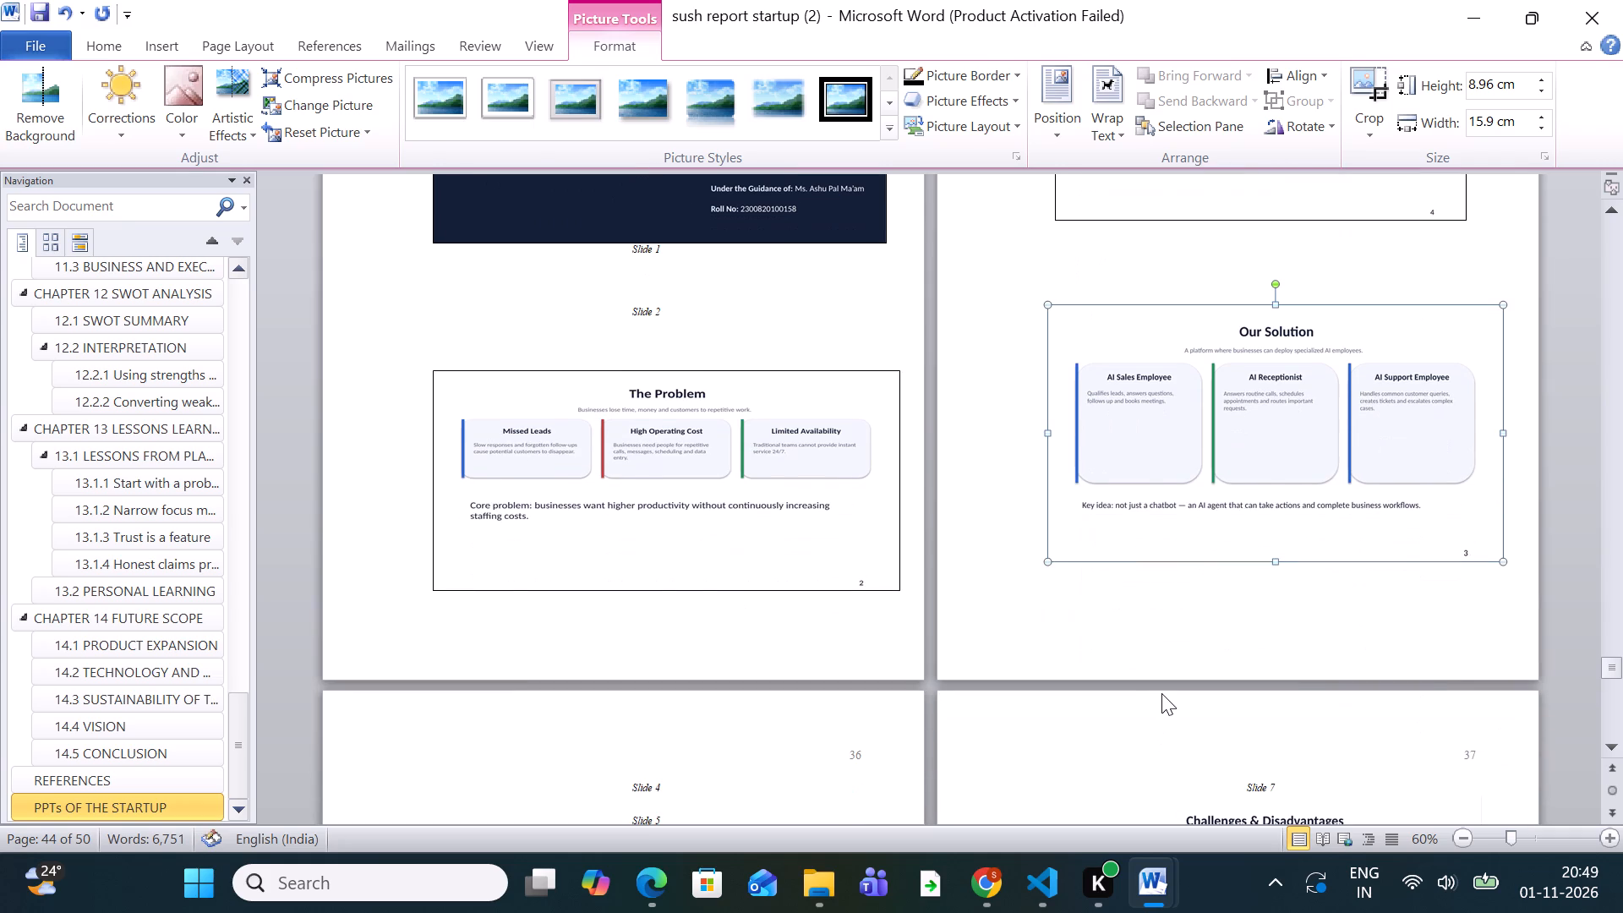
{"action": "left_click", "coordinate": [1162, 692]}
{"action": "left_click", "coordinate": [1214, 606]}
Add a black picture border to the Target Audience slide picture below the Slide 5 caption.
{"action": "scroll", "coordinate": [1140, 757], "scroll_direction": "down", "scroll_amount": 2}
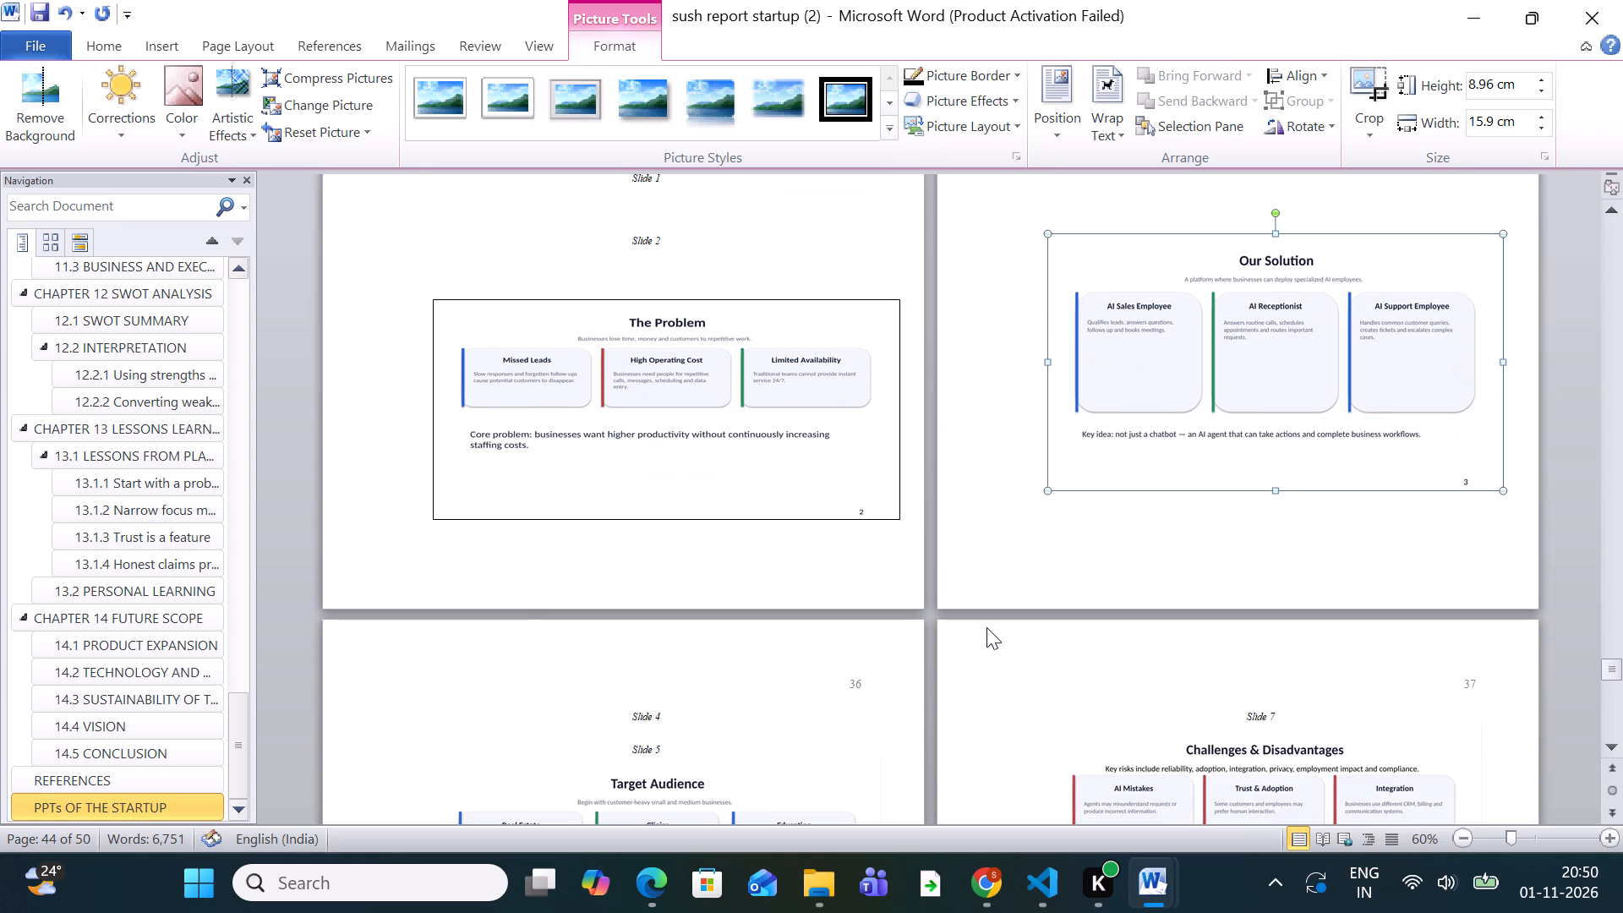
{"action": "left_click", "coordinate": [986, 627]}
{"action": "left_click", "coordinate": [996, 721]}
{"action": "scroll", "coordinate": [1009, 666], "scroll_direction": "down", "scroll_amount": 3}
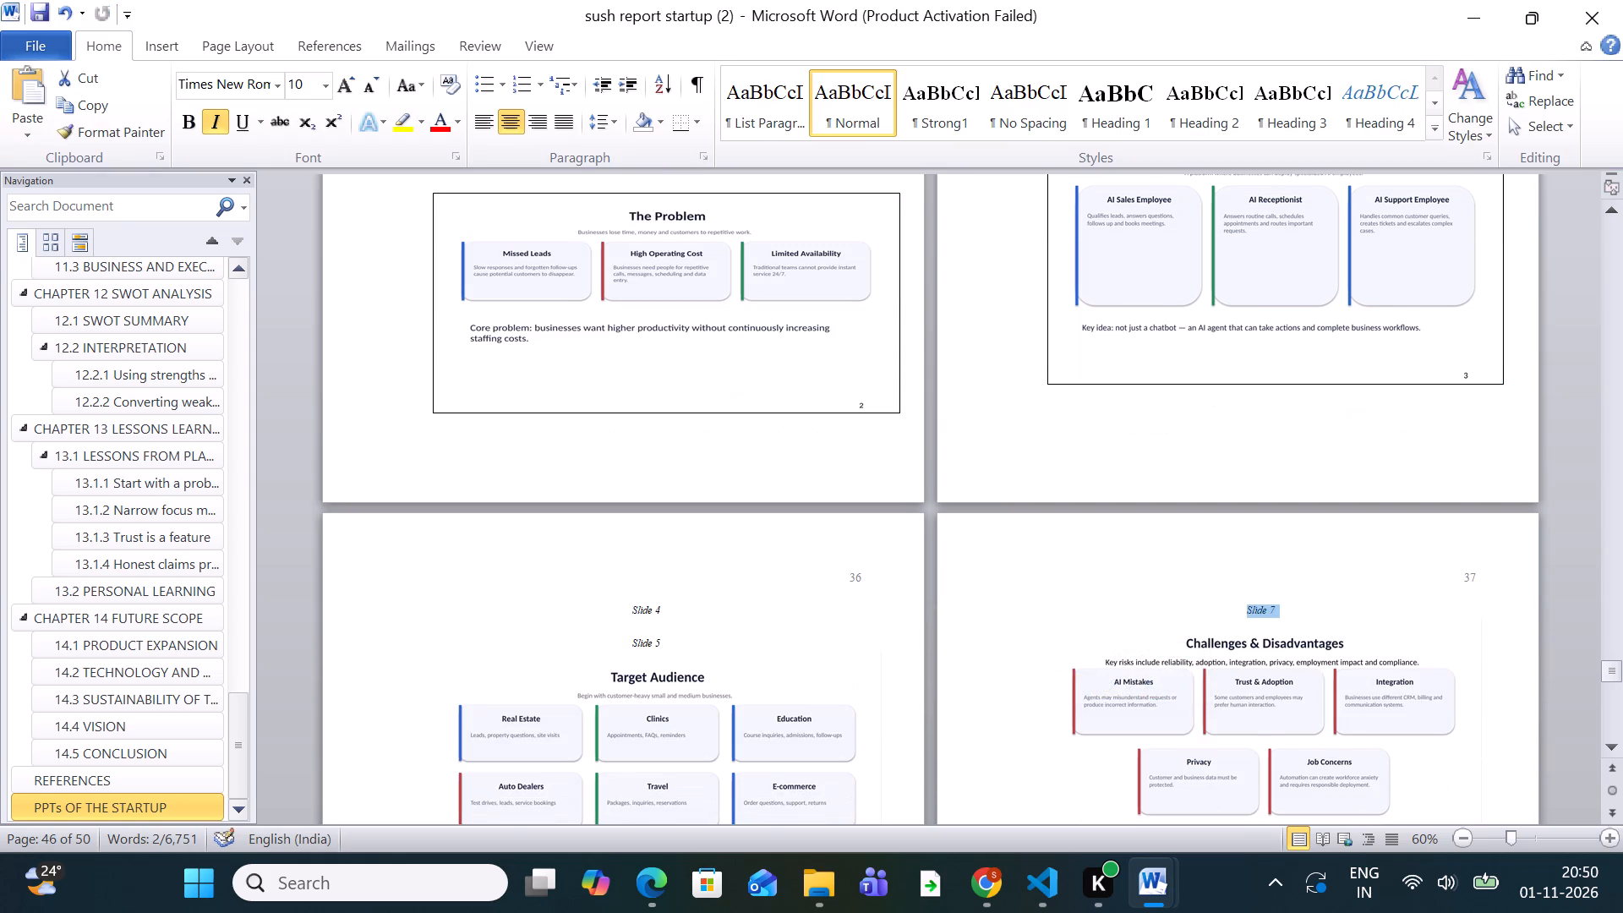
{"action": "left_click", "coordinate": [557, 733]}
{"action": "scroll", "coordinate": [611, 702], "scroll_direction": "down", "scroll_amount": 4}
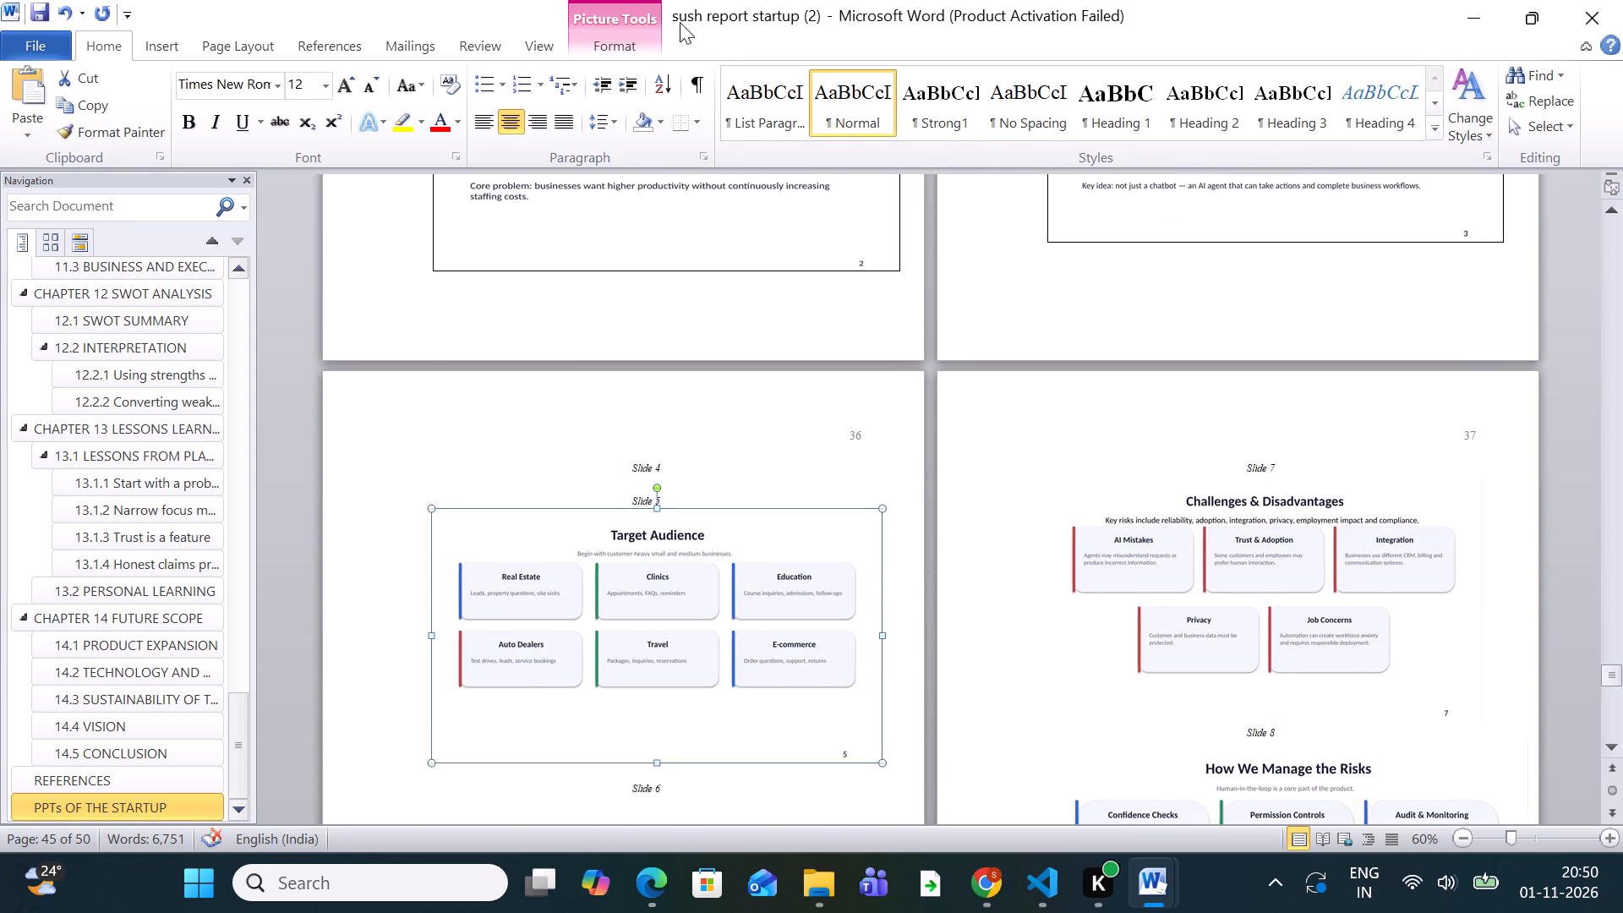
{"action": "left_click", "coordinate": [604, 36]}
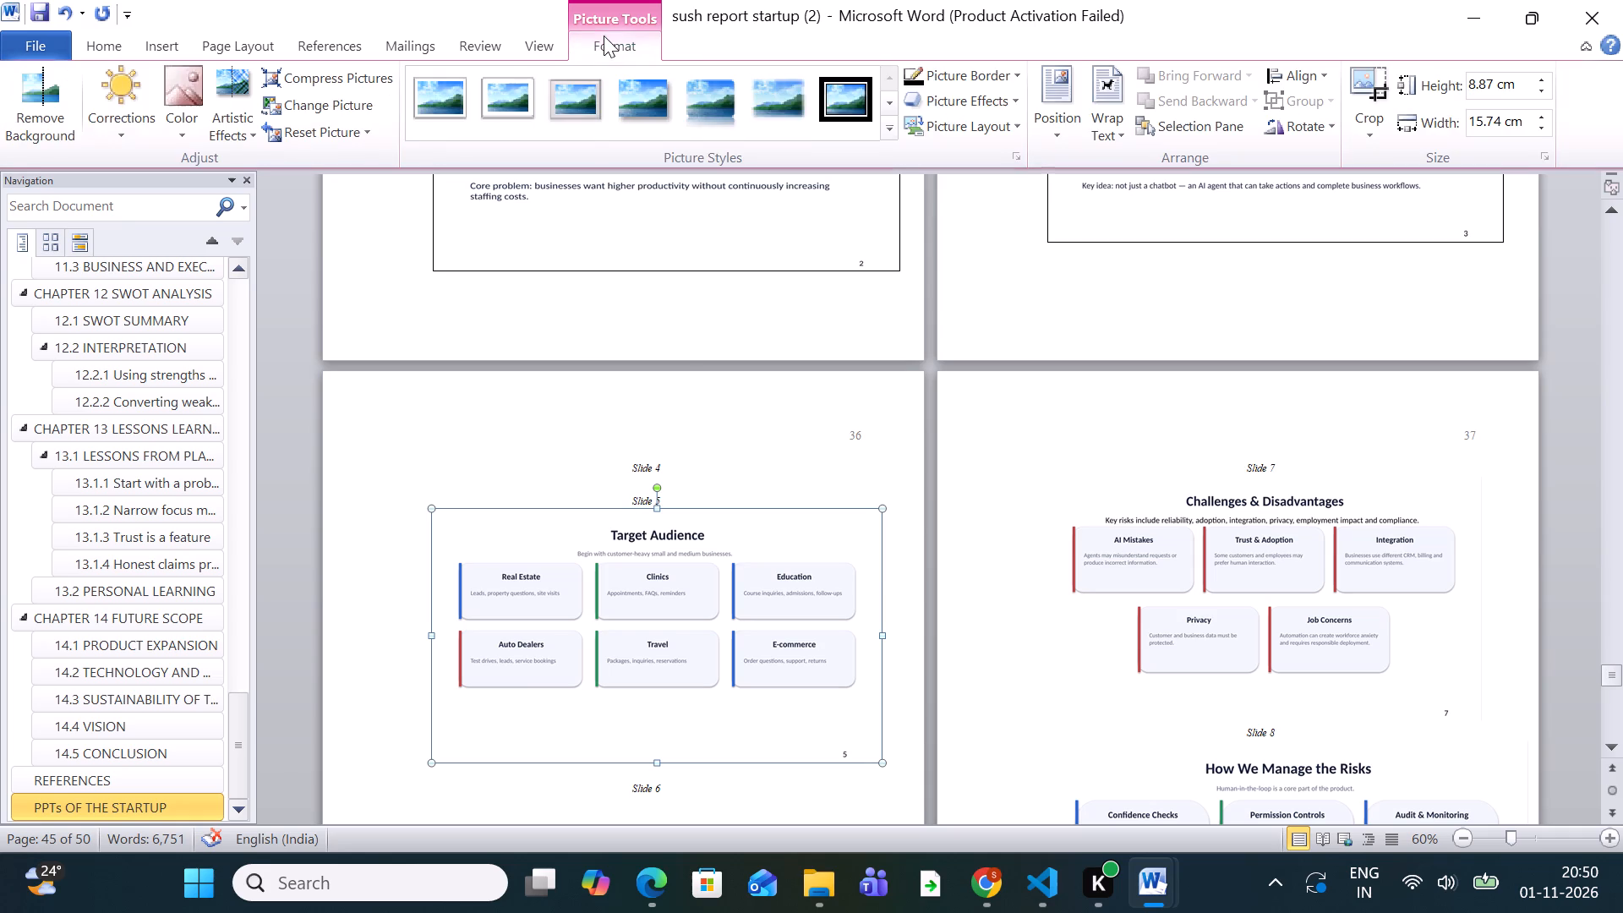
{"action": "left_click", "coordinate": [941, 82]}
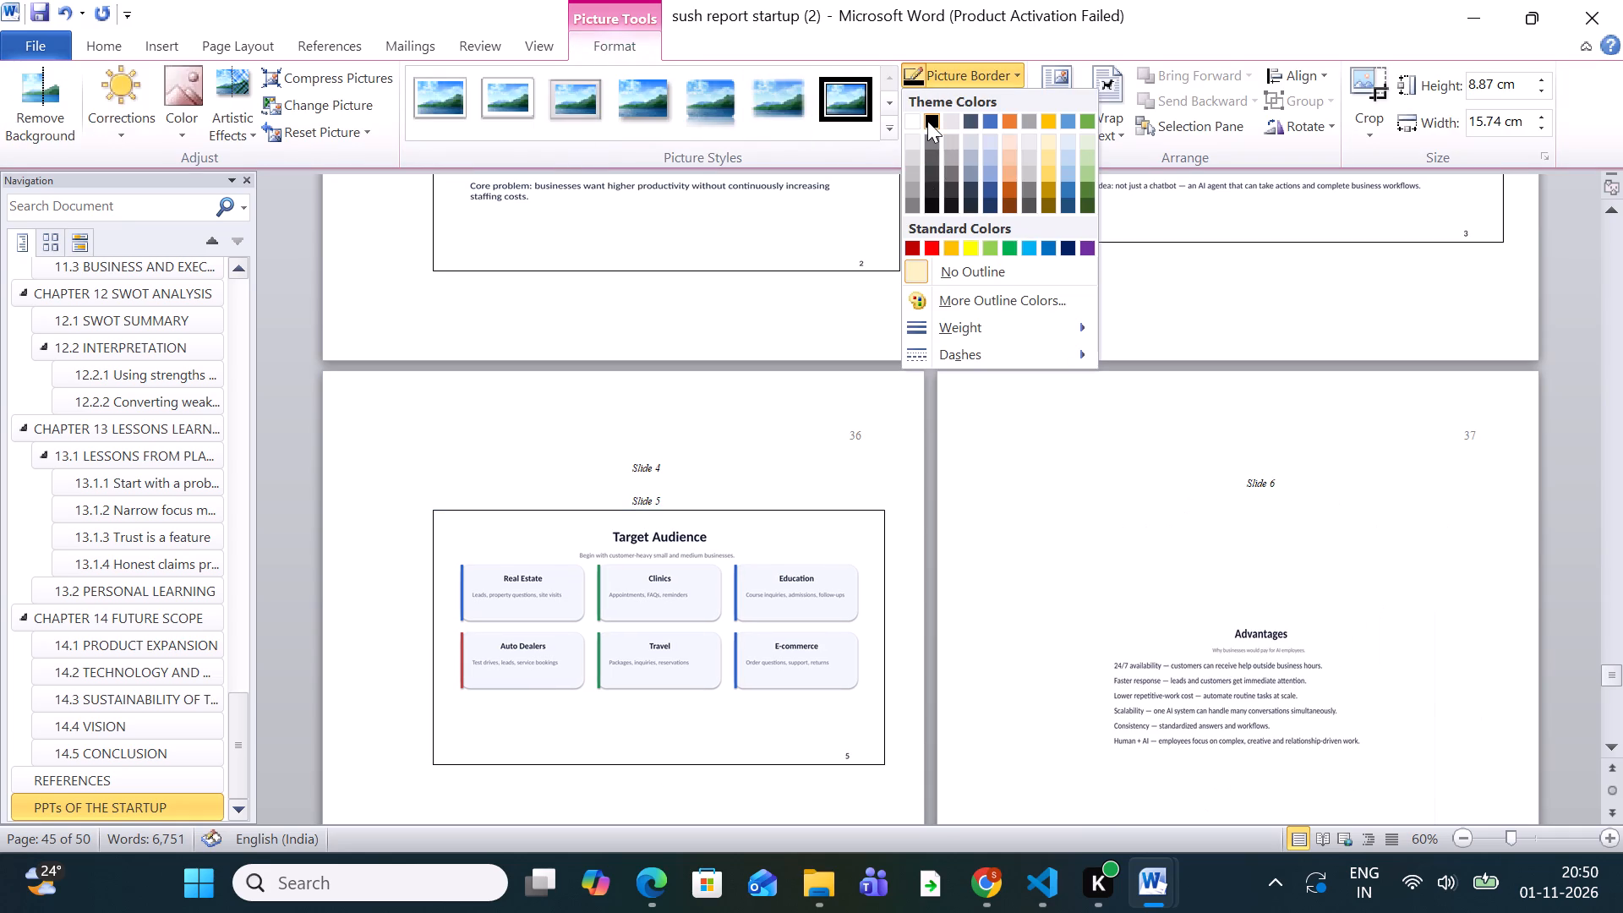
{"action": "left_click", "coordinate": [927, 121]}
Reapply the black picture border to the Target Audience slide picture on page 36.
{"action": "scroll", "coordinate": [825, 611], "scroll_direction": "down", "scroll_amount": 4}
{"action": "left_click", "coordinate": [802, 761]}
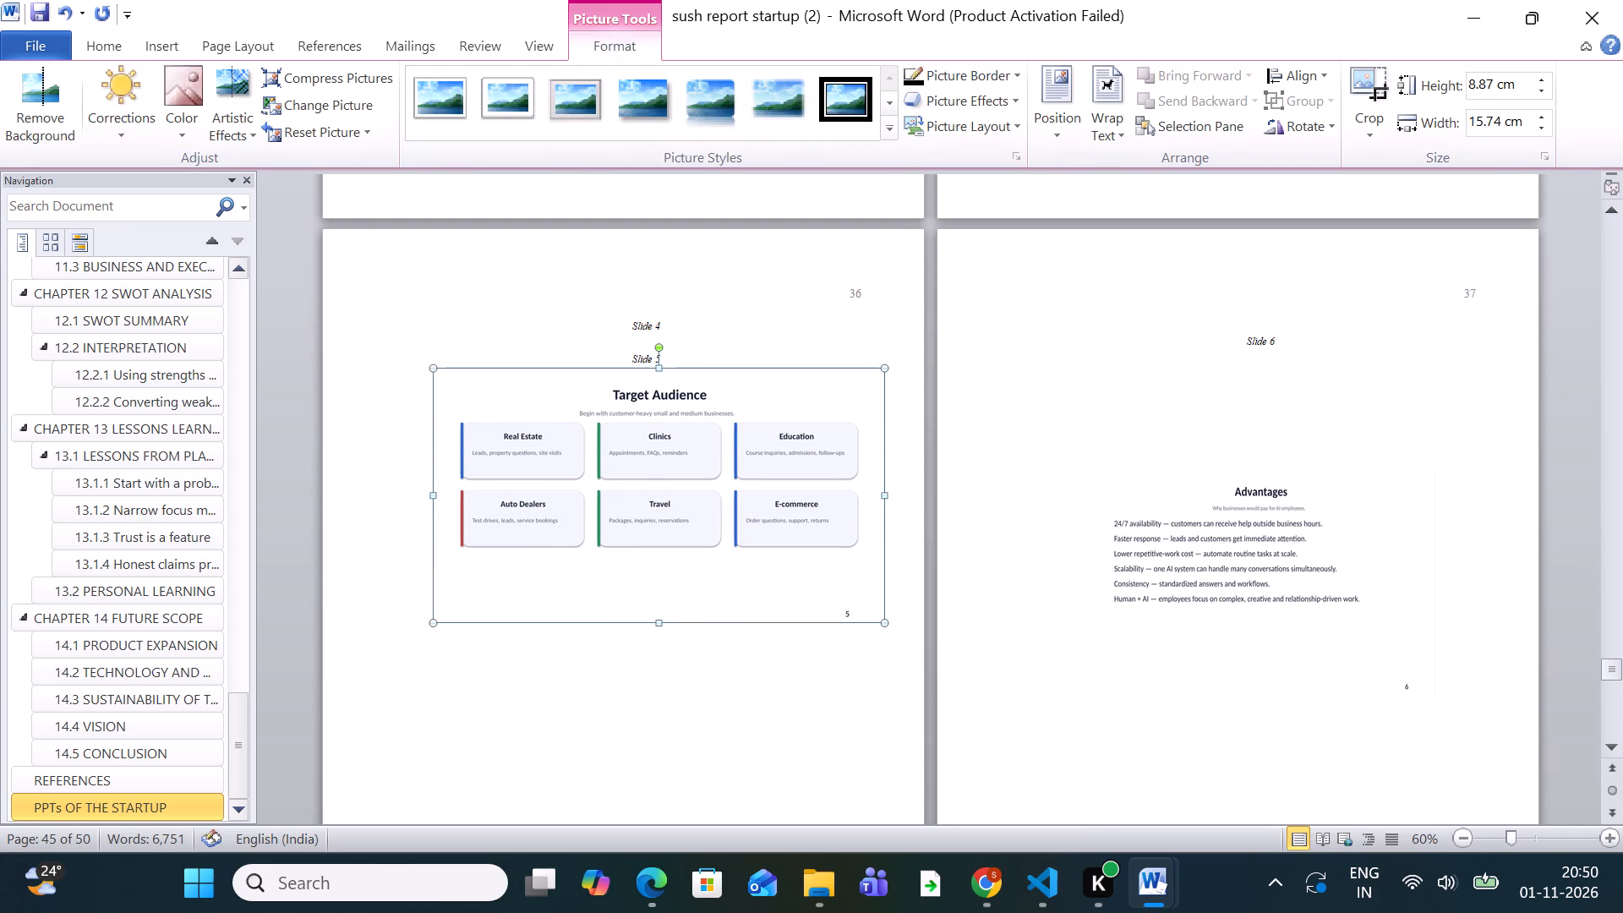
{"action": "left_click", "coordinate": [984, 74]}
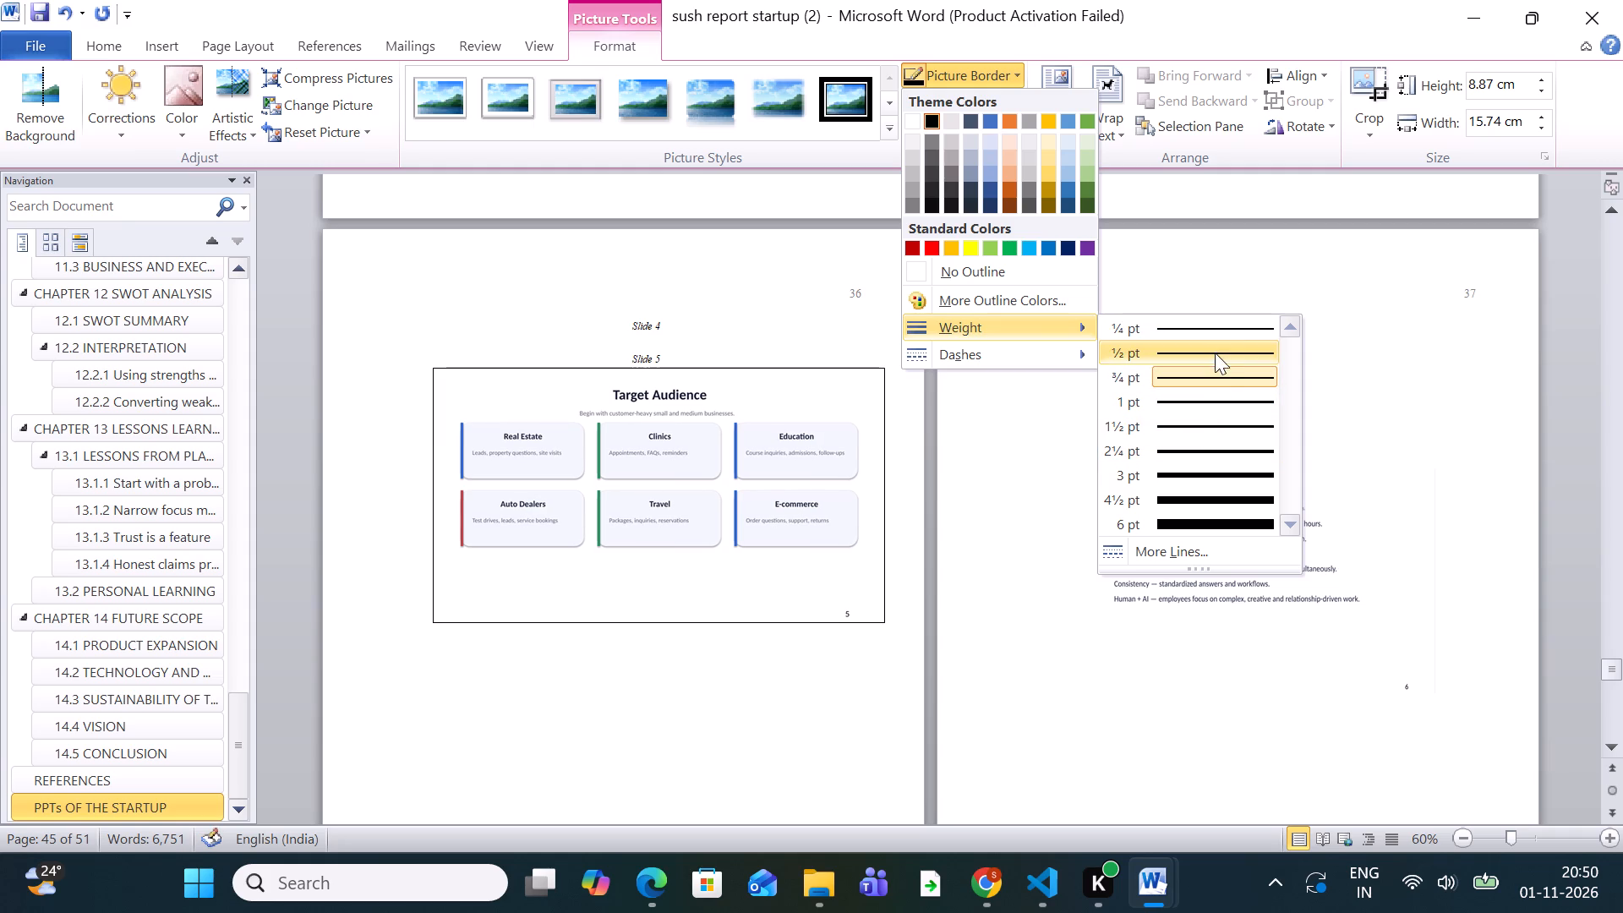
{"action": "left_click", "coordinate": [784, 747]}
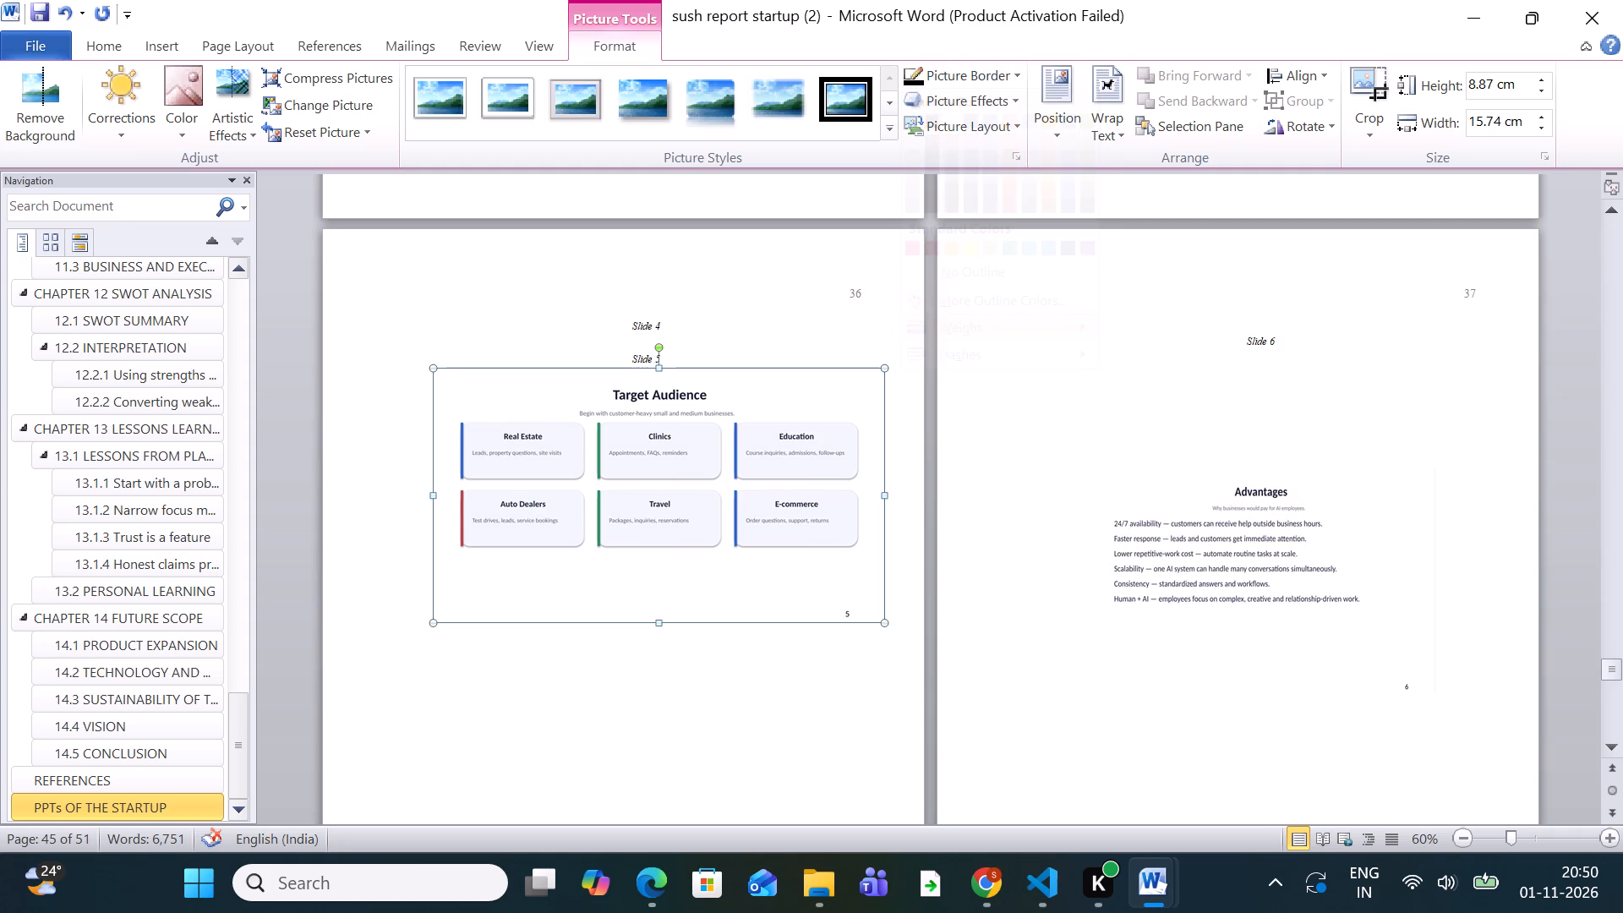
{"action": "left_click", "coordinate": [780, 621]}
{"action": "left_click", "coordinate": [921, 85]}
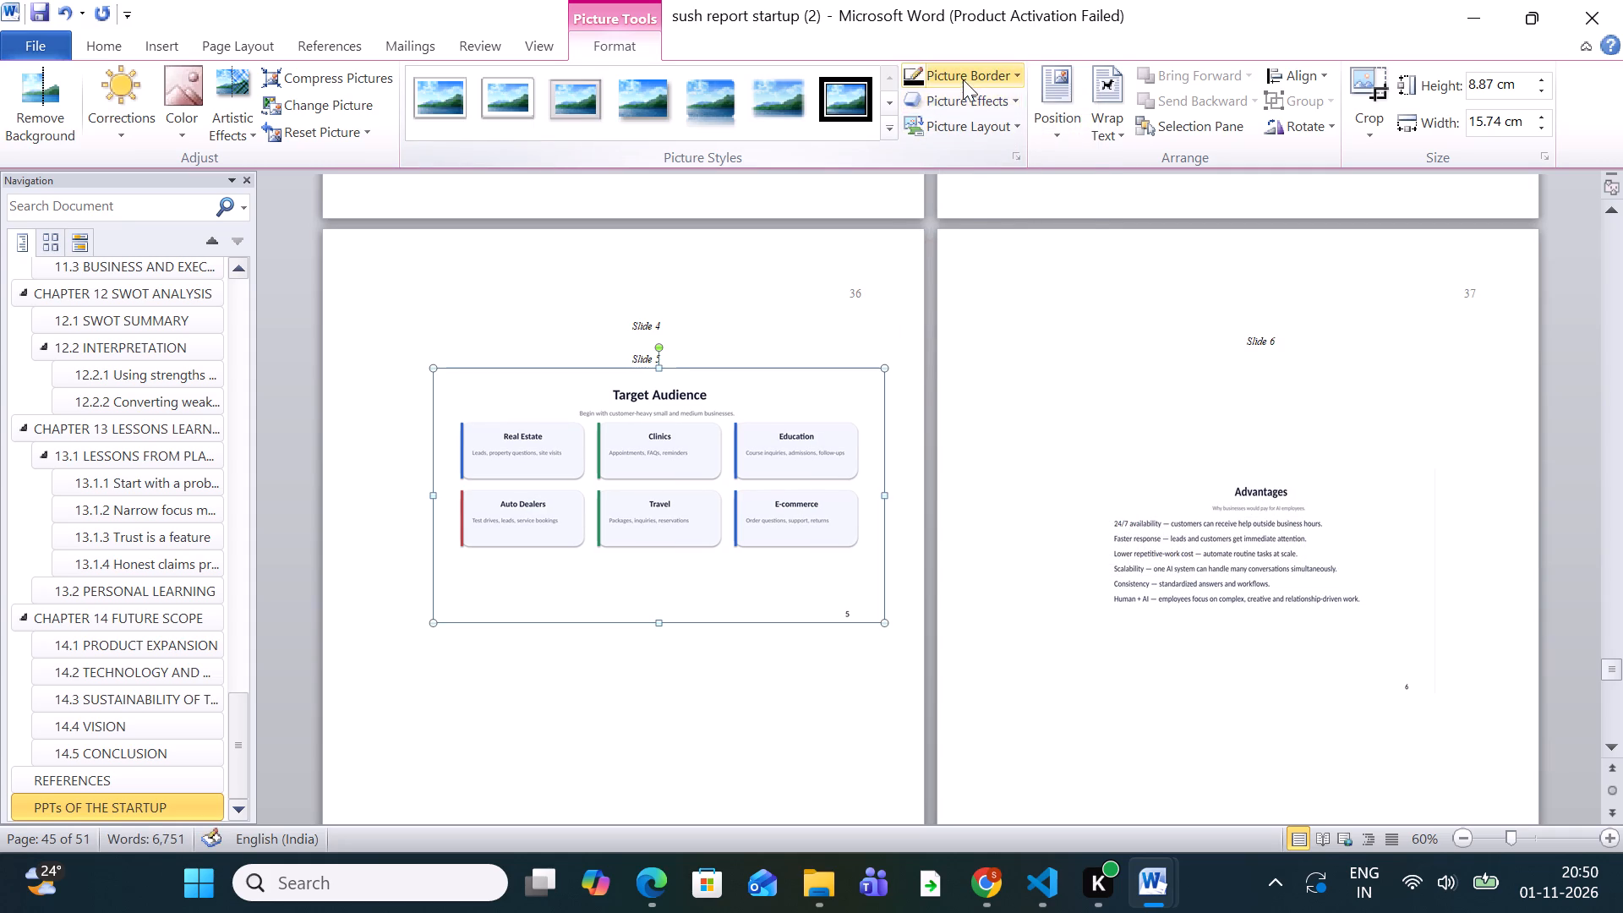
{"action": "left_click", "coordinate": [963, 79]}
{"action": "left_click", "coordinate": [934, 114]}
Check the page layout around the Target Audience picture and the Advantages picture on the facing page.
{"action": "scroll", "coordinate": [754, 671], "scroll_direction": "down", "scroll_amount": 1}
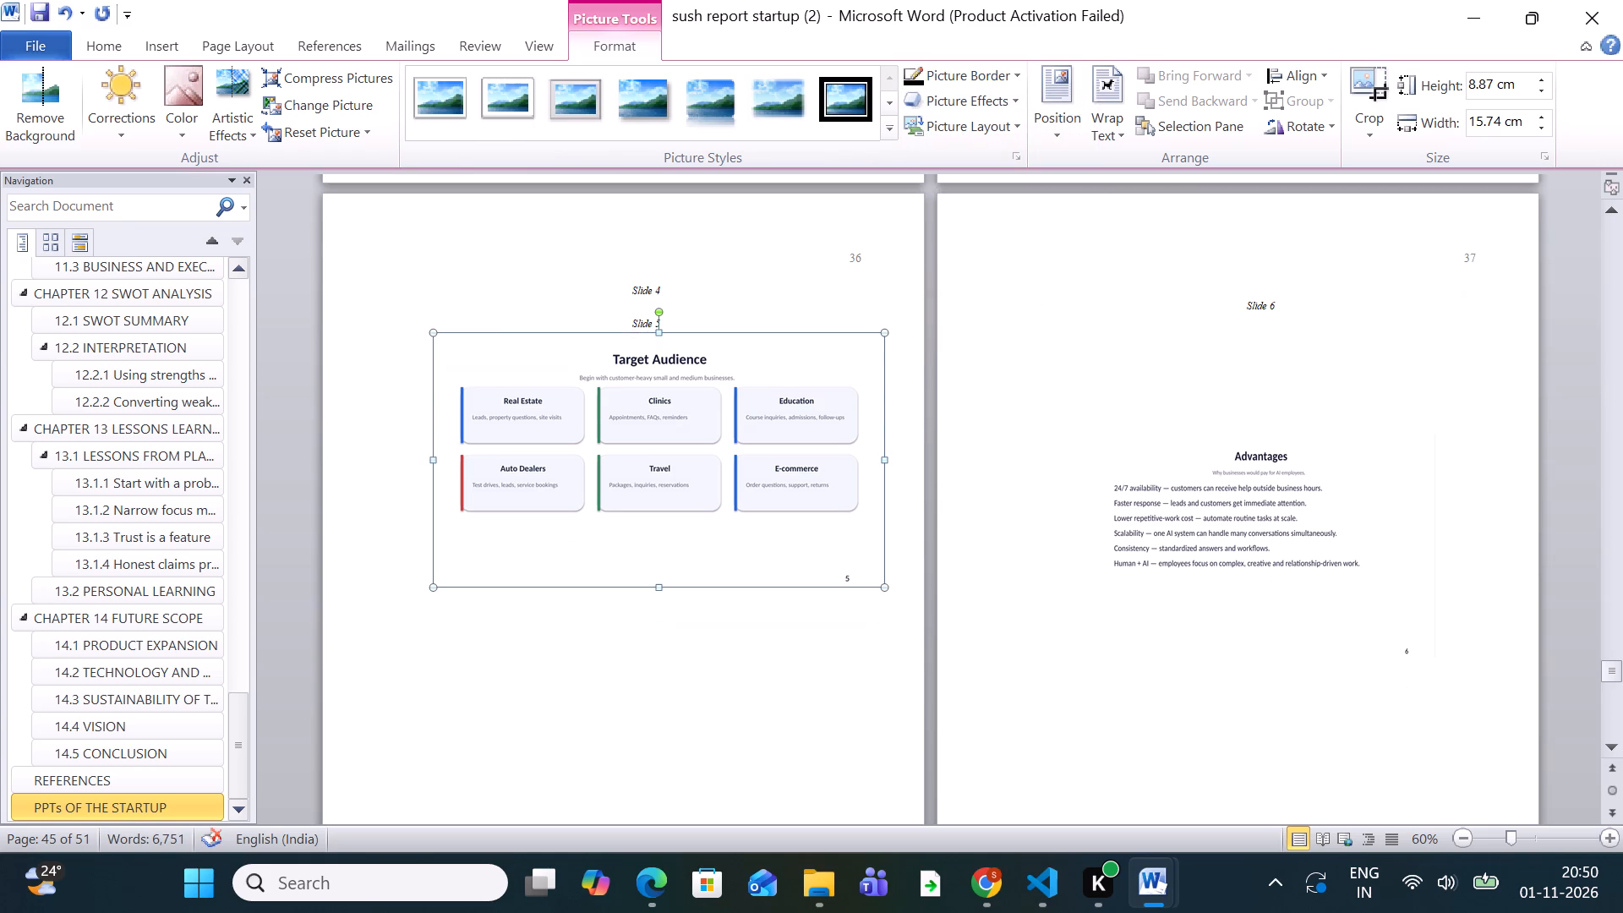
{"action": "scroll", "coordinate": [754, 671], "scroll_direction": "down", "scroll_amount": 6}
{"action": "scroll", "coordinate": [763, 655], "scroll_direction": "up", "scroll_amount": 1}
{"action": "left_click", "coordinate": [773, 649]}
{"action": "left_click", "coordinate": [840, 509]}
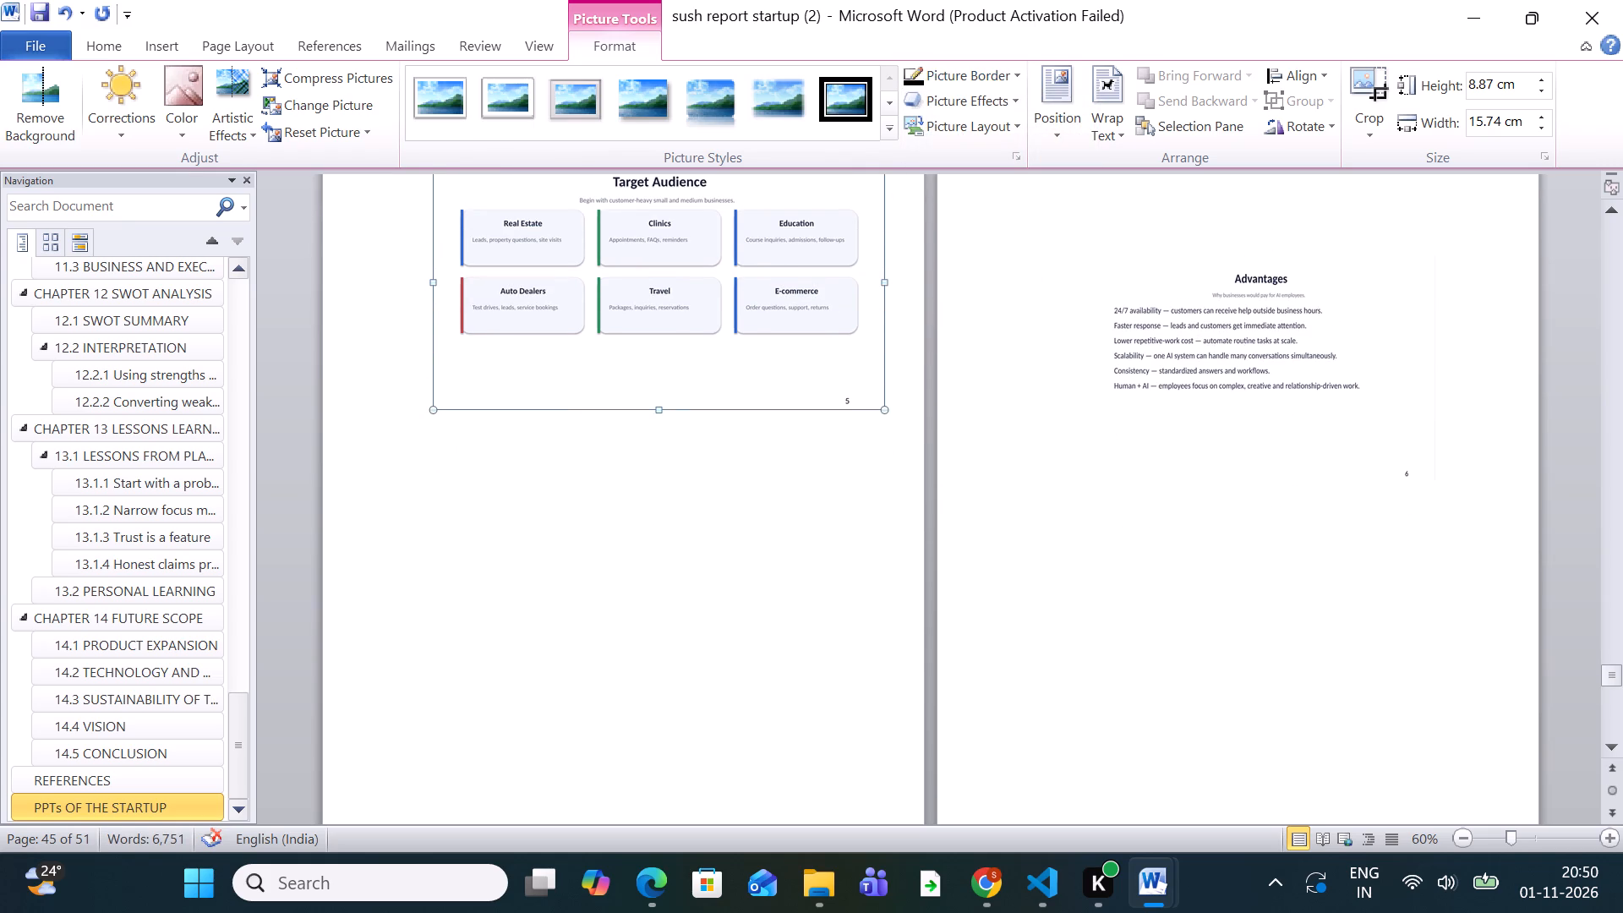
{"action": "scroll", "coordinate": [840, 501], "scroll_direction": "up", "scroll_amount": 20}
{"action": "scroll", "coordinate": [840, 501], "scroll_direction": "up", "scroll_amount": 11}
{"action": "scroll", "coordinate": [840, 500], "scroll_direction": "down", "scroll_amount": 3}
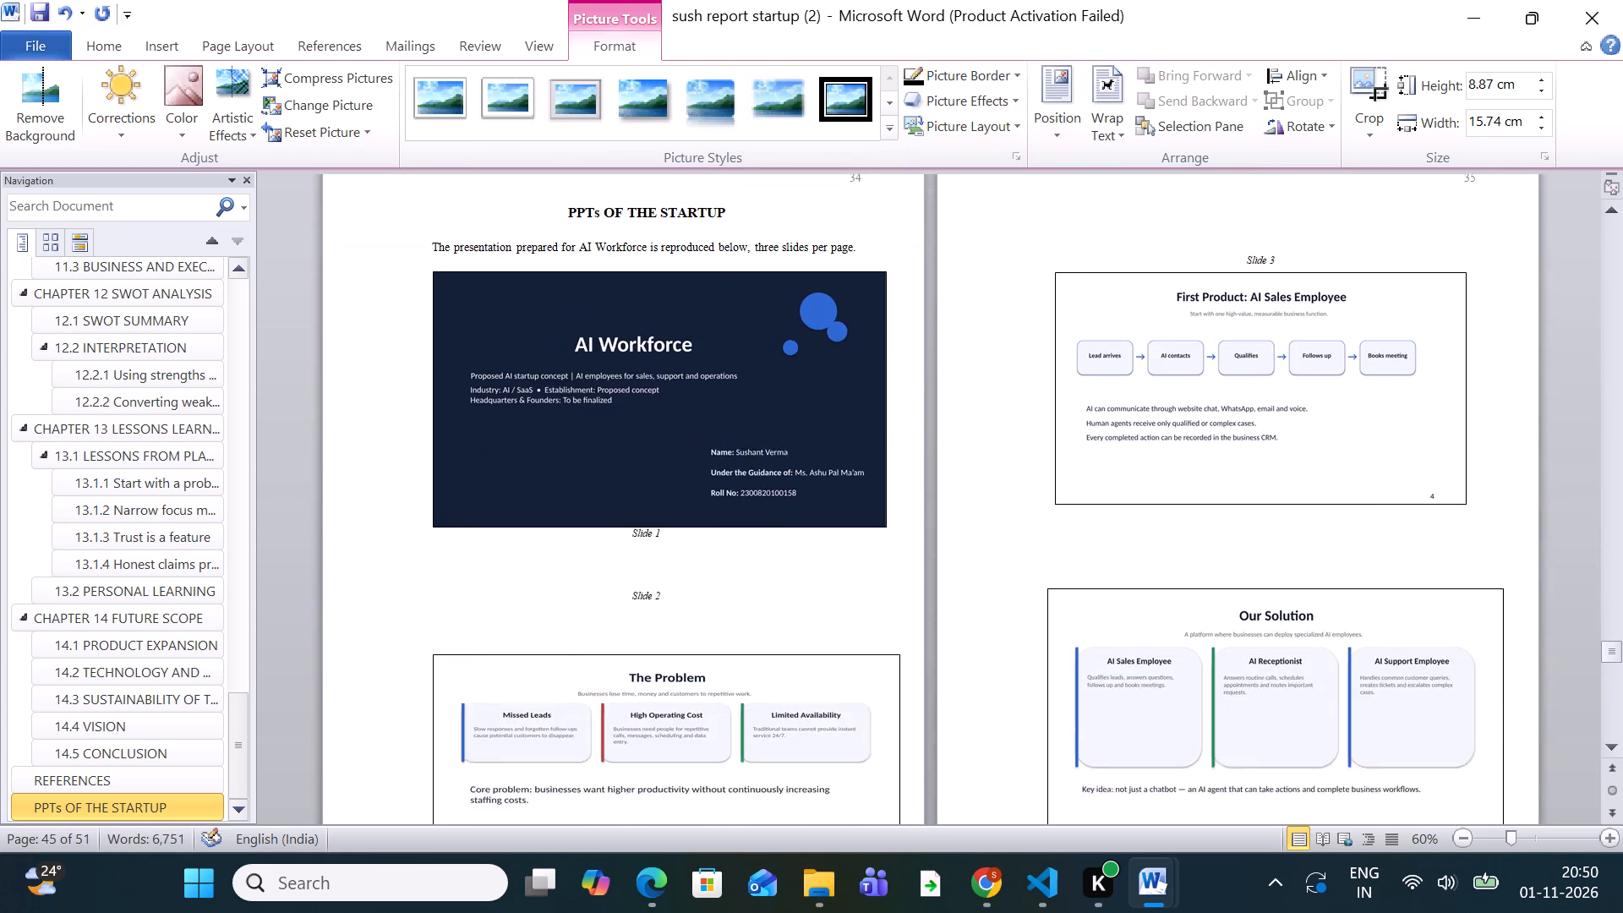
{"action": "scroll", "coordinate": [840, 500], "scroll_direction": "down", "scroll_amount": 20}
{"action": "scroll", "coordinate": [840, 500], "scroll_direction": "down", "scroll_amount": 1}
{"action": "left_click", "coordinate": [1121, 522]}
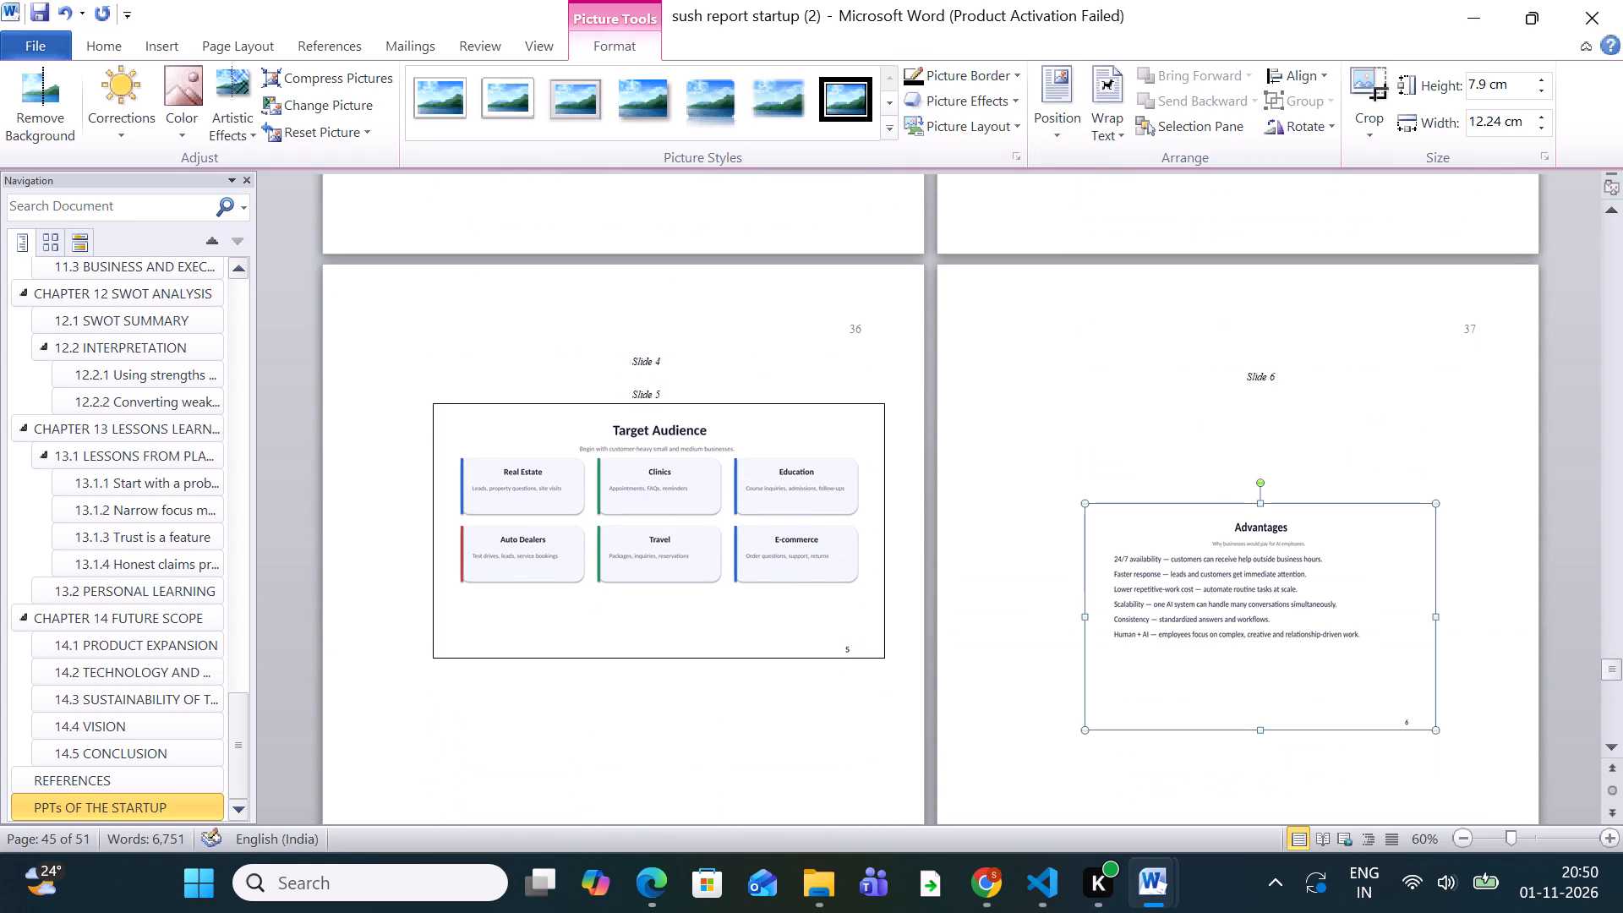
{"action": "scroll", "coordinate": [1104, 536], "scroll_direction": "down", "scroll_amount": 20}
{"action": "scroll", "coordinate": [1104, 536], "scroll_direction": "down", "scroll_amount": 1}
{"action": "scroll", "coordinate": [1103, 537], "scroll_direction": "up", "scroll_amount": 17}
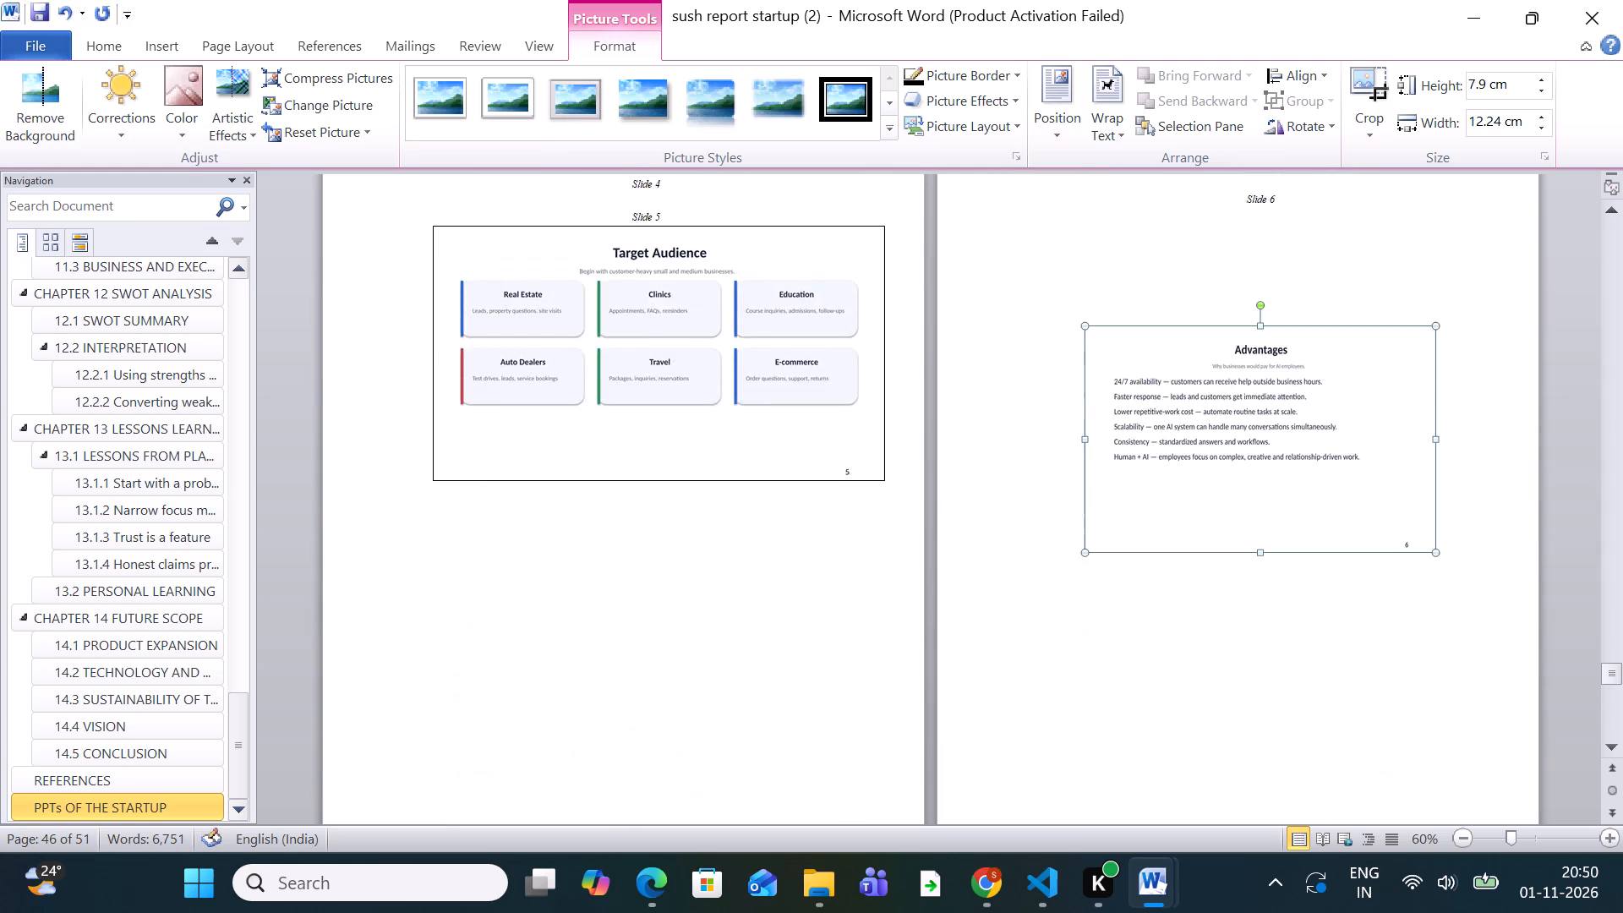
{"action": "scroll", "coordinate": [1103, 537], "scroll_direction": "up", "scroll_amount": 9}
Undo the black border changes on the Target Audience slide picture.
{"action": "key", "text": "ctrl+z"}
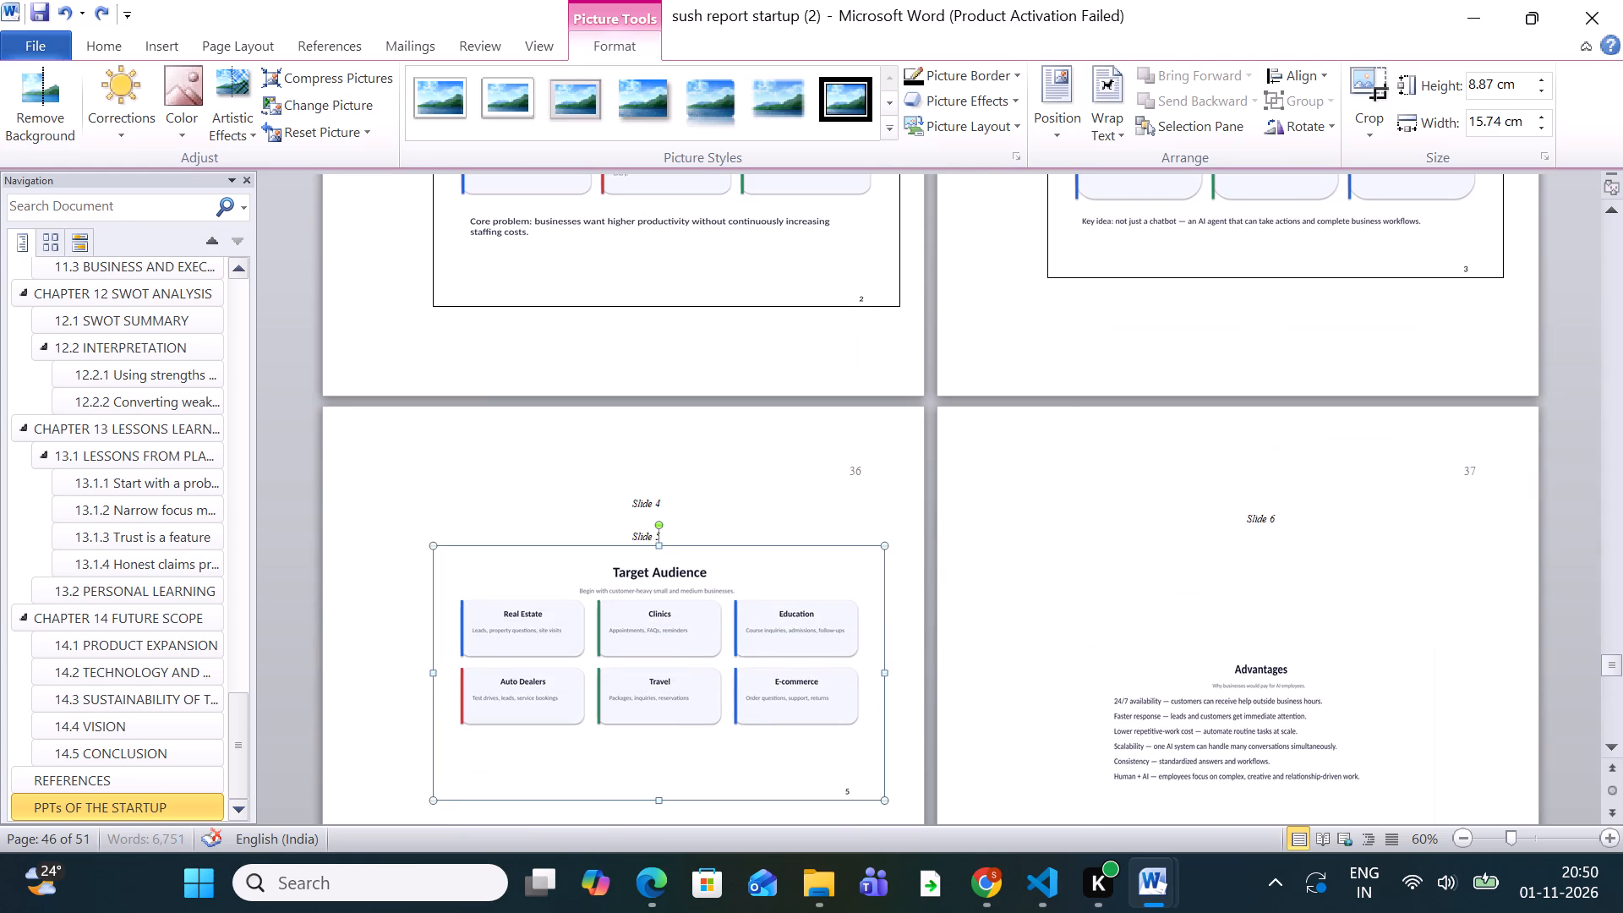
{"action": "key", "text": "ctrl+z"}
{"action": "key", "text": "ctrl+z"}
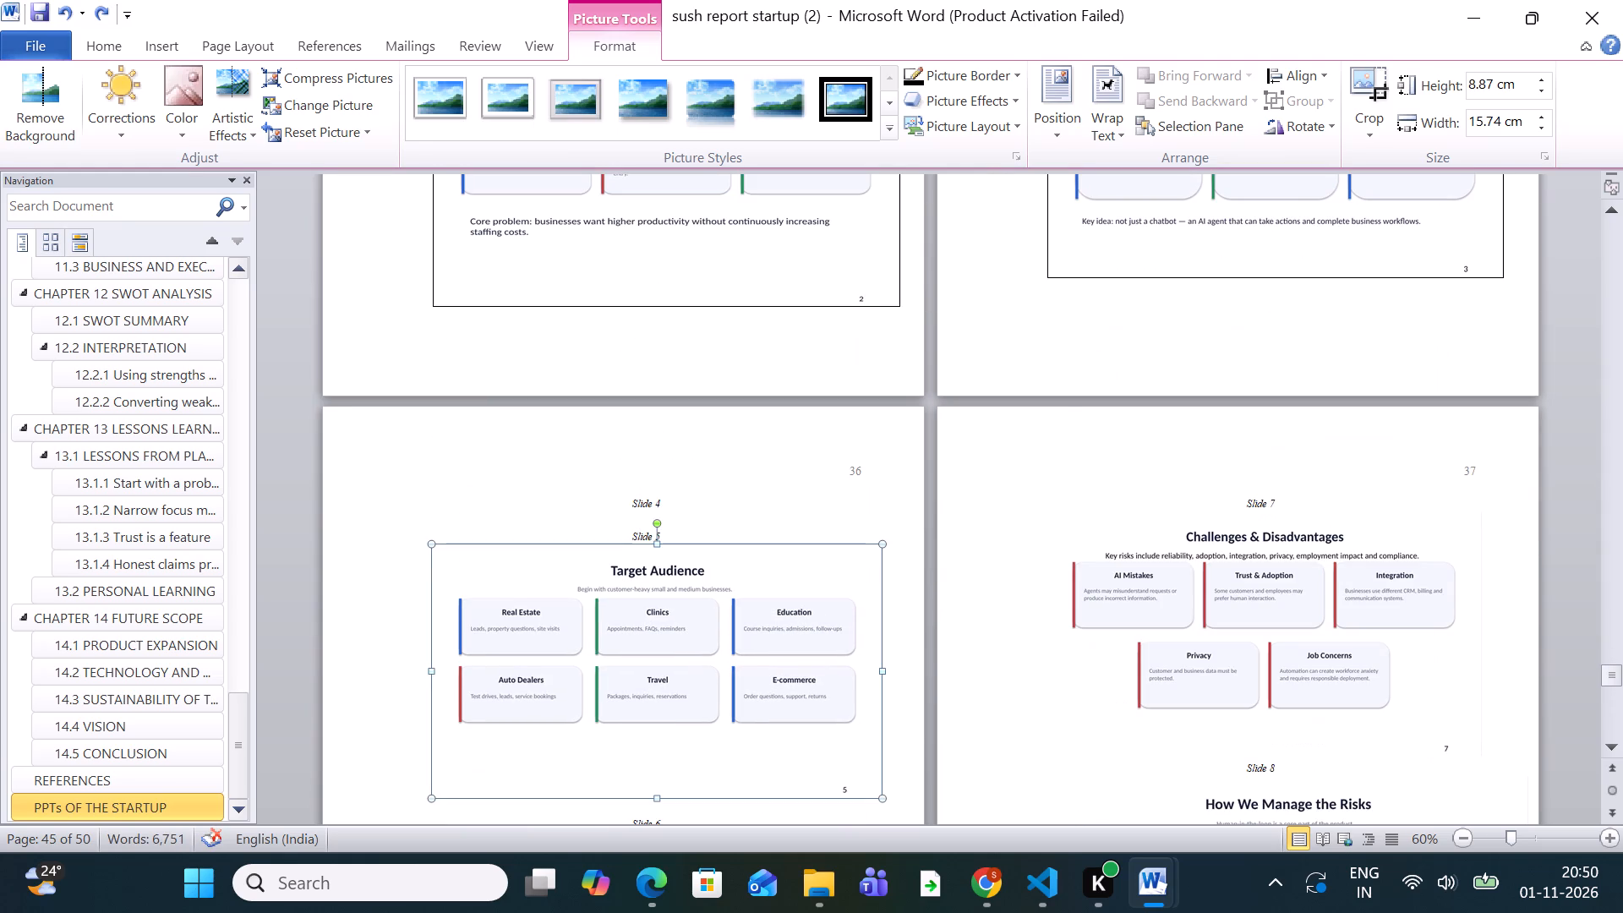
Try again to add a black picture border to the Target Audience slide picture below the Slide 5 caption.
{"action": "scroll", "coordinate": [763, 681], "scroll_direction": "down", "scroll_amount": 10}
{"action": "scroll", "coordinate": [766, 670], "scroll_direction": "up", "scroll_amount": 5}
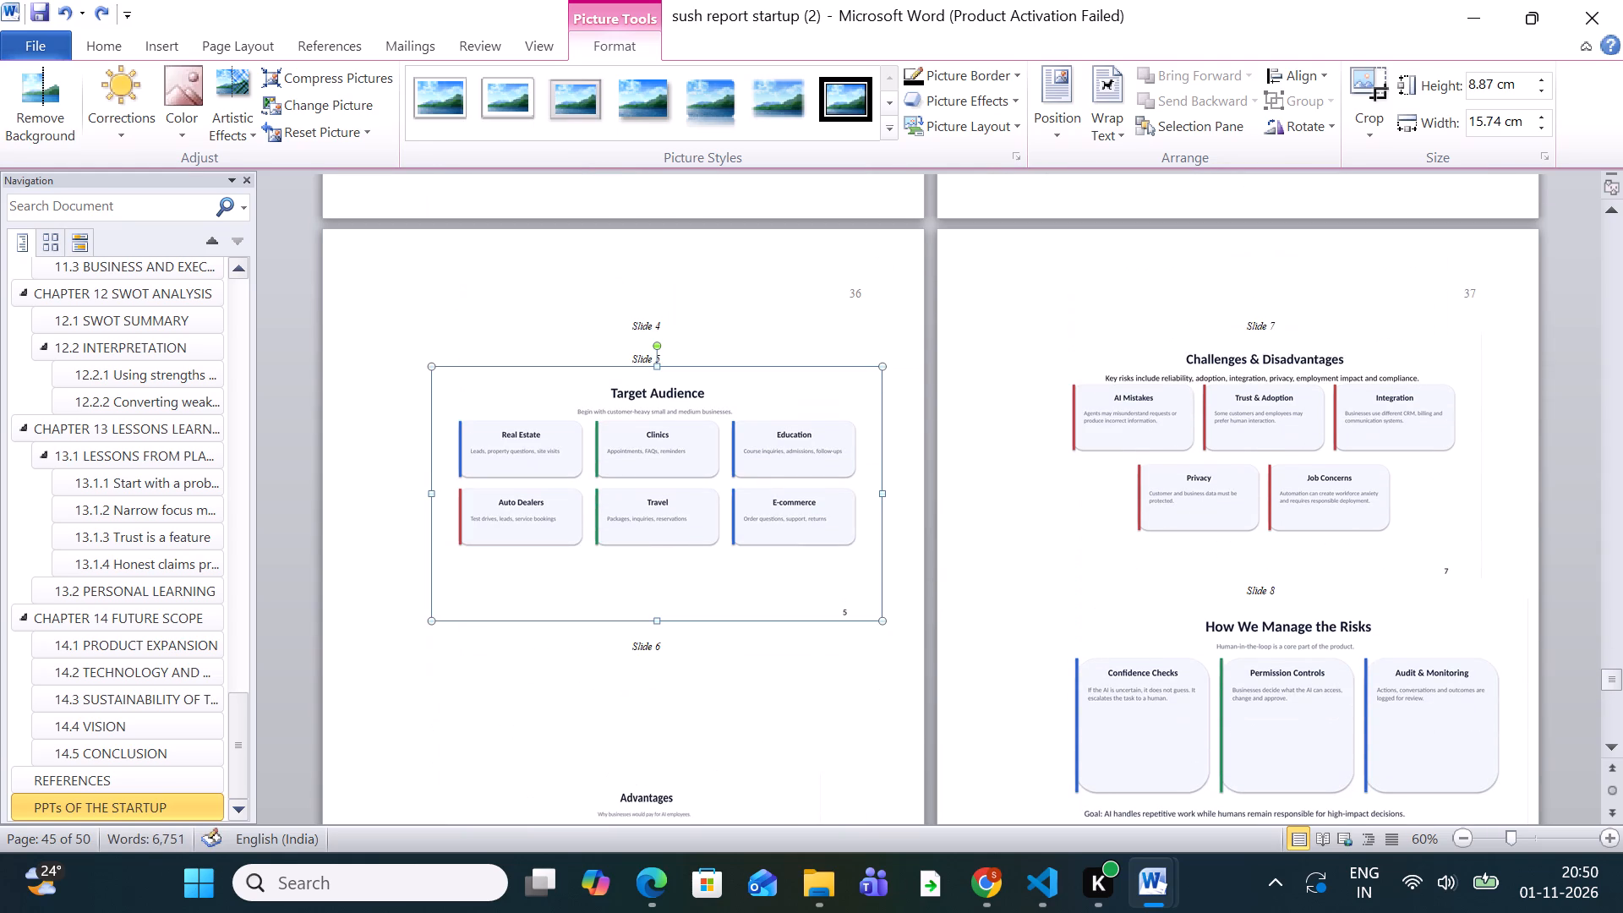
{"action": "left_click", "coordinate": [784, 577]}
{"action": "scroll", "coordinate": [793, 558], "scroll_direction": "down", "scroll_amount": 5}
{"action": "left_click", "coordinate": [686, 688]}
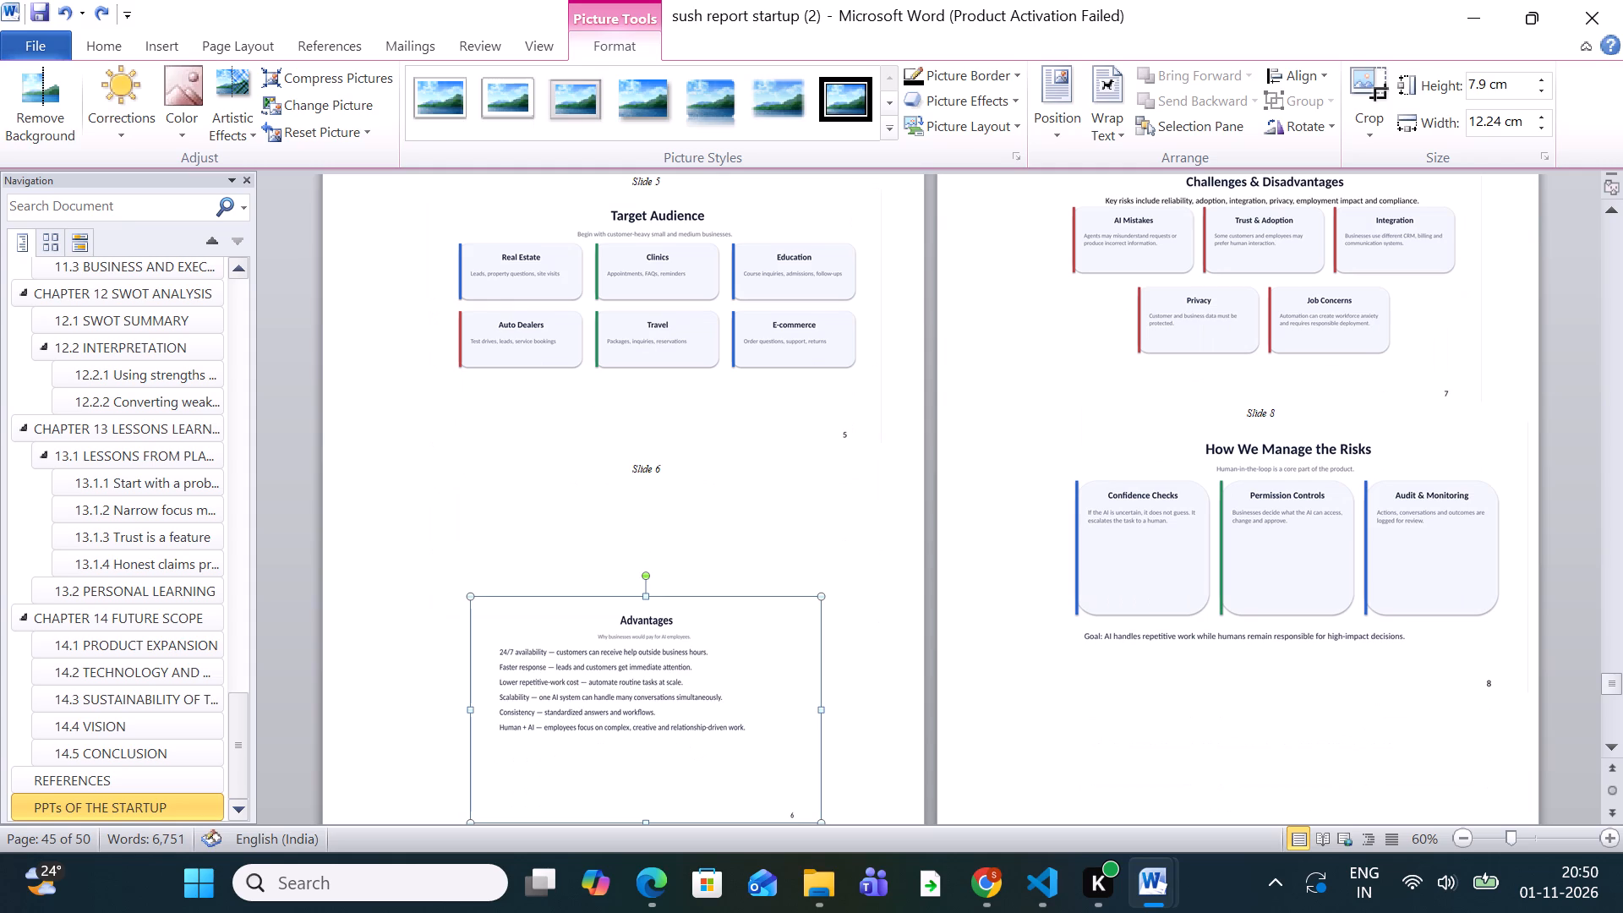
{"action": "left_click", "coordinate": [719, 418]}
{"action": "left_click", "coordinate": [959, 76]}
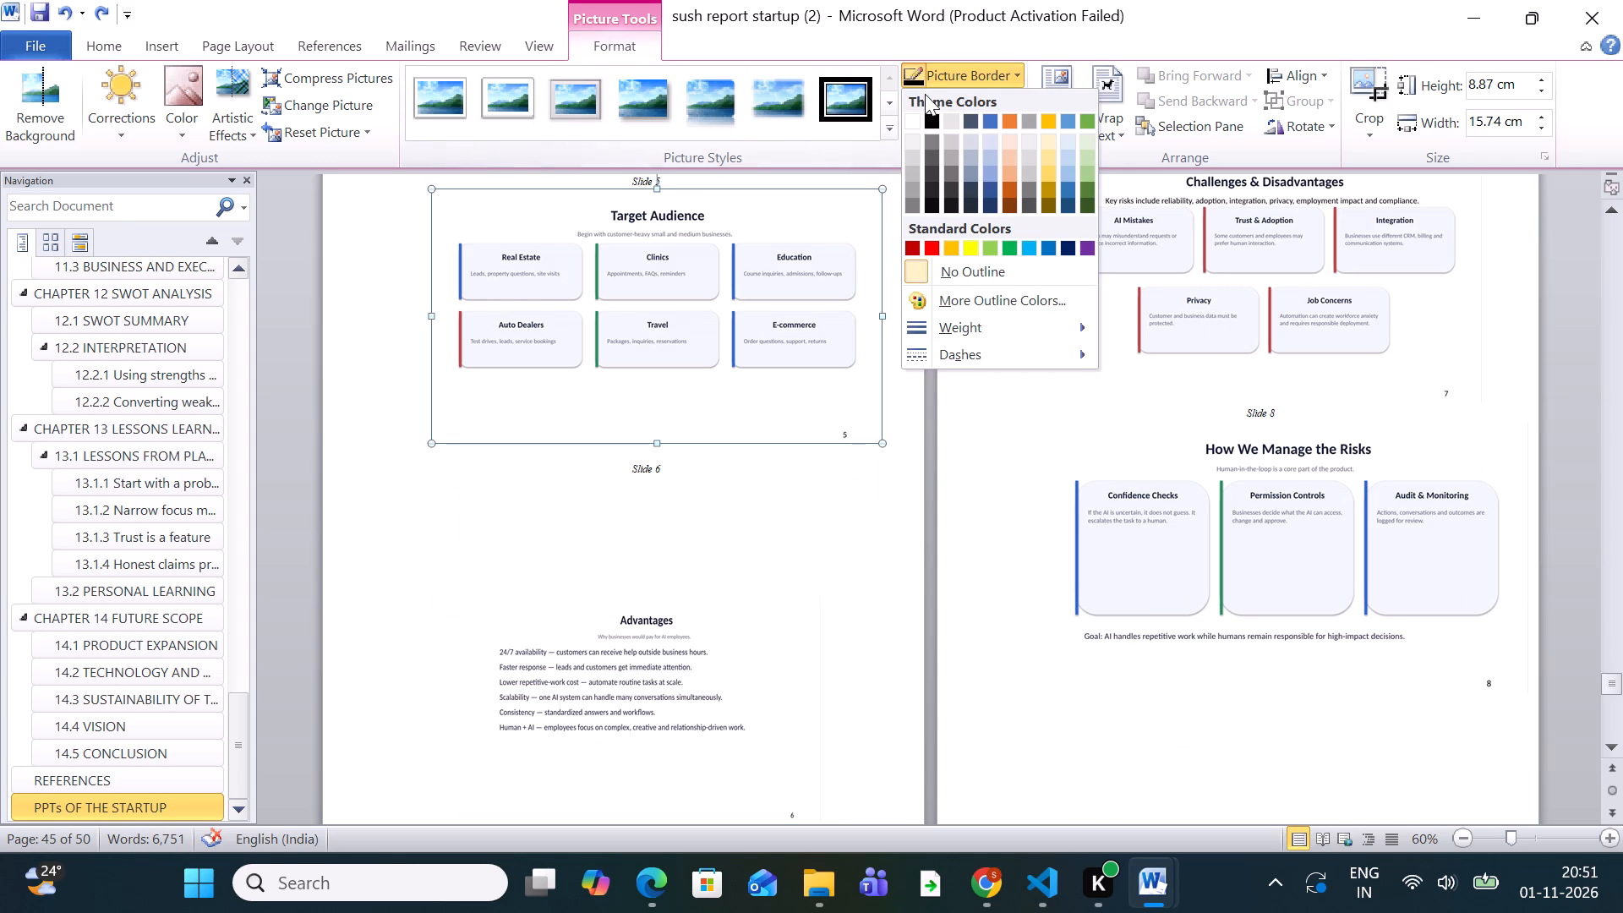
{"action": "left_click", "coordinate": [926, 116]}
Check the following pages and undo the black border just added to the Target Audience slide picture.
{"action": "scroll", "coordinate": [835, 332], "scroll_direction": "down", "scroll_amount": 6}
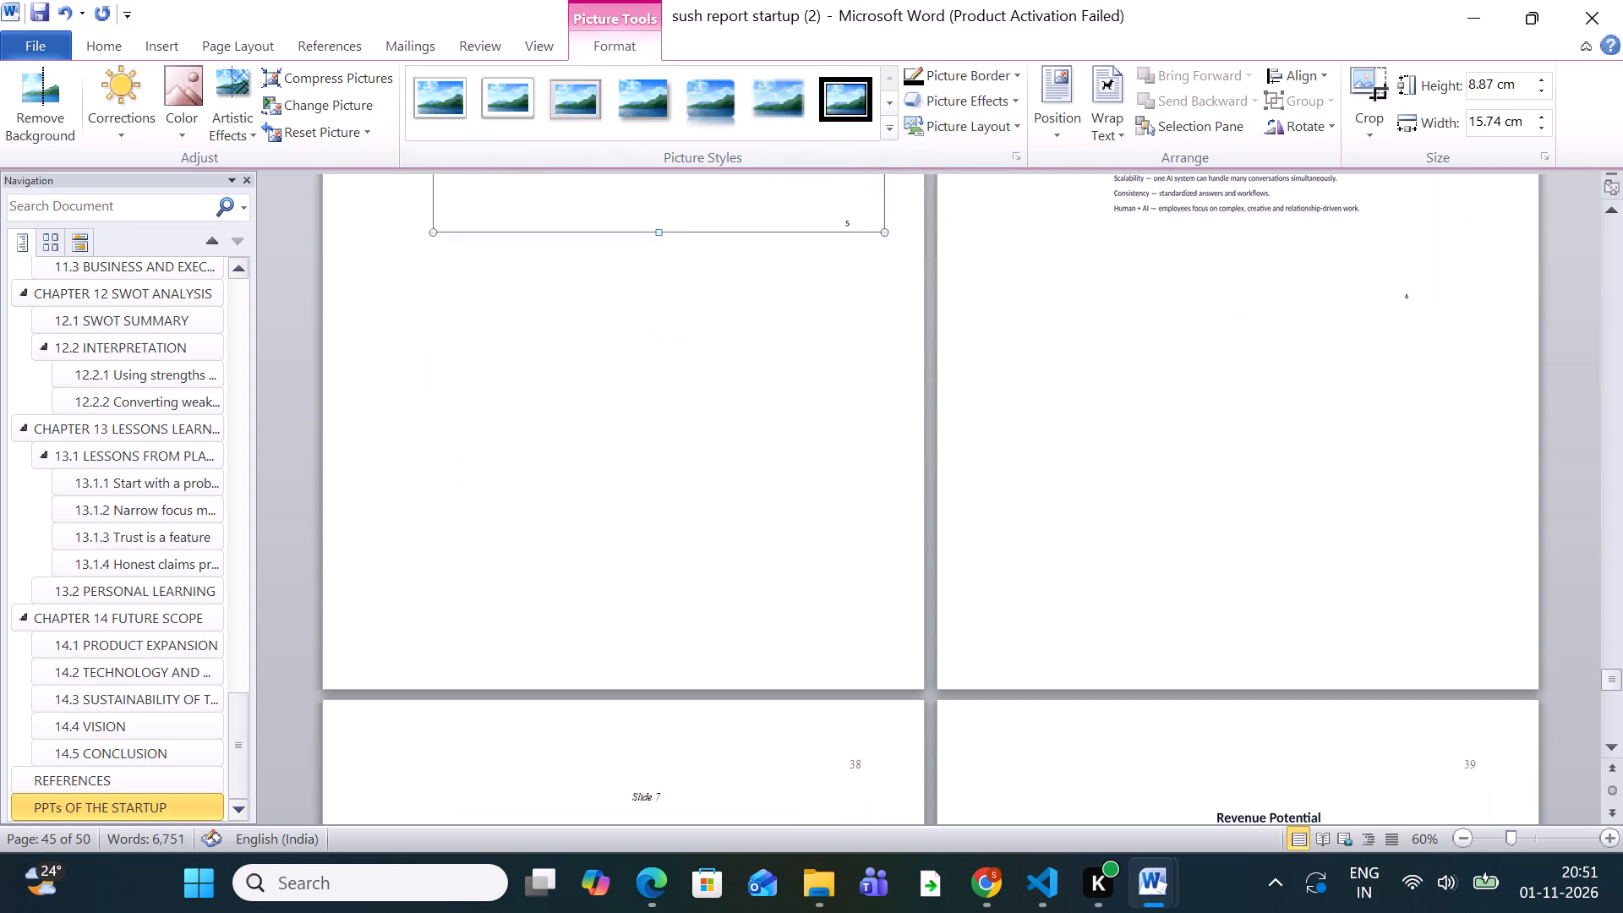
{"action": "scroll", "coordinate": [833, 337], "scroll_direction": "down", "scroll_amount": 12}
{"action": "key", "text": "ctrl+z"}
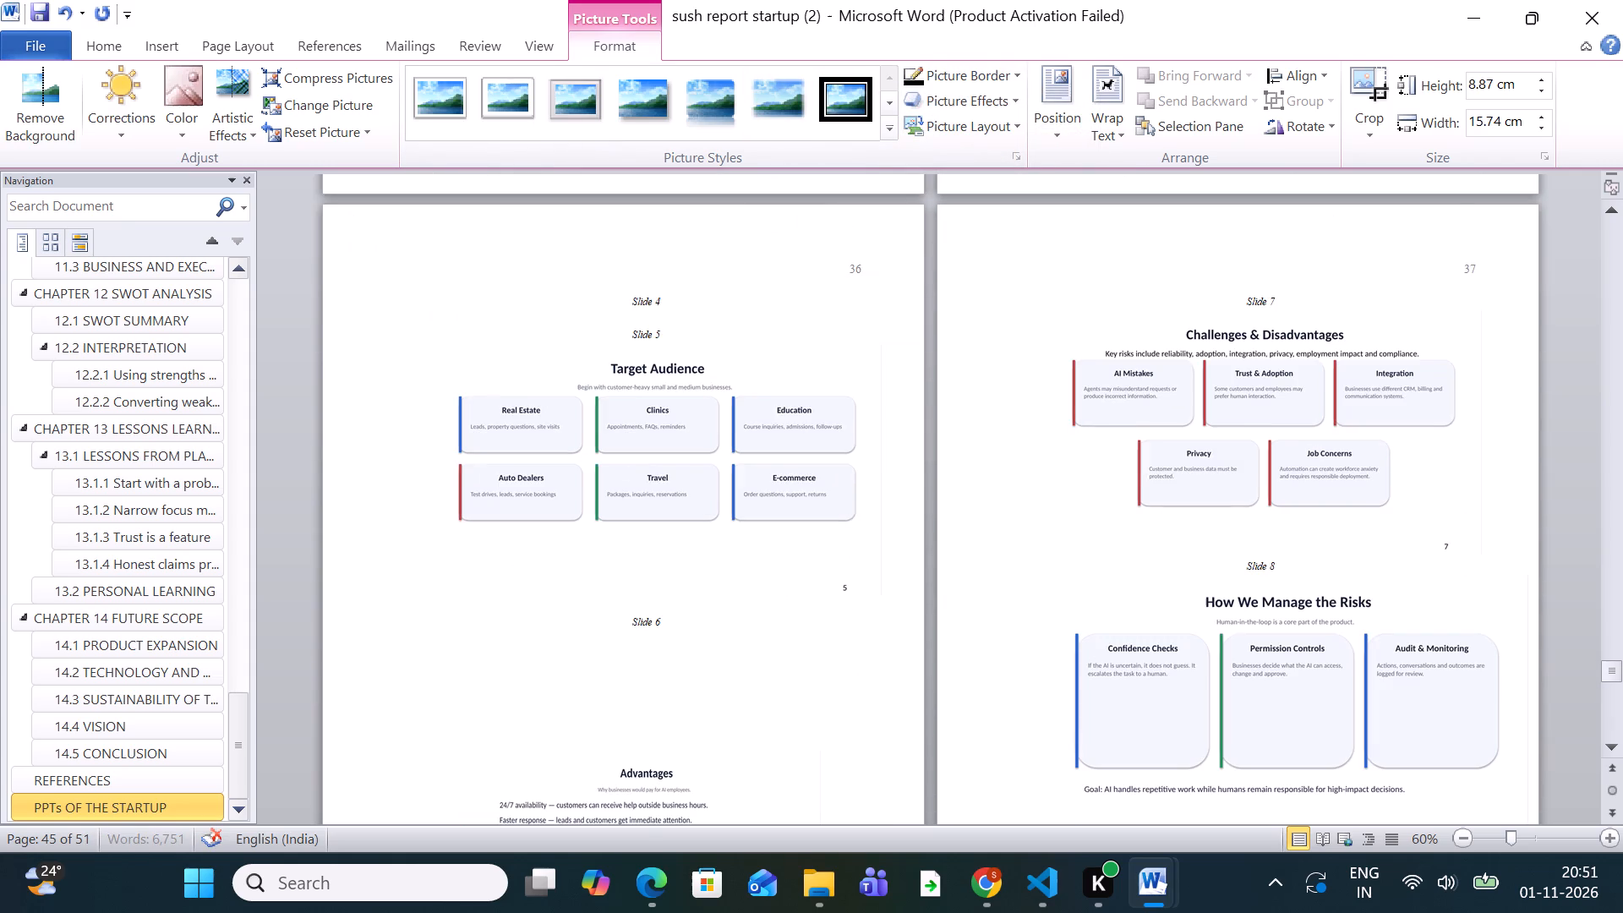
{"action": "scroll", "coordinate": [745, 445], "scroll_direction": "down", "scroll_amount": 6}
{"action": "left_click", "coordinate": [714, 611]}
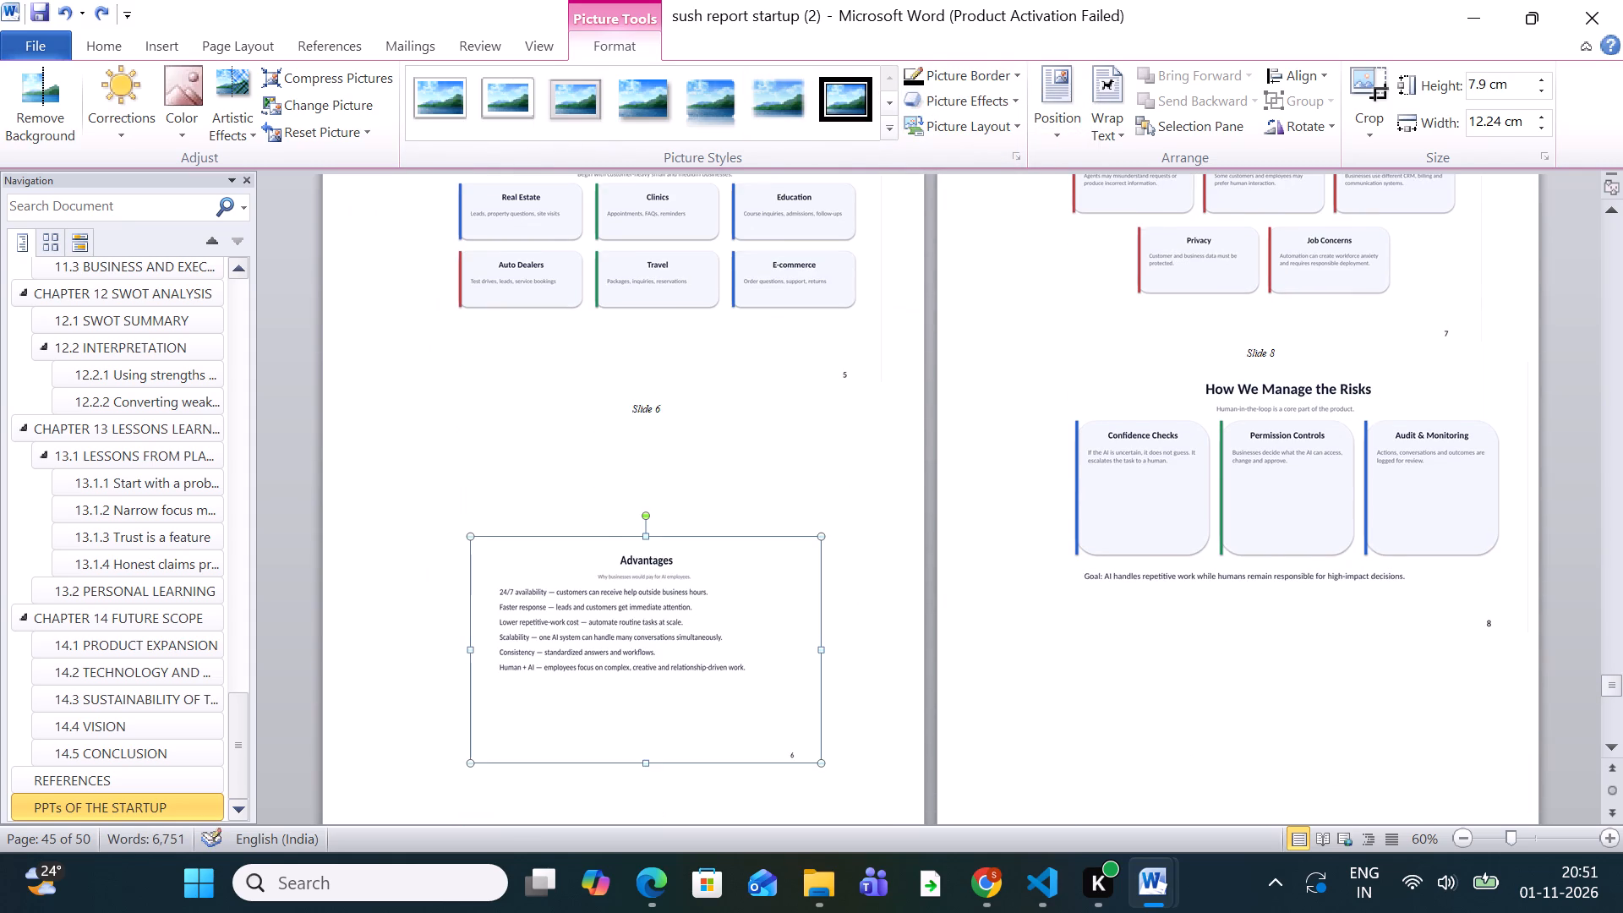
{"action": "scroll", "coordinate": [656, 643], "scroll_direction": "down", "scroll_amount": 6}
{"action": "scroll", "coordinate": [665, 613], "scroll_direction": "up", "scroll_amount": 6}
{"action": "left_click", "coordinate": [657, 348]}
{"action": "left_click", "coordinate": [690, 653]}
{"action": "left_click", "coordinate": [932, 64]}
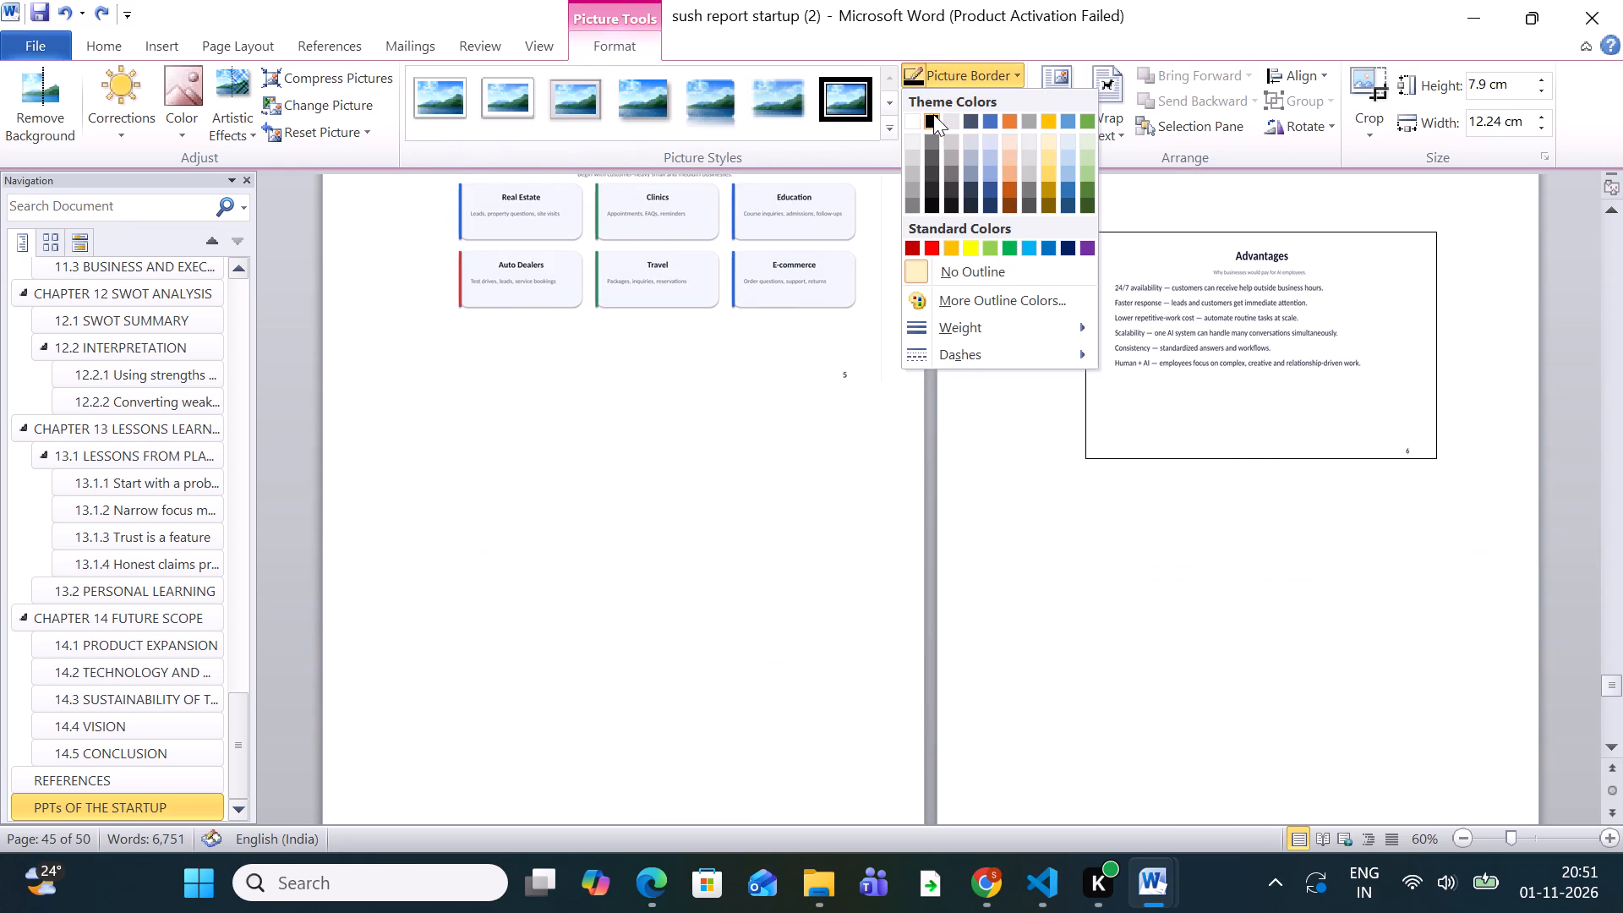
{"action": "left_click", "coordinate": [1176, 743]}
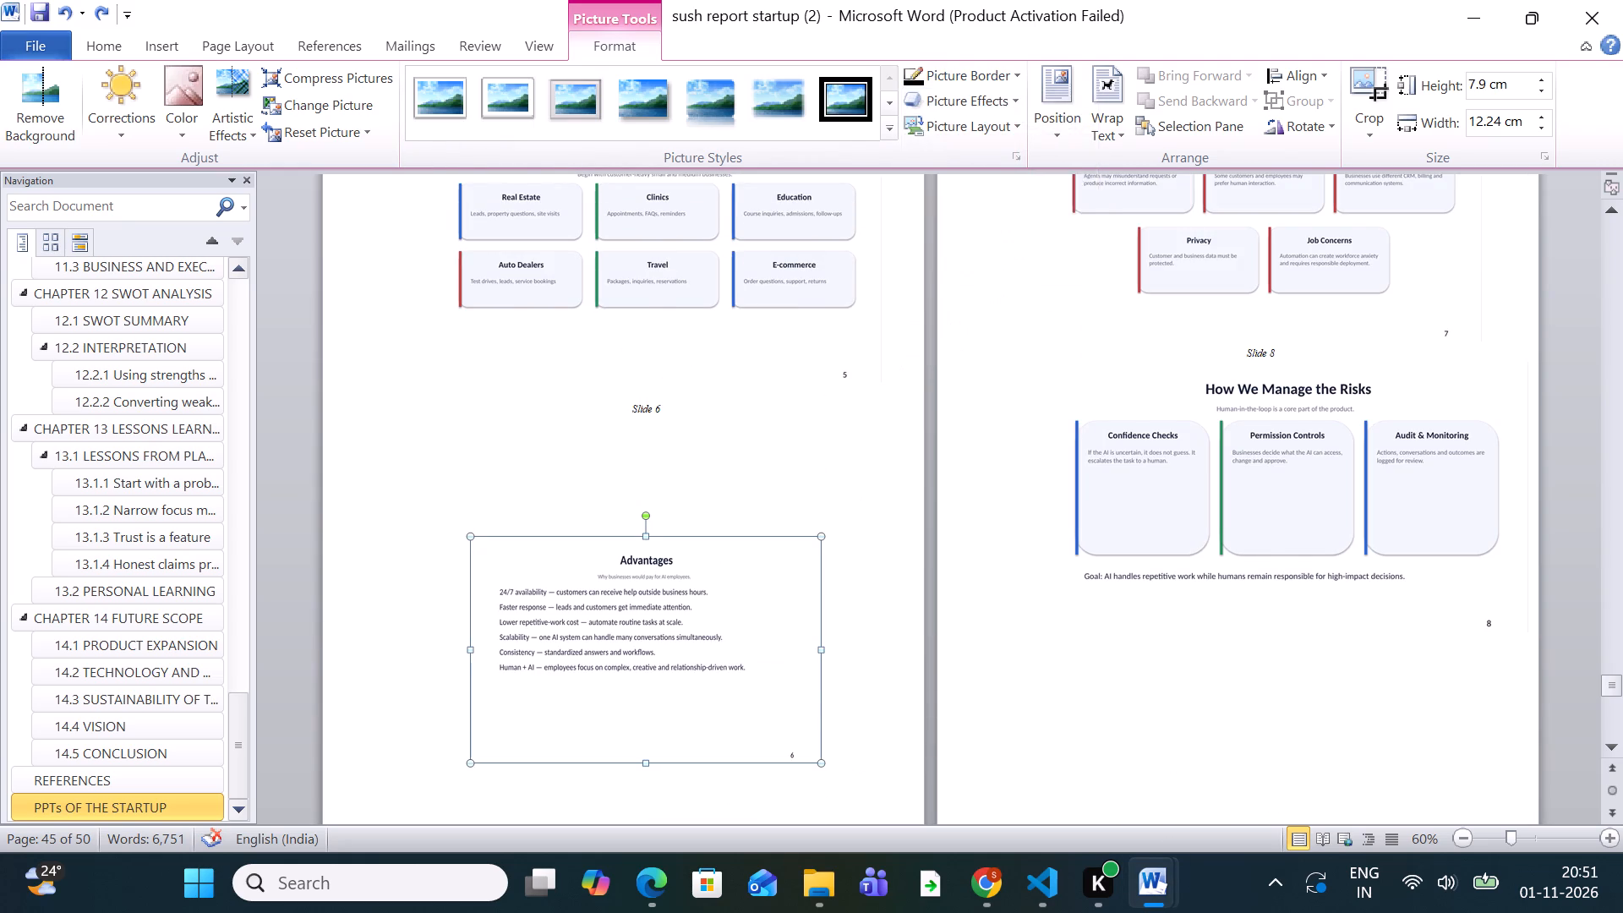
Add a black picture border to the Challenges & Disadvantages slide picture below the Slide 7 caption.
{"action": "scroll", "coordinate": [1176, 727], "scroll_direction": "up", "scroll_amount": 6}
{"action": "scroll", "coordinate": [1178, 724], "scroll_direction": "up", "scroll_amount": 16}
{"action": "scroll", "coordinate": [1178, 720], "scroll_direction": "down", "scroll_amount": 8}
{"action": "left_click", "coordinate": [1218, 692]}
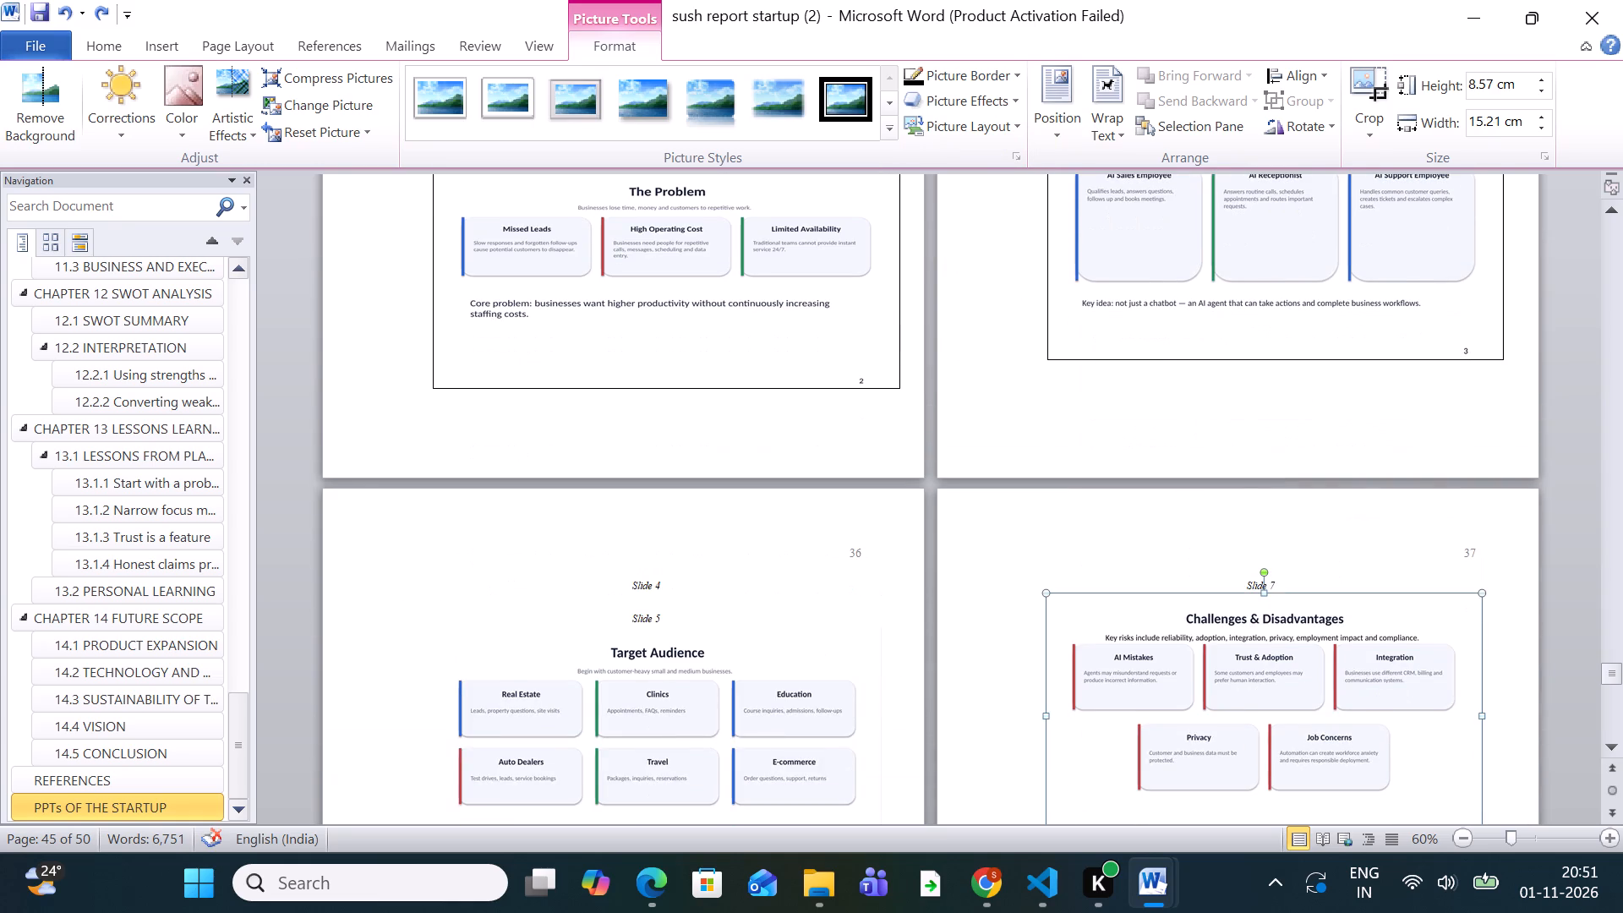
{"action": "scroll", "coordinate": [1121, 636], "scroll_direction": "down", "scroll_amount": 5}
{"action": "left_click", "coordinate": [926, 63]}
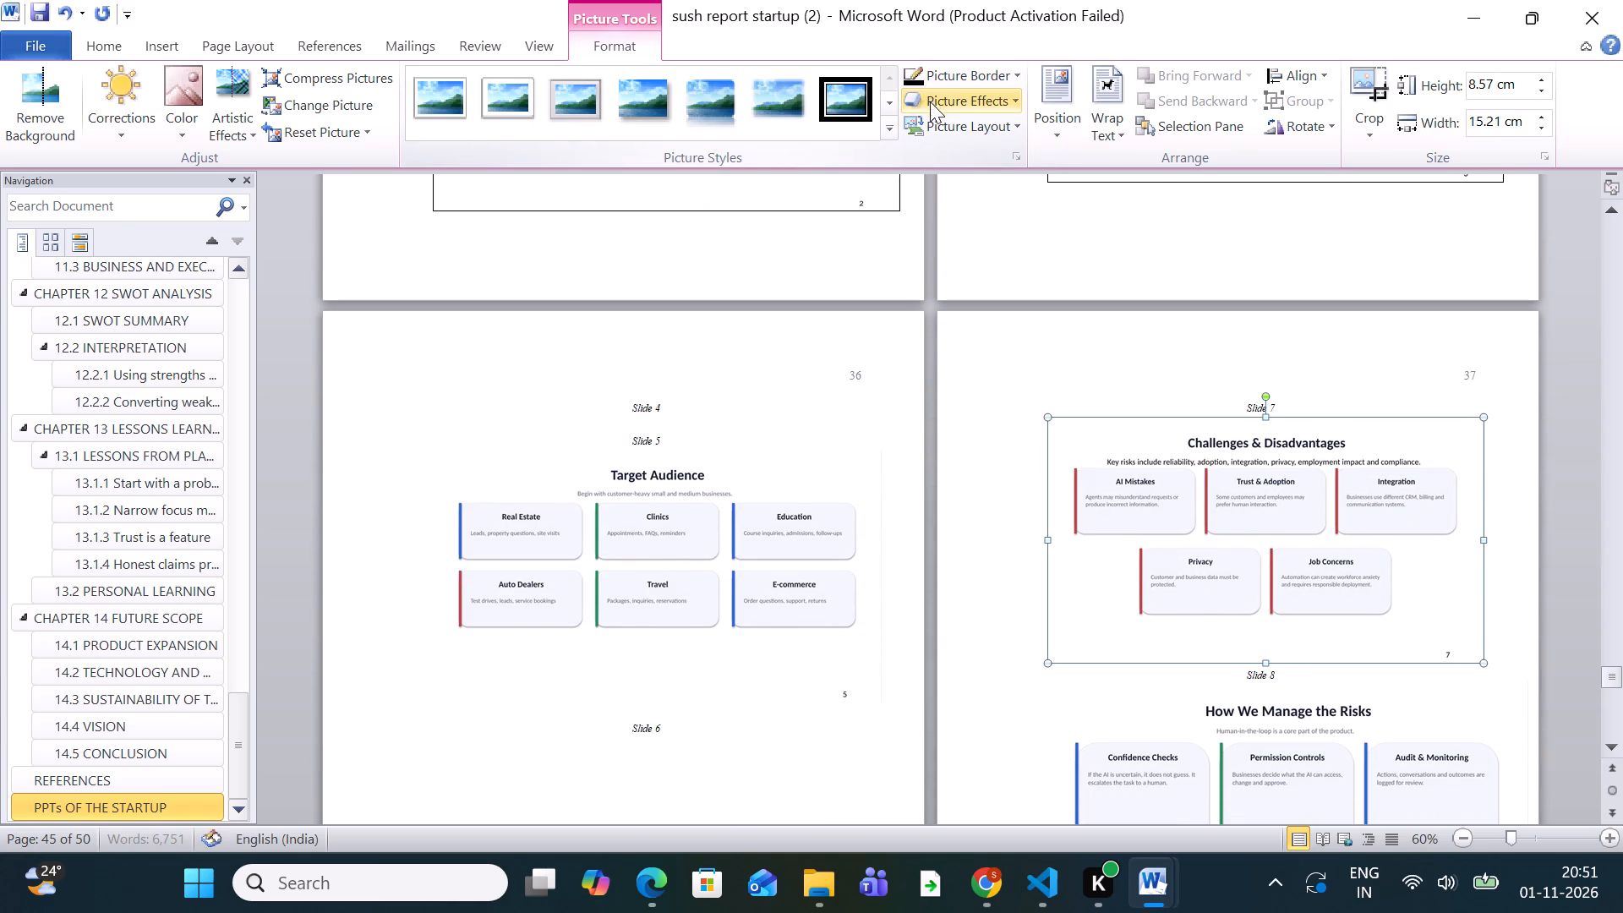
Add a black picture border to the How We Manage the Risks slide picture below the Slide 8 caption.
{"action": "scroll", "coordinate": [1079, 539], "scroll_direction": "down", "scroll_amount": 5}
{"action": "left_click", "coordinate": [1218, 648]}
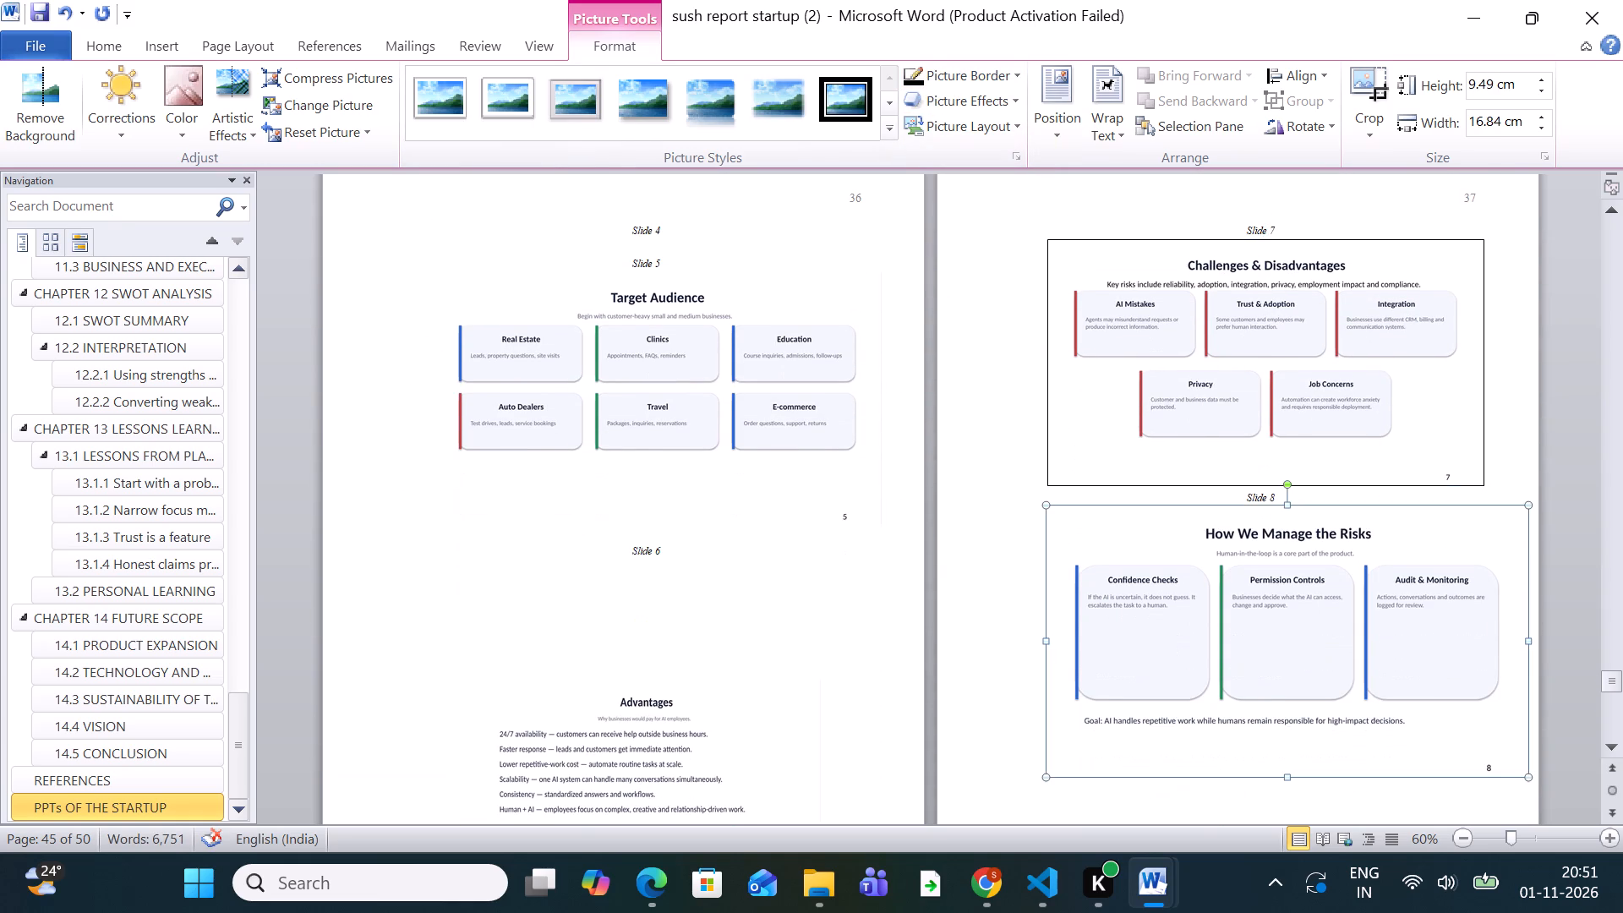
{"action": "left_click", "coordinate": [907, 65]}
Add a black picture border to the Revenue Potential slide picture on page 38.
{"action": "scroll", "coordinate": [1035, 333], "scroll_direction": "down", "scroll_amount": 5}
{"action": "scroll", "coordinate": [1140, 563], "scroll_direction": "down", "scroll_amount": 5}
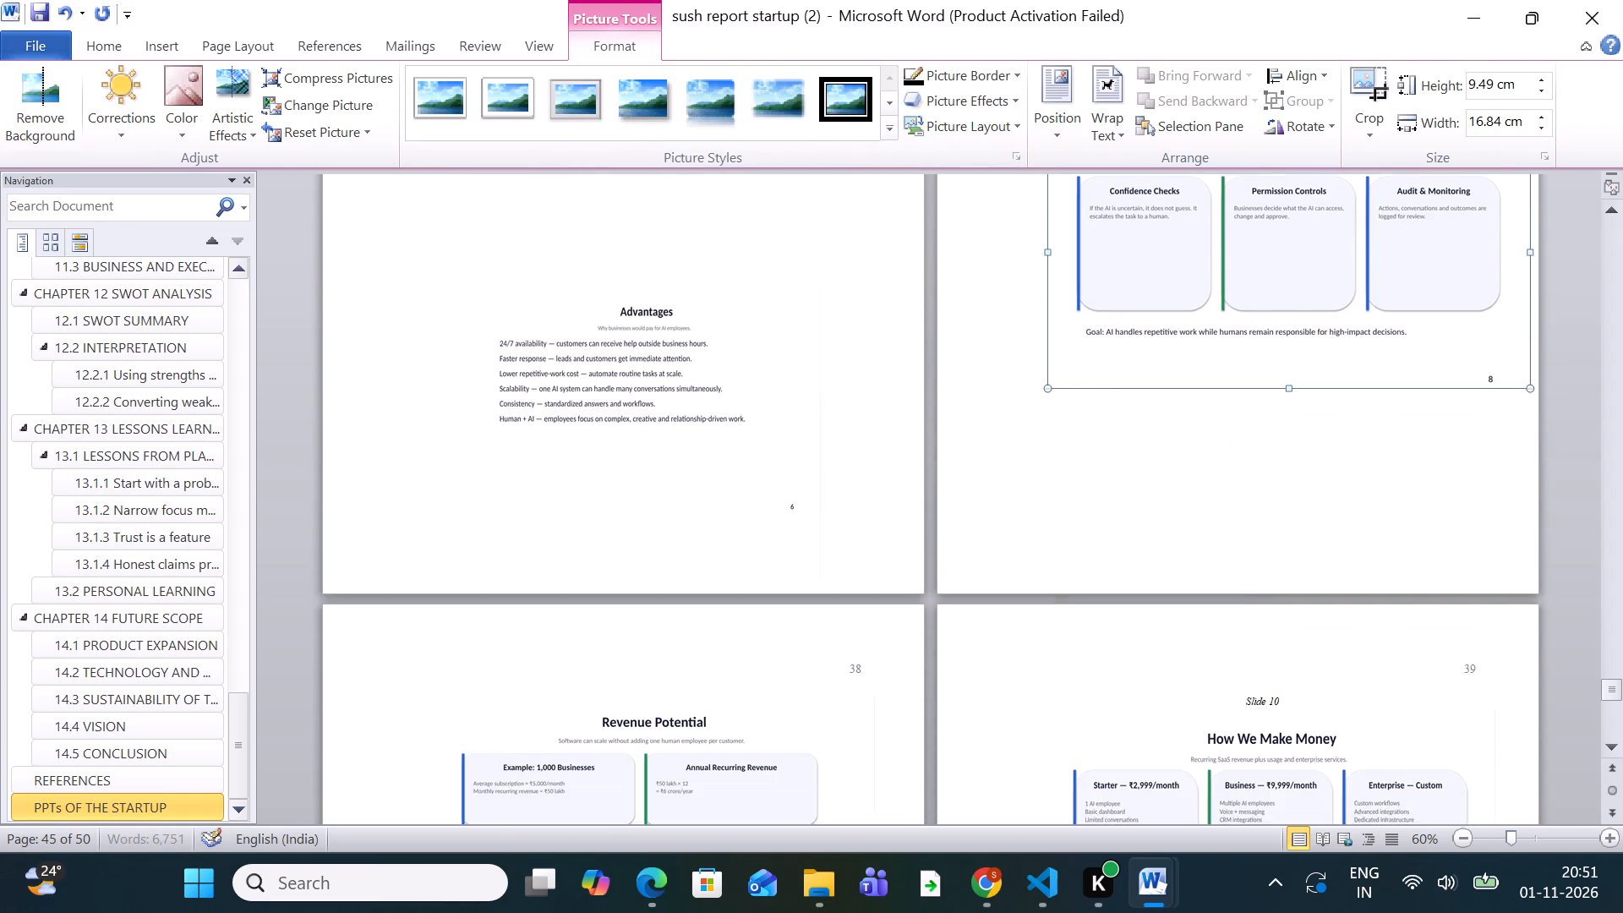
{"action": "scroll", "coordinate": [1140, 563], "scroll_direction": "down", "scroll_amount": 5}
{"action": "left_click", "coordinate": [755, 668]}
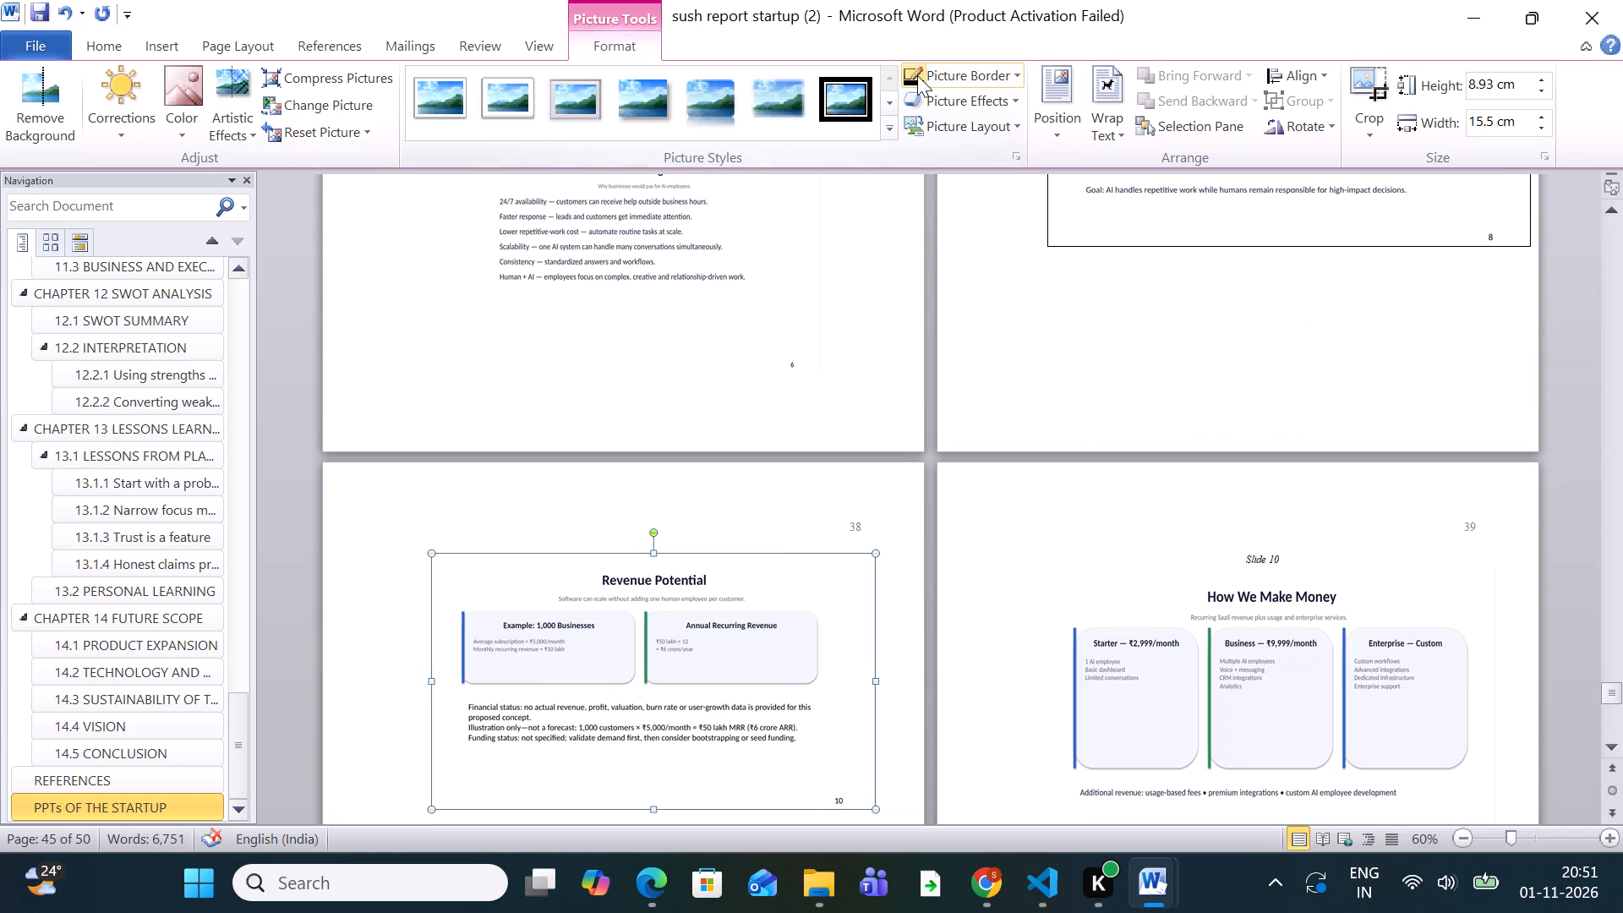
{"action": "left_click", "coordinate": [917, 75]}
Add a black picture border to the How We Make Money slide picture below the Slide 10 caption.
{"action": "left_click", "coordinate": [1216, 700]}
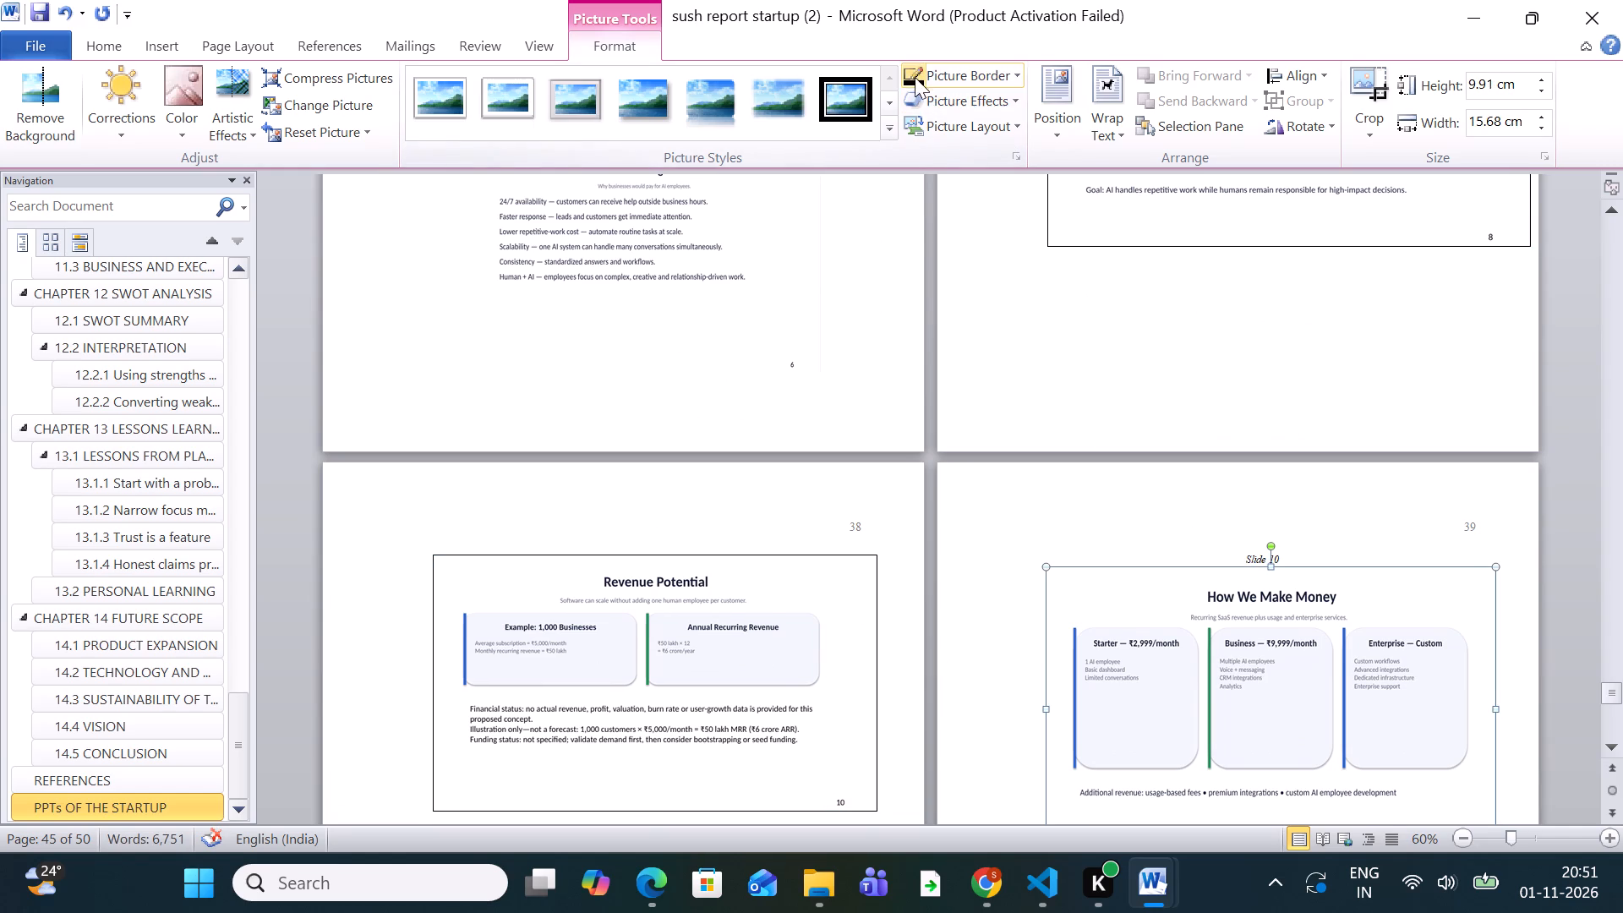
{"action": "left_click", "coordinate": [912, 74]}
Review the slide pictures, borders and captions on the pages around the How We Make Money picture.
{"action": "scroll", "coordinate": [903, 462], "scroll_direction": "down", "scroll_amount": 10}
{"action": "scroll", "coordinate": [943, 684], "scroll_direction": "down", "scroll_amount": 4}
{"action": "scroll", "coordinate": [943, 684], "scroll_direction": "up", "scroll_amount": 6}
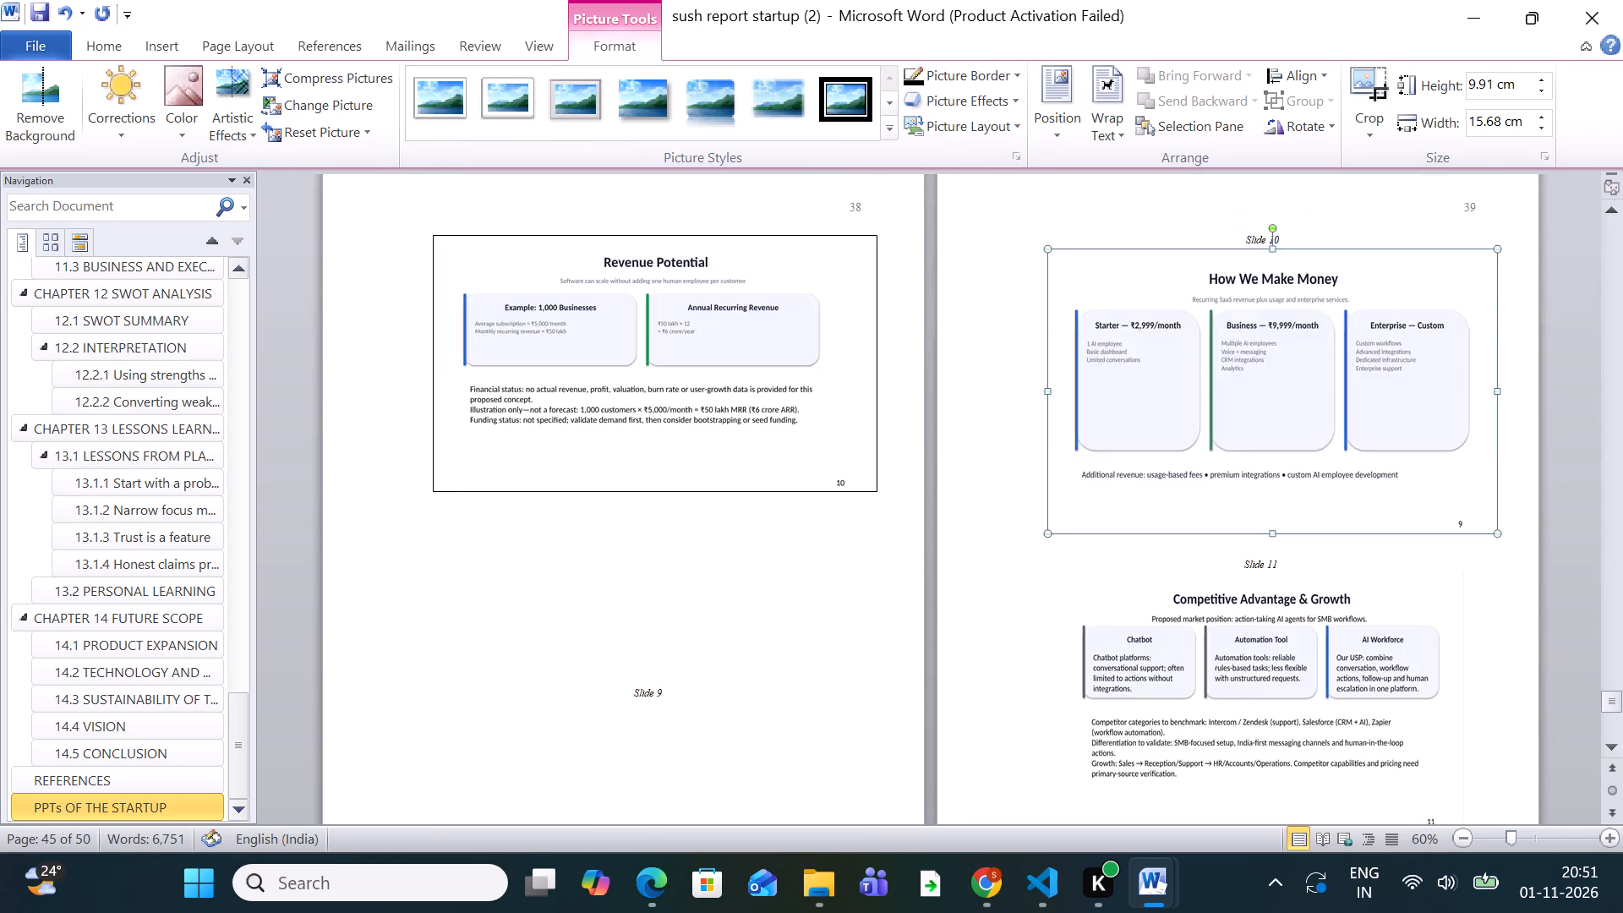
{"action": "scroll", "coordinate": [943, 679], "scroll_direction": "up", "scroll_amount": 17}
{"action": "scroll", "coordinate": [943, 672], "scroll_direction": "up", "scroll_amount": 15}
{"action": "scroll", "coordinate": [943, 672], "scroll_direction": "up", "scroll_amount": 9}
{"action": "scroll", "coordinate": [927, 727], "scroll_direction": "down", "scroll_amount": 20}
{"action": "scroll", "coordinate": [927, 727], "scroll_direction": "down", "scroll_amount": 16}
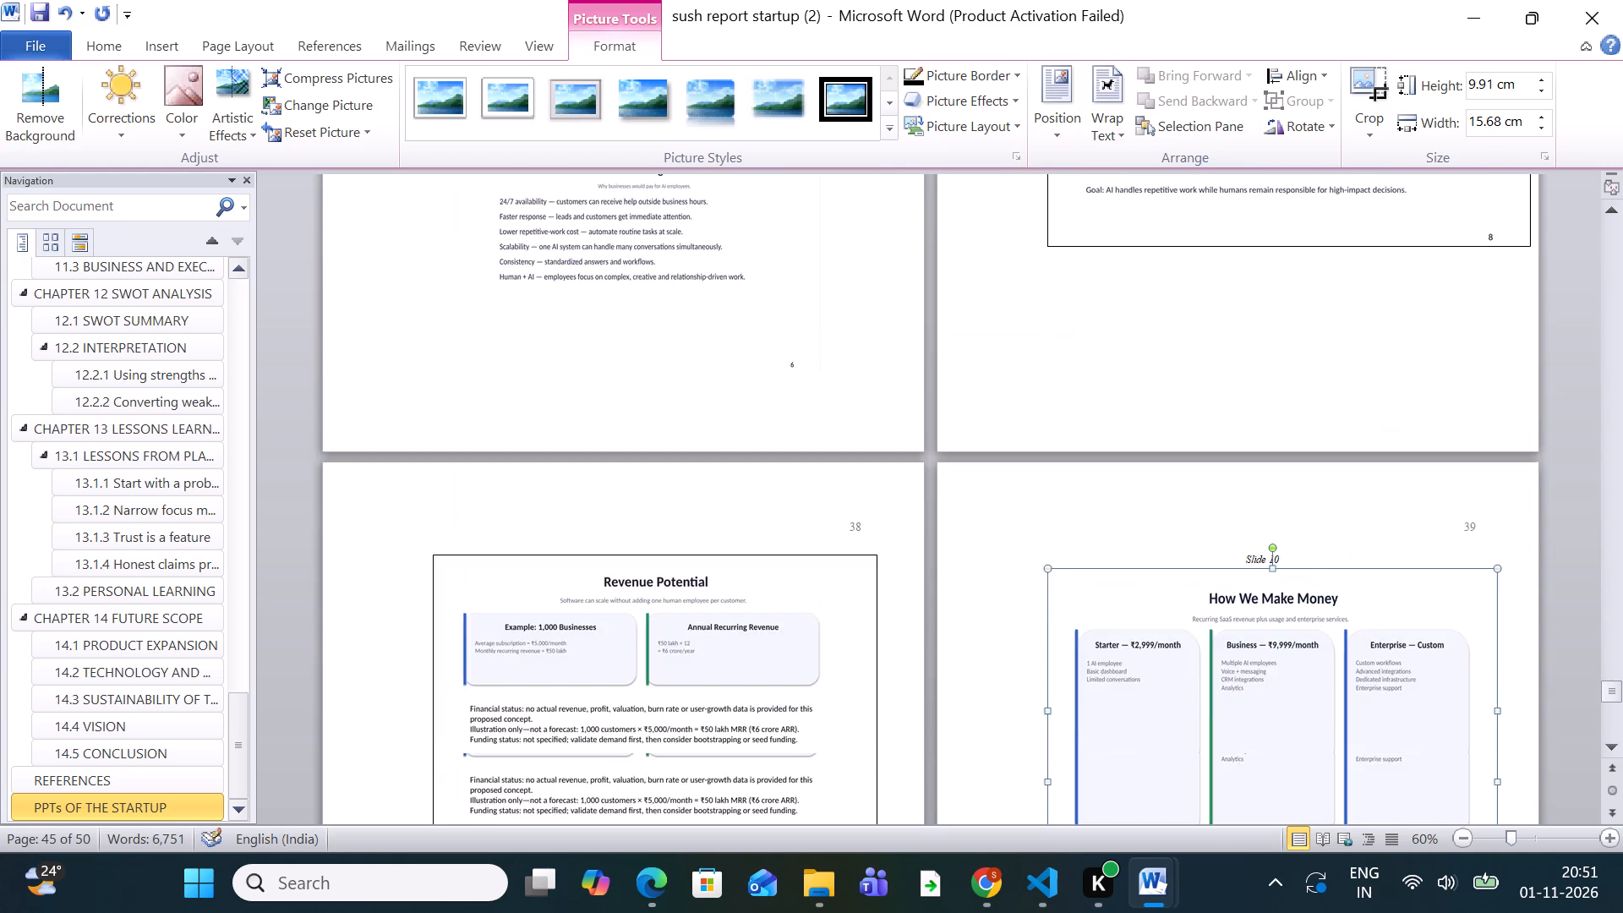
{"action": "scroll", "coordinate": [922, 757], "scroll_direction": "down", "scroll_amount": 18}
{"action": "scroll", "coordinate": [922, 759], "scroll_direction": "up", "scroll_amount": 4}
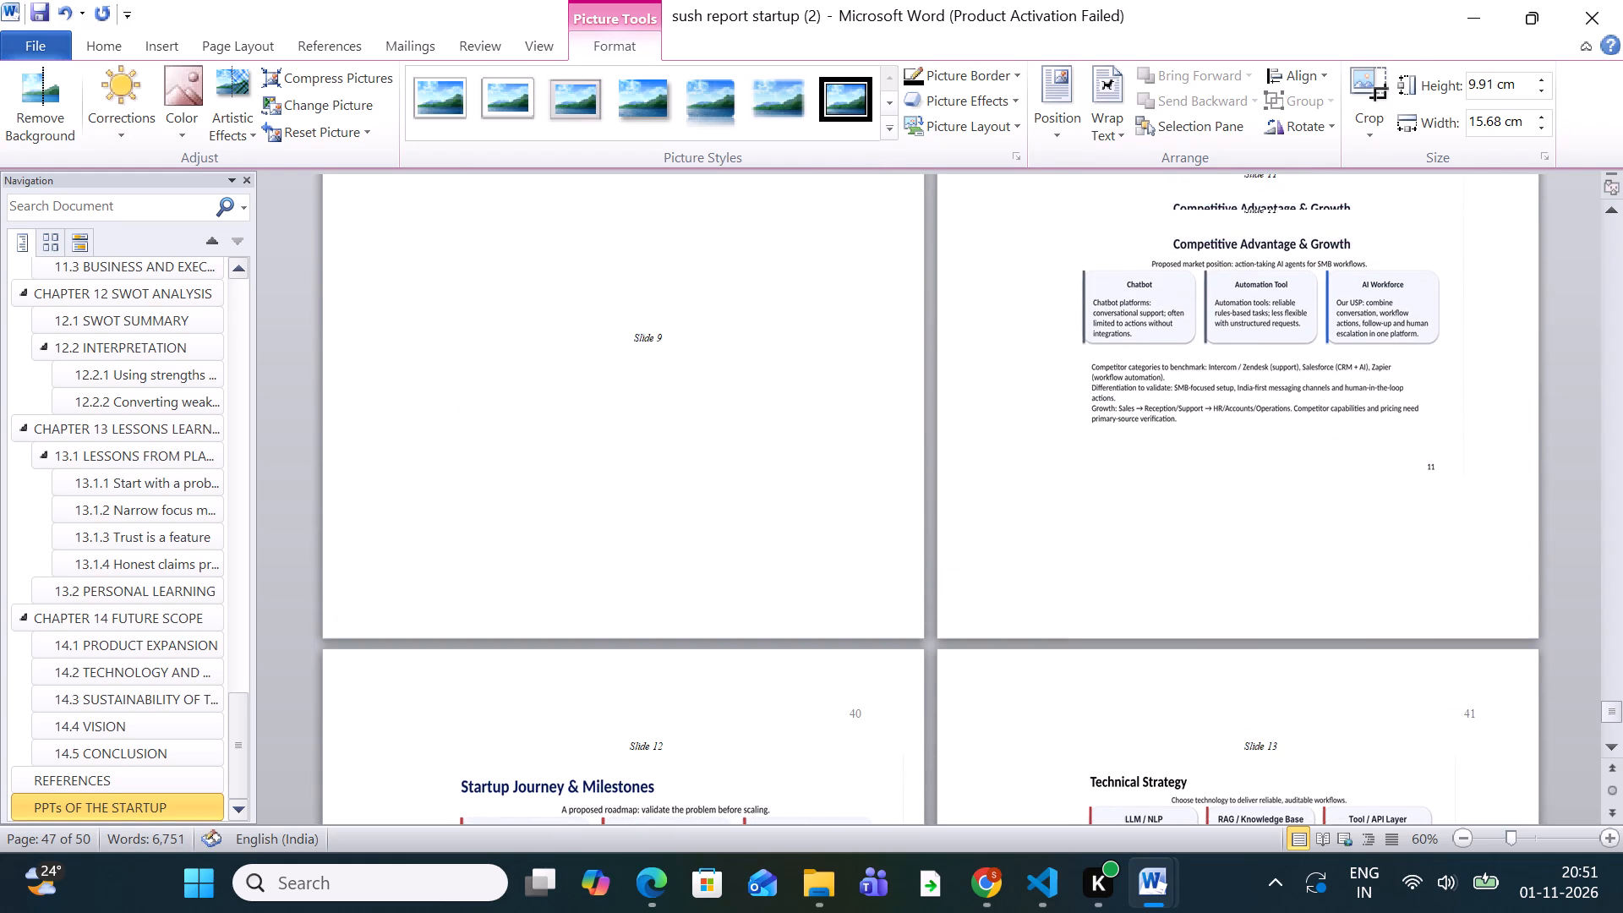
Undo the last three picture borders on the How We Make Money, Revenue Potential and How We Manage the Risks slides.
{"action": "scroll", "coordinate": [922, 759], "scroll_direction": "up", "scroll_amount": 6}
{"action": "key", "text": "ctrl+z"}
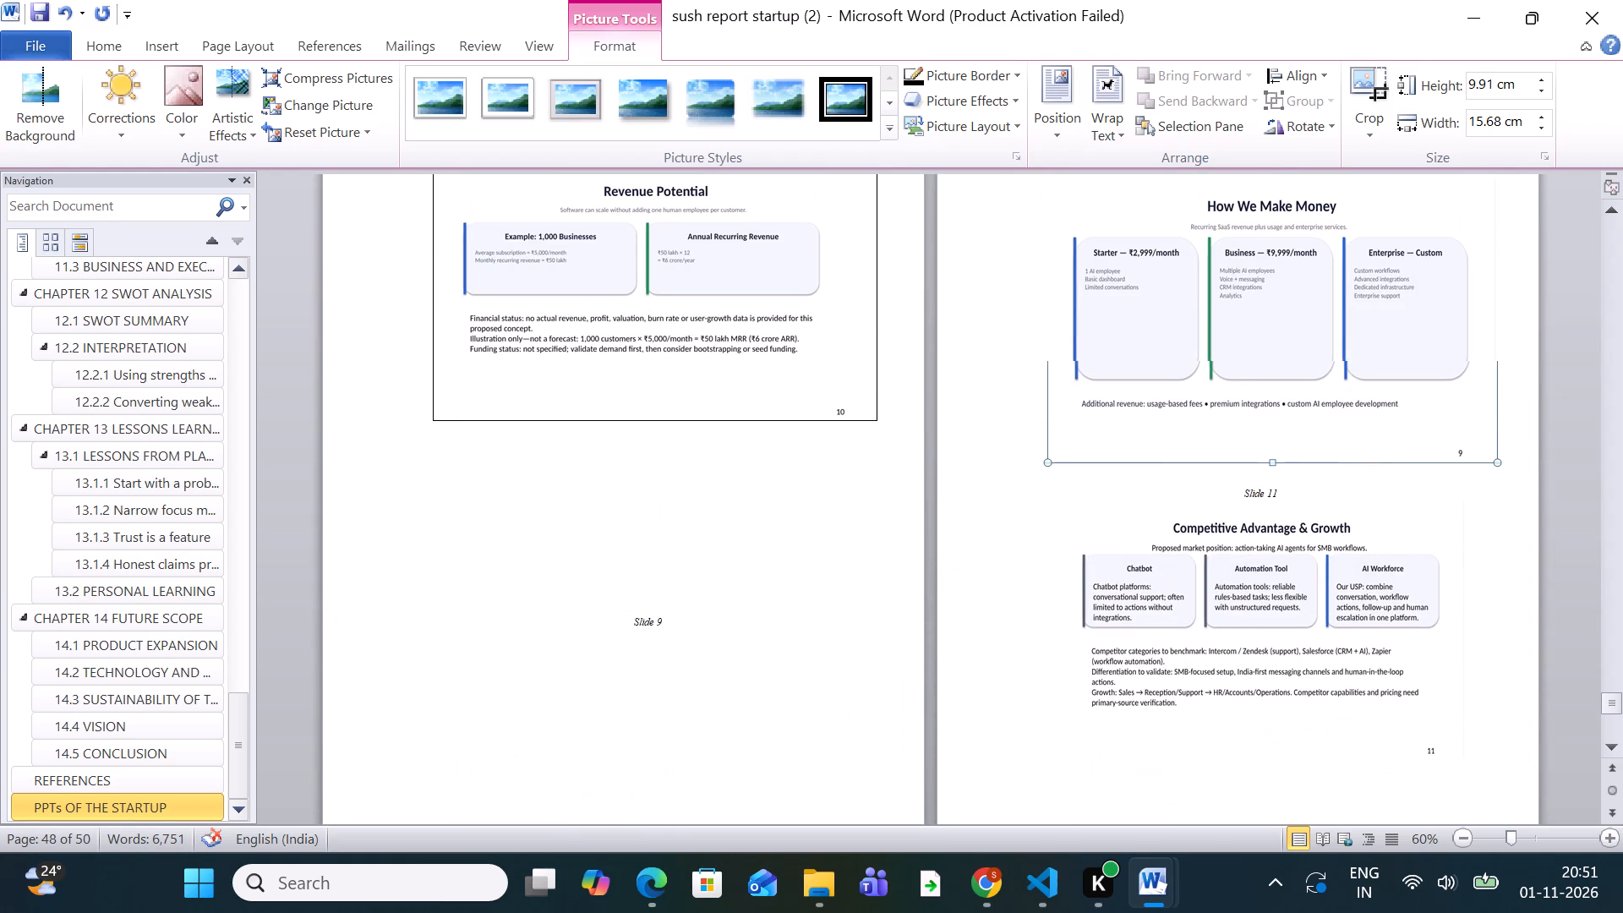
{"action": "key", "text": "ctrl+z"}
{"action": "key", "text": "ctrl+z"}
Examine the slide pictures, borders and captions on the pages of the PPTs OF THE STARTUP section.
{"action": "scroll", "coordinate": [922, 759], "scroll_direction": "up", "scroll_amount": 8}
{"action": "scroll", "coordinate": [924, 787], "scroll_direction": "down", "scroll_amount": 7}
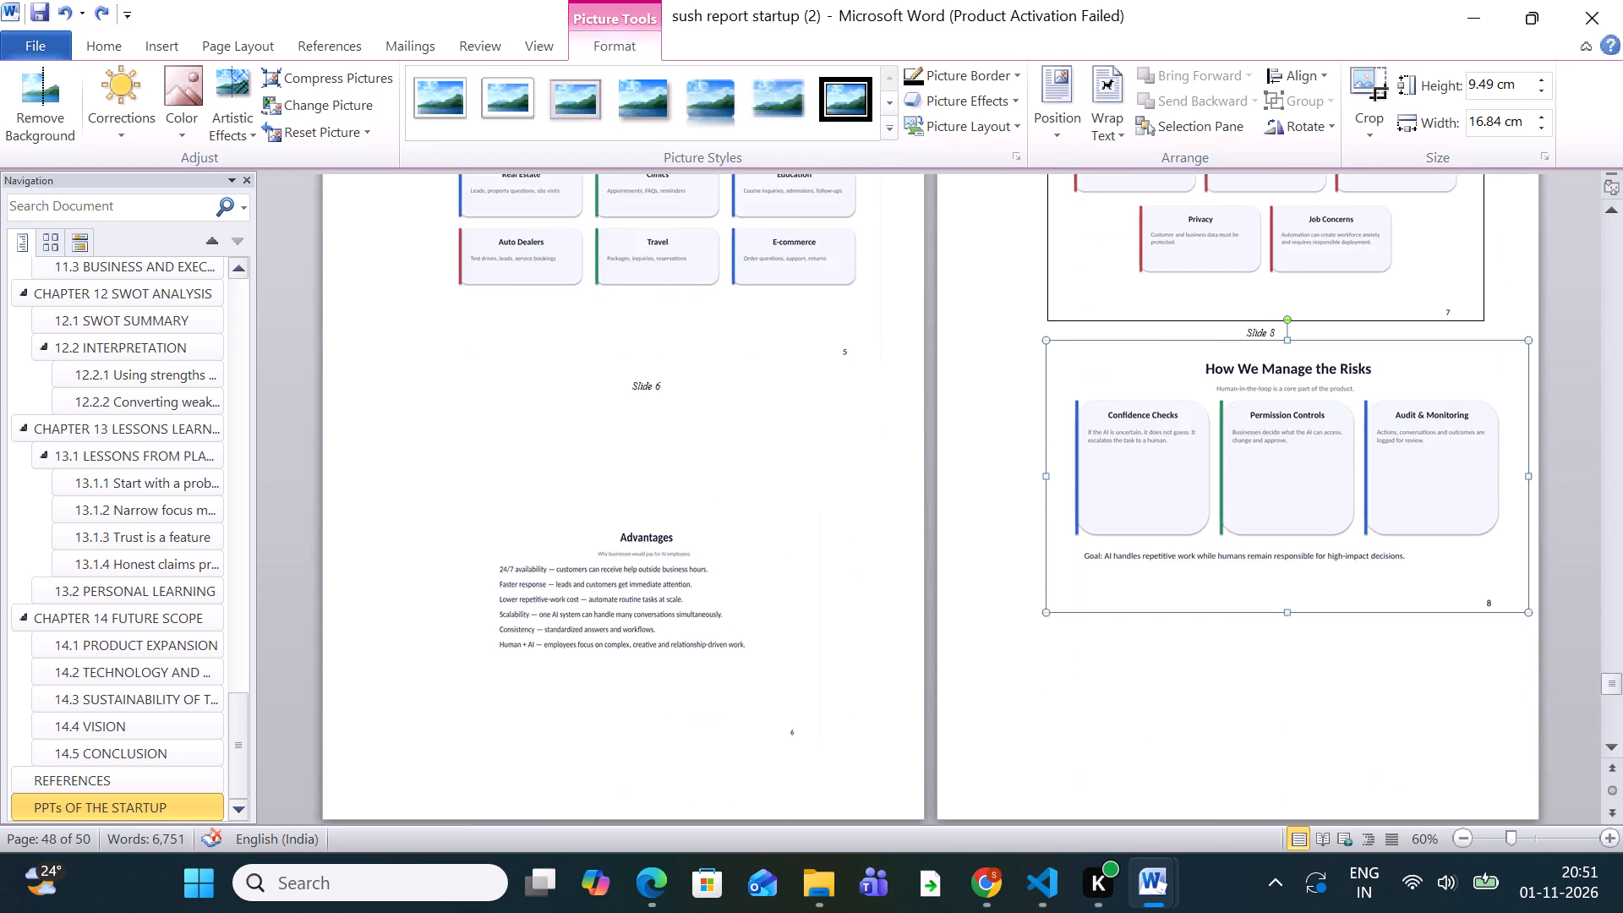
{"action": "scroll", "coordinate": [924, 800], "scroll_direction": "down", "scroll_amount": 20}
{"action": "scroll", "coordinate": [924, 800], "scroll_direction": "down", "scroll_amount": 9}
{"action": "scroll", "coordinate": [930, 786], "scroll_direction": "up", "scroll_amount": 13}
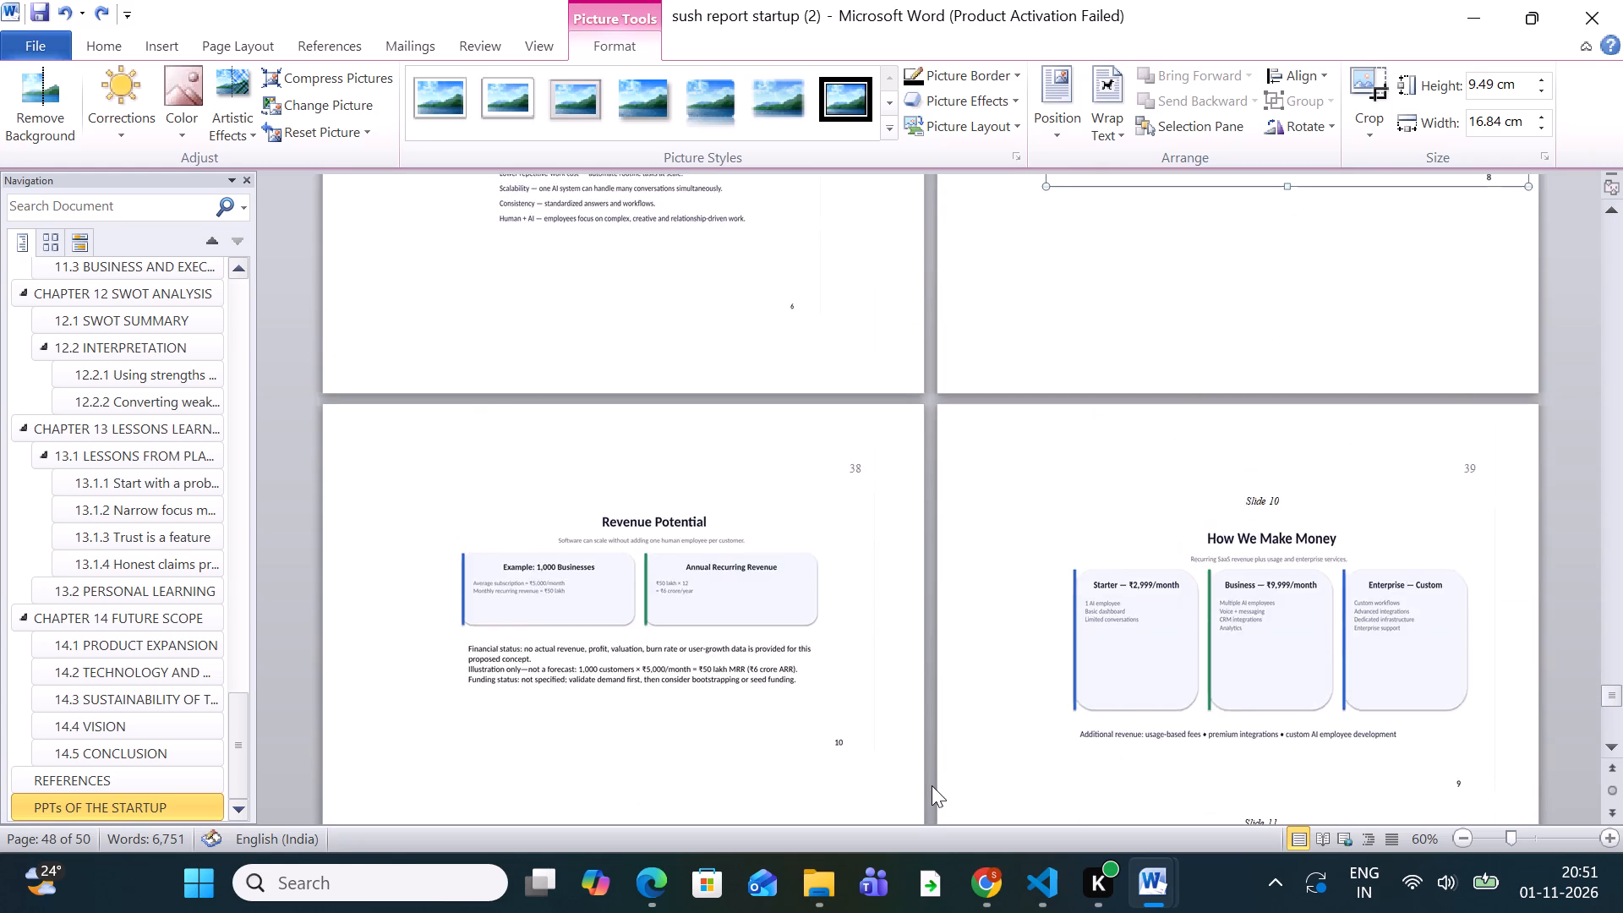
{"action": "scroll", "coordinate": [932, 785], "scroll_direction": "up", "scroll_amount": 20}
{"action": "scroll", "coordinate": [932, 785], "scroll_direction": "up", "scroll_amount": 6}
{"action": "scroll", "coordinate": [932, 785], "scroll_direction": "down", "scroll_amount": 1}
{"action": "scroll", "coordinate": [932, 785], "scroll_direction": "up", "scroll_amount": 5}
{"action": "scroll", "coordinate": [932, 785], "scroll_direction": "down", "scroll_amount": 4}
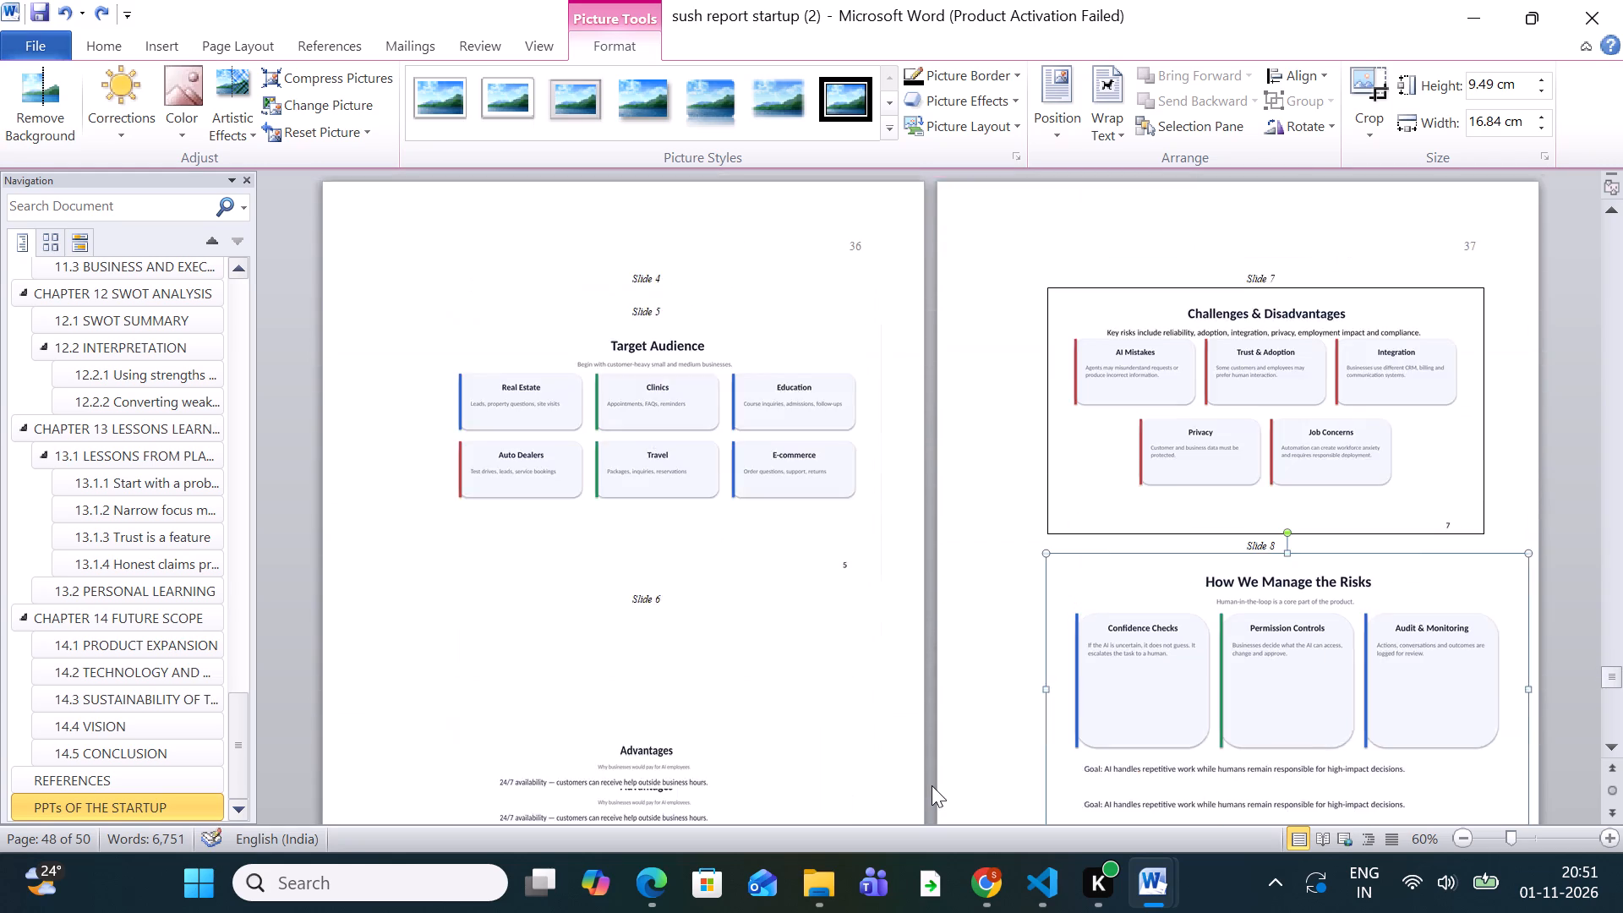
{"action": "scroll", "coordinate": [932, 785], "scroll_direction": "down", "scroll_amount": 20}
{"action": "scroll", "coordinate": [932, 785], "scroll_direction": "down", "scroll_amount": 3}
{"action": "scroll", "coordinate": [932, 785], "scroll_direction": "down", "scroll_amount": 20}
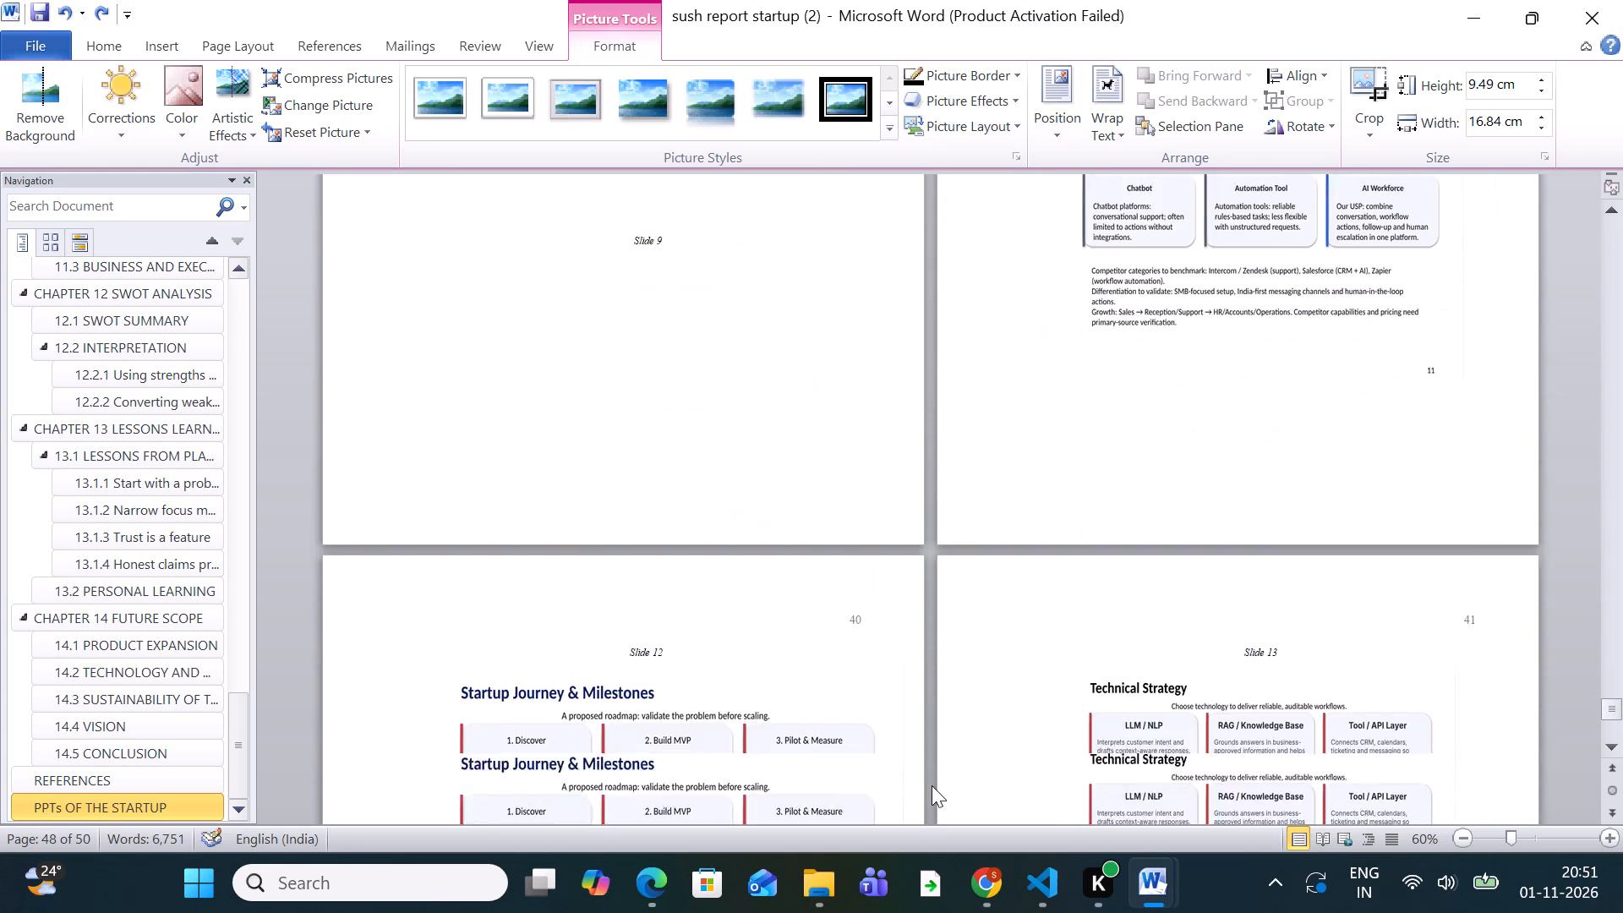
{"action": "scroll", "coordinate": [932, 785], "scroll_direction": "down", "scroll_amount": 1}
{"action": "scroll", "coordinate": [932, 785], "scroll_direction": "up", "scroll_amount": 17}
{"action": "scroll", "coordinate": [932, 785], "scroll_direction": "up", "scroll_amount": 20}
{"action": "scroll", "coordinate": [932, 785], "scroll_direction": "up", "scroll_amount": 1}
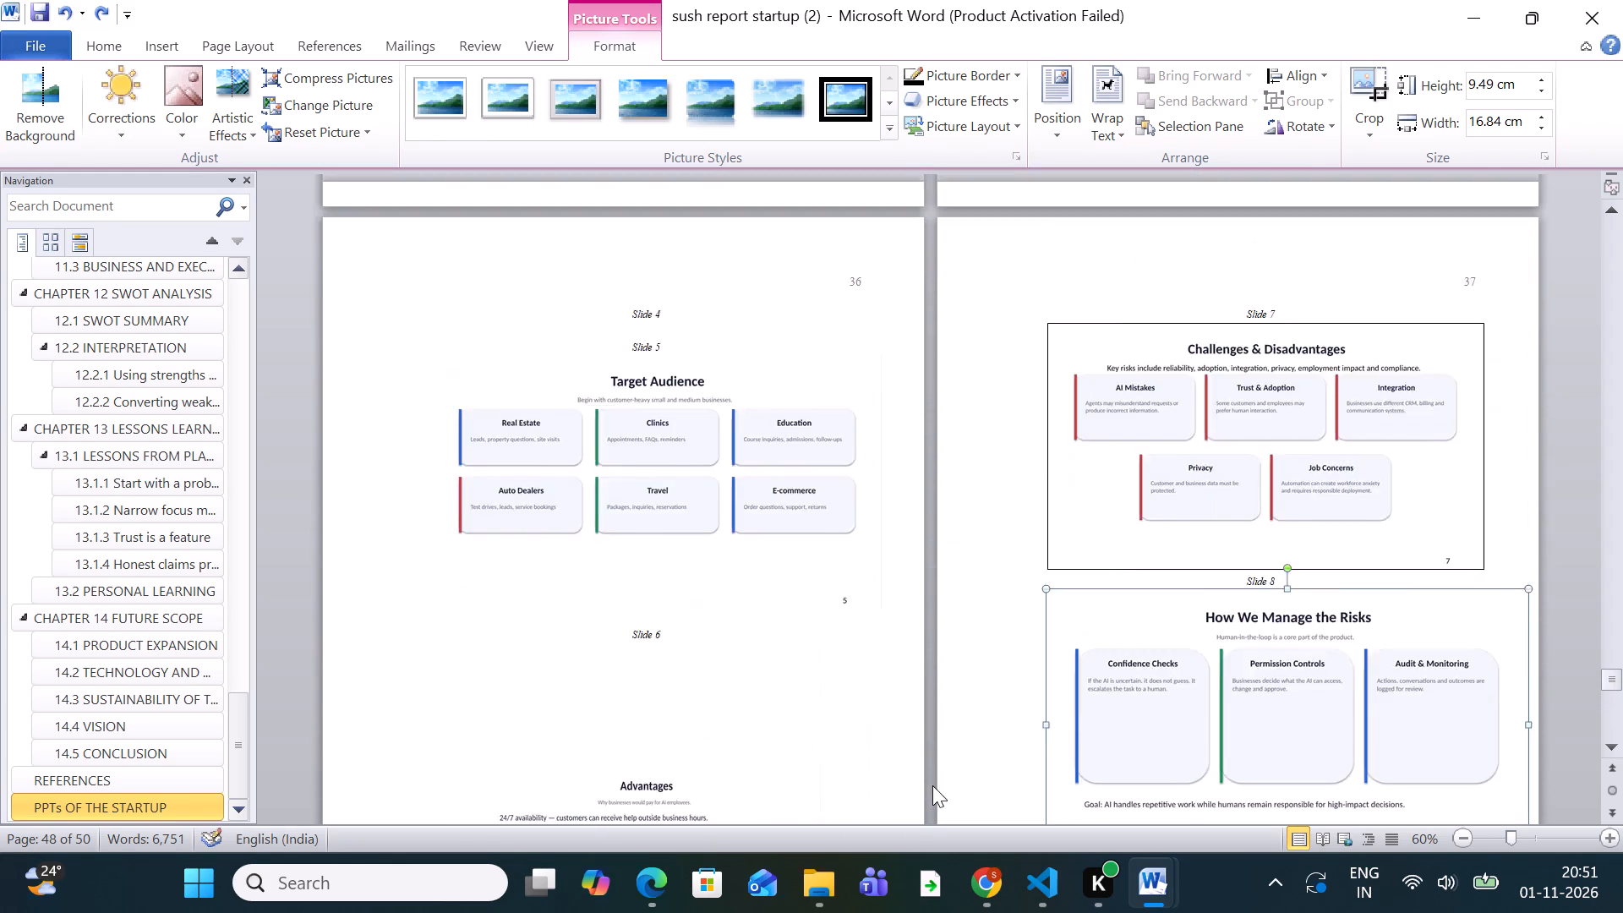
{"action": "scroll", "coordinate": [932, 785], "scroll_direction": "up", "scroll_amount": 20}
{"action": "scroll", "coordinate": [932, 785], "scroll_direction": "up", "scroll_amount": 17}
{"action": "scroll", "coordinate": [932, 785], "scroll_direction": "down", "scroll_amount": 9}
{"action": "scroll", "coordinate": [933, 790], "scroll_direction": "up", "scroll_amount": 9}
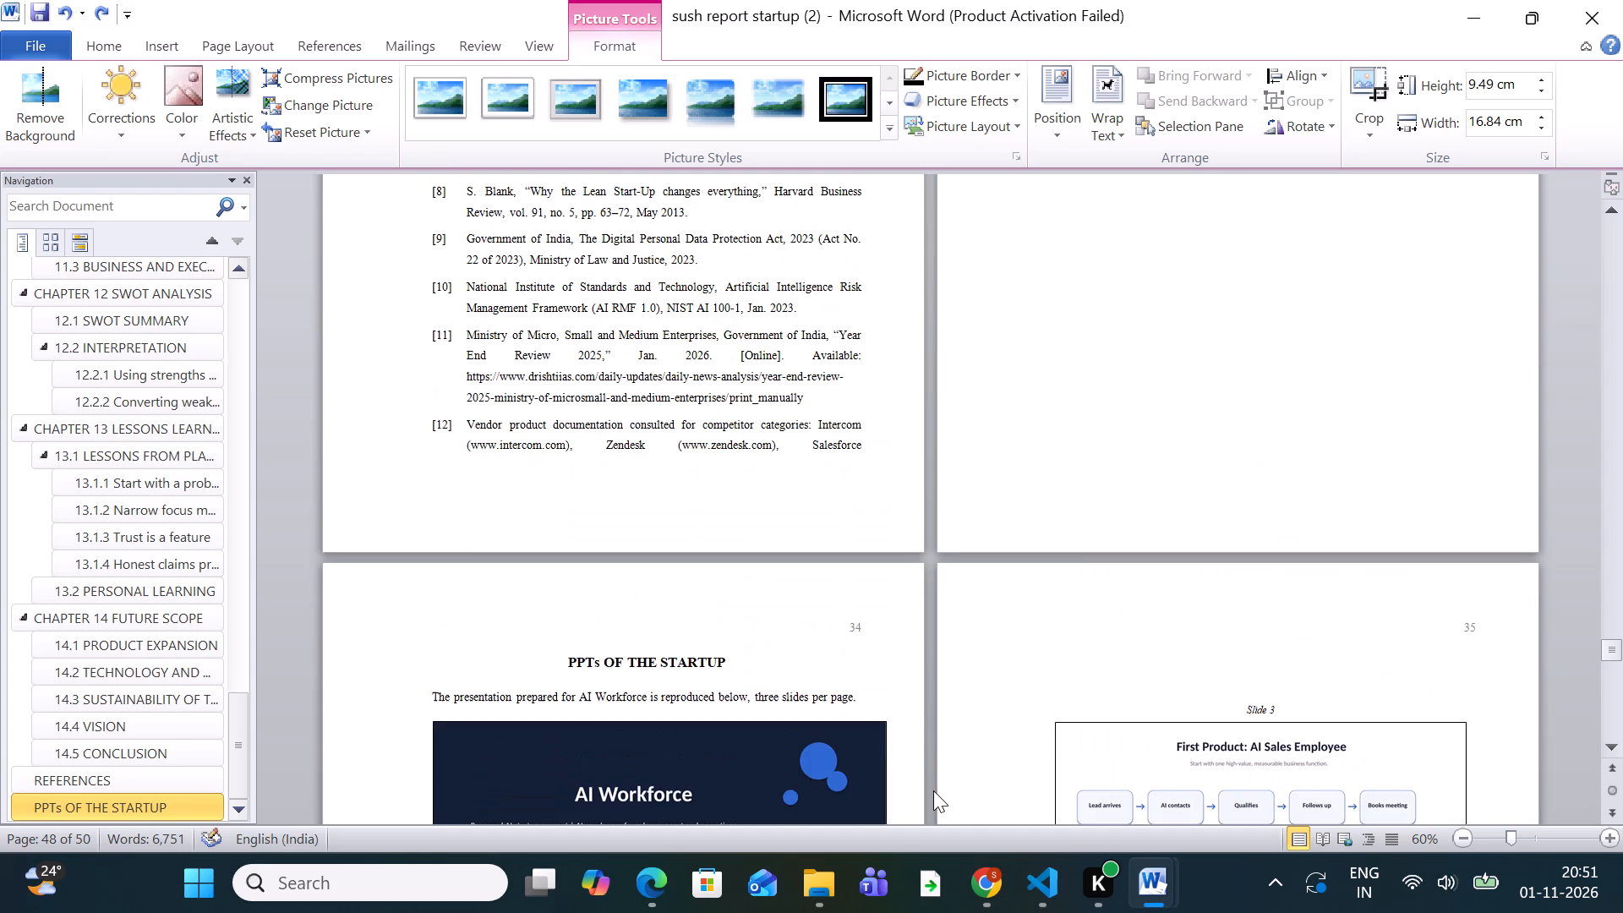
{"action": "scroll", "coordinate": [933, 790], "scroll_direction": "up", "scroll_amount": 8}
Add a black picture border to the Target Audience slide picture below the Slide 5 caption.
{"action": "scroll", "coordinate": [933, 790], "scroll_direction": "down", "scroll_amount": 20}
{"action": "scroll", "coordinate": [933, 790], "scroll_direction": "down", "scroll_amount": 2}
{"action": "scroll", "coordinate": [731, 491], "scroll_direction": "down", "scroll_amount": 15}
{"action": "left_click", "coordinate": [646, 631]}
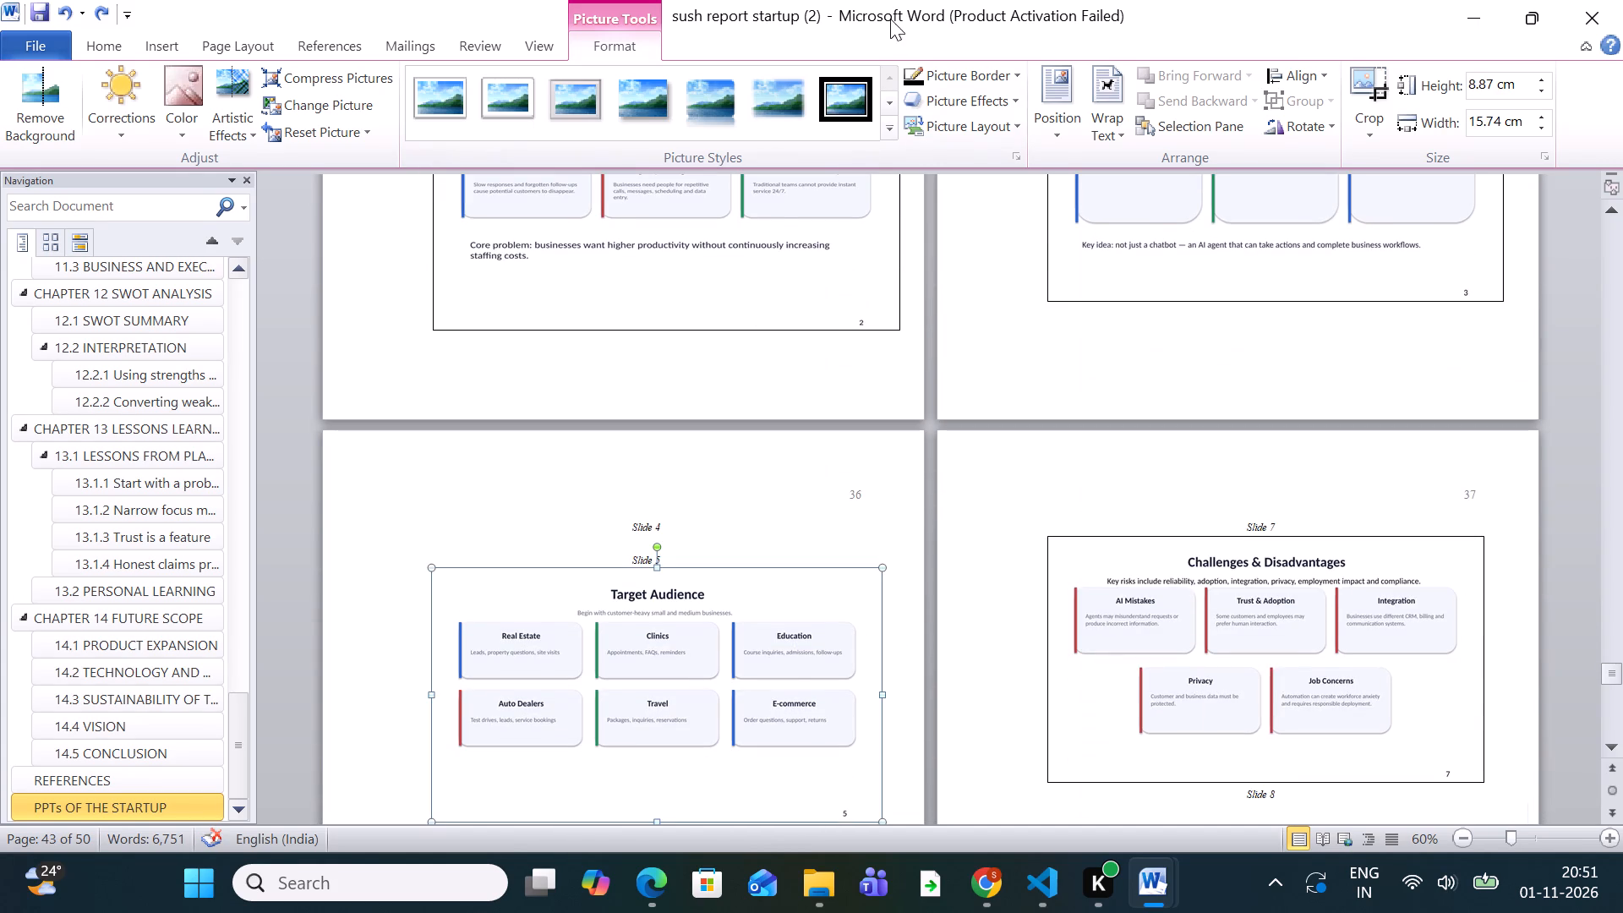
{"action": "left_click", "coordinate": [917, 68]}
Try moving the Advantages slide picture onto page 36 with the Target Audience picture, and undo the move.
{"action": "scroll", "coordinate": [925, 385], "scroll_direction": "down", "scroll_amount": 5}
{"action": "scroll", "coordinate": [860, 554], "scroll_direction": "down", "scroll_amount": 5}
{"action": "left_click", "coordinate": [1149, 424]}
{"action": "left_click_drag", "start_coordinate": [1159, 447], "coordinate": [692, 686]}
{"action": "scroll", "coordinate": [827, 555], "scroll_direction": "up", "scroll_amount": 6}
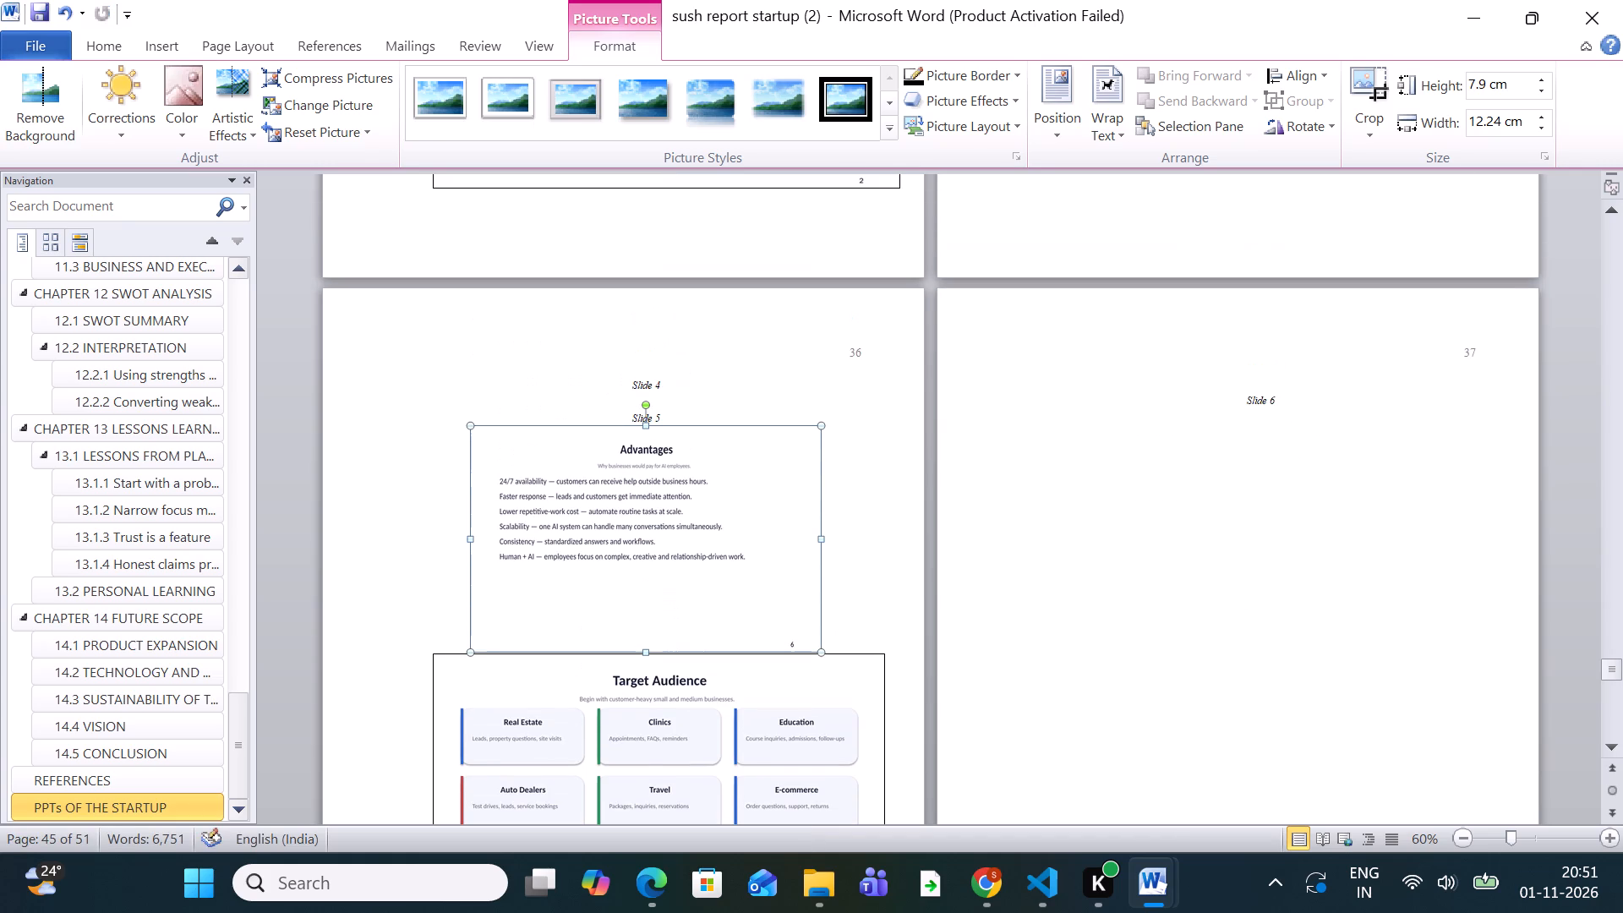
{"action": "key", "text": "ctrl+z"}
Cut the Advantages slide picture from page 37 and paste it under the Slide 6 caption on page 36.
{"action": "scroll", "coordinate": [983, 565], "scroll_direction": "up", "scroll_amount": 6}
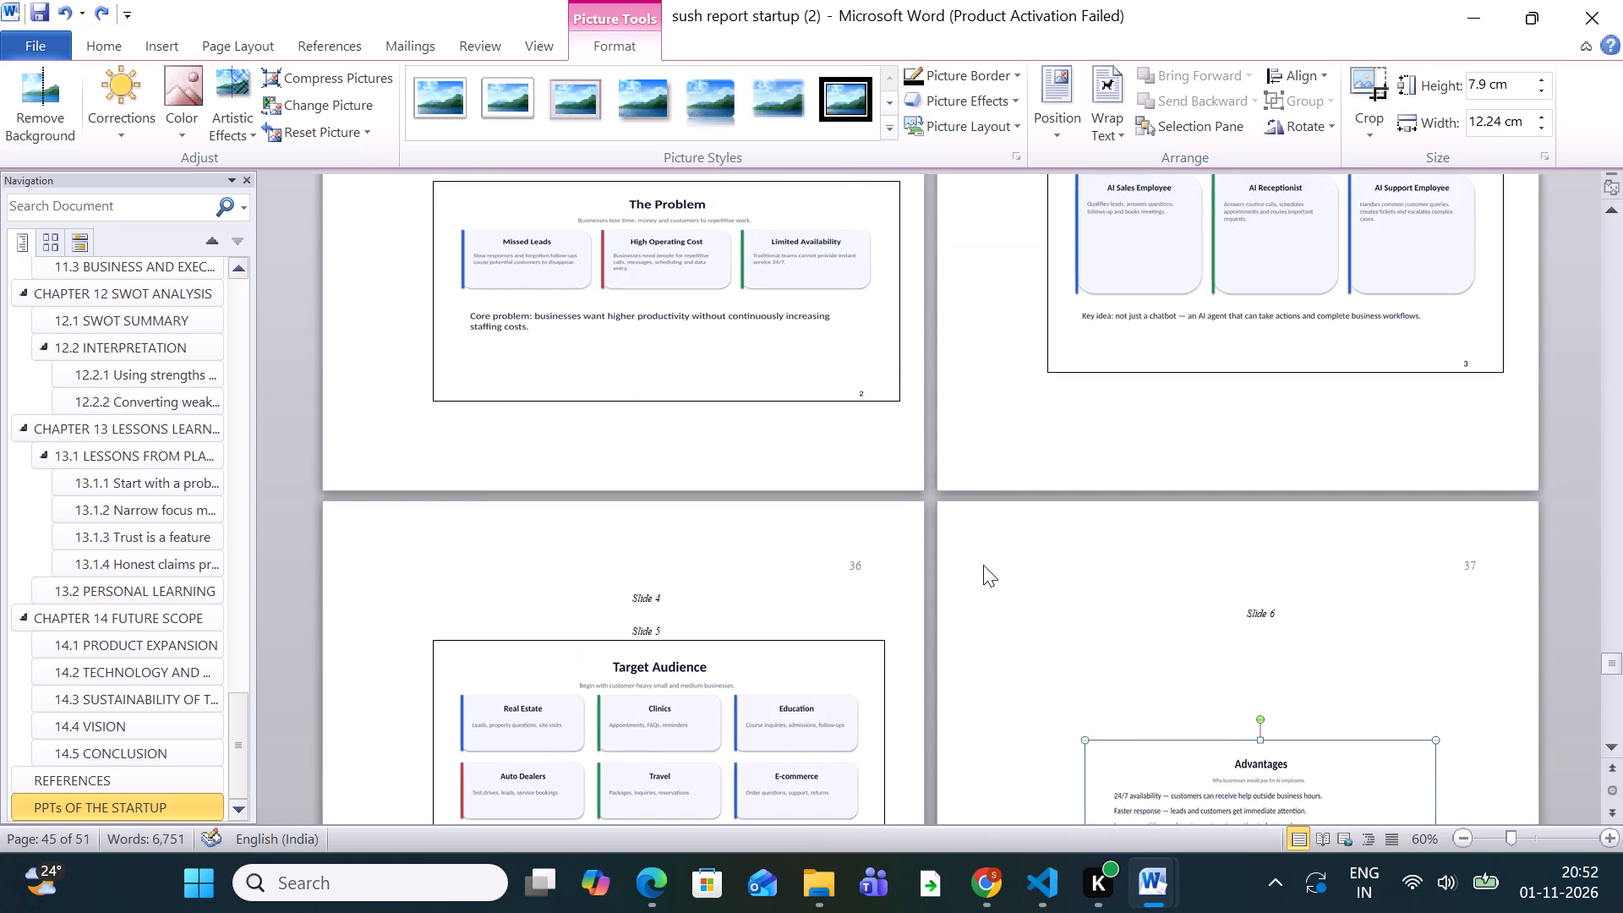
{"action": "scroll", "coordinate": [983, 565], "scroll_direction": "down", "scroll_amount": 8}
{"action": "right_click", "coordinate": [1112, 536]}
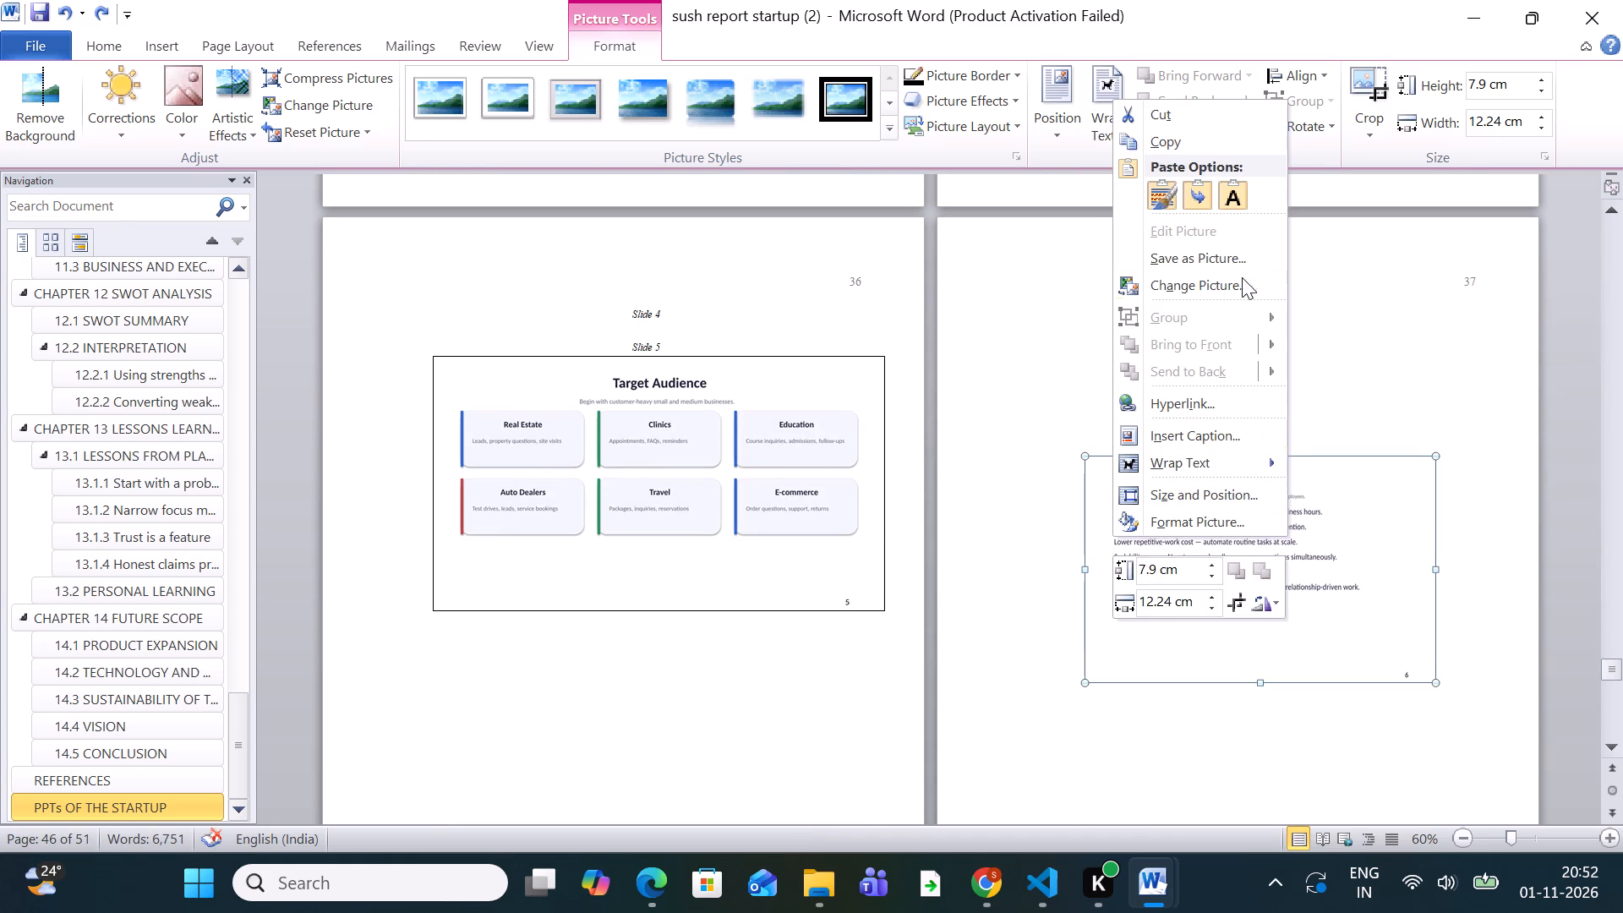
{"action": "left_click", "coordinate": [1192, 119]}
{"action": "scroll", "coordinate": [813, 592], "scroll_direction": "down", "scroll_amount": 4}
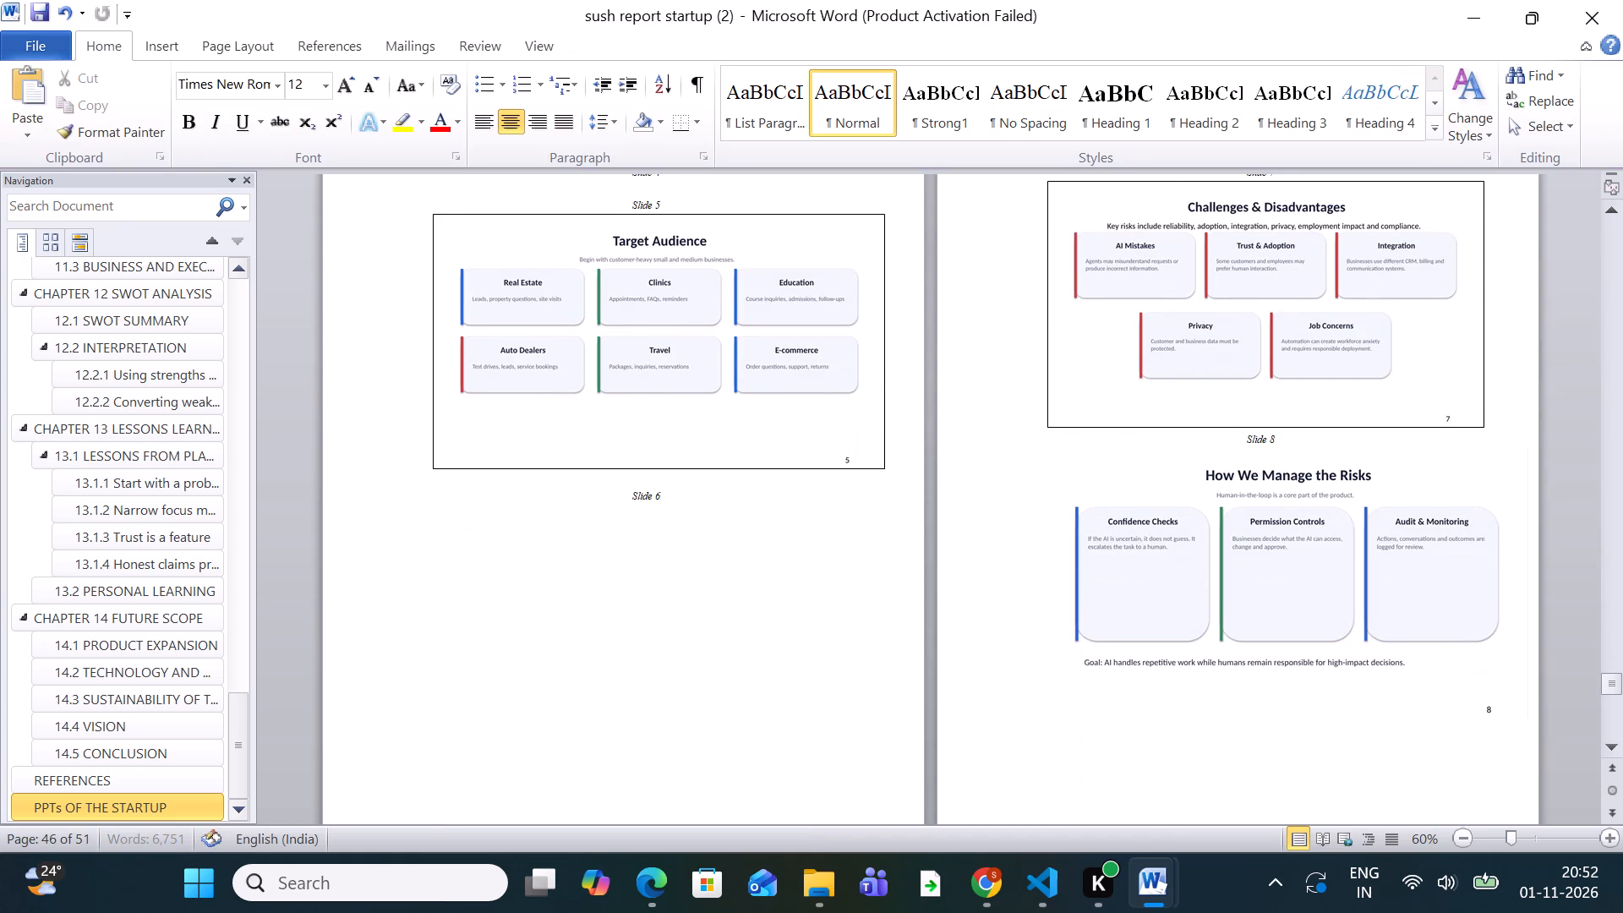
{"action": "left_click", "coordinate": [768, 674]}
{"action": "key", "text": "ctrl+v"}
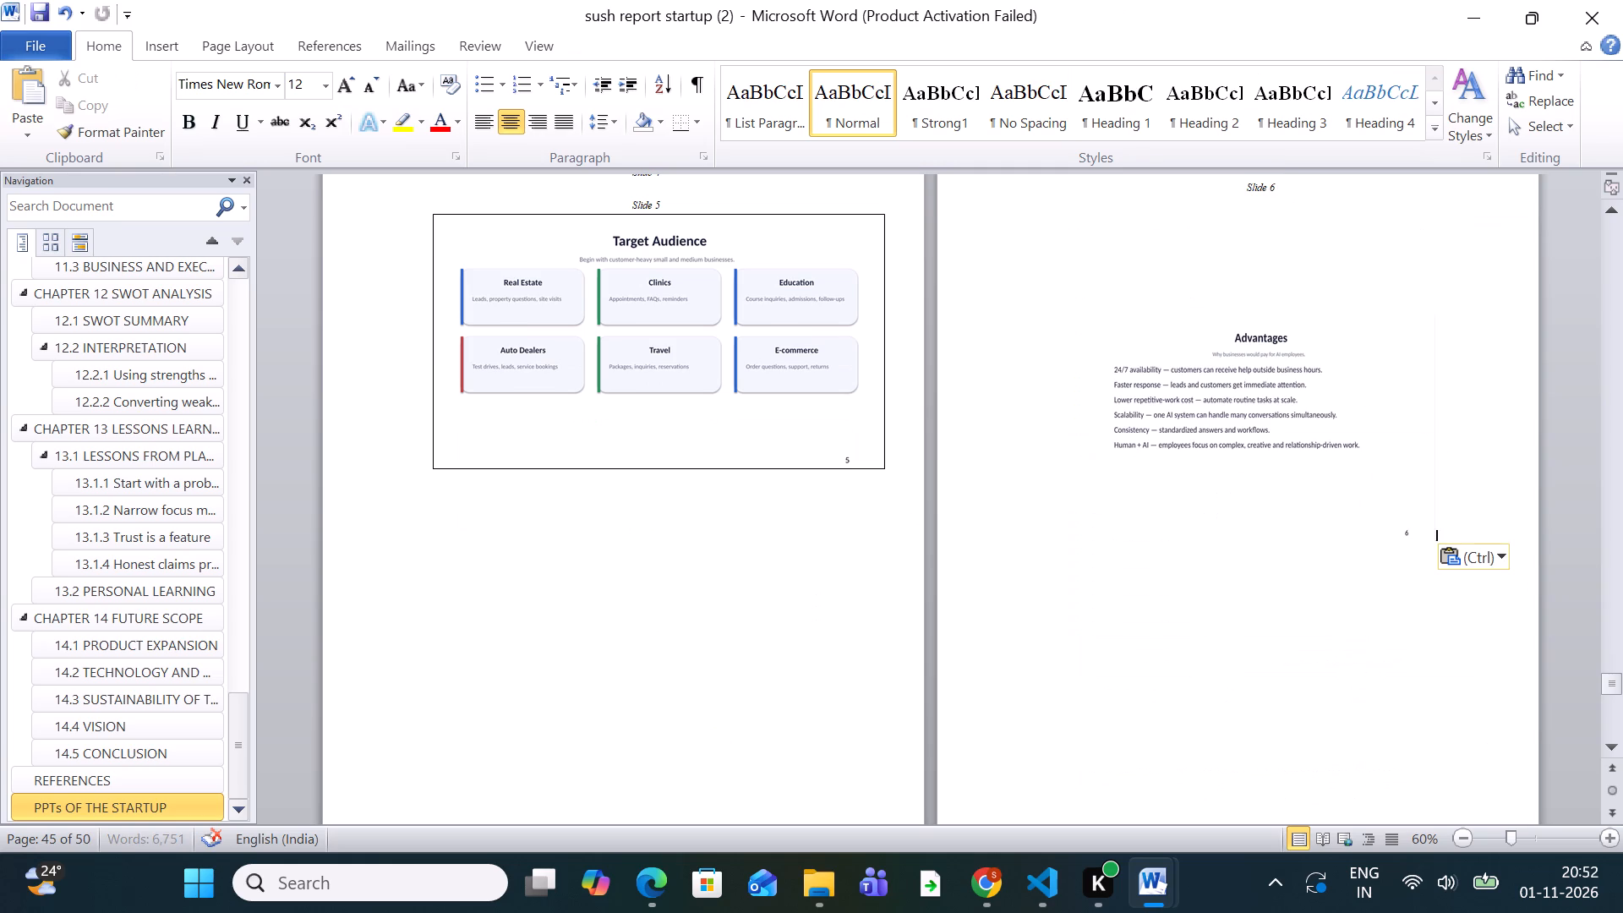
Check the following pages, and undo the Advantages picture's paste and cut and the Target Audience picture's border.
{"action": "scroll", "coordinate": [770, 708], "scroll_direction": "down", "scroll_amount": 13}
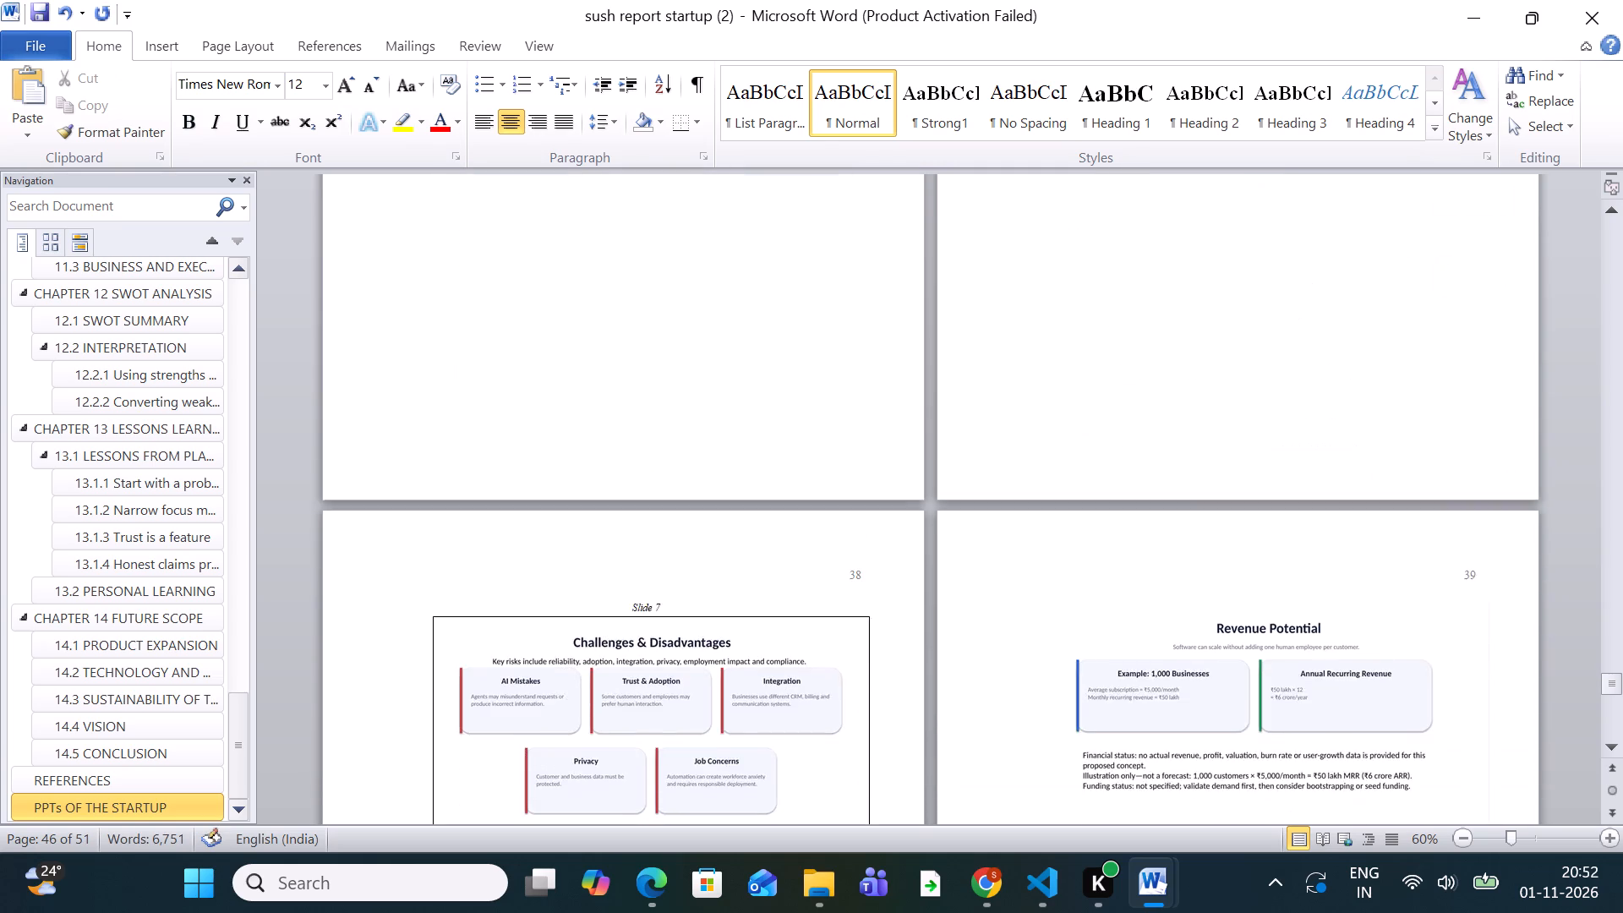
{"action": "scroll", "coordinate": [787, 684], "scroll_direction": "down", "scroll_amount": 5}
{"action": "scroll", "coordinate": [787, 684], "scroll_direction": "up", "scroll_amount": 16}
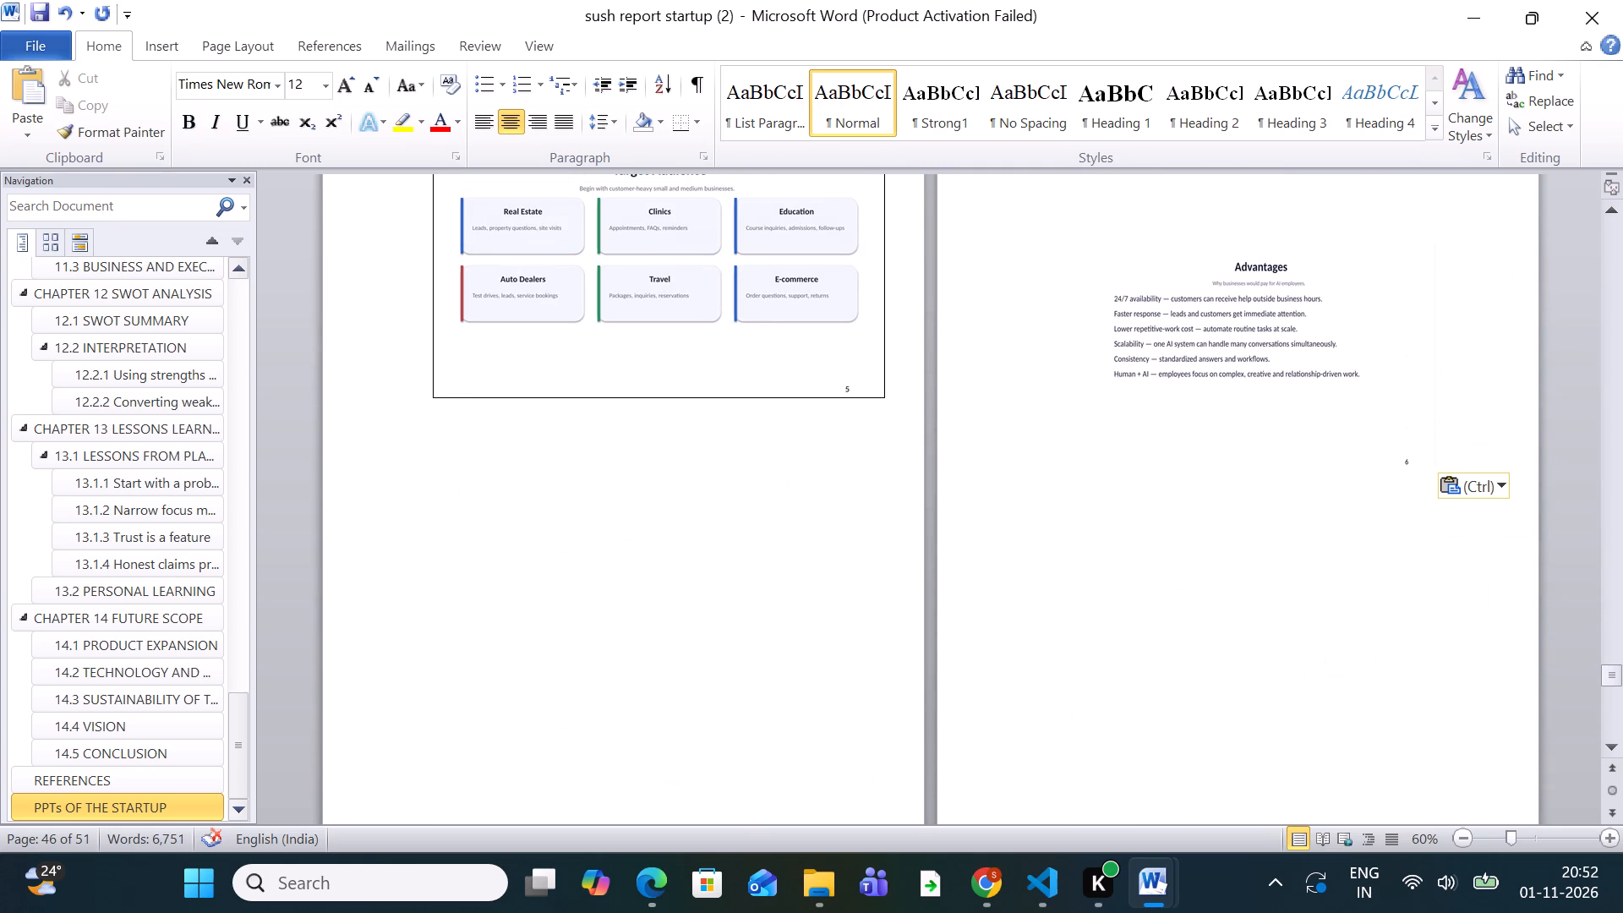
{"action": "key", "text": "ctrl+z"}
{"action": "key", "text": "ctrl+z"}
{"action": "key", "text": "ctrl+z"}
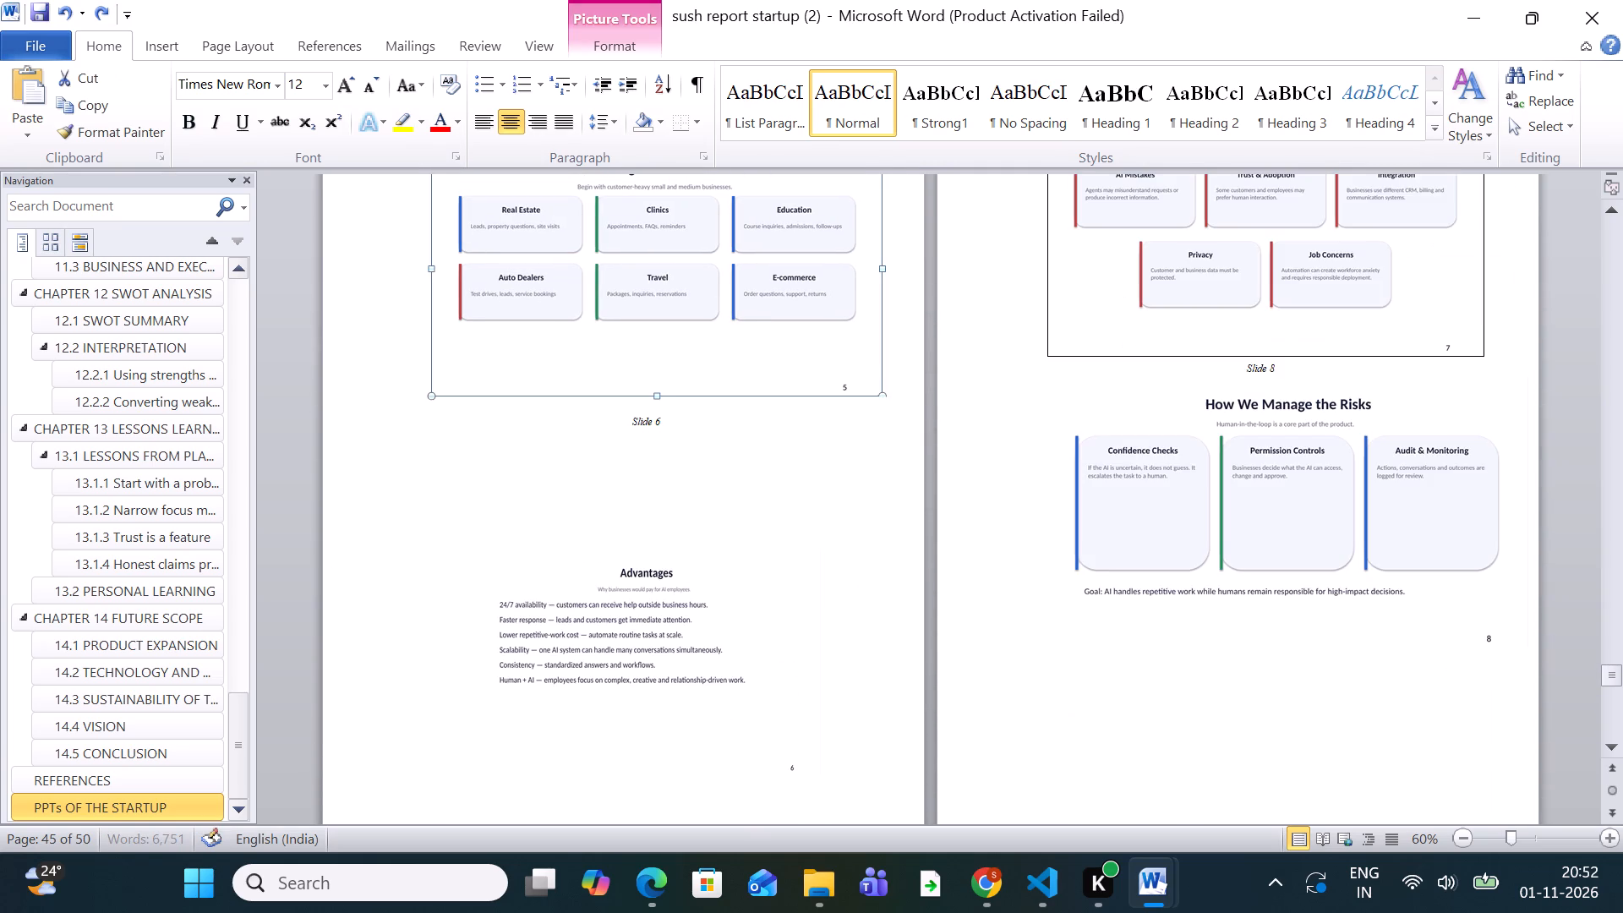
Examine the report pages from the slide pictures back through the references to Chapter 14 Future Scope.
{"action": "scroll", "coordinate": [792, 675], "scroll_direction": "up", "scroll_amount": 20}
{"action": "scroll", "coordinate": [792, 675], "scroll_direction": "up", "scroll_amount": 6}
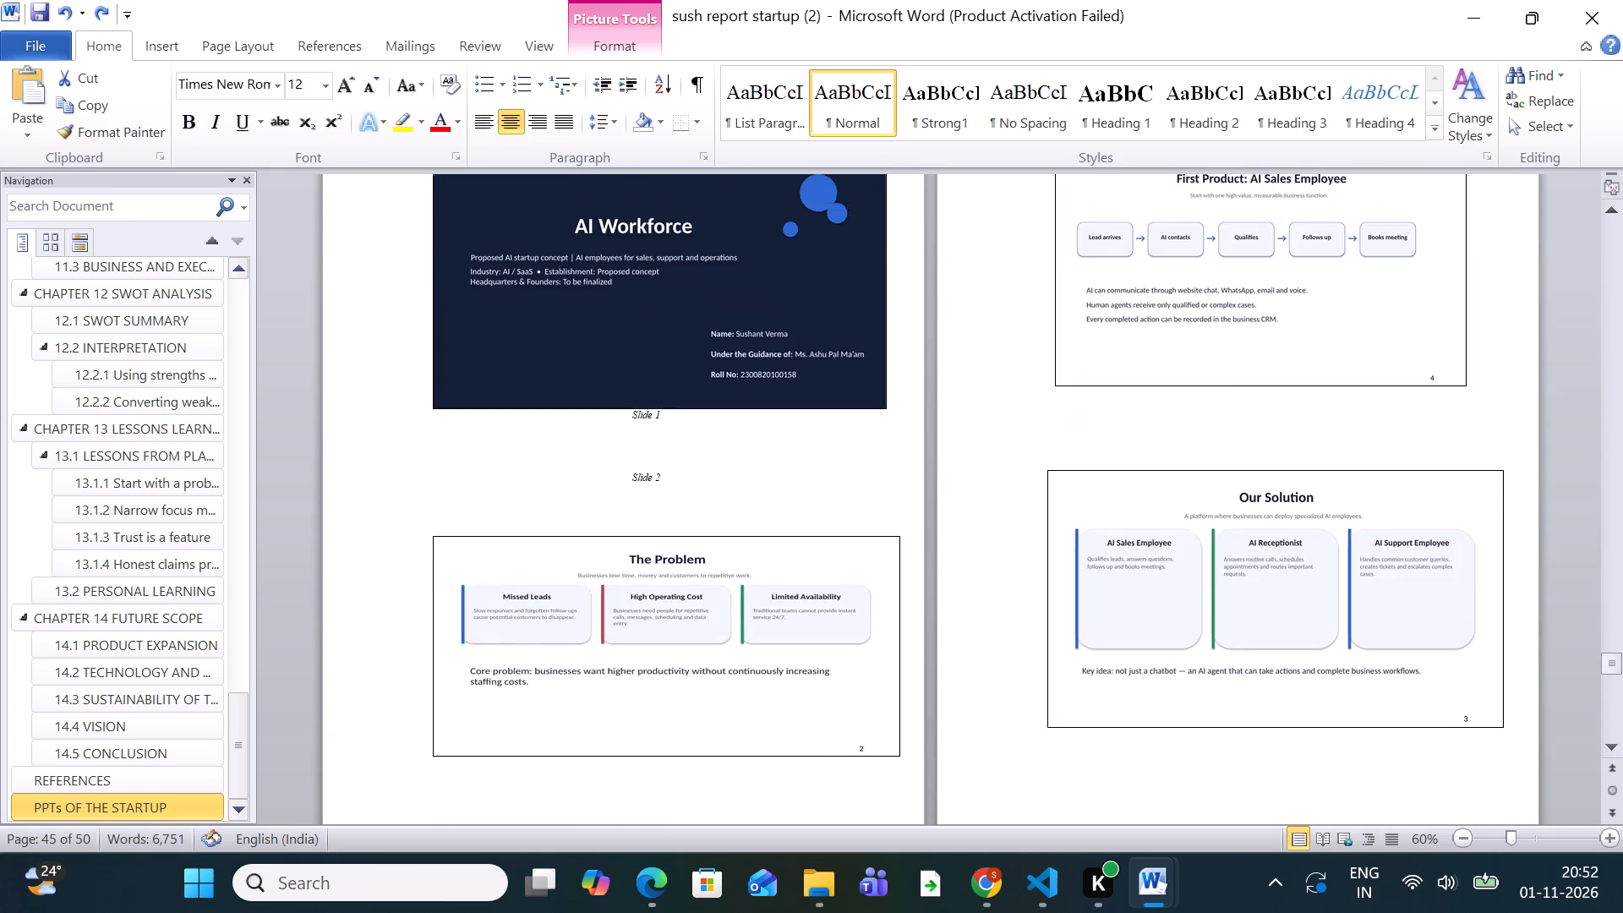
{"action": "scroll", "coordinate": [792, 675], "scroll_direction": "up", "scroll_amount": 12}
{"action": "scroll", "coordinate": [792, 675], "scroll_direction": "up", "scroll_amount": 9}
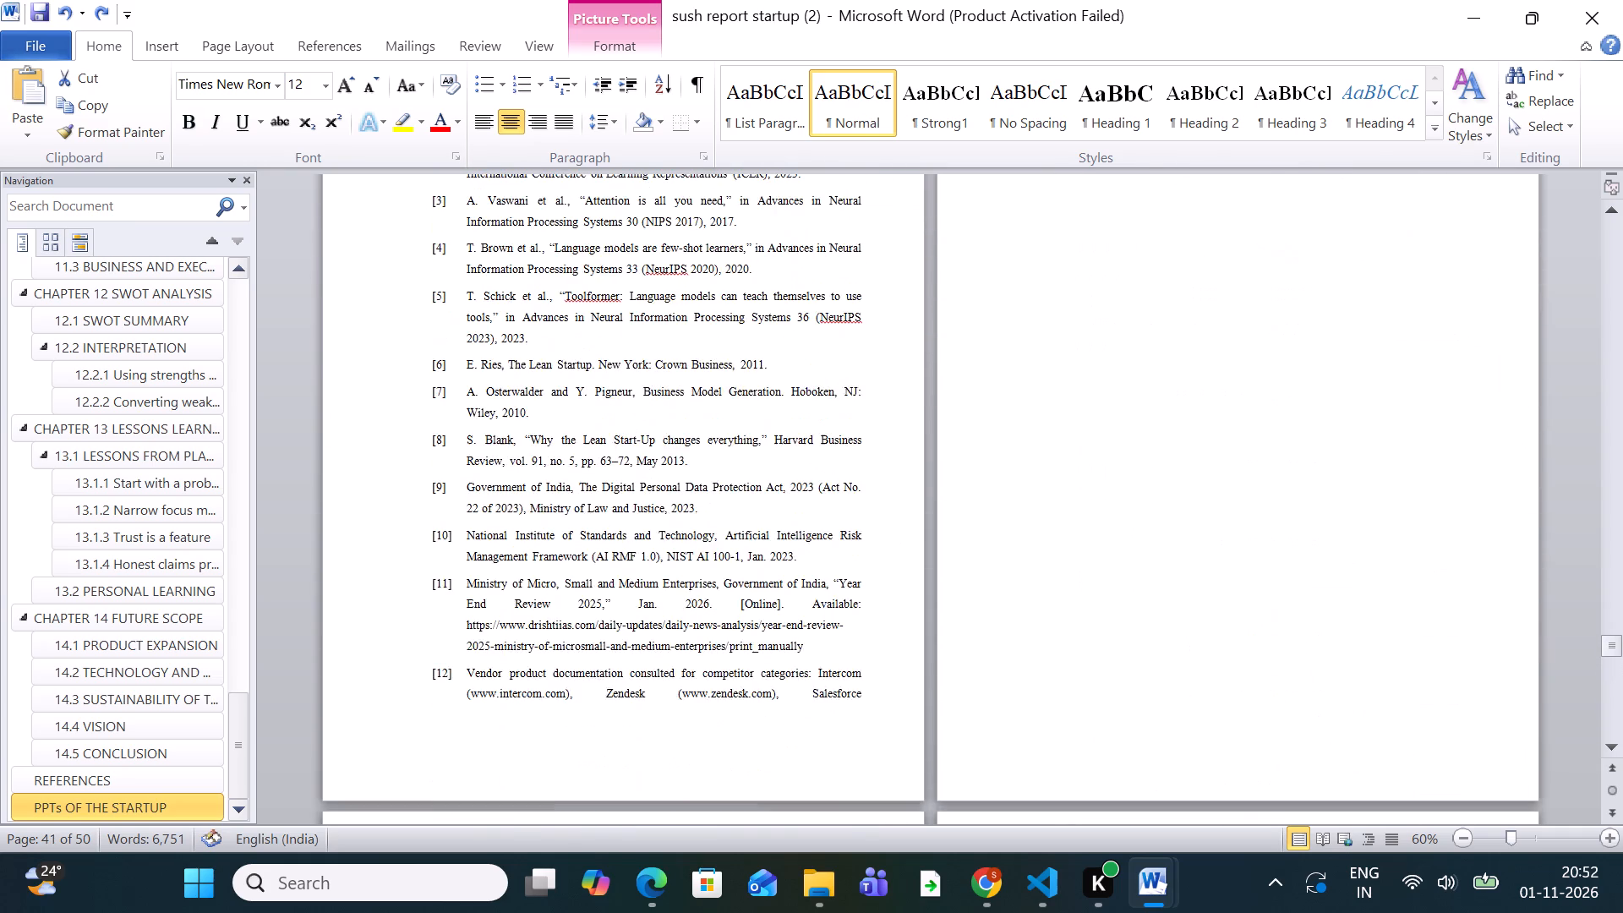
{"action": "scroll", "coordinate": [792, 675], "scroll_direction": "up", "scroll_amount": 20}
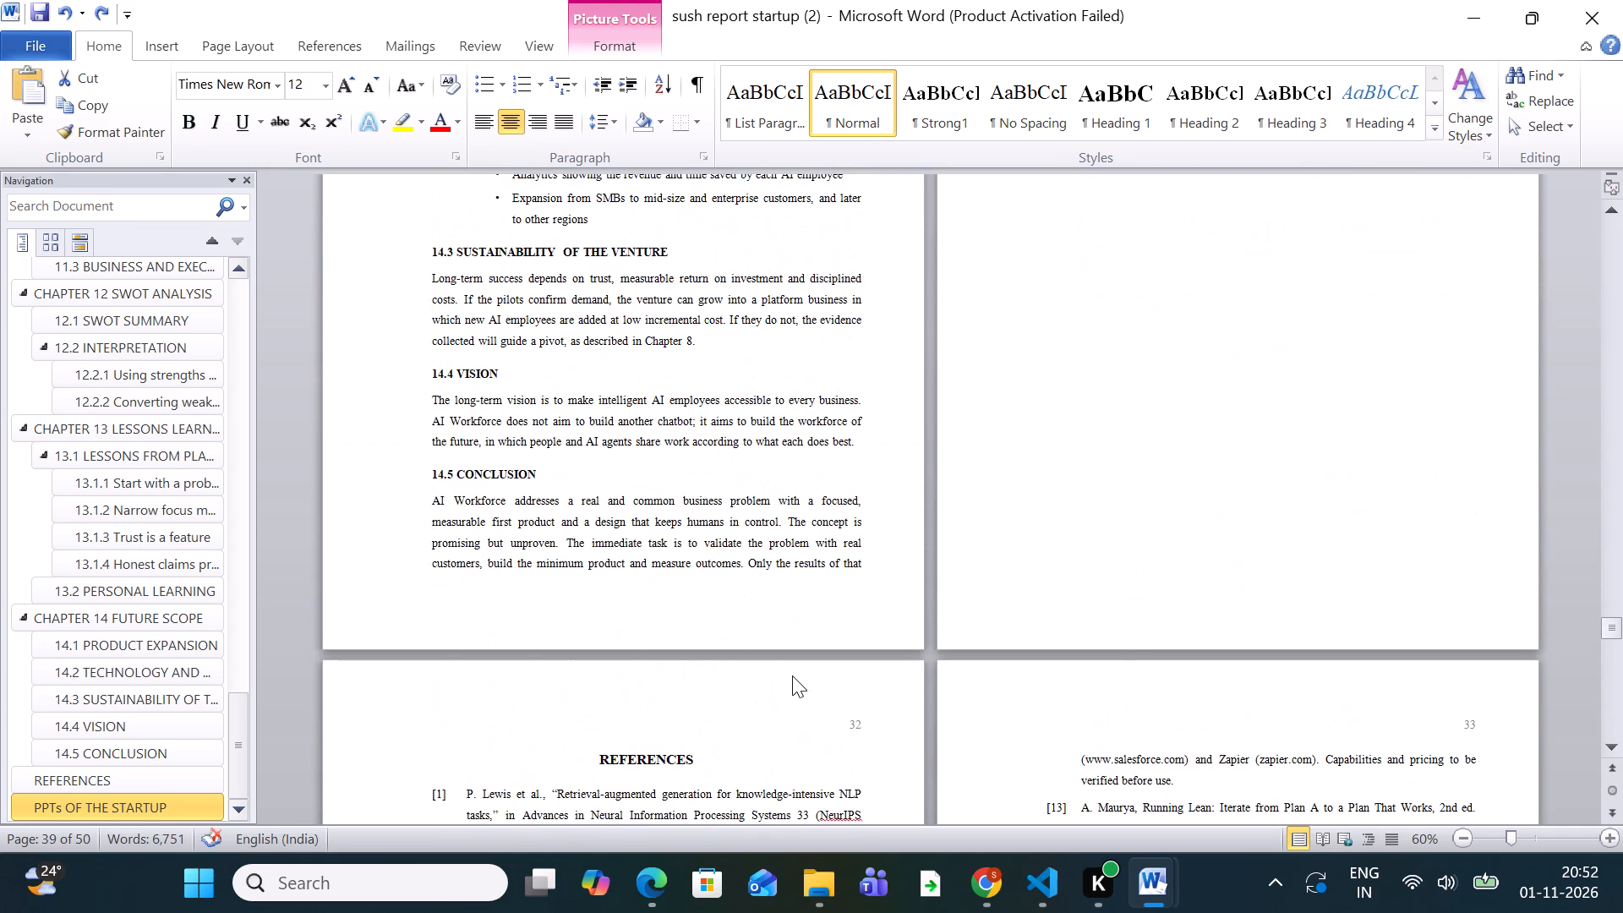
{"action": "scroll", "coordinate": [792, 675], "scroll_direction": "up", "scroll_amount": 6}
{"action": "scroll", "coordinate": [792, 675], "scroll_direction": "down", "scroll_amount": 6}
{"action": "scroll", "coordinate": [792, 675], "scroll_direction": "up", "scroll_amount": 13}
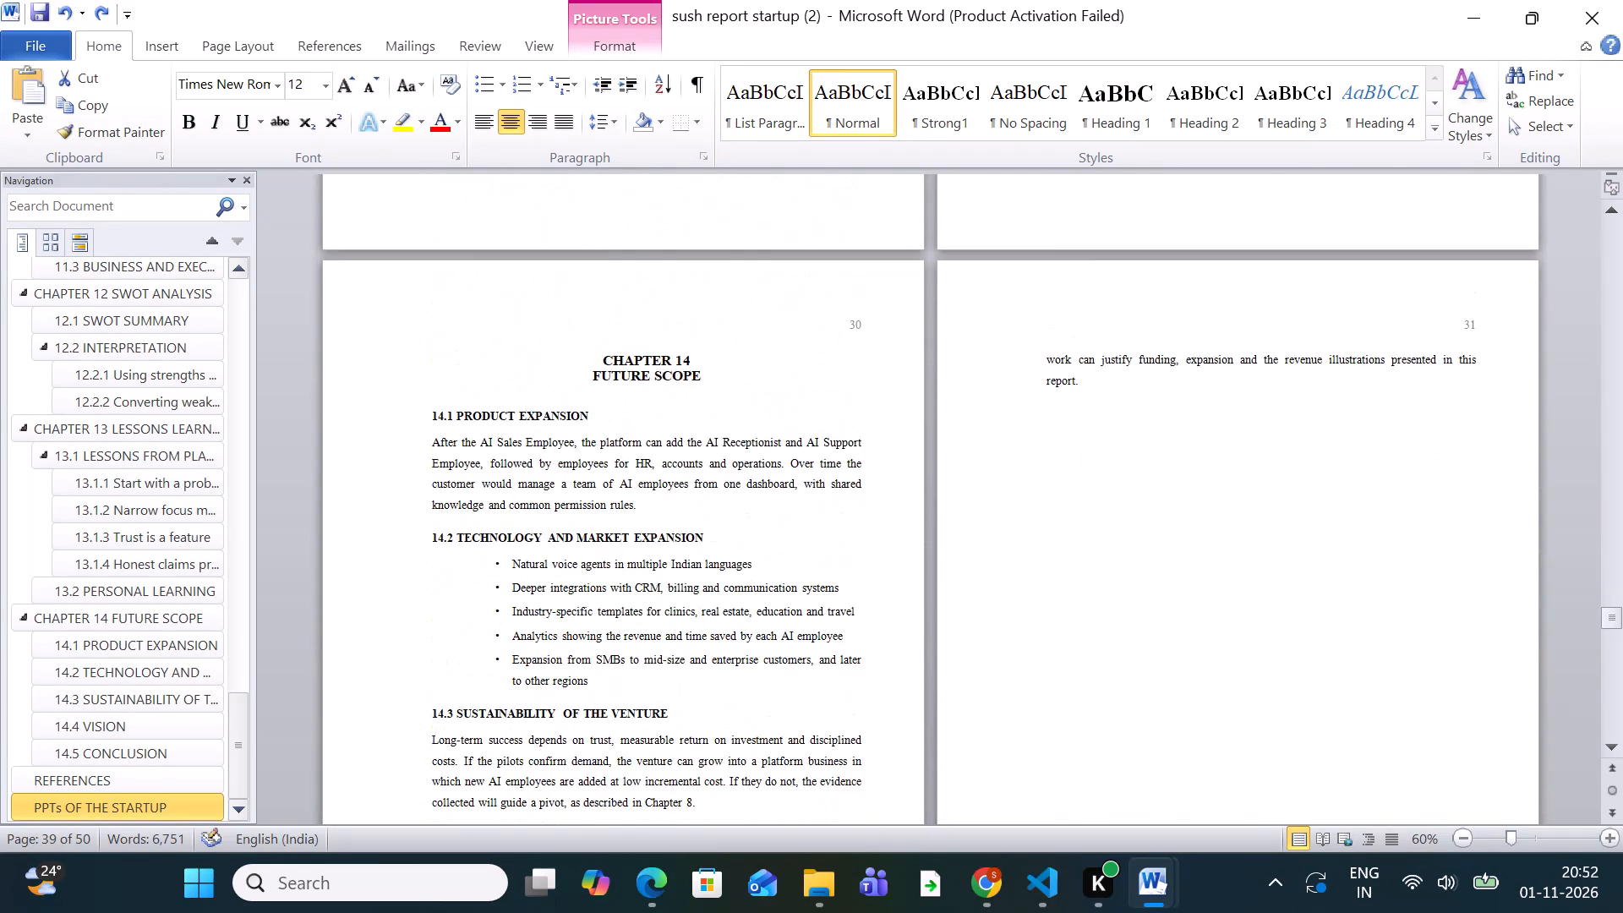
Examine the layout, borders and captions from the references through the slide pages up to Slide 14.
{"action": "scroll", "coordinate": [792, 675], "scroll_direction": "down", "scroll_amount": 19}
{"action": "scroll", "coordinate": [792, 675], "scroll_direction": "up", "scroll_amount": 1}
{"action": "scroll", "coordinate": [792, 675], "scroll_direction": "down", "scroll_amount": 8}
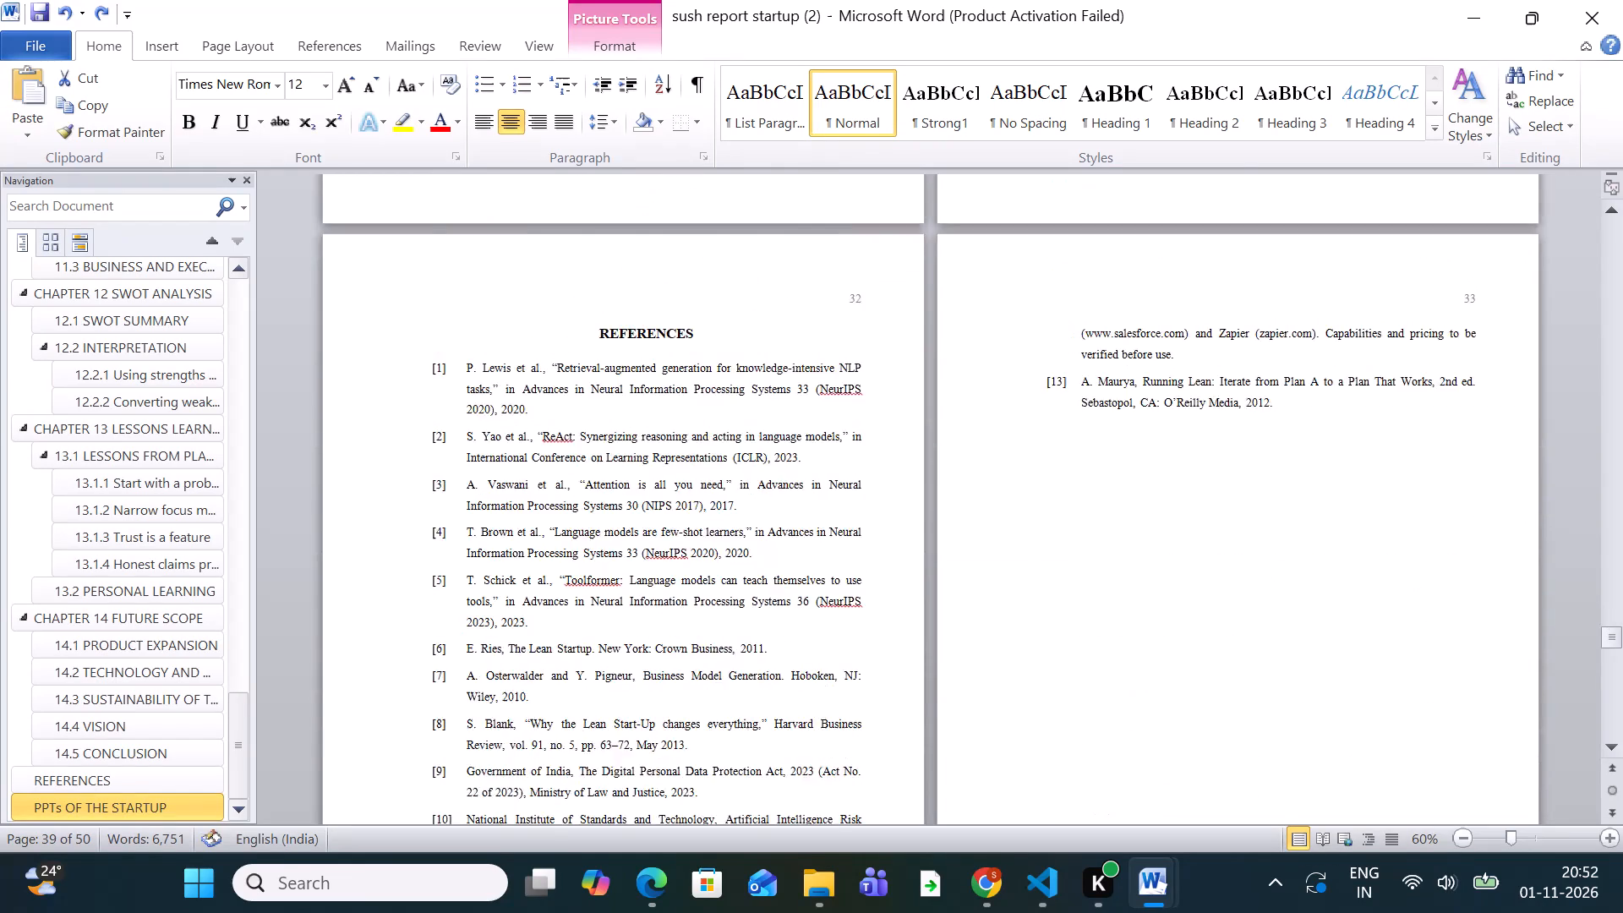
{"action": "scroll", "coordinate": [792, 675], "scroll_direction": "down", "scroll_amount": 16}
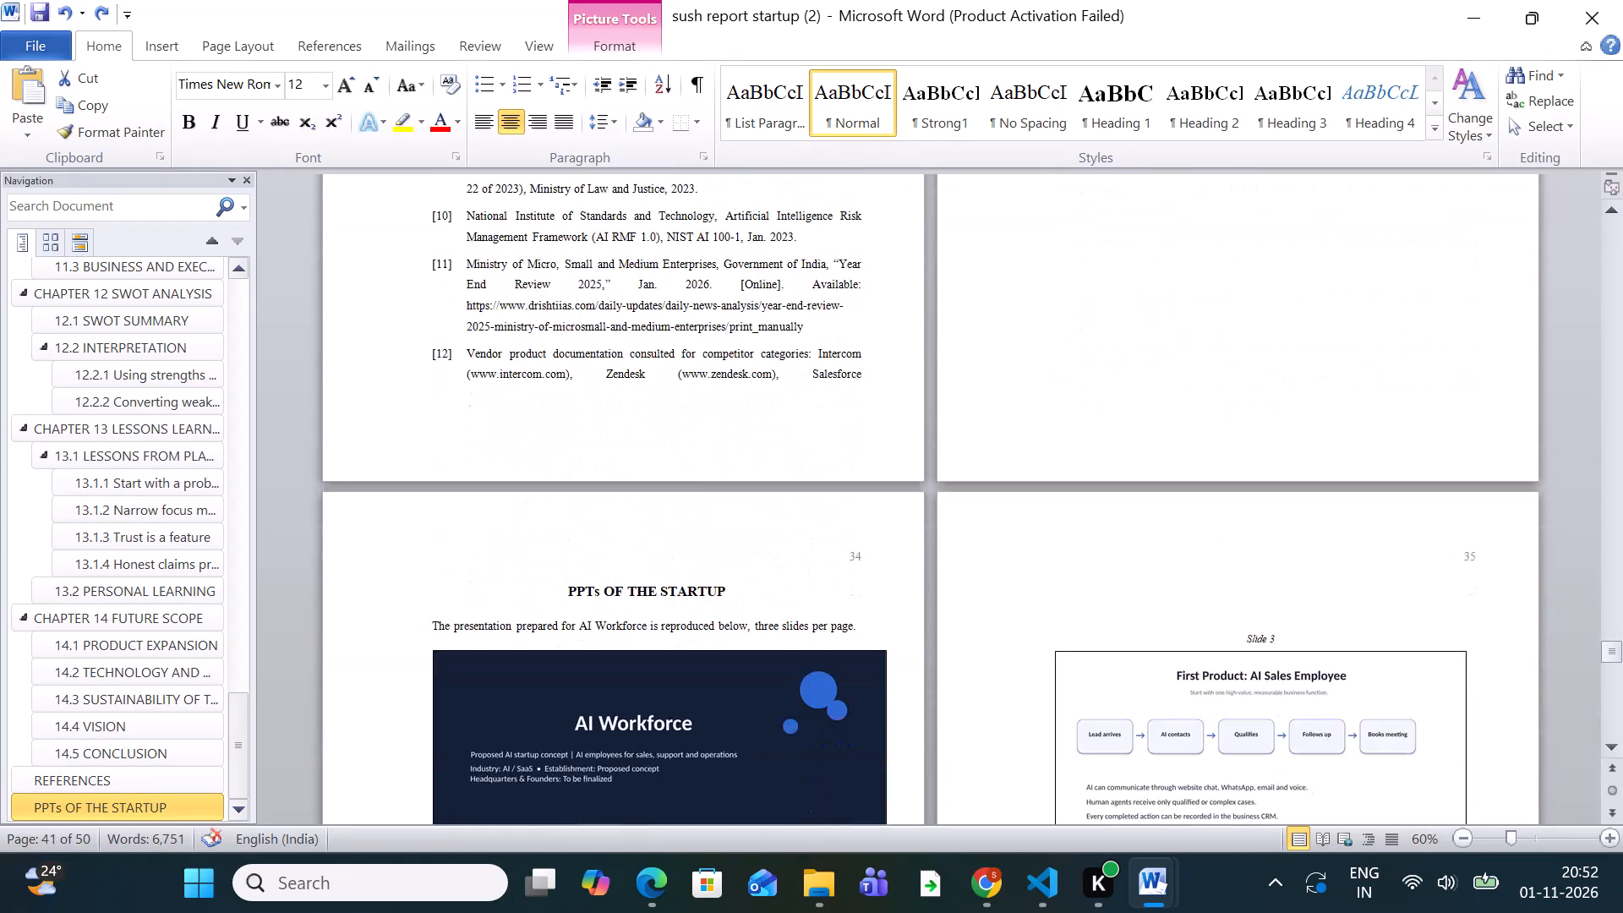
{"action": "scroll", "coordinate": [681, 684], "scroll_direction": "down", "scroll_amount": 4}
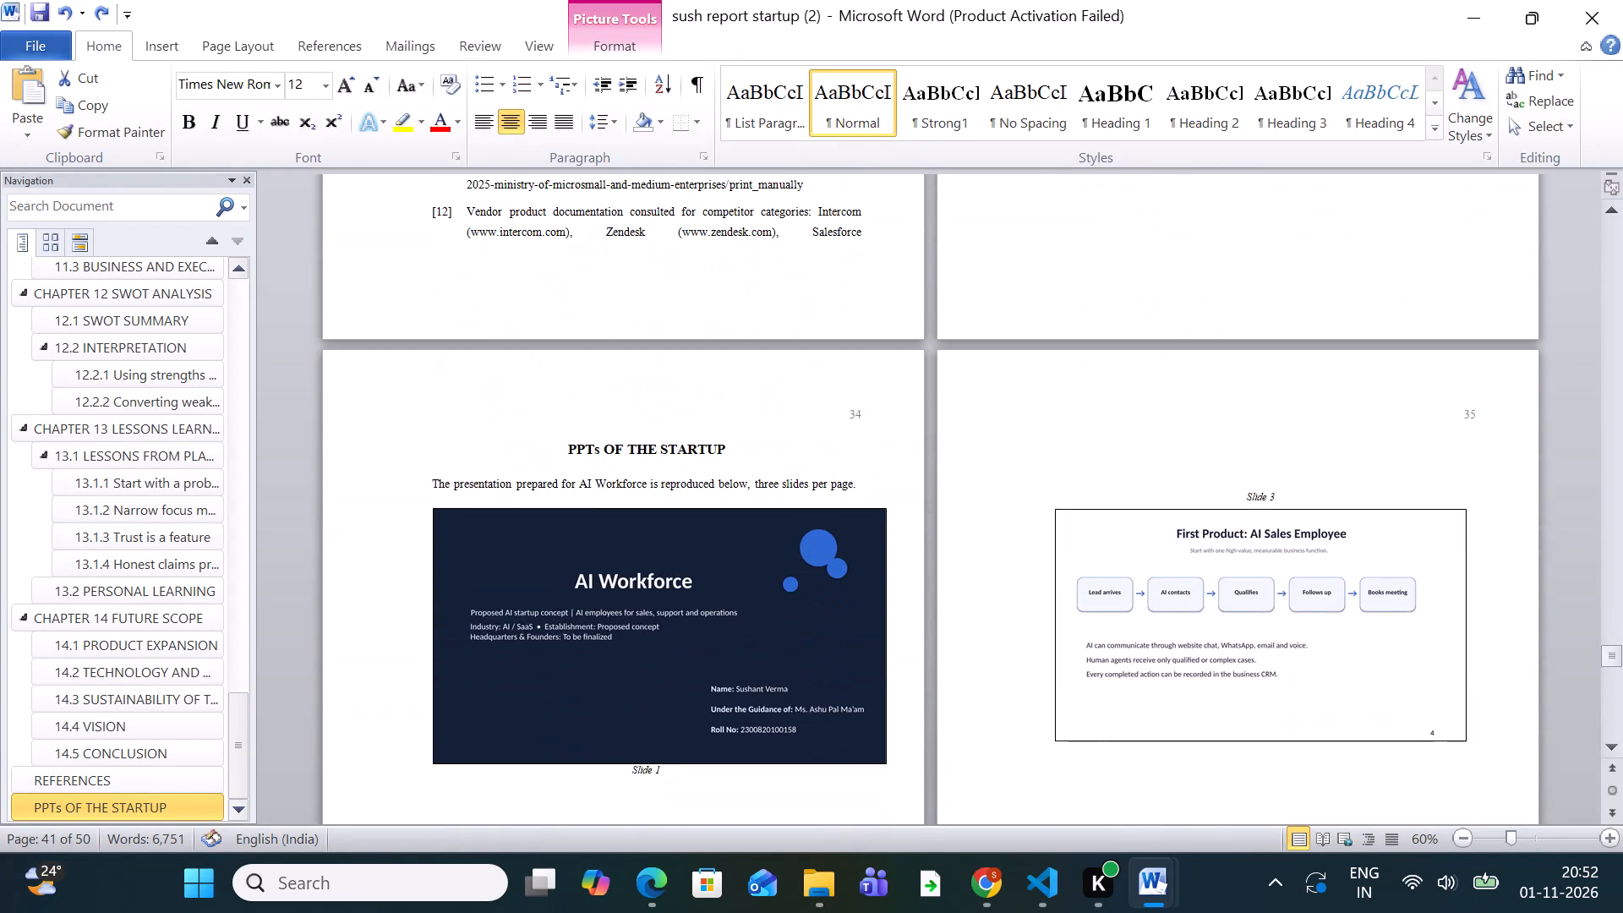
{"action": "scroll", "coordinate": [681, 684], "scroll_direction": "up", "scroll_amount": 8}
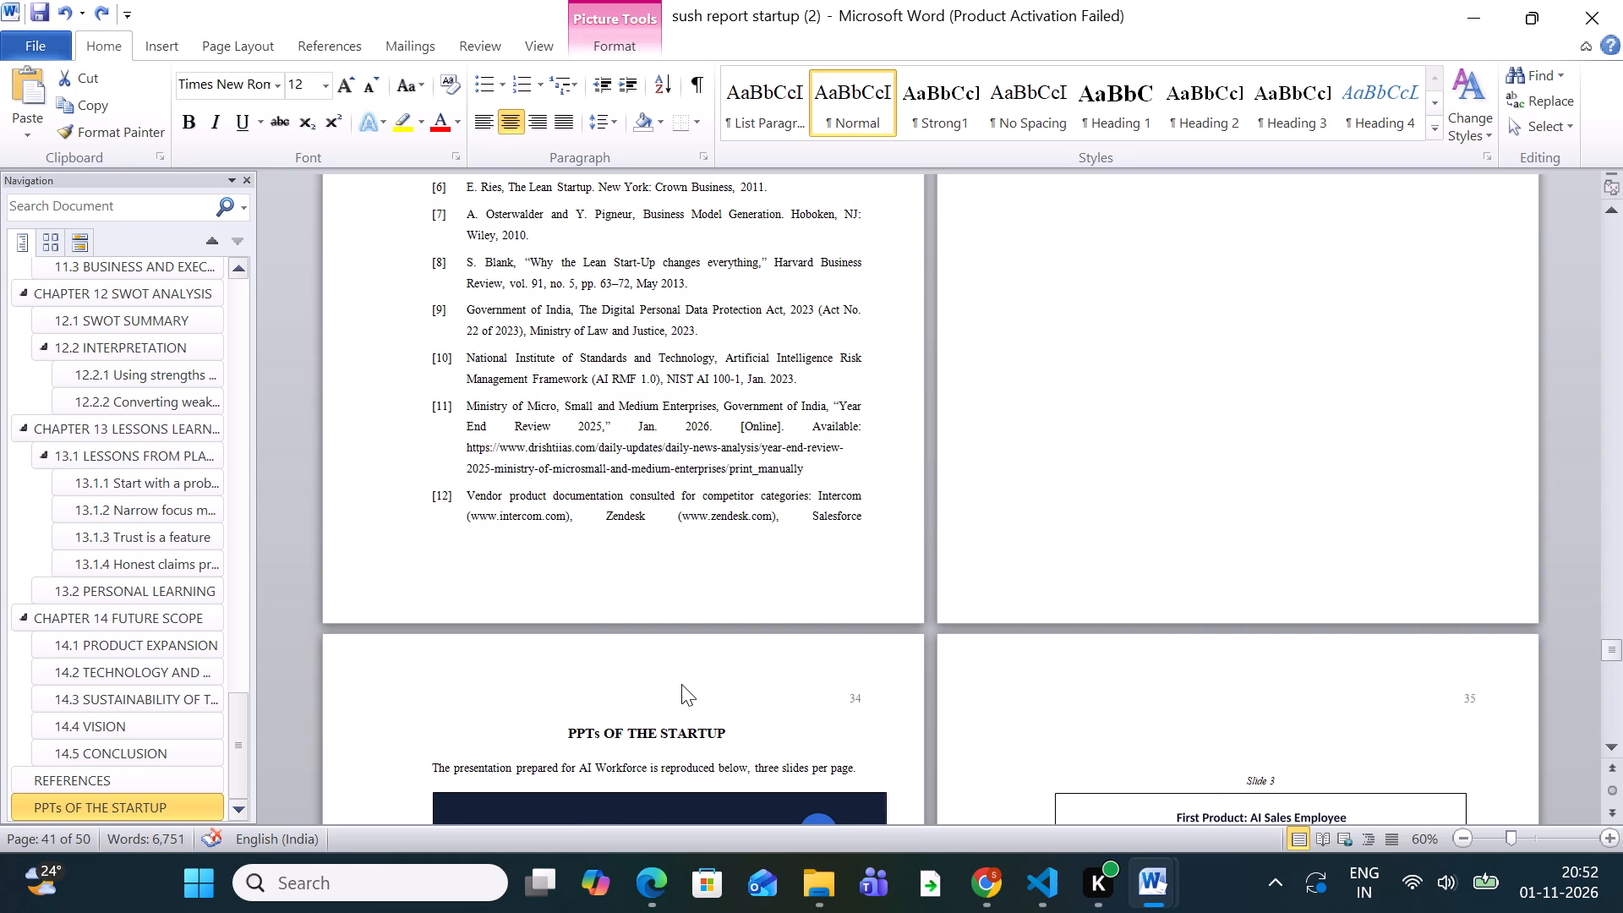
{"action": "scroll", "coordinate": [819, 506], "scroll_direction": "down", "scroll_amount": 4}
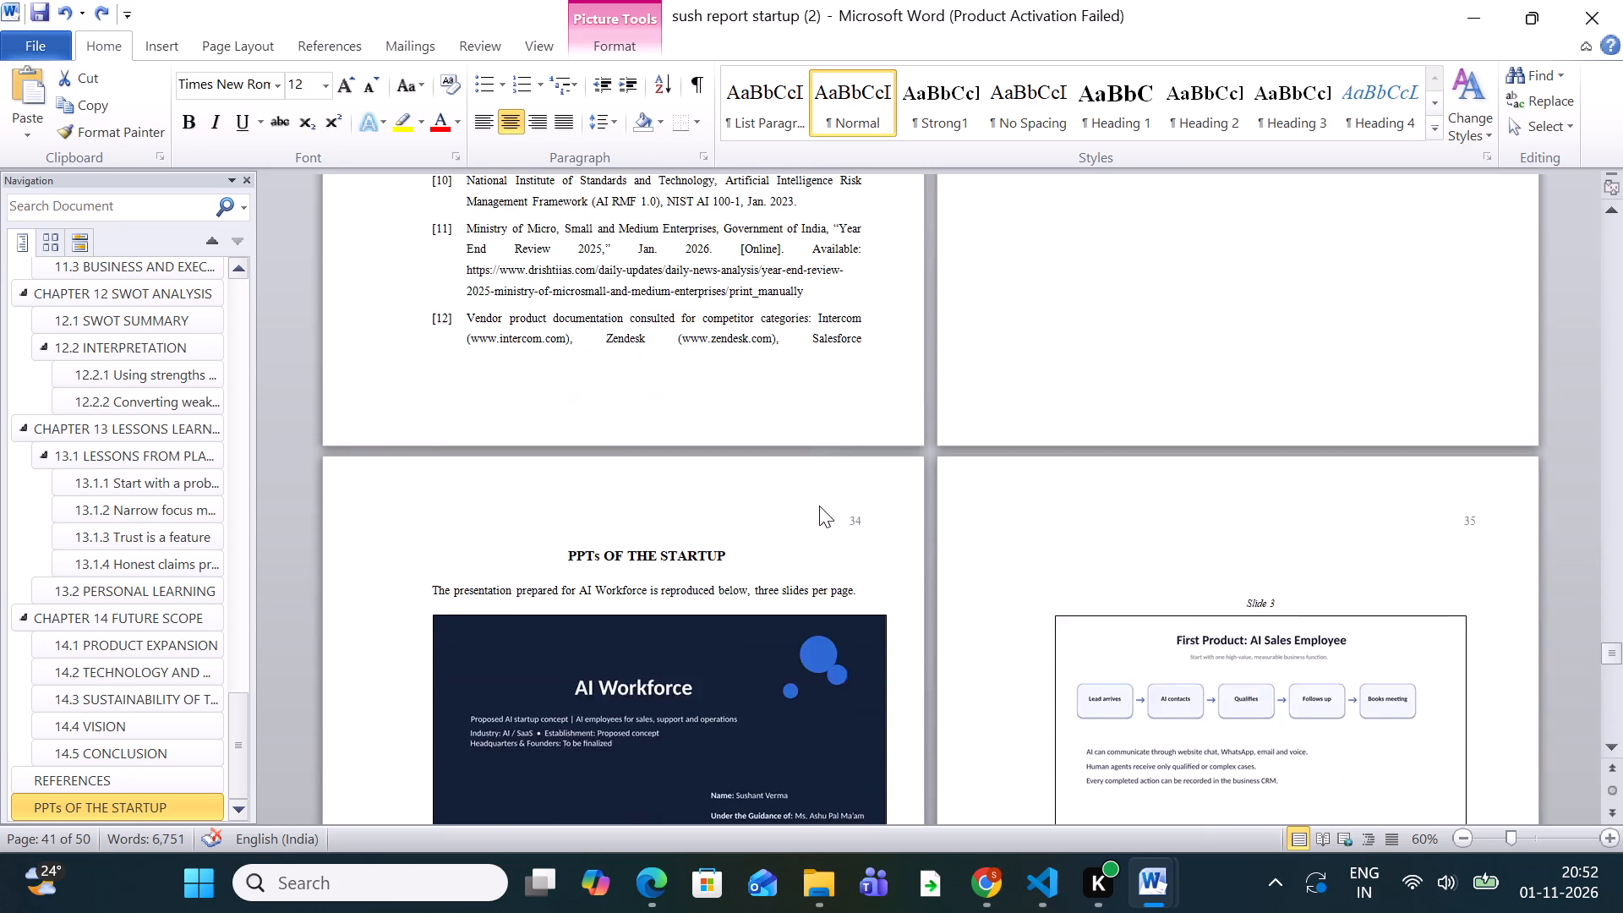
{"action": "scroll", "coordinate": [819, 506], "scroll_direction": "down", "scroll_amount": 18}
{"action": "scroll", "coordinate": [819, 511], "scroll_direction": "up", "scroll_amount": 11}
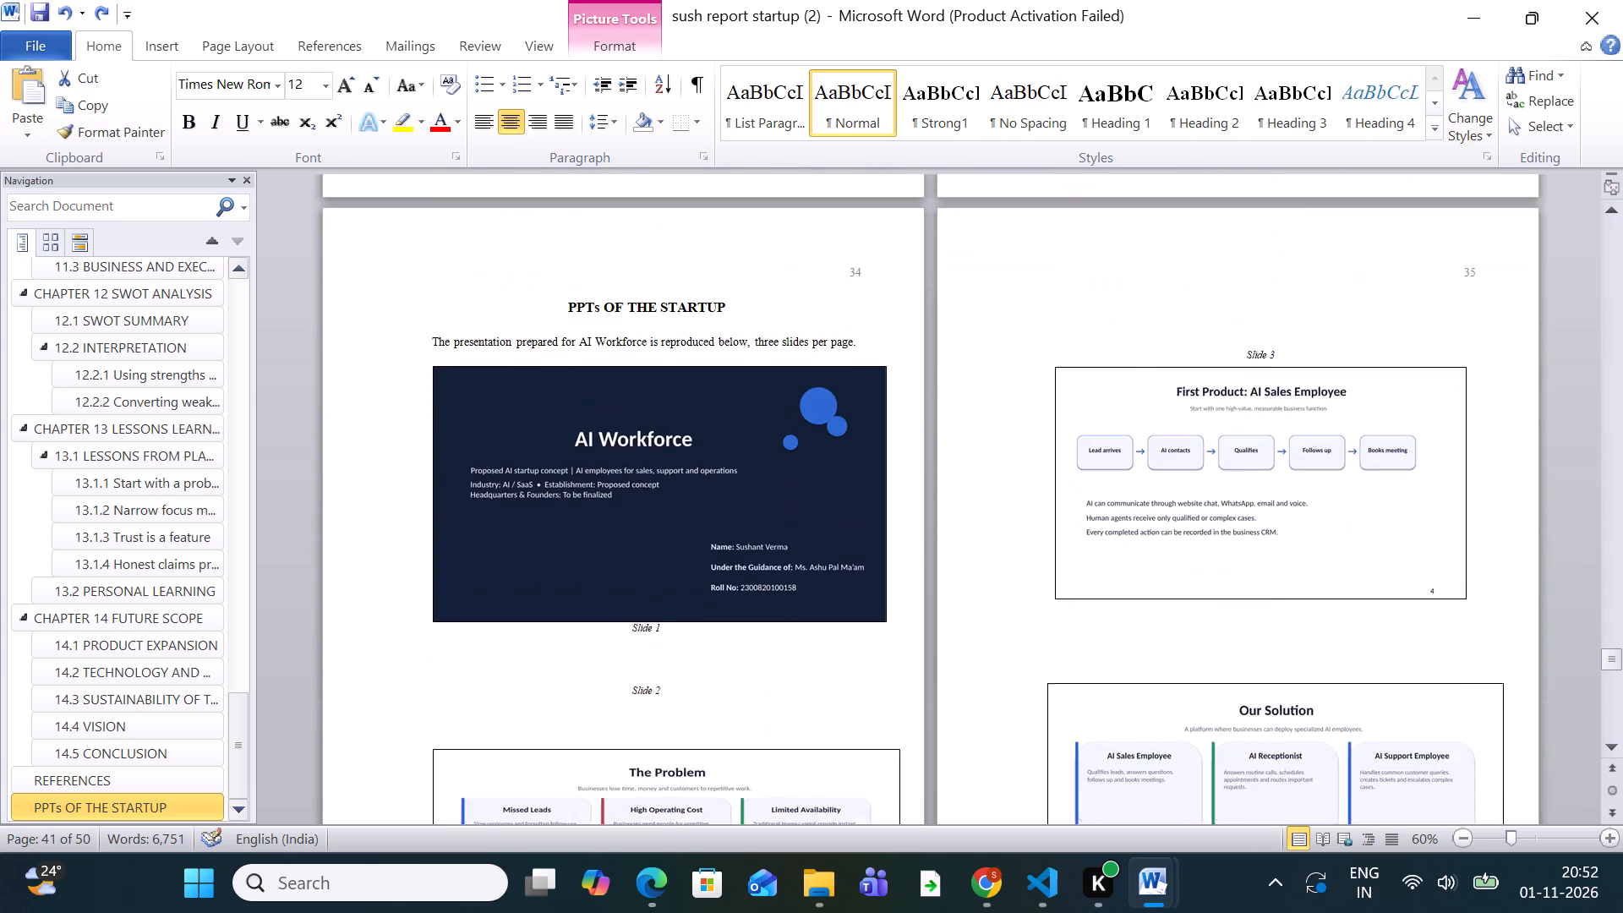
{"action": "scroll", "coordinate": [819, 511], "scroll_direction": "up", "scroll_amount": 11}
{"action": "scroll", "coordinate": [819, 511], "scroll_direction": "down", "scroll_amount": 7}
{"action": "scroll", "coordinate": [819, 511], "scroll_direction": "up", "scroll_amount": 7}
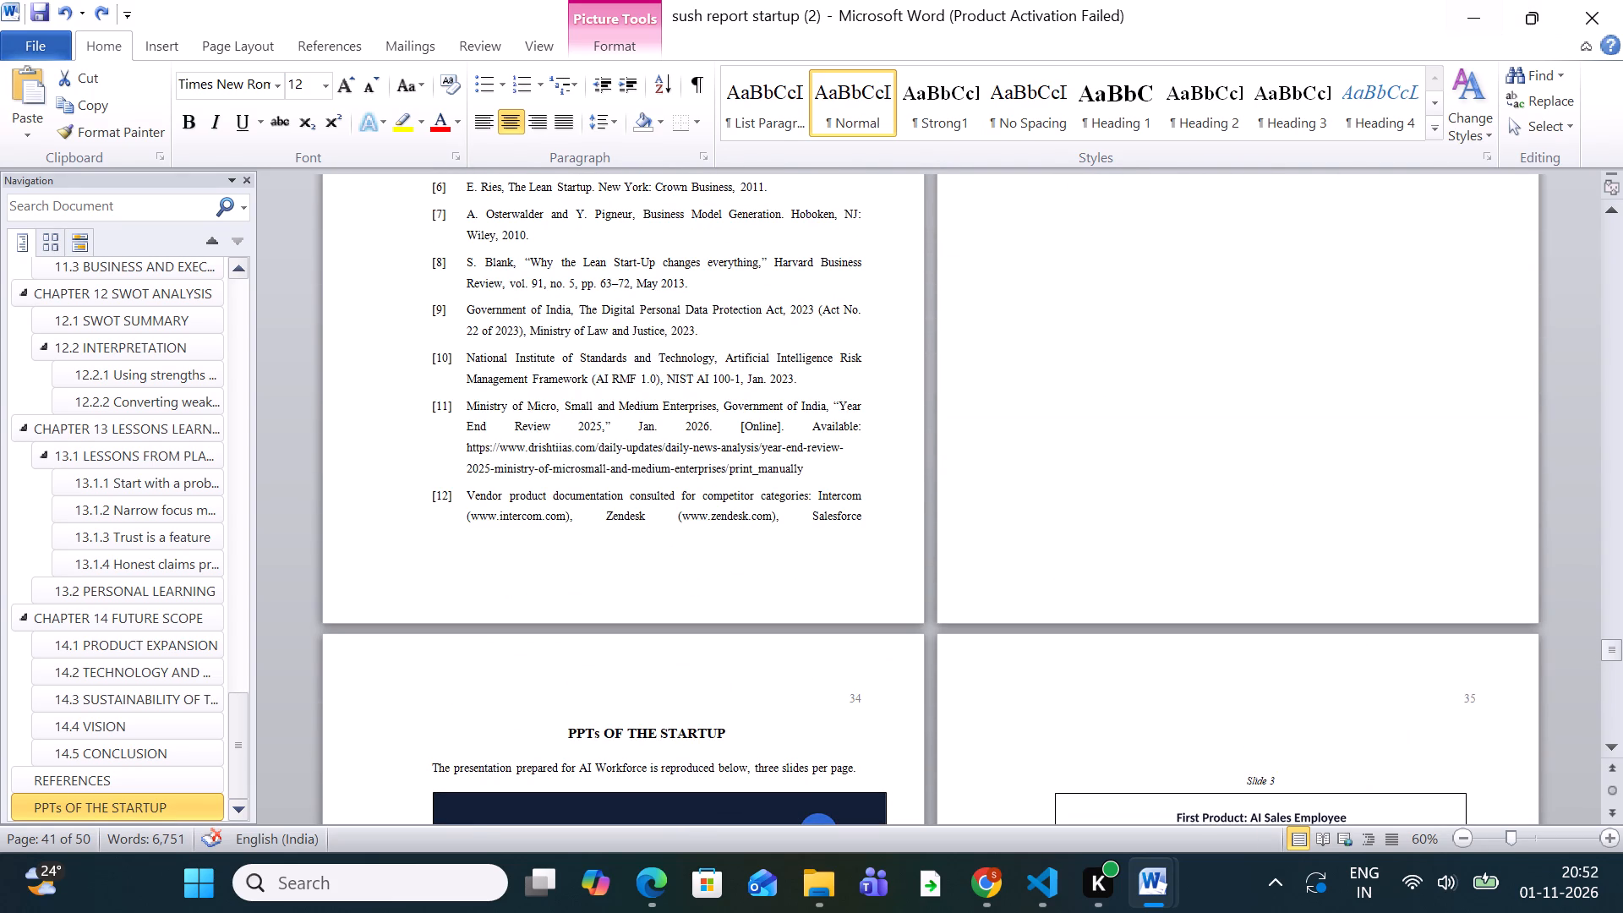
{"action": "scroll", "coordinate": [682, 470], "scroll_direction": "down", "scroll_amount": 6}
{"action": "scroll", "coordinate": [688, 465], "scroll_direction": "down", "scroll_amount": 20}
{"action": "scroll", "coordinate": [688, 465], "scroll_direction": "down", "scroll_amount": 7}
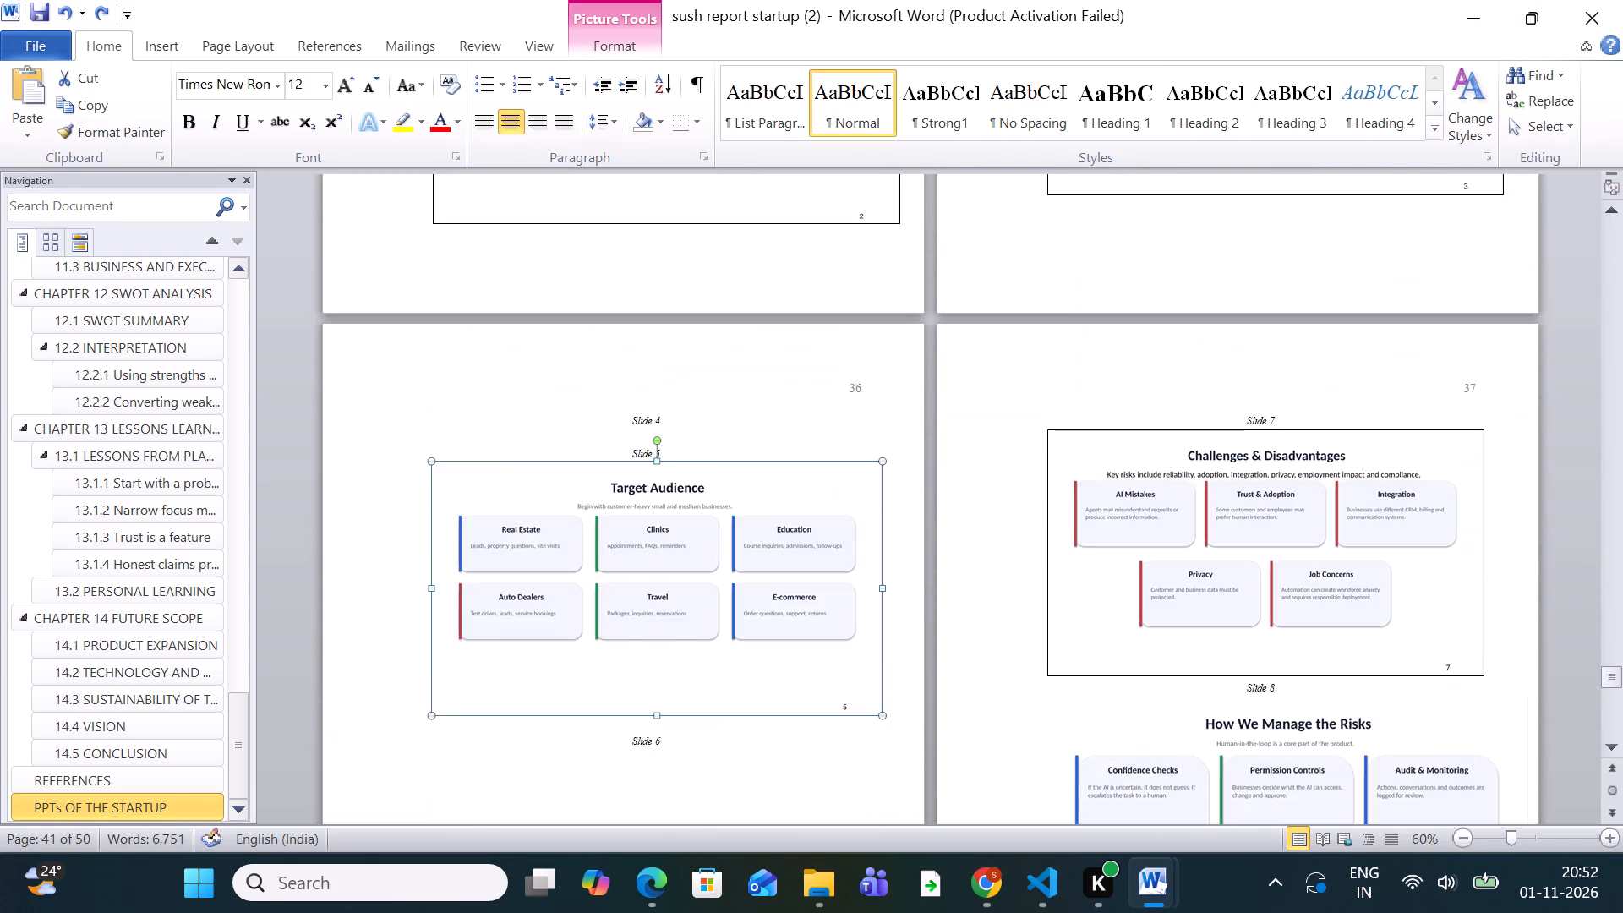
{"action": "scroll", "coordinate": [707, 442], "scroll_direction": "down", "scroll_amount": 20}
{"action": "scroll", "coordinate": [707, 442], "scroll_direction": "down", "scroll_amount": 20}
{"action": "scroll", "coordinate": [707, 442], "scroll_direction": "down", "scroll_amount": 11}
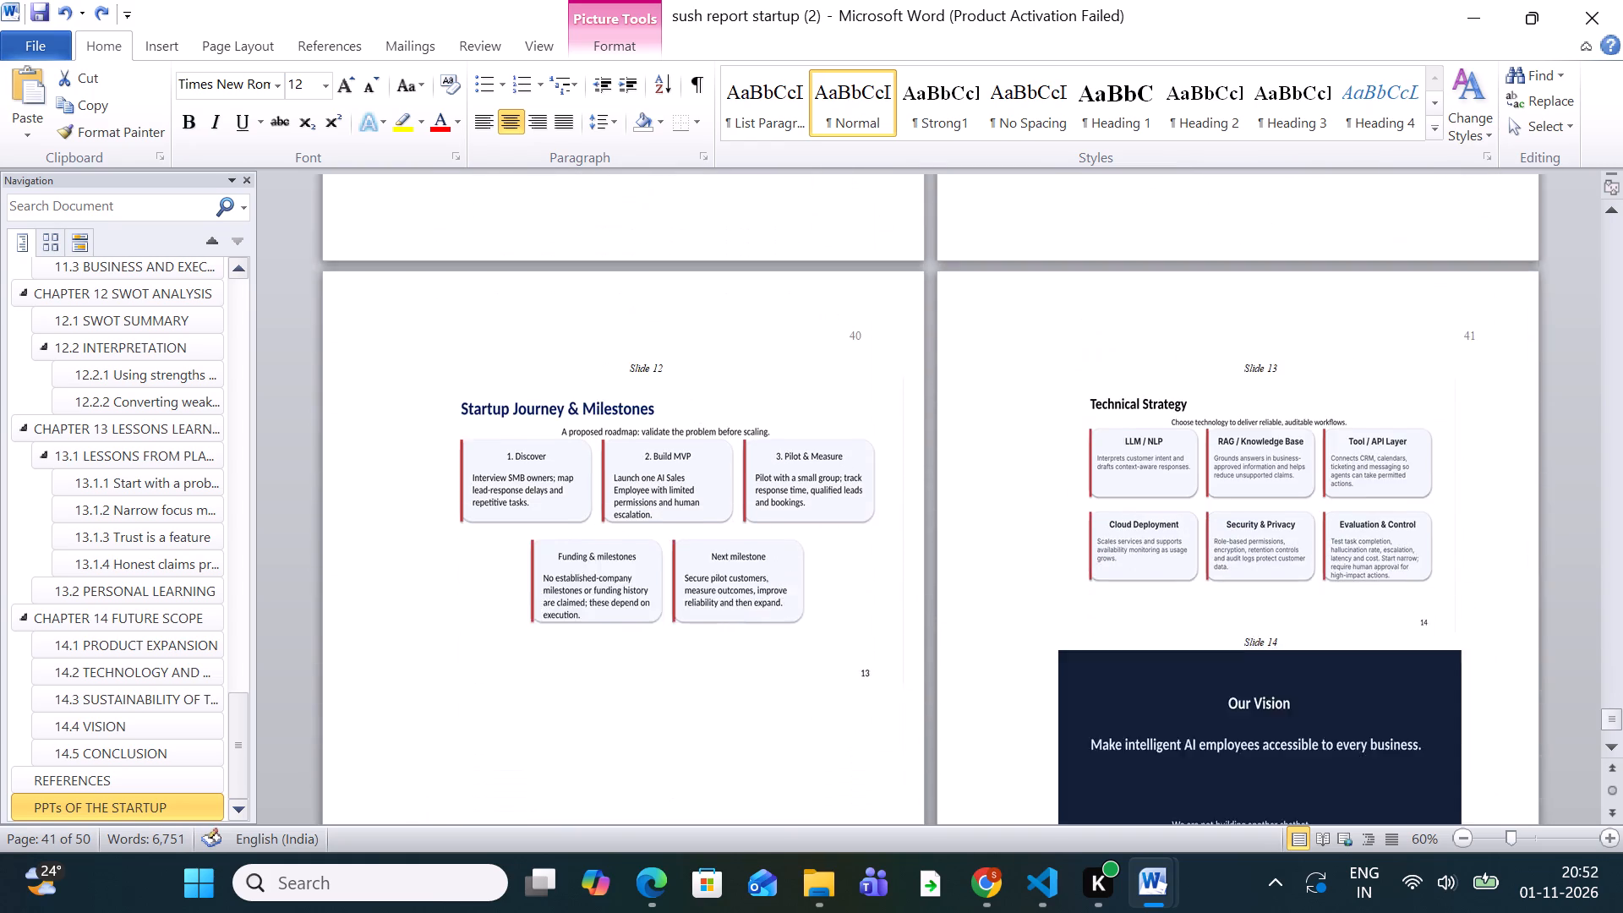
{"action": "scroll", "coordinate": [719, 432], "scroll_direction": "down", "scroll_amount": 20}
{"action": "scroll", "coordinate": [719, 432], "scroll_direction": "down", "scroll_amount": 2}
{"action": "scroll", "coordinate": [720, 429], "scroll_direction": "up", "scroll_amount": 20}
{"action": "scroll", "coordinate": [720, 429], "scroll_direction": "up", "scroll_amount": 6}
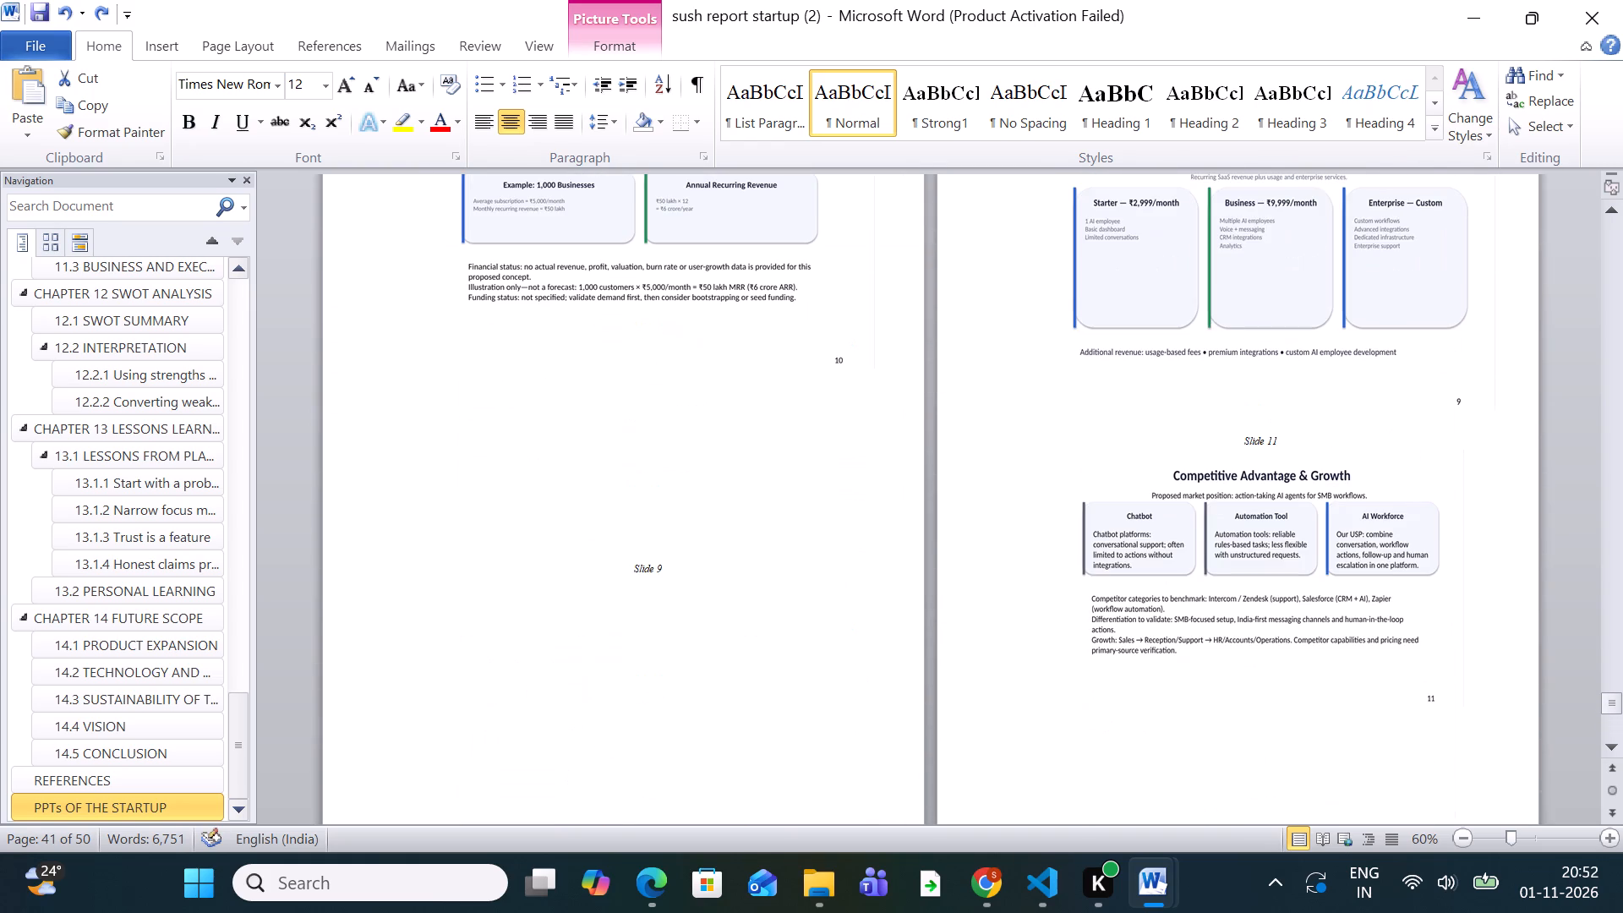
Save the report under its current file name.
{"action": "left_click", "coordinate": [45, 10]}
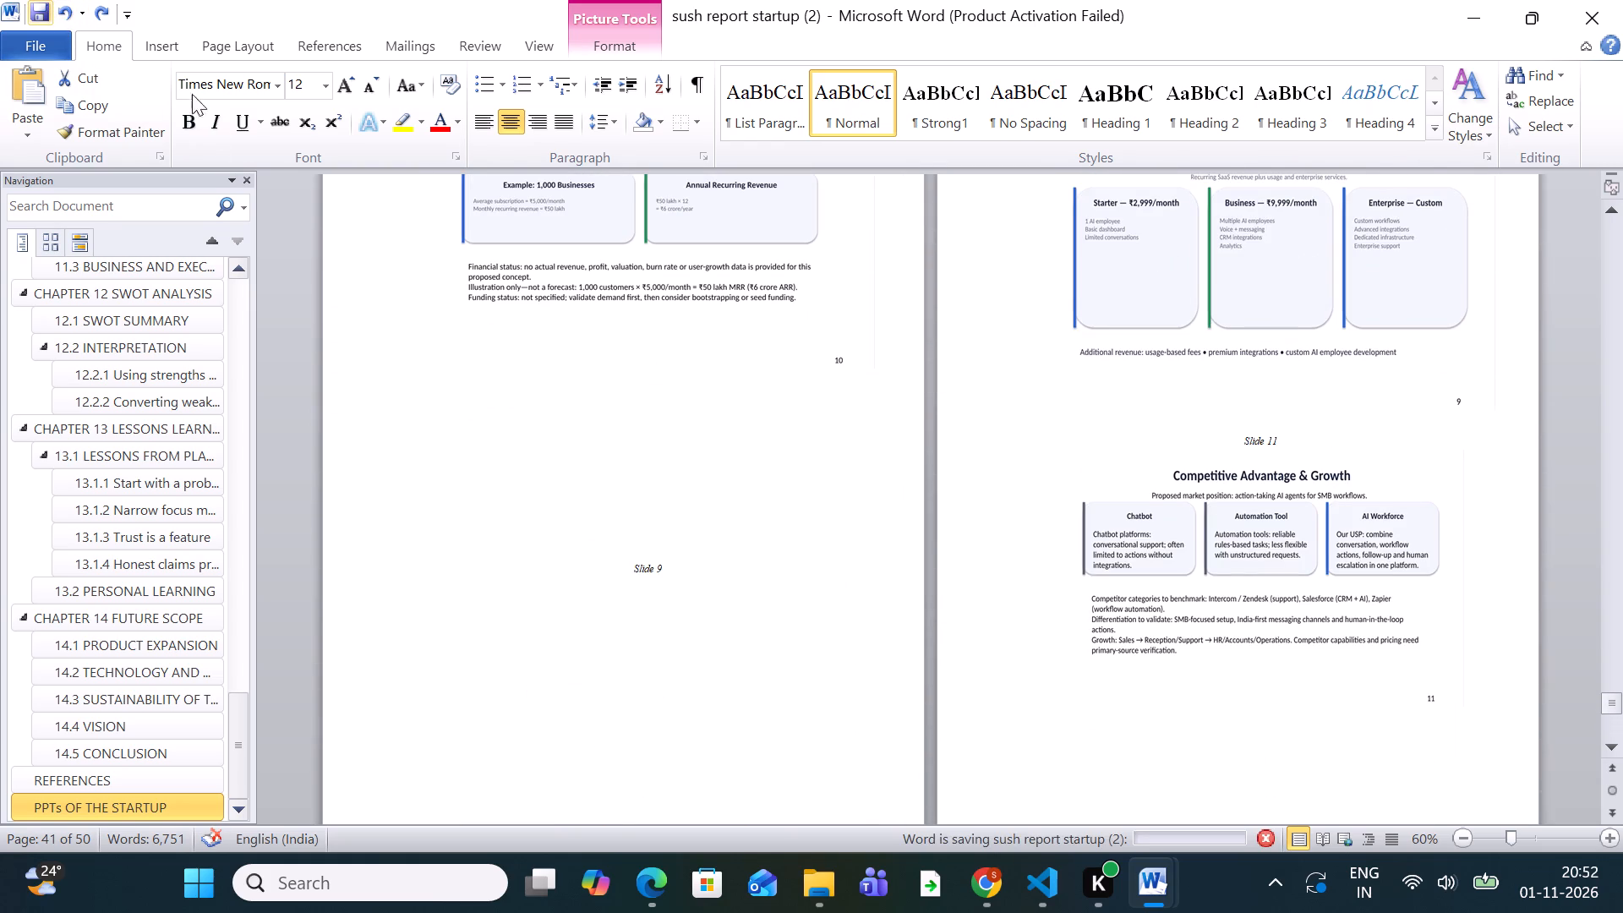
{"action": "left_click", "coordinate": [39, 30]}
{"action": "left_click", "coordinate": [39, 24]}
{"action": "left_click", "coordinate": [39, 19]}
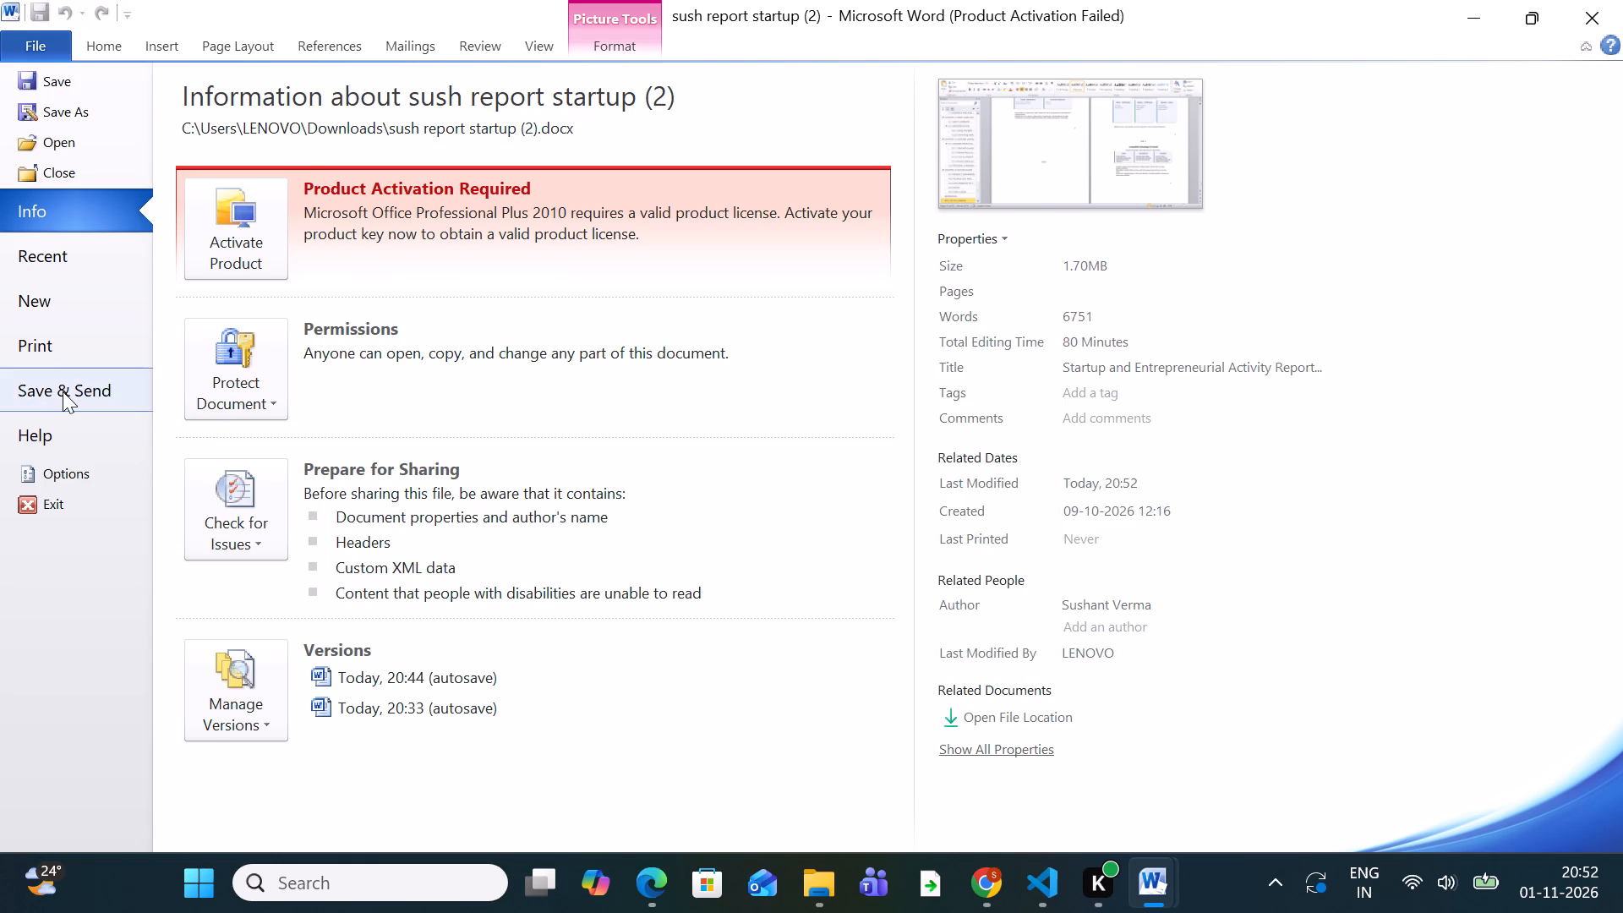
Save a copy of the report in Downloads as a Word document named "sush report startup (2) for cluade".
{"action": "left_click", "coordinate": [79, 118]}
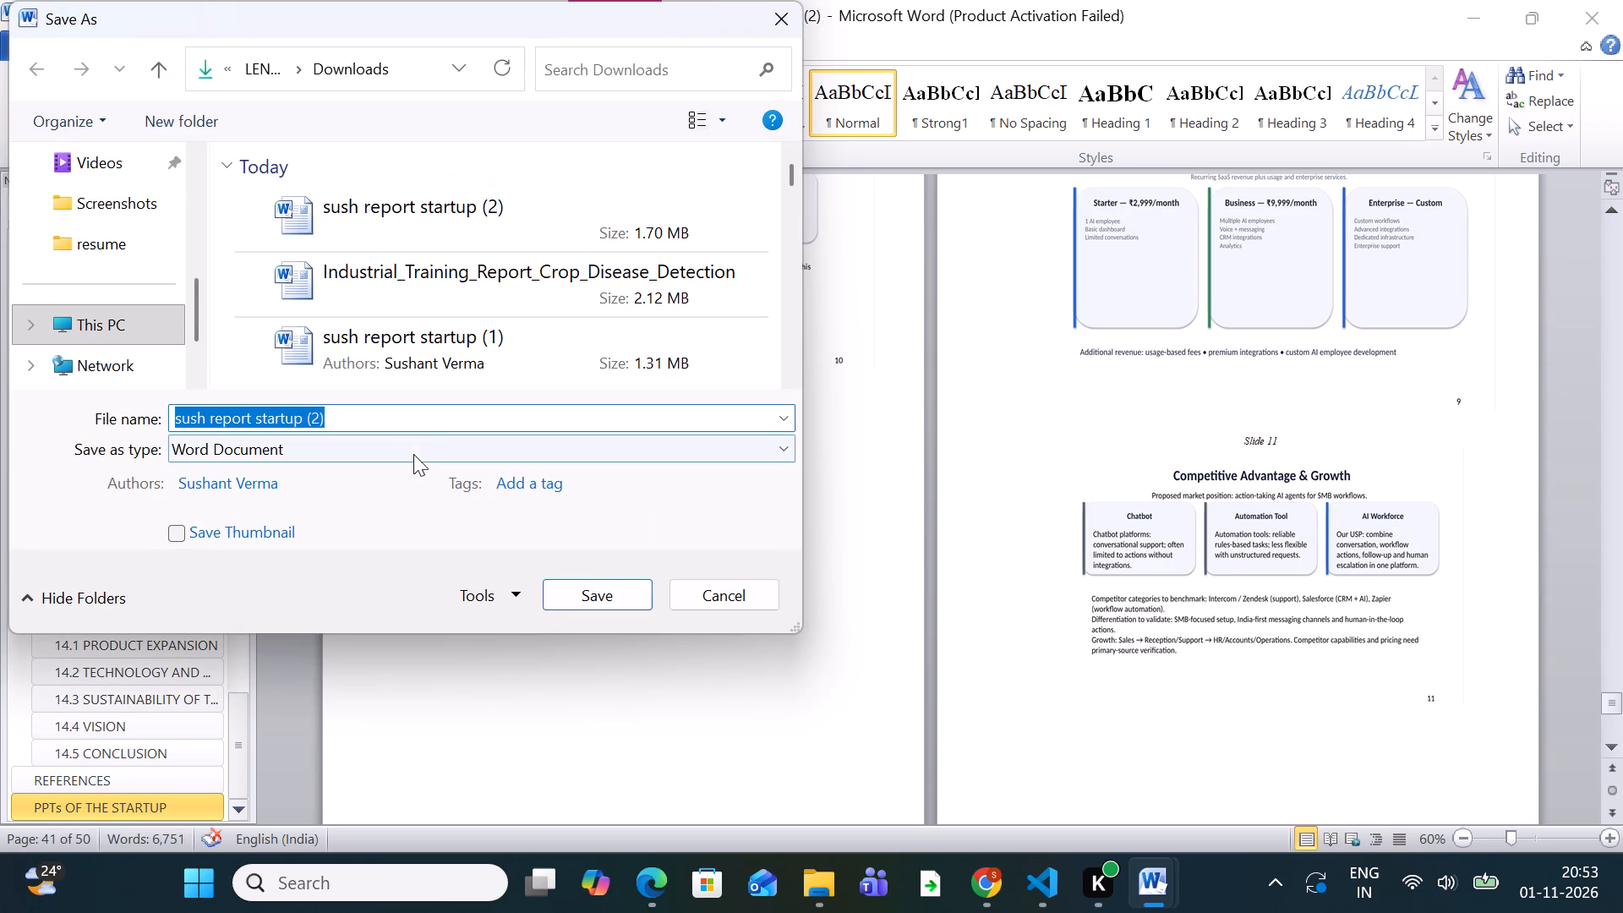
{"action": "left_click", "coordinate": [422, 418]}
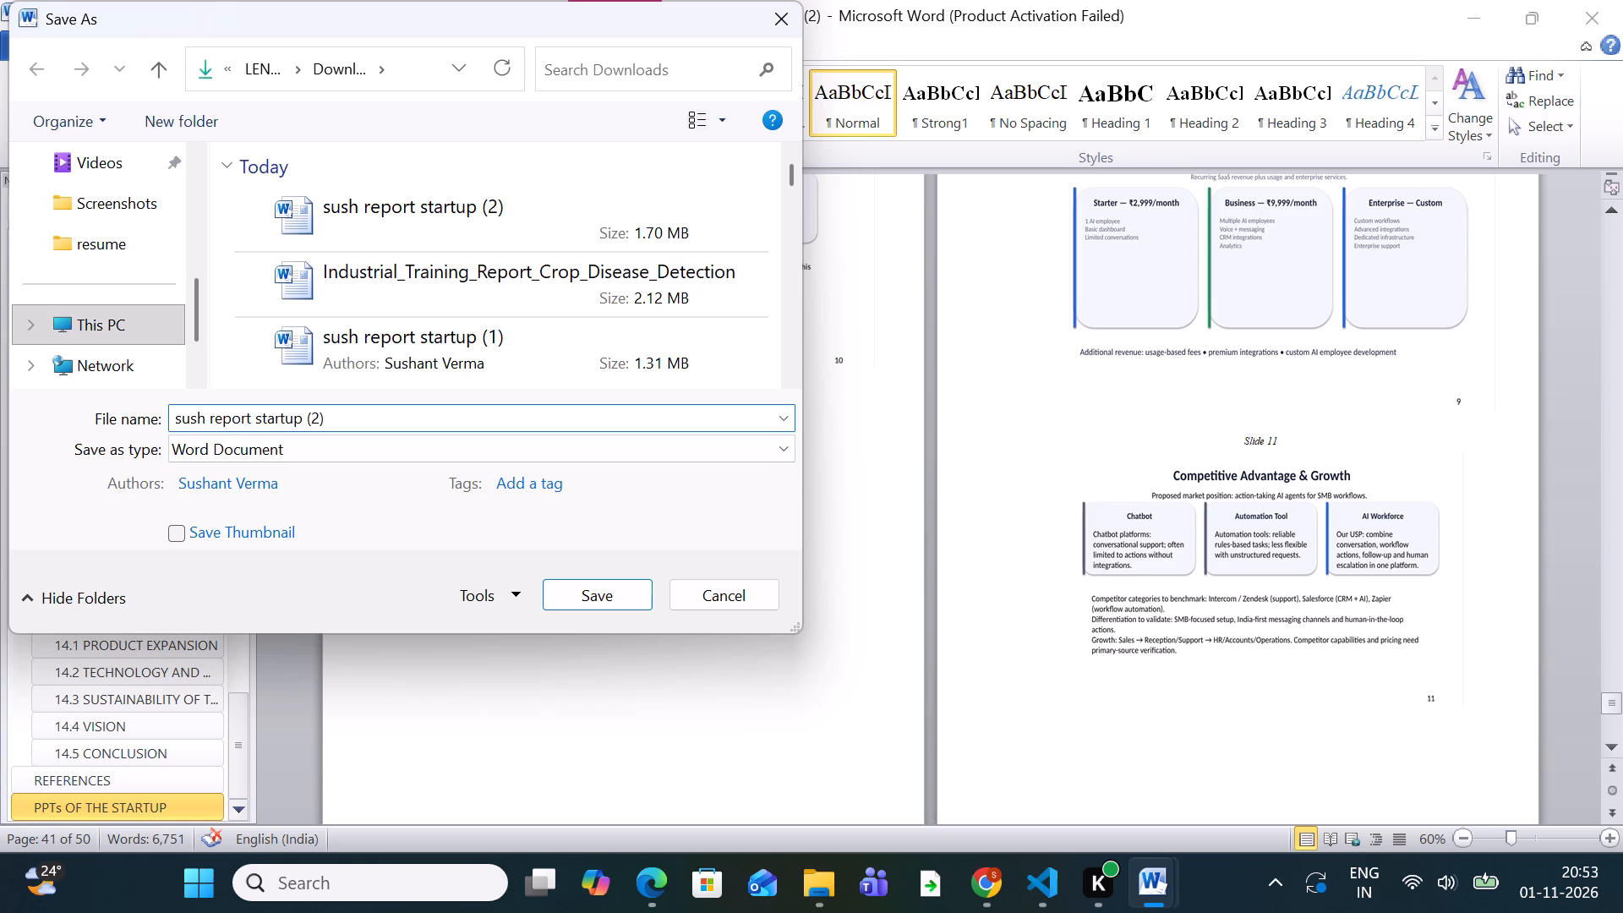
{"action": "key", "text": "space"}
{"action": "type", "text": "for"}
{"action": "key", "text": "space"}
{"action": "type", "text": "cluade"}
{"action": "key", "text": "Return"}
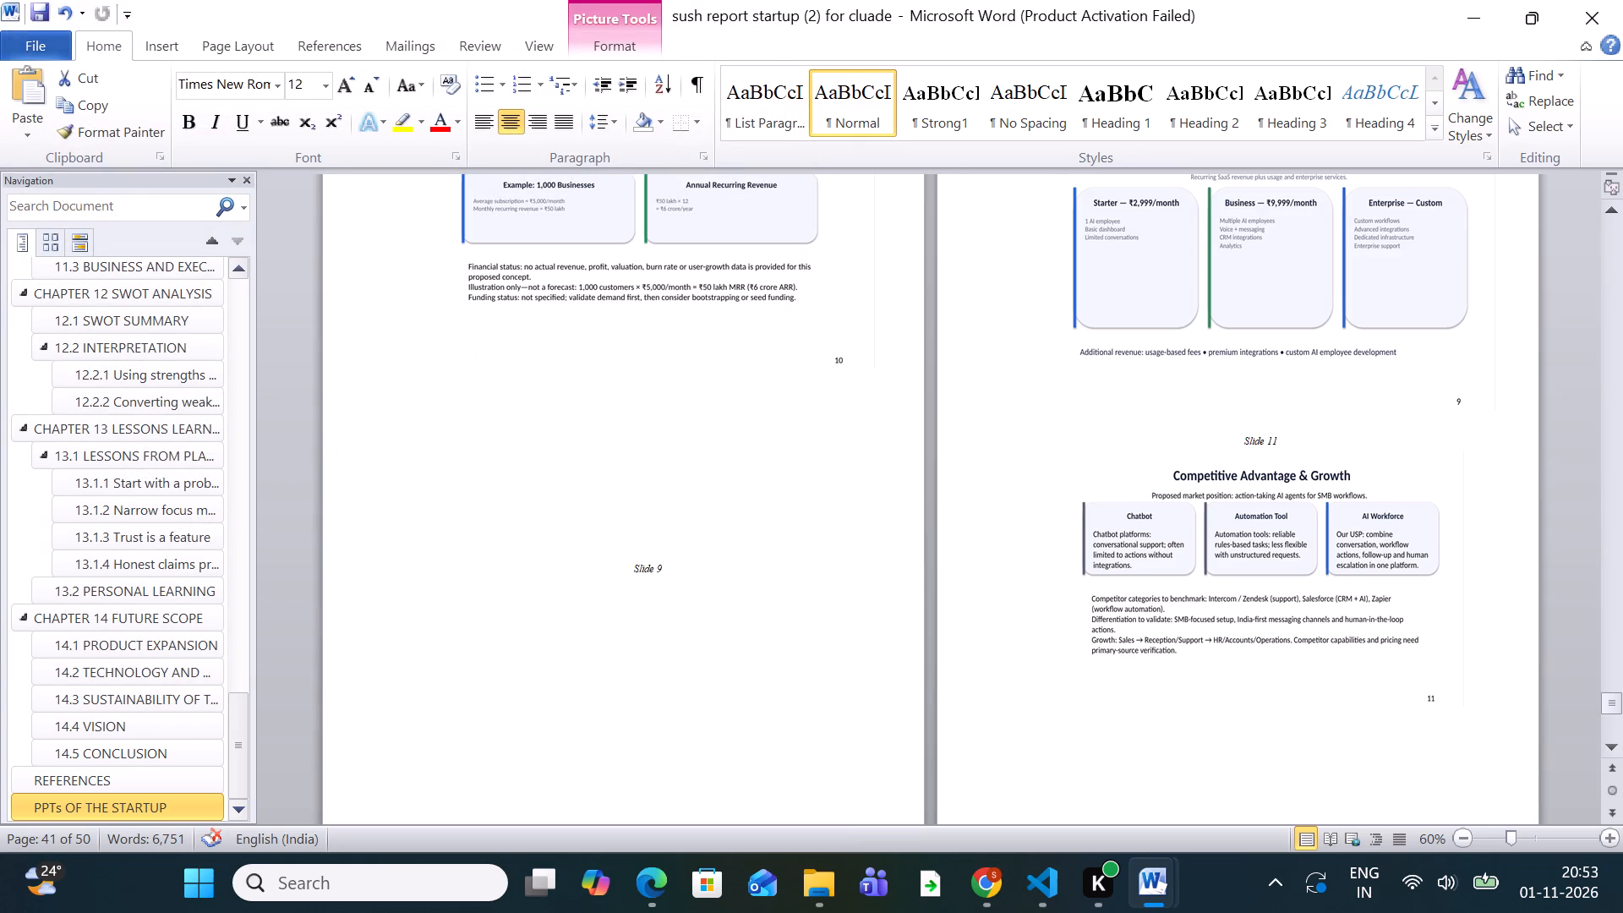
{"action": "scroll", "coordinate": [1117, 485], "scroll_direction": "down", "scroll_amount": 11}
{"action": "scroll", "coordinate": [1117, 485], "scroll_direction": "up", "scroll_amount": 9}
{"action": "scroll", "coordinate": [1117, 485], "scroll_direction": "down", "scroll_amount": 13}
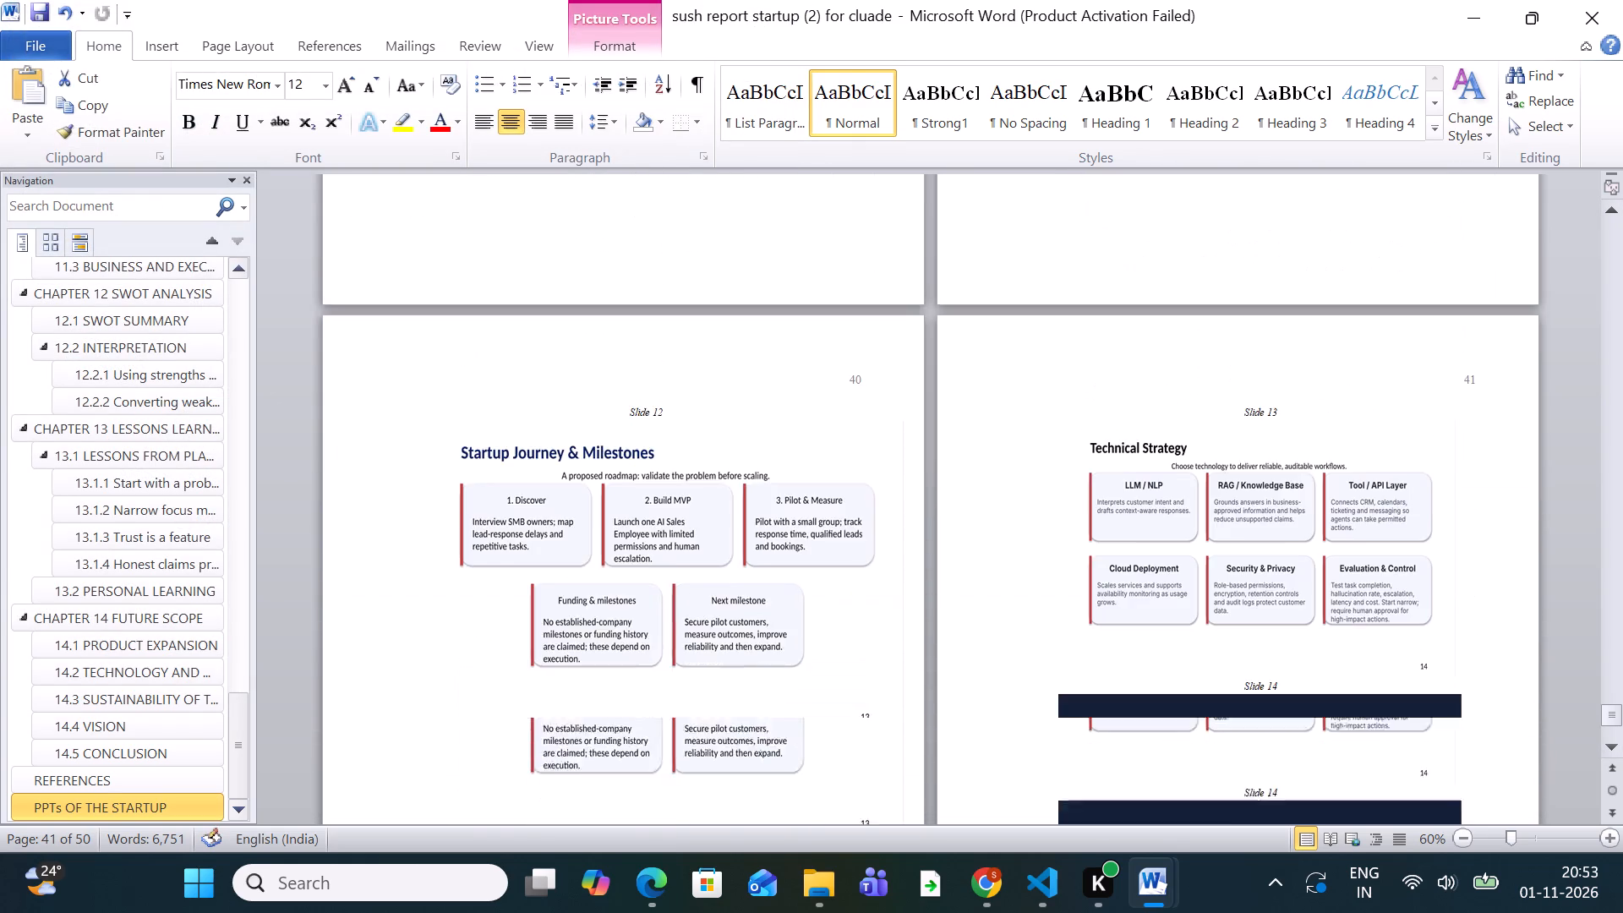
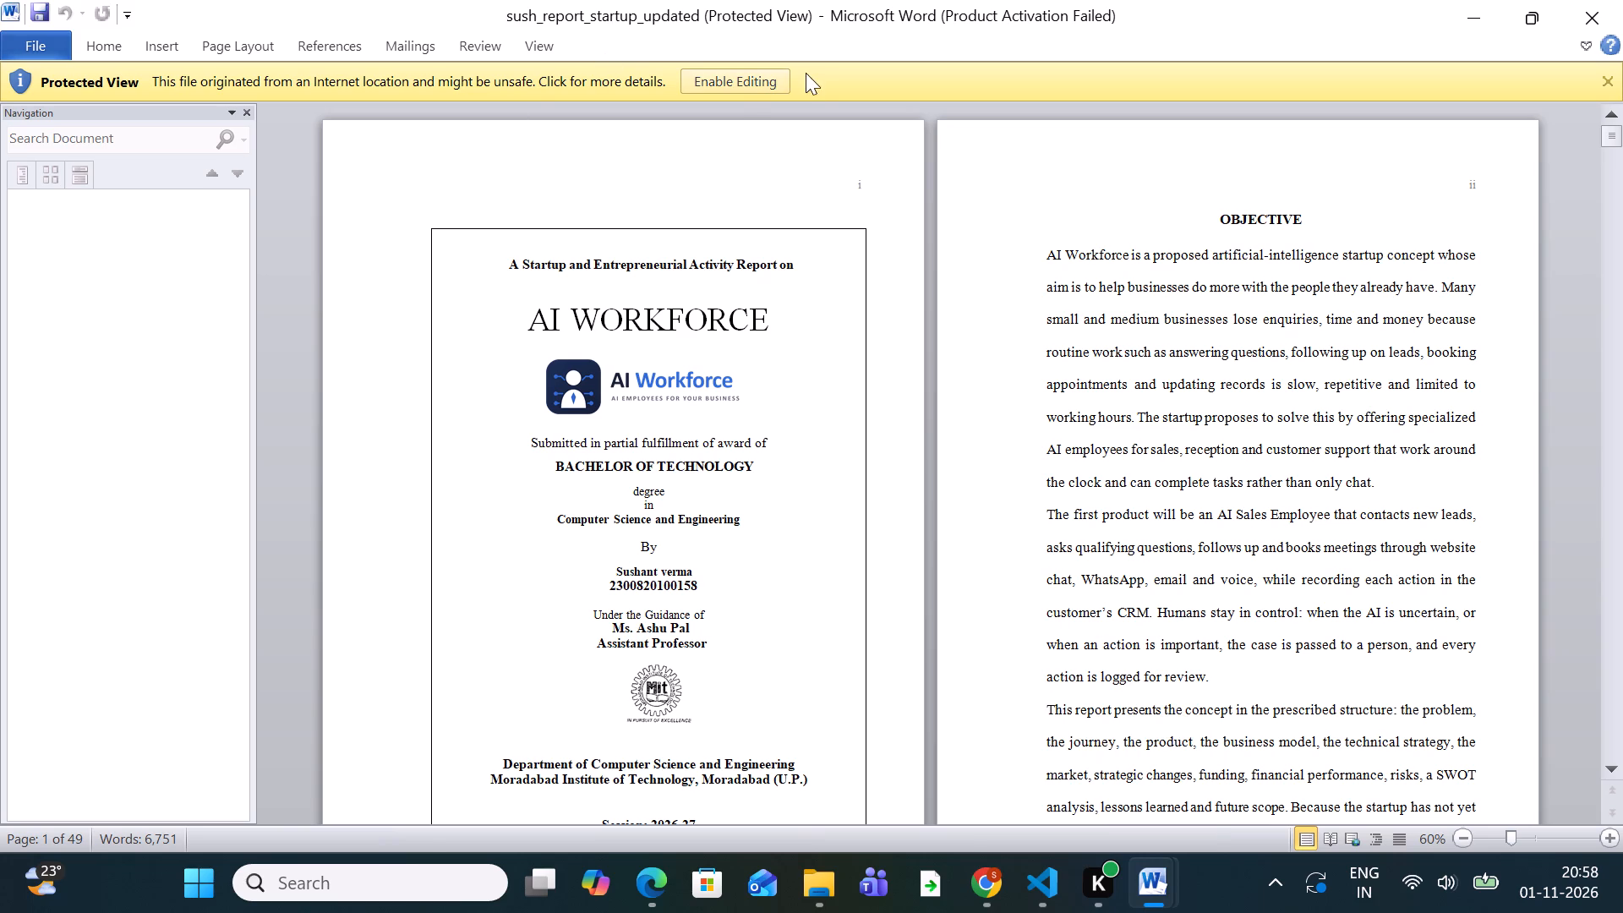
Enable editing for the downloaded startup report.
{"action": "left_click", "coordinate": [732, 89]}
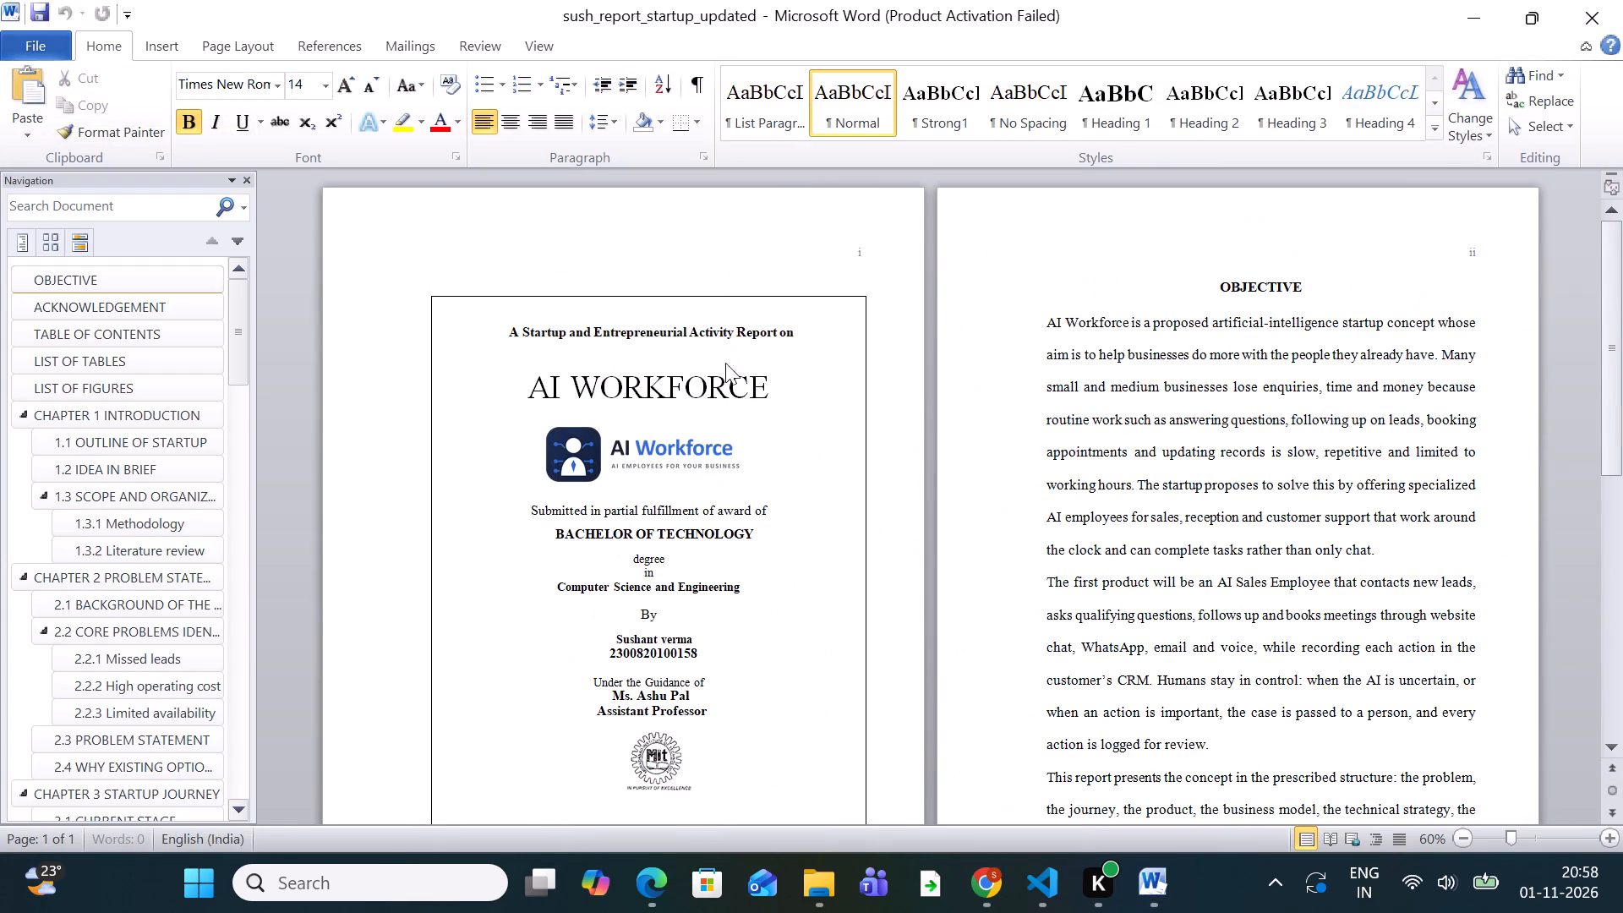
Review the report's front matter, from the cover page through the acknowledgement, table of contents and list of figures.
{"action": "scroll", "coordinate": [725, 407], "scroll_direction": "down", "scroll_amount": 6}
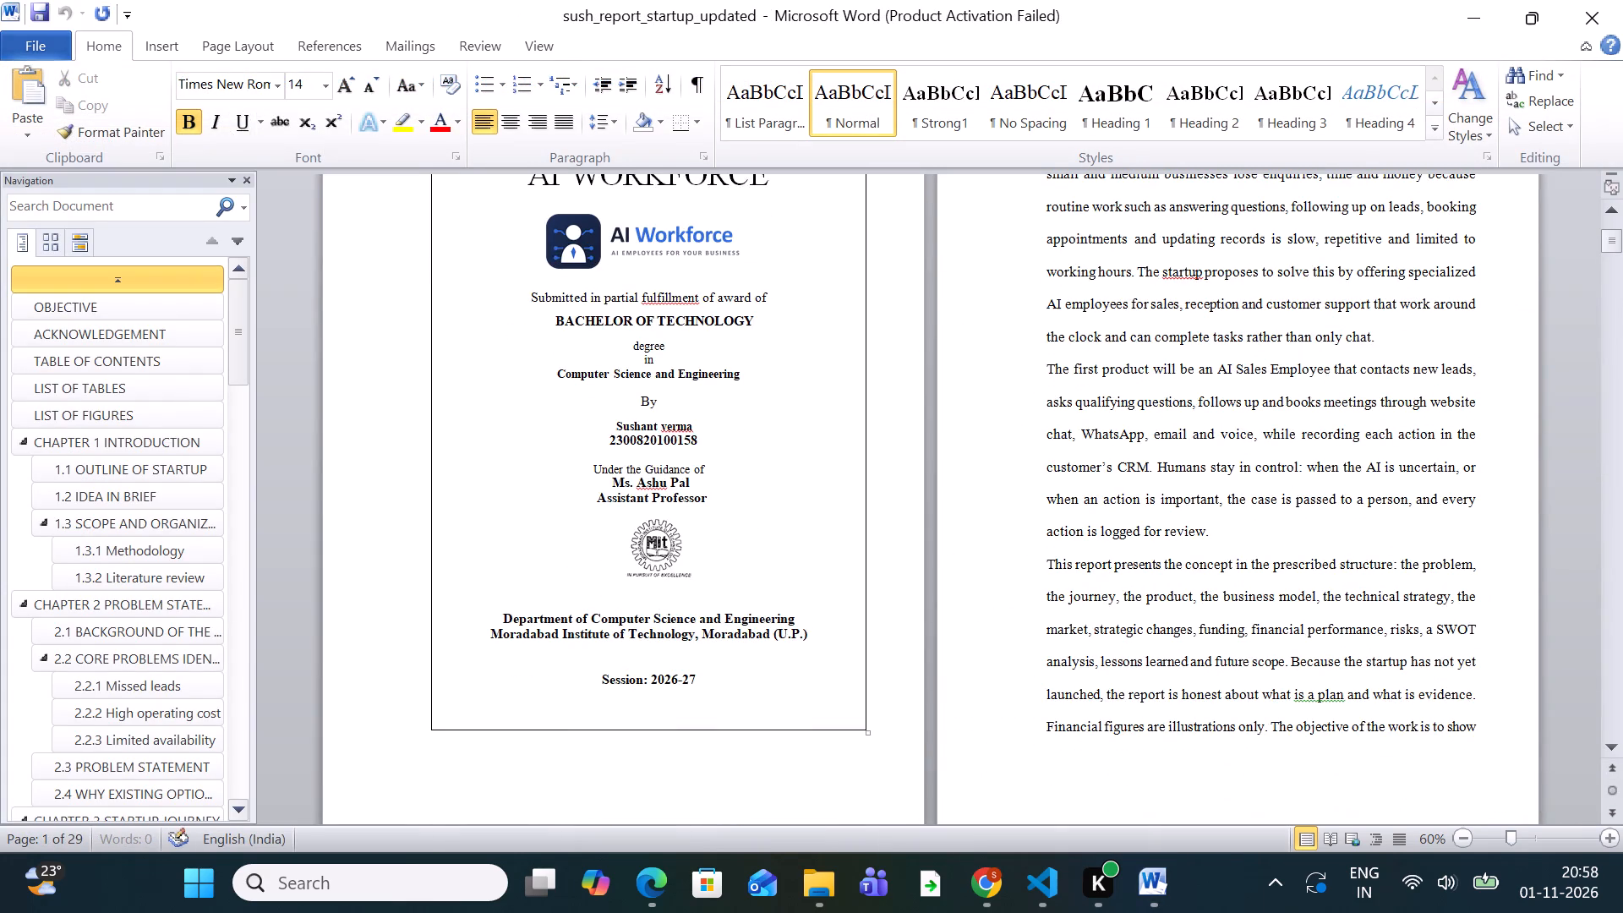
{"action": "scroll", "coordinate": [1208, 400], "scroll_direction": "up", "scroll_amount": 6}
{"action": "scroll", "coordinate": [1208, 401], "scroll_direction": "down", "scroll_amount": 3}
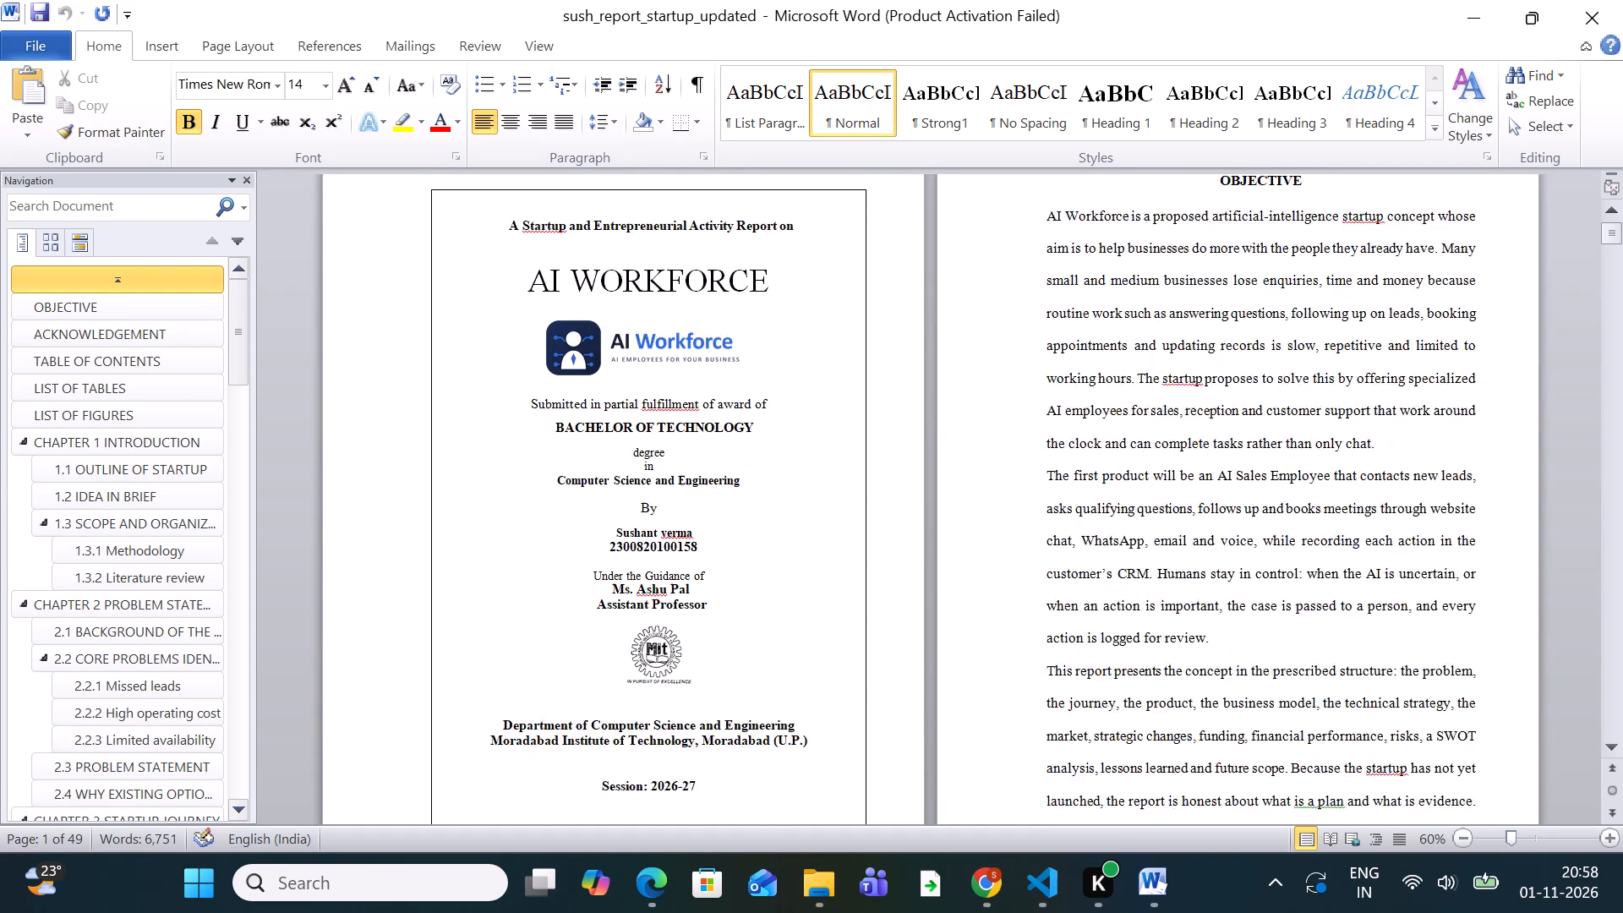
{"action": "scroll", "coordinate": [1208, 401], "scroll_direction": "down", "scroll_amount": 17}
{"action": "scroll", "coordinate": [1201, 401], "scroll_direction": "down", "scroll_amount": 14}
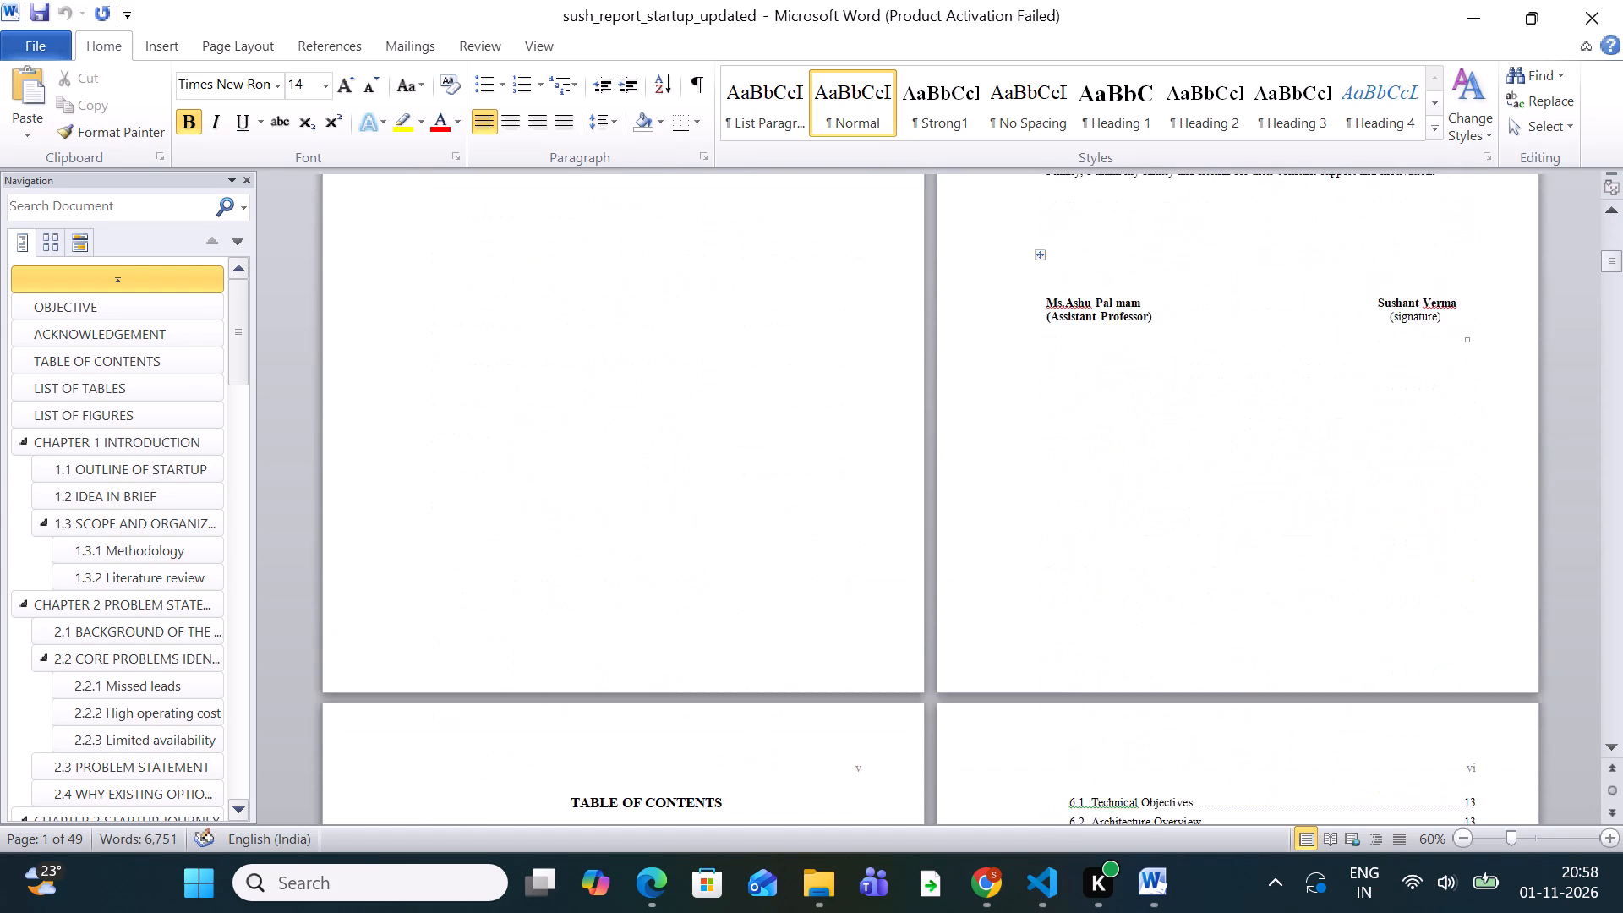
{"action": "scroll", "coordinate": [1200, 402], "scroll_direction": "up", "scroll_amount": 4}
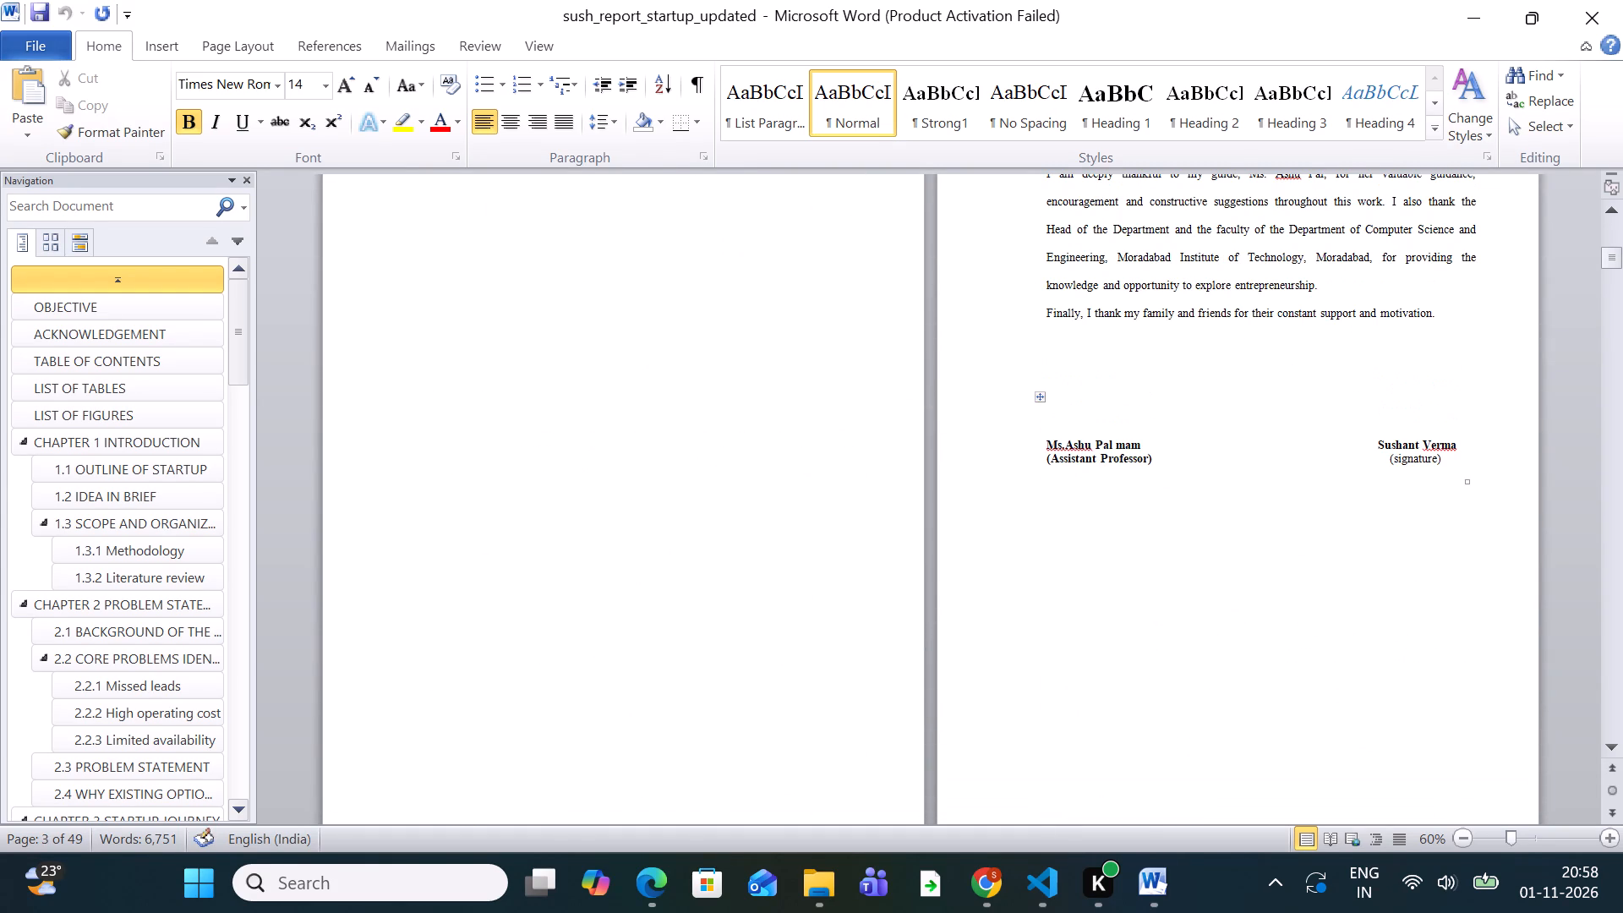
{"action": "scroll", "coordinate": [1377, 429], "scroll_direction": "down", "scroll_amount": 20}
{"action": "scroll", "coordinate": [1377, 429], "scroll_direction": "down", "scroll_amount": 6}
{"action": "scroll", "coordinate": [1375, 429], "scroll_direction": "up", "scroll_amount": 3}
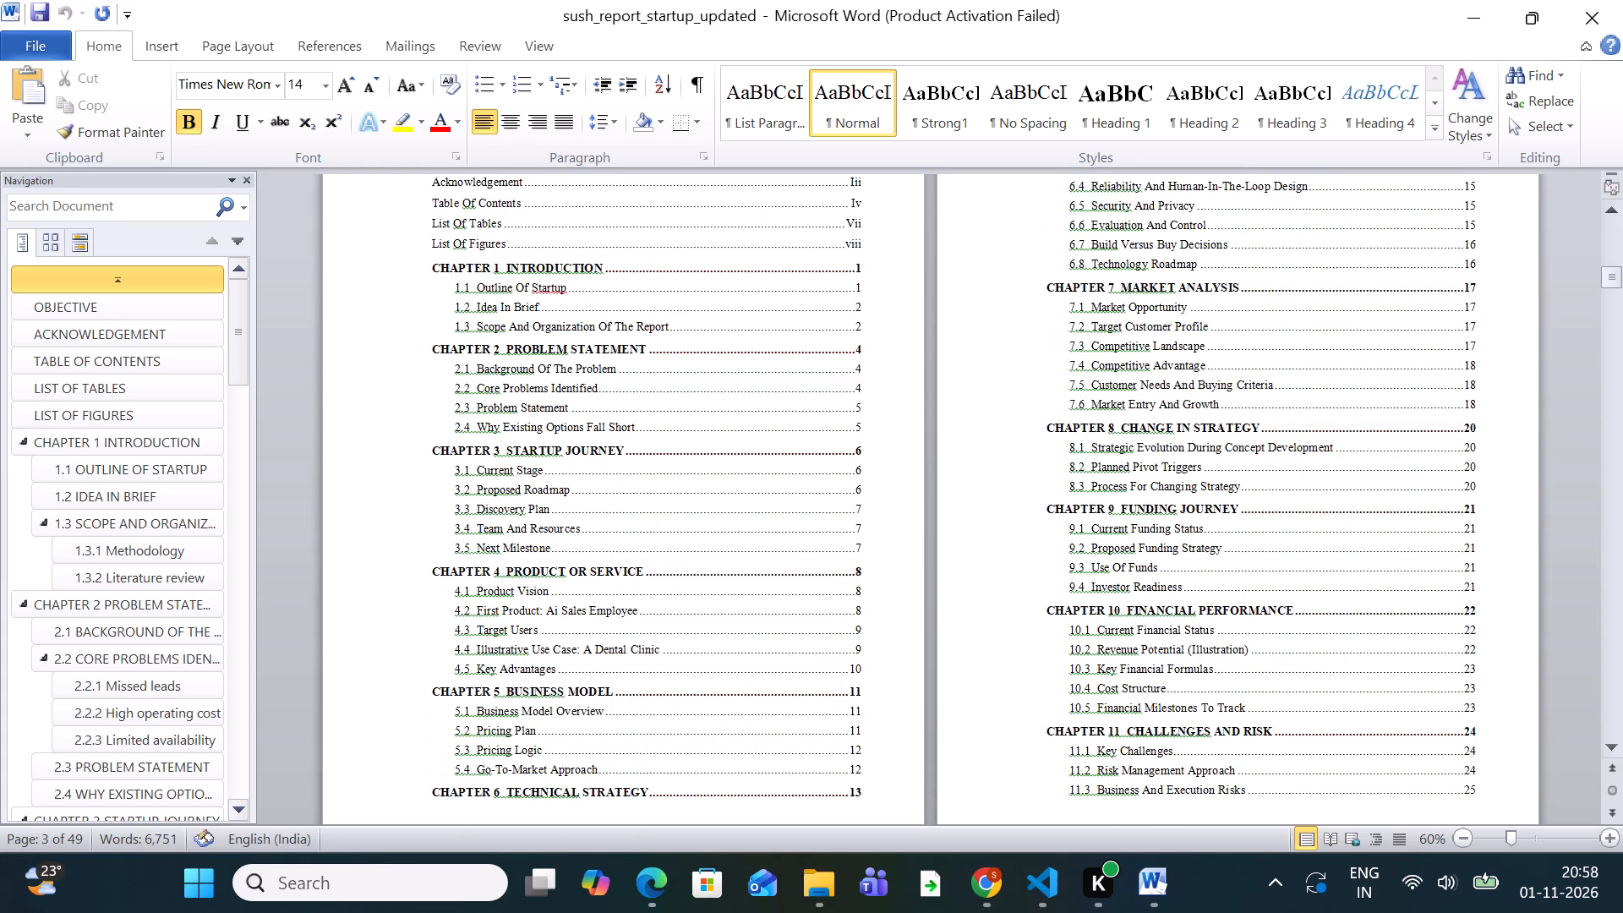
{"action": "scroll", "coordinate": [1374, 429], "scroll_direction": "up", "scroll_amount": 4}
{"action": "scroll", "coordinate": [1374, 429], "scroll_direction": "down", "scroll_amount": 6}
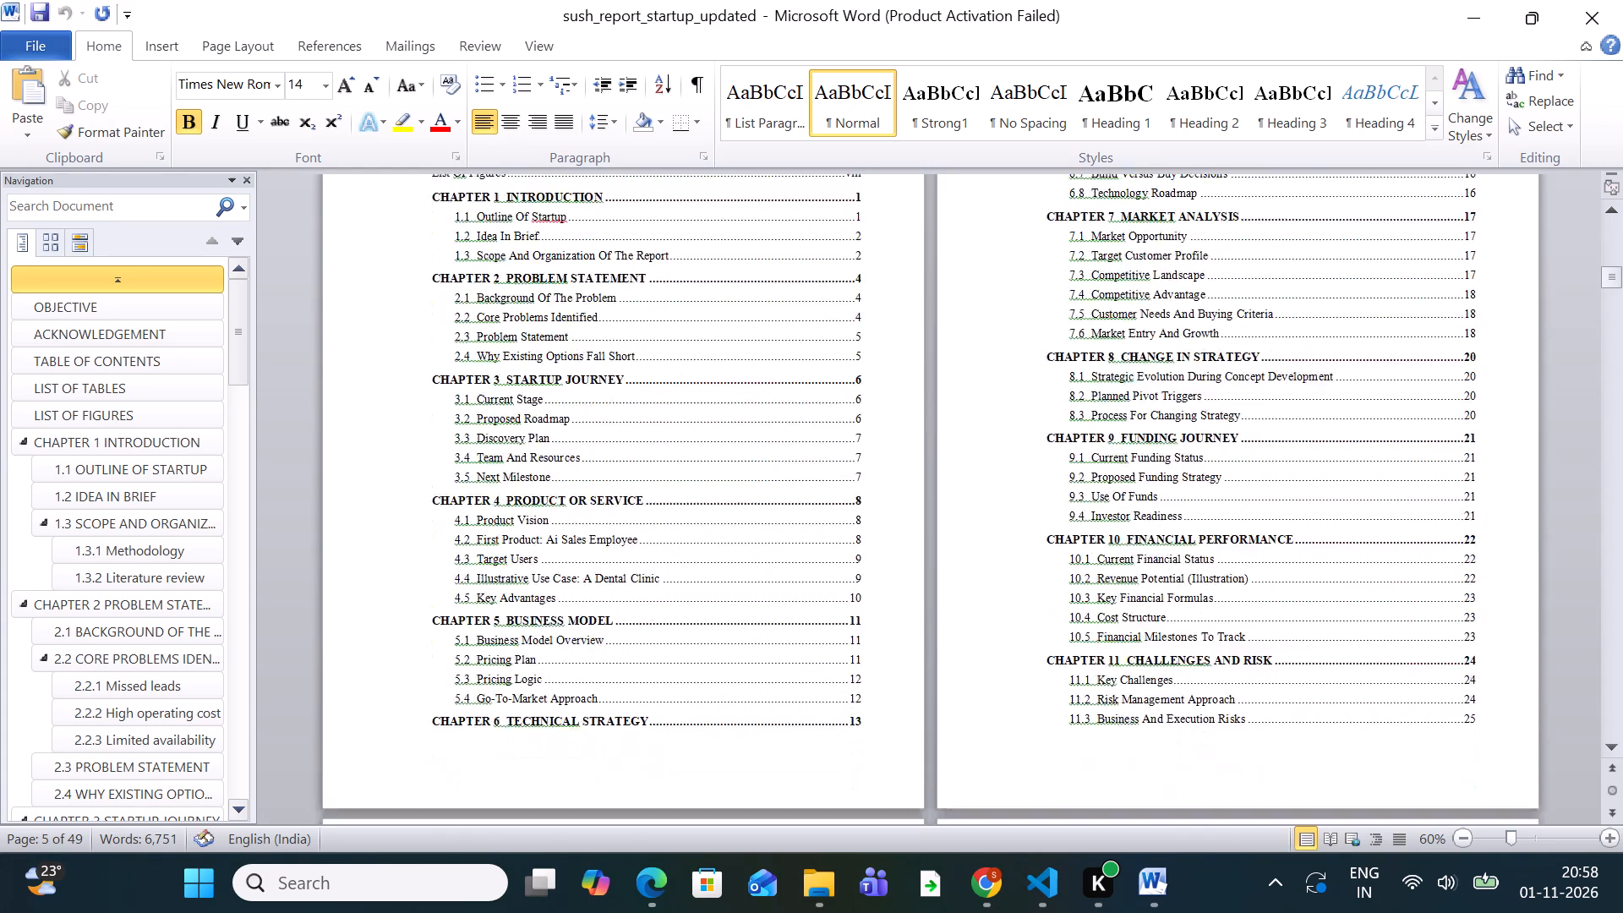
{"action": "scroll", "coordinate": [1374, 429], "scroll_direction": "down", "scroll_amount": 3}
{"action": "scroll", "coordinate": [1372, 429], "scroll_direction": "down", "scroll_amount": 20}
{"action": "scroll", "coordinate": [1372, 429], "scroll_direction": "down", "scroll_amount": 13}
{"action": "scroll", "coordinate": [1260, 522], "scroll_direction": "down", "scroll_amount": 2}
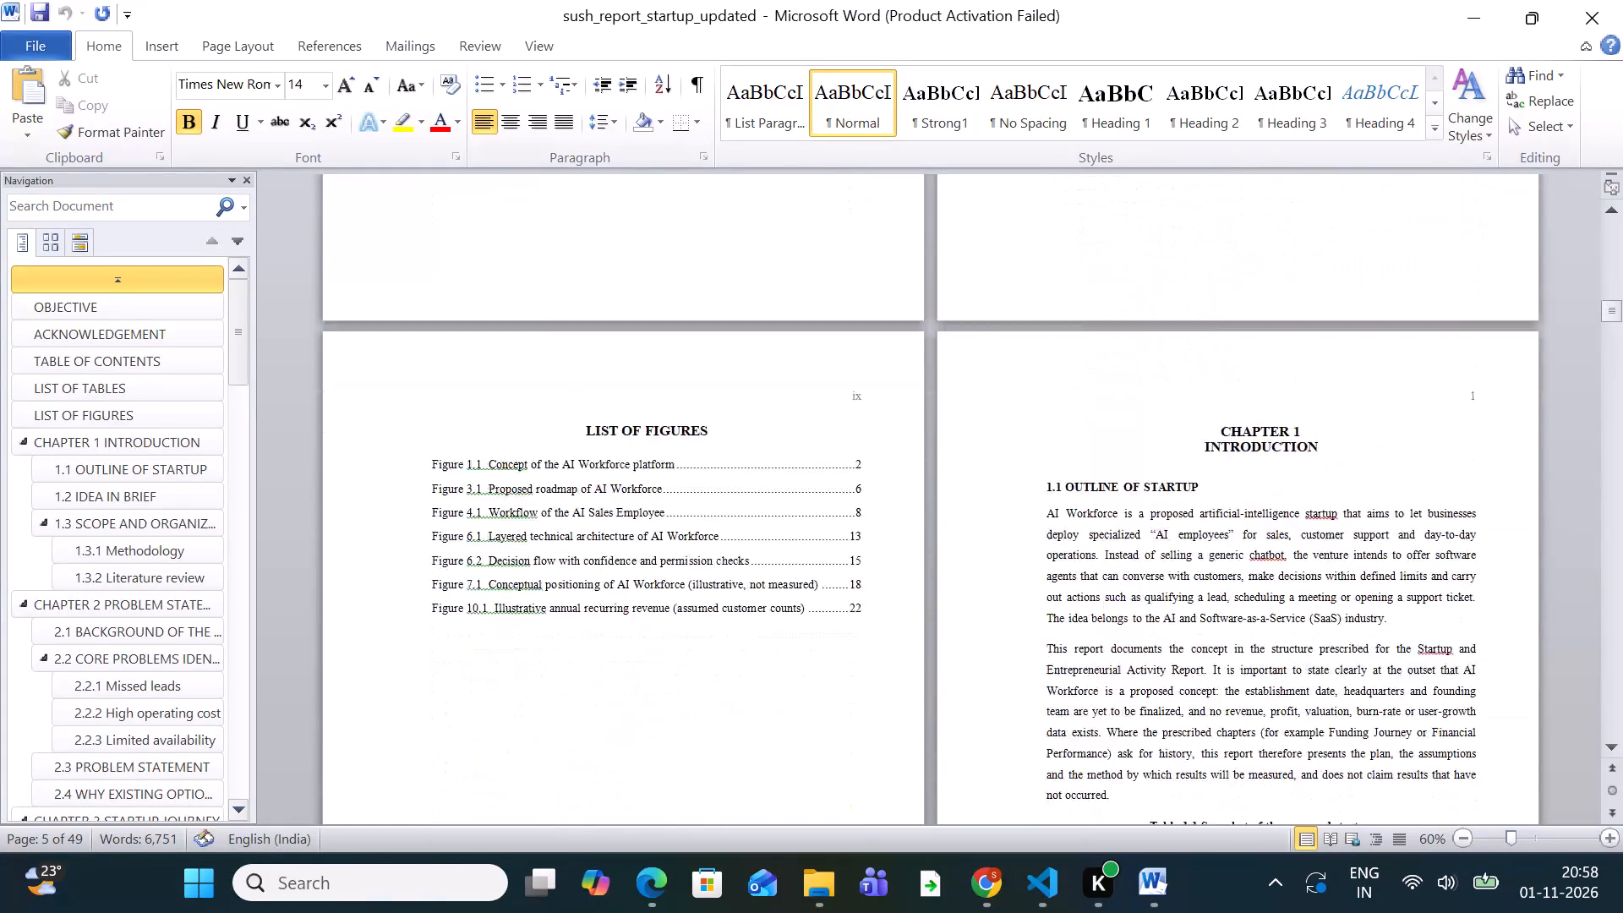
Review the layout of the report's chapters from Chapter 1 through Chapter 14 and on to the references.
{"action": "scroll", "coordinate": [1260, 522], "scroll_direction": "down", "scroll_amount": 20}
{"action": "scroll", "coordinate": [1260, 522], "scroll_direction": "down", "scroll_amount": 20}
{"action": "scroll", "coordinate": [1260, 522], "scroll_direction": "down", "scroll_amount": 2}
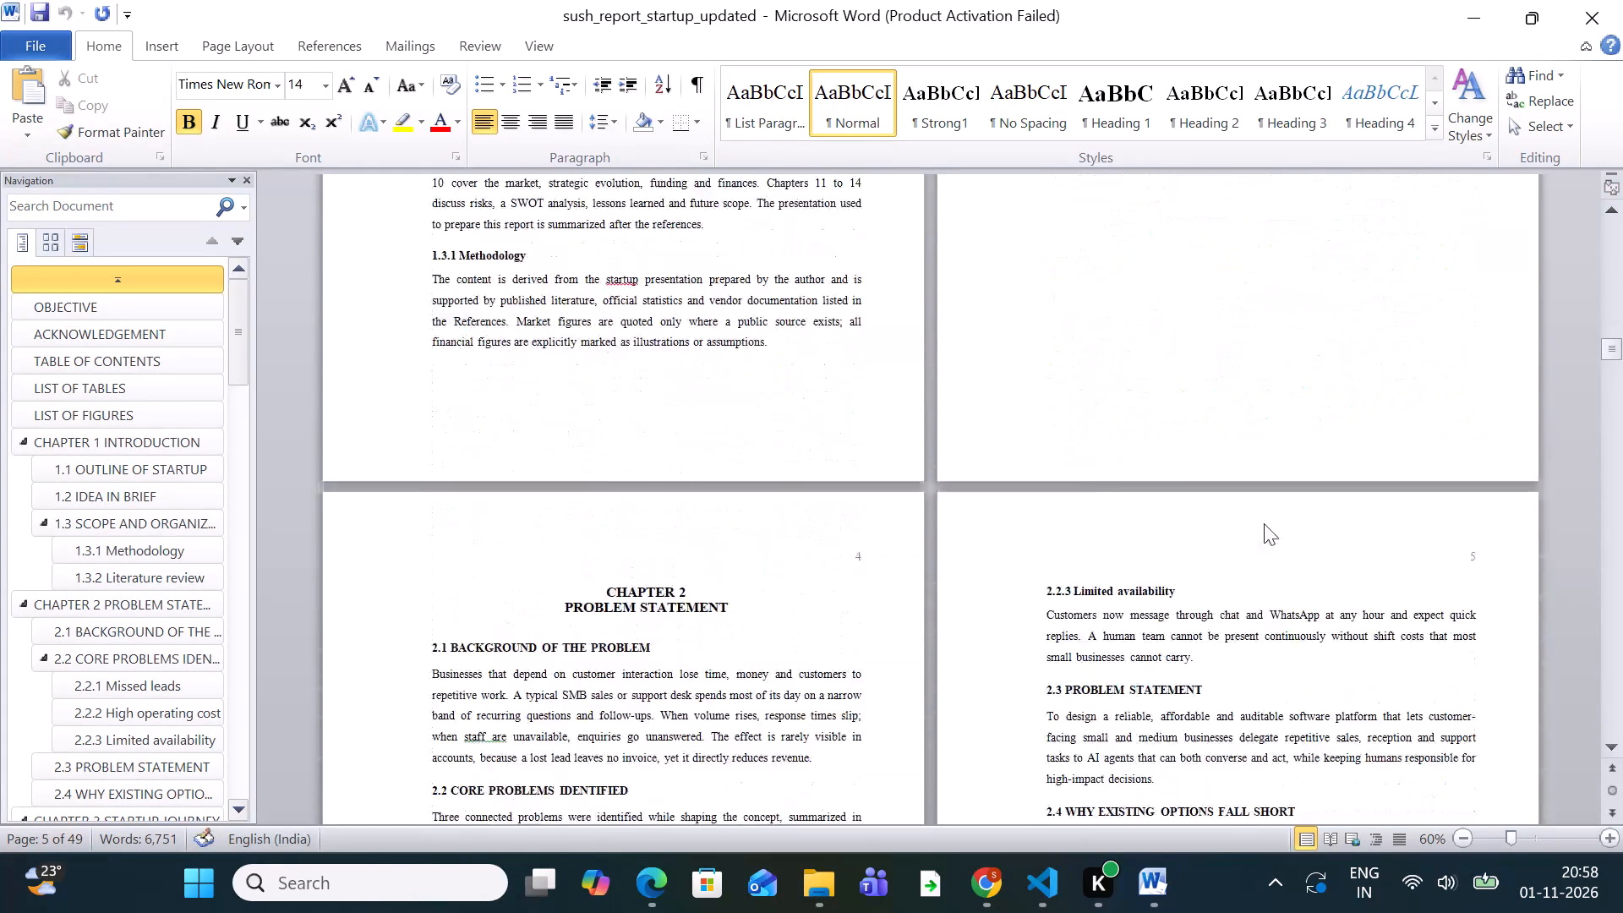
{"action": "scroll", "coordinate": [1264, 523], "scroll_direction": "down", "scroll_amount": 20}
{"action": "scroll", "coordinate": [1241, 537], "scroll_direction": "down", "scroll_amount": 20}
{"action": "scroll", "coordinate": [1241, 537], "scroll_direction": "down", "scroll_amount": 1}
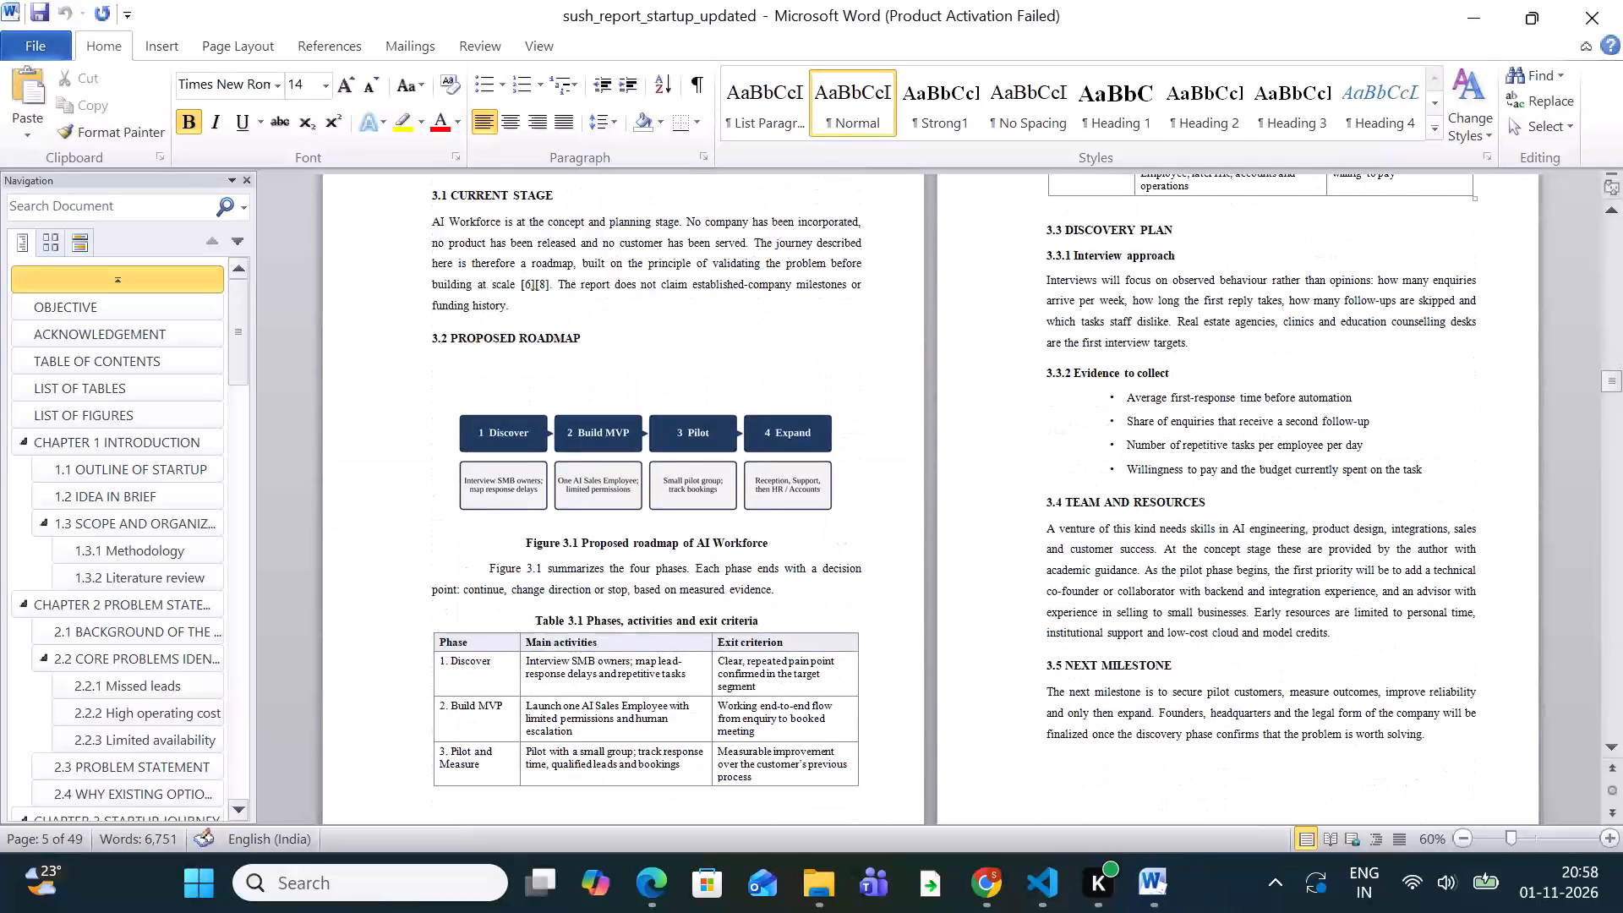
{"action": "scroll", "coordinate": [1242, 538], "scroll_direction": "down", "scroll_amount": 20}
{"action": "scroll", "coordinate": [1242, 538], "scroll_direction": "down", "scroll_amount": 20}
{"action": "scroll", "coordinate": [1242, 538], "scroll_direction": "down", "scroll_amount": 12}
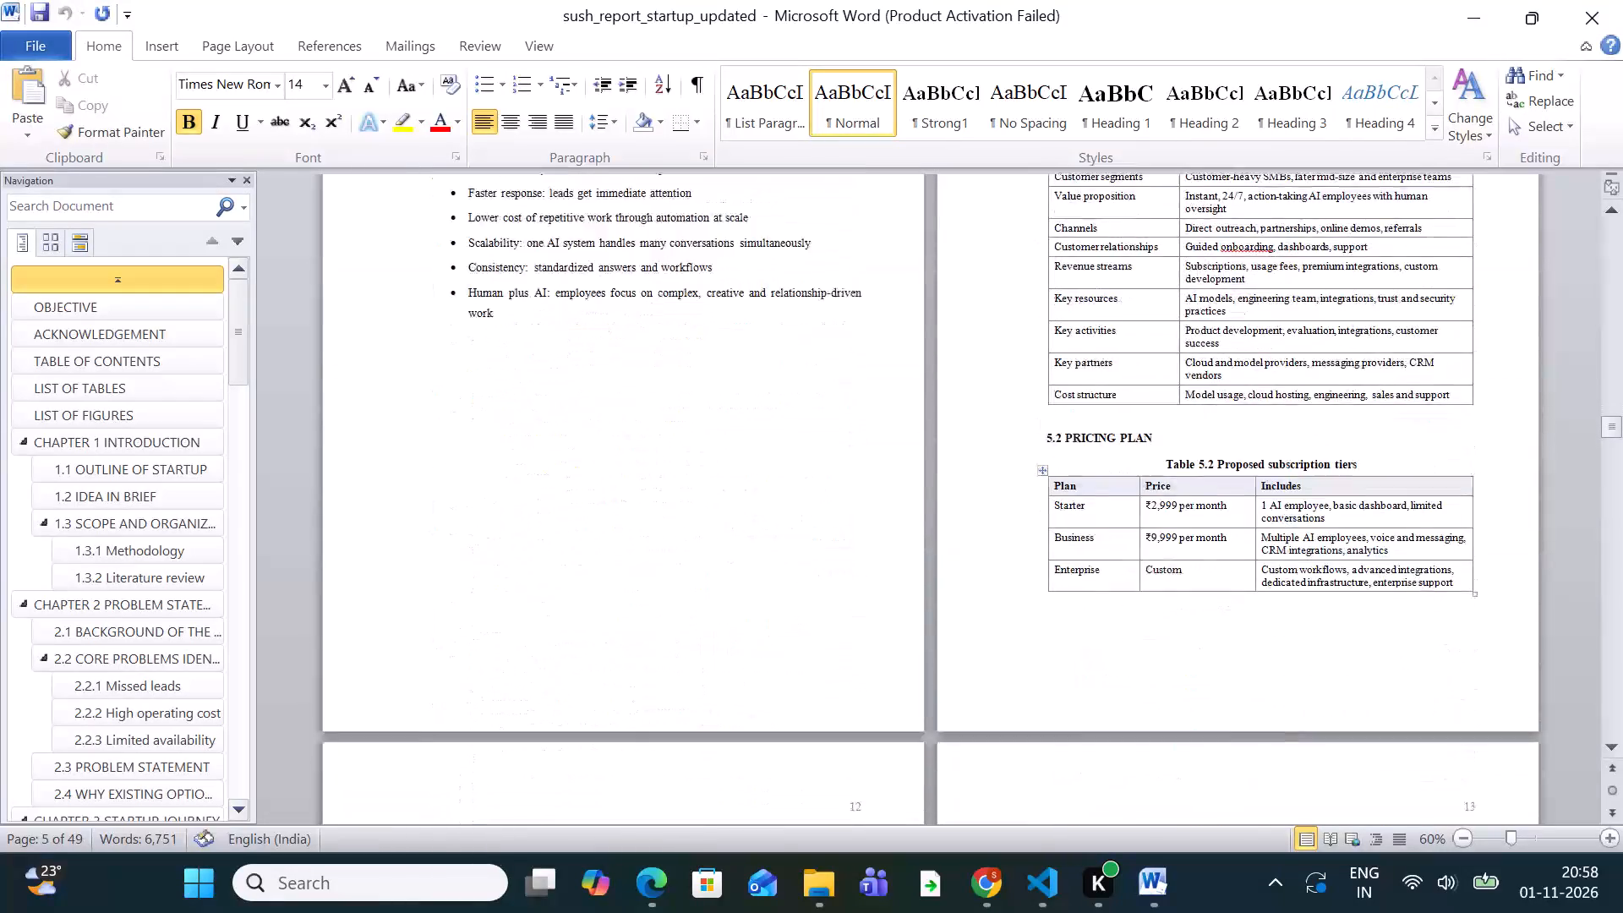
{"action": "scroll", "coordinate": [1233, 555], "scroll_direction": "down", "scroll_amount": 2}
{"action": "scroll", "coordinate": [1231, 556], "scroll_direction": "down", "scroll_amount": 20}
{"action": "scroll", "coordinate": [1231, 556], "scroll_direction": "down", "scroll_amount": 20}
{"action": "scroll", "coordinate": [1231, 556], "scroll_direction": "down", "scroll_amount": 7}
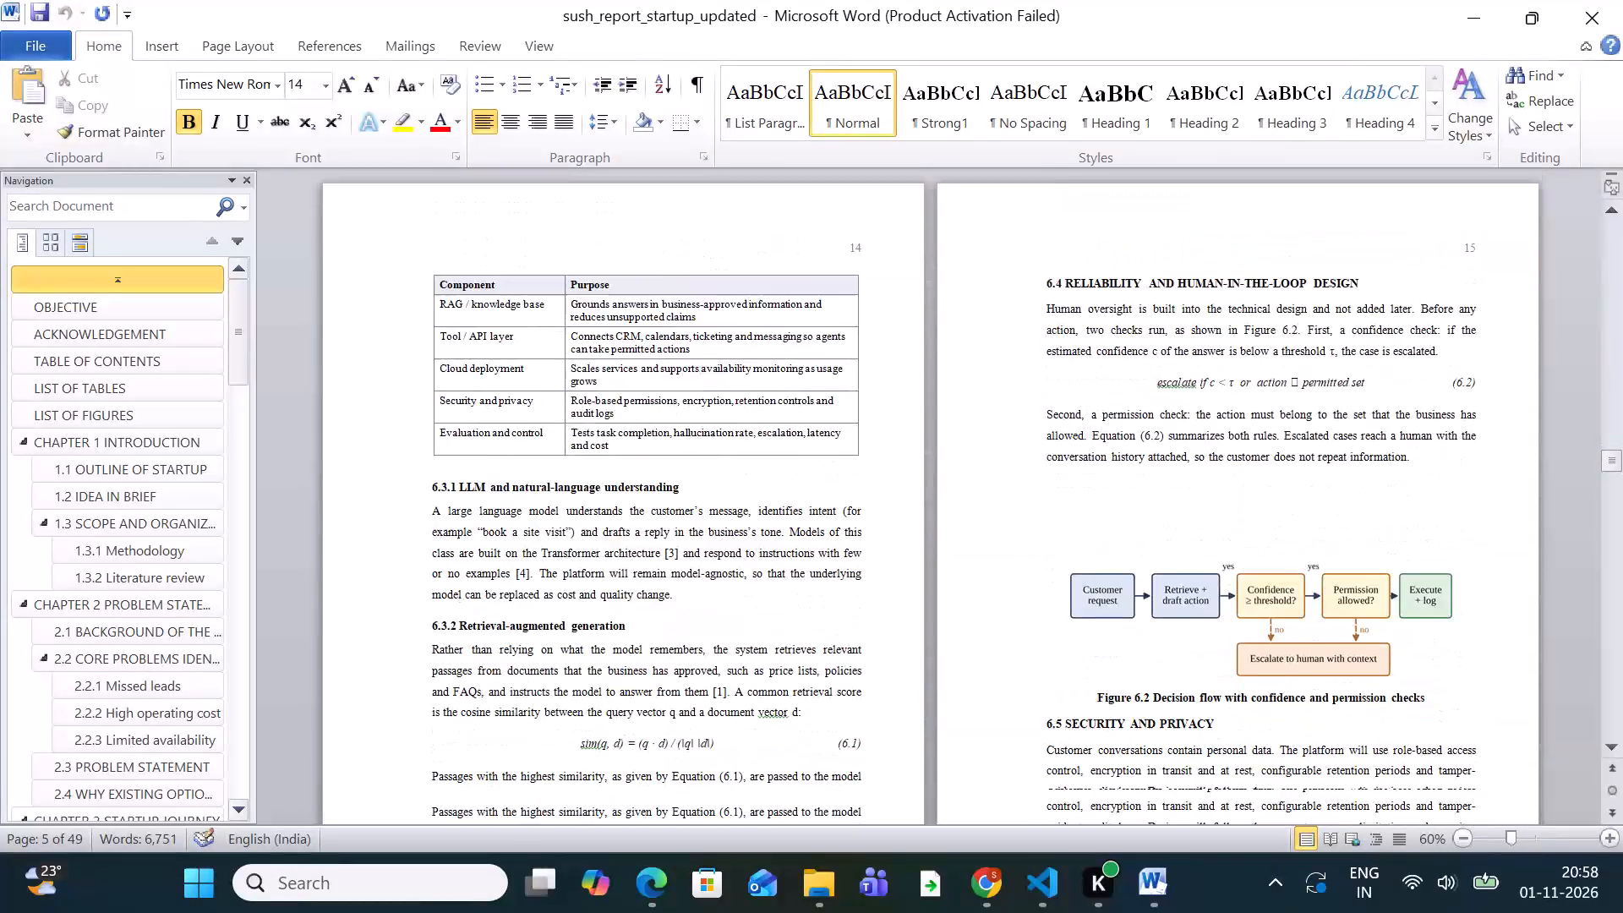
{"action": "scroll", "coordinate": [1206, 588], "scroll_direction": "down", "scroll_amount": 20}
{"action": "scroll", "coordinate": [1206, 588], "scroll_direction": "down", "scroll_amount": 20}
{"action": "scroll", "coordinate": [1206, 588], "scroll_direction": "down", "scroll_amount": 16}
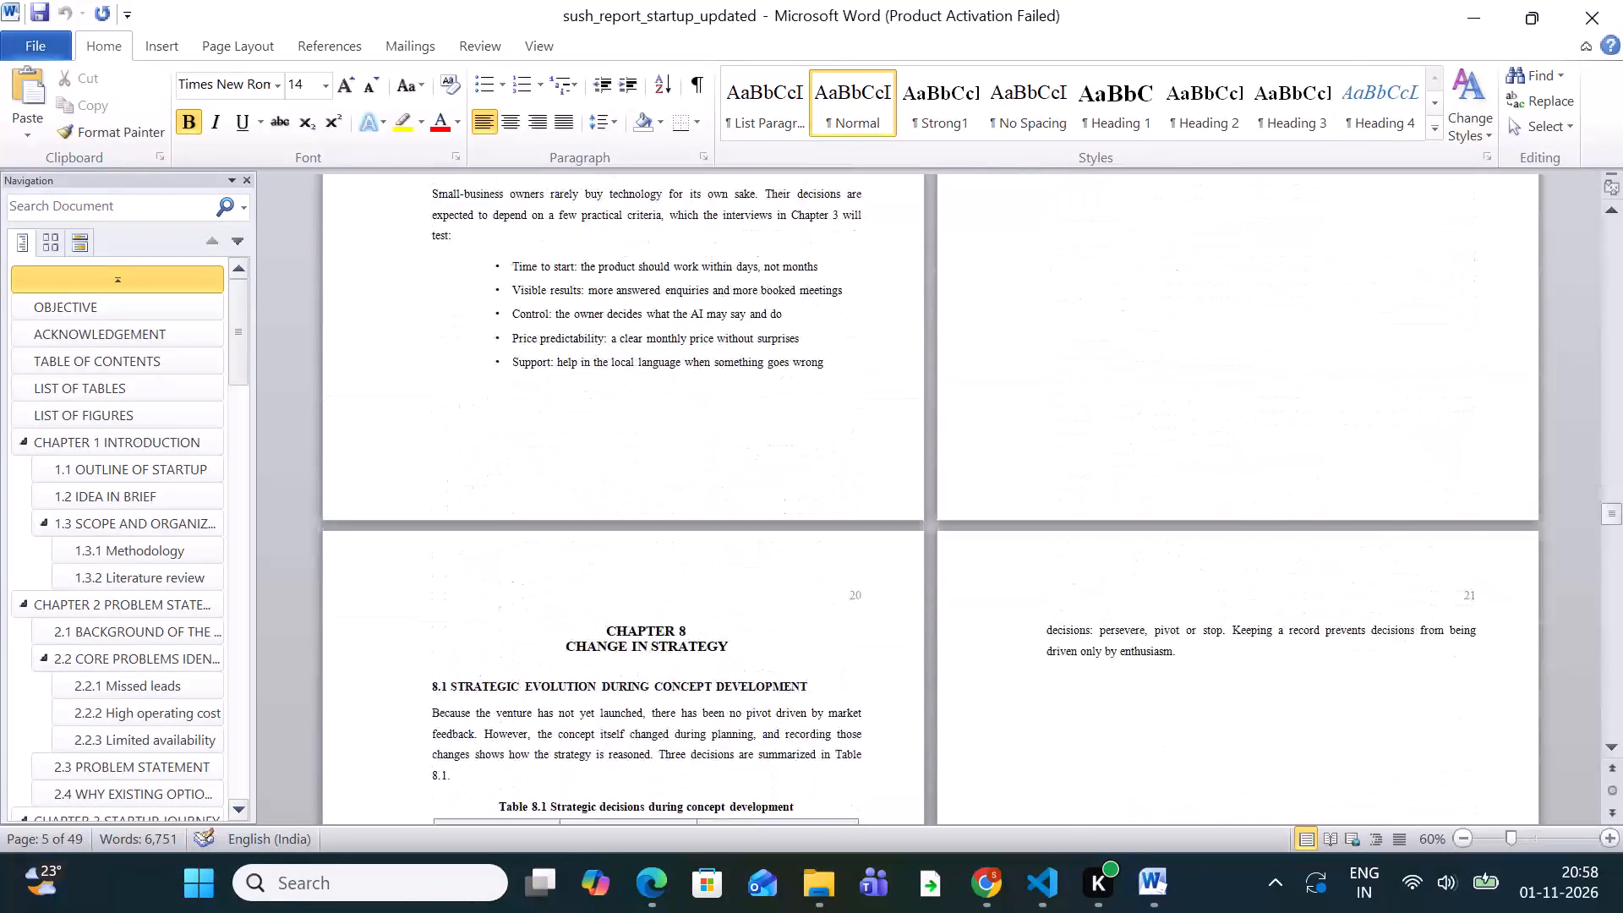
{"action": "scroll", "coordinate": [1140, 758], "scroll_direction": "down", "scroll_amount": 12}
{"action": "scroll", "coordinate": [1136, 766], "scroll_direction": "up", "scroll_amount": 1}
{"action": "scroll", "coordinate": [1136, 768], "scroll_direction": "down", "scroll_amount": 11}
{"action": "scroll", "coordinate": [1136, 768], "scroll_direction": "up", "scroll_amount": 17}
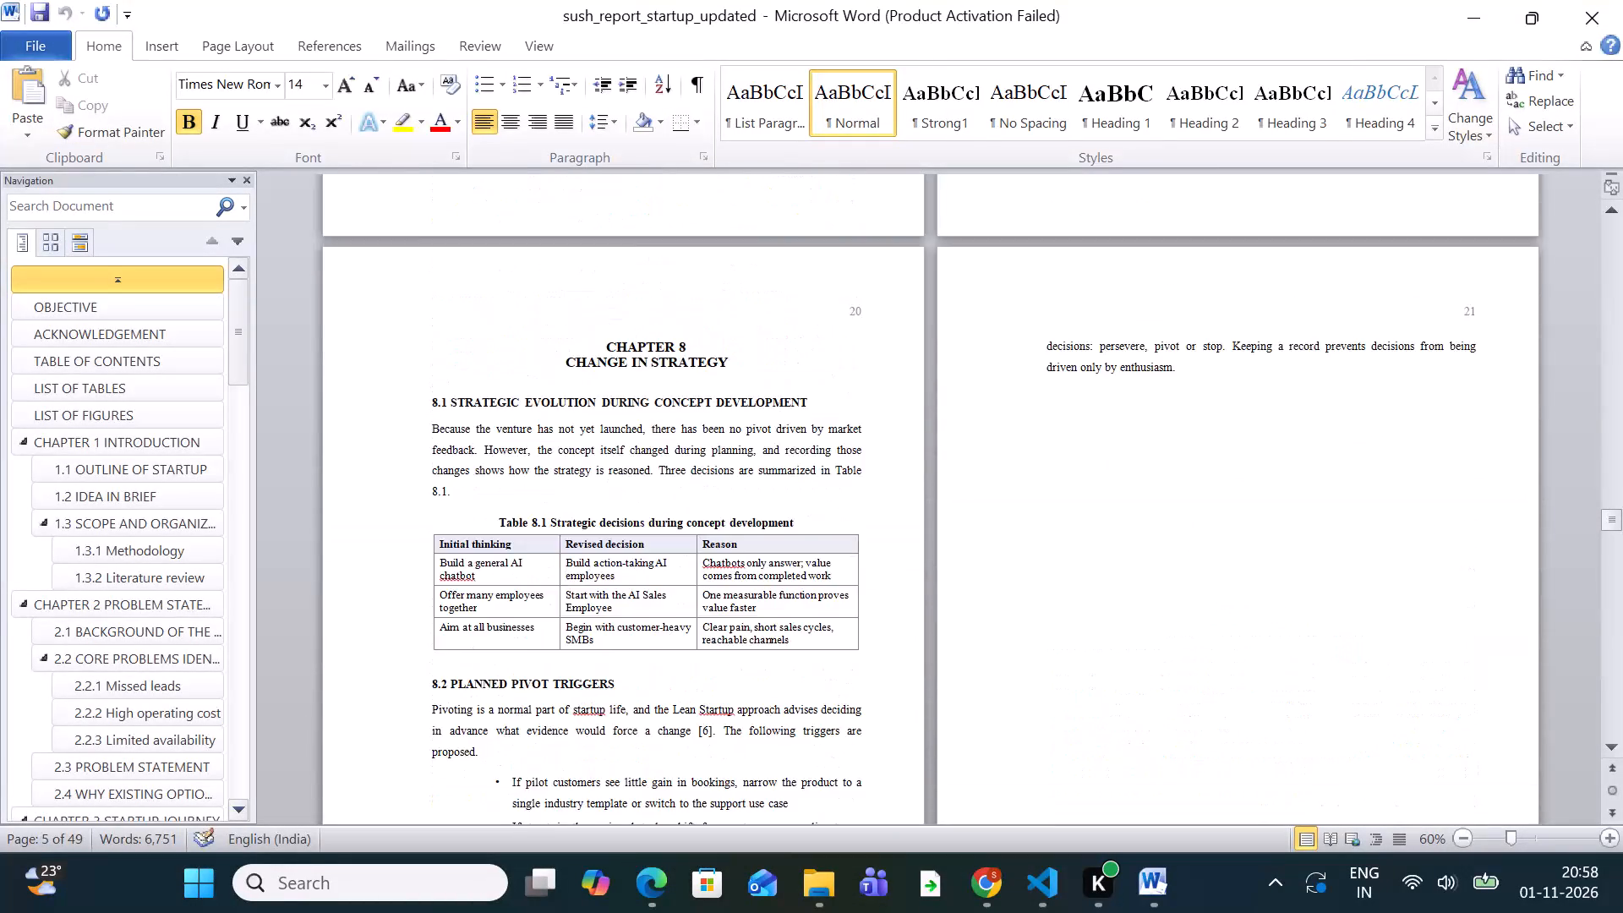
{"action": "scroll", "coordinate": [1136, 768], "scroll_direction": "down", "scroll_amount": 20}
{"action": "scroll", "coordinate": [1136, 768], "scroll_direction": "down", "scroll_amount": 20}
{"action": "scroll", "coordinate": [1136, 768], "scroll_direction": "down", "scroll_amount": 12}
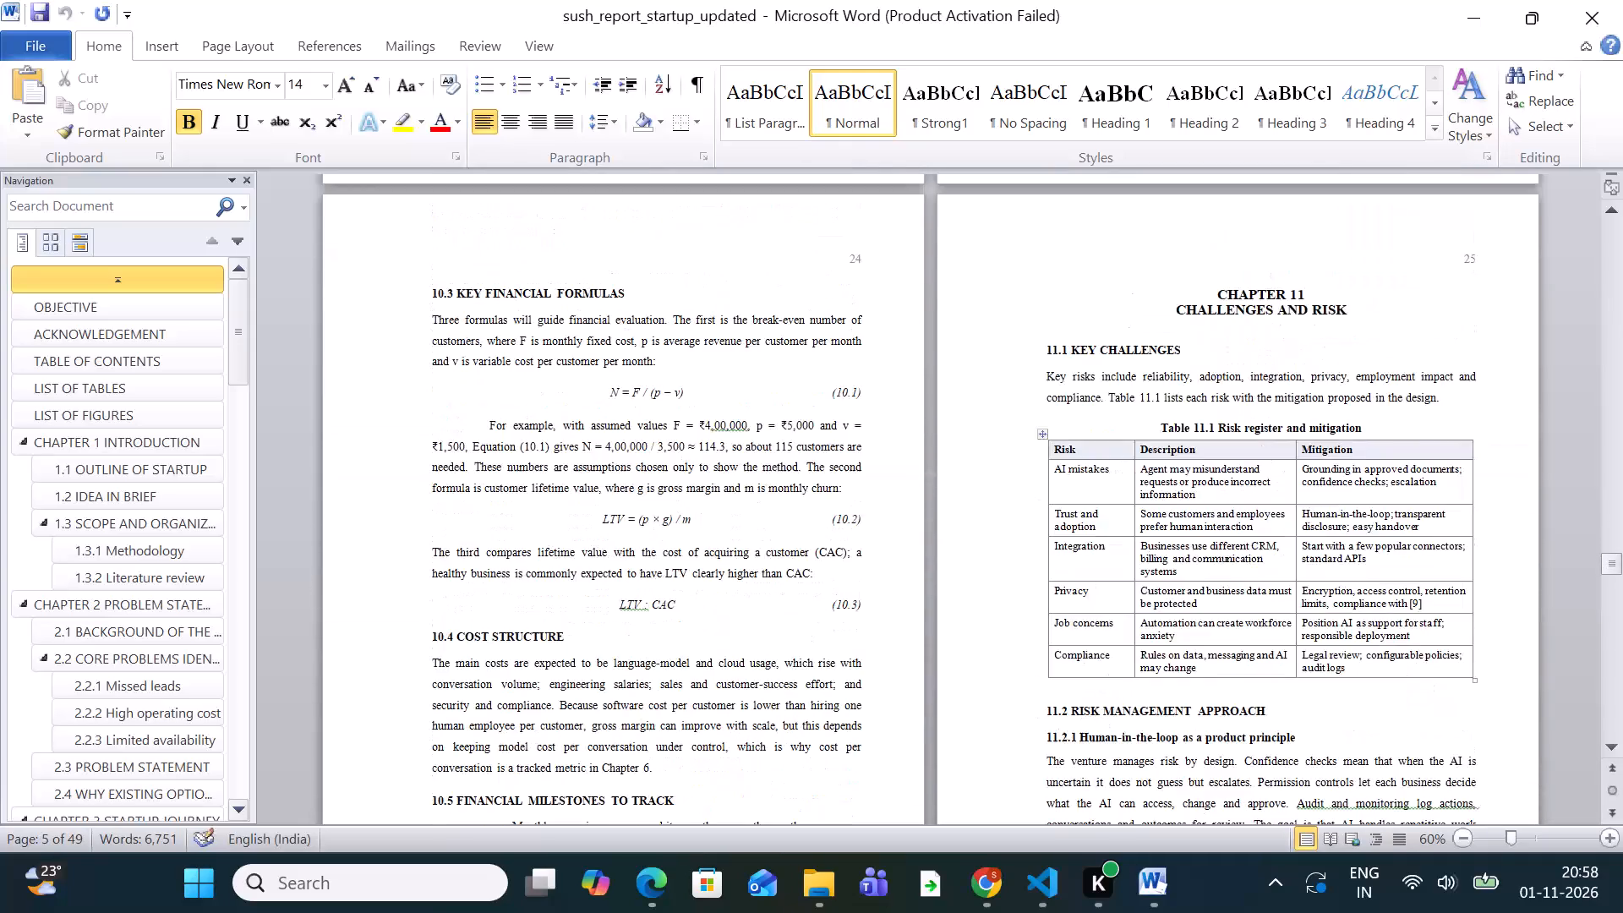
{"action": "scroll", "coordinate": [1138, 778], "scroll_direction": "down", "scroll_amount": 20}
{"action": "scroll", "coordinate": [1138, 778], "scroll_direction": "down", "scroll_amount": 19}
{"action": "scroll", "coordinate": [1134, 784], "scroll_direction": "down", "scroll_amount": 7}
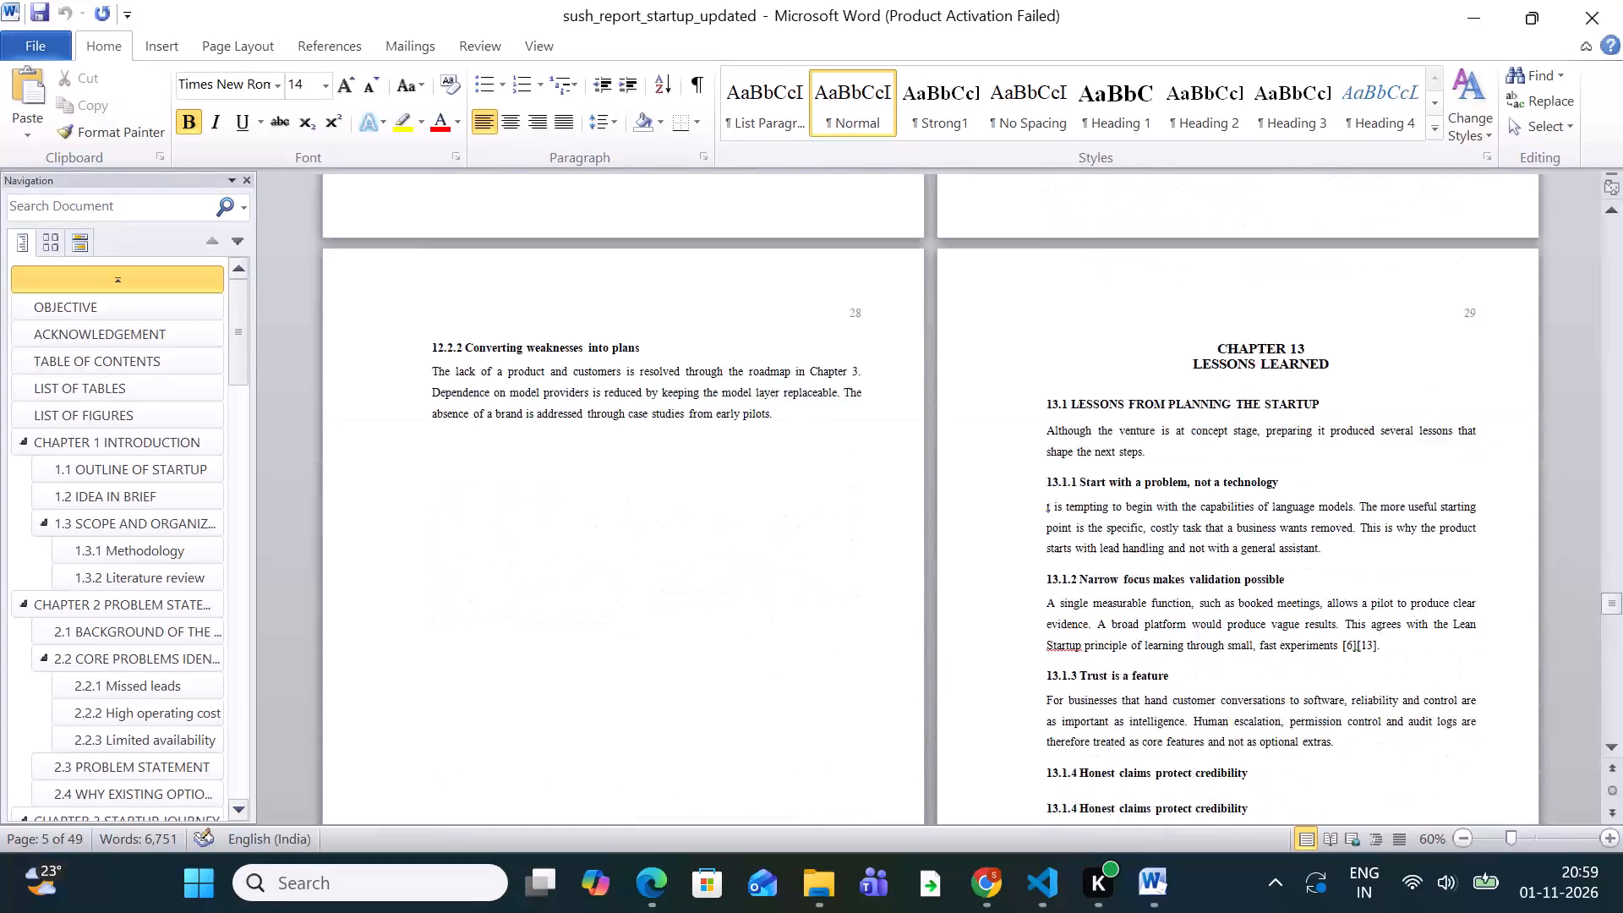
{"action": "scroll", "coordinate": [1134, 784], "scroll_direction": "down", "scroll_amount": 18}
{"action": "scroll", "coordinate": [1107, 799], "scroll_direction": "down", "scroll_amount": 20}
{"action": "scroll", "coordinate": [1107, 799], "scroll_direction": "down", "scroll_amount": 3}
{"action": "scroll", "coordinate": [1107, 799], "scroll_direction": "up", "scroll_amount": 1}
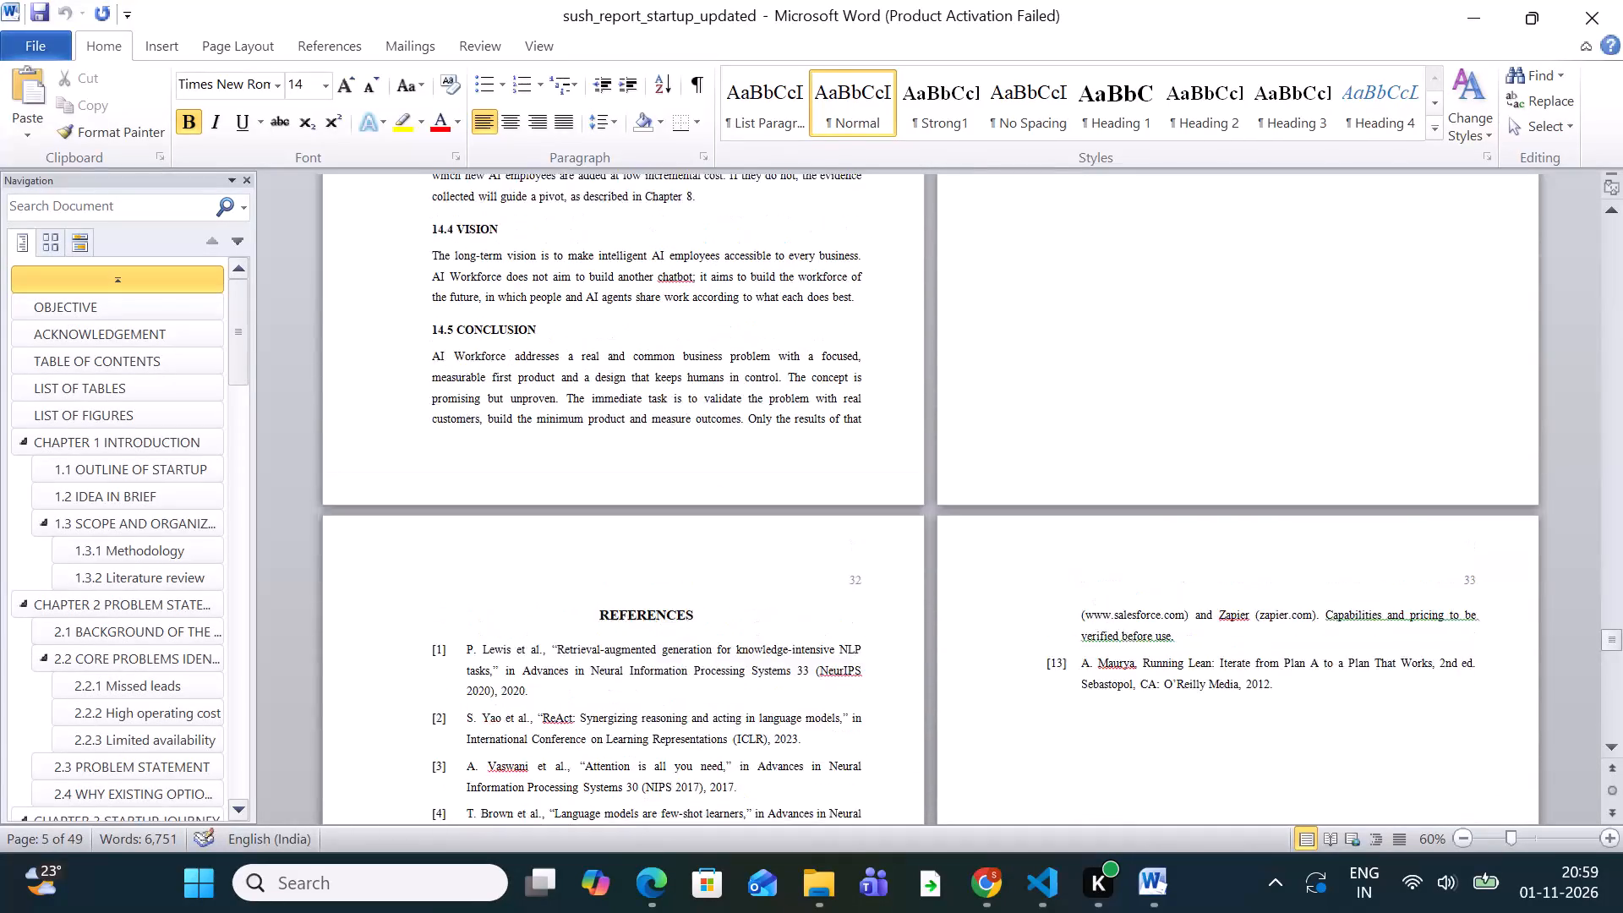
Examine the slide pictures in the PPTs of the Startup section for missing borders and two slides per page.
{"action": "scroll", "coordinate": [1107, 799], "scroll_direction": "down", "scroll_amount": 20}
{"action": "scroll", "coordinate": [1107, 799], "scroll_direction": "down", "scroll_amount": 15}
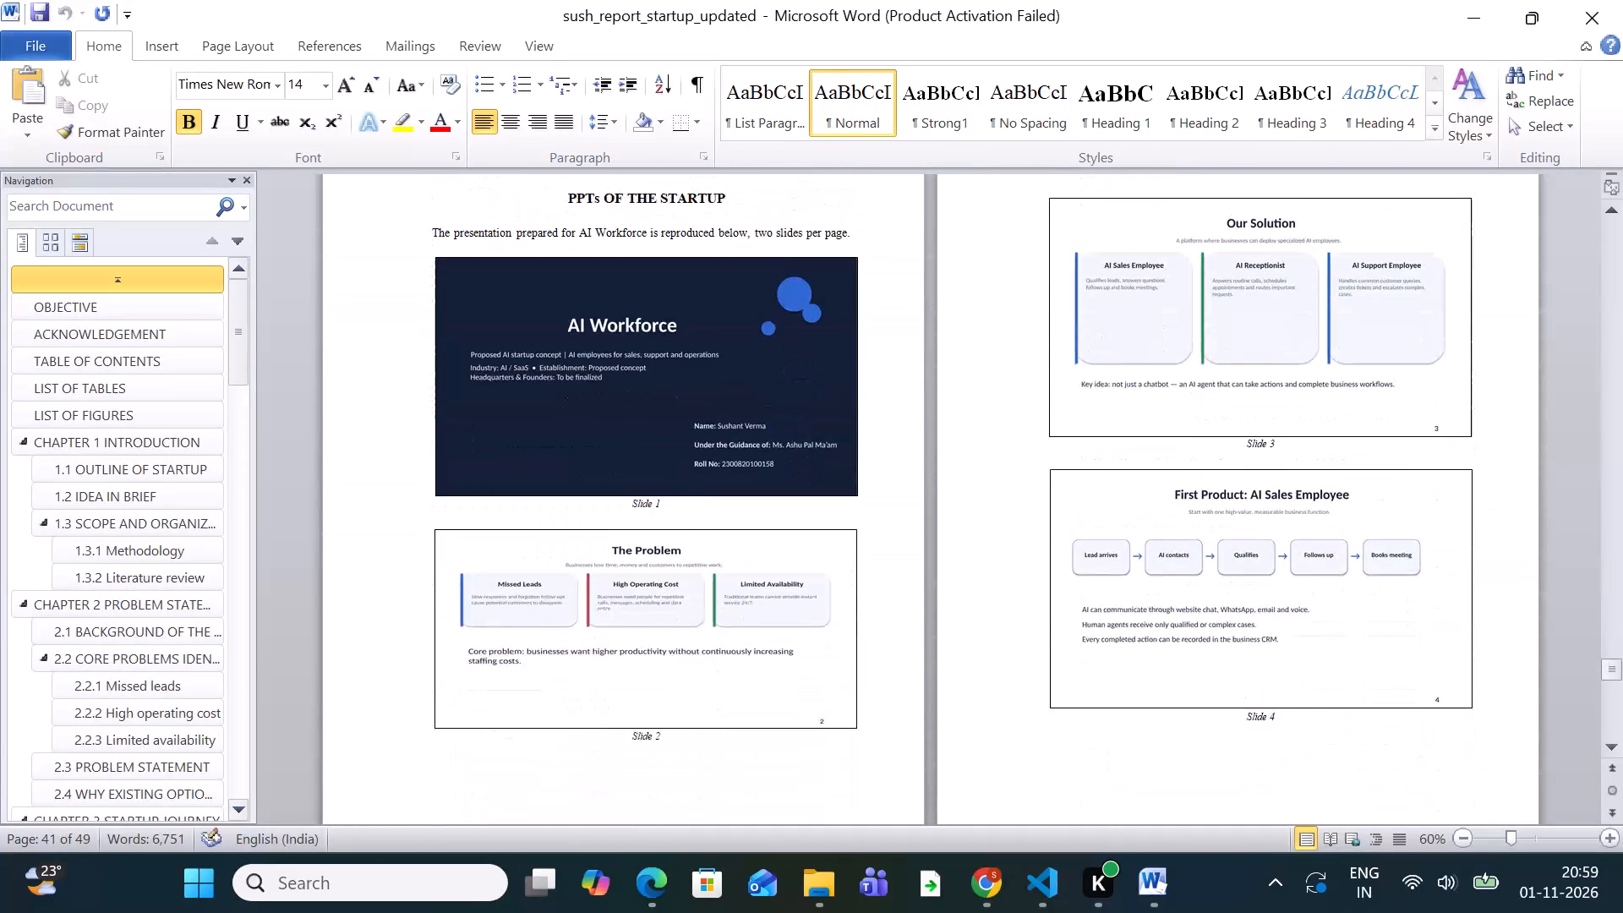
{"action": "scroll", "coordinate": [1107, 803], "scroll_direction": "down", "scroll_amount": 2}
{"action": "scroll", "coordinate": [1107, 803], "scroll_direction": "down", "scroll_amount": 20}
{"action": "scroll", "coordinate": [1107, 803], "scroll_direction": "down", "scroll_amount": 3}
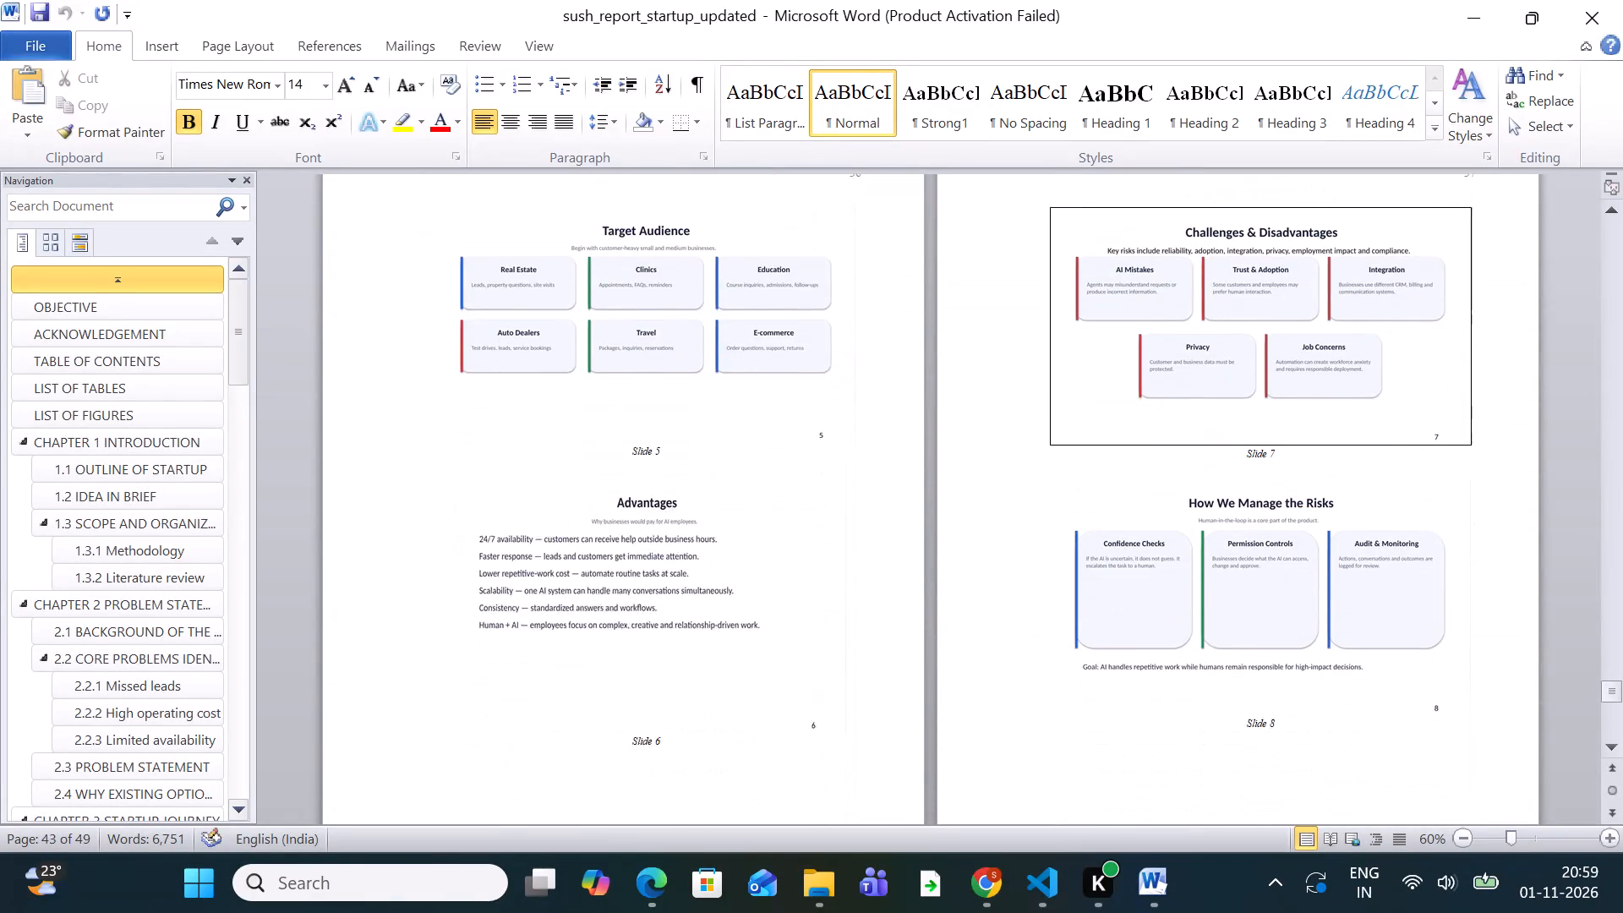
{"action": "scroll", "coordinate": [1107, 803], "scroll_direction": "down", "scroll_amount": 2}
{"action": "scroll", "coordinate": [1107, 803], "scroll_direction": "up", "scroll_amount": 2}
{"action": "scroll", "coordinate": [1107, 803], "scroll_direction": "down", "scroll_amount": 19}
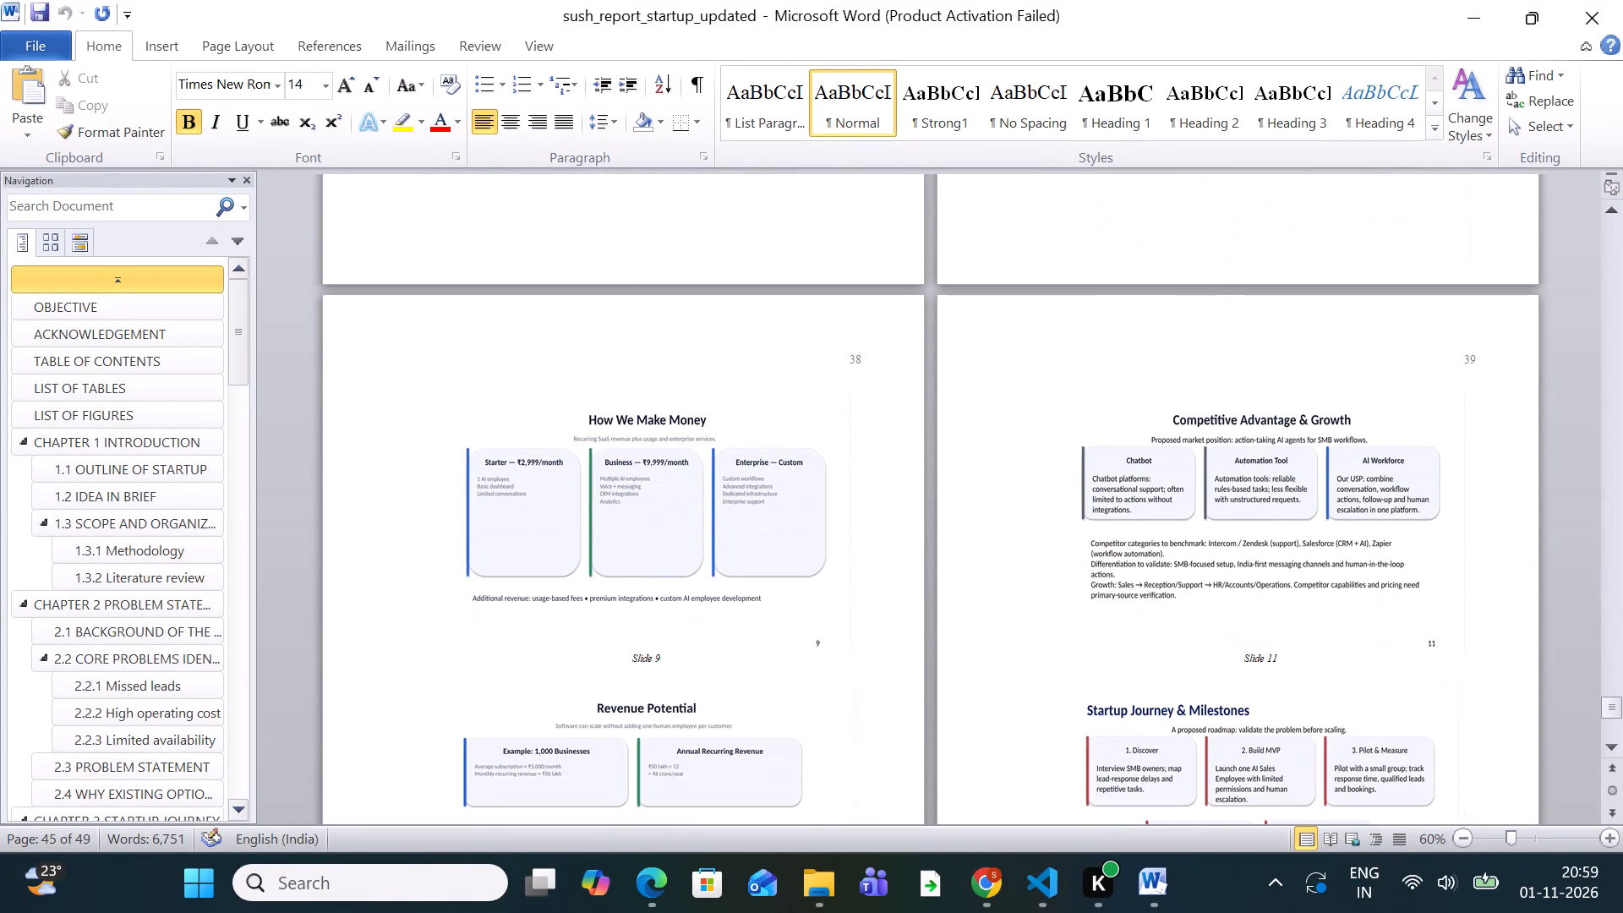
{"action": "scroll", "coordinate": [1107, 803], "scroll_direction": "up", "scroll_amount": 6}
{"action": "scroll", "coordinate": [1107, 806], "scroll_direction": "down", "scroll_amount": 20}
{"action": "scroll", "coordinate": [1107, 806], "scroll_direction": "down", "scroll_amount": 2}
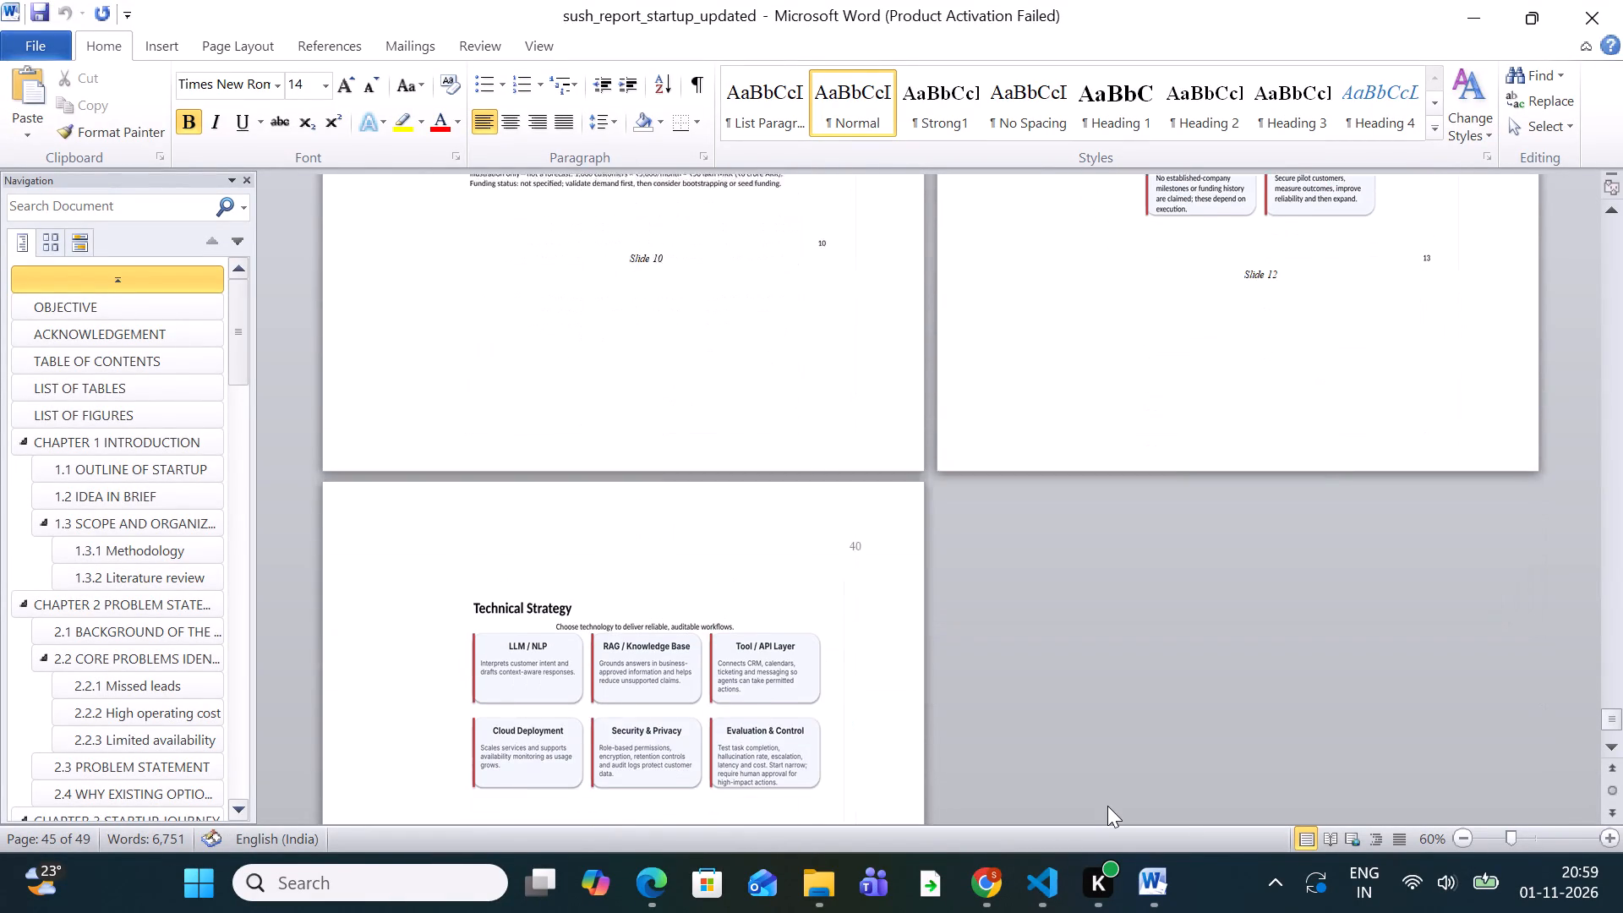
{"action": "scroll", "coordinate": [1107, 806], "scroll_direction": "down", "scroll_amount": 14}
{"action": "scroll", "coordinate": [1107, 806], "scroll_direction": "up", "scroll_amount": 20}
{"action": "scroll", "coordinate": [1107, 806], "scroll_direction": "up", "scroll_amount": 3}
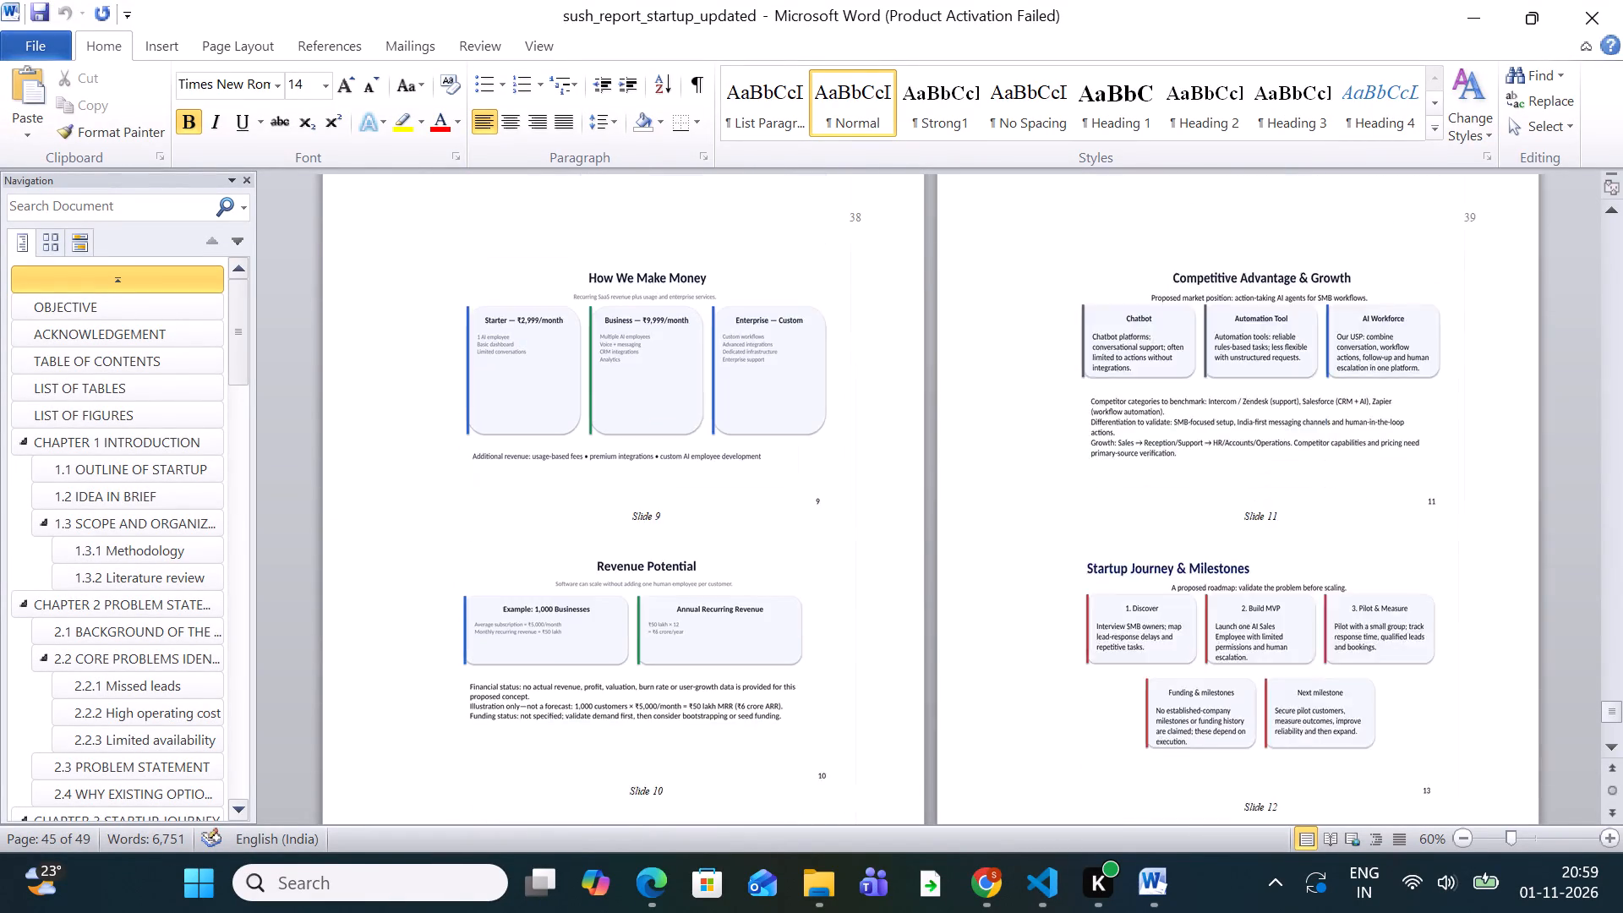
{"action": "scroll", "coordinate": [1107, 806], "scroll_direction": "up", "scroll_amount": 20}
{"action": "scroll", "coordinate": [1107, 806], "scroll_direction": "up", "scroll_amount": 2}
{"action": "scroll", "coordinate": [1107, 806], "scroll_direction": "up", "scroll_amount": 20}
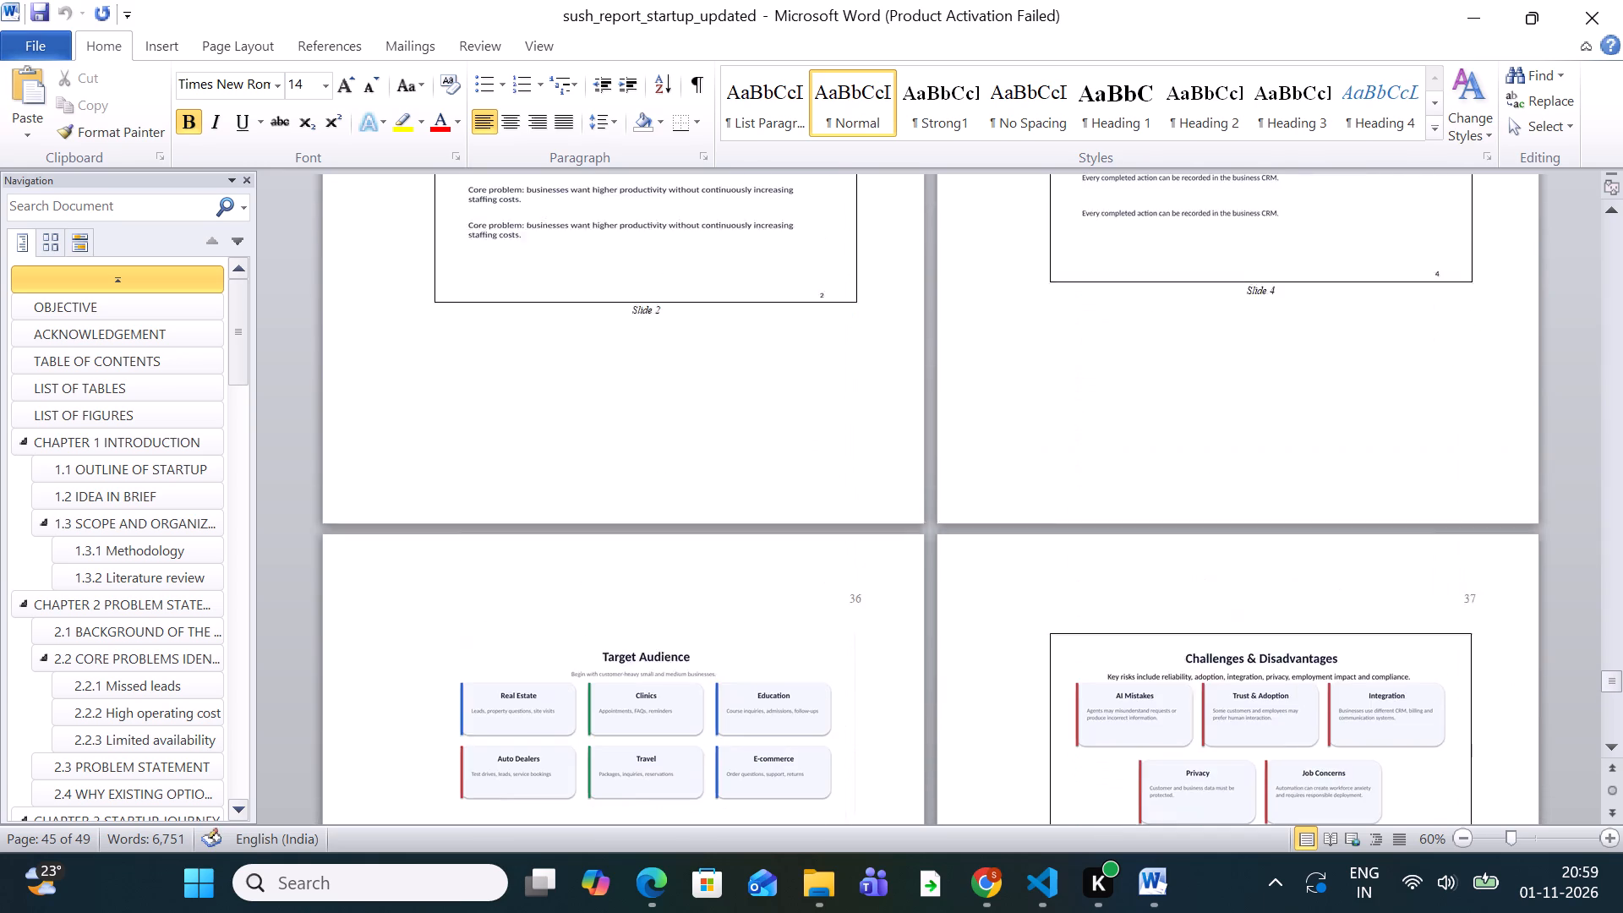
{"action": "scroll", "coordinate": [1107, 806], "scroll_direction": "up", "scroll_amount": 11}
{"action": "scroll", "coordinate": [1107, 806], "scroll_direction": "down", "scroll_amount": 18}
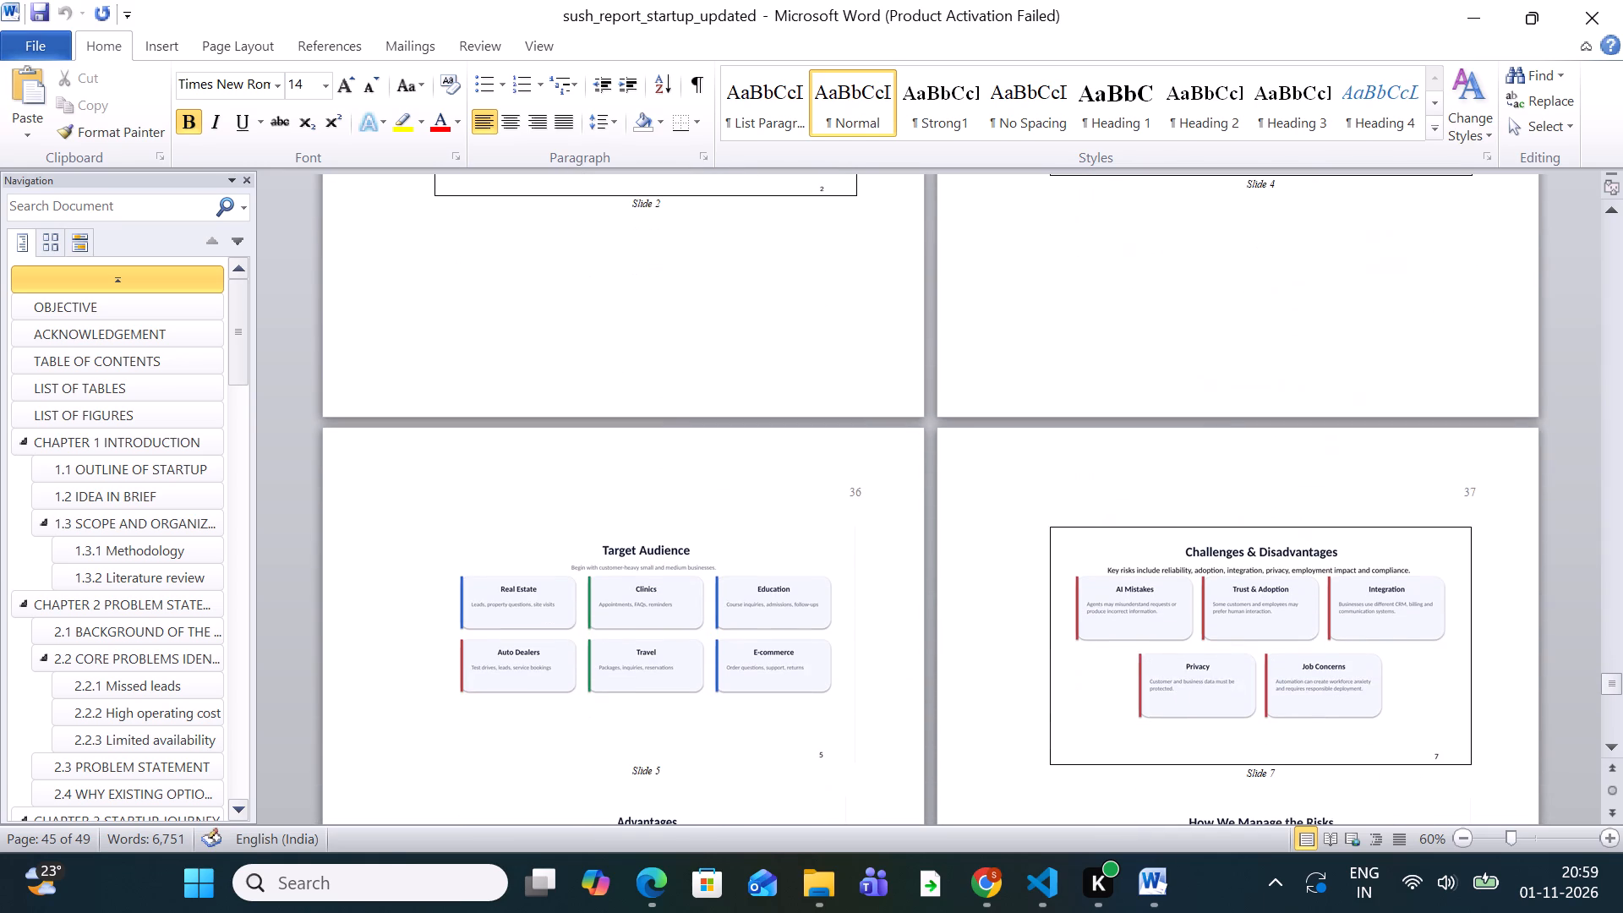
Add a black picture border to the Target Audience, Advantages and How We Manage the Risks slides.
{"action": "left_click", "coordinate": [703, 577]}
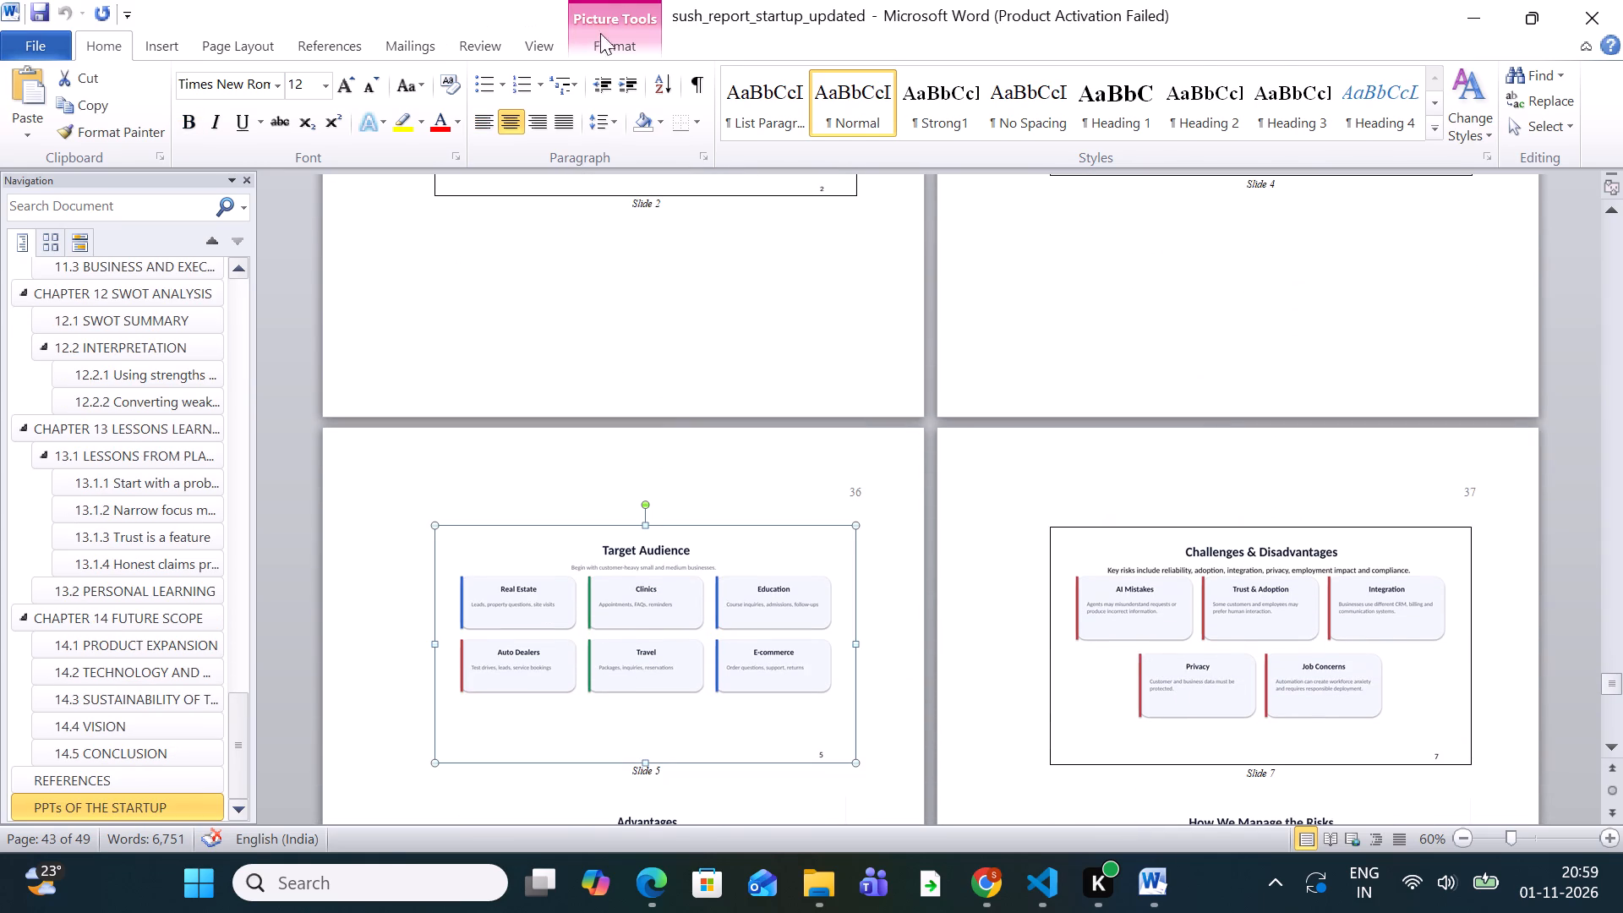
{"action": "left_click", "coordinate": [630, 42]}
{"action": "left_click", "coordinate": [918, 71]}
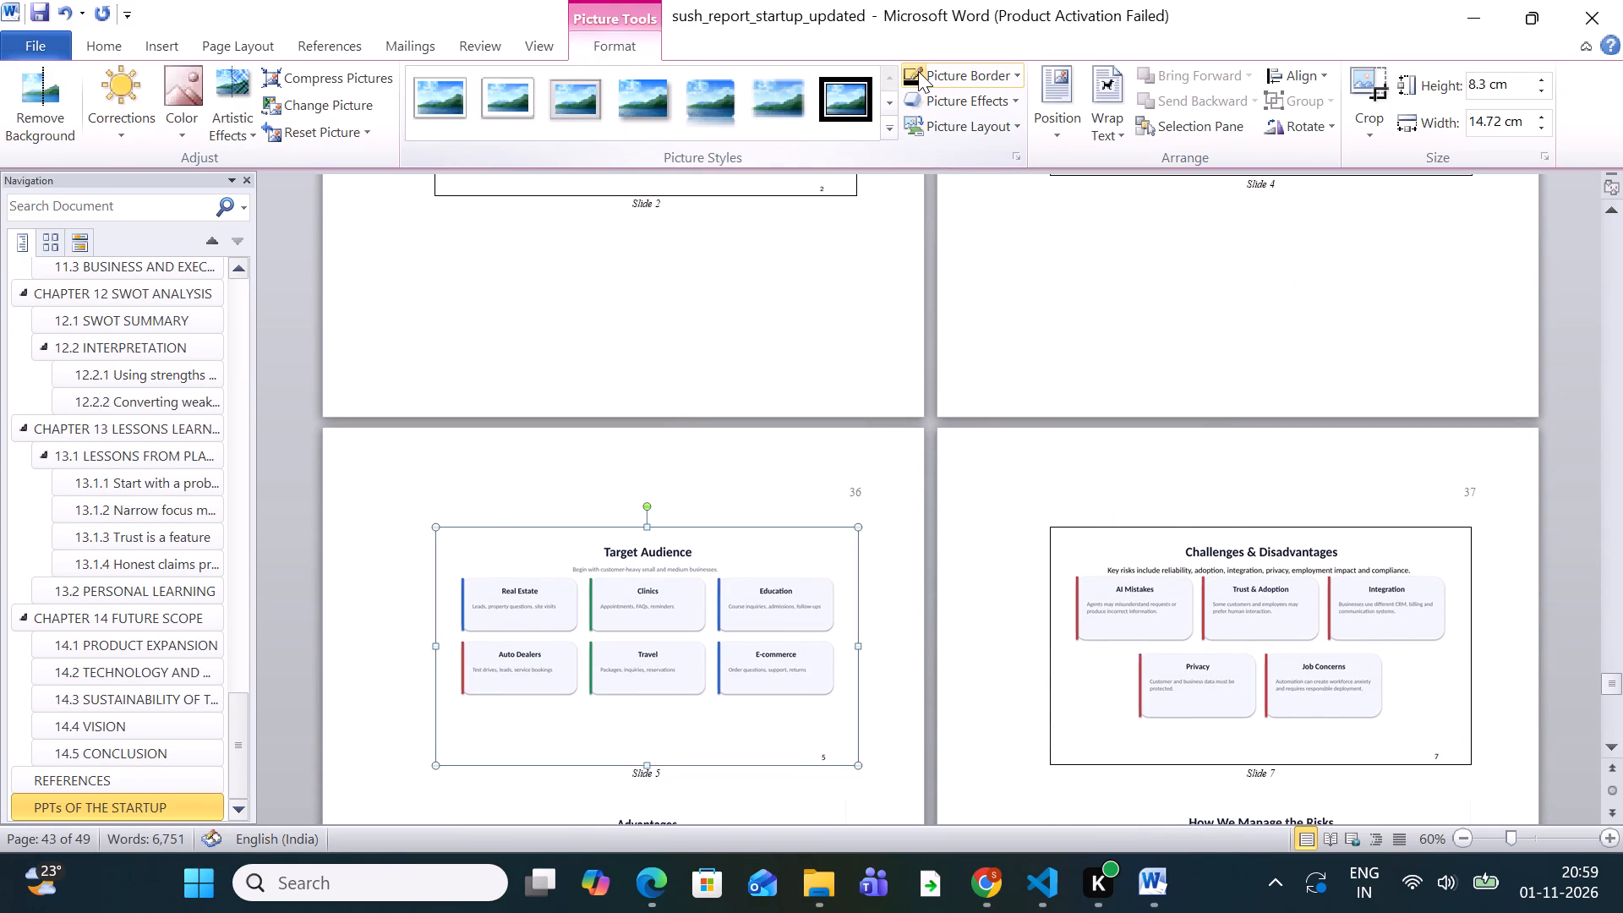
{"action": "scroll", "coordinate": [970, 319], "scroll_direction": "down", "scroll_amount": 4}
{"action": "left_click", "coordinate": [730, 741]}
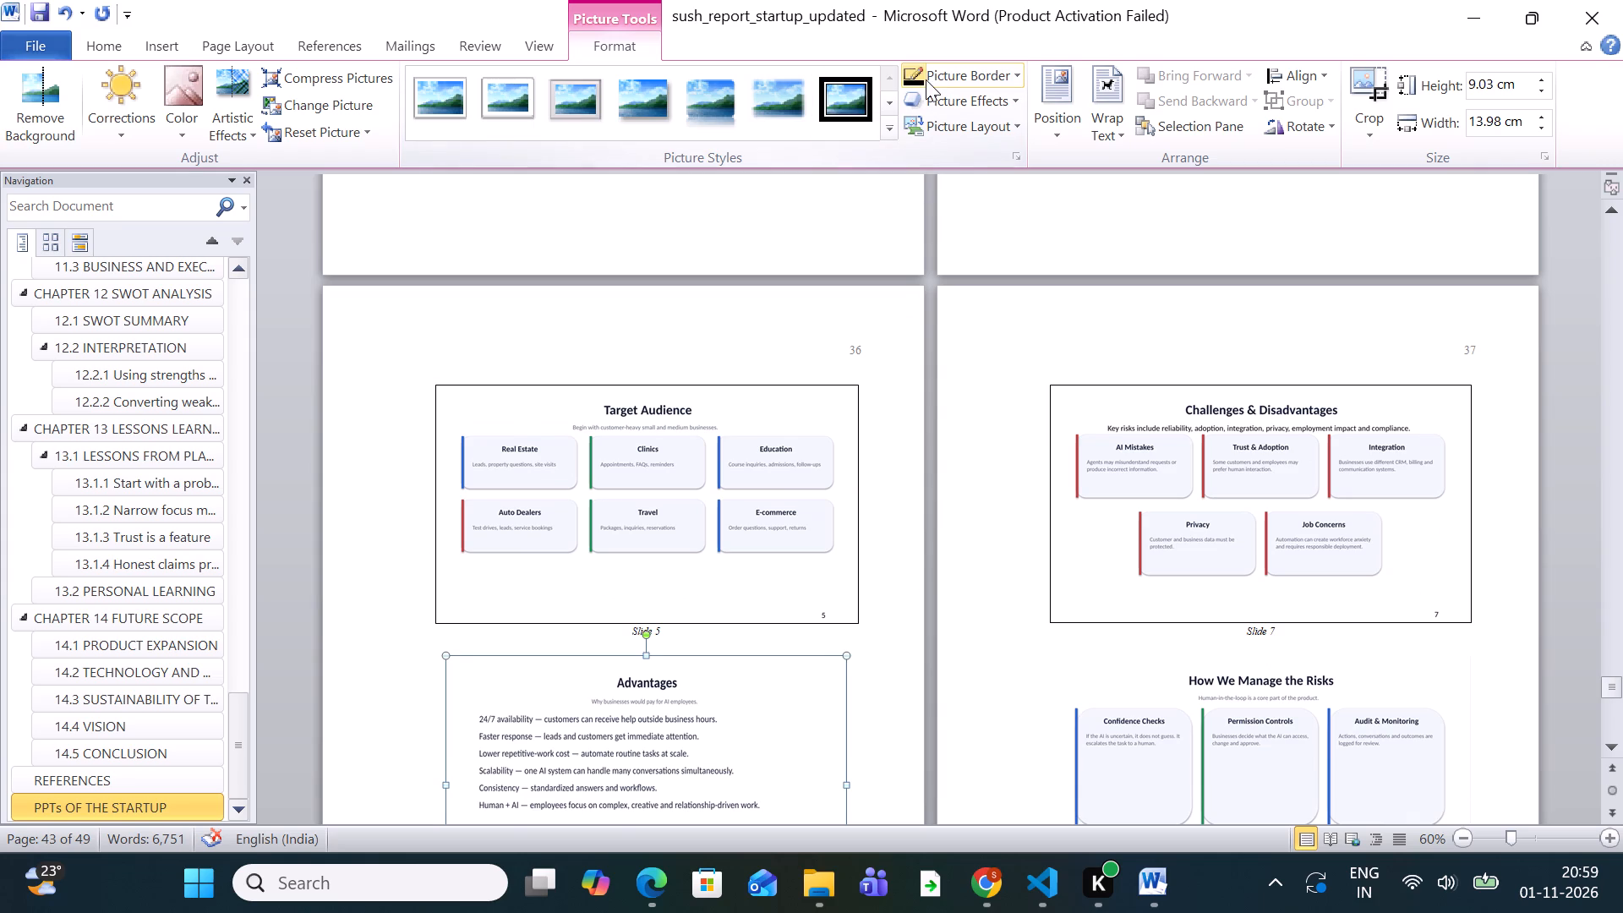
{"action": "left_click", "coordinate": [916, 75]}
{"action": "left_click", "coordinate": [1209, 728]}
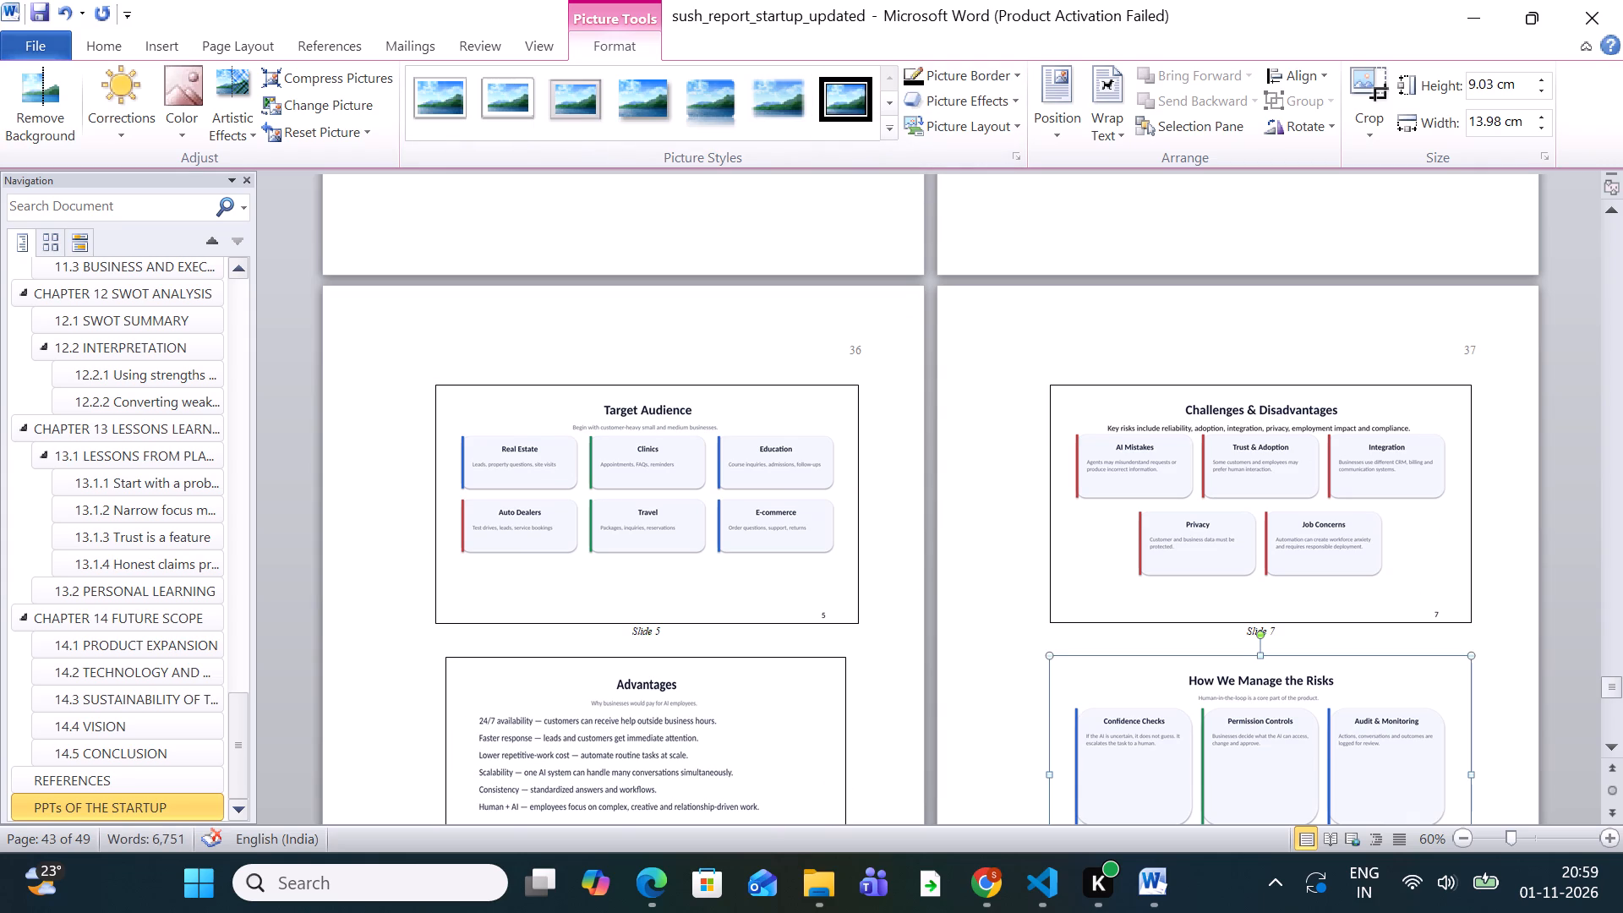
{"action": "left_click", "coordinate": [922, 78]}
Add a black picture border to the How We Make Money and Competitive Advantage & Growth slides.
{"action": "scroll", "coordinate": [1137, 304], "scroll_direction": "down", "scroll_amount": 13}
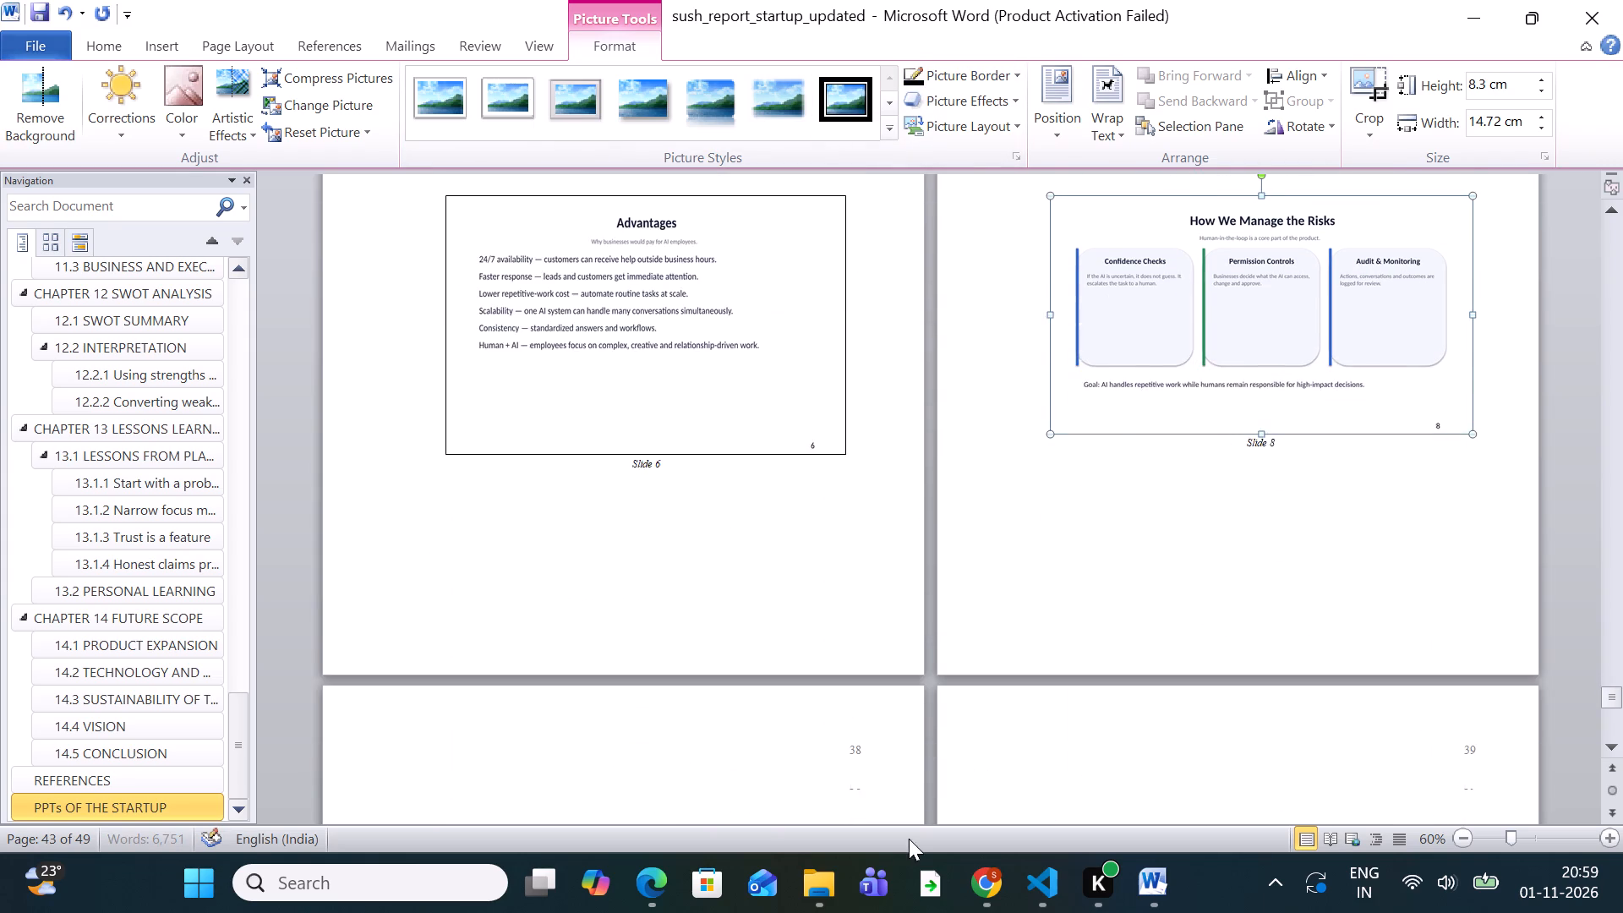
{"action": "scroll", "coordinate": [913, 837], "scroll_direction": "down", "scroll_amount": 5}
{"action": "scroll", "coordinate": [780, 665], "scroll_direction": "down", "scroll_amount": 6}
{"action": "left_click", "coordinate": [744, 656]}
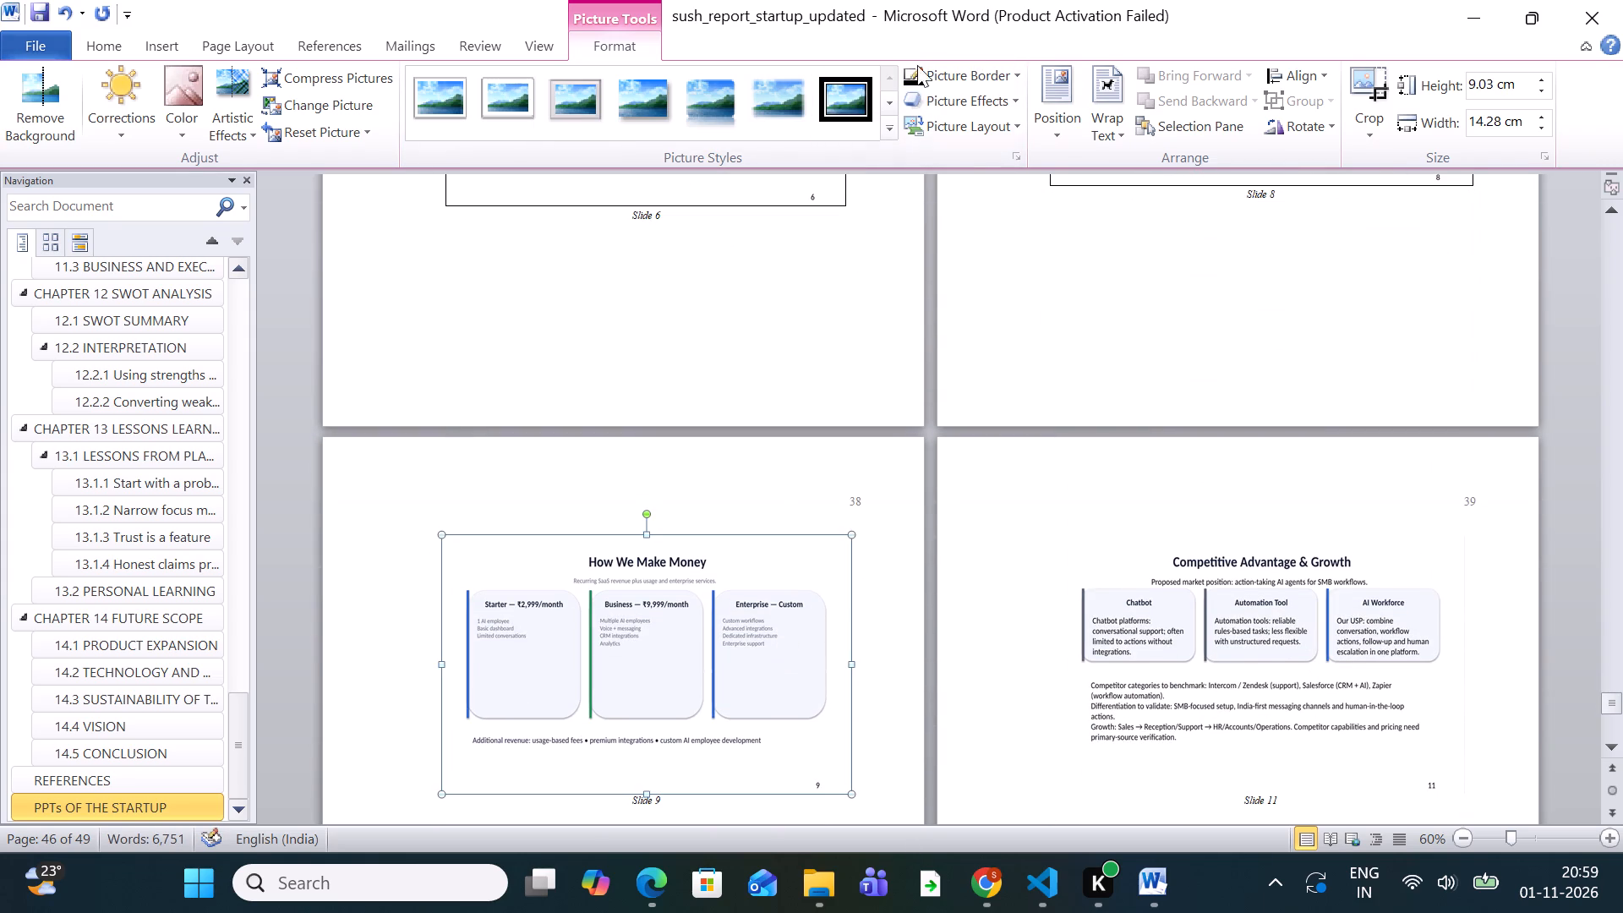
{"action": "left_click", "coordinate": [919, 74]}
{"action": "left_click", "coordinate": [1277, 703]}
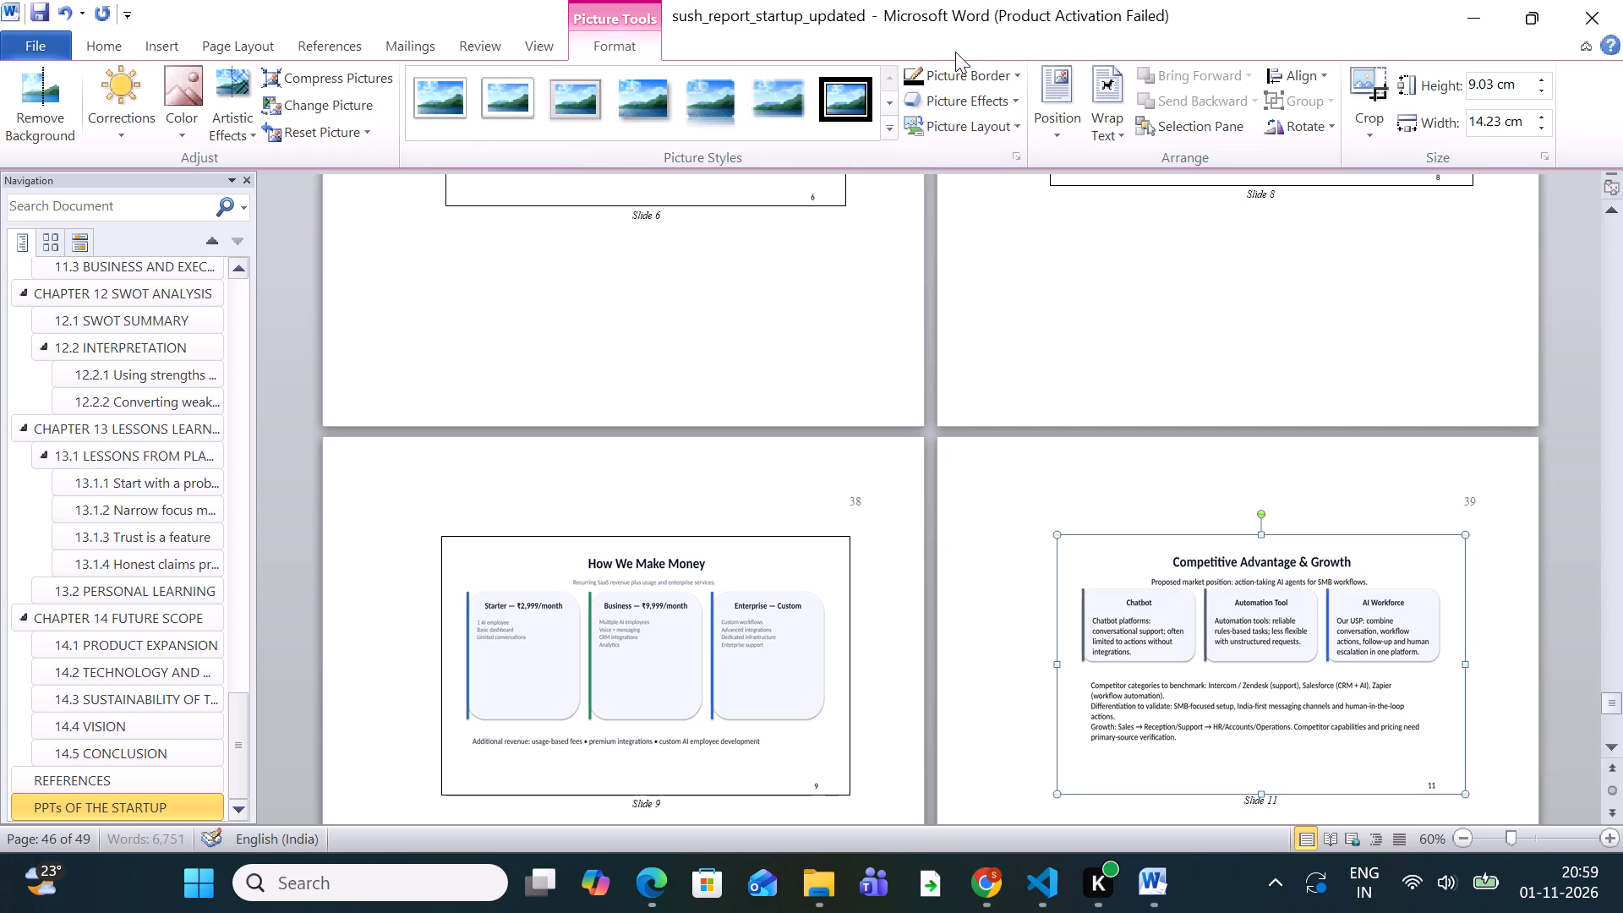
{"action": "left_click", "coordinate": [922, 78]}
Add a black picture border to the Startup Journey & Milestones and Revenue Potential slides.
{"action": "scroll", "coordinate": [1150, 416], "scroll_direction": "down", "scroll_amount": 6}
{"action": "scroll", "coordinate": [1075, 651], "scroll_direction": "down", "scroll_amount": 1}
{"action": "left_click", "coordinate": [1169, 703]}
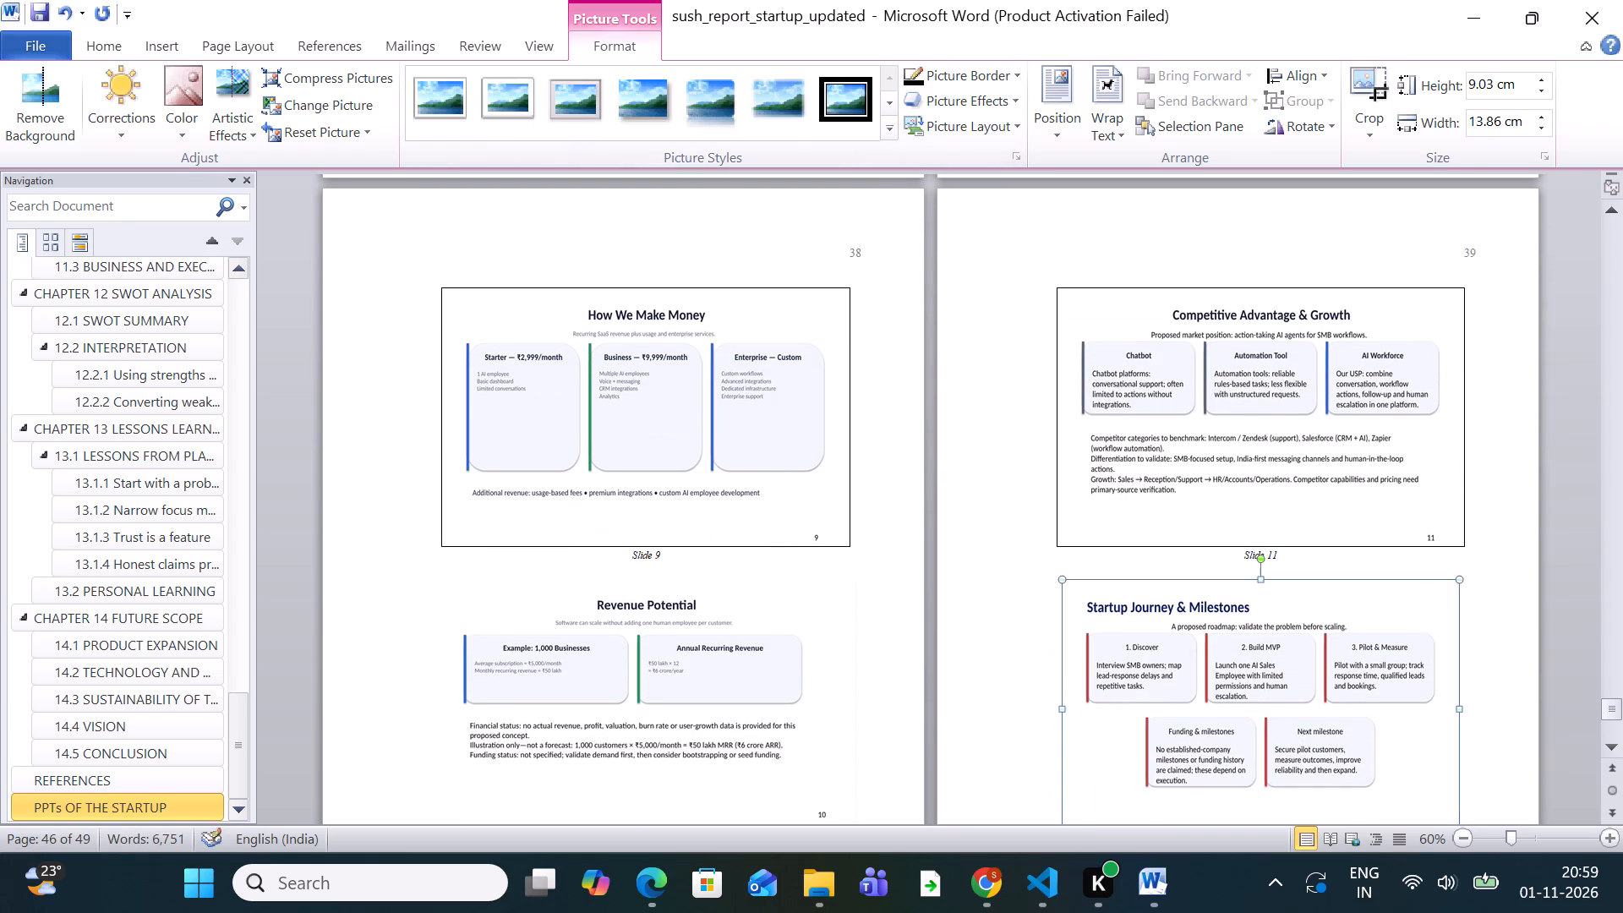
{"action": "left_click", "coordinate": [911, 79]}
{"action": "left_click", "coordinate": [751, 616]}
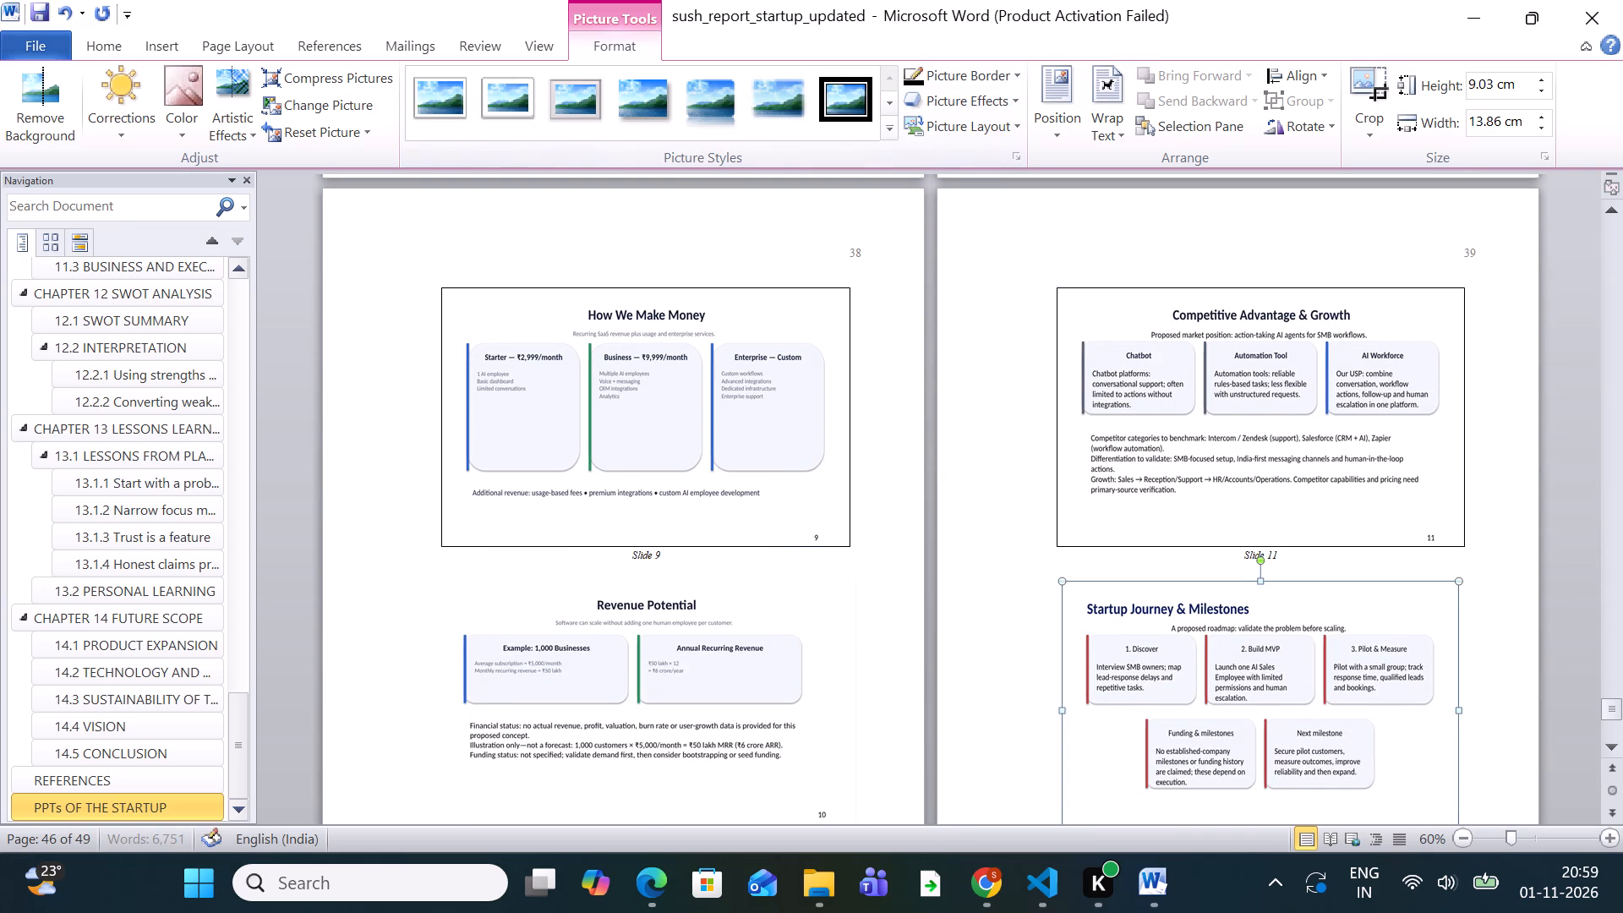
{"action": "left_click", "coordinate": [908, 79]}
Add a black picture border to the Technical Strategy and Our Vision slides.
{"action": "scroll", "coordinate": [890, 369], "scroll_direction": "down", "scroll_amount": 2}
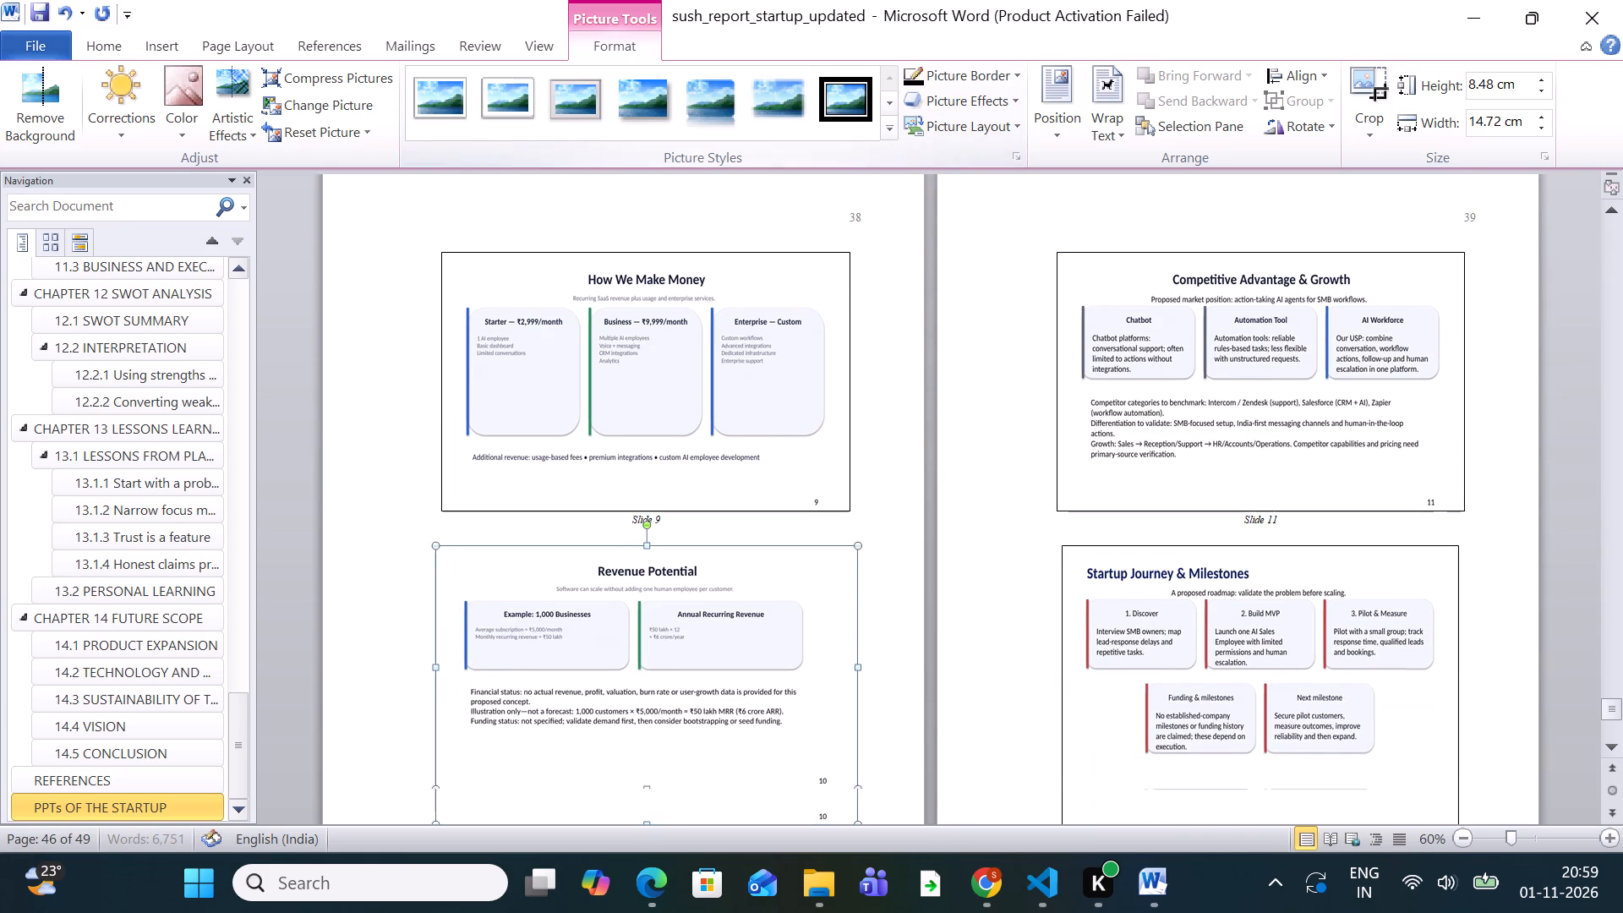
{"action": "scroll", "coordinate": [890, 369], "scroll_direction": "down", "scroll_amount": 13}
{"action": "left_click", "coordinate": [657, 611]}
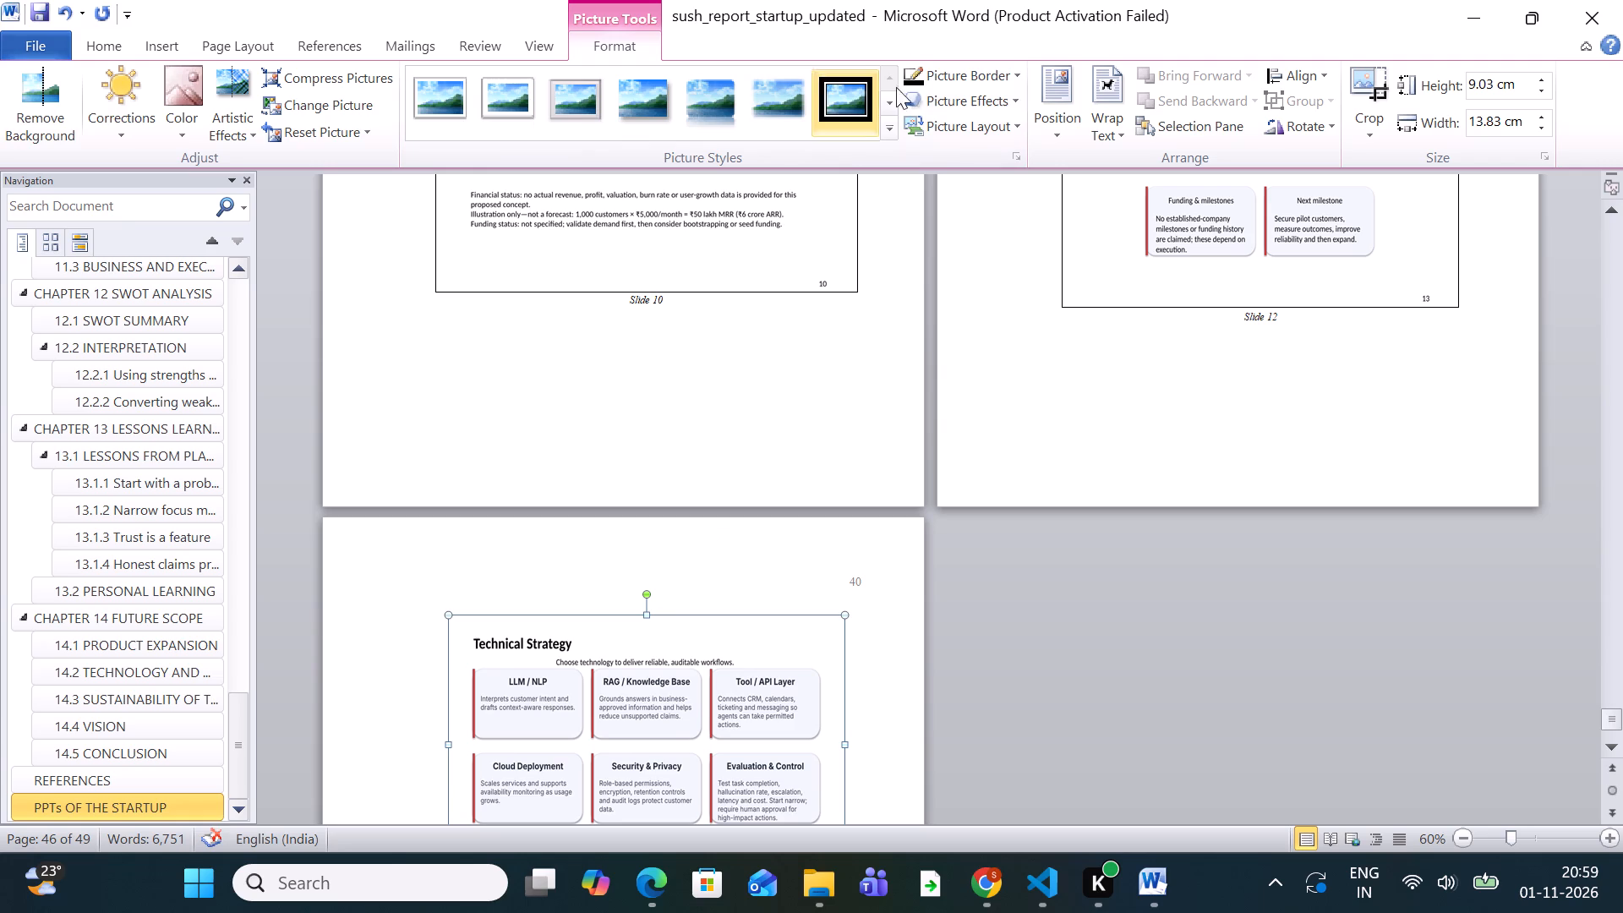
{"action": "left_click", "coordinate": [918, 76]}
{"action": "scroll", "coordinate": [855, 489], "scroll_direction": "down", "scroll_amount": 11}
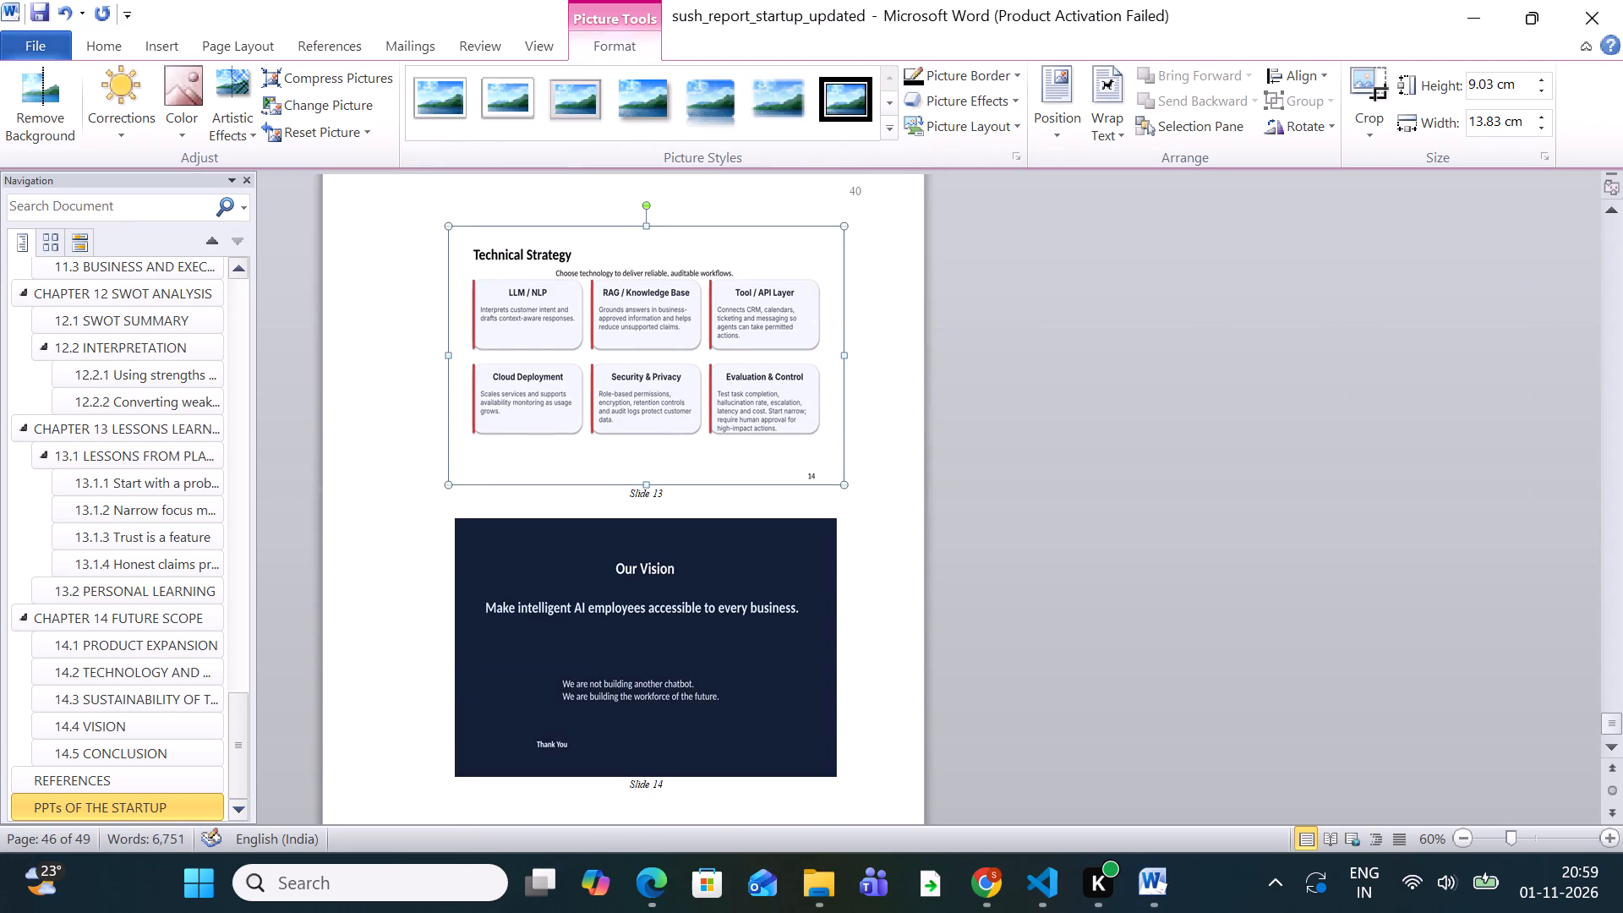
{"action": "left_click", "coordinate": [714, 649]}
{"action": "left_click", "coordinate": [919, 66]}
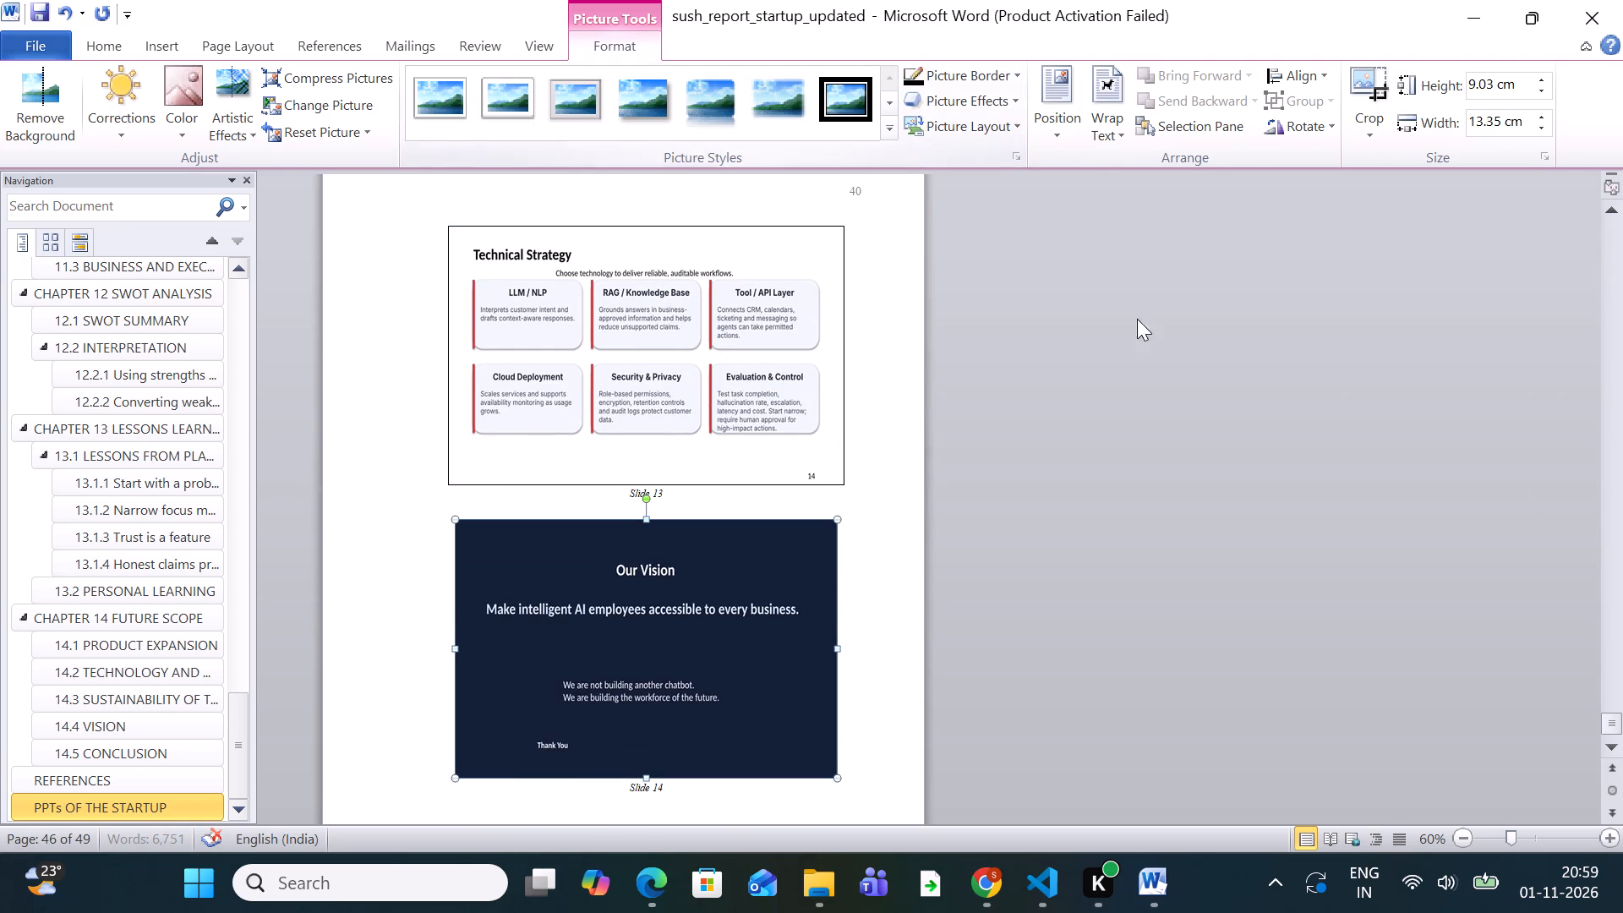
Look over the bordered slides, the references and the front matter pages through the table of contents.
{"action": "left_click", "coordinate": [1527, 830]}
{"action": "scroll", "coordinate": [1466, 720], "scroll_direction": "up", "scroll_amount": 13}
{"action": "scroll", "coordinate": [1466, 720], "scroll_direction": "up", "scroll_amount": 9}
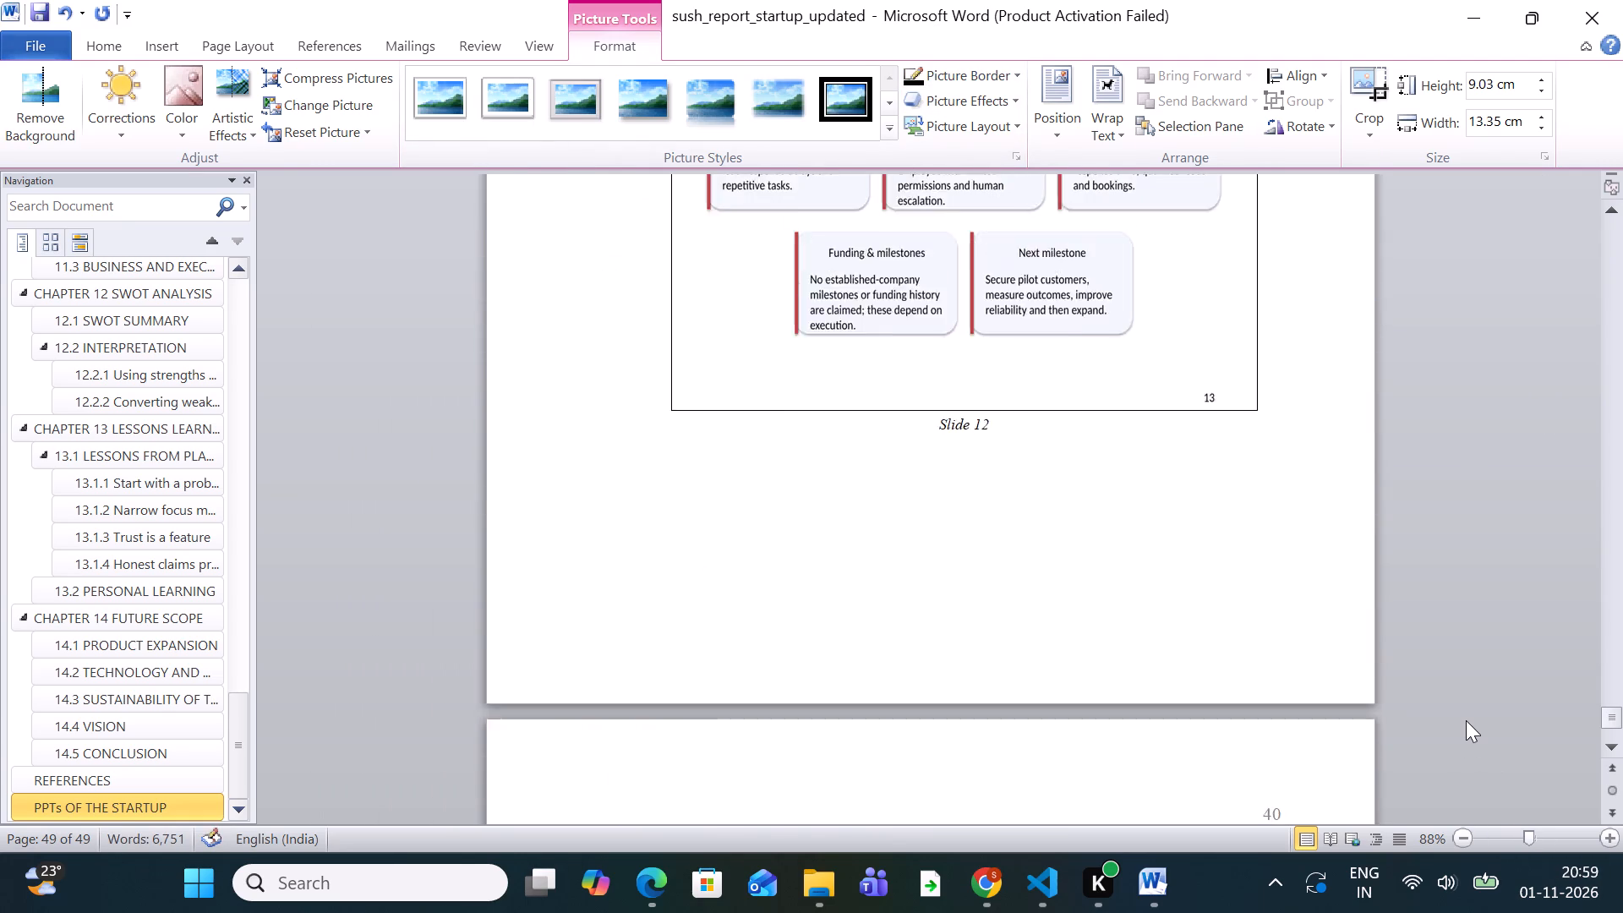
{"action": "scroll", "coordinate": [1466, 720], "scroll_direction": "up", "scroll_amount": 20}
{"action": "scroll", "coordinate": [1466, 720], "scroll_direction": "up", "scroll_amount": 20}
{"action": "scroll", "coordinate": [1466, 720], "scroll_direction": "up", "scroll_amount": 14}
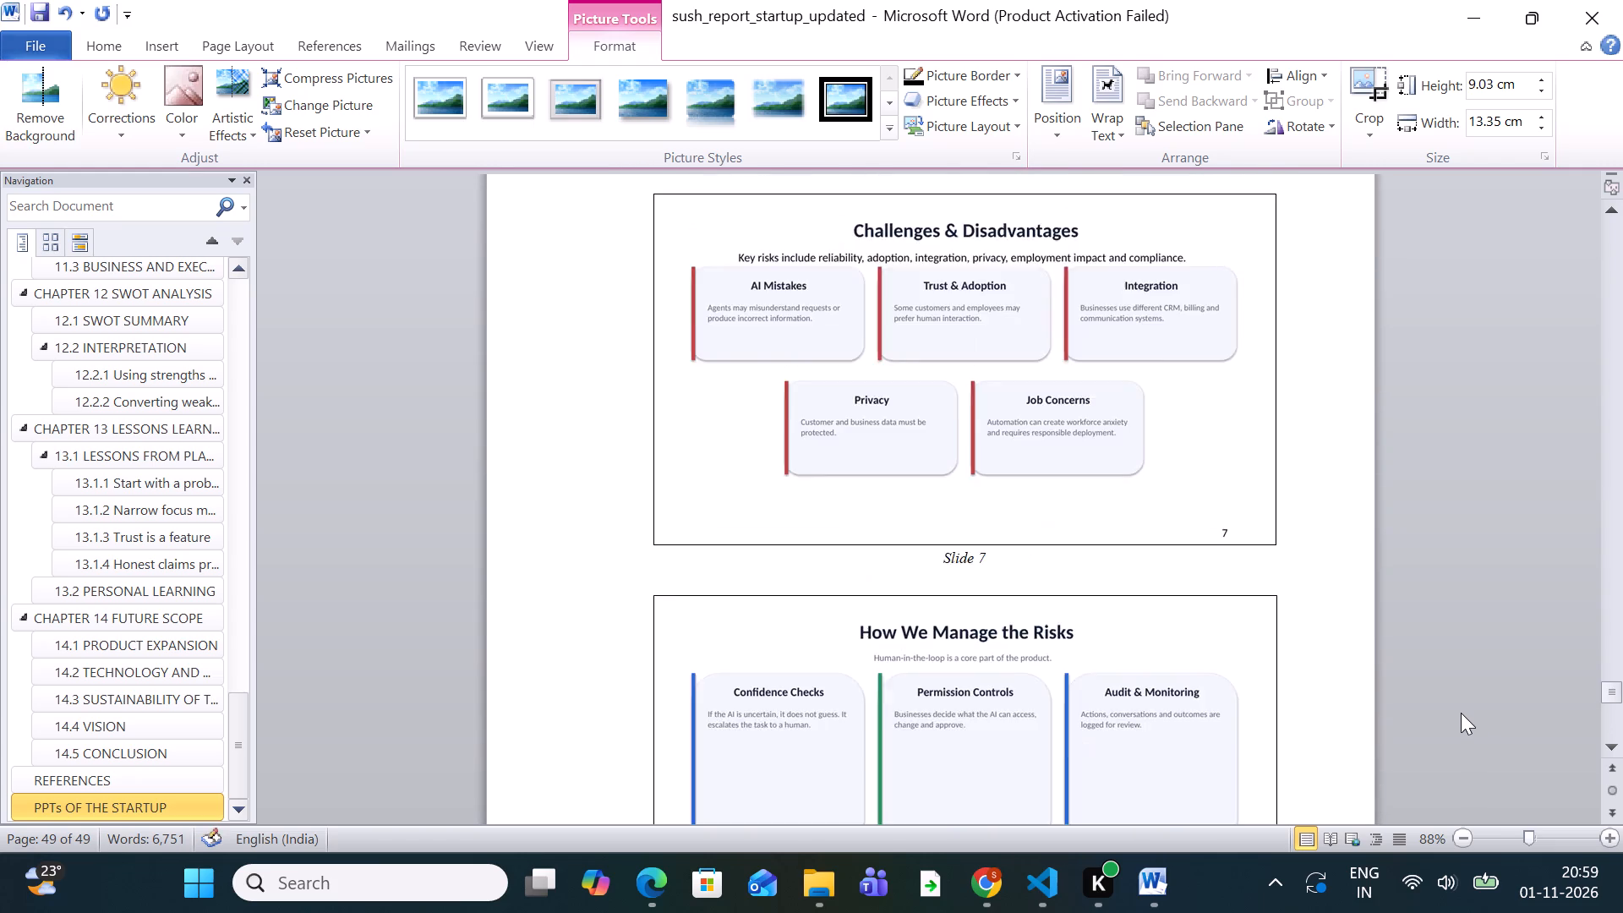
{"action": "scroll", "coordinate": [1461, 713], "scroll_direction": "up", "scroll_amount": 20}
{"action": "scroll", "coordinate": [1461, 713], "scroll_direction": "up", "scroll_amount": 20}
{"action": "scroll", "coordinate": [1461, 713], "scroll_direction": "up", "scroll_amount": 11}
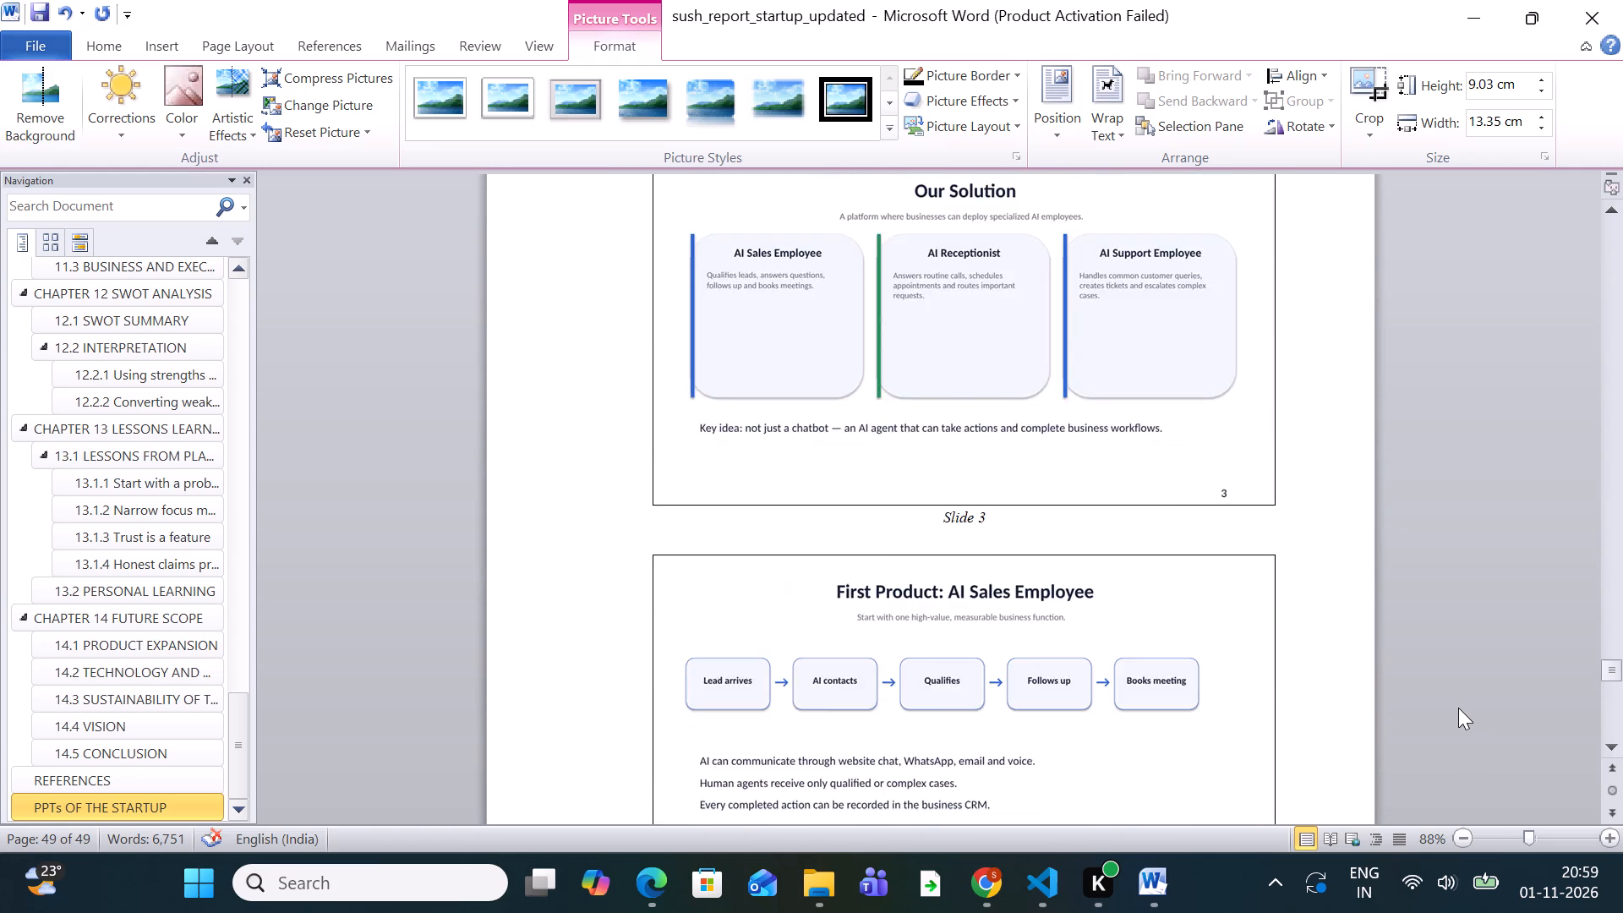
{"action": "scroll", "coordinate": [1458, 708], "scroll_direction": "up", "scroll_amount": 20}
{"action": "scroll", "coordinate": [1458, 708], "scroll_direction": "up", "scroll_amount": 18}
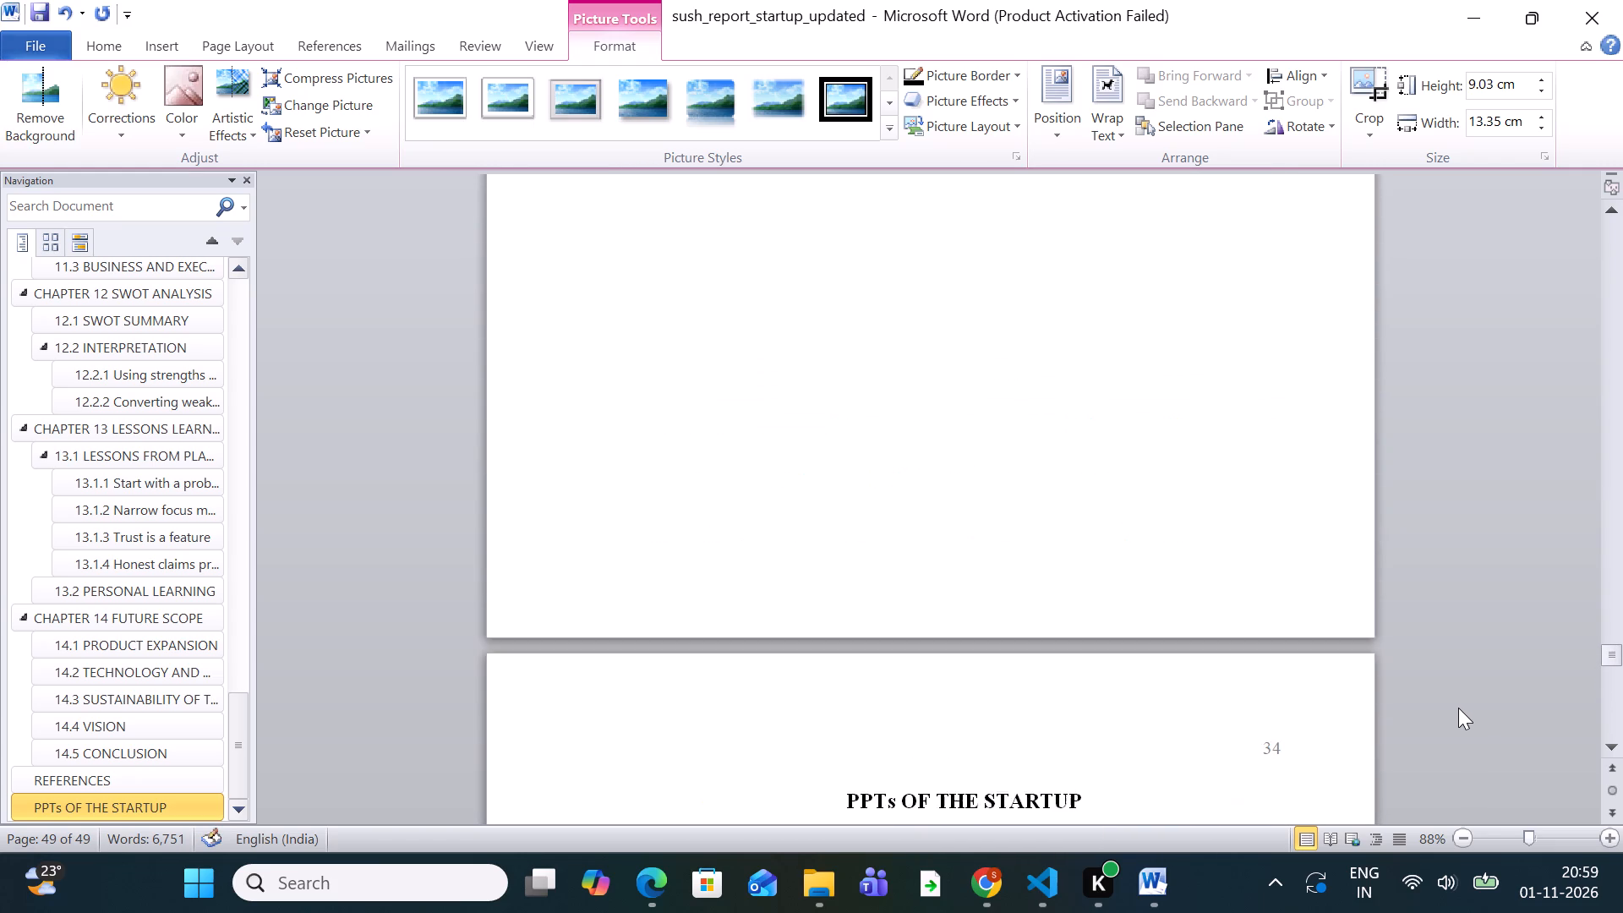
{"action": "scroll", "coordinate": [1458, 708], "scroll_direction": "up", "scroll_amount": 17}
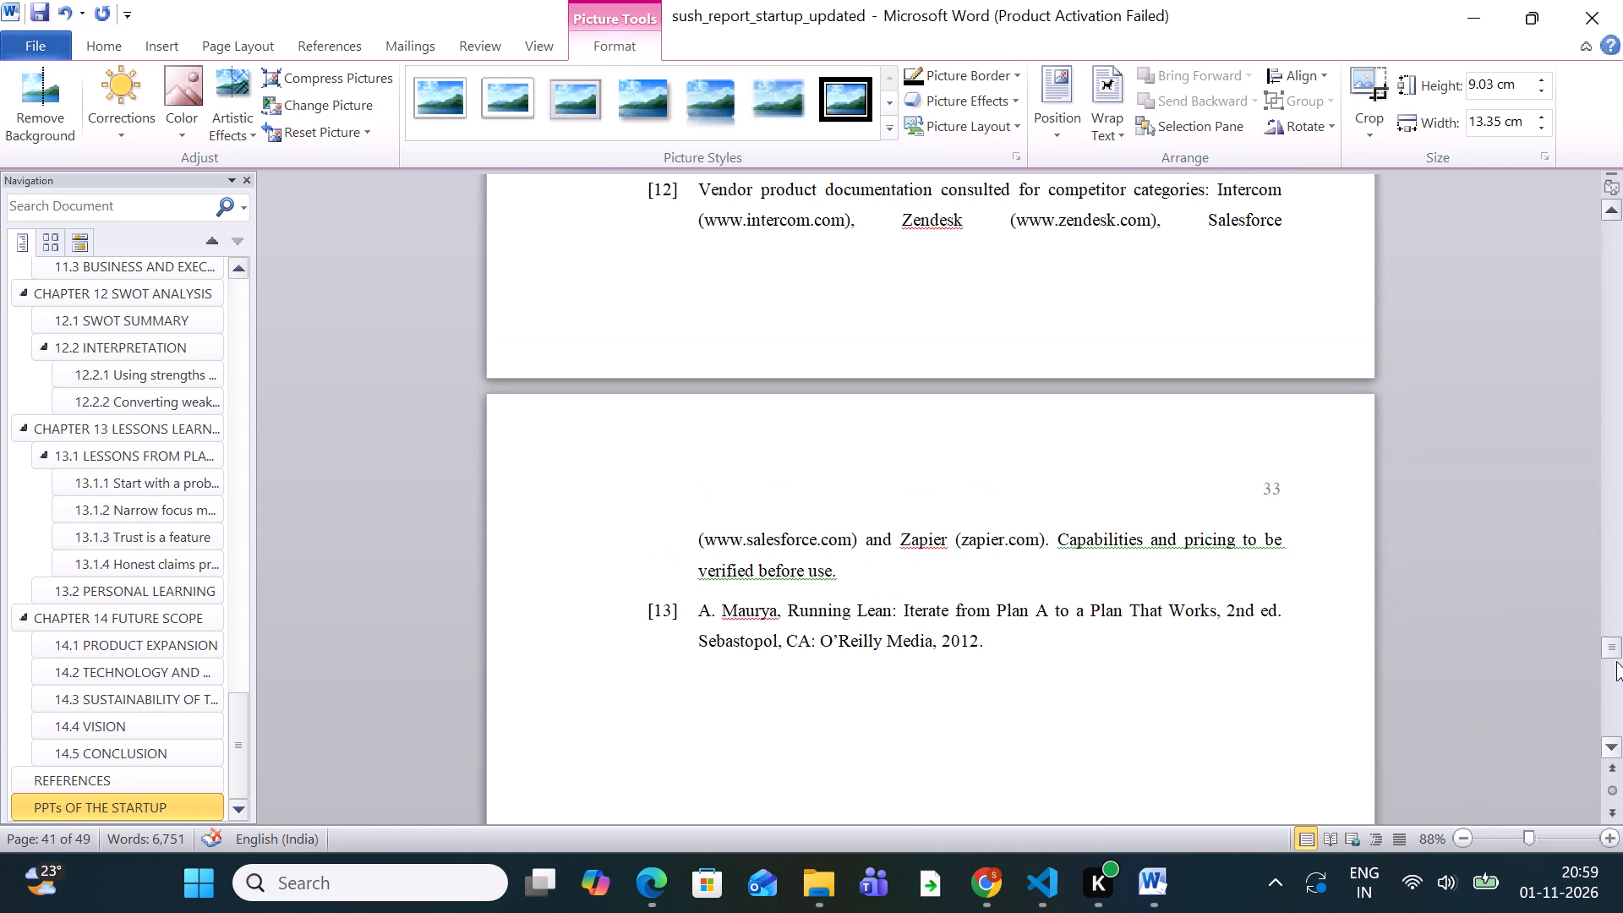
{"action": "left_click_drag", "start_coordinate": [1615, 644], "coordinate": [1622, 209]}
{"action": "scroll", "coordinate": [1294, 468], "scroll_direction": "down", "scroll_amount": 20}
{"action": "scroll", "coordinate": [1294, 468], "scroll_direction": "down", "scroll_amount": 10}
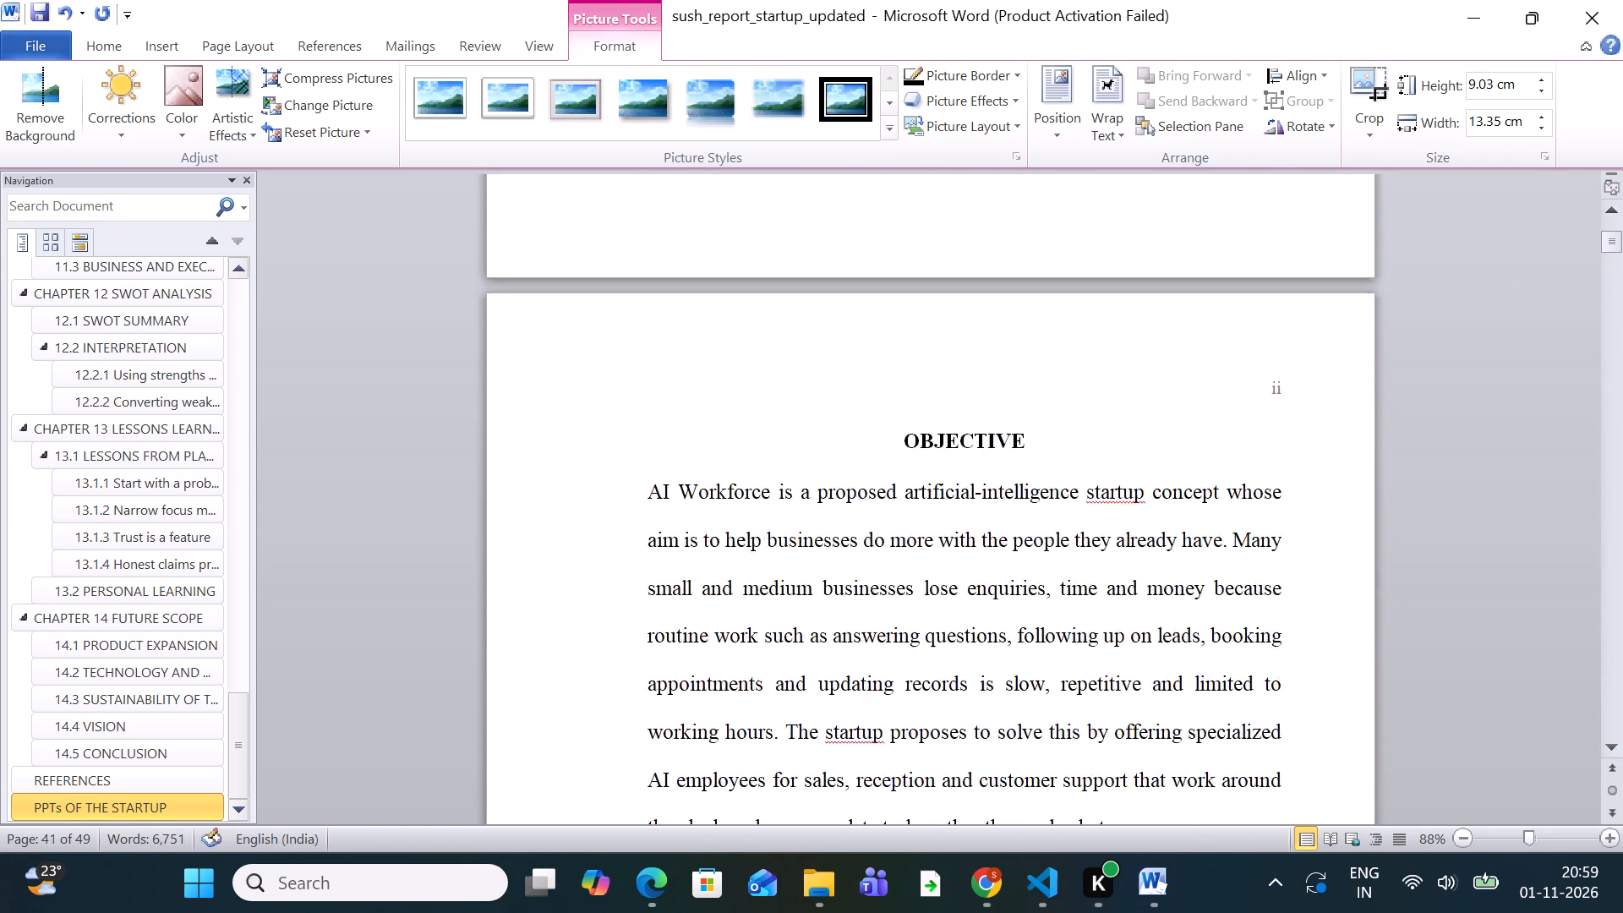
{"action": "scroll", "coordinate": [1296, 468], "scroll_direction": "down", "scroll_amount": 20}
{"action": "scroll", "coordinate": [1296, 468], "scroll_direction": "down", "scroll_amount": 20}
{"action": "scroll", "coordinate": [1296, 468], "scroll_direction": "down", "scroll_amount": 4}
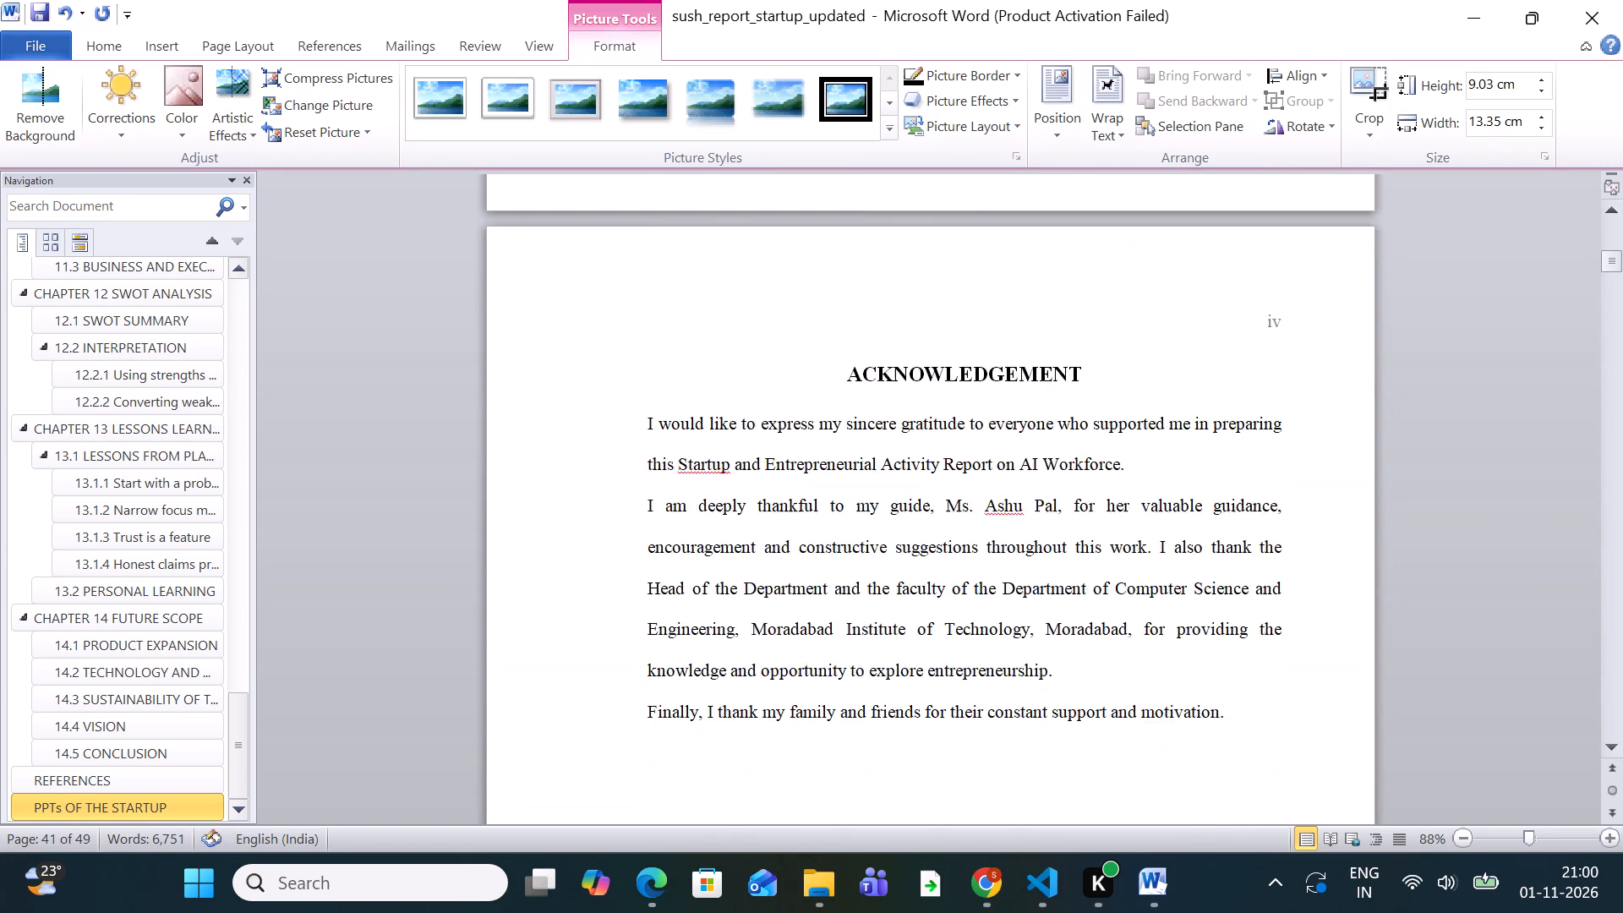
{"action": "scroll", "coordinate": [1298, 471], "scroll_direction": "down", "scroll_amount": 13}
{"action": "scroll", "coordinate": [1303, 471], "scroll_direction": "up", "scroll_amount": 6}
{"action": "scroll", "coordinate": [1303, 471], "scroll_direction": "down", "scroll_amount": 5}
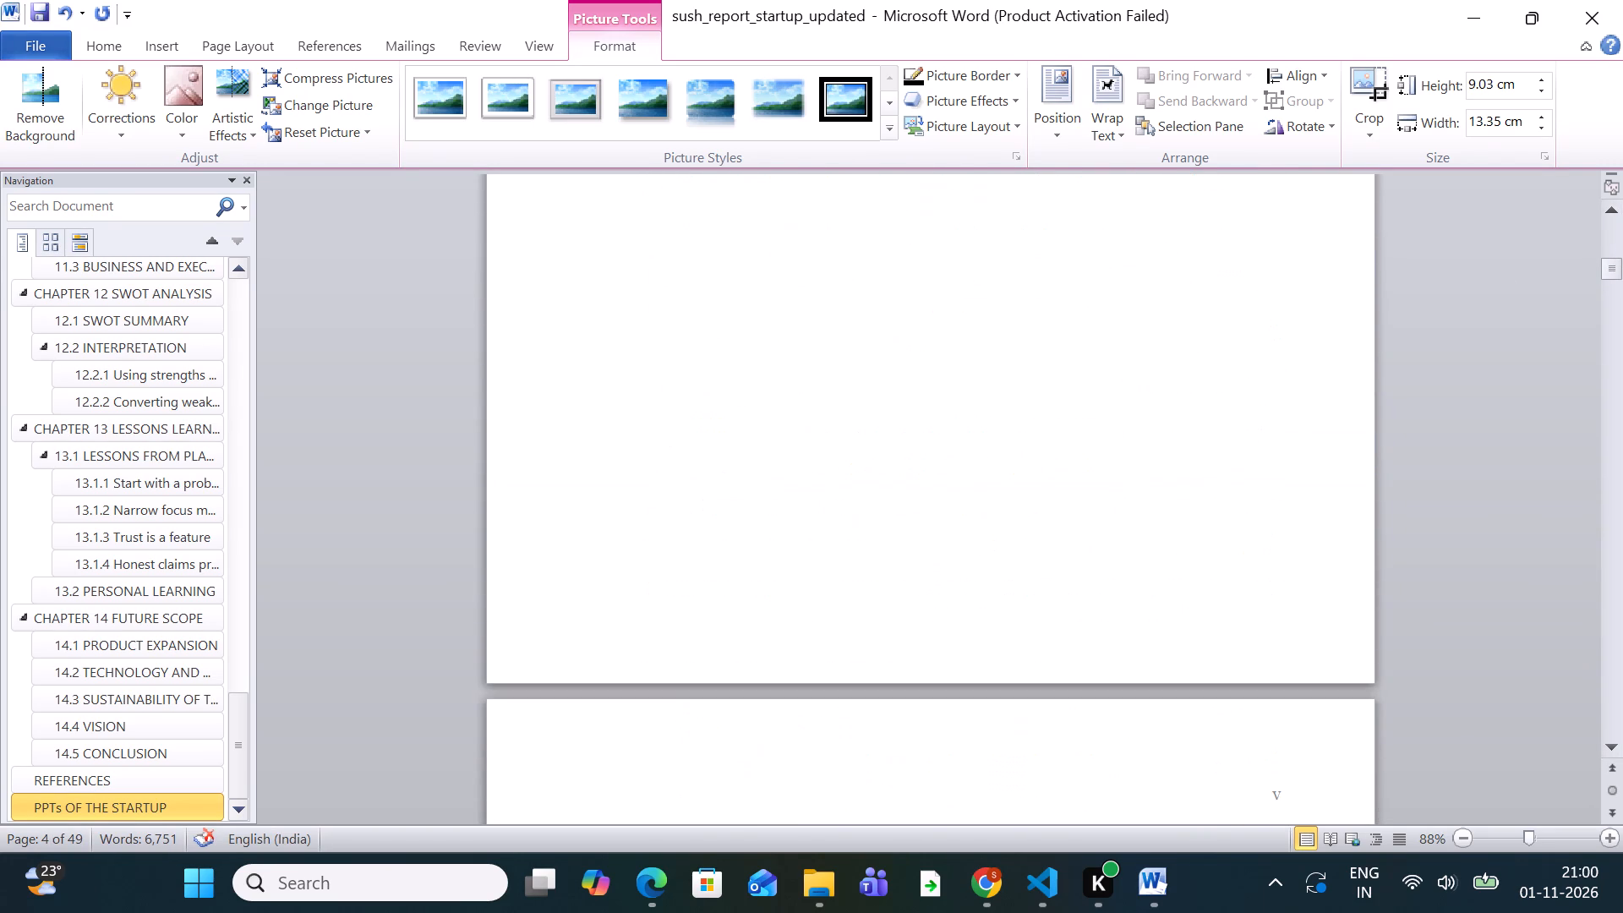
{"action": "scroll", "coordinate": [1303, 468], "scroll_direction": "down", "scroll_amount": 17}
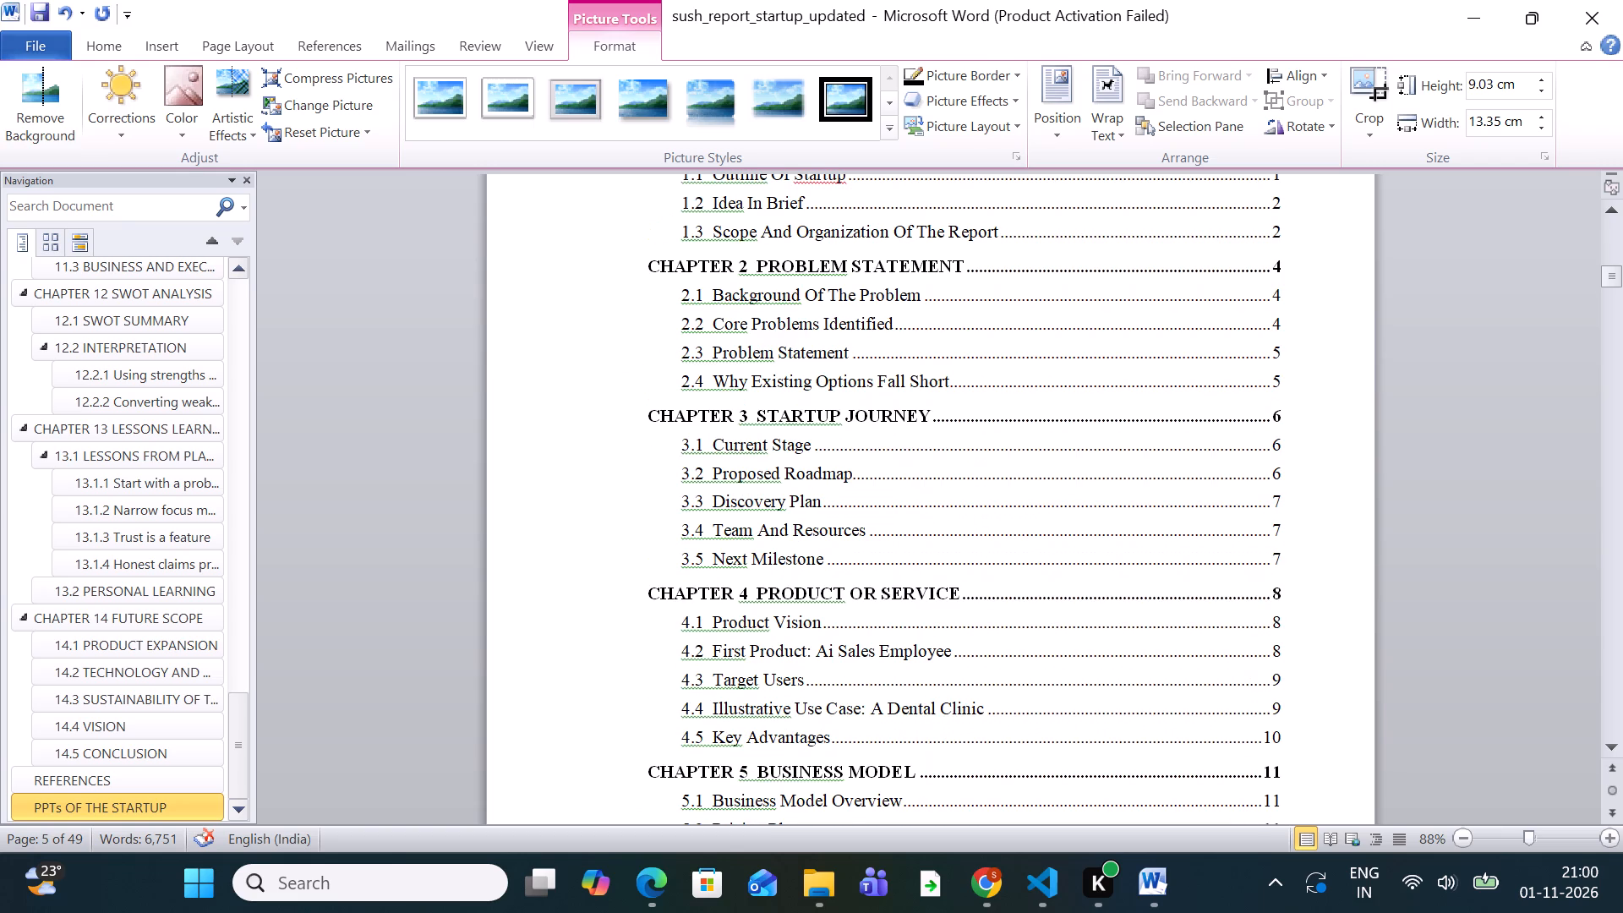
Set the assistant professor's name and title lines in the Acknowledgement signature table to font size 13.
{"action": "scroll", "coordinate": [1302, 465], "scroll_direction": "up", "scroll_amount": 15}
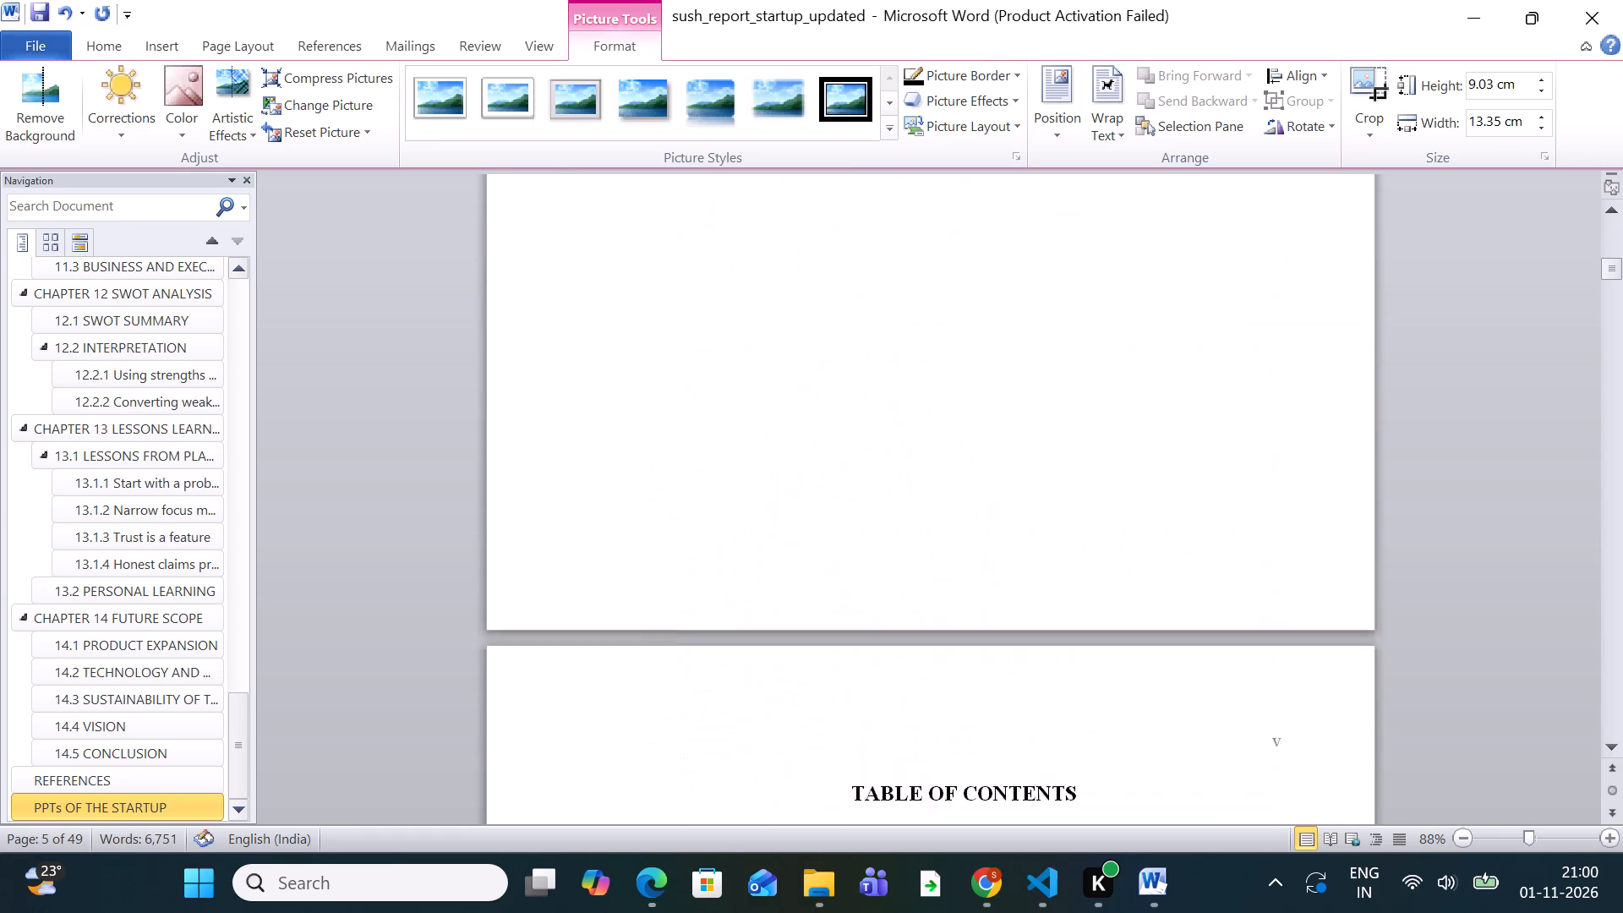
{"action": "scroll", "coordinate": [1302, 465], "scroll_direction": "up", "scroll_amount": 11}
{"action": "left_click_drag", "start_coordinate": [842, 623], "coordinate": [666, 560]}
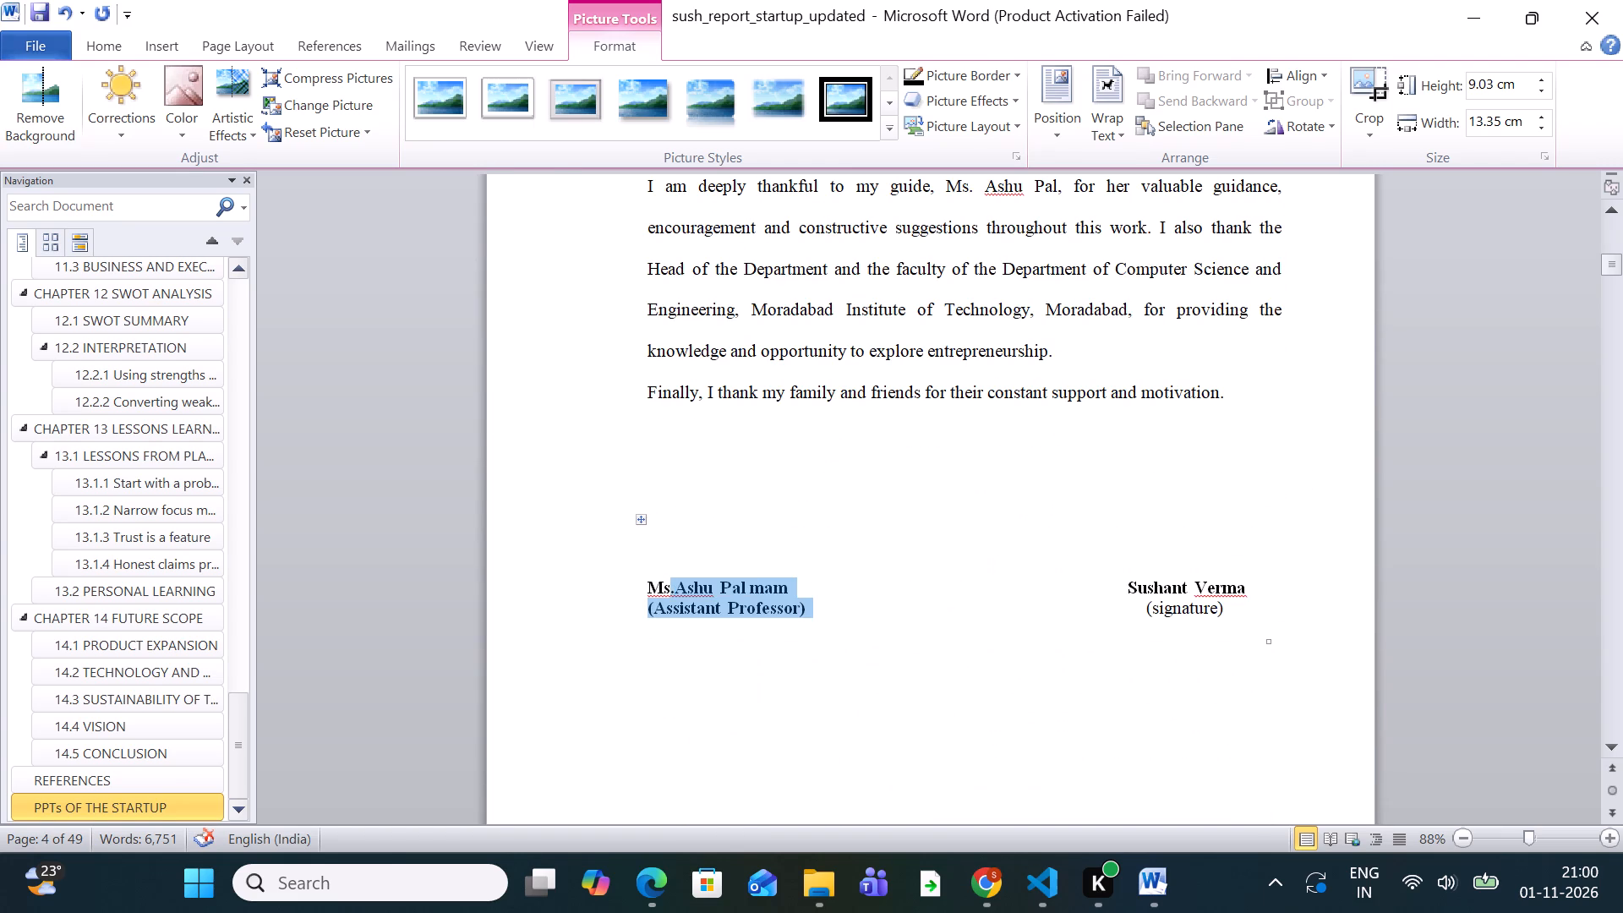
{"action": "left_click_drag", "start_coordinate": [666, 560], "coordinate": [653, 557]}
{"action": "left_click", "coordinate": [795, 504]}
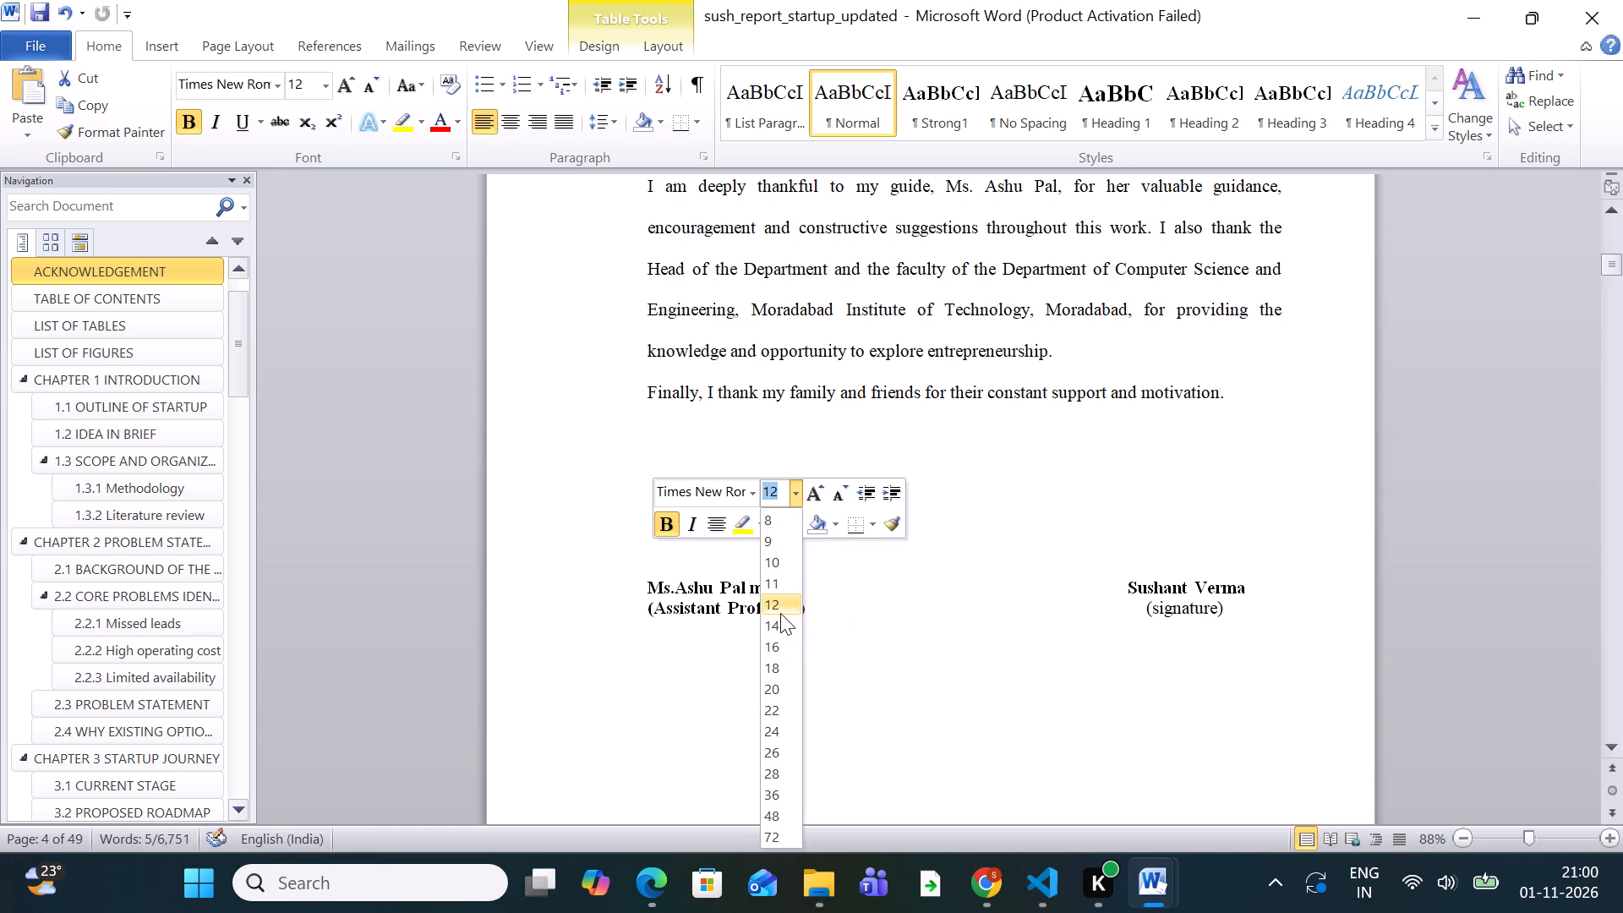
{"action": "left_click", "coordinate": [307, 87]}
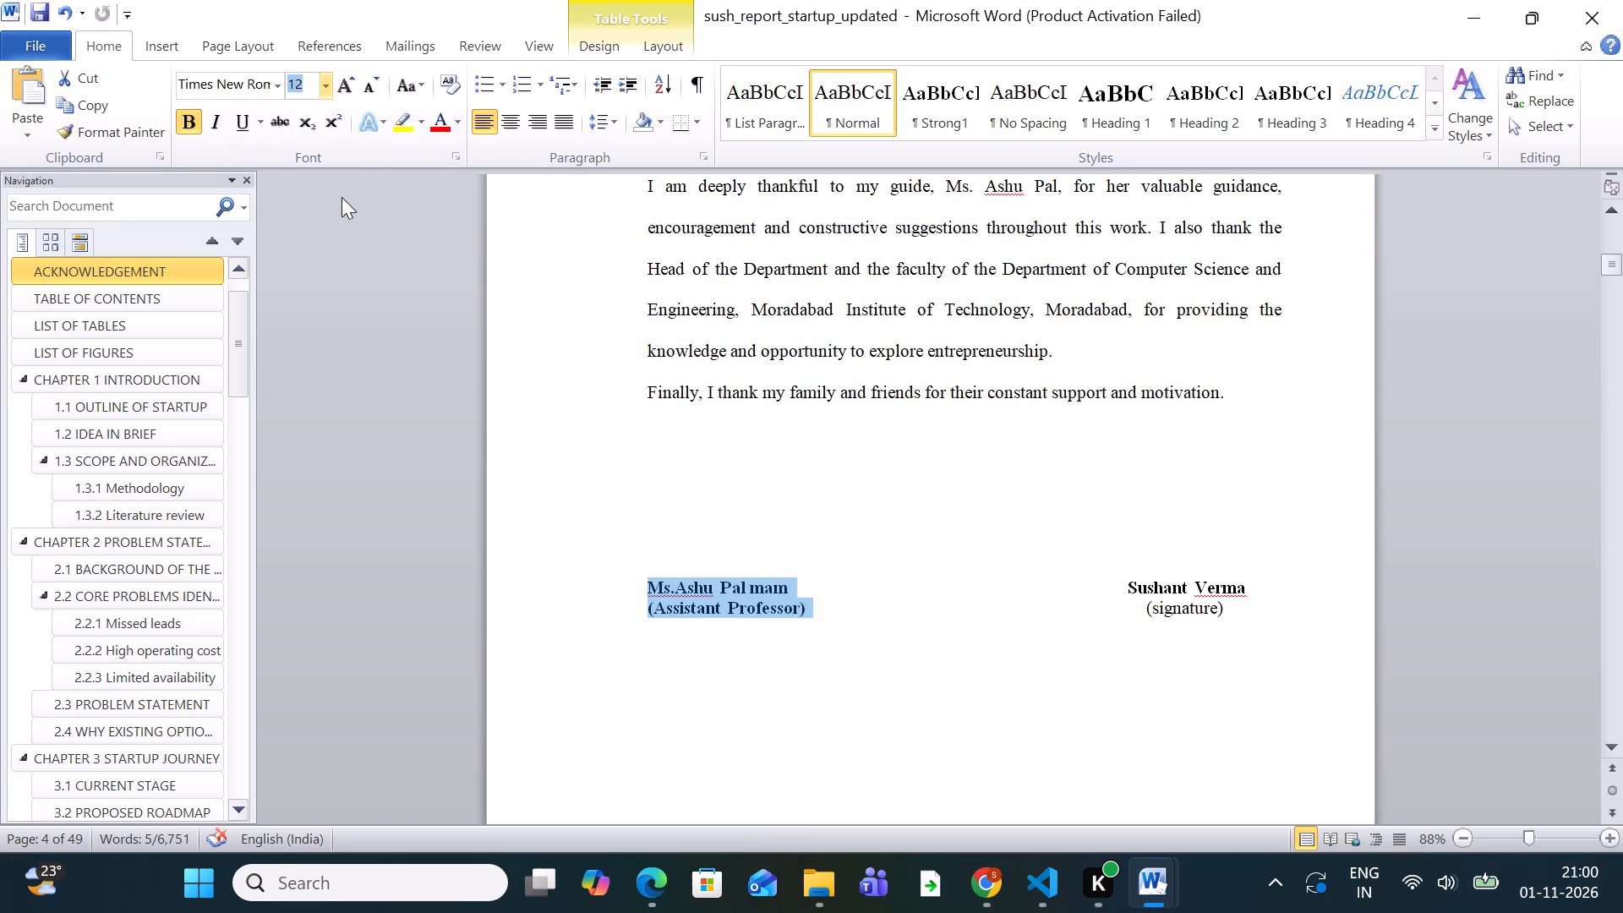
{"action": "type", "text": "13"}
{"action": "scroll", "coordinate": [343, 205], "scroll_direction": "up", "scroll_amount": 2}
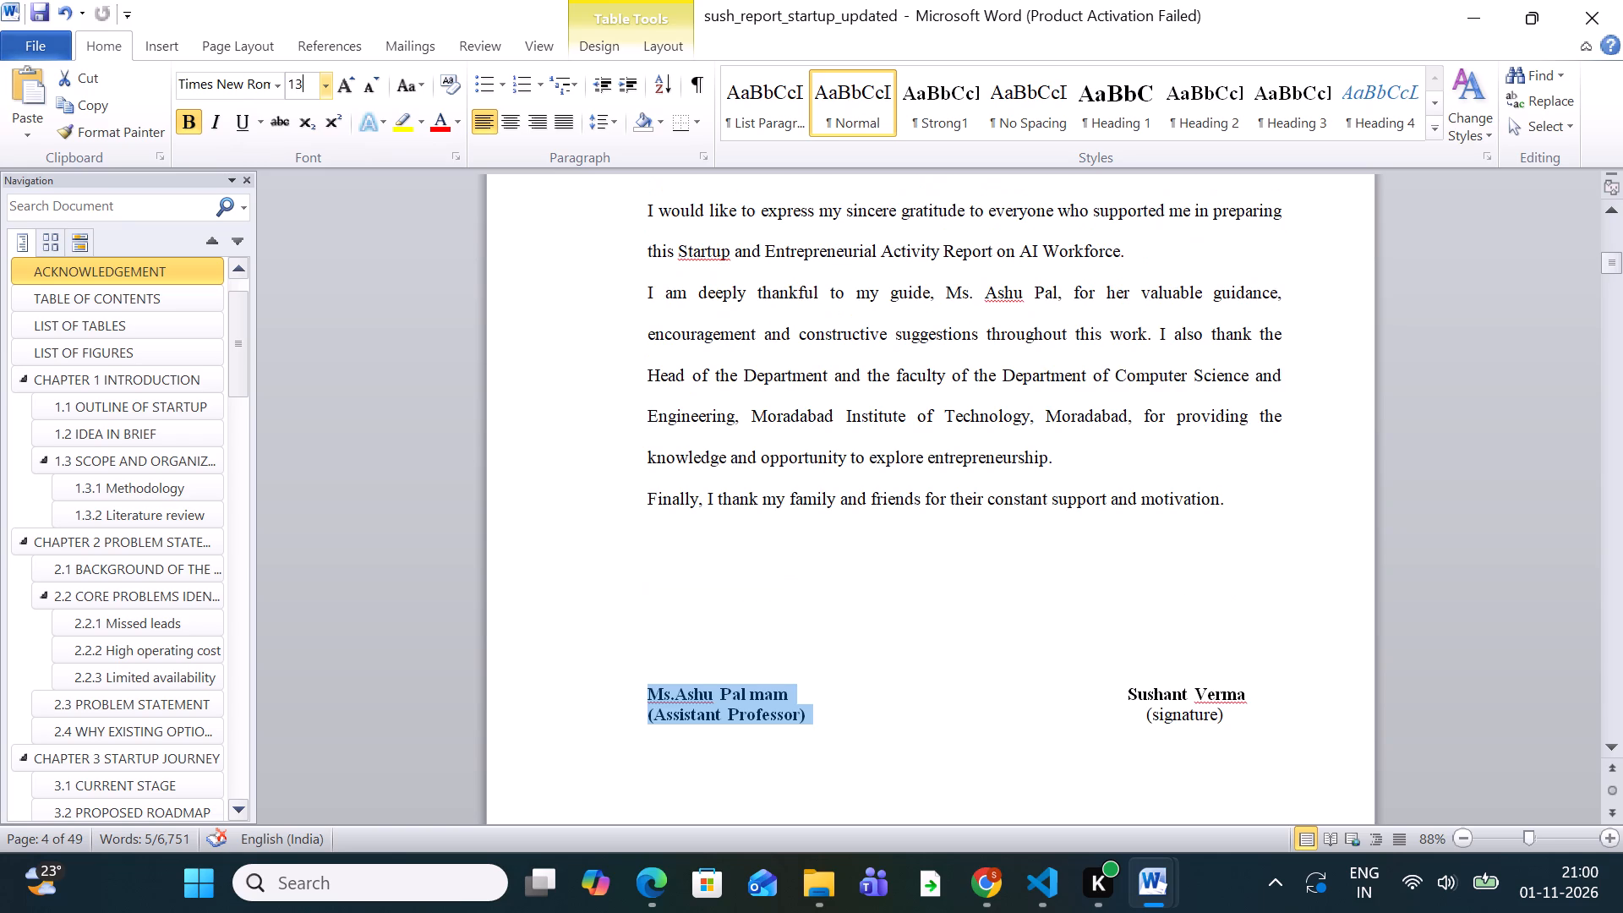
{"action": "key", "text": "Return"}
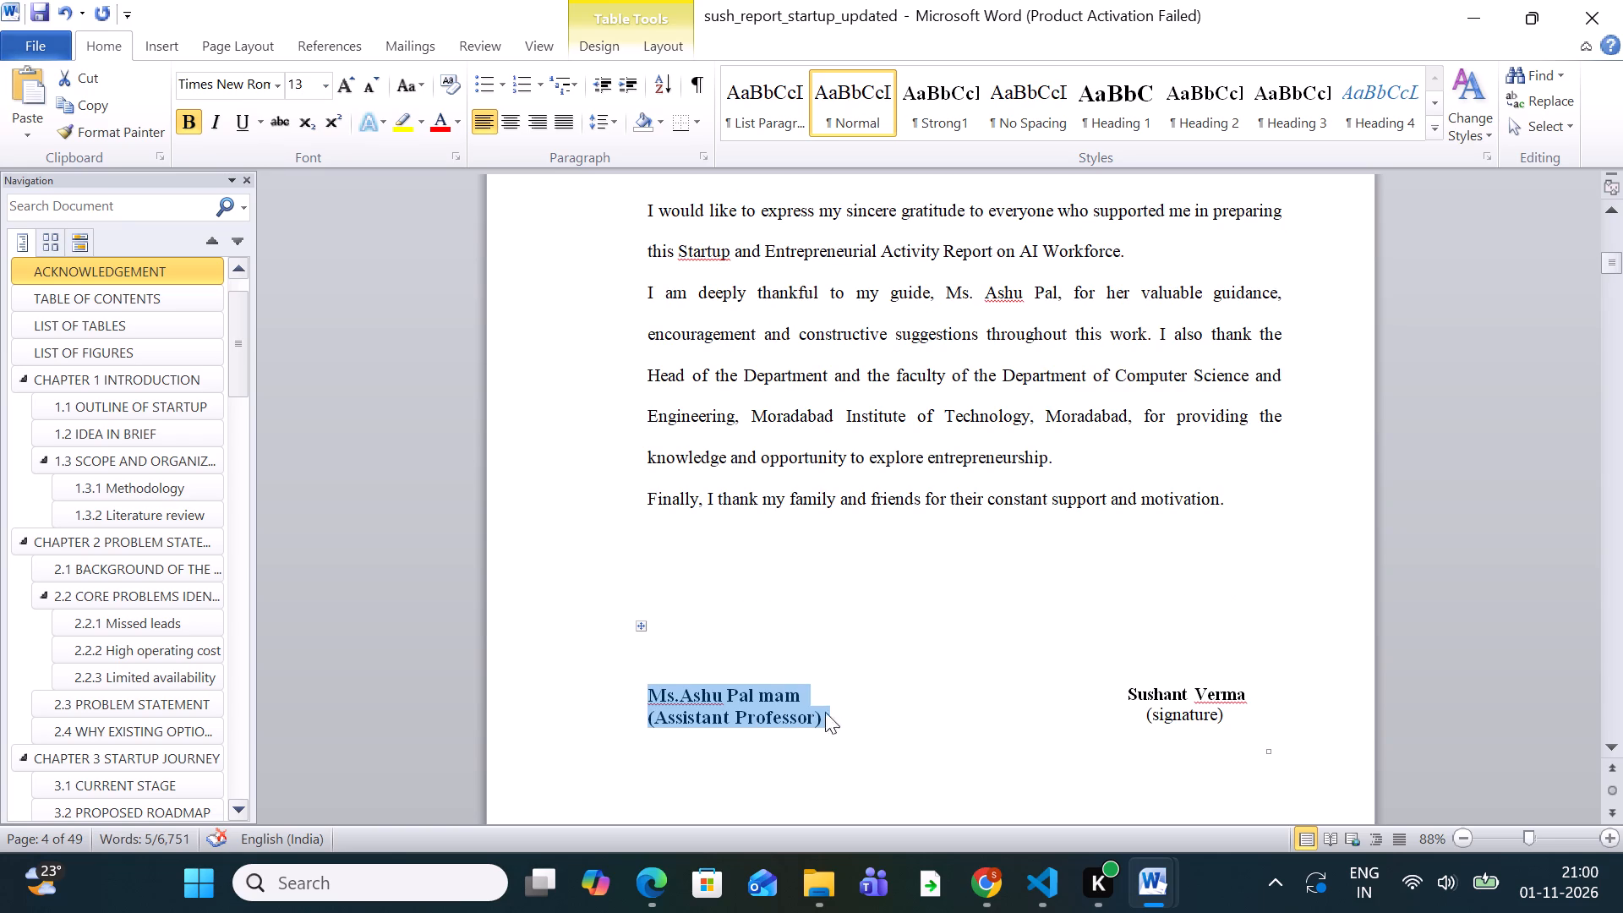
{"action": "left_click", "coordinate": [865, 723]}
Set the student's name and (signature) line in the Acknowledgement's signature block to font size 13.
{"action": "left_click_drag", "start_coordinate": [1233, 725], "coordinate": [1150, 696]}
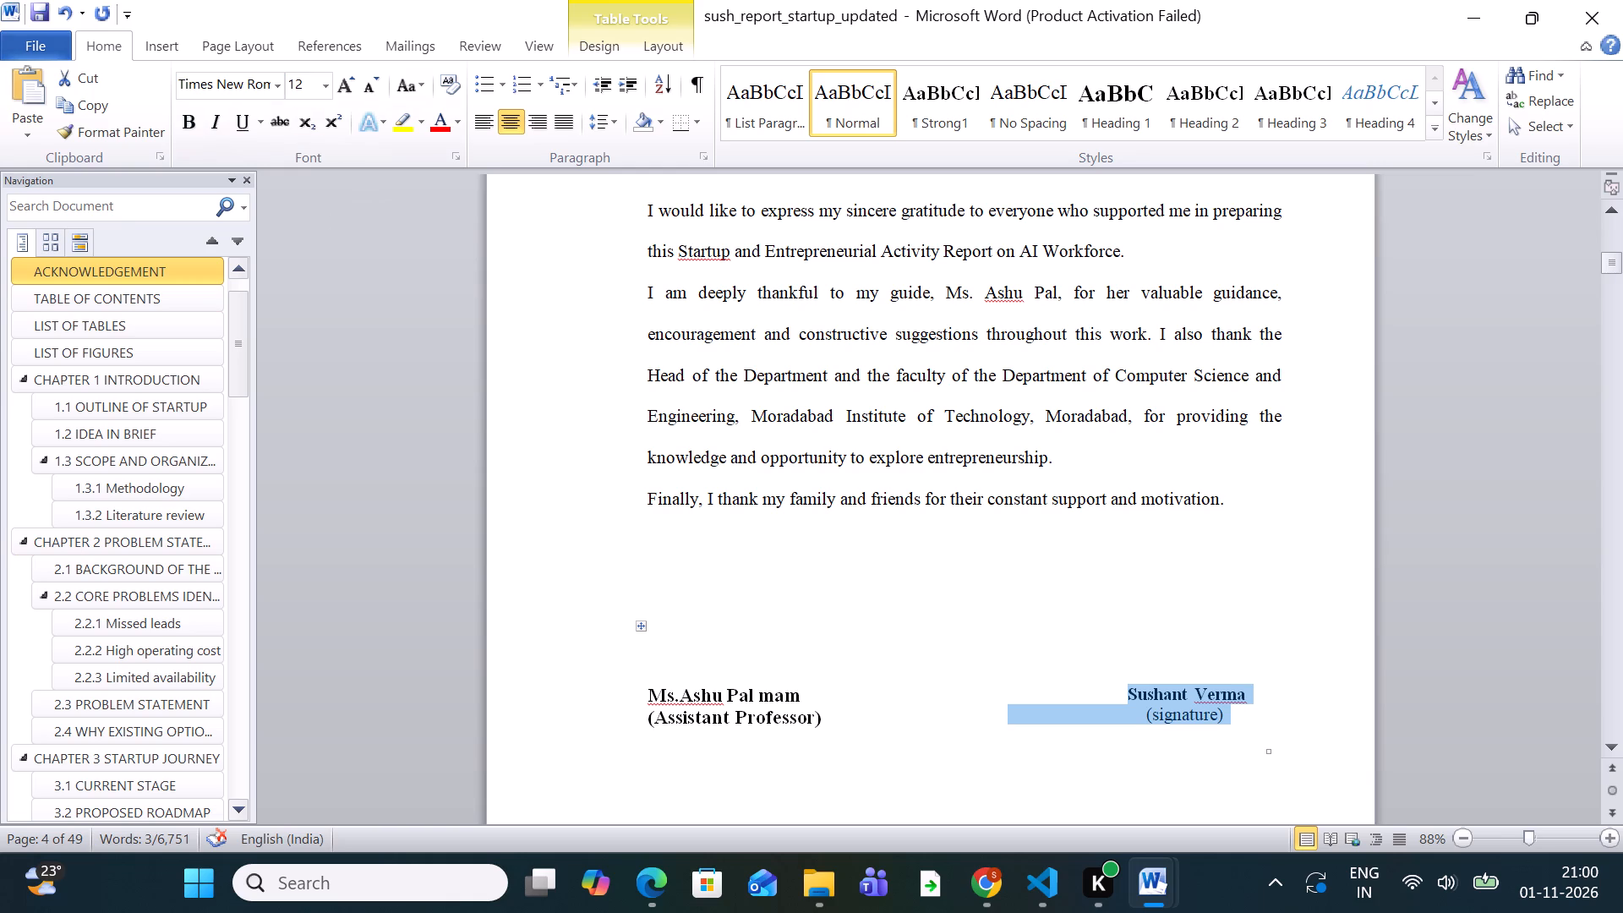
{"action": "left_click", "coordinate": [303, 89]}
{"action": "type", "text": "13"}
{"action": "key", "text": "Return"}
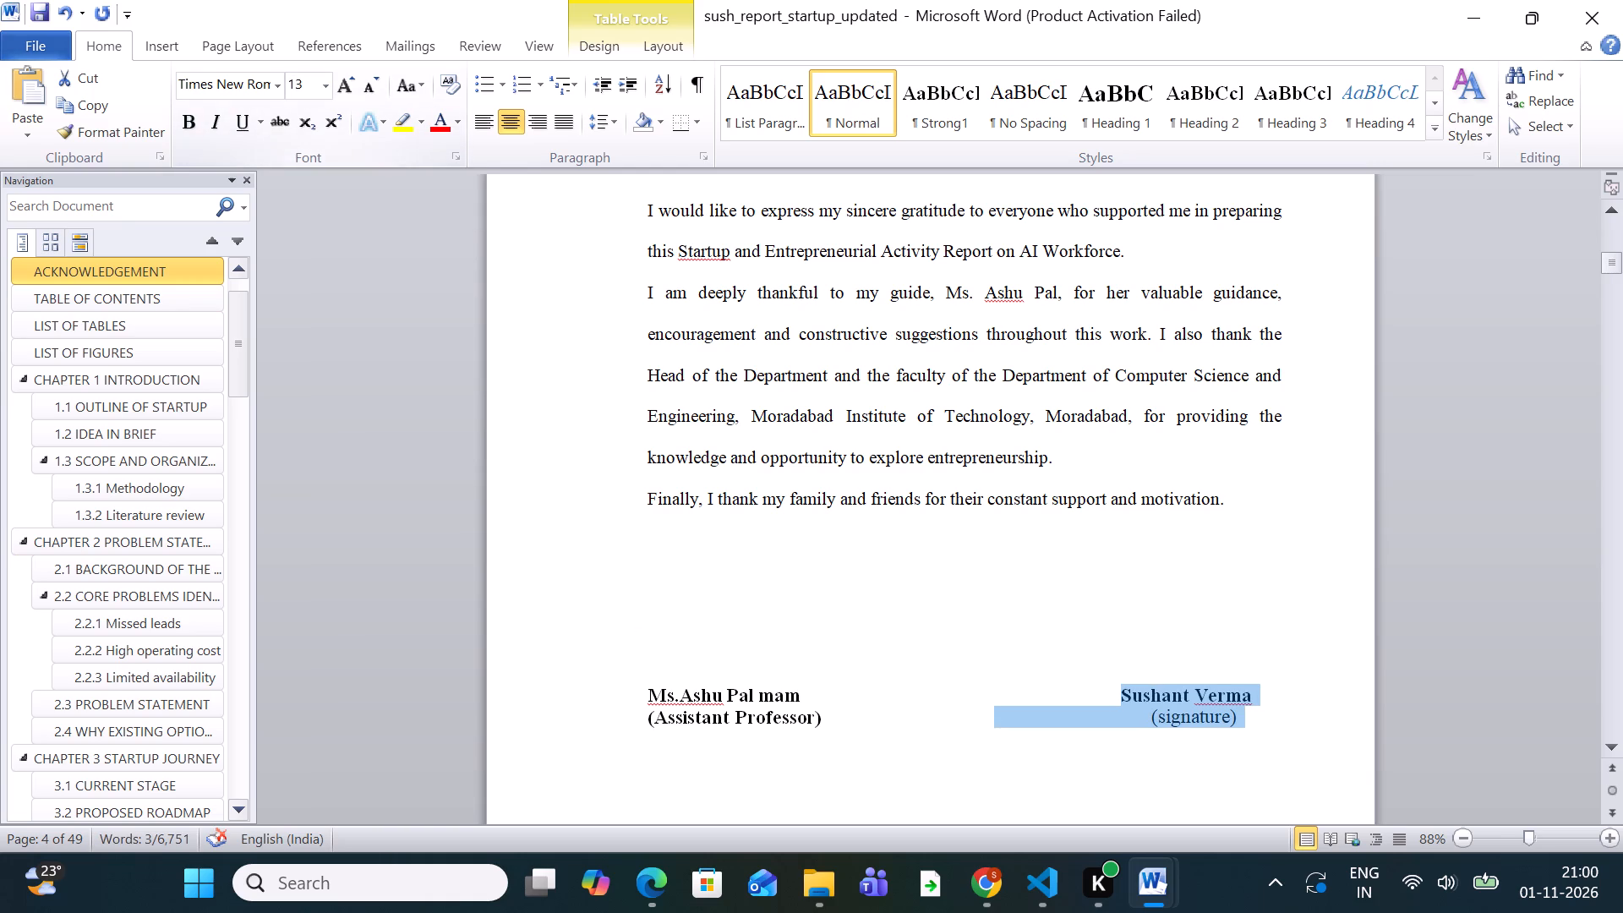
{"action": "left_click", "coordinate": [926, 608]}
Save the report document.
{"action": "scroll", "coordinate": [930, 603], "scroll_direction": "down", "scroll_amount": 20}
{"action": "scroll", "coordinate": [930, 603], "scroll_direction": "down", "scroll_amount": 13}
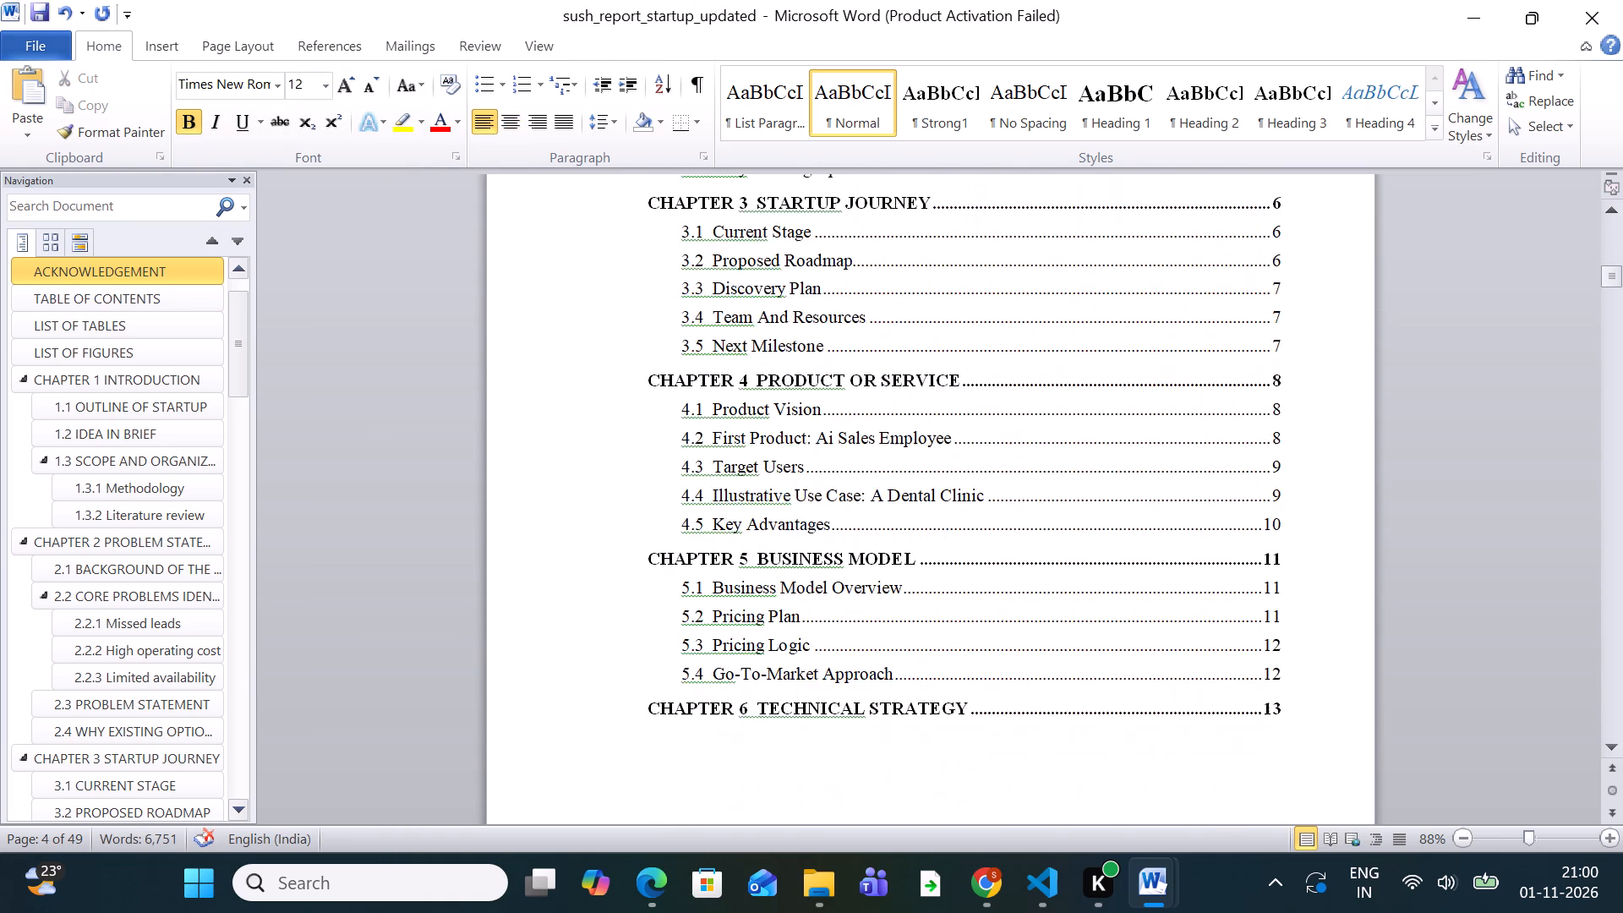
{"action": "scroll", "coordinate": [935, 591], "scroll_direction": "up", "scroll_amount": 9}
{"action": "left_click", "coordinate": [27, 0]}
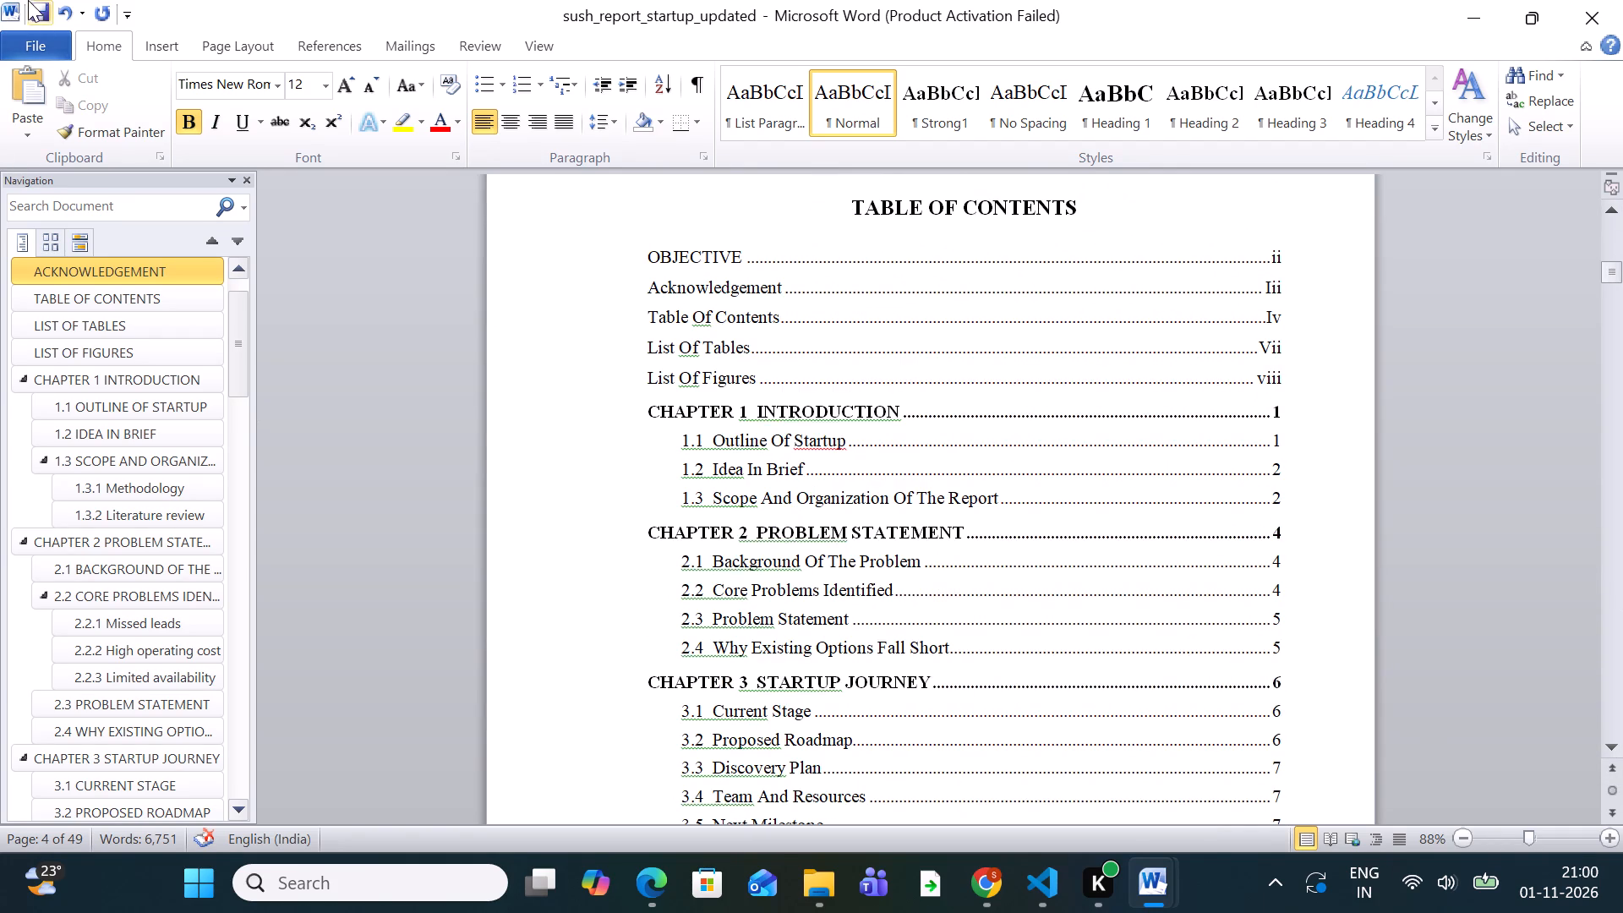
{"action": "triple_click", "coordinate": [32, 5]}
{"action": "left_click", "coordinate": [32, 5]}
{"action": "left_click", "coordinate": [41, 14]}
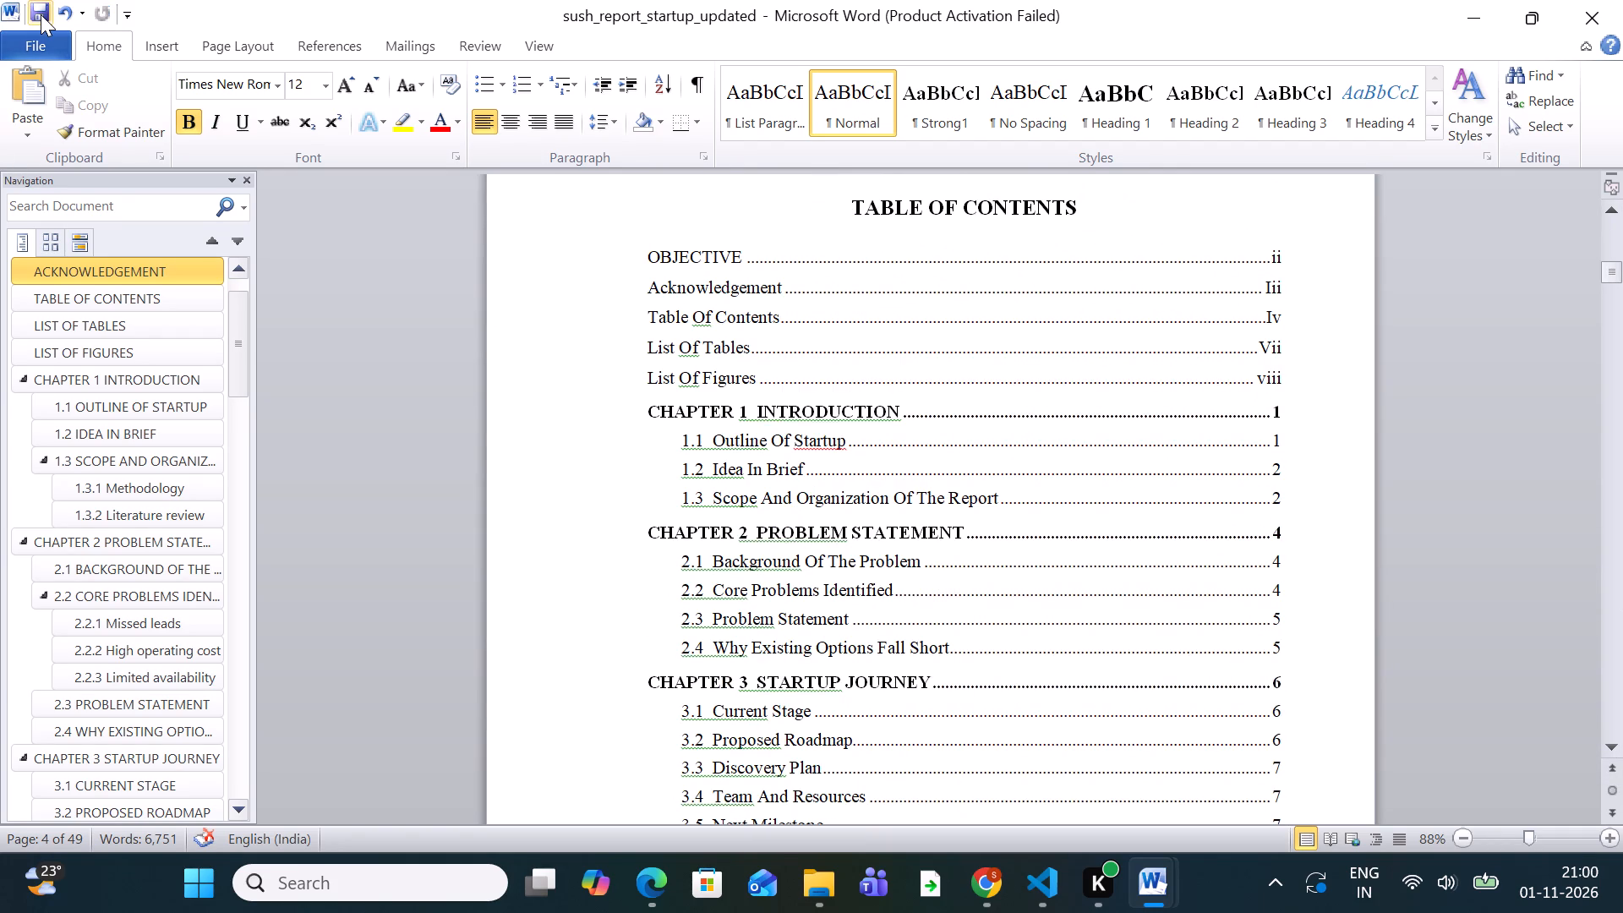
{"action": "double_click", "coordinate": [41, 14]}
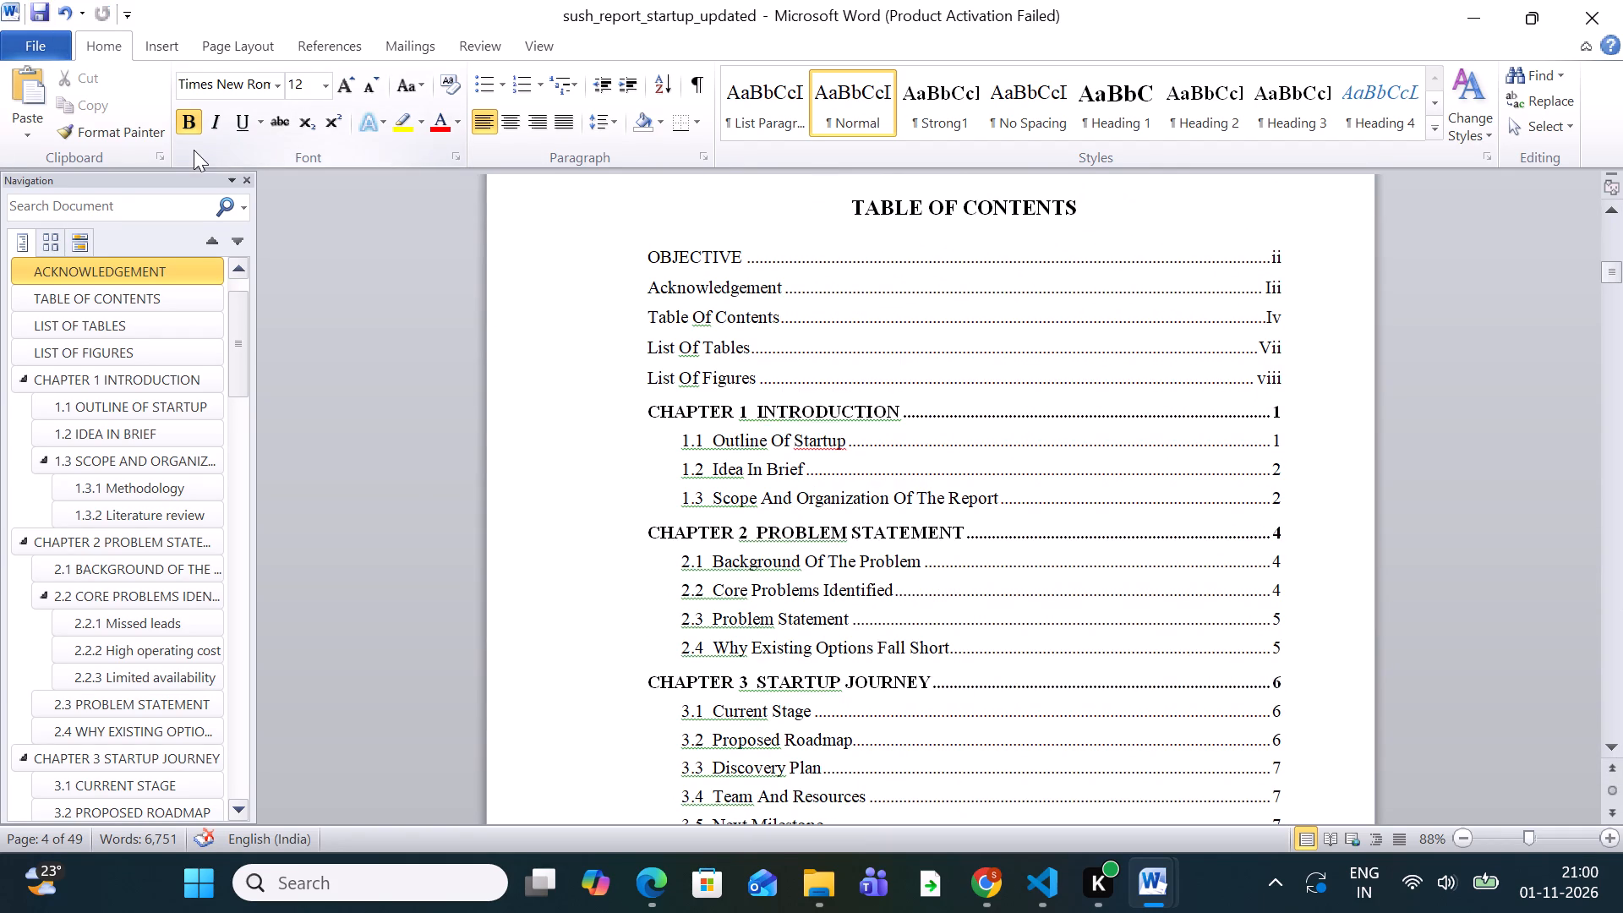
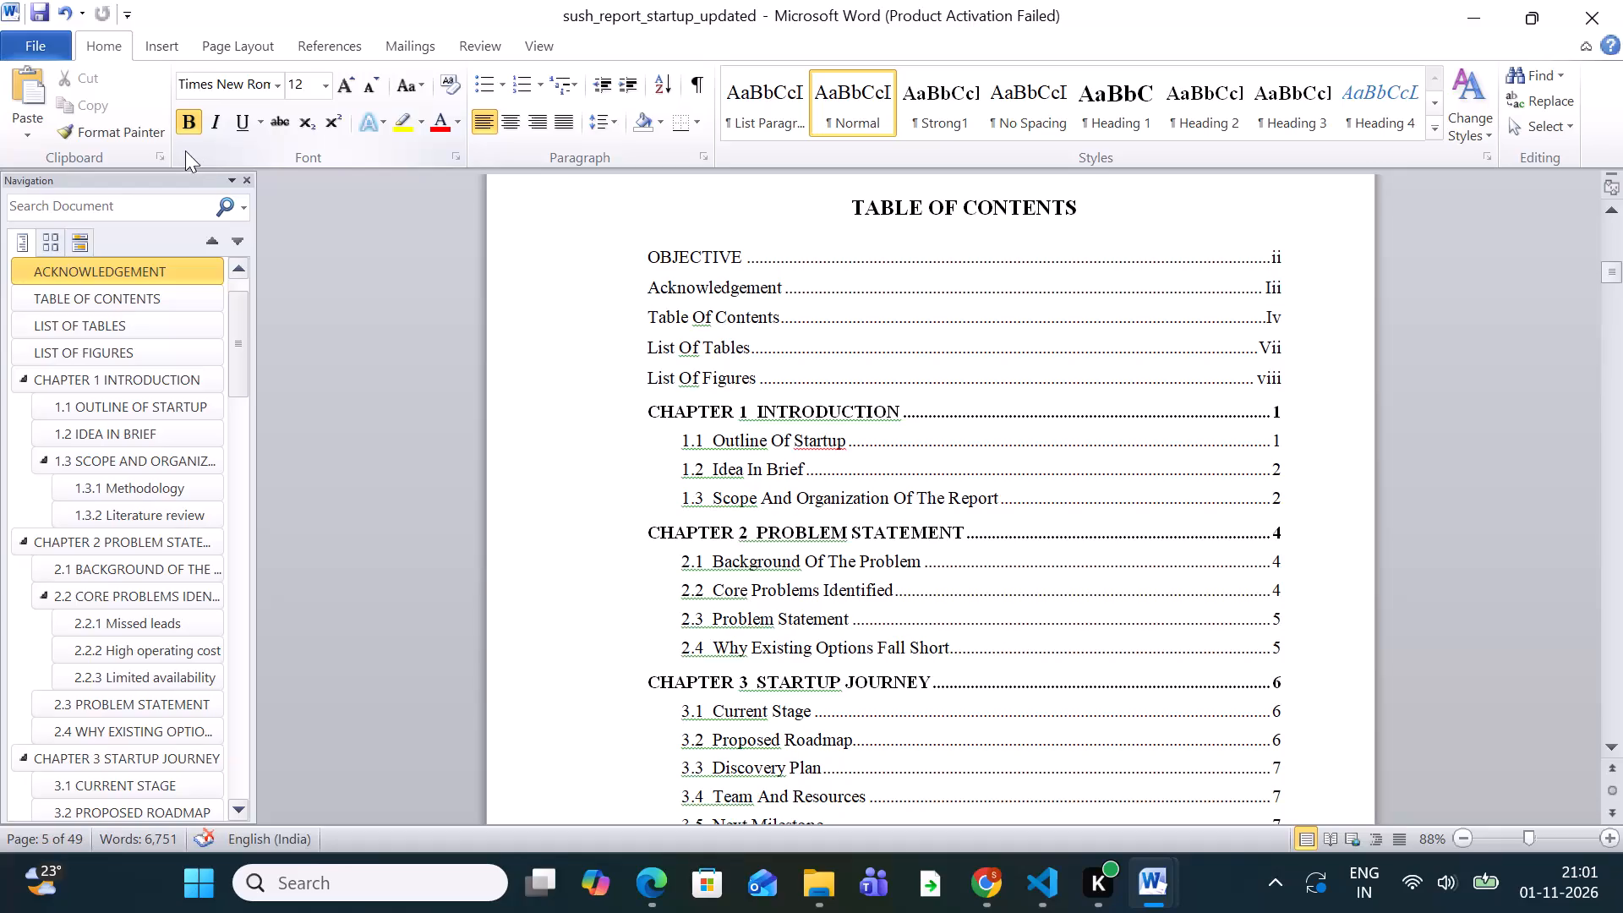
Save the report document in its current state.
{"action": "scroll", "coordinate": [1238, 476], "scroll_direction": "down", "scroll_amount": 2}
{"action": "scroll", "coordinate": [692, 463], "scroll_direction": "down", "scroll_amount": 3}
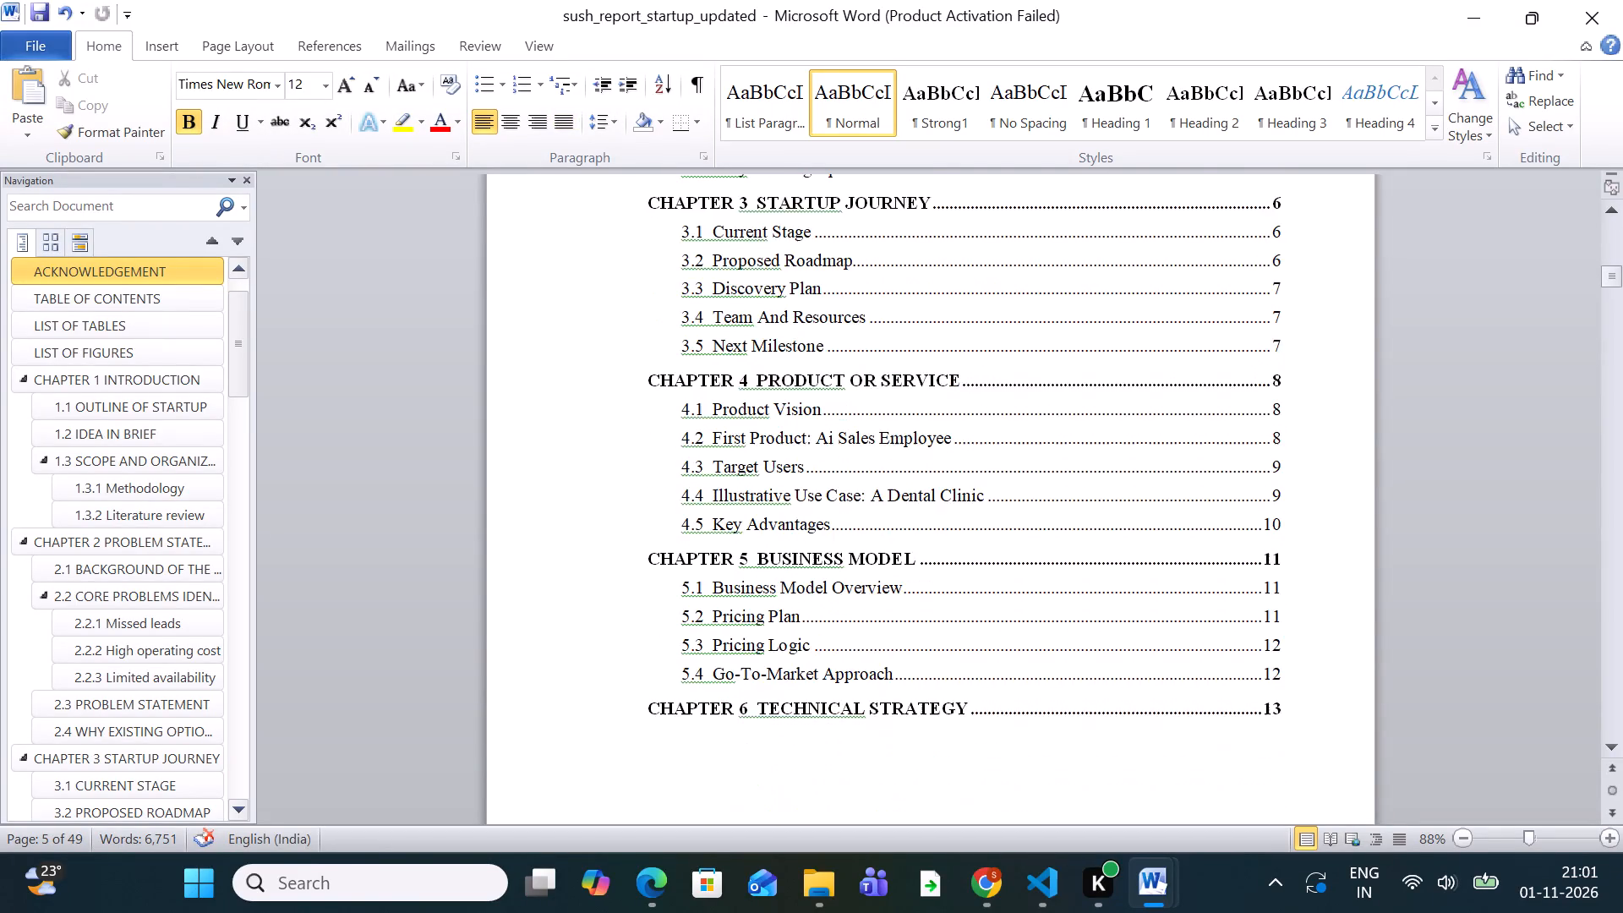
{"action": "scroll", "coordinate": [695, 483], "scroll_direction": "down", "scroll_amount": 17}
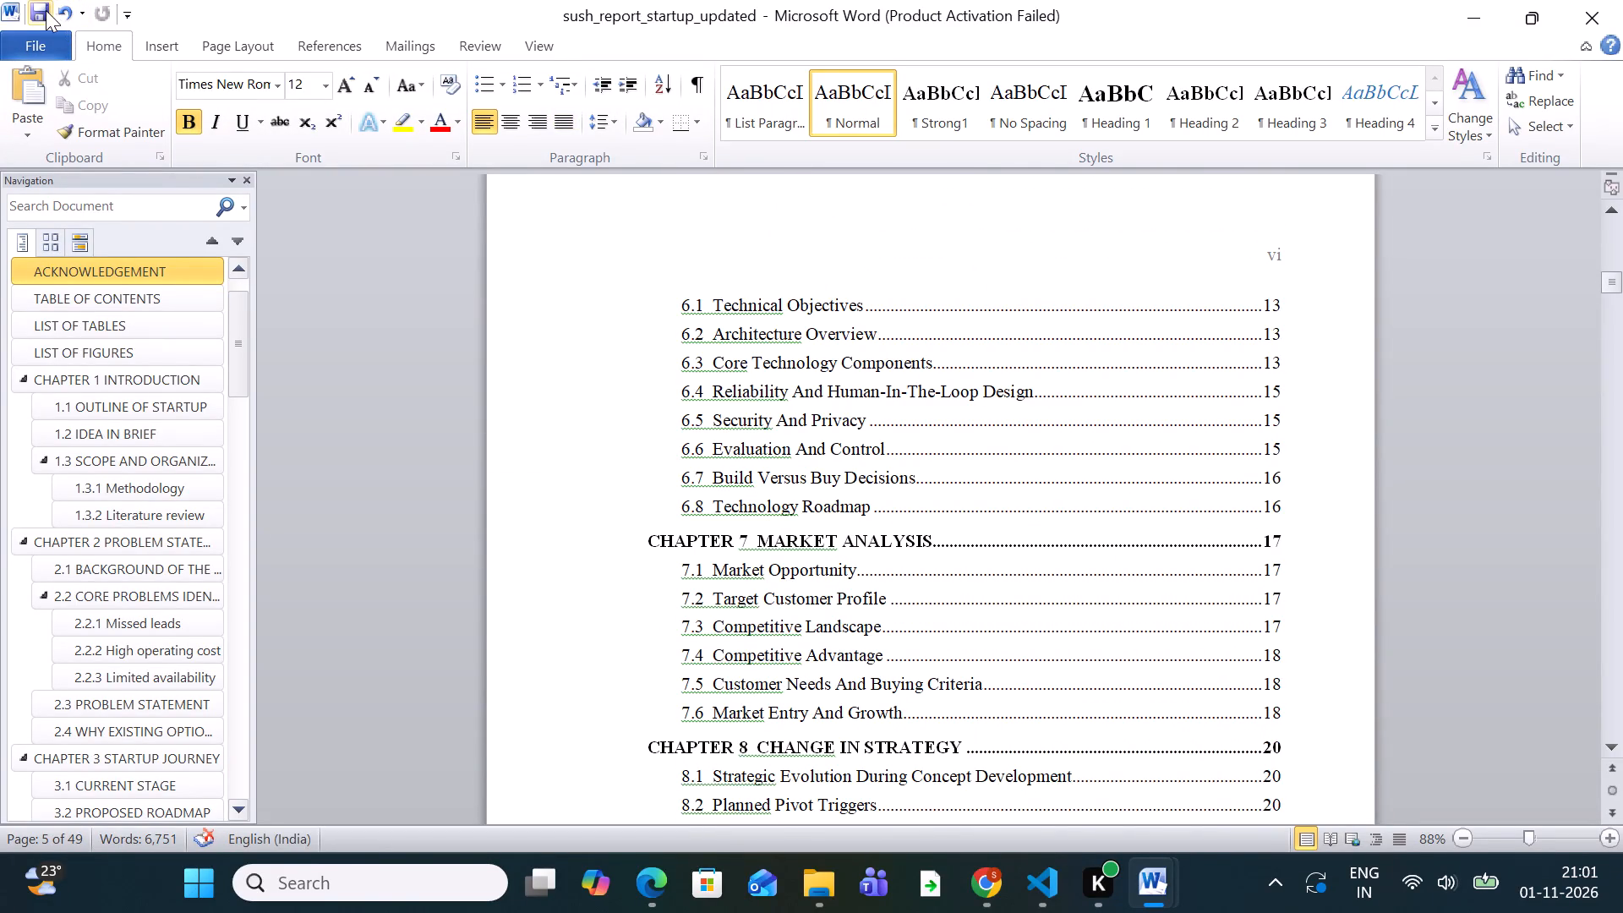
{"action": "double_click", "coordinate": [38, 21]}
{"action": "scroll", "coordinate": [1522, 911], "scroll_direction": "up", "scroll_amount": 7}
Start a Save As copy of the report with PDF as the file type and the Desktop as destination.
{"action": "left_click", "coordinate": [2, 39]}
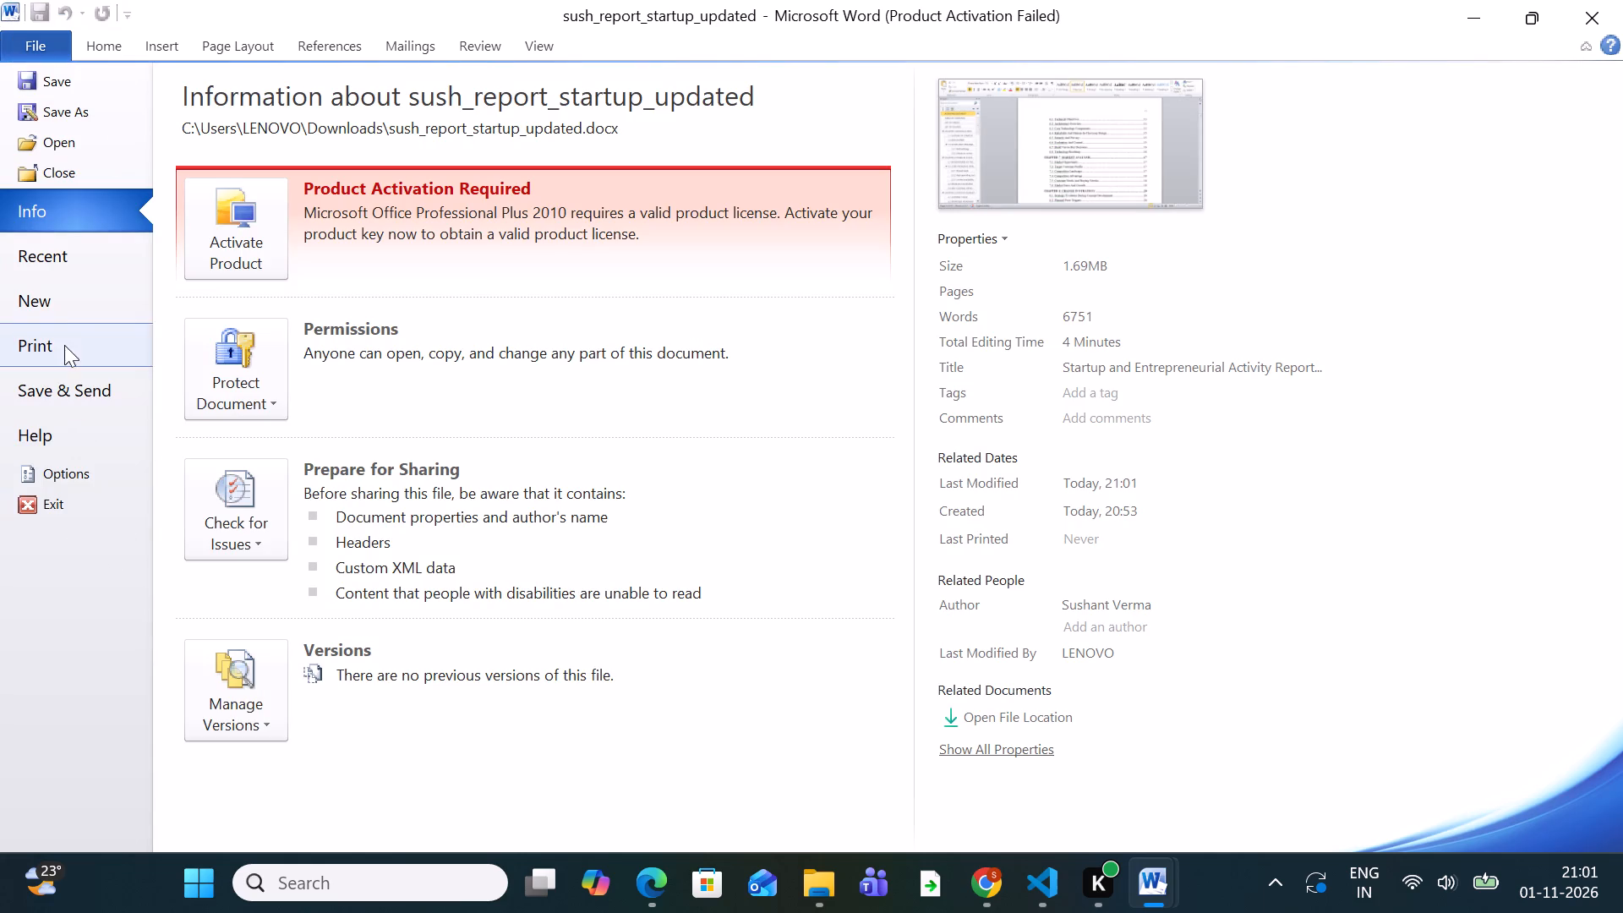
{"action": "left_click", "coordinate": [63, 118]}
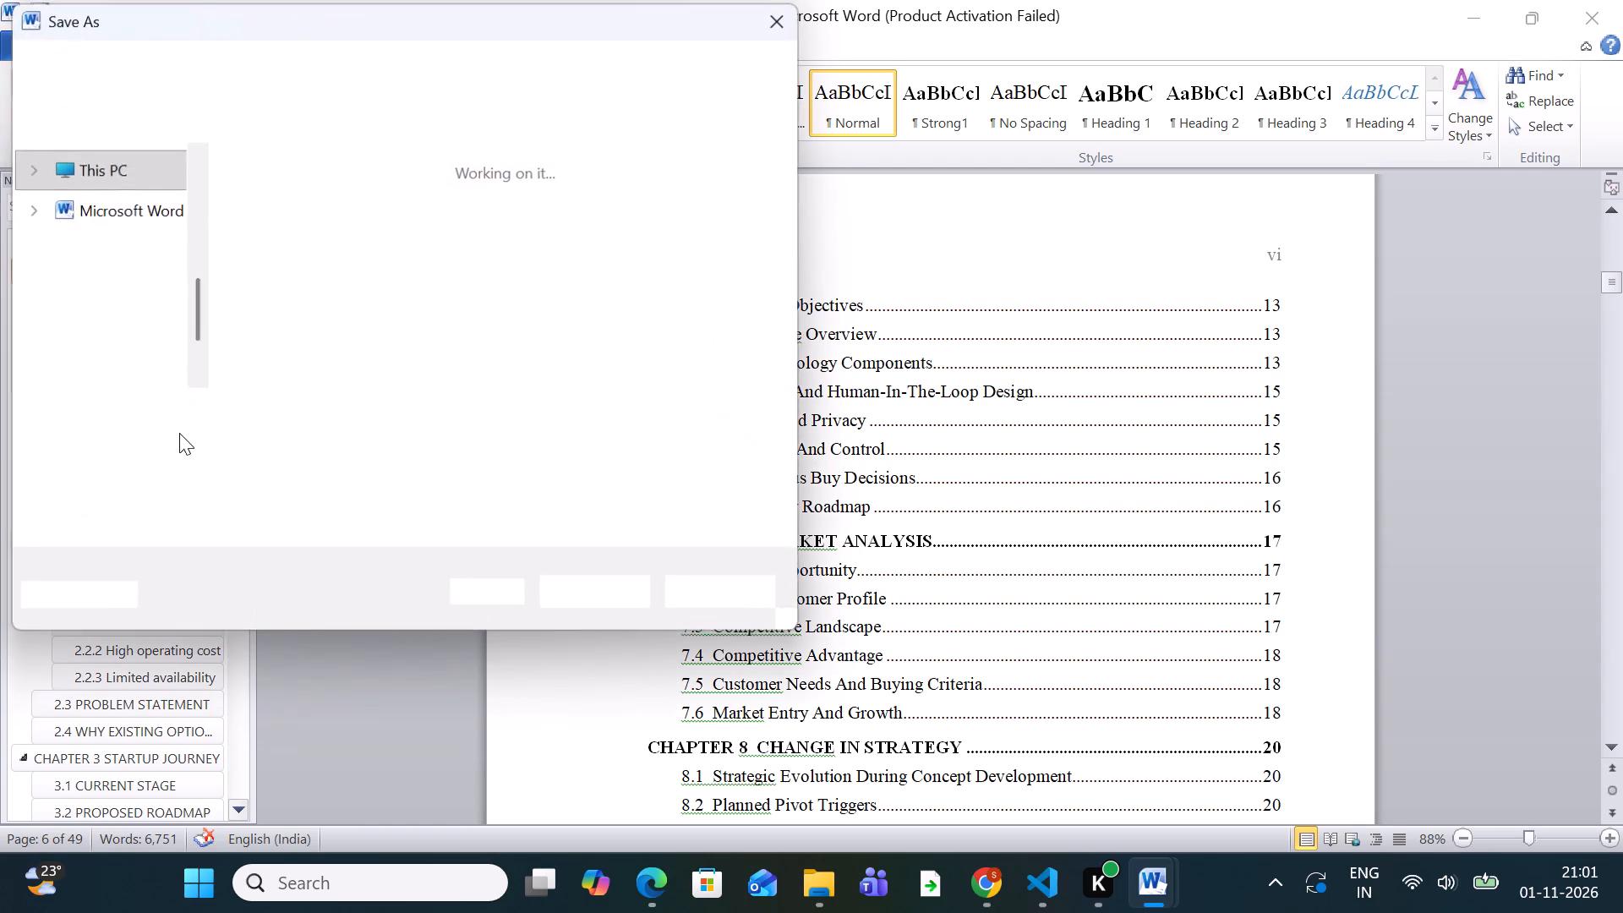
{"action": "left_click", "coordinate": [317, 446]}
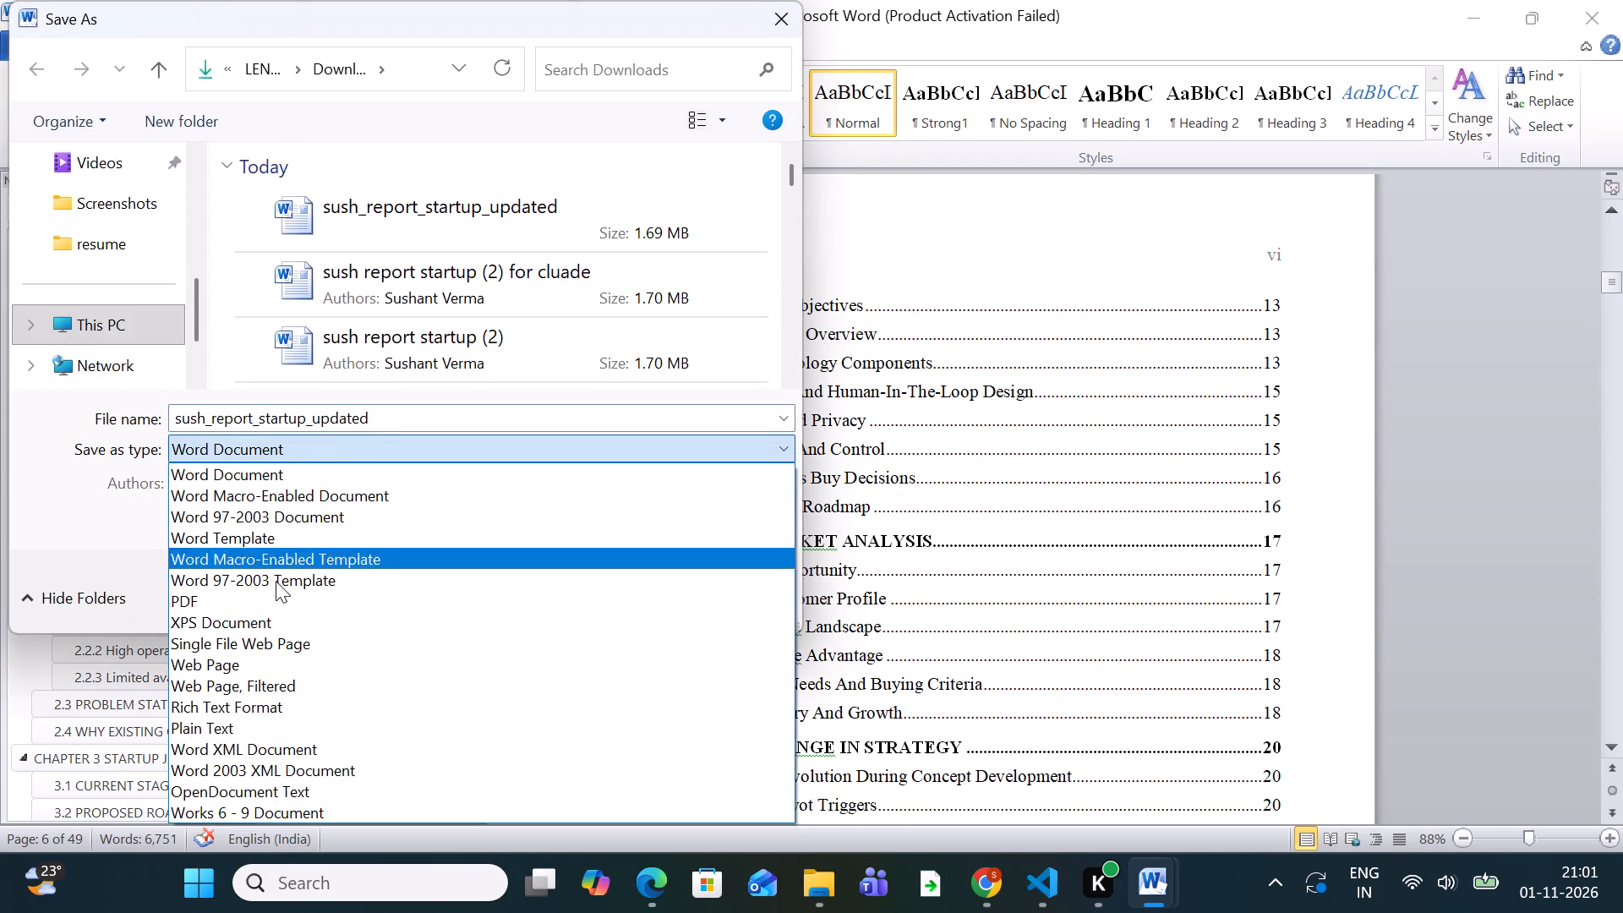
{"action": "left_click", "coordinate": [260, 600]}
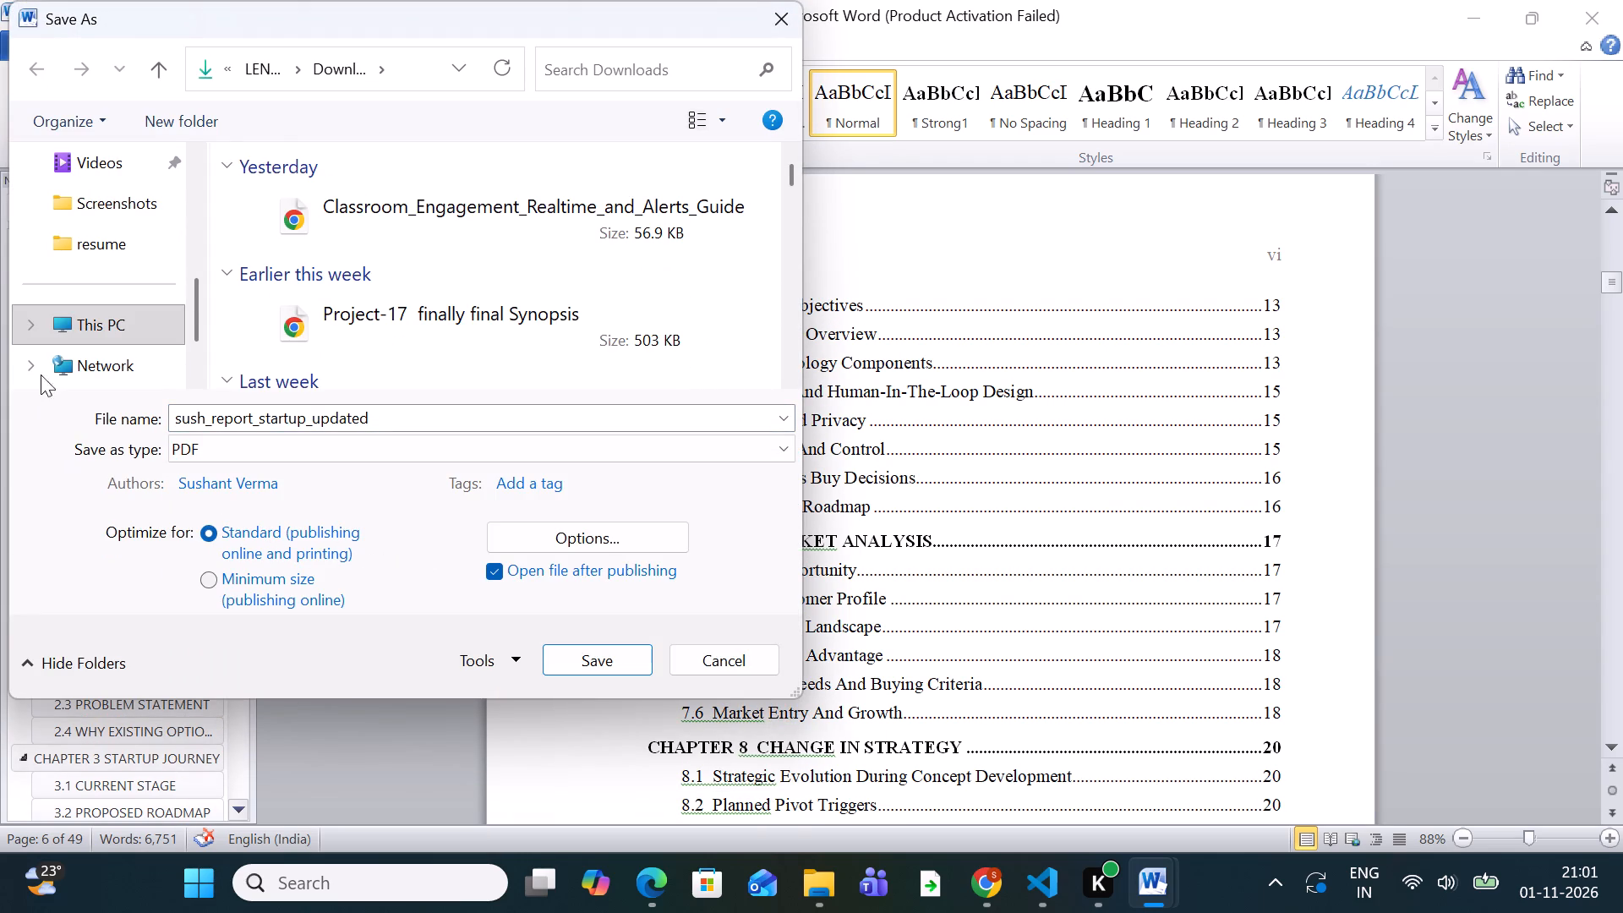
{"action": "scroll", "coordinate": [23, 276], "scroll_direction": "up", "scroll_amount": 10}
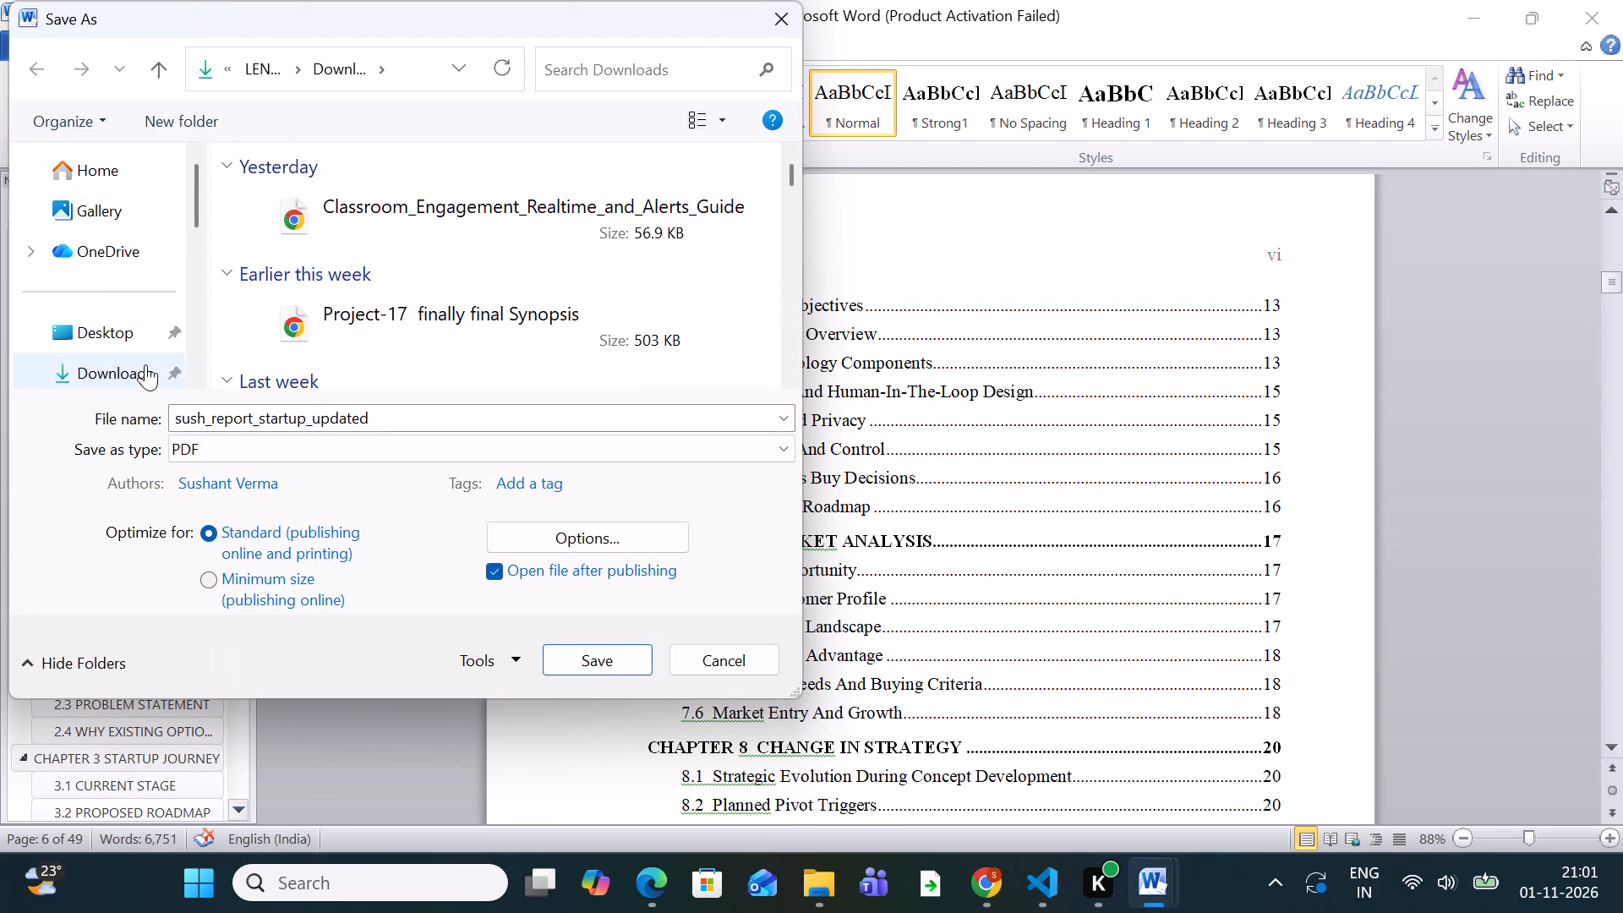
{"action": "left_click", "coordinate": [145, 331]}
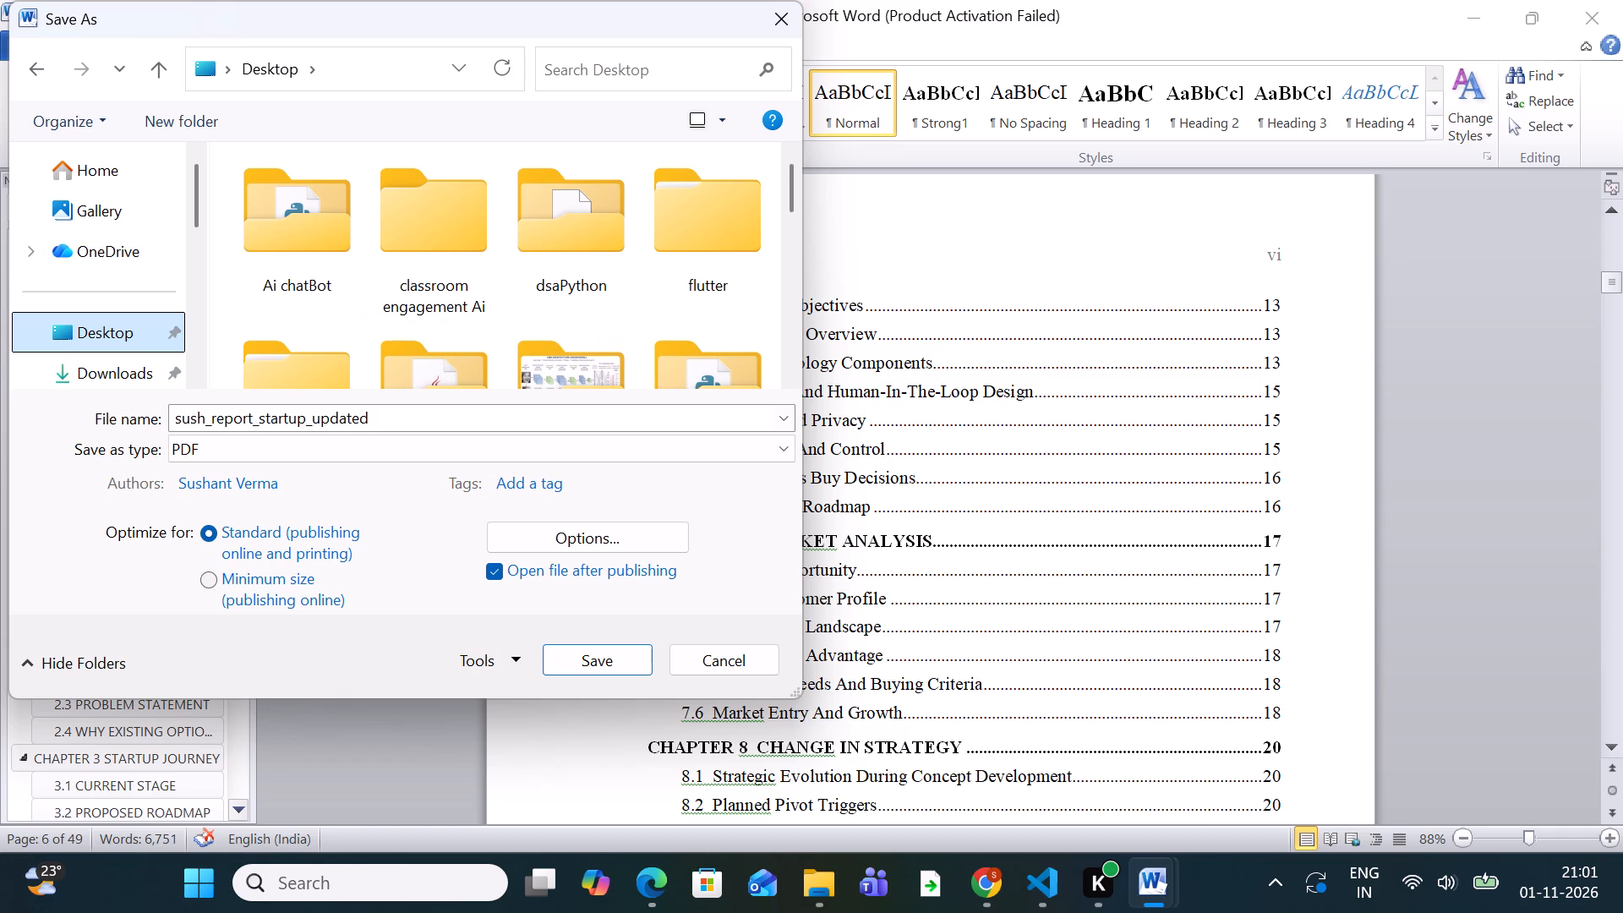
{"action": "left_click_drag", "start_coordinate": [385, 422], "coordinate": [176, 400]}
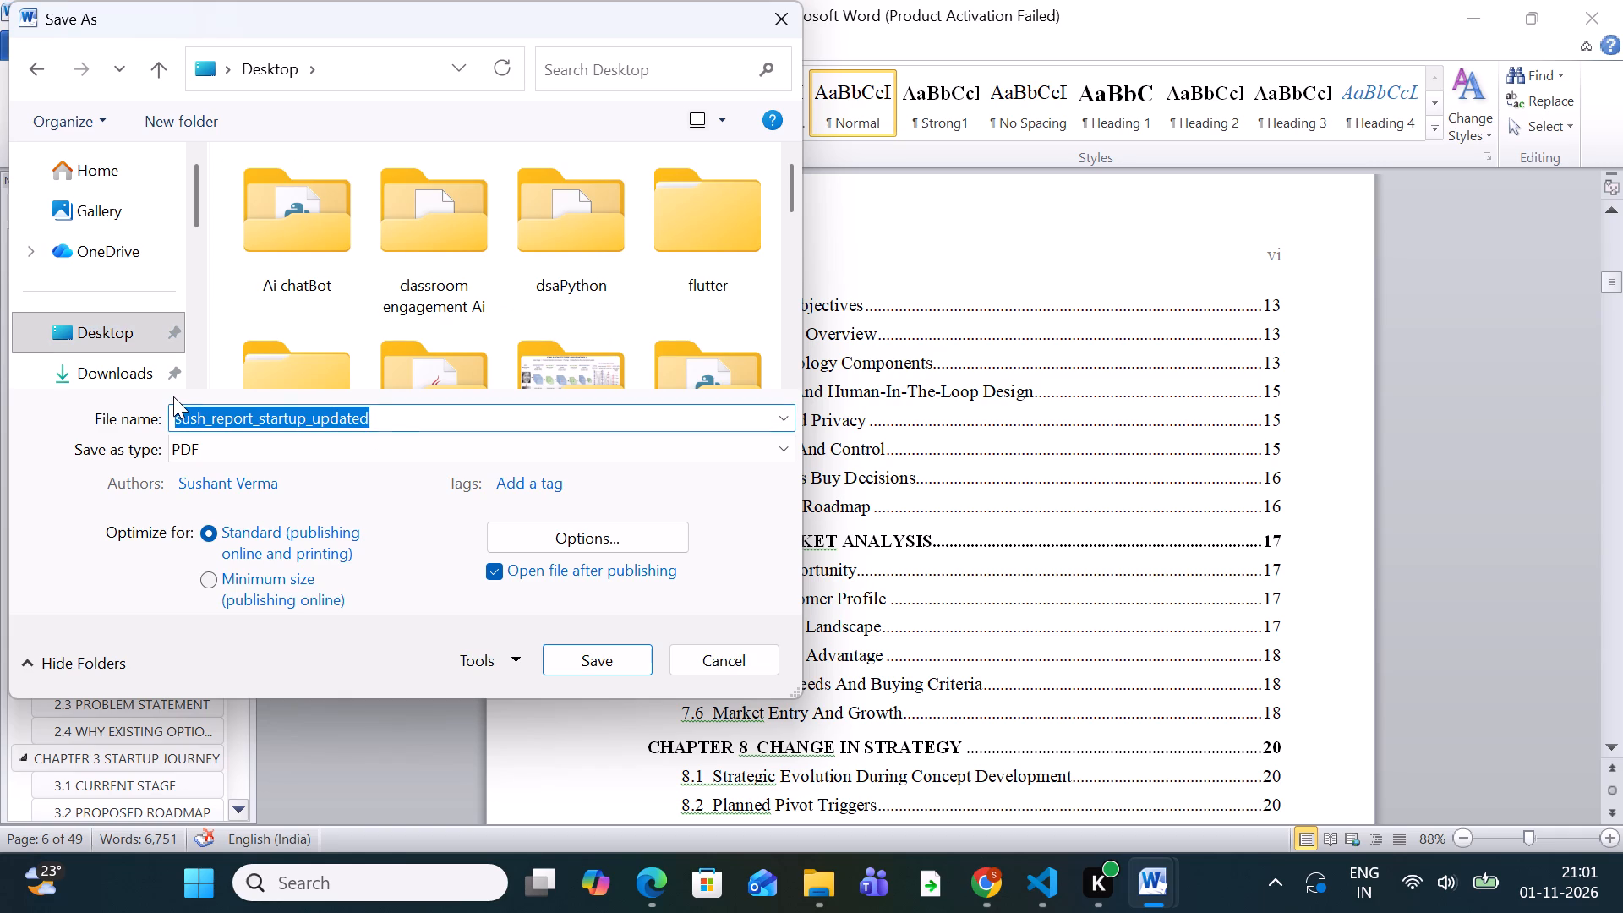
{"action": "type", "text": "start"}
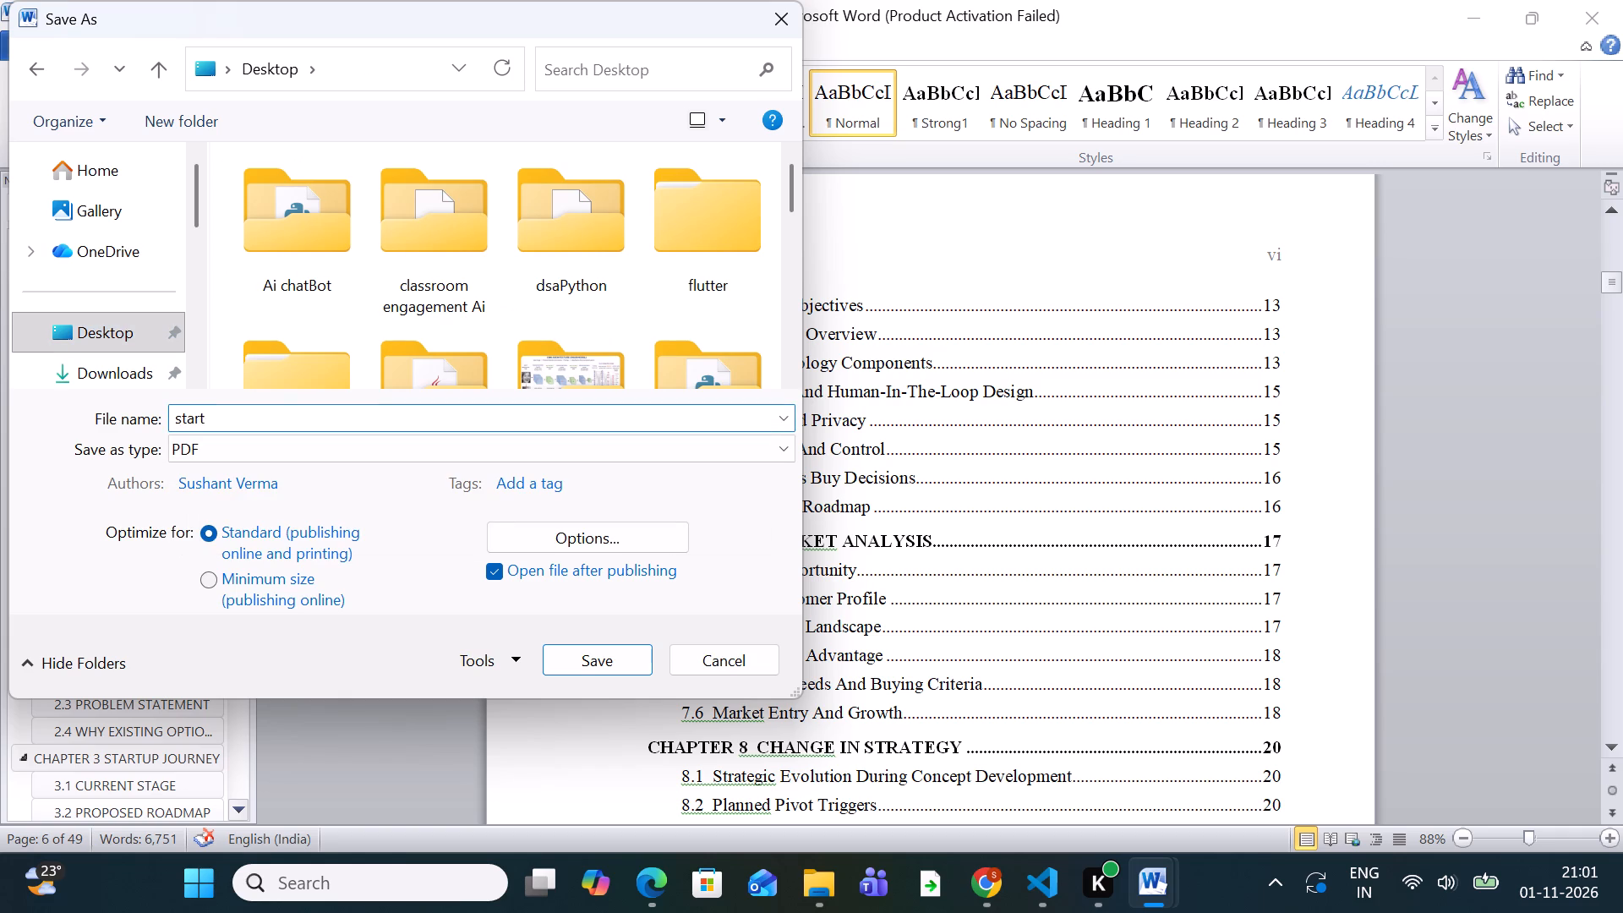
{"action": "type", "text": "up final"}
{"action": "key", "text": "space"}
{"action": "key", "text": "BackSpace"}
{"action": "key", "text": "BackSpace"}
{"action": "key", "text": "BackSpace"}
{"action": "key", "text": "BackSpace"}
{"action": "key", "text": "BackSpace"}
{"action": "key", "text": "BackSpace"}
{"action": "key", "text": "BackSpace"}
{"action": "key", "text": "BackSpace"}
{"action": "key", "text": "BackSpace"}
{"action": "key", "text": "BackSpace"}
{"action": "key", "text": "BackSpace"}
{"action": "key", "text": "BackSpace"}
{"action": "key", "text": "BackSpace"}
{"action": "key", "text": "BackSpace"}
Name the PDF copy "sushant startup final report" and save it.
{"action": "type", "text": "sushant"}
{"action": "key", "text": "space"}
{"action": "type", "text": "startu"}
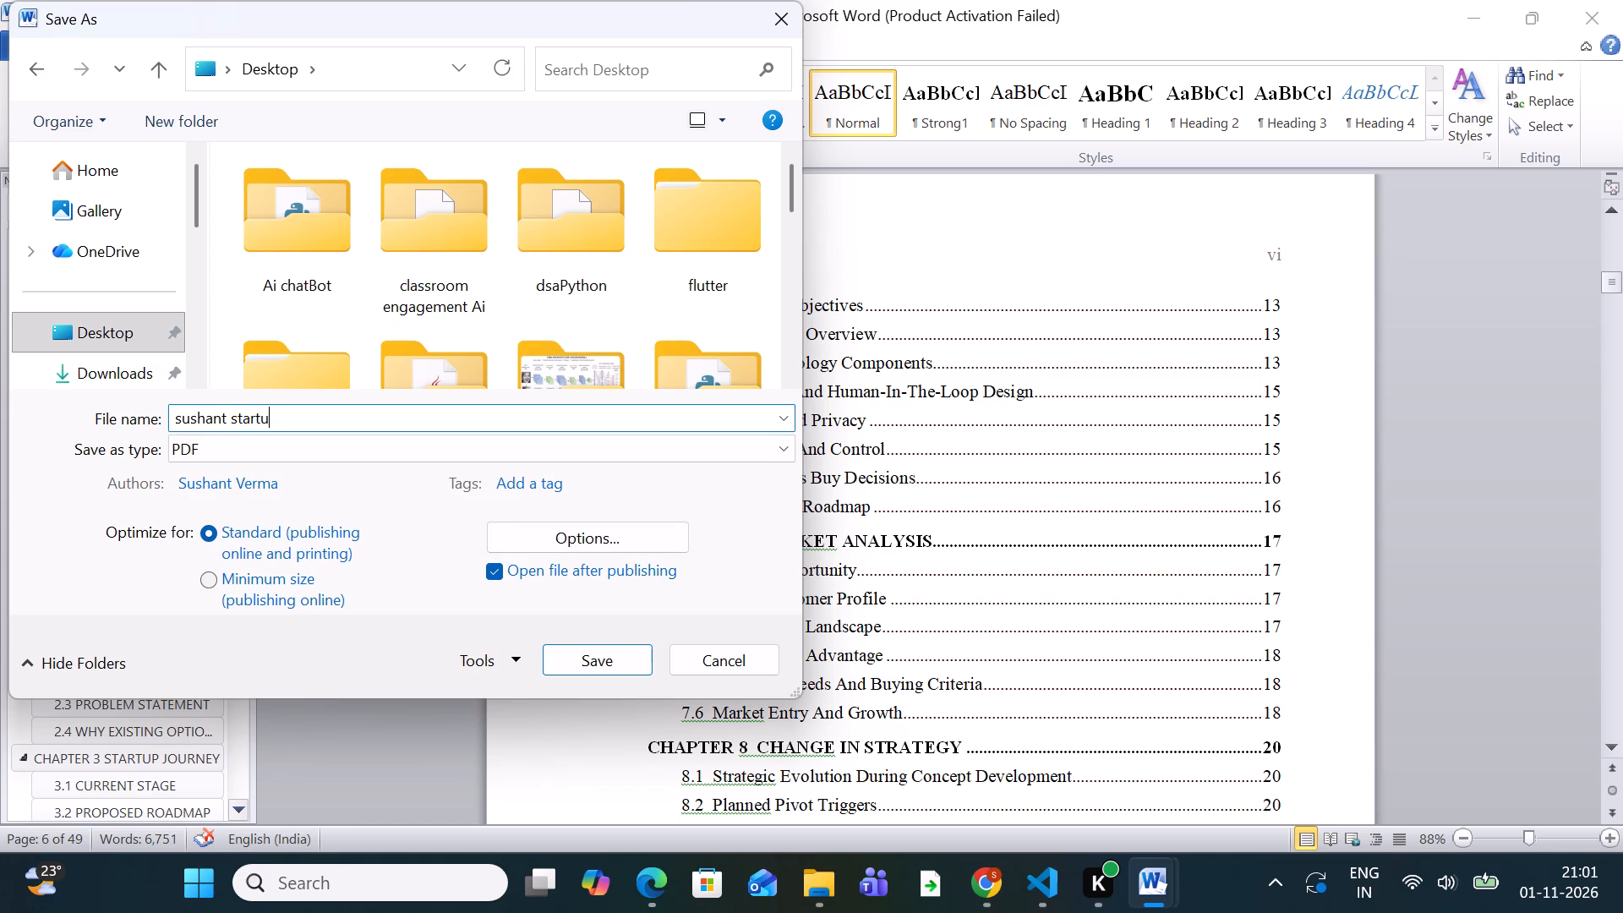
{"action": "type", "text": "u"}
{"action": "key", "text": "space"}
{"action": "key", "text": "BackSpace"}
{"action": "key", "text": "BackSpace"}
{"action": "type", "text": "p final repro"}
{"action": "key", "text": "t"}
{"action": "key", "text": "BackSpace"}
{"action": "key", "text": "BackSpace"}
{"action": "key", "text": "BackSpace"}
{"action": "type", "text": "ort"}
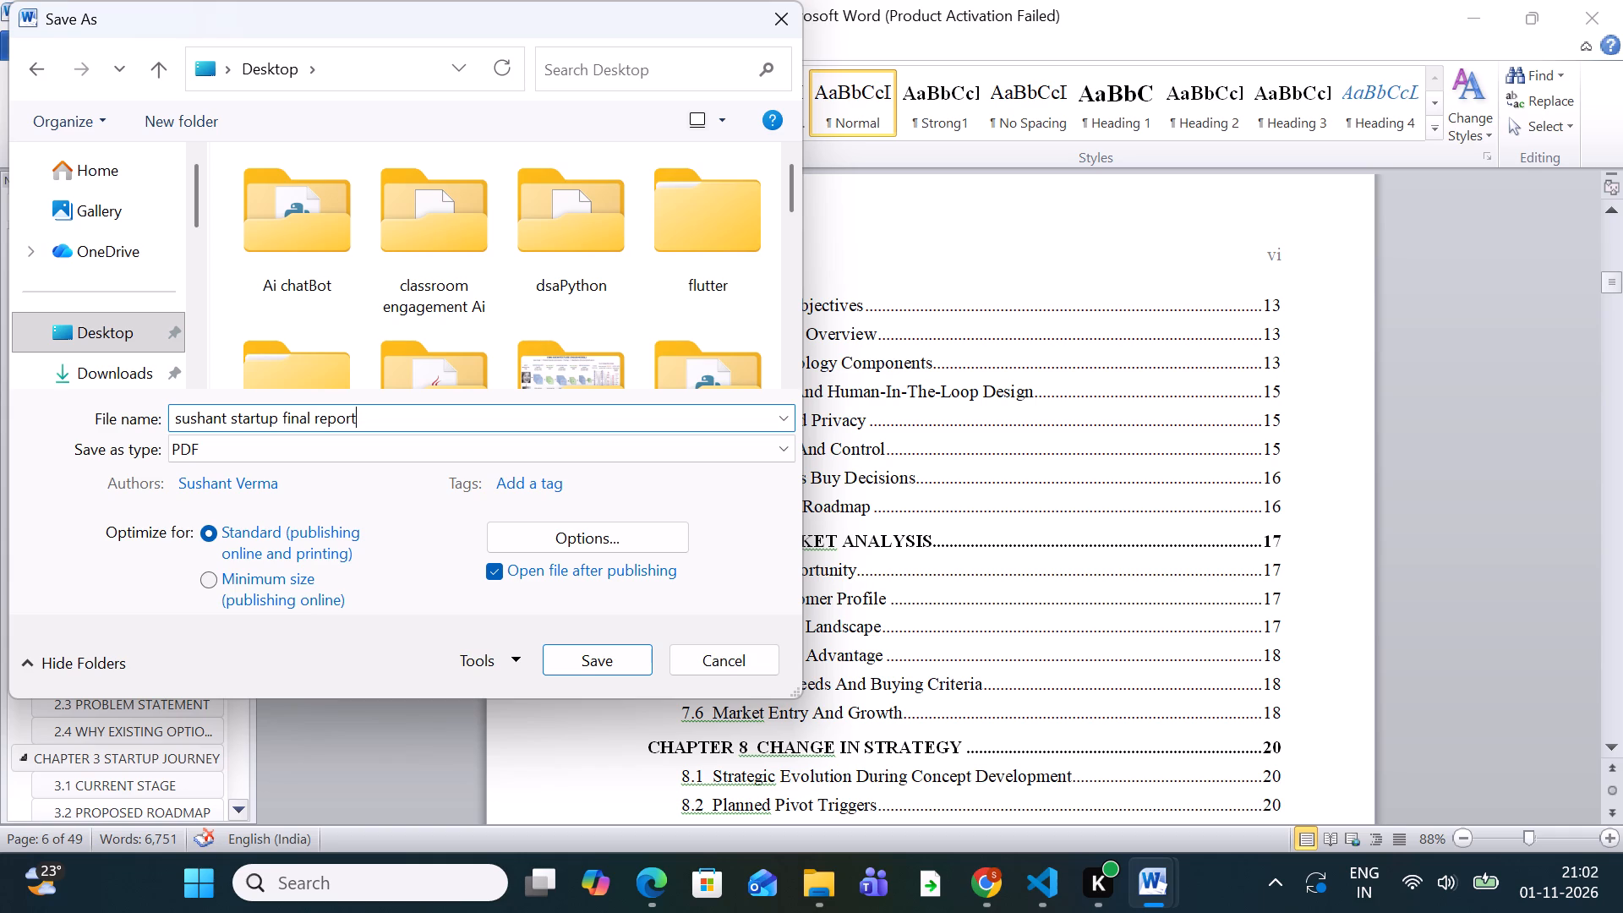
{"action": "key", "text": "Return"}
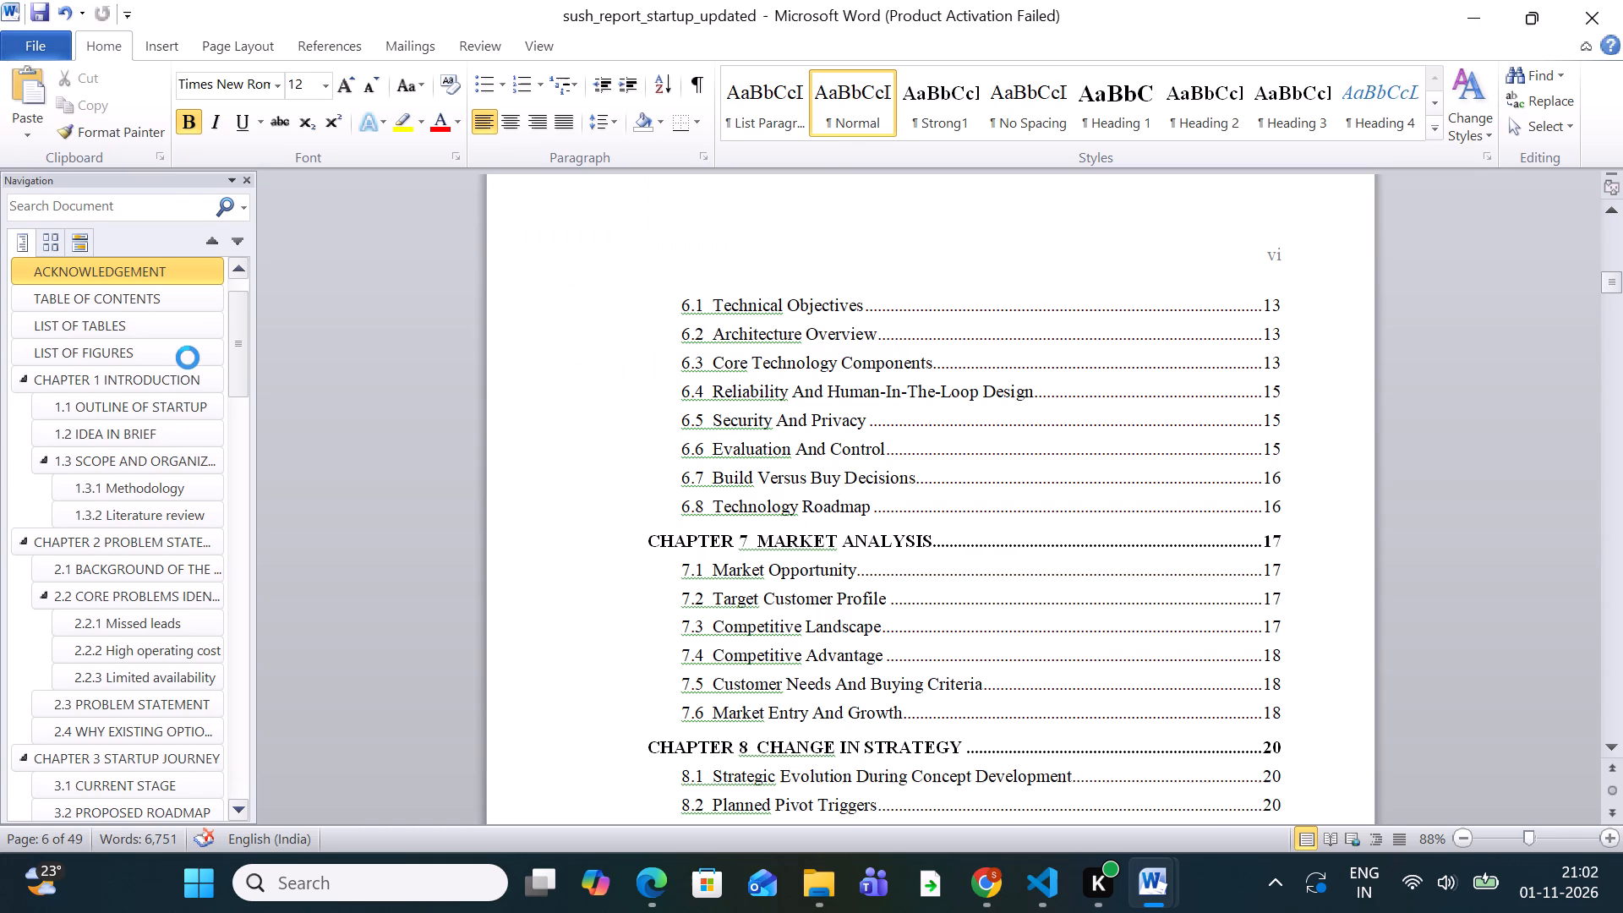
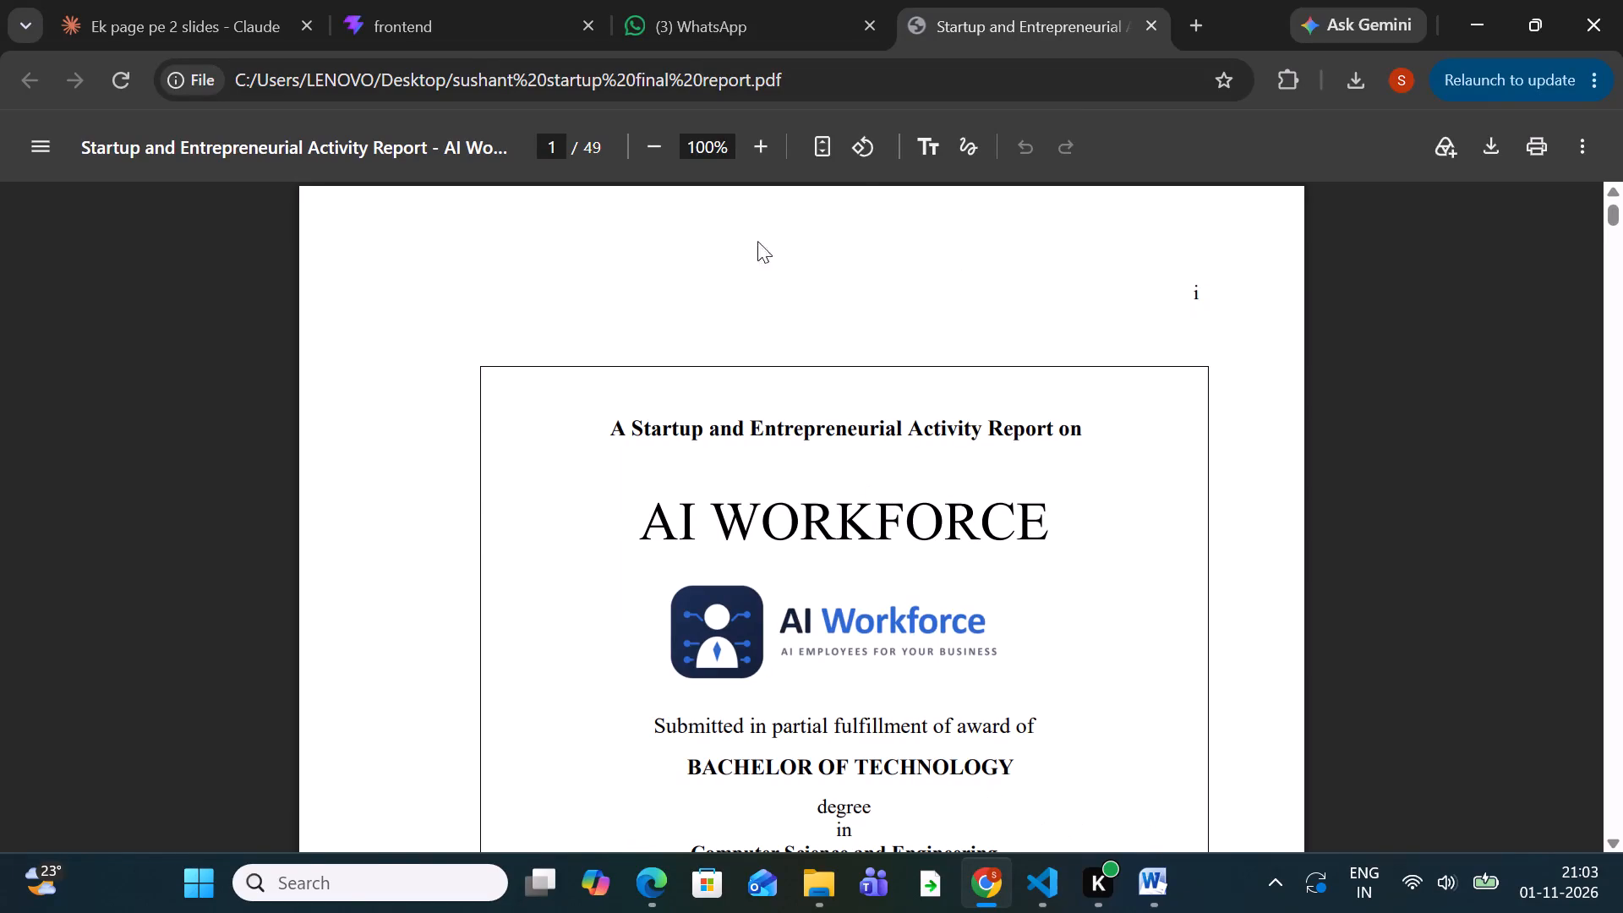
Review the exported PDF report from the cover page through the objective, Acknowledgement signatures and table of contents.
{"action": "scroll", "coordinate": [709, 241], "scroll_direction": "down", "scroll_amount": 5}
{"action": "scroll", "coordinate": [856, 313], "scroll_direction": "down", "scroll_amount": 16}
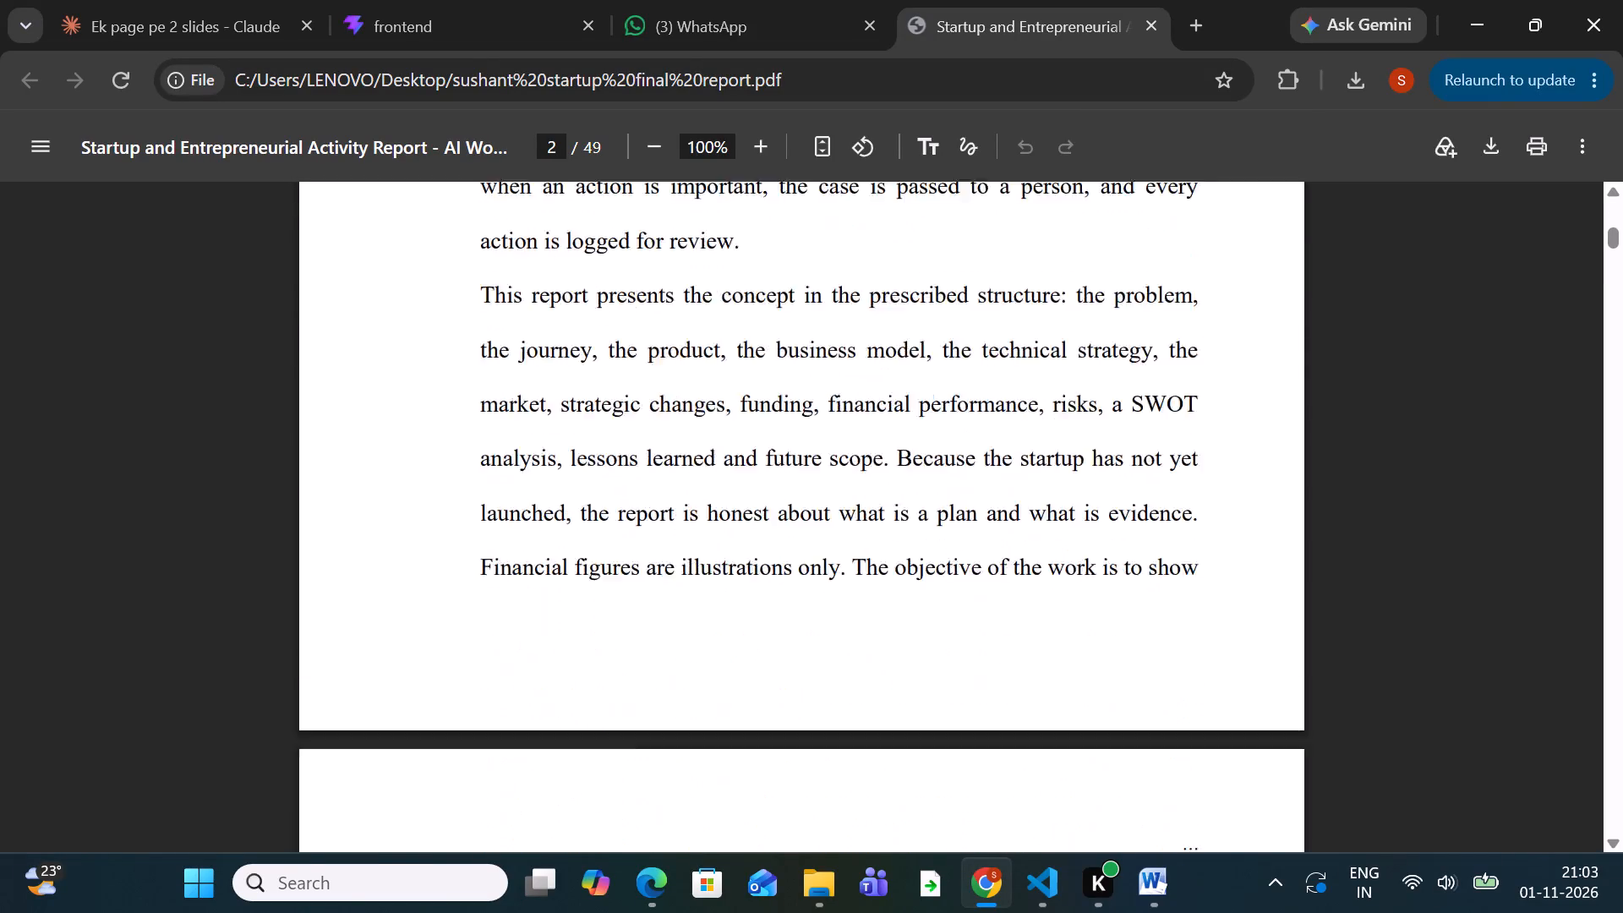
{"action": "scroll", "coordinate": [866, 300], "scroll_direction": "down", "scroll_amount": 7}
{"action": "scroll", "coordinate": [926, 380], "scroll_direction": "down", "scroll_amount": 12}
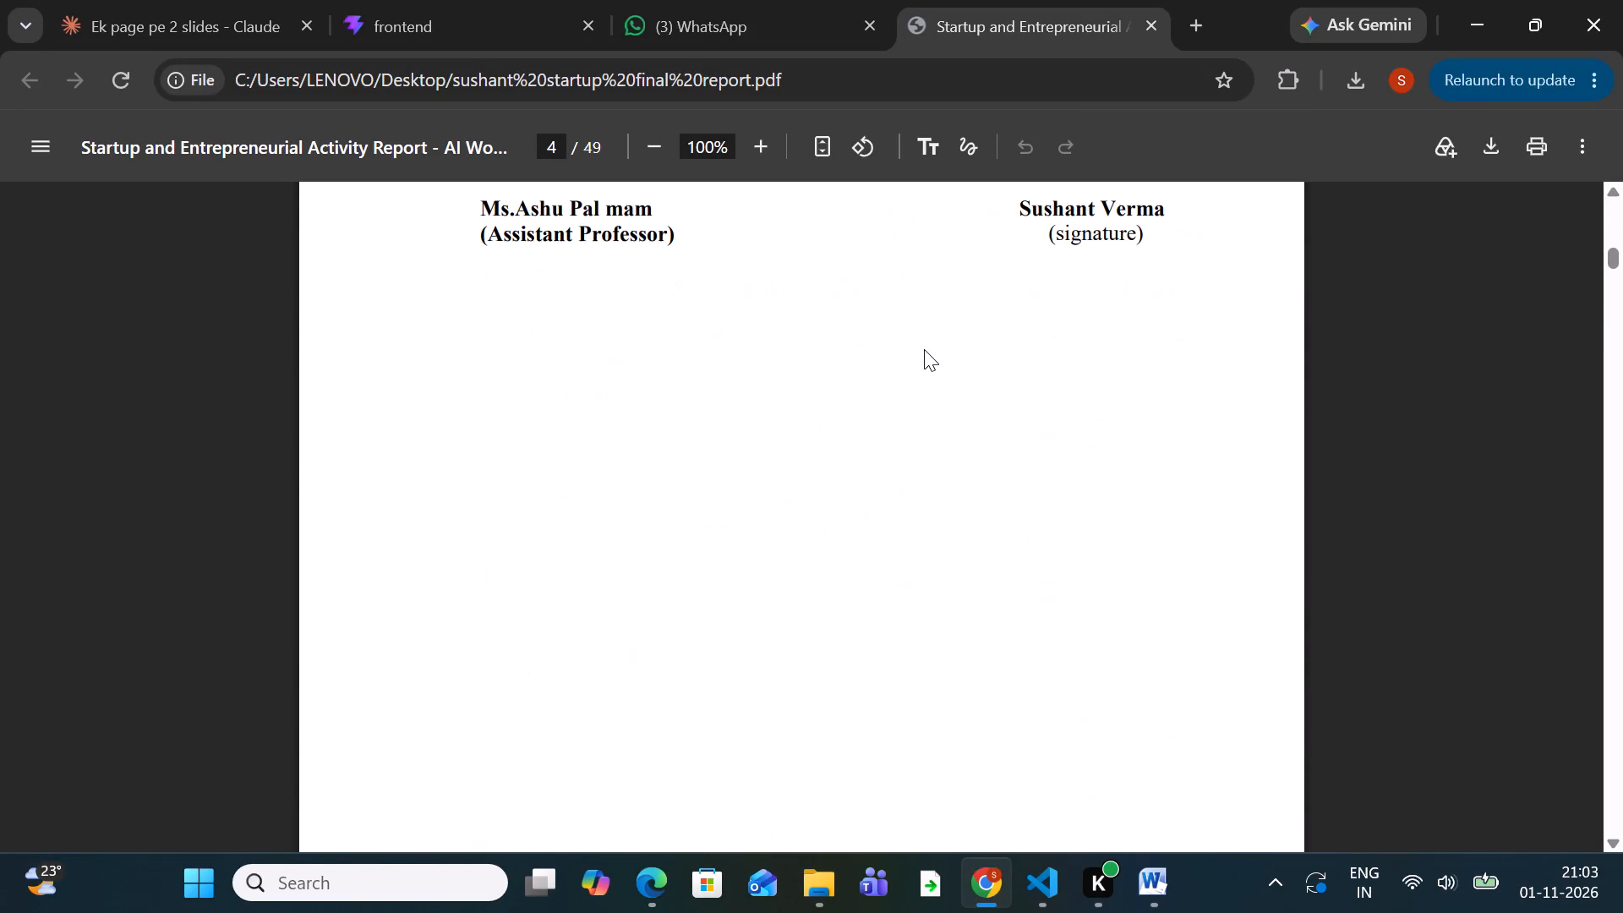
{"action": "scroll", "coordinate": [924, 349], "scroll_direction": "up", "scroll_amount": 5}
{"action": "scroll", "coordinate": [924, 349], "scroll_direction": "down", "scroll_amount": 18}
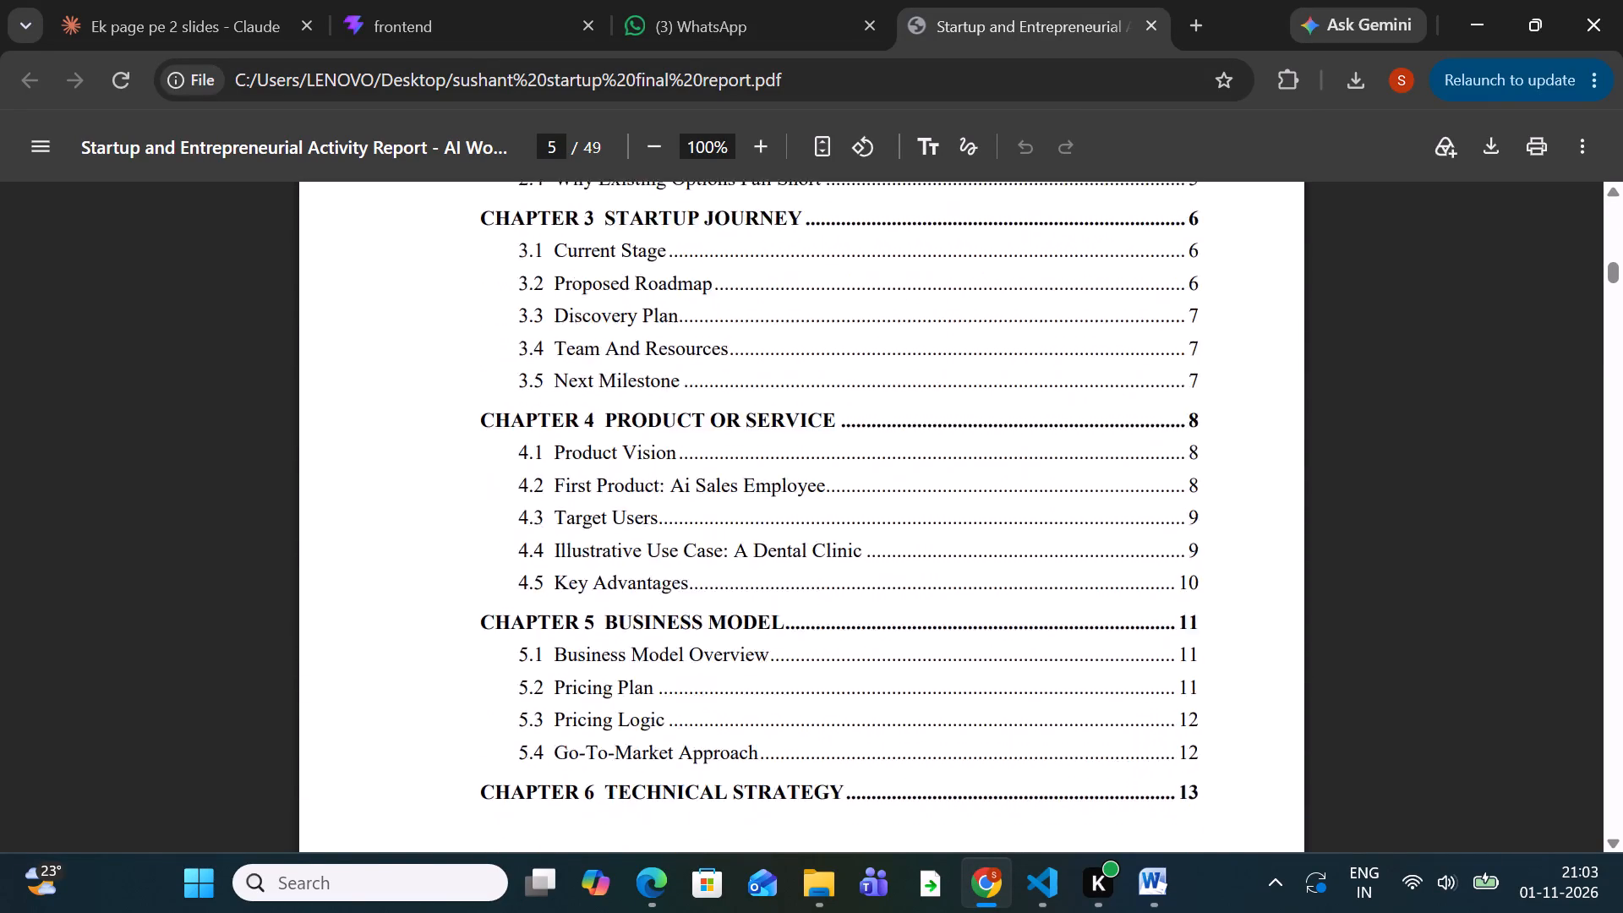
{"action": "scroll", "coordinate": [924, 342], "scroll_direction": "down", "scroll_amount": 2}
{"action": "scroll", "coordinate": [924, 342], "scroll_direction": "up", "scroll_amount": 9}
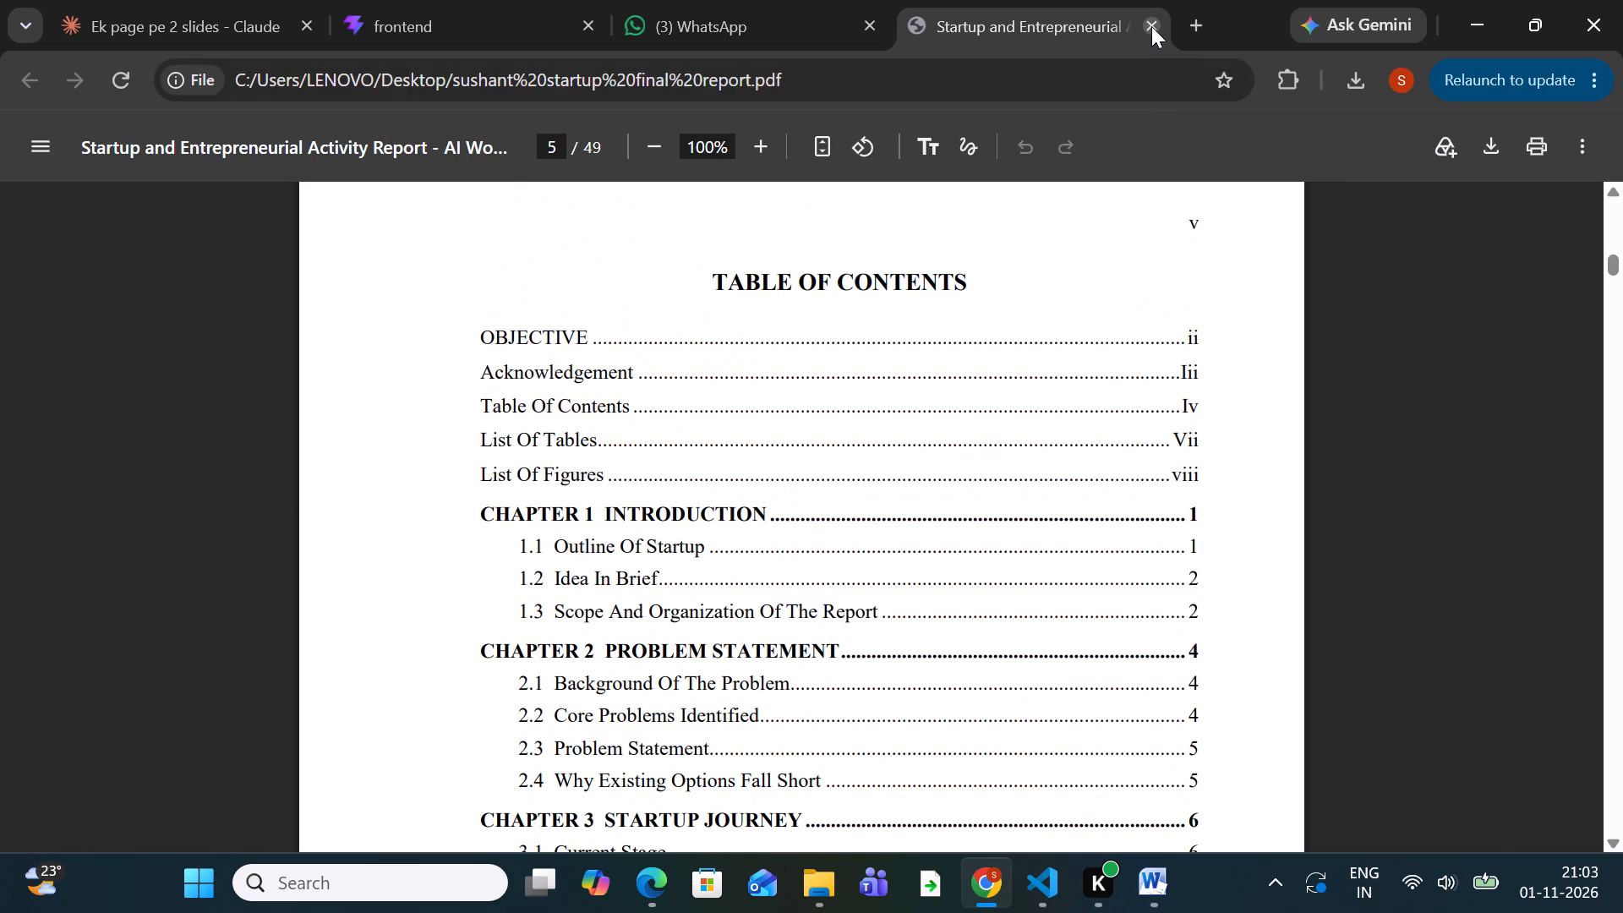
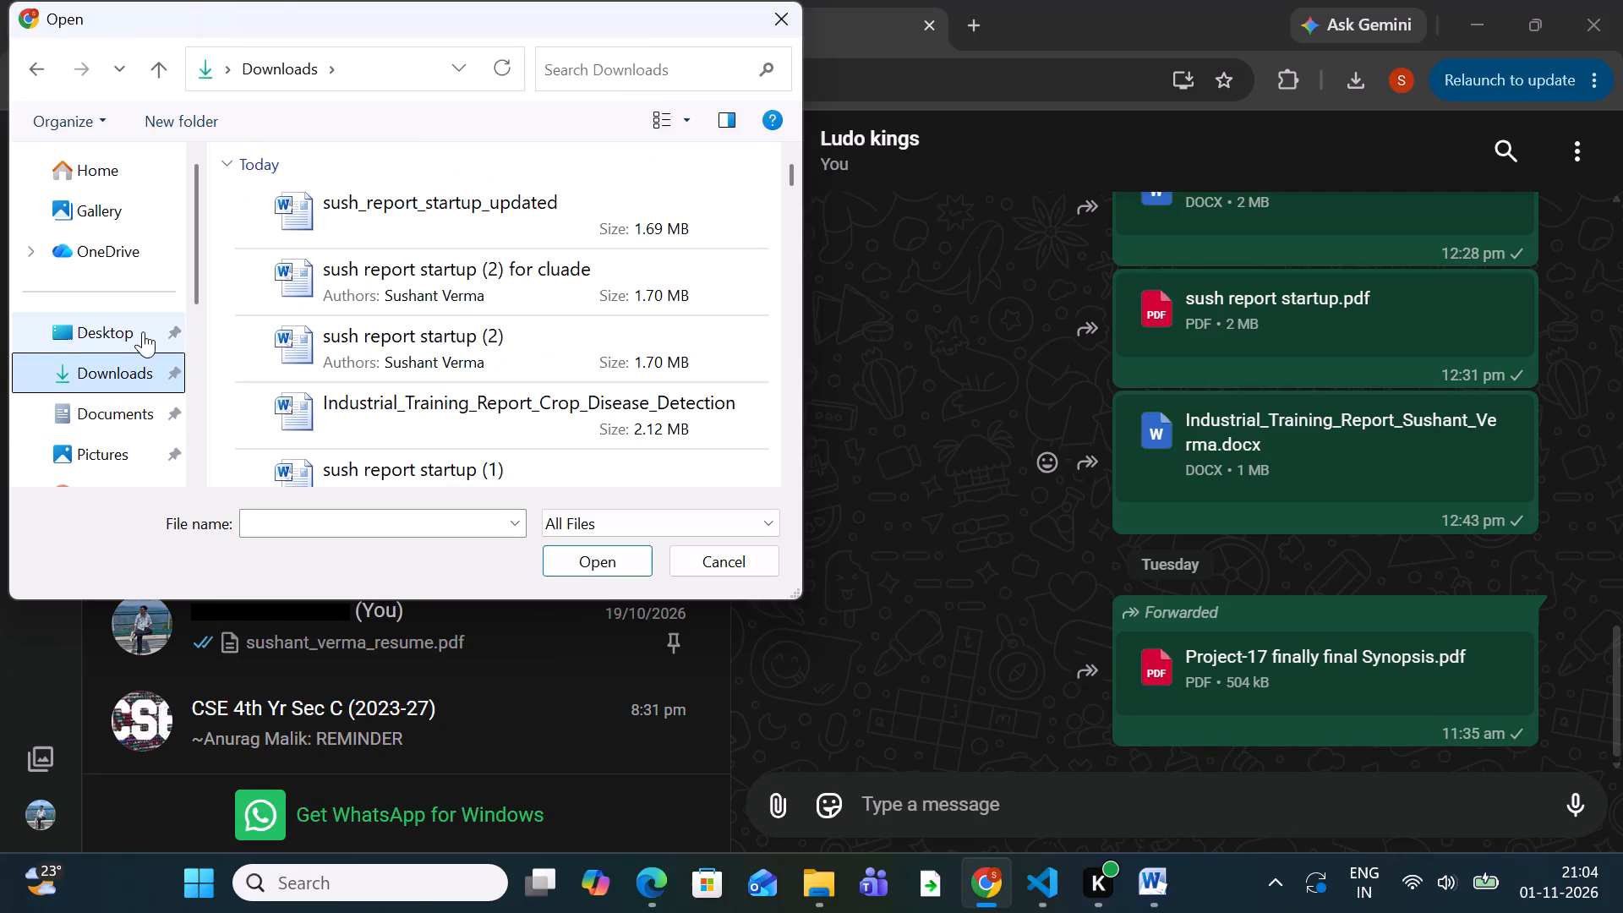
Locate the PDF "sushant startup final report" in the Desktop folder for attaching to the Ludo kings chat.
{"action": "left_click", "coordinate": [141, 330]}
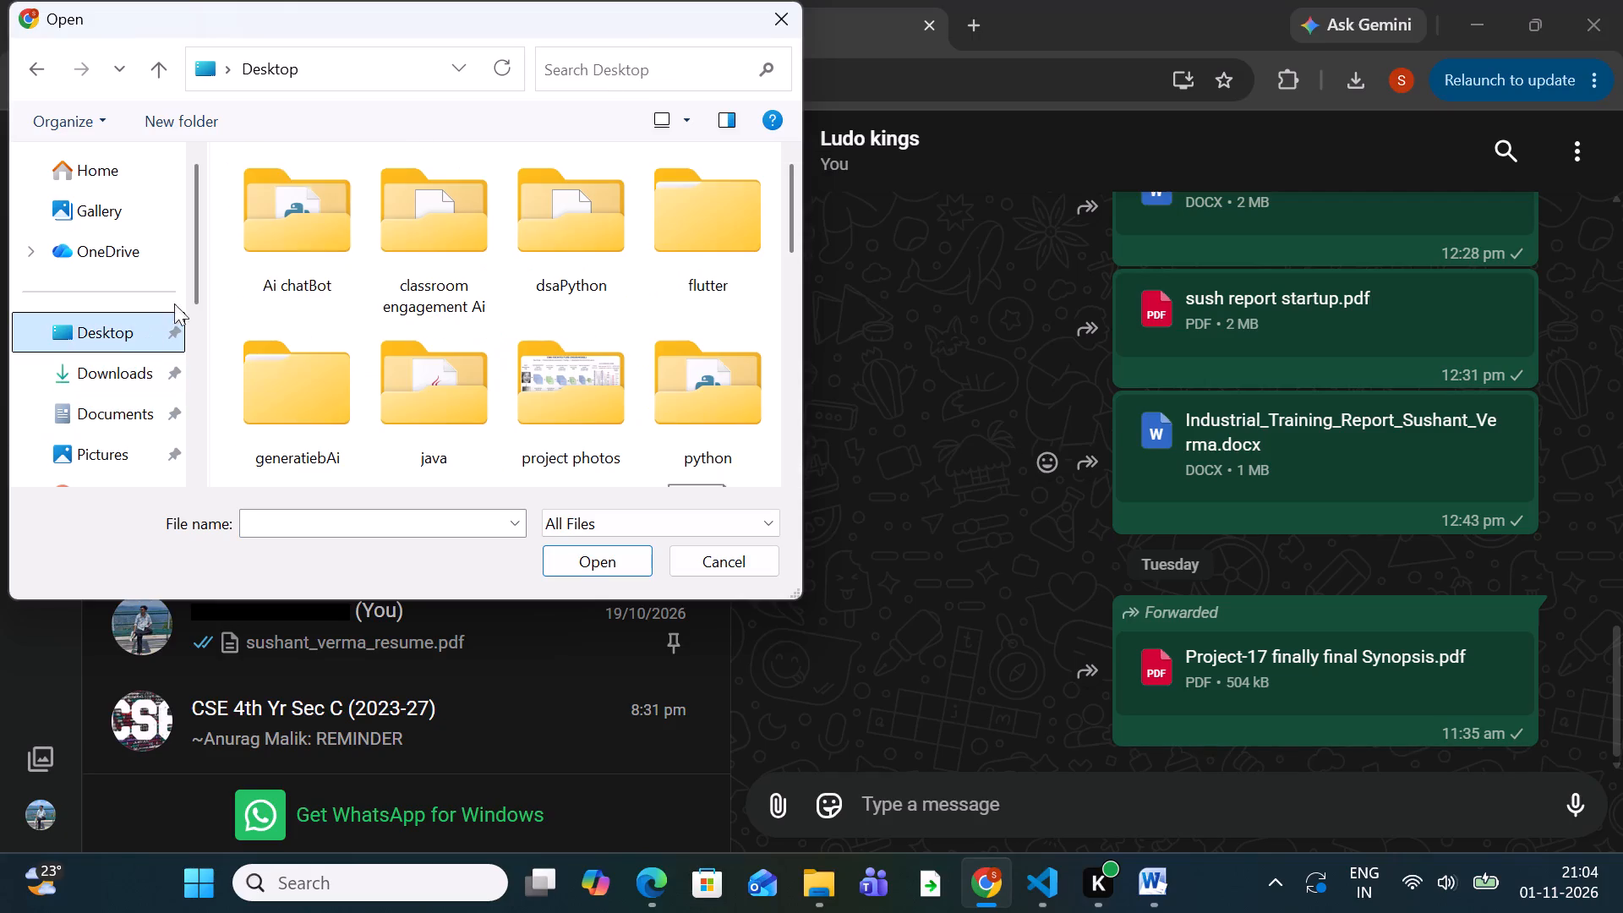
{"action": "scroll", "coordinate": [378, 278], "scroll_direction": "down", "scroll_amount": 7}
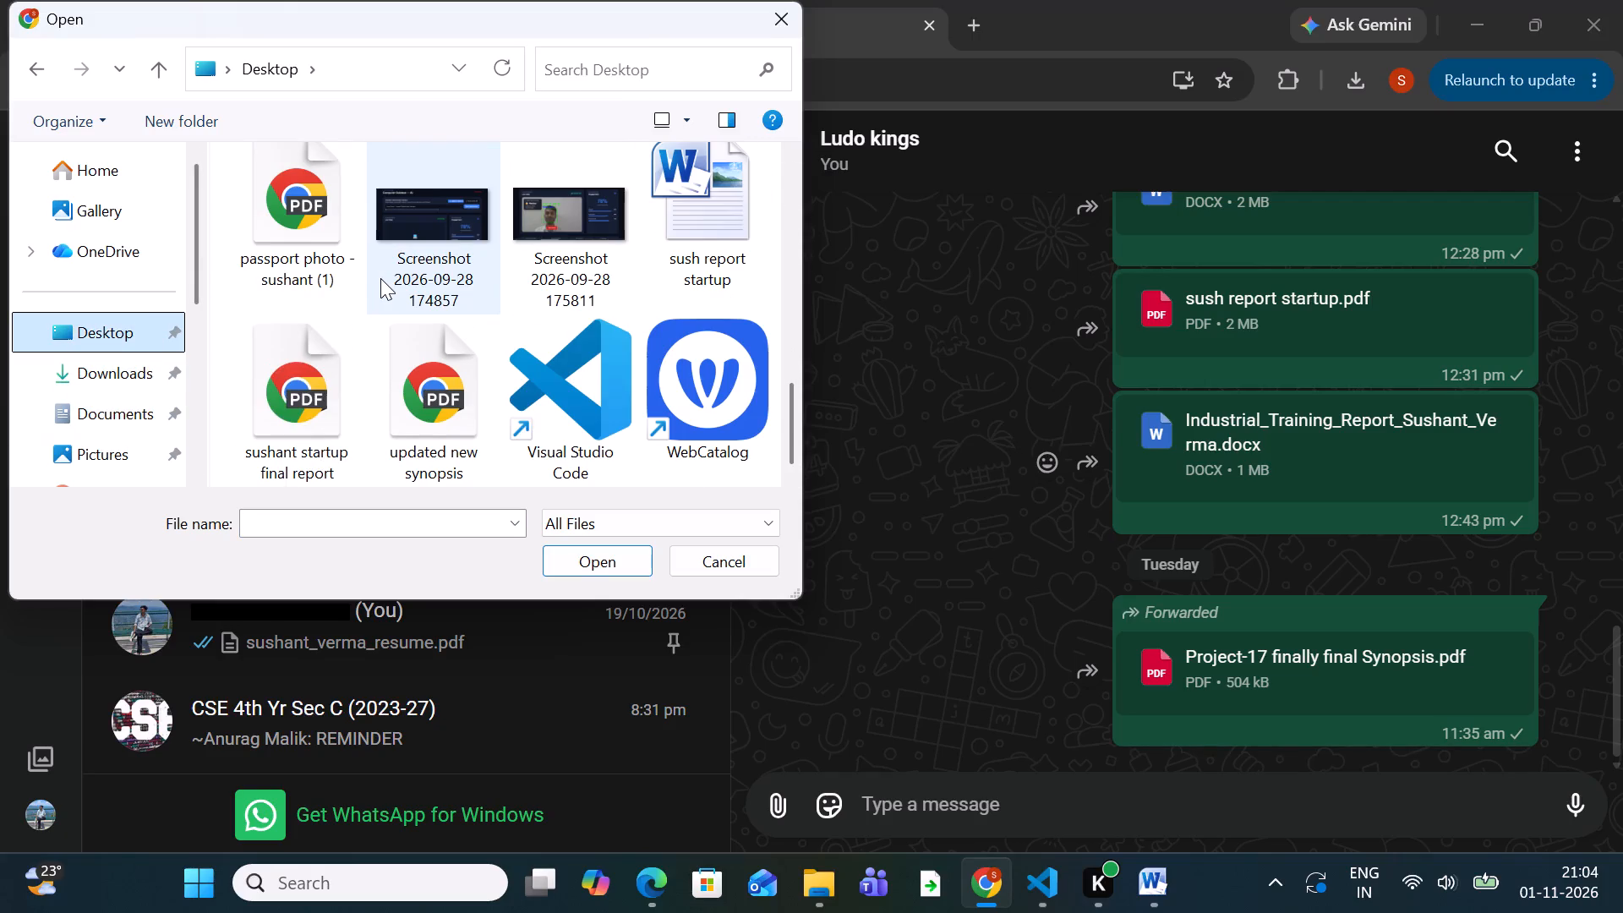
{"action": "scroll", "coordinate": [380, 278], "scroll_direction": "down", "scroll_amount": 4}
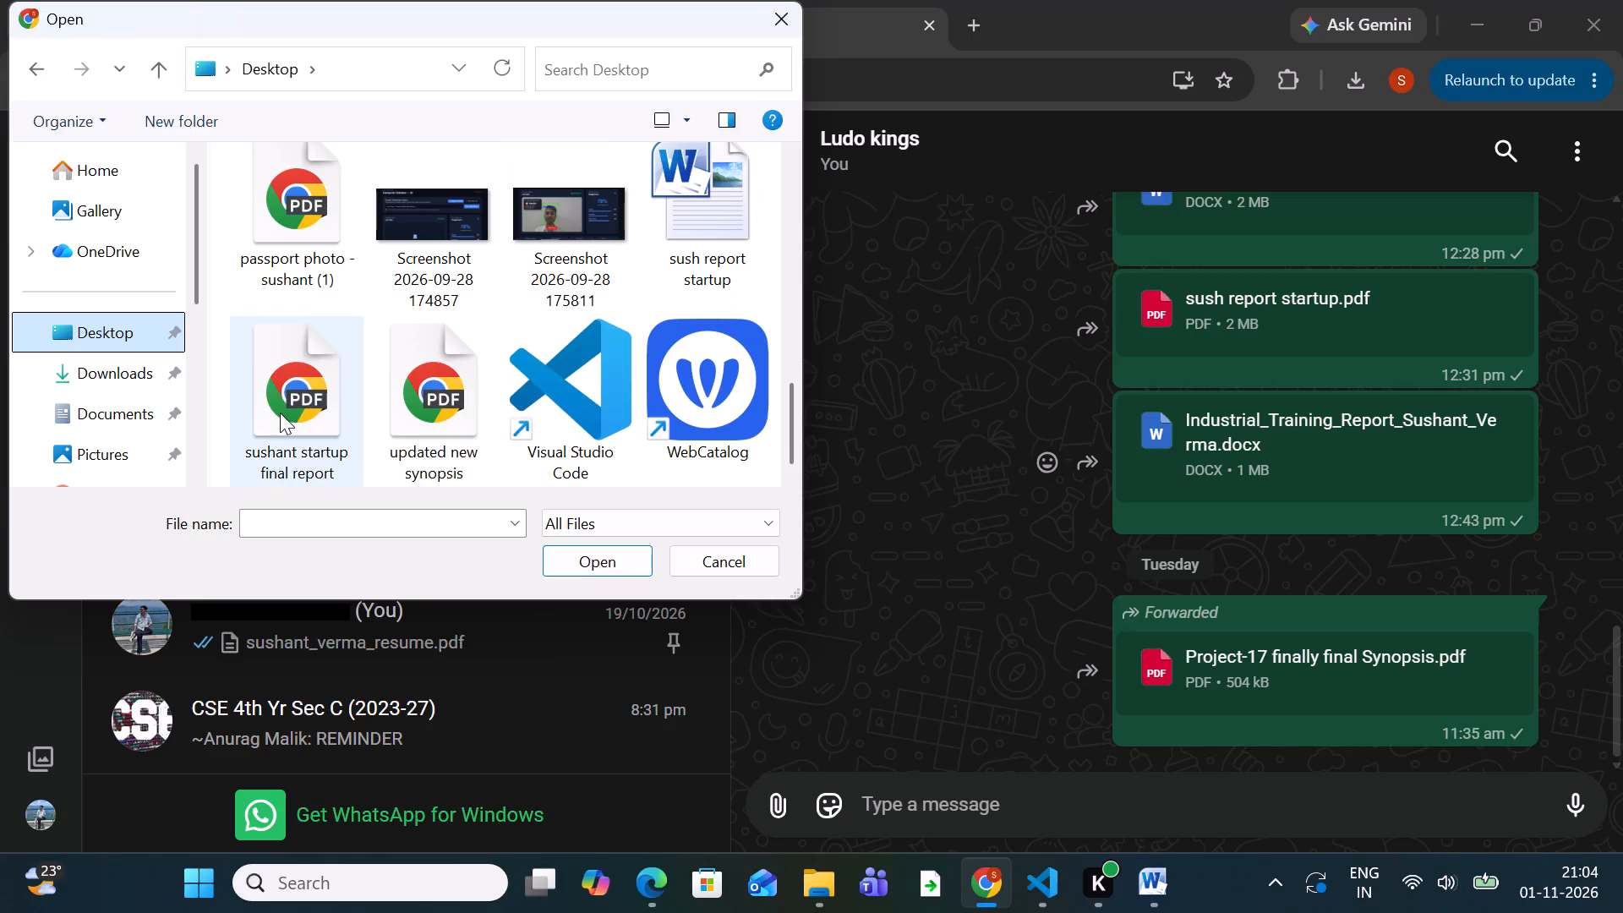